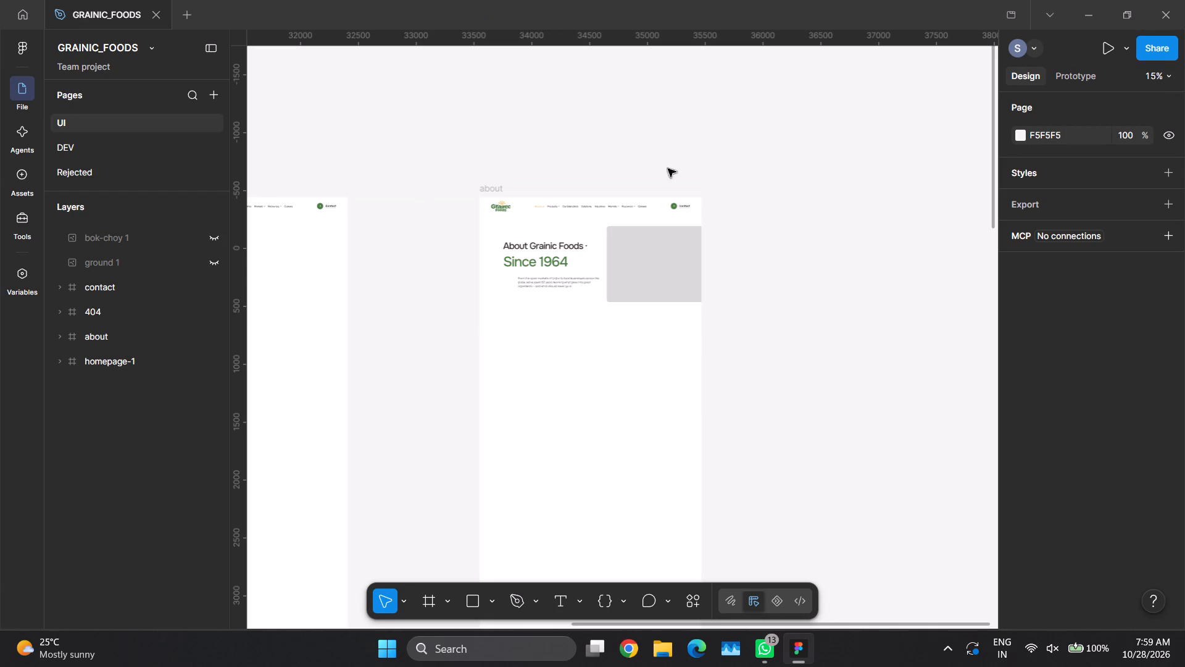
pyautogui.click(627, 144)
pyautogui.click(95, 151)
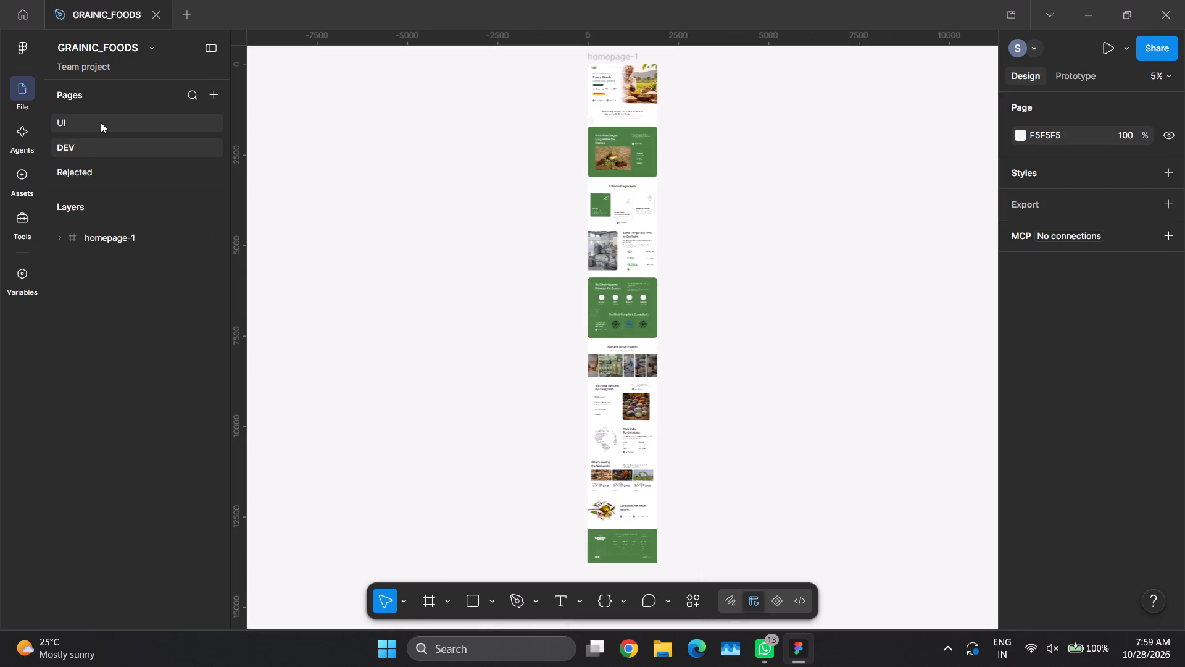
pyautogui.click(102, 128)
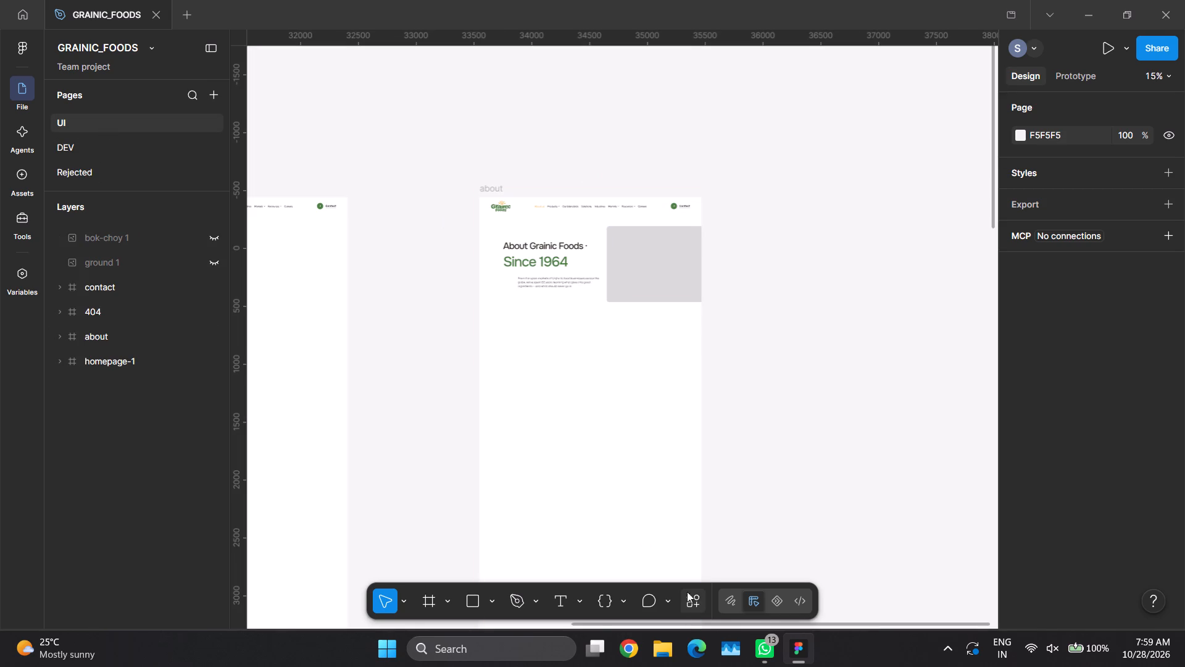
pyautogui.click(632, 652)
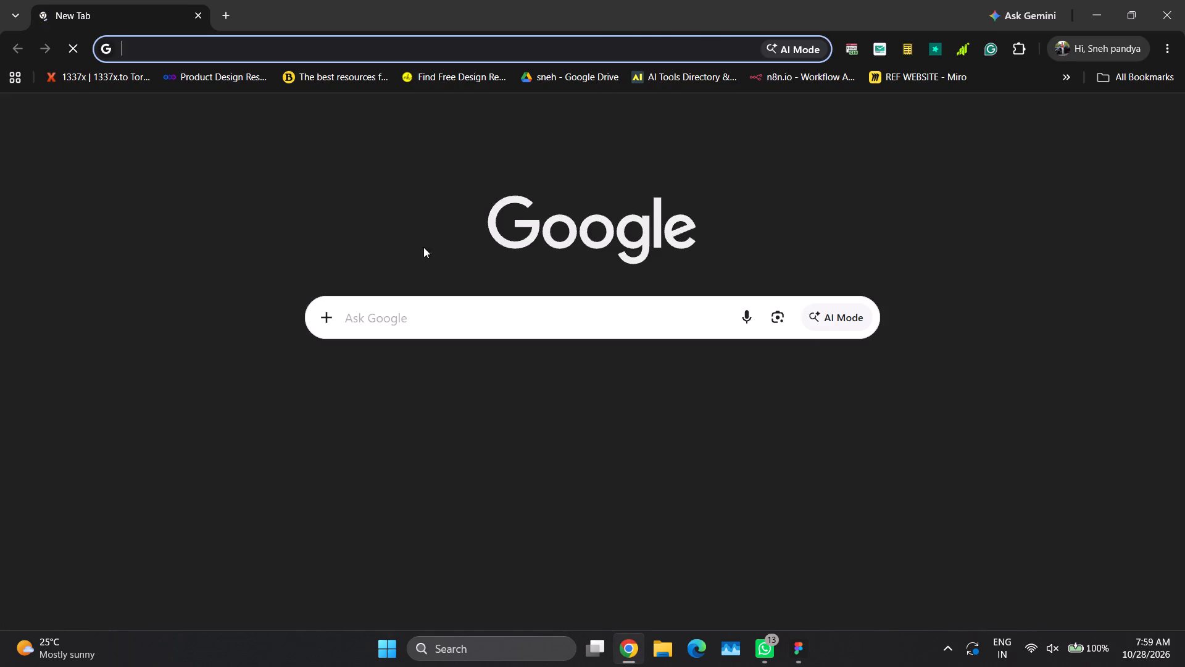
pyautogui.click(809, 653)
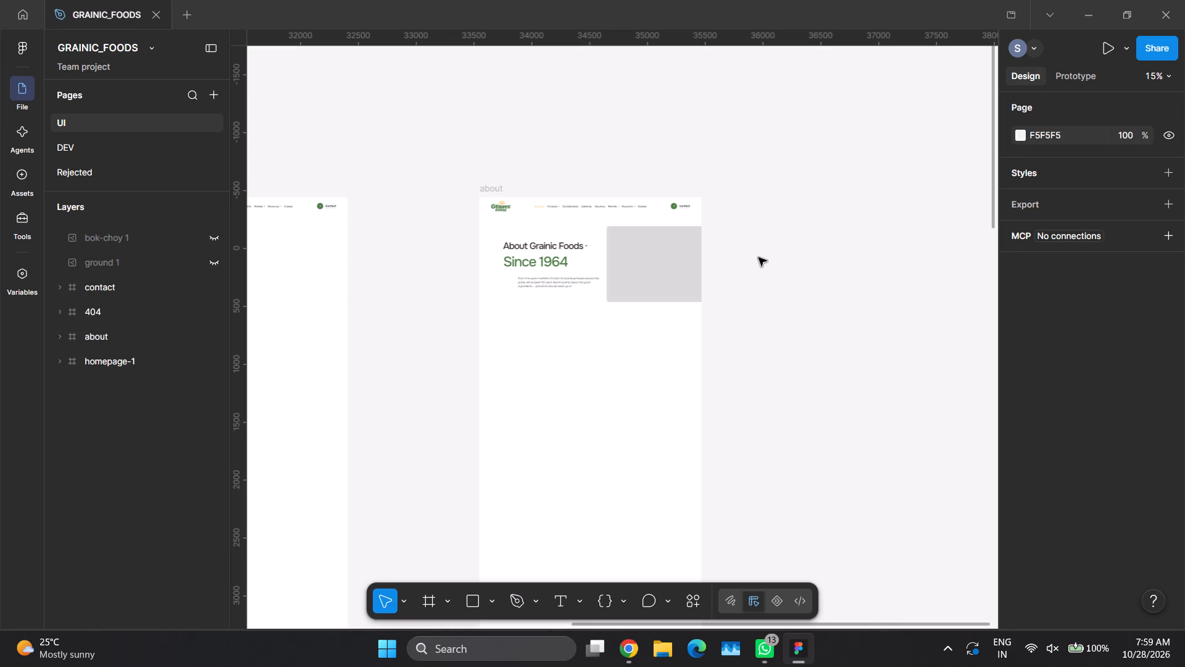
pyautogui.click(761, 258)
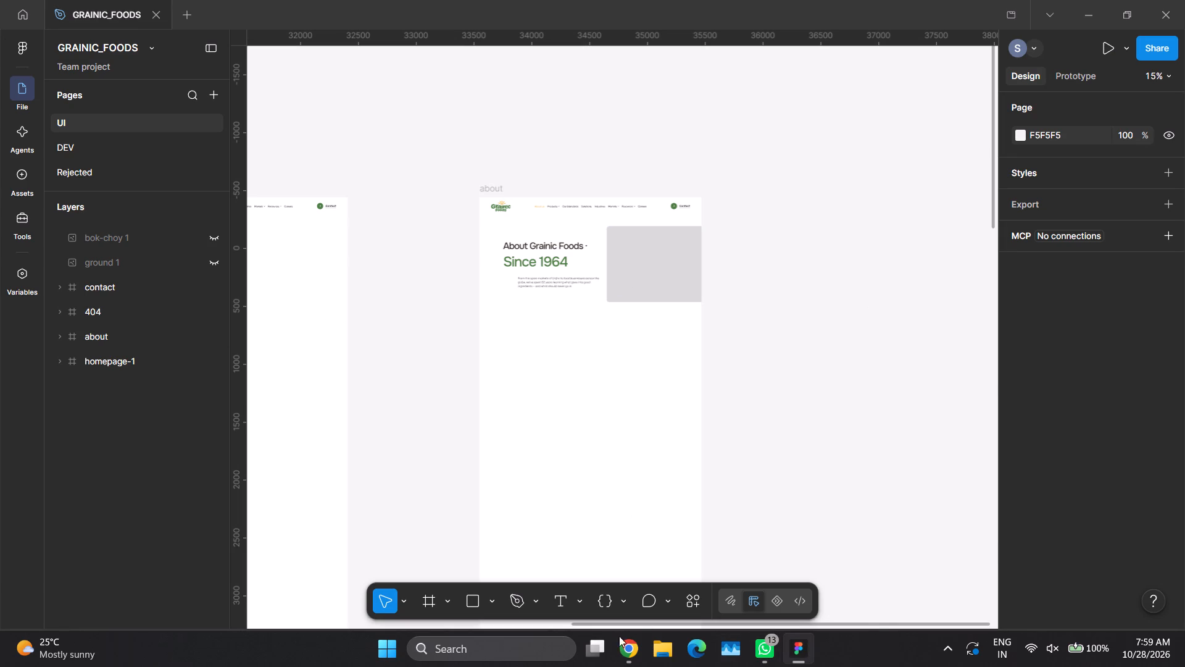
# Switch to Chrome, search the web for "google sheet" and open the Google Sheets: Sign-in result.
pyautogui.click(618, 647)
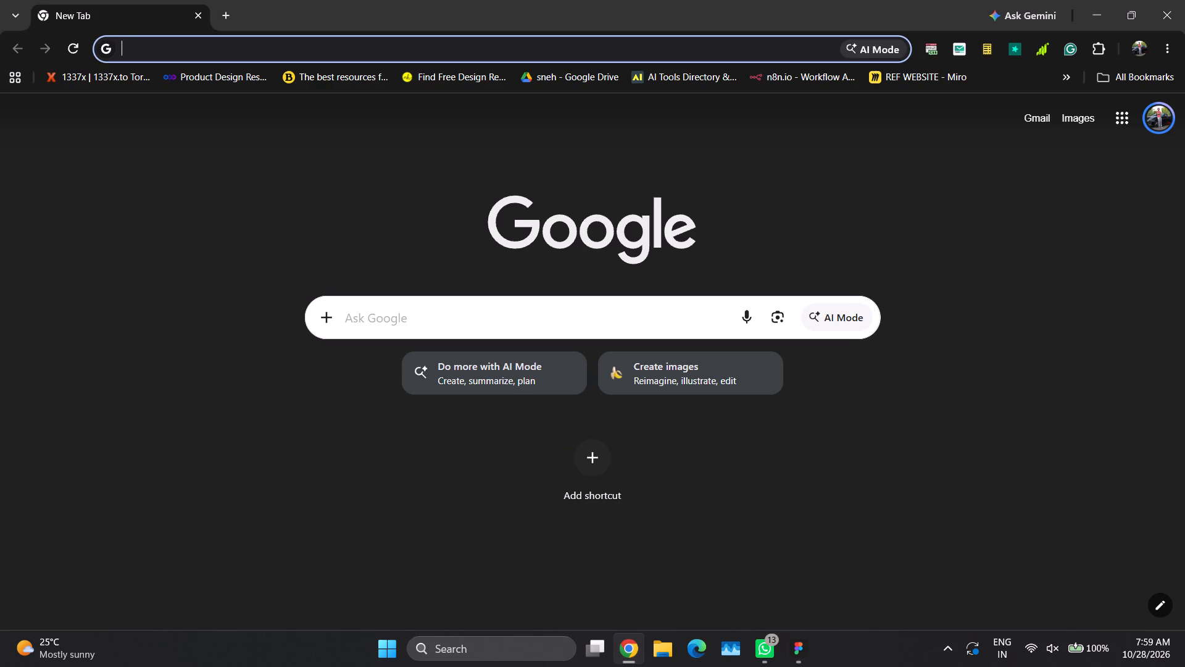
pyautogui.write('google sheet')
pyautogui.press('Return')
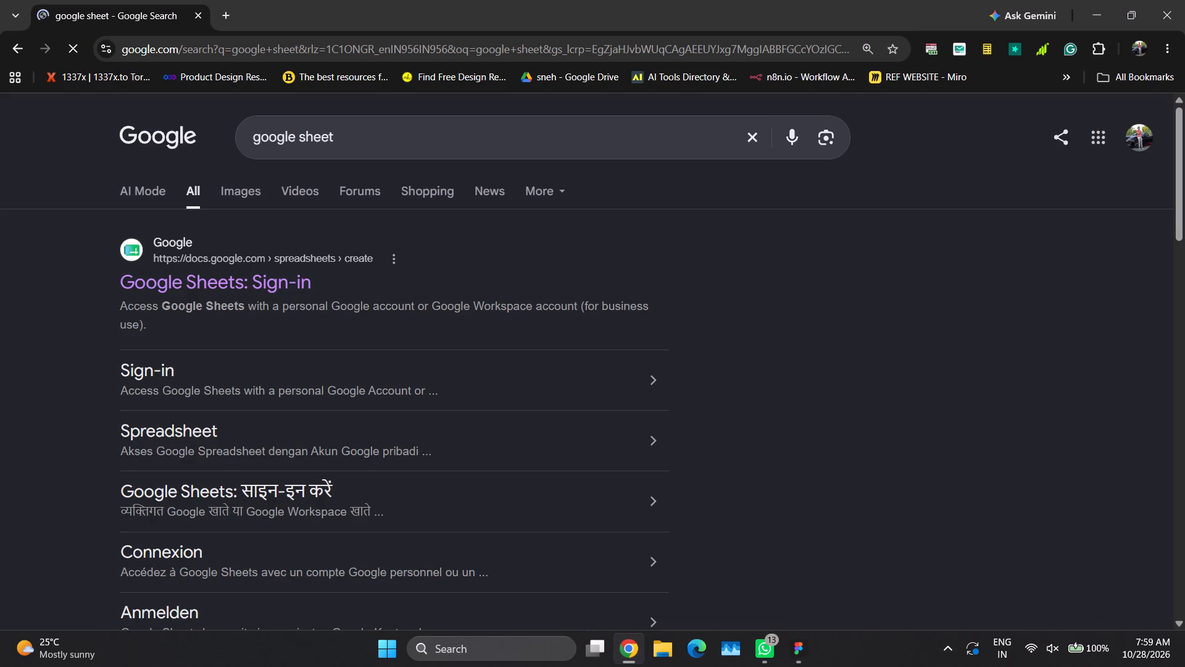
pyautogui.click(295, 286)
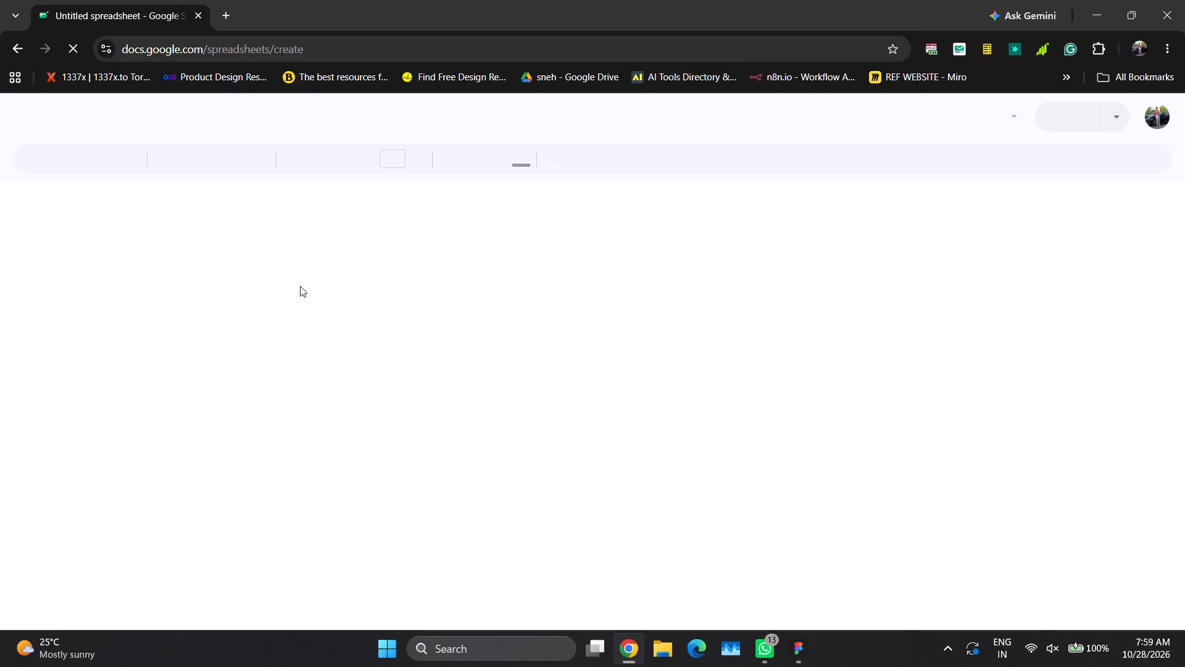
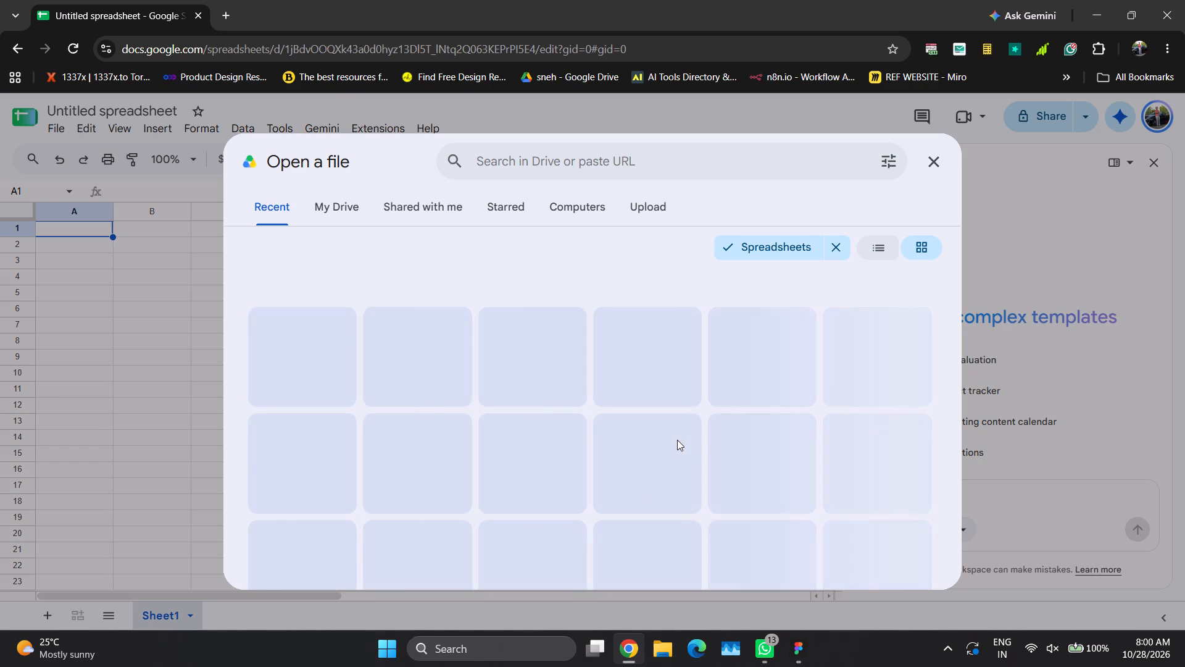
pyautogui.scroll(-4, 460, 422)
pyautogui.scroll(2, 460, 422)
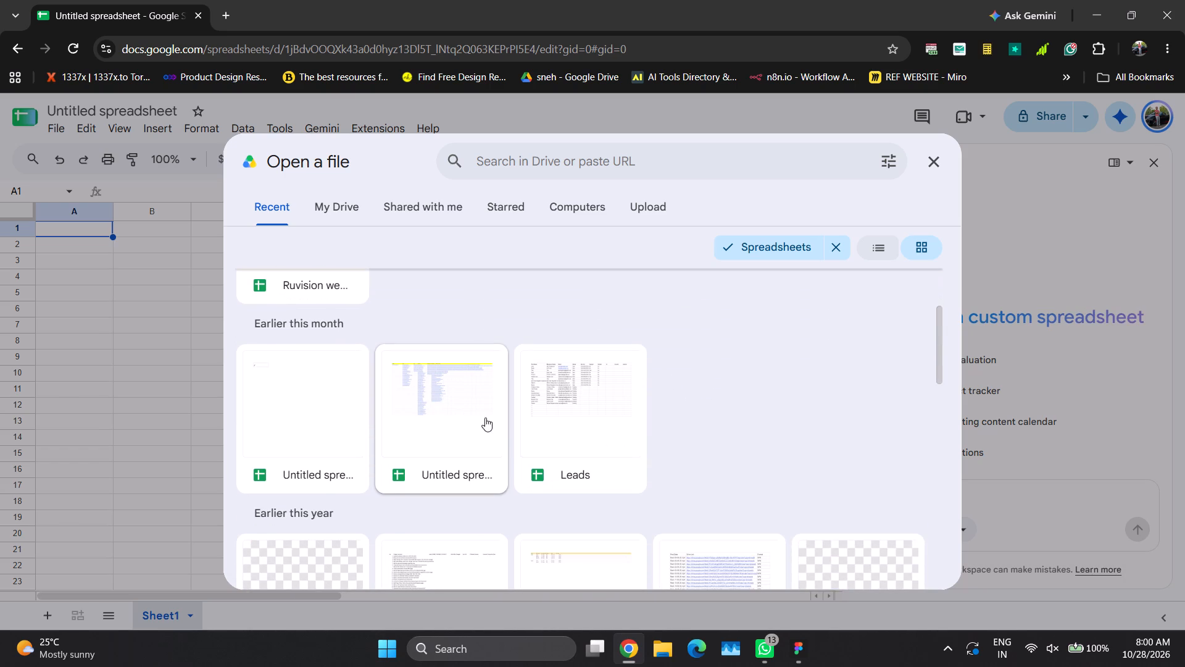
pyautogui.doubleClick(459, 407)
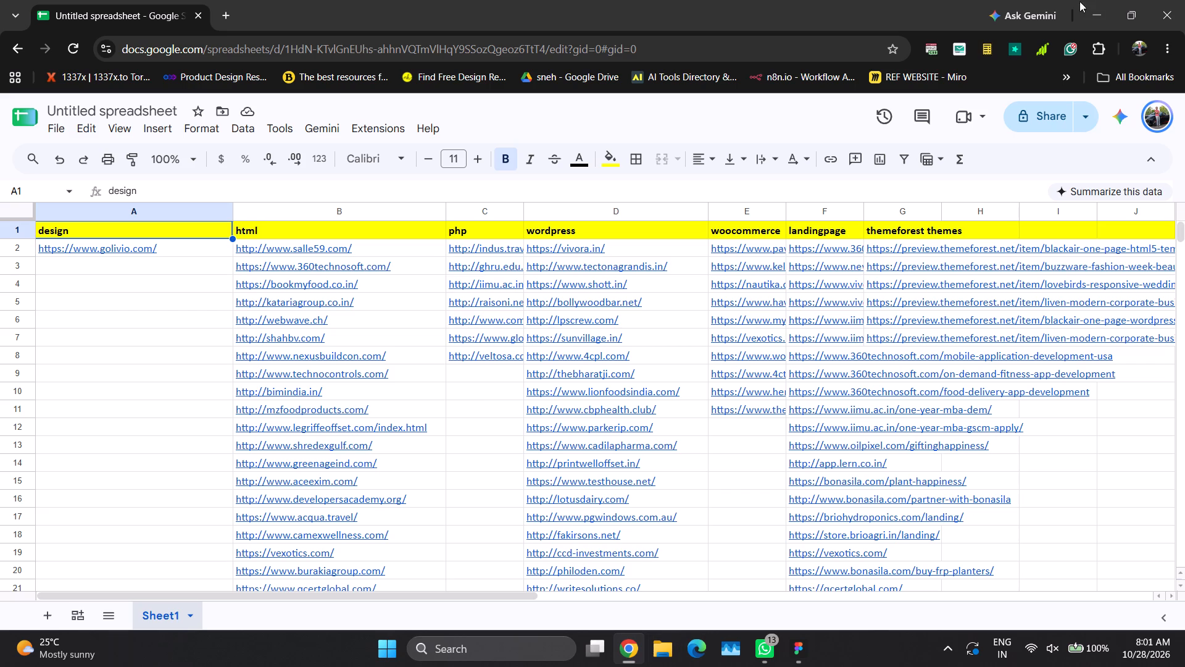
# Open the Exocool, Lionarc Group, Sabi Food, Sapcon Steels, Sunderbiscuit and Ambuja Solvex links from the wordpress column.
pyautogui.scroll(-3, 578, 327)
pyautogui.scroll(1, 576, 335)
pyautogui.scroll(-1, 576, 338)
pyautogui.scroll(3, 588, 384)
pyautogui.scroll(-4, 589, 393)
pyautogui.scroll(1, 594, 424)
pyautogui.scroll(-1, 595, 427)
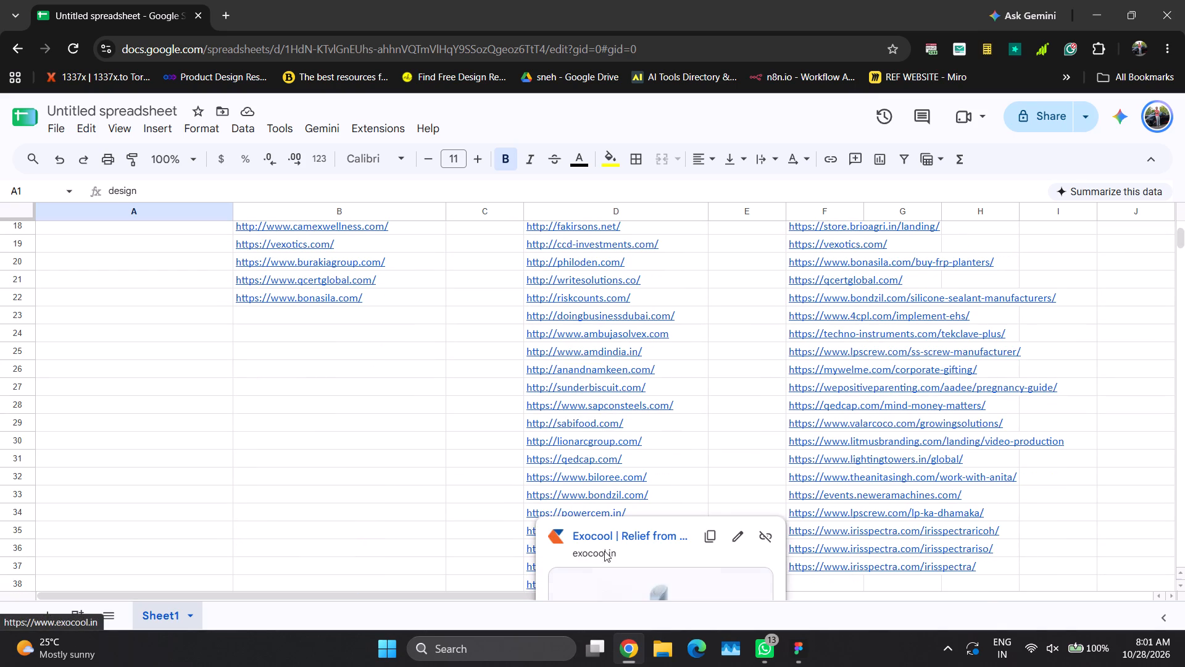
pyautogui.keyDown('ctrl'); pyautogui.click(613, 541); pyautogui.keyUp('ctrl')
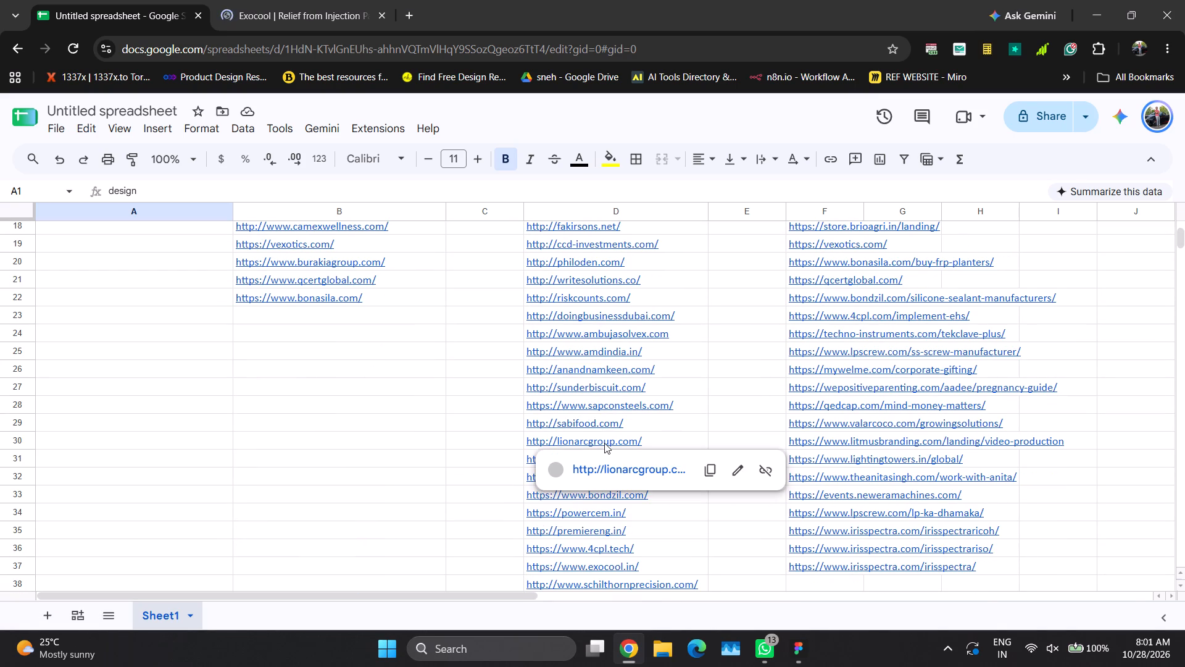
pyautogui.keyDown('ctrl'); pyautogui.click(609, 467); pyautogui.keyUp('ctrl')
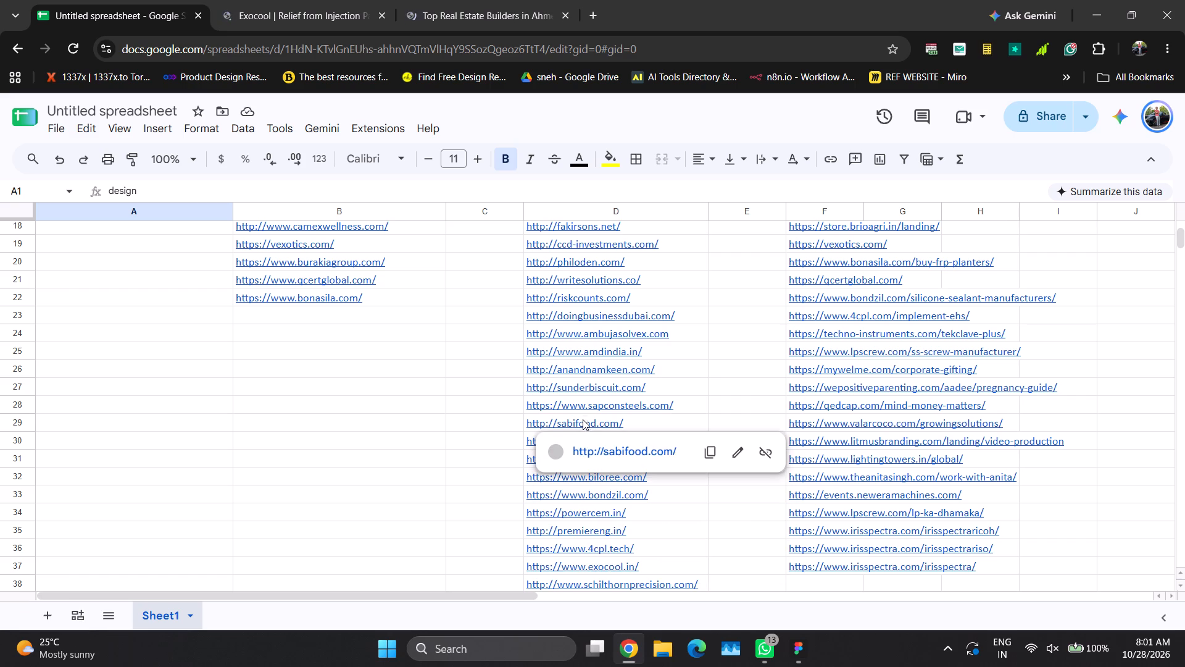
pyautogui.keyDown('ctrl'); pyautogui.click(601, 448); pyautogui.keyUp('ctrl')
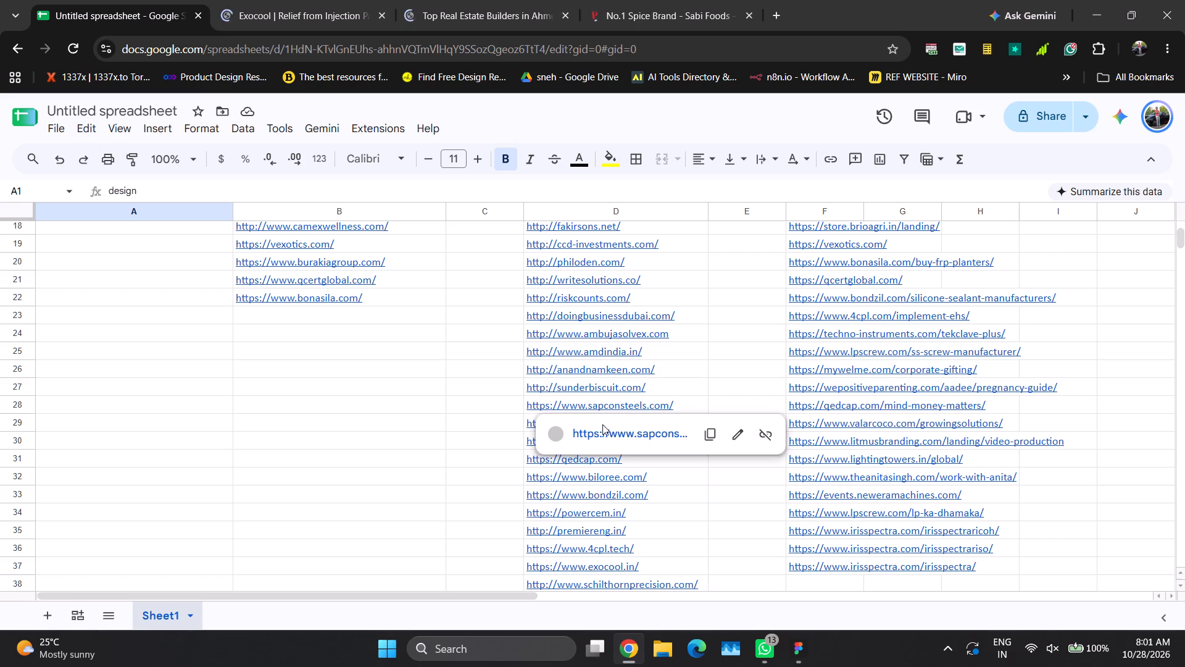
pyautogui.keyDown('ctrl'); pyautogui.click(605, 435); pyautogui.keyUp('ctrl')
pyautogui.keyDown('ctrl'); pyautogui.click(605, 409); pyautogui.keyUp('ctrl')
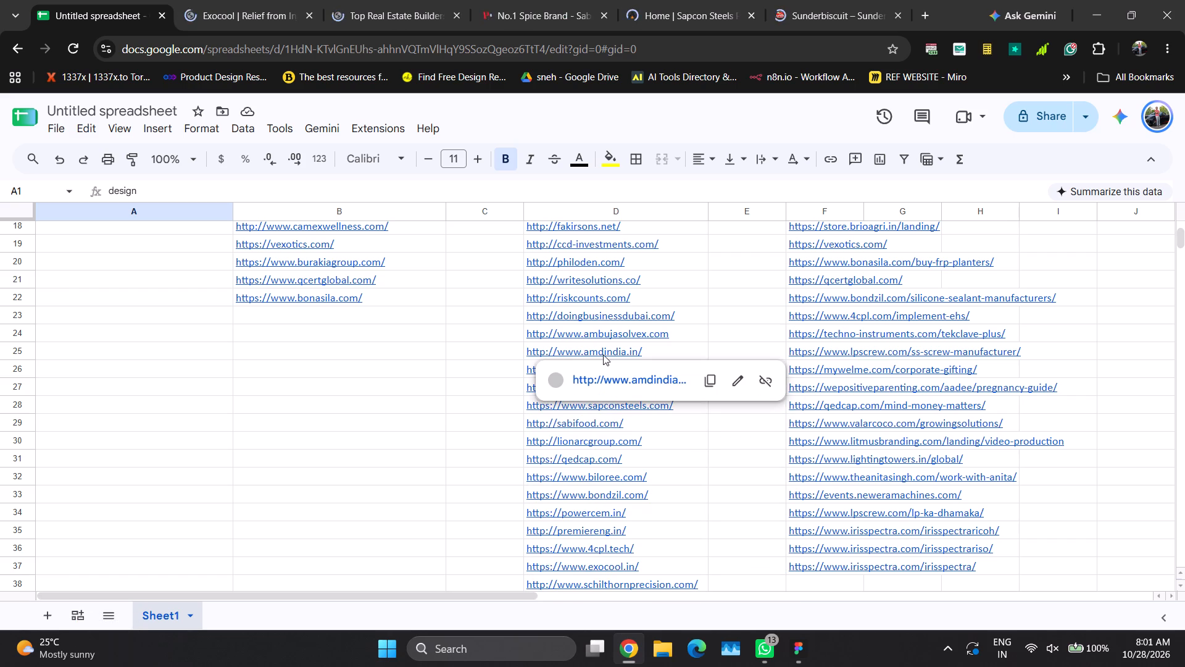
pyautogui.keyDown('ctrl'); pyautogui.click(628, 363); pyautogui.keyUp('ctrl')
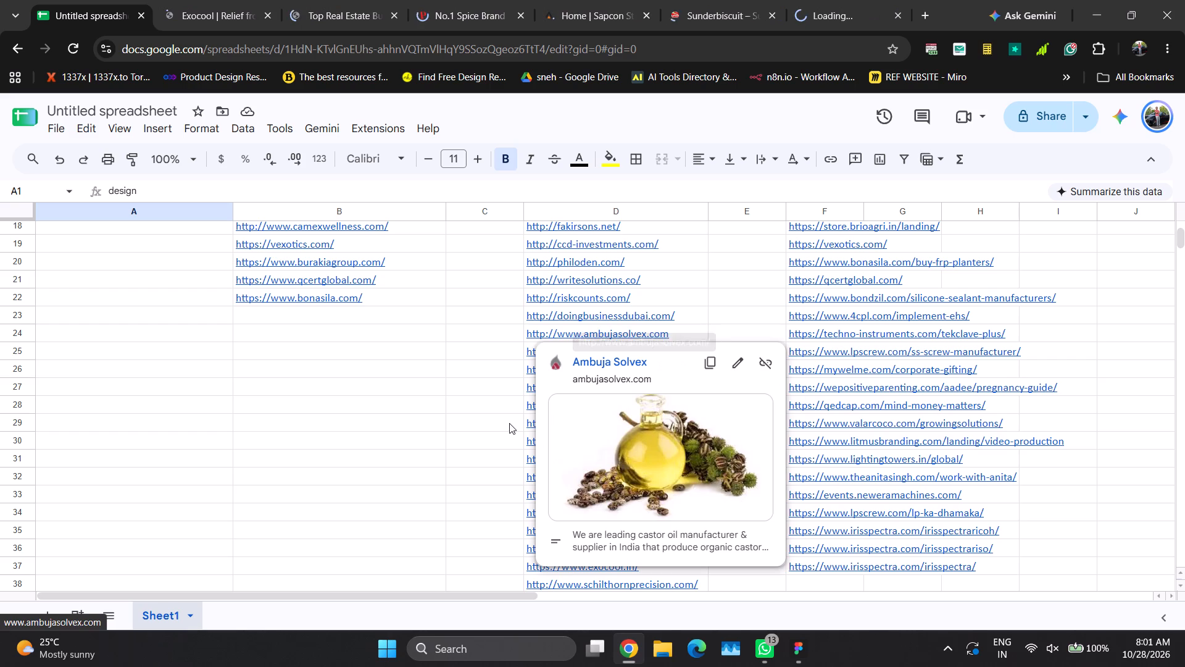
# Further down the wordpress column, open the Finacus, Anupam Group, Velar PEB Structure, STP Machinery and Jet Lifts links.
pyautogui.scroll(1, 505, 424)
pyautogui.scroll(-2, 505, 424)
pyautogui.scroll(1, 505, 424)
pyautogui.scroll(-1, 505, 424)
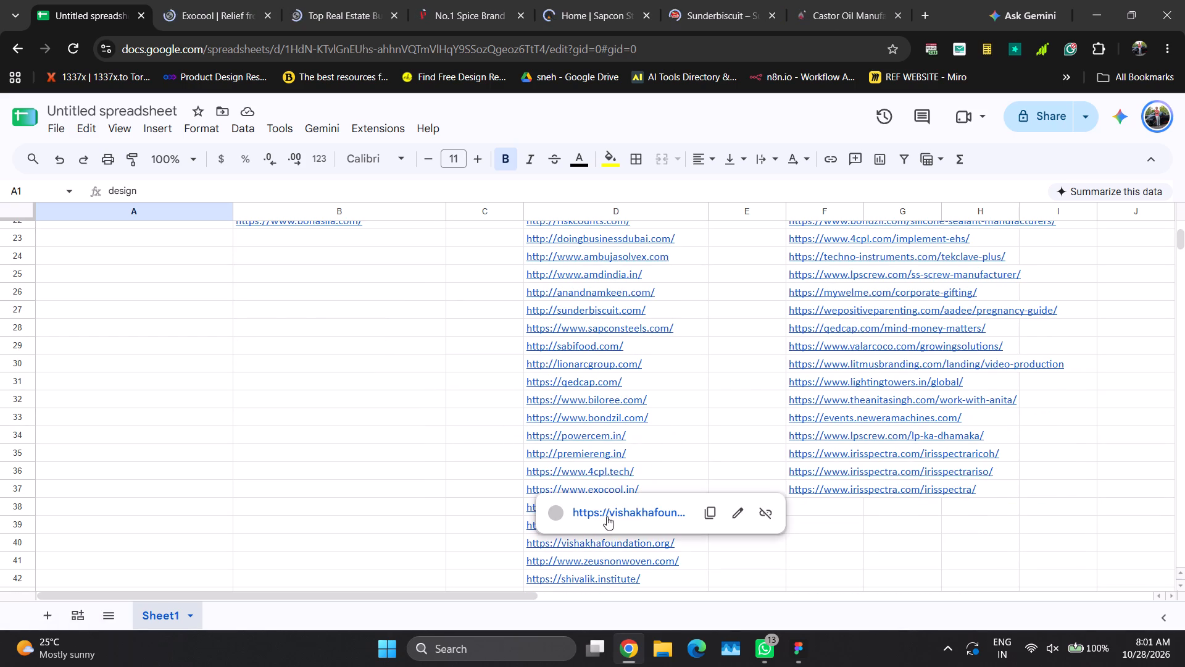
pyautogui.scroll(-2, 449, 545)
pyautogui.scroll(6, 449, 545)
pyautogui.scroll(-2, 449, 545)
pyautogui.scroll(1, 449, 545)
pyautogui.scroll(-2, 449, 544)
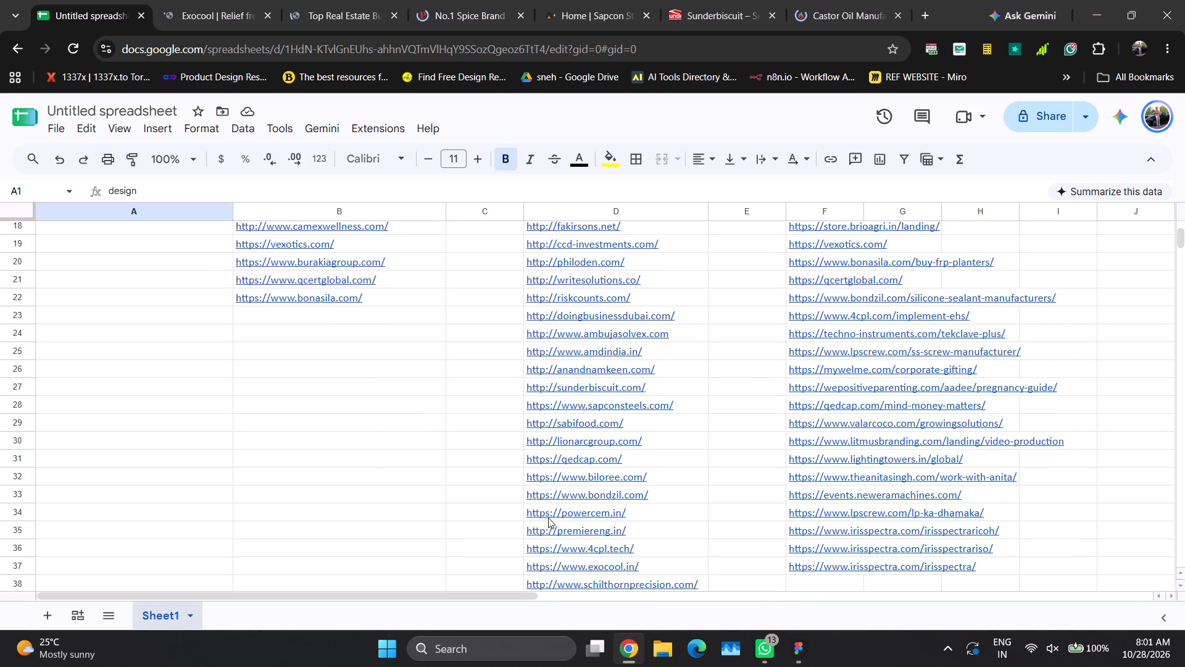
pyautogui.scroll(-1, 548, 518)
pyautogui.scroll(1, 548, 518)
pyautogui.scroll(-1, 547, 518)
pyautogui.scroll(-1, 609, 531)
pyautogui.scroll(4, 609, 531)
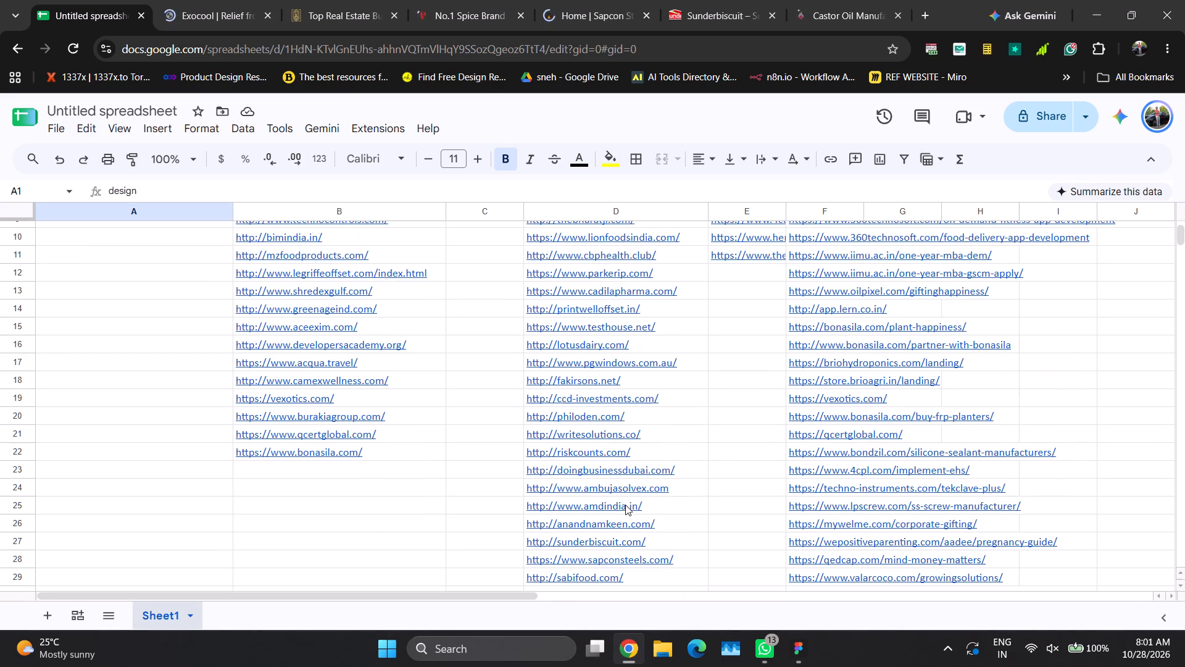
pyautogui.scroll(-1, 724, 455)
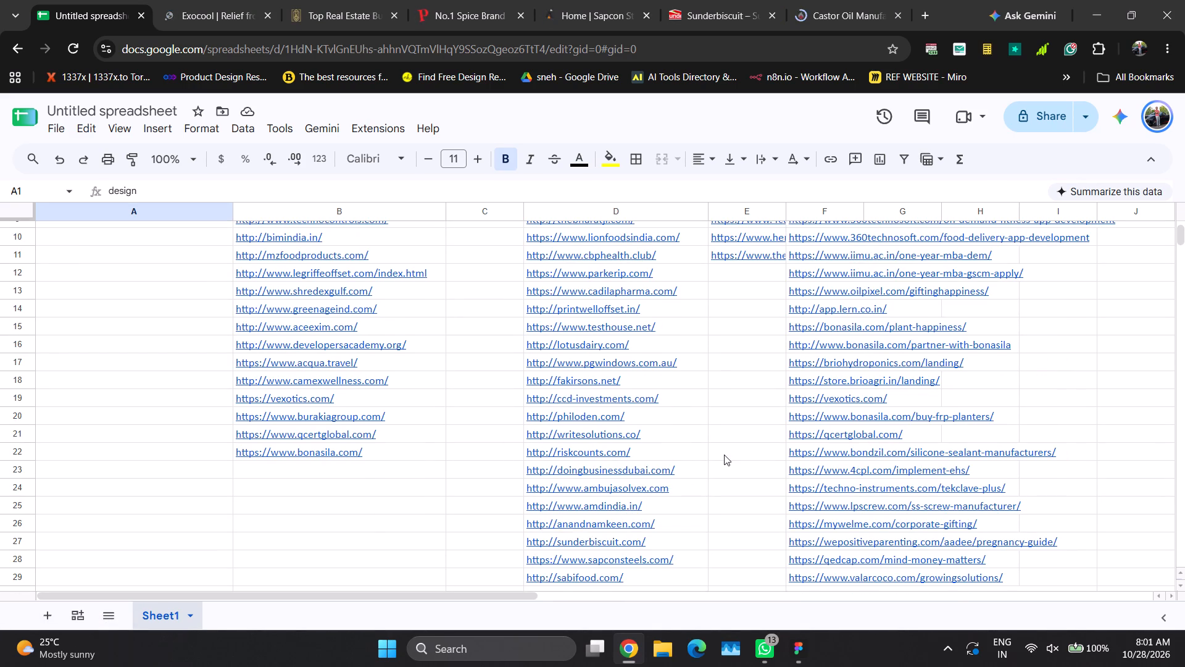
pyautogui.scroll(-10, 724, 455)
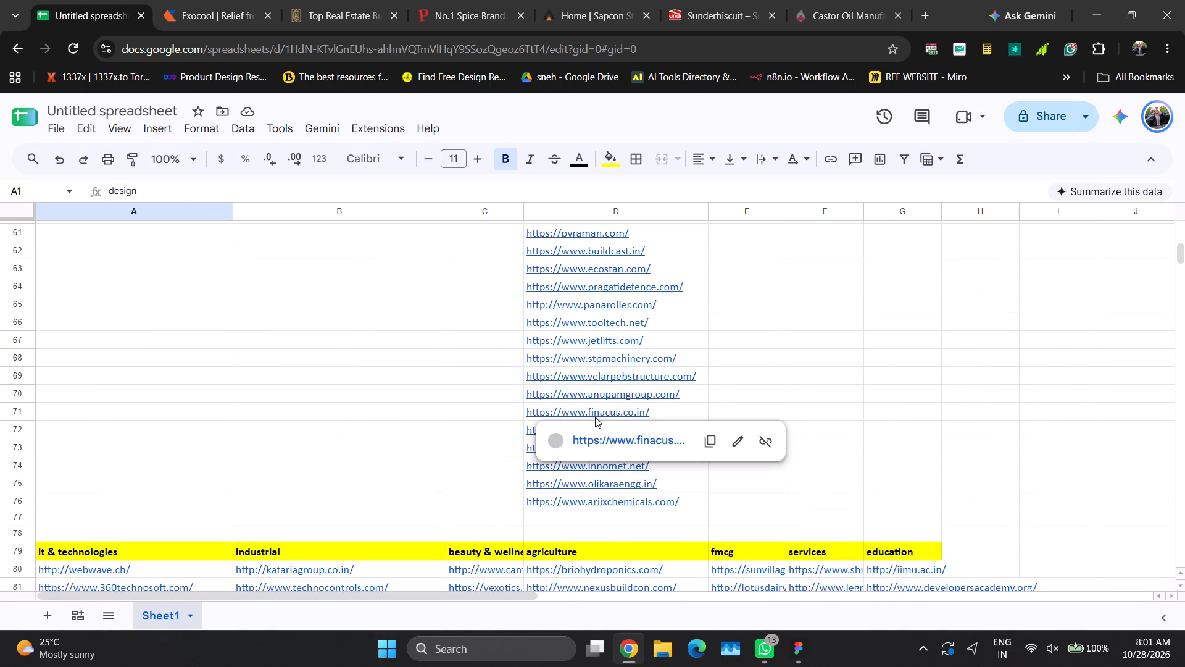
pyautogui.keyDown('ctrl'); pyautogui.click(594, 439); pyautogui.keyUp('ctrl')
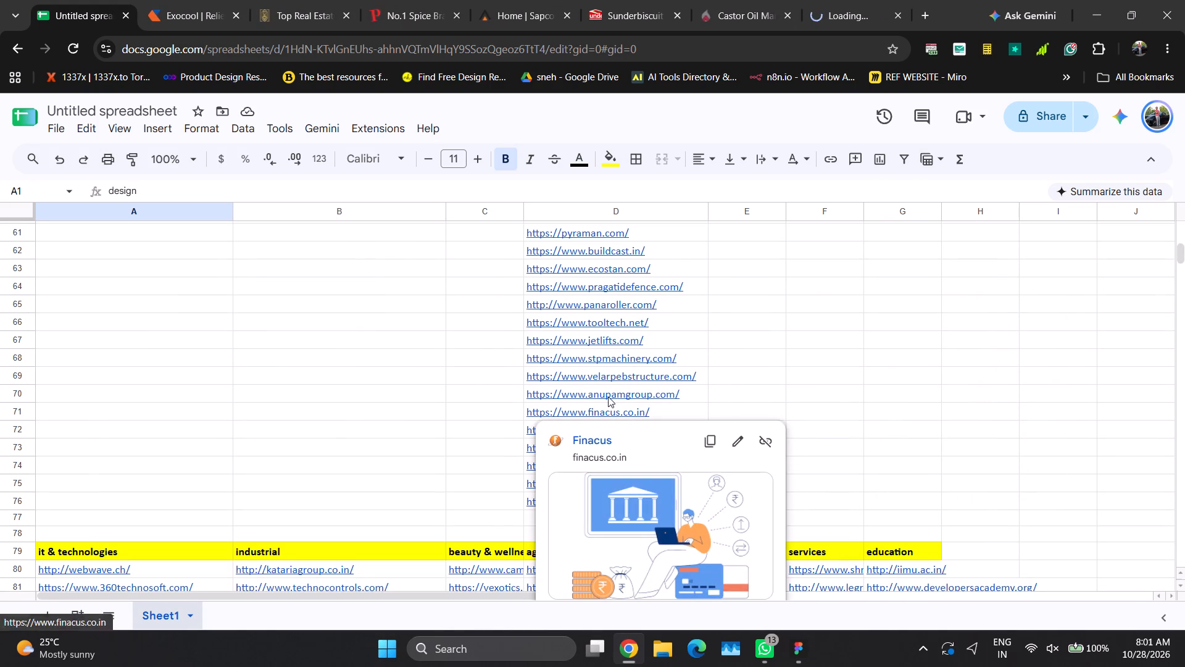
pyautogui.keyDown('ctrl'); pyautogui.click(609, 422); pyautogui.keyUp('ctrl')
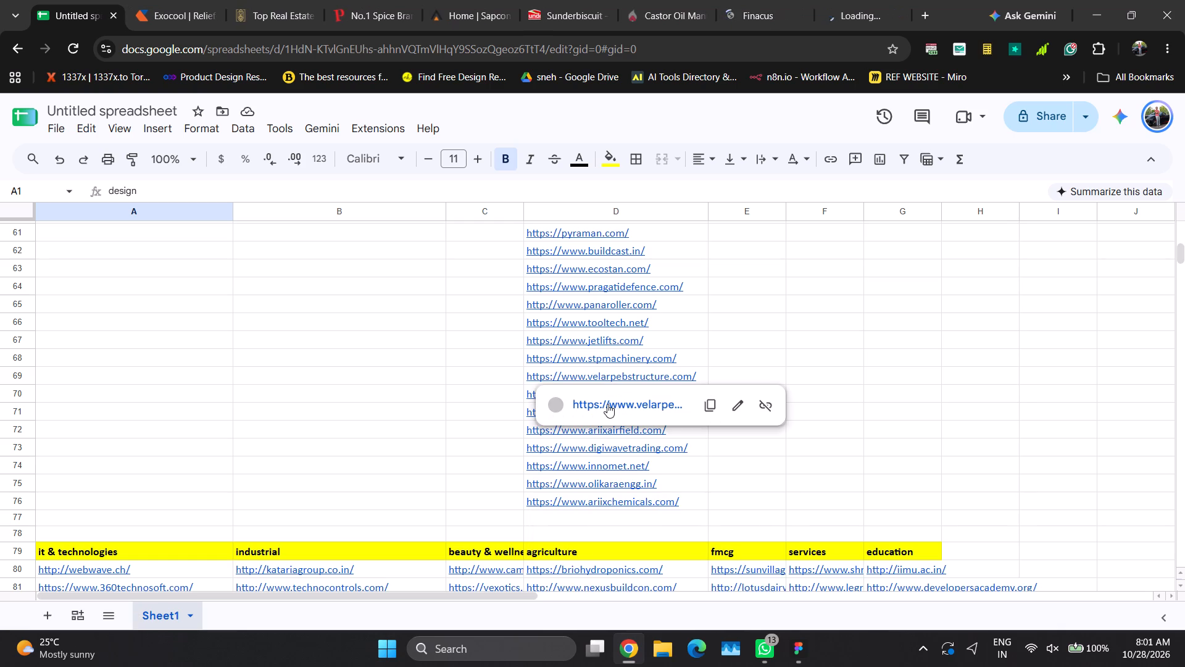
pyautogui.keyDown('ctrl'); pyautogui.click(607, 404); pyautogui.keyUp('ctrl')
pyautogui.keyDown('ctrl'); pyautogui.click(611, 385); pyautogui.keyUp('ctrl')
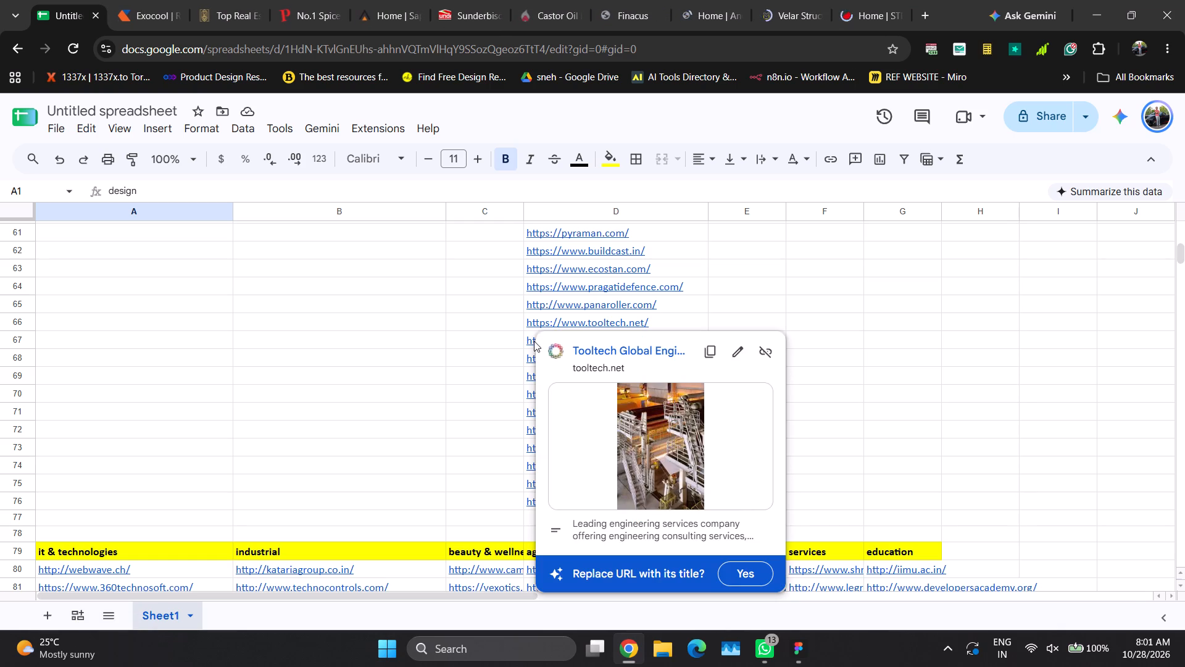
pyautogui.keyDown('ctrl'); pyautogui.click(575, 363); pyautogui.keyUp('ctrl')
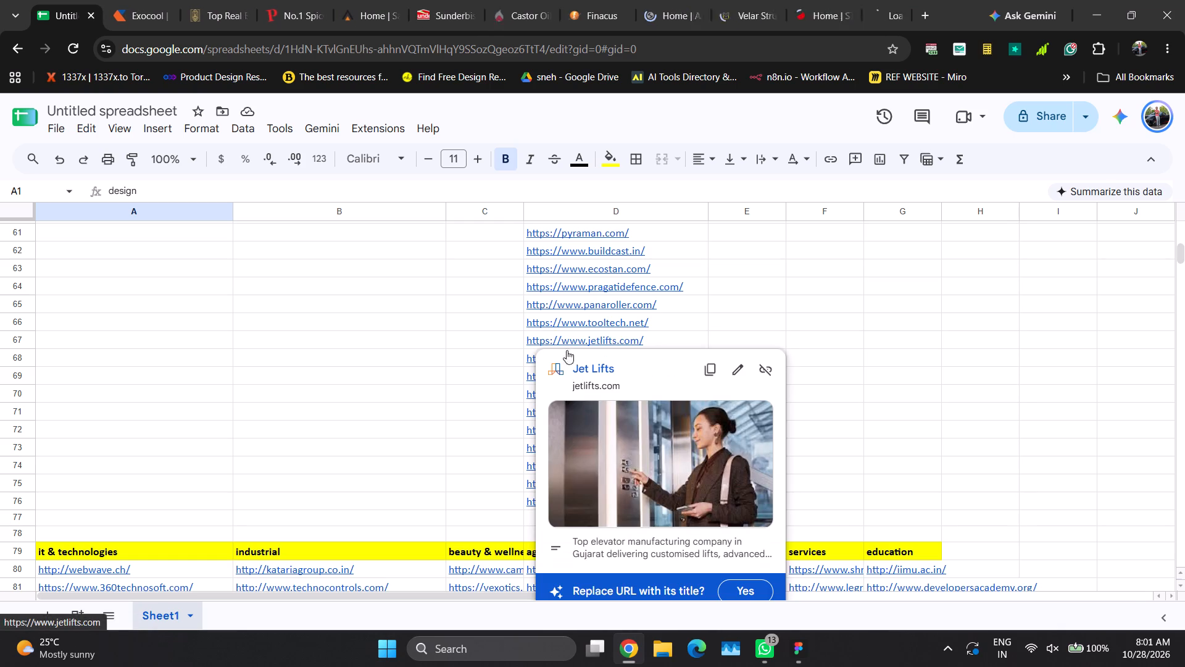
# Examine the layout of the About Us page on the Companio Exocool site, dismissing its login offer, and close that site.
pyautogui.click(160, 0)
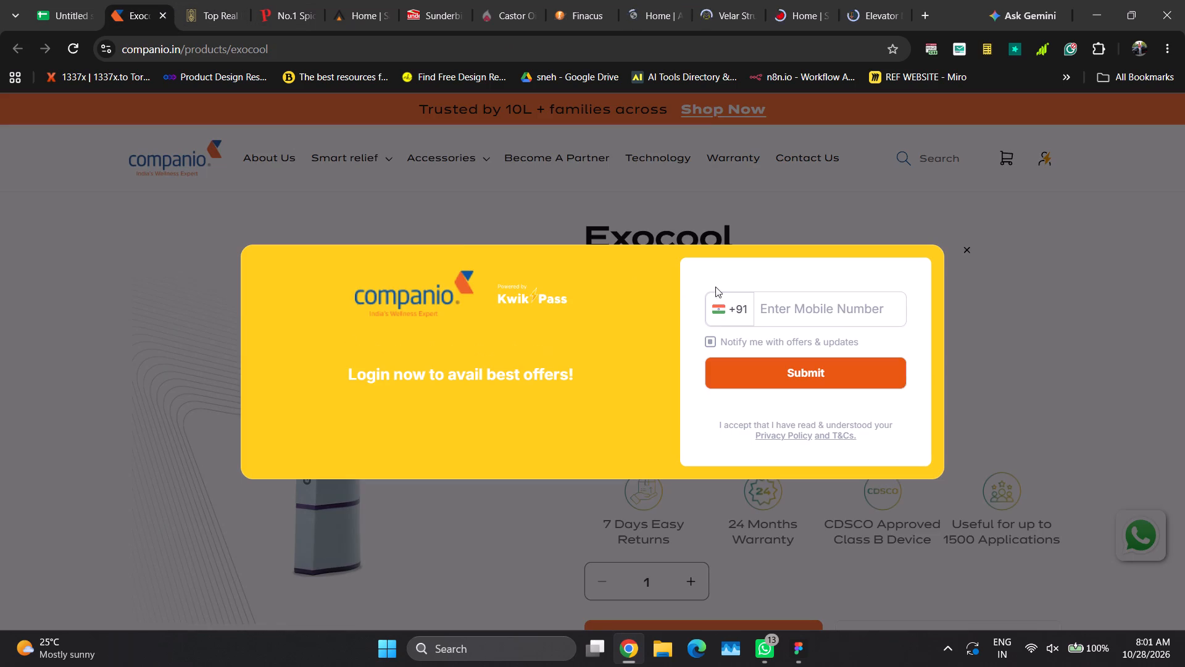
pyautogui.click(976, 254)
pyautogui.click(254, 162)
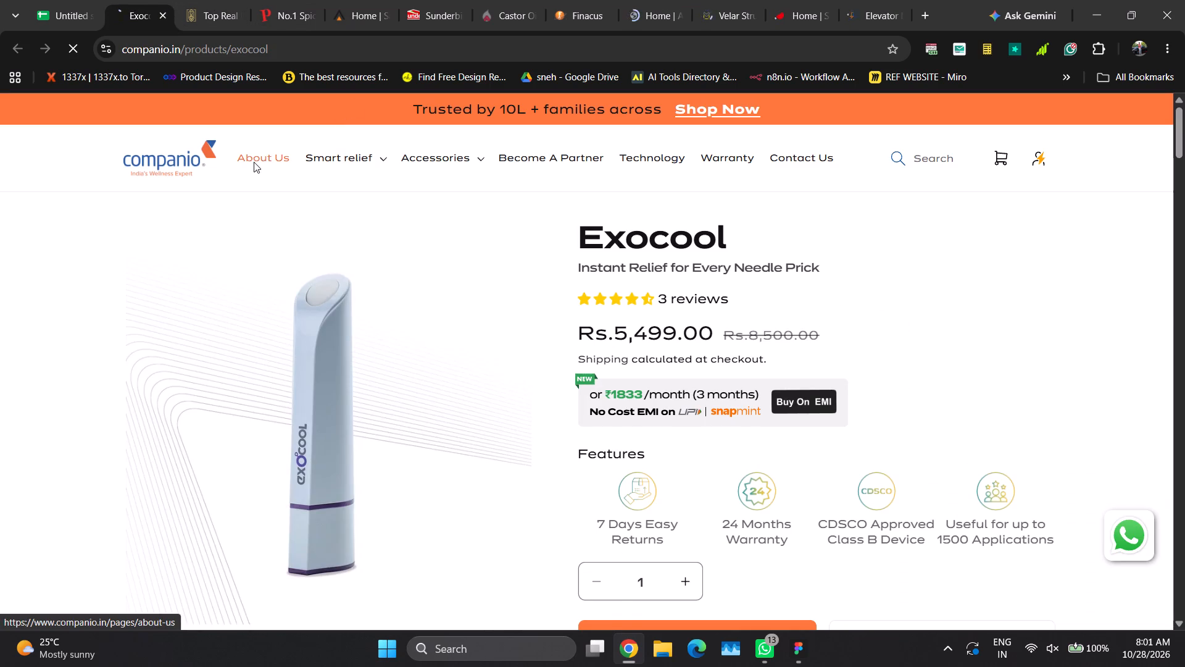
pyautogui.scroll(-1, 431, 279)
pyautogui.scroll(1, 434, 280)
pyautogui.scroll(-6, 434, 280)
pyautogui.scroll(1, 459, 266)
pyautogui.scroll(-2, 459, 264)
pyautogui.scroll(-8, 525, 324)
pyautogui.scroll(1, 525, 324)
pyautogui.scroll(-1, 525, 324)
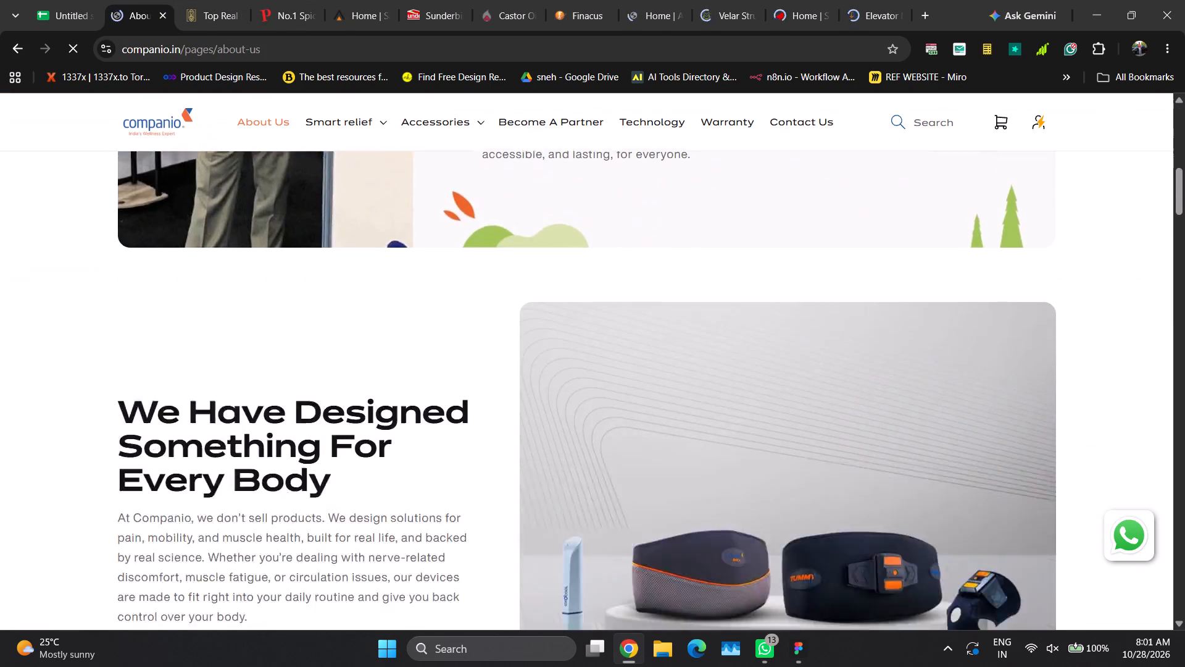
pyautogui.click(160, 13)
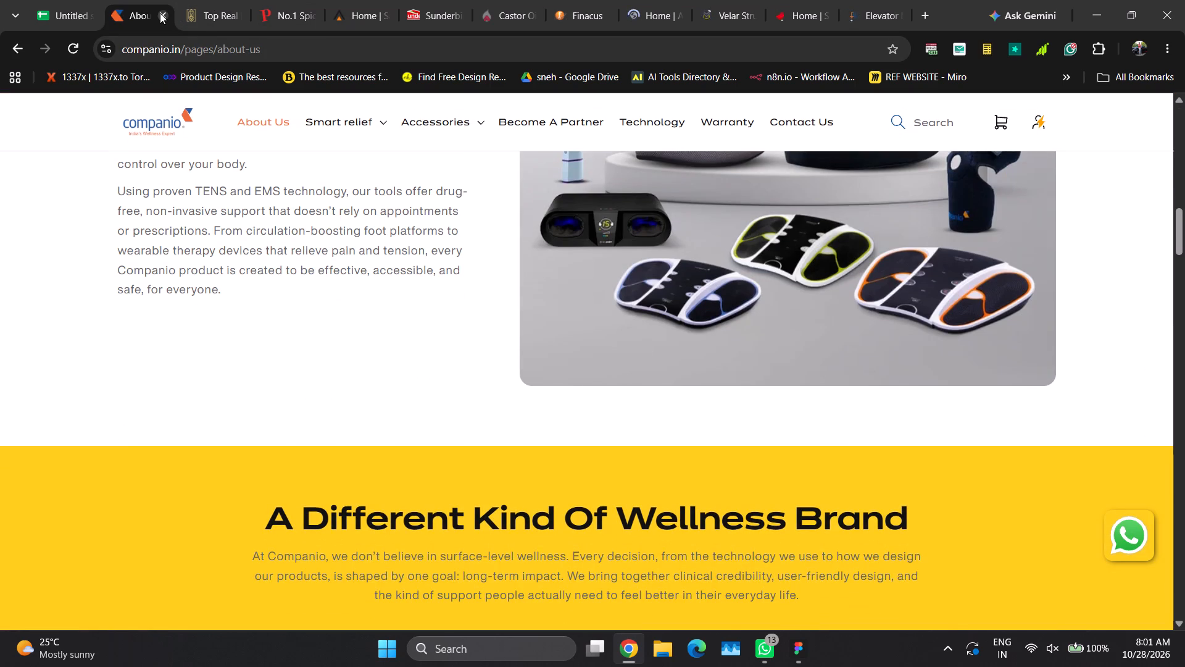
# Examine the sections and layout of the Lionarc Group site's About page.
pyautogui.click(563, 143)
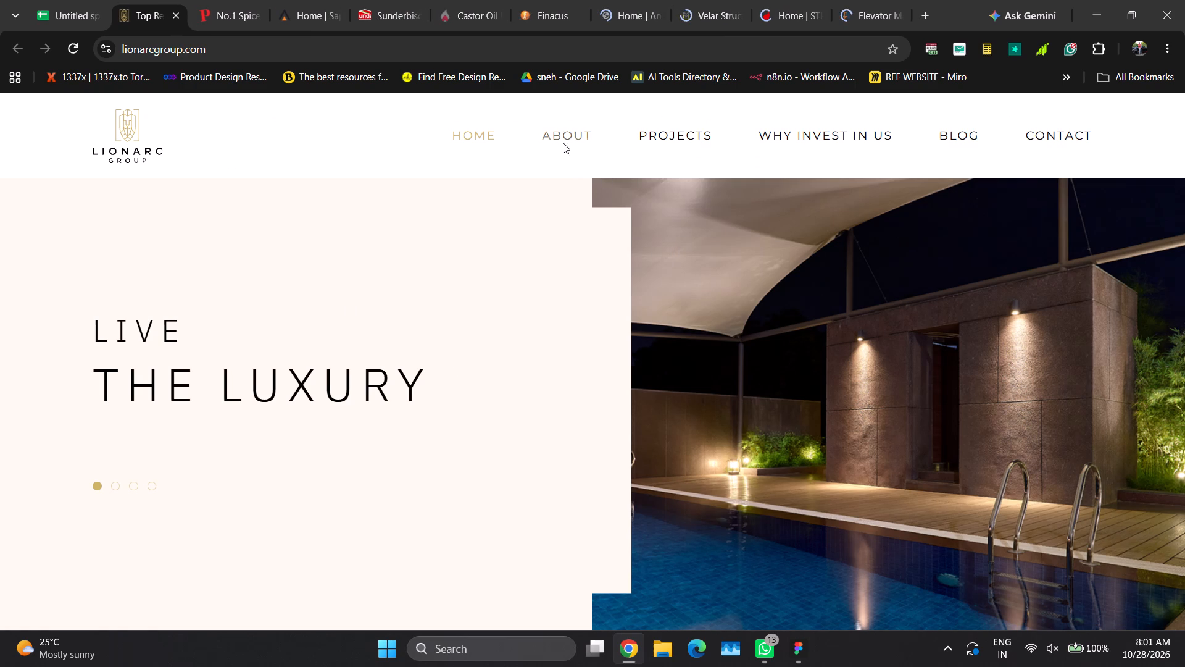
pyautogui.scroll(-2, 515, 270)
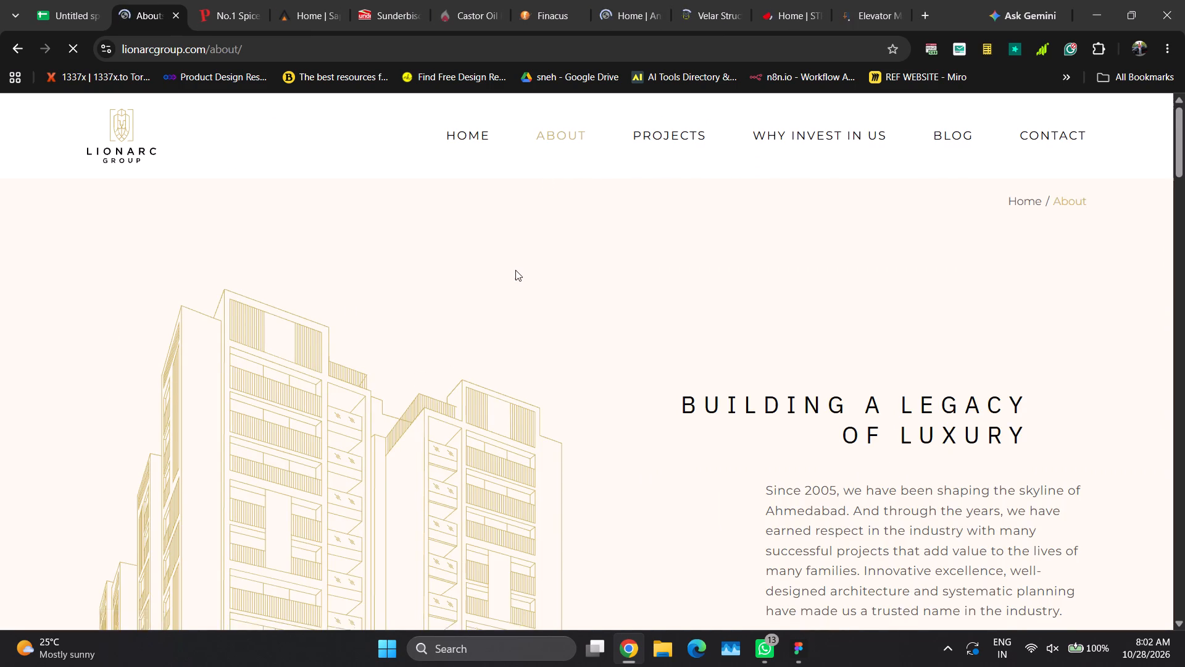
pyautogui.scroll(5, 515, 270)
pyautogui.scroll(-3, 515, 270)
pyautogui.scroll(1, 538, 334)
pyautogui.scroll(-2, 538, 335)
pyautogui.scroll(2, 538, 335)
pyautogui.scroll(-2, 538, 335)
pyautogui.scroll(1, 541, 324)
pyautogui.scroll(-2, 541, 324)
pyautogui.scroll(2, 541, 325)
pyautogui.scroll(-11, 541, 325)
pyautogui.scroll(3, 541, 324)
pyautogui.scroll(-1, 541, 322)
pyautogui.scroll(3, 541, 322)
pyautogui.scroll(-1, 541, 322)
pyautogui.scroll(1, 541, 322)
pyautogui.scroll(-8, 541, 322)
pyautogui.scroll(1, 541, 322)
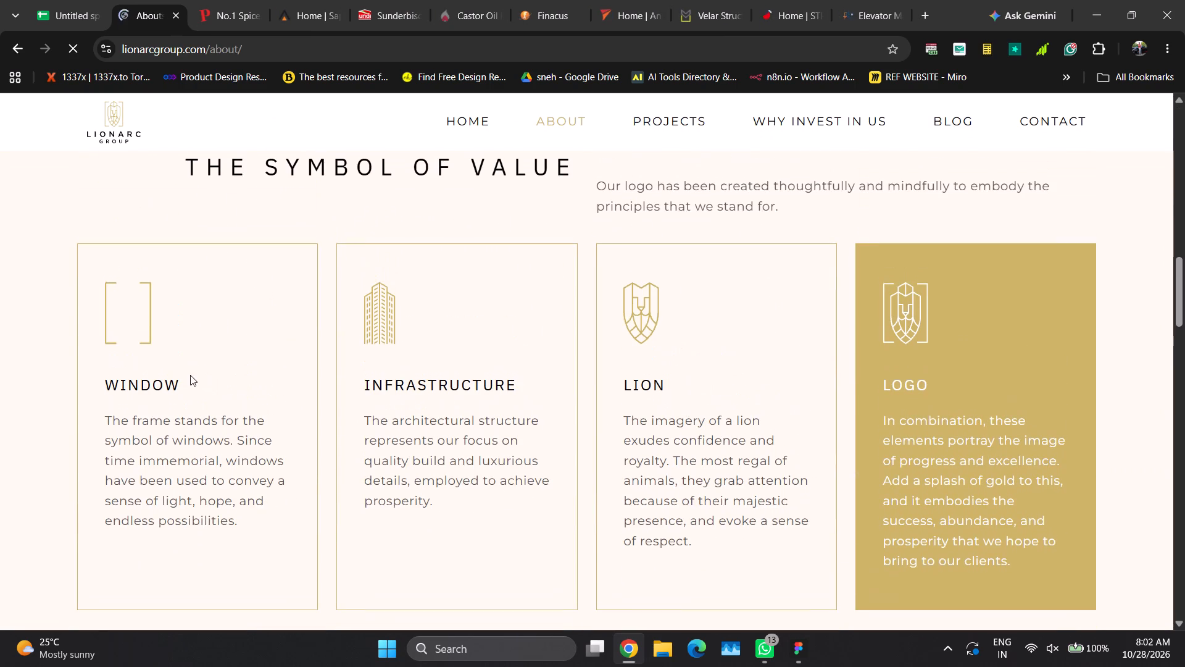
pyautogui.scroll(1, 865, 393)
pyautogui.scroll(-2, 865, 393)
pyautogui.scroll(-1, 720, 372)
pyautogui.scroll(1, 718, 372)
pyautogui.scroll(-5, 713, 374)
pyautogui.scroll(1, 709, 374)
pyautogui.scroll(-5, 497, 375)
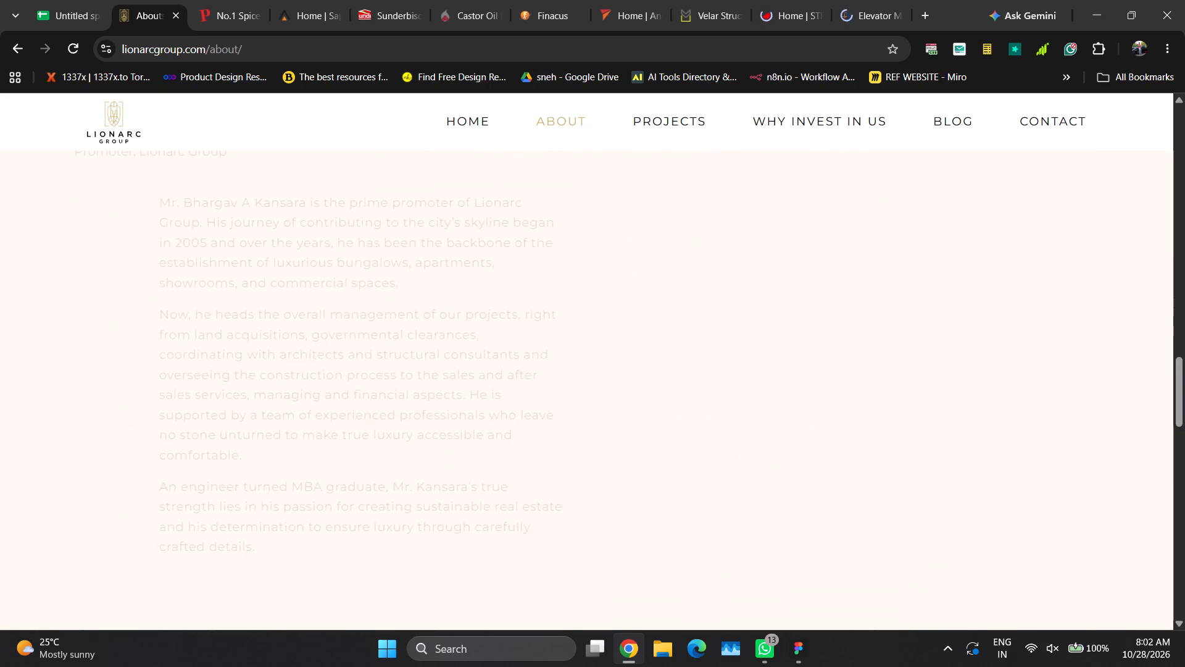
pyautogui.scroll(2, 557, 361)
pyautogui.scroll(-3, 557, 361)
pyautogui.scroll(4, 553, 358)
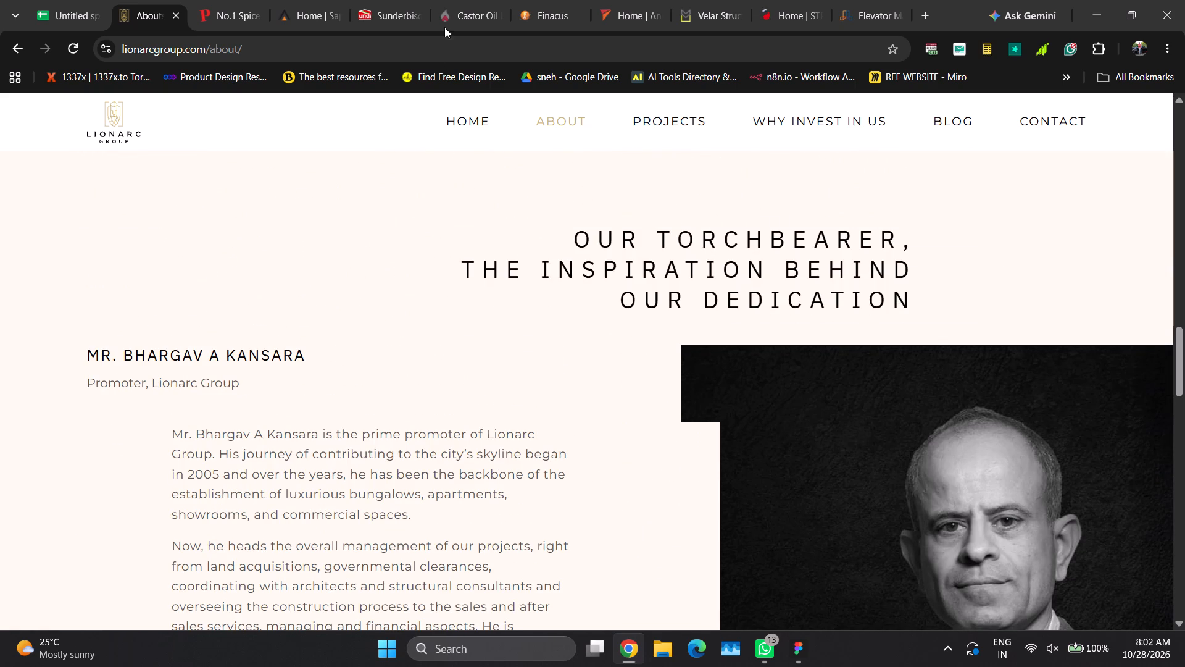
# Examine the sections and layout of the Sabi Foods (Pattu) site's About page, and close that site.
pyautogui.click(233, 0)
pyautogui.click(149, 132)
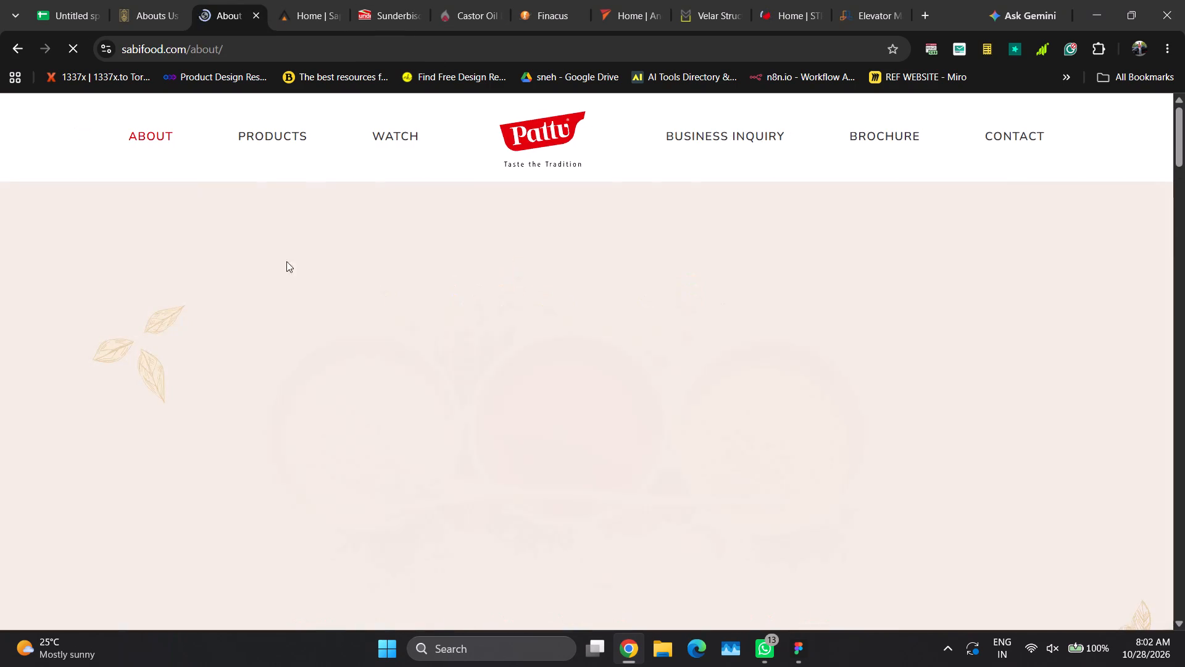
pyautogui.scroll(-7, 533, 397)
pyautogui.scroll(2, 561, 384)
pyautogui.scroll(-1, 560, 384)
pyautogui.scroll(1, 560, 384)
pyautogui.scroll(-4, 560, 384)
pyautogui.scroll(1, 560, 384)
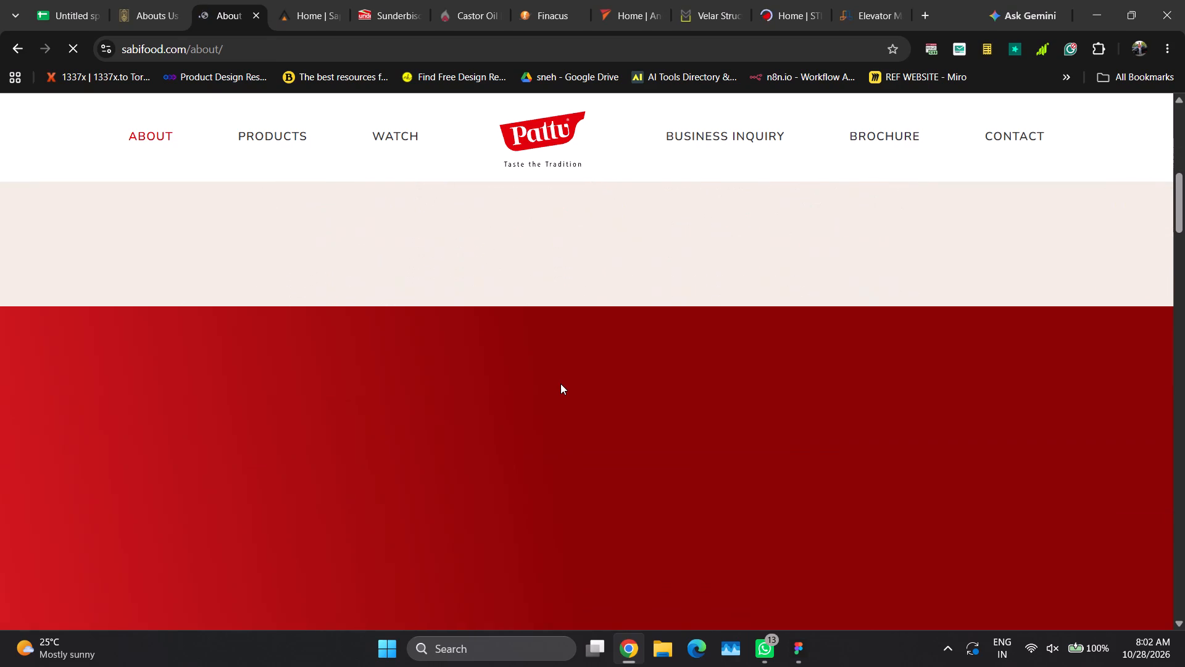
pyautogui.scroll(1, 560, 384)
pyautogui.scroll(-3, 560, 384)
pyautogui.scroll(3, 560, 384)
pyautogui.scroll(-3, 560, 384)
pyautogui.scroll(3, 560, 383)
pyautogui.scroll(-1, 560, 383)
pyautogui.scroll(2, 560, 383)
pyautogui.scroll(-3, 560, 383)
pyautogui.scroll(1, 560, 383)
pyautogui.scroll(-2, 560, 383)
pyautogui.scroll(1, 560, 383)
pyautogui.scroll(-1, 560, 383)
pyautogui.scroll(1, 551, 361)
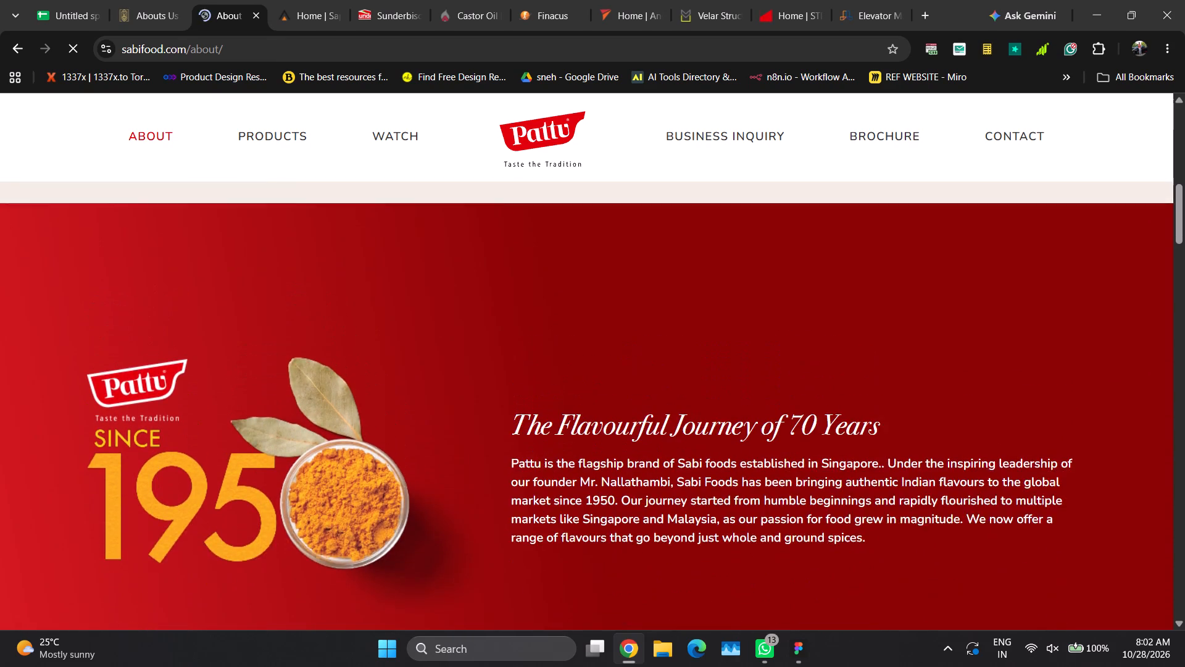
pyautogui.scroll(-5, 550, 366)
pyautogui.scroll(-2, 638, 427)
pyautogui.scroll(1, 638, 427)
pyautogui.scroll(-2, 638, 427)
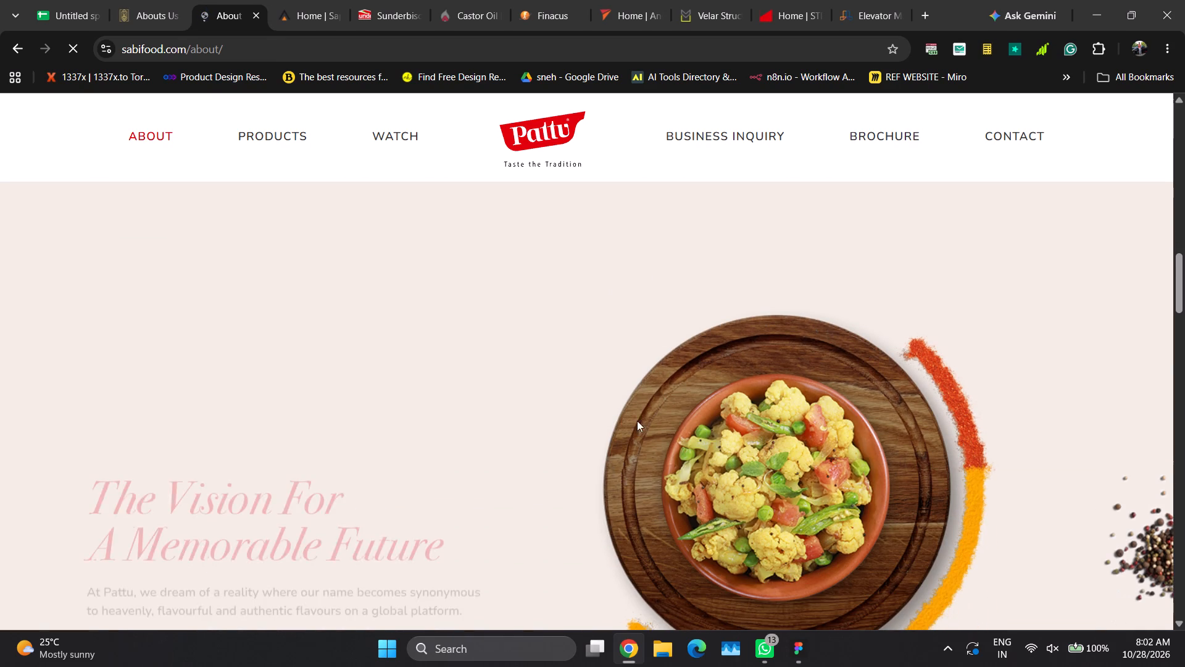
pyautogui.scroll(-7, 607, 445)
pyautogui.scroll(1, 605, 442)
pyautogui.scroll(-3, 604, 441)
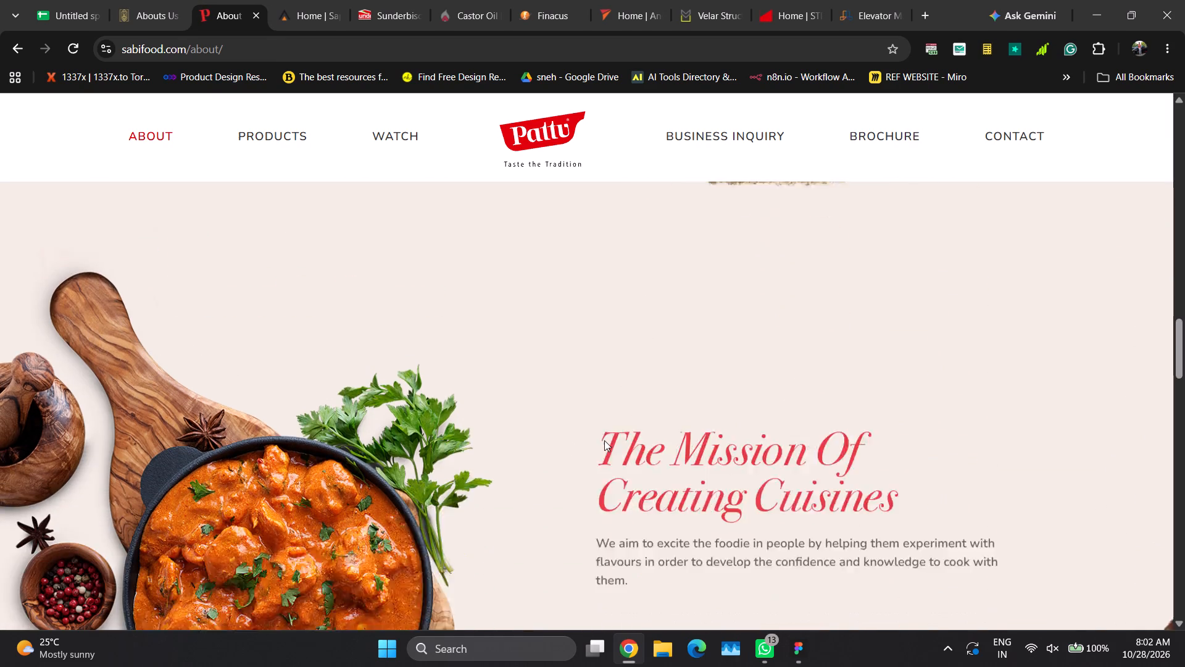
pyautogui.scroll(1, 604, 440)
pyautogui.scroll(-10, 604, 440)
pyautogui.scroll(2, 603, 438)
pyautogui.scroll(-2, 602, 435)
pyautogui.scroll(1, 602, 435)
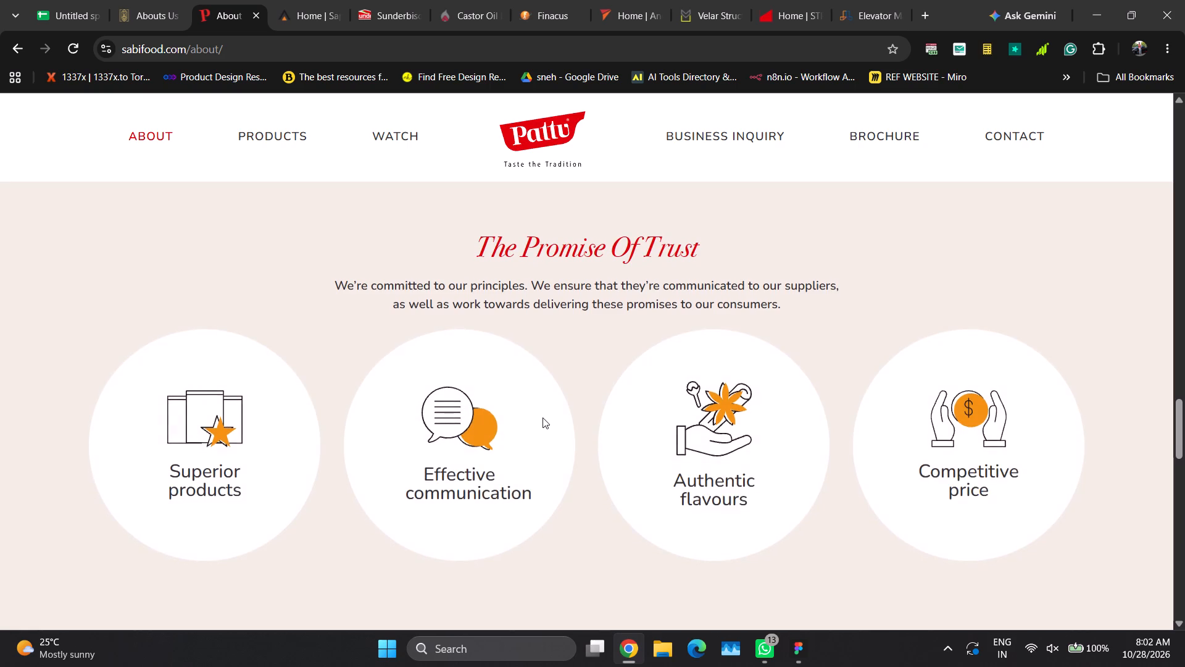
pyautogui.scroll(-1, 539, 416)
pyautogui.scroll(1, 539, 416)
pyautogui.scroll(-2, 539, 416)
pyautogui.scroll(2, 539, 416)
pyautogui.scroll(-7, 539, 416)
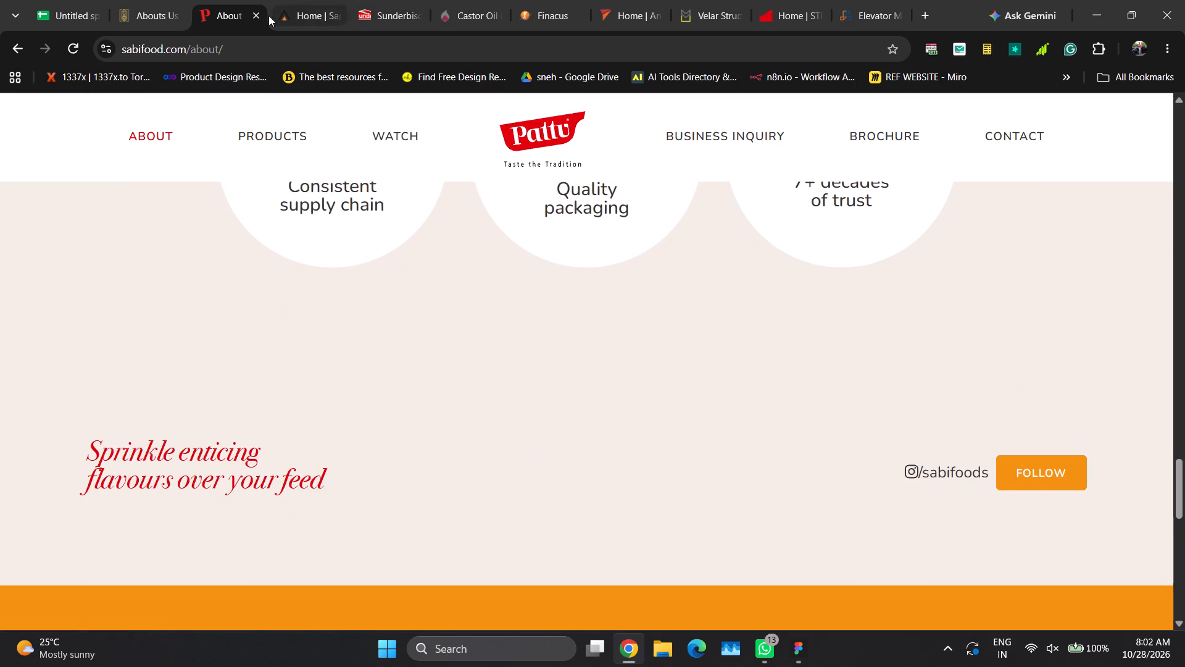
pyautogui.click(260, 15)
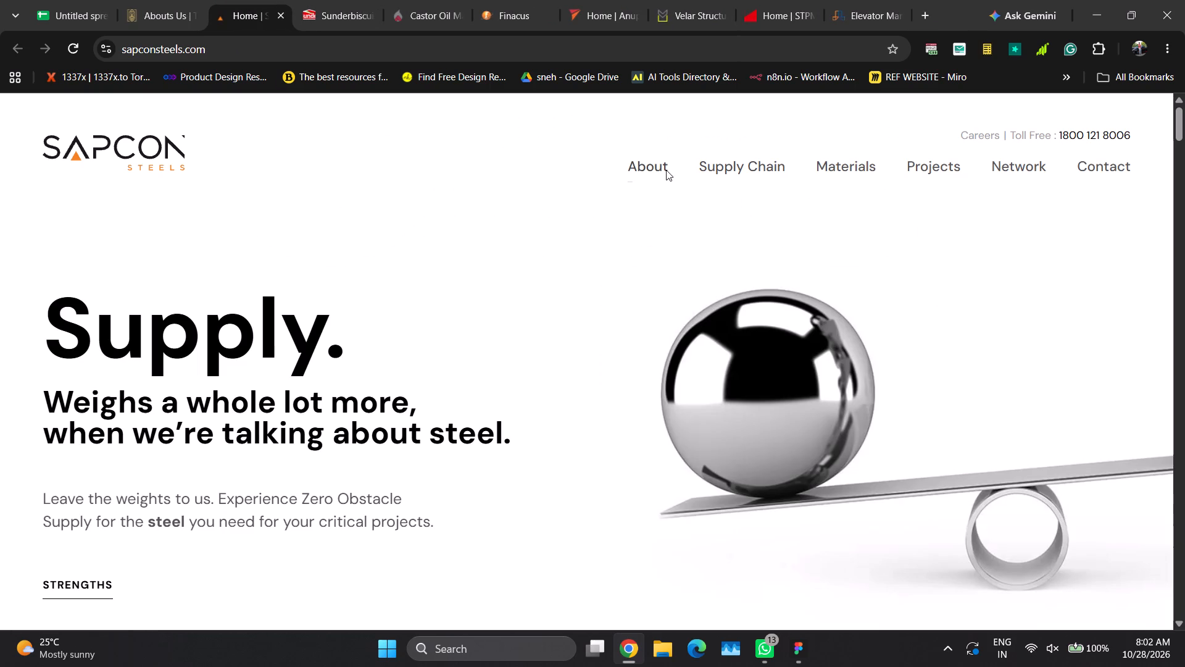
# Open the About page on the Sapcon Steels site and the Our Story page on the Sunder Biscuits & Namkeen site.
pyautogui.click(666, 170)
pyautogui.click(370, 0)
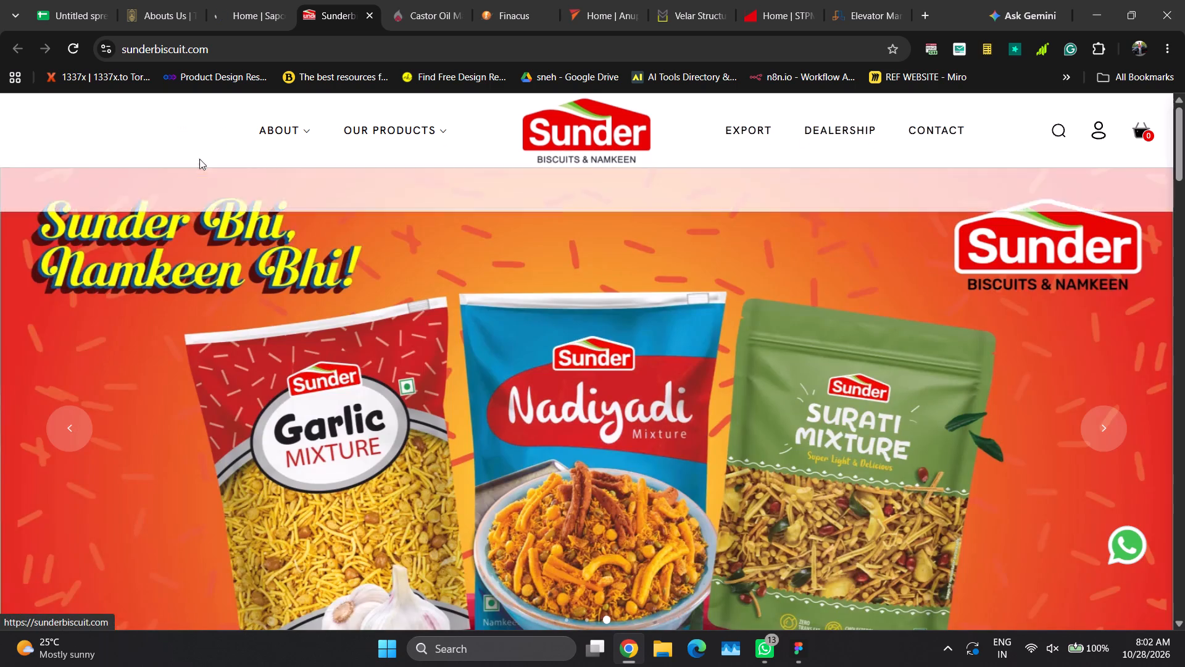
pyautogui.click(280, 132)
pyautogui.click(282, 193)
# Examine the sections and layout of the Sapcon Steels site's About page, and close that site.
pyautogui.click(222, 0)
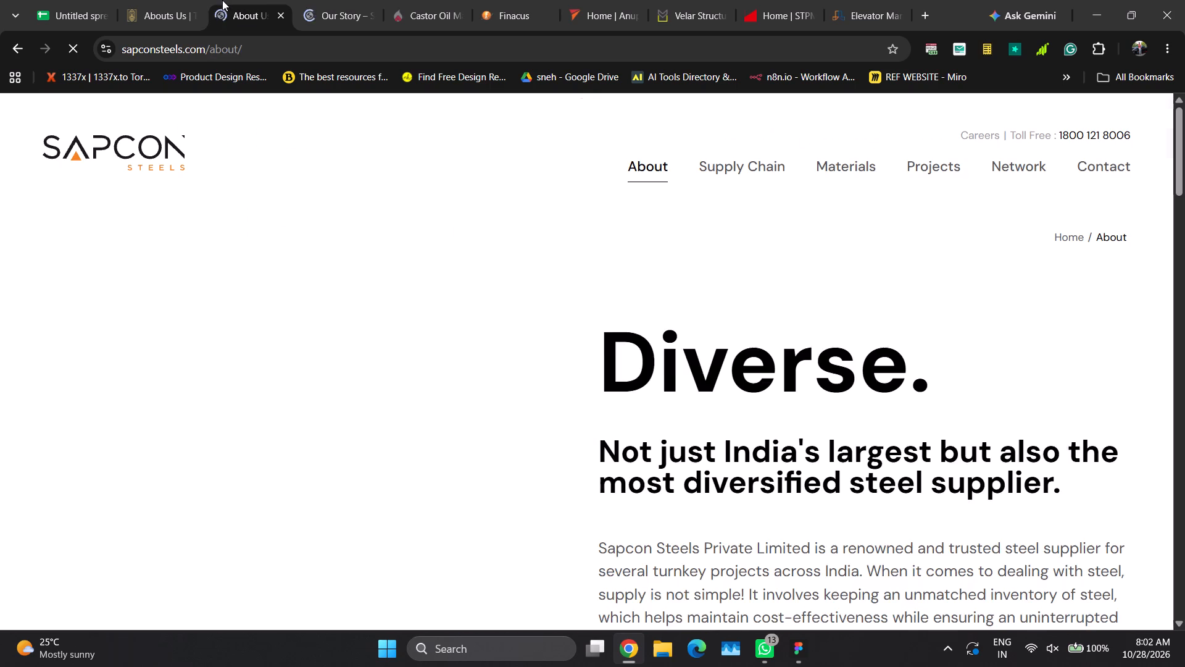
pyautogui.scroll(-5, 603, 398)
pyautogui.scroll(8, 600, 384)
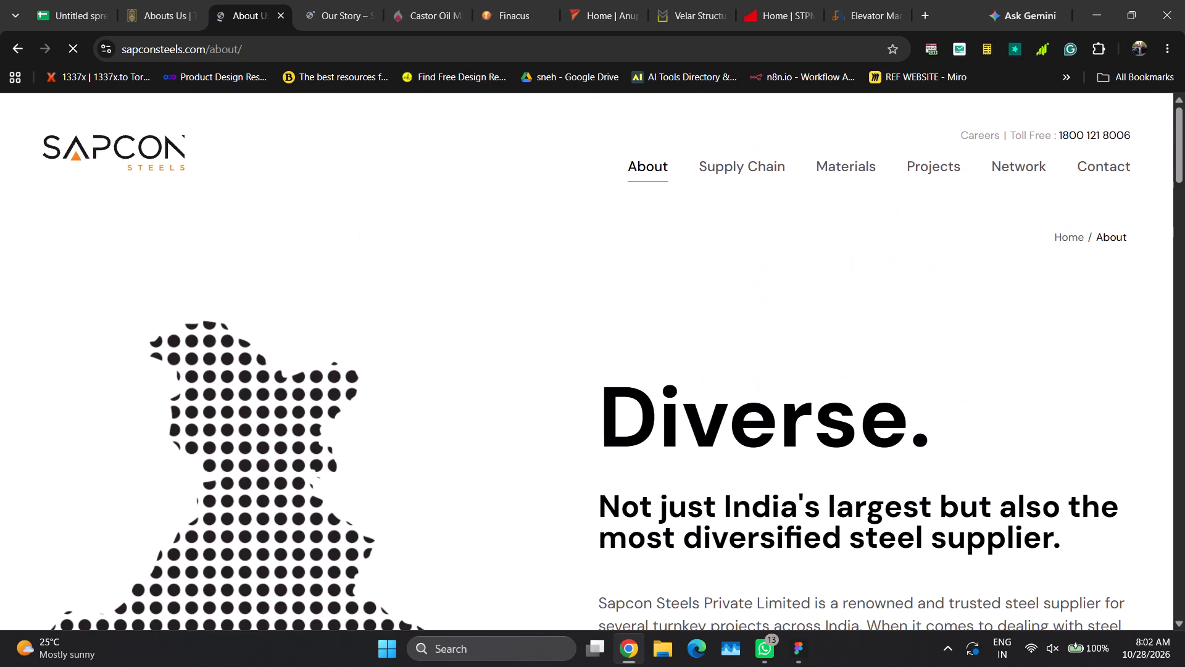
pyautogui.scroll(1, 600, 370)
pyautogui.scroll(-1, 600, 370)
pyautogui.scroll(6, 600, 370)
pyautogui.scroll(-5, 600, 370)
pyautogui.scroll(1, 599, 369)
pyautogui.scroll(-5, 599, 369)
pyautogui.scroll(2, 599, 369)
pyautogui.scroll(-1, 599, 369)
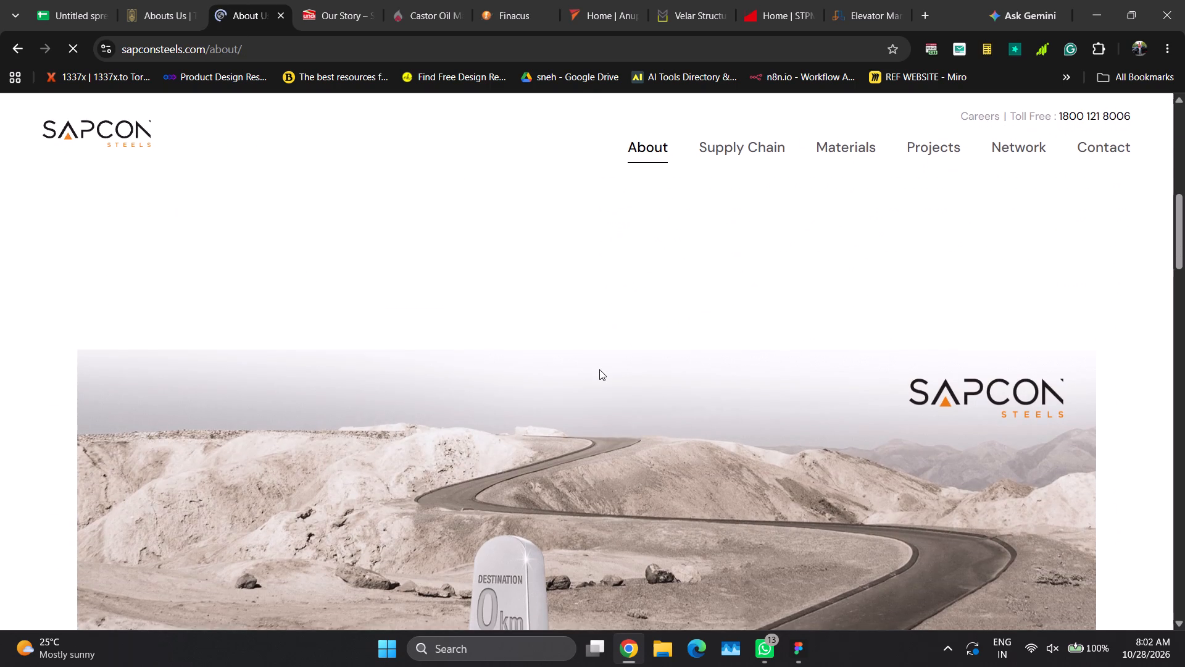
pyautogui.scroll(-4, 599, 369)
pyautogui.scroll(2, 599, 369)
pyautogui.scroll(-3, 599, 369)
pyautogui.scroll(1, 599, 369)
pyautogui.scroll(-6, 599, 369)
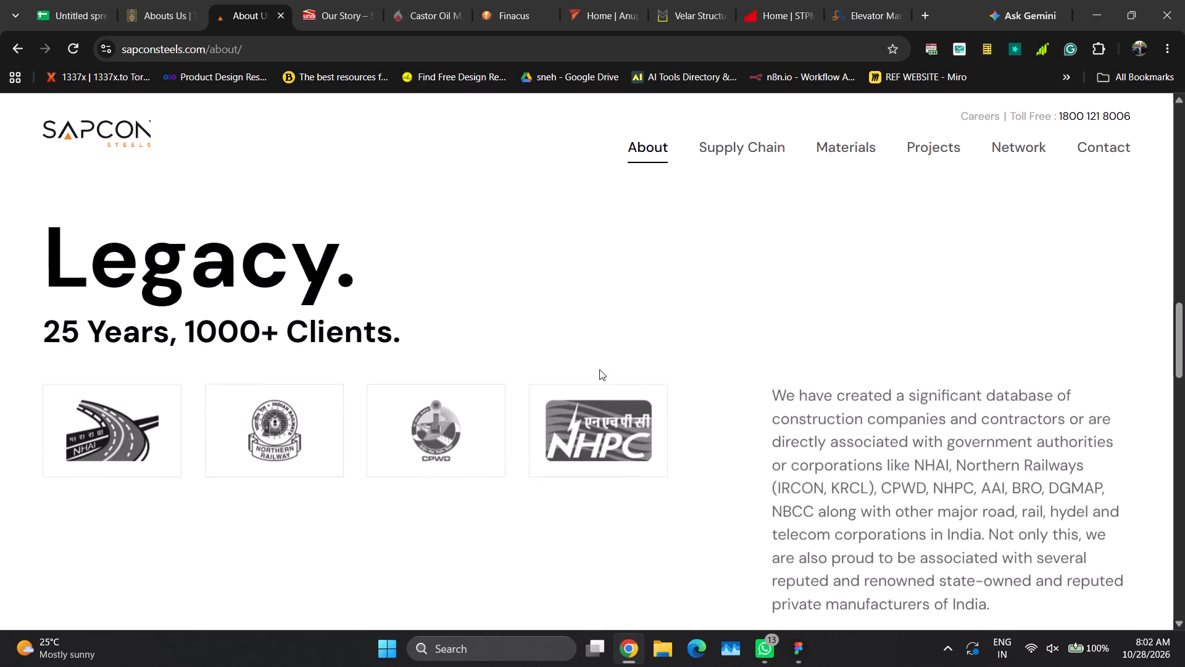
pyautogui.scroll(-8, 599, 369)
pyautogui.scroll(1, 599, 369)
pyautogui.scroll(-6, 599, 369)
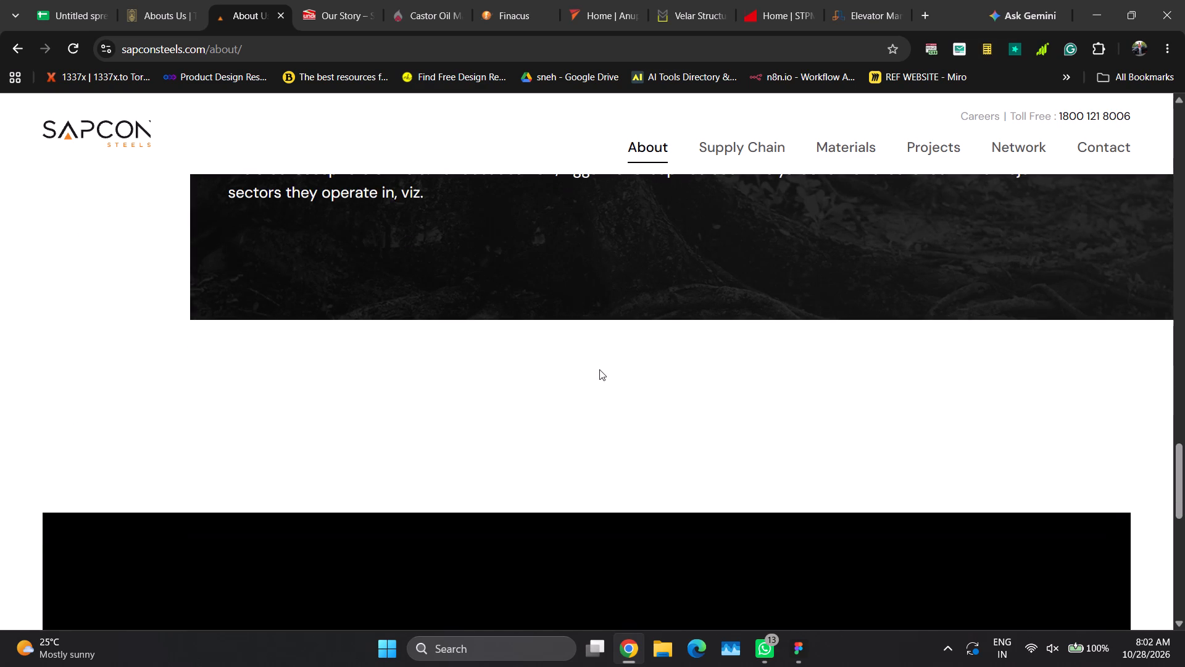
pyautogui.click(280, 13)
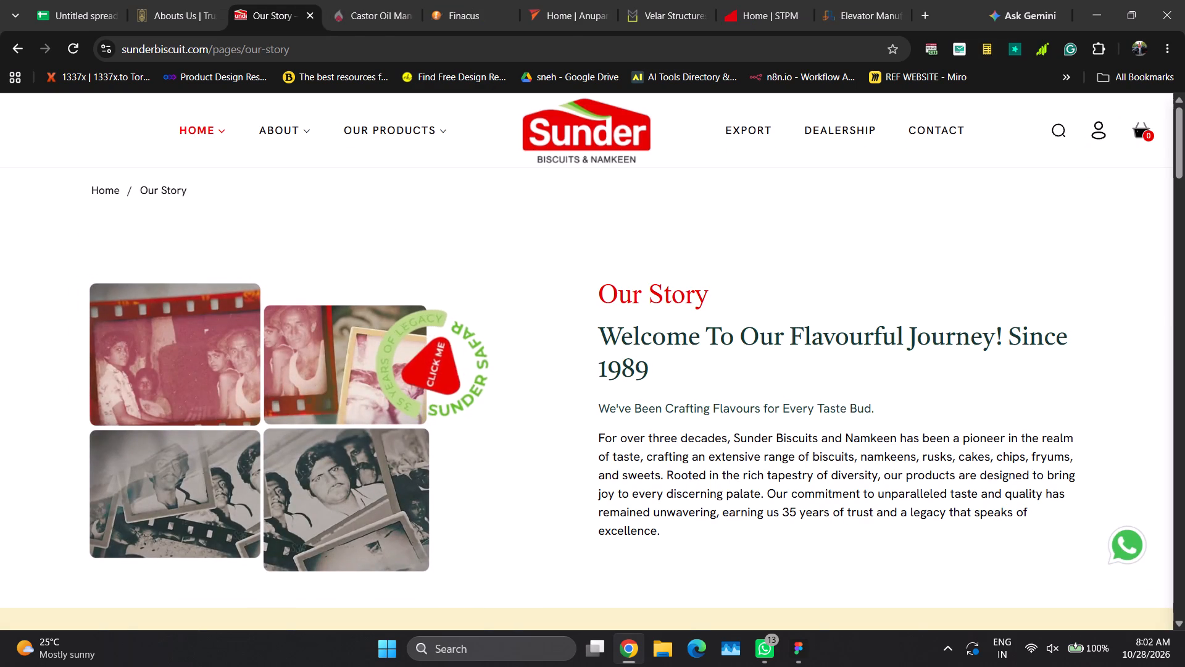
# Examine the sections and layout of the Sunder Biscuits & Namkeen site's Our Story page.
pyautogui.scroll(-2, 759, 435)
pyautogui.scroll(1, 759, 435)
pyautogui.scroll(-1, 759, 435)
pyautogui.scroll(2, 759, 435)
pyautogui.scroll(-9, 759, 435)
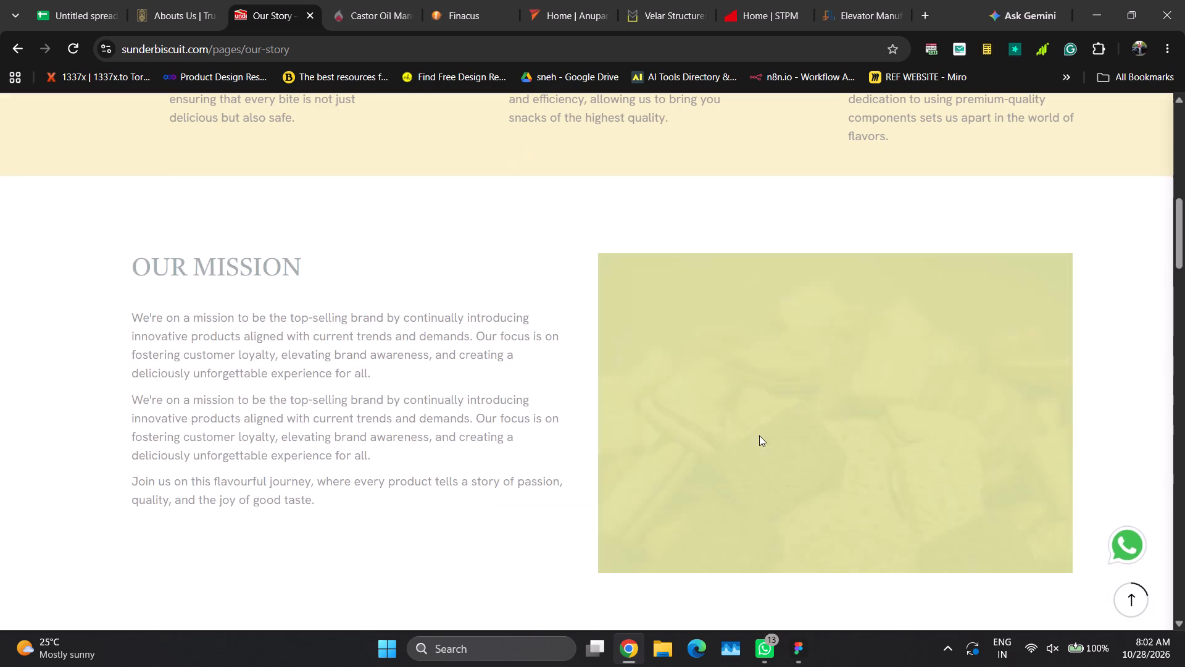
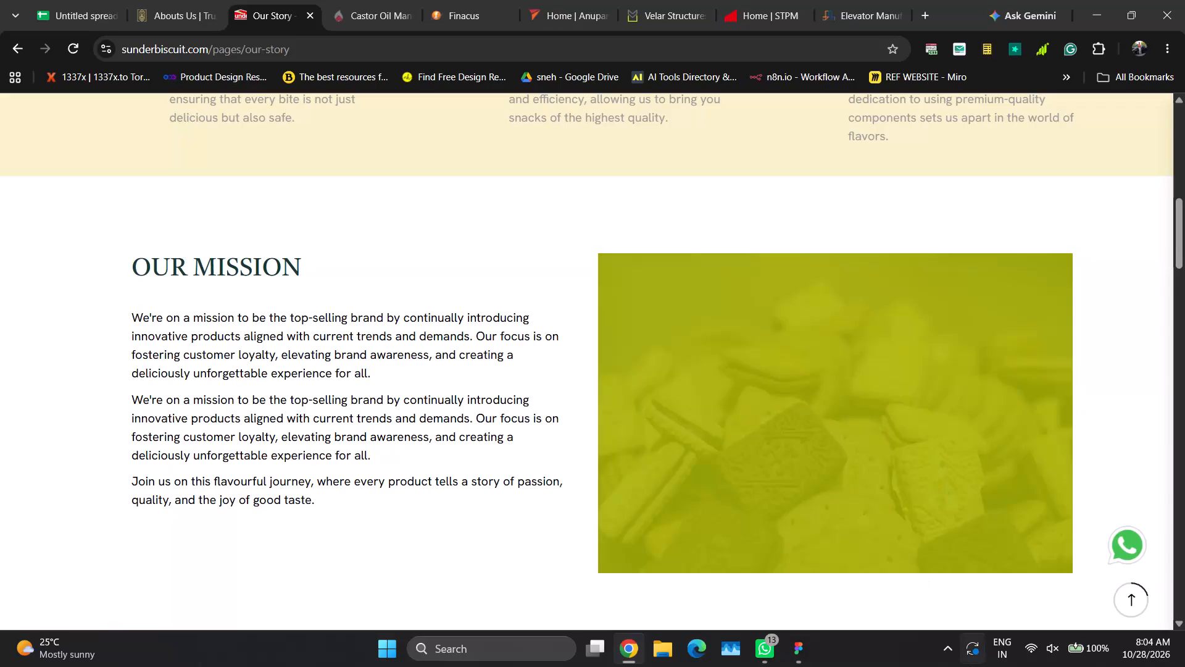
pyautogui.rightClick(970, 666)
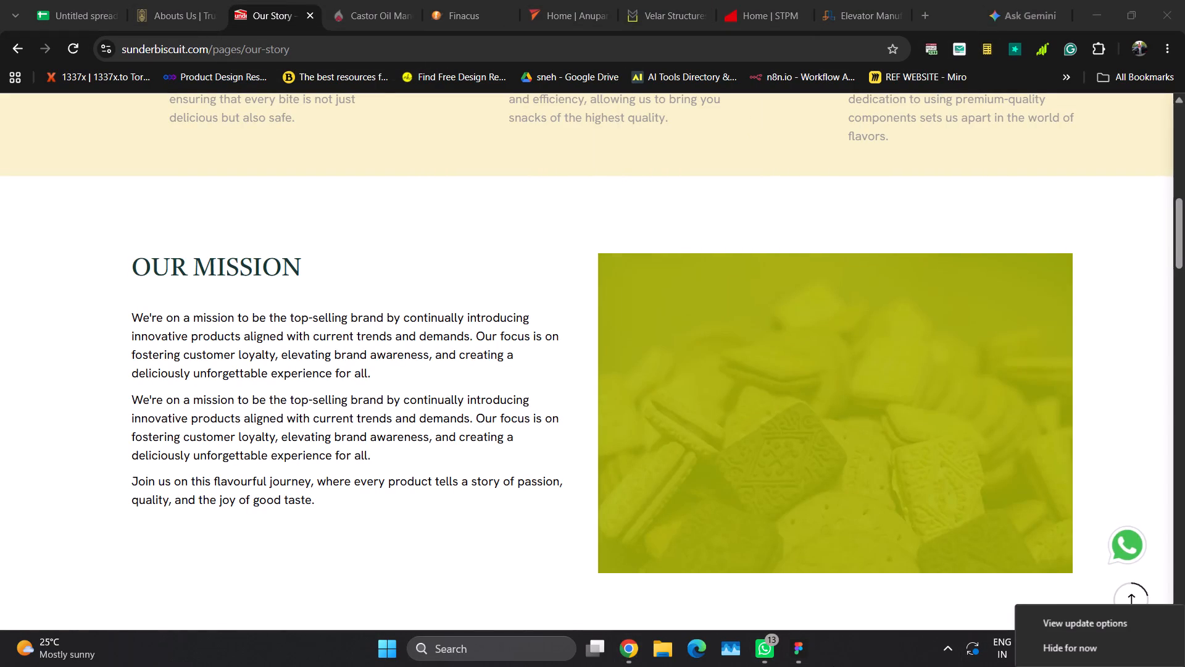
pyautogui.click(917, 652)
# Switch to Figma and search the existing files for "arii" and "chme" from a new file page.
pyautogui.click(798, 647)
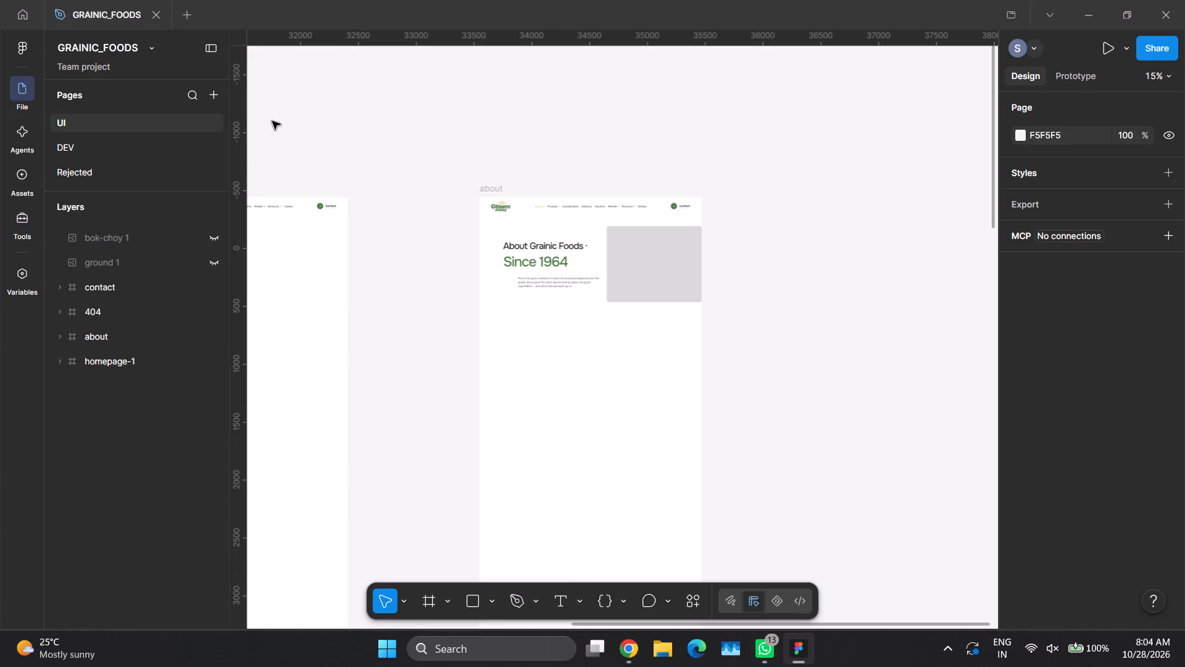
pyautogui.click(187, 13)
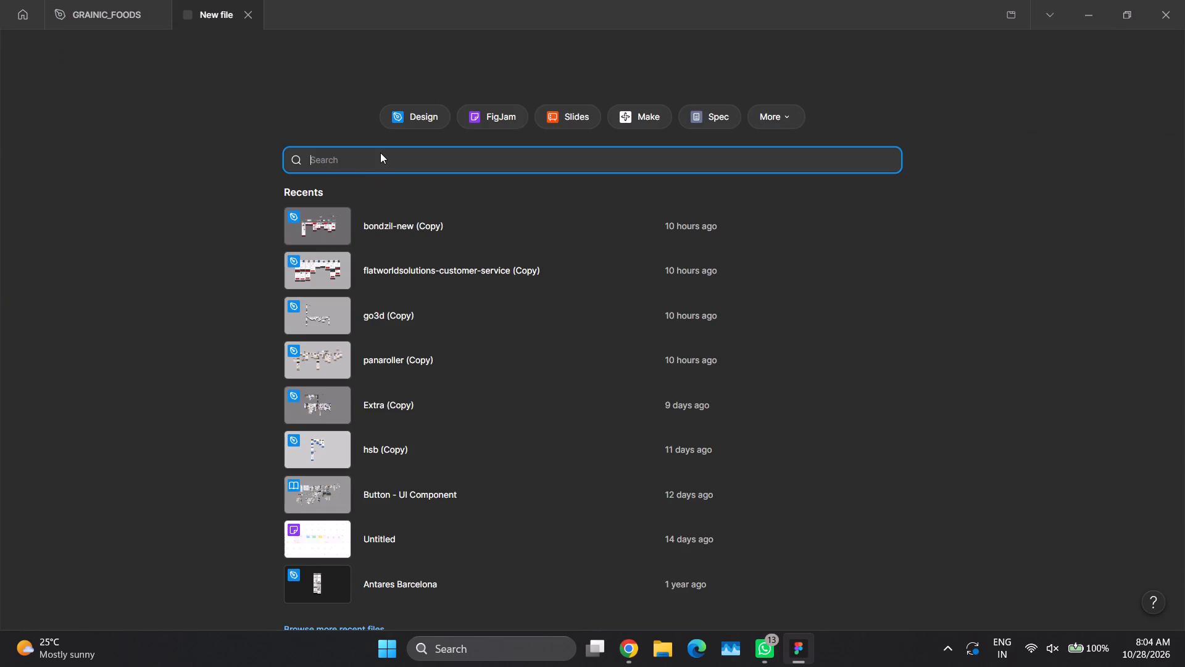
pyautogui.click(380, 152)
pyautogui.write('arr')
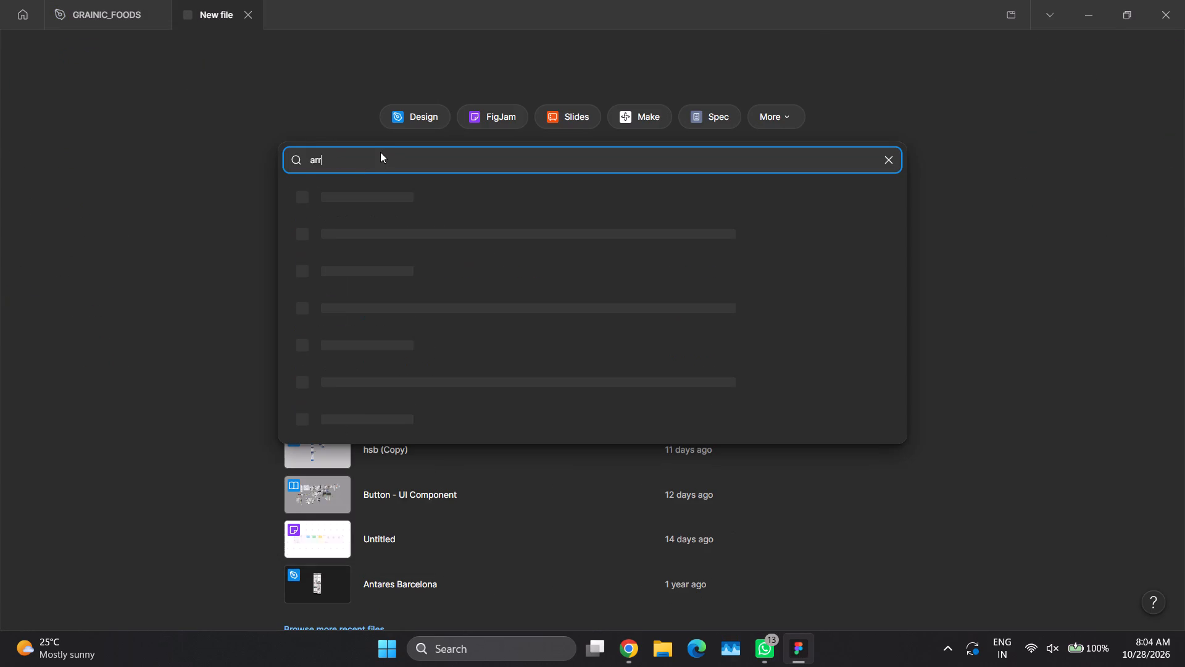
pyautogui.press('BackSpace')
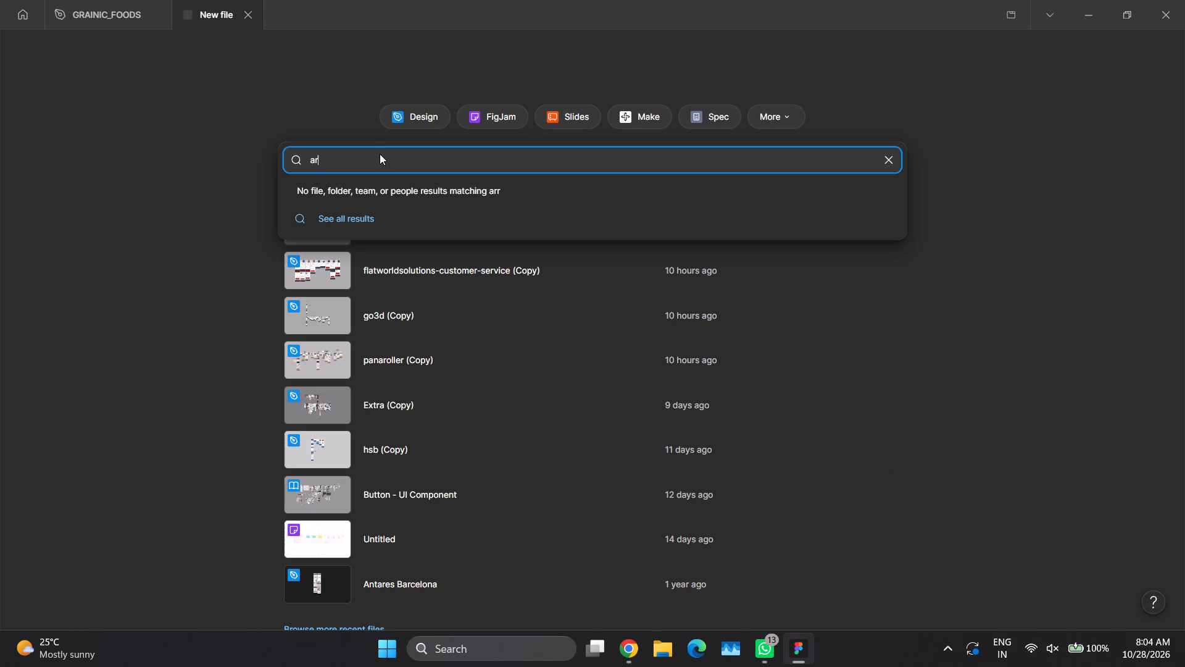
pyautogui.write('ii')
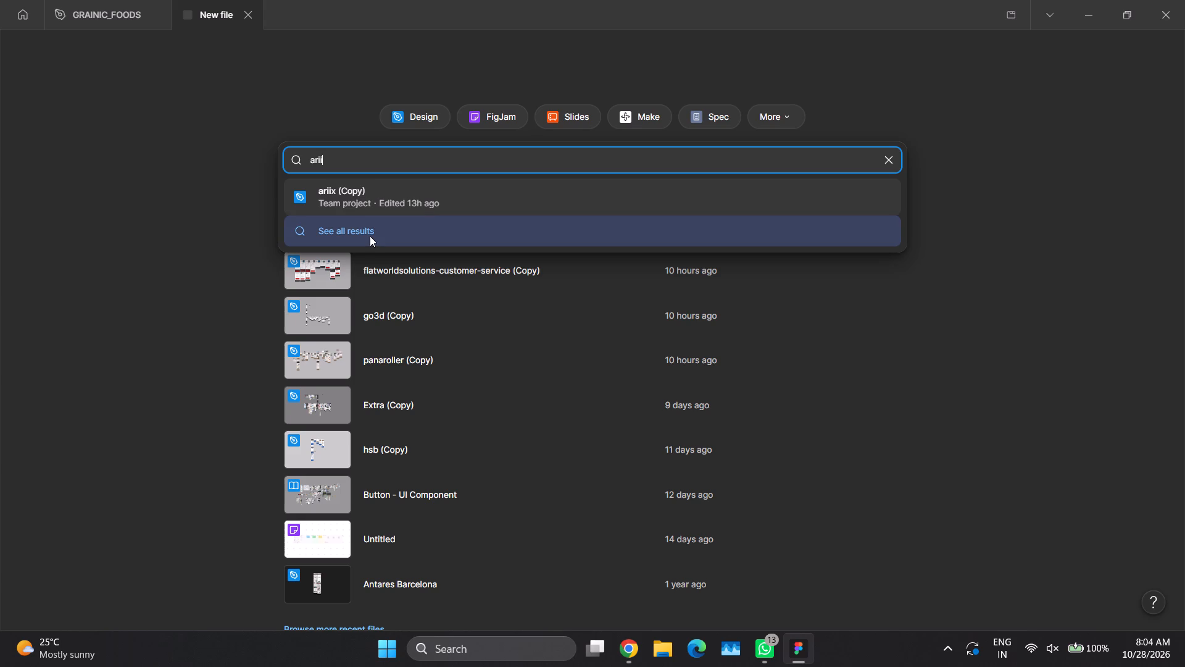
pyautogui.click(214, 348)
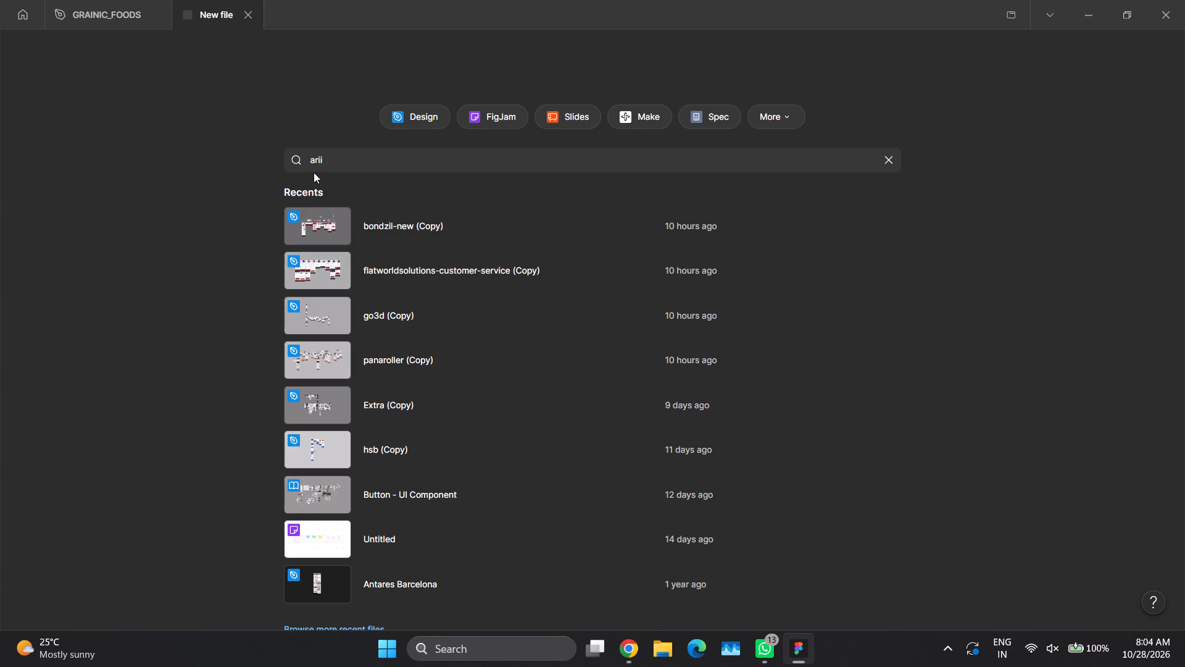
pyautogui.moveTo(330, 156); pyautogui.dragTo(294, 158)
pyautogui.moveTo(325, 159); pyautogui.dragTo(309, 161)
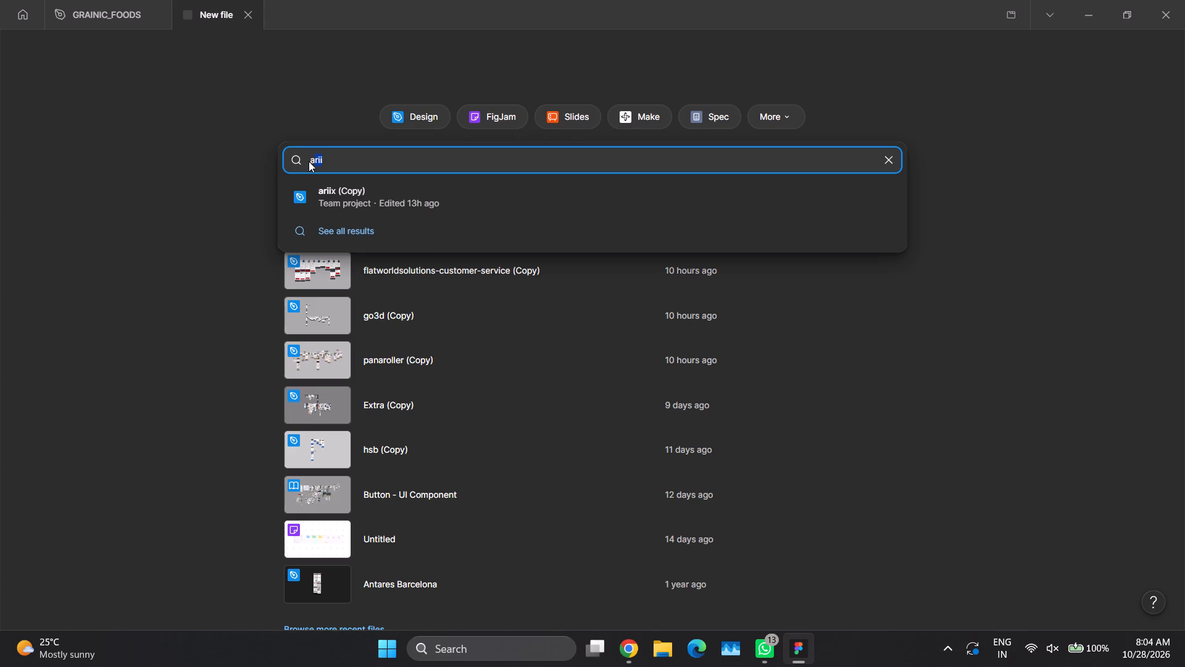
pyautogui.write('chme')
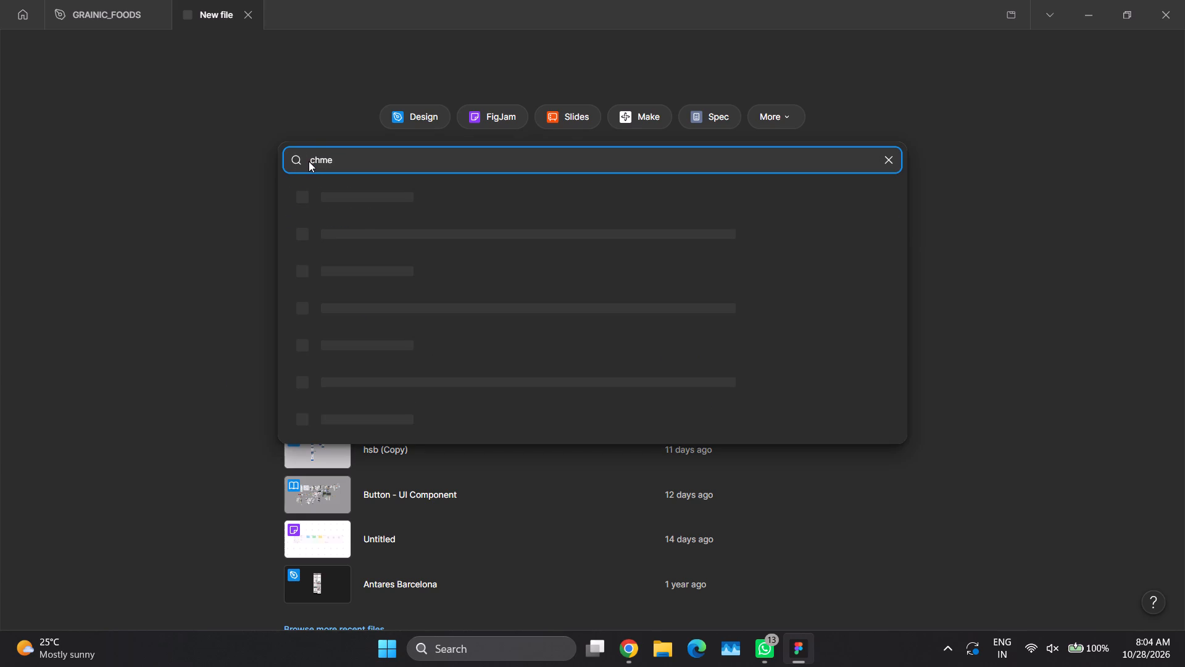
# Look through the current team's shared files, drafts, Community and Team project folder for the ariix design file.
pyautogui.click(27, 15)
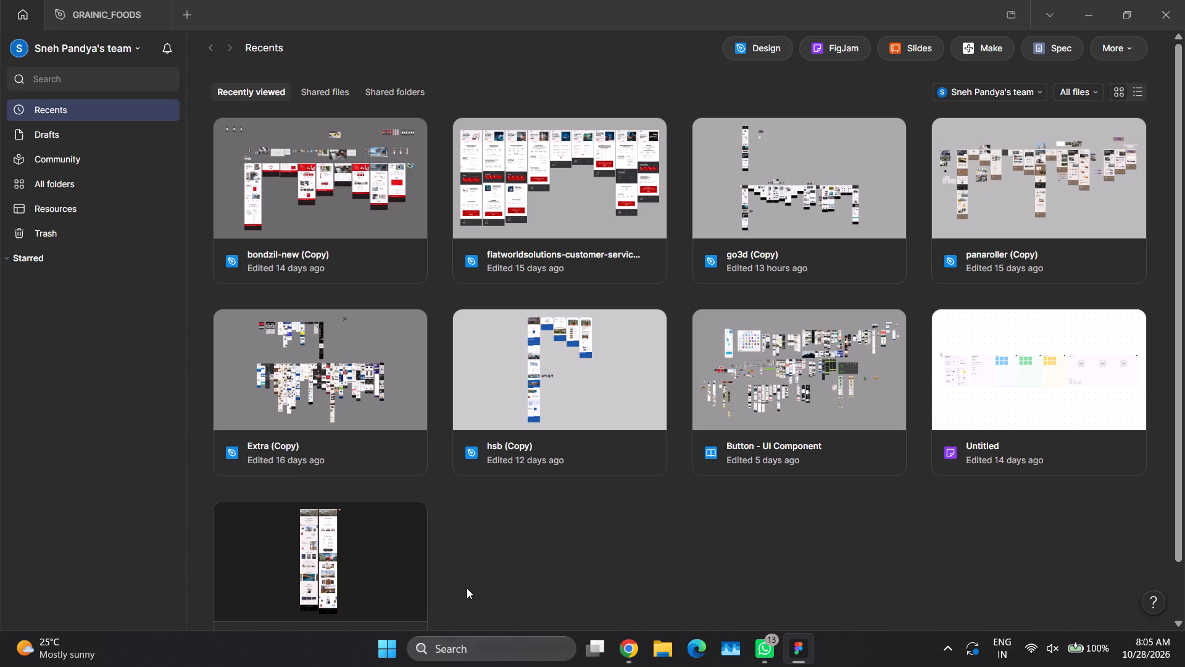
pyautogui.click(331, 96)
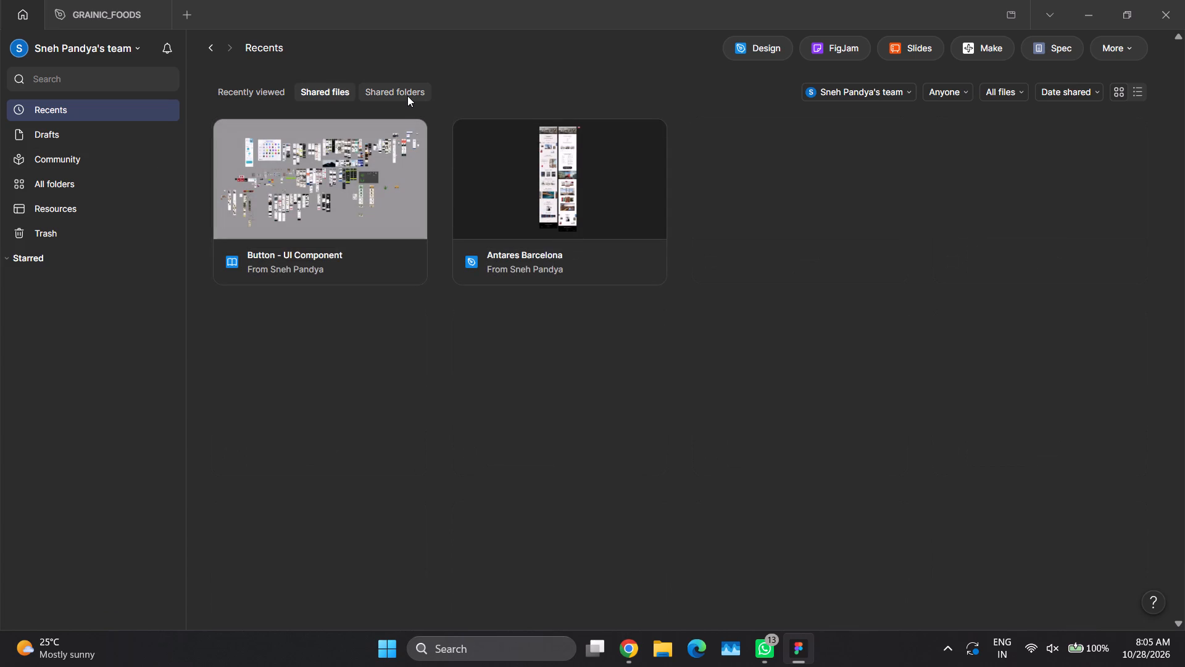
pyautogui.click(220, 98)
pyautogui.click(51, 140)
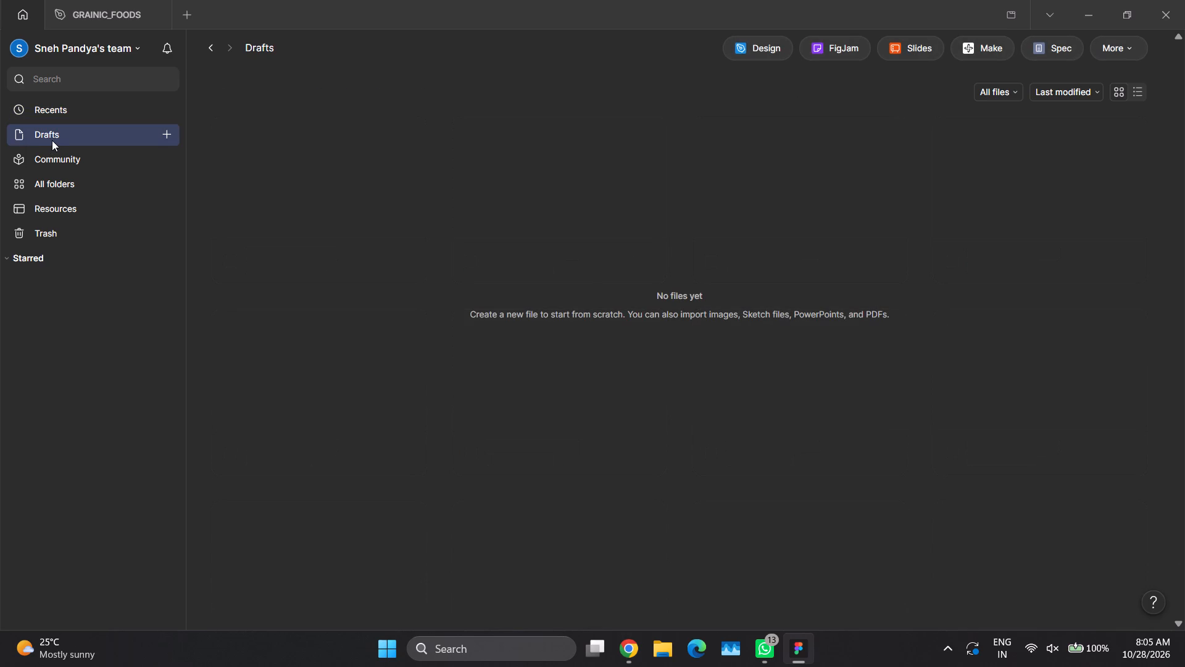
pyautogui.click(92, 153)
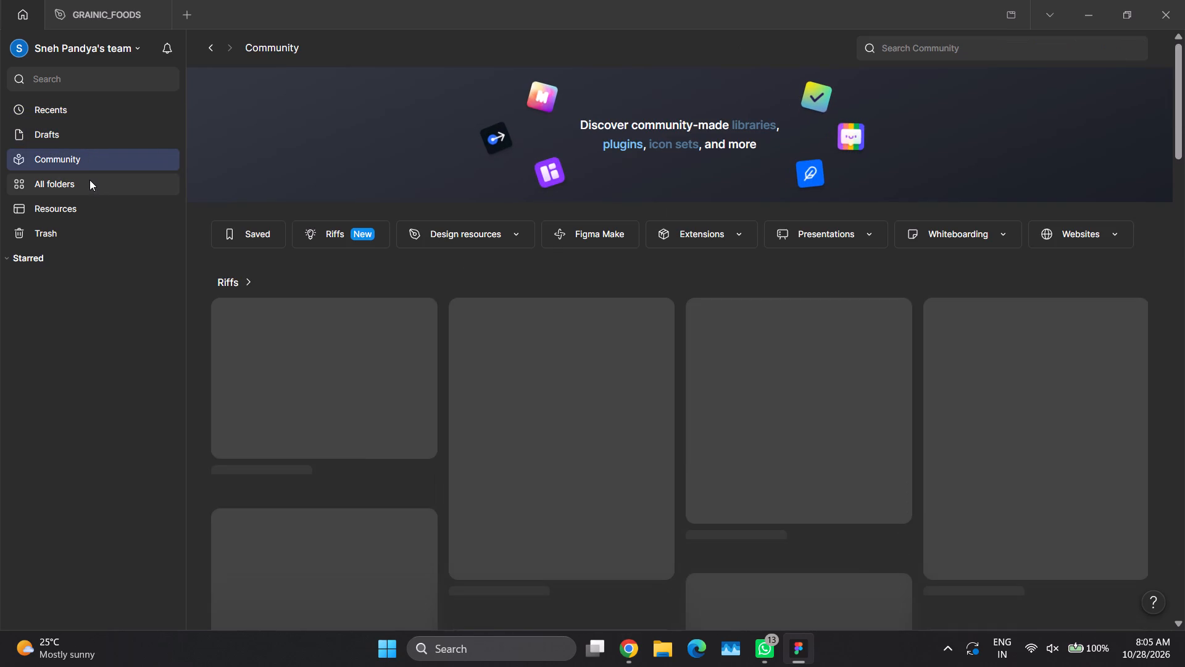
pyautogui.click(89, 179)
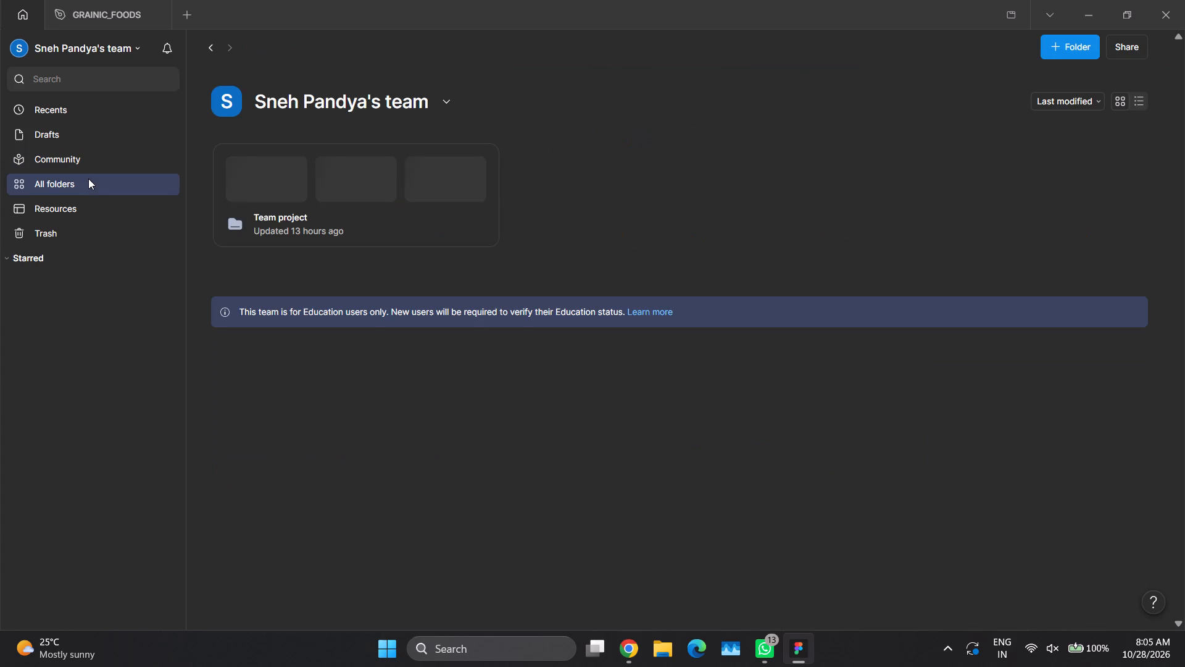
pyautogui.doubleClick(288, 219)
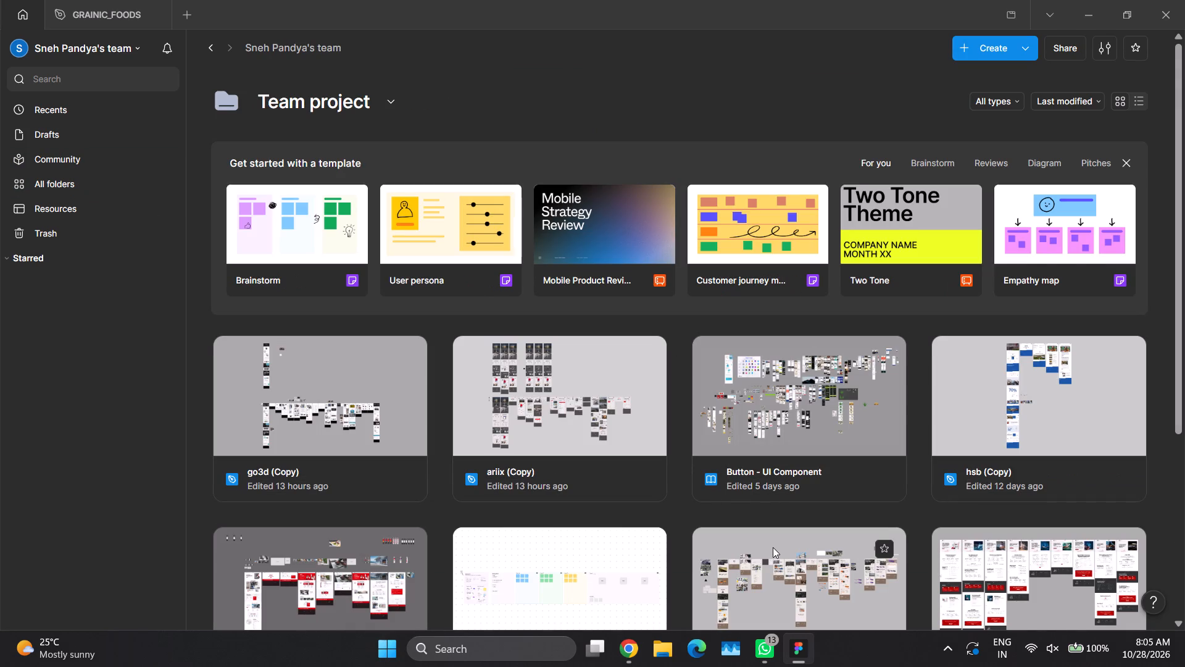
pyautogui.scroll(-5, 773, 547)
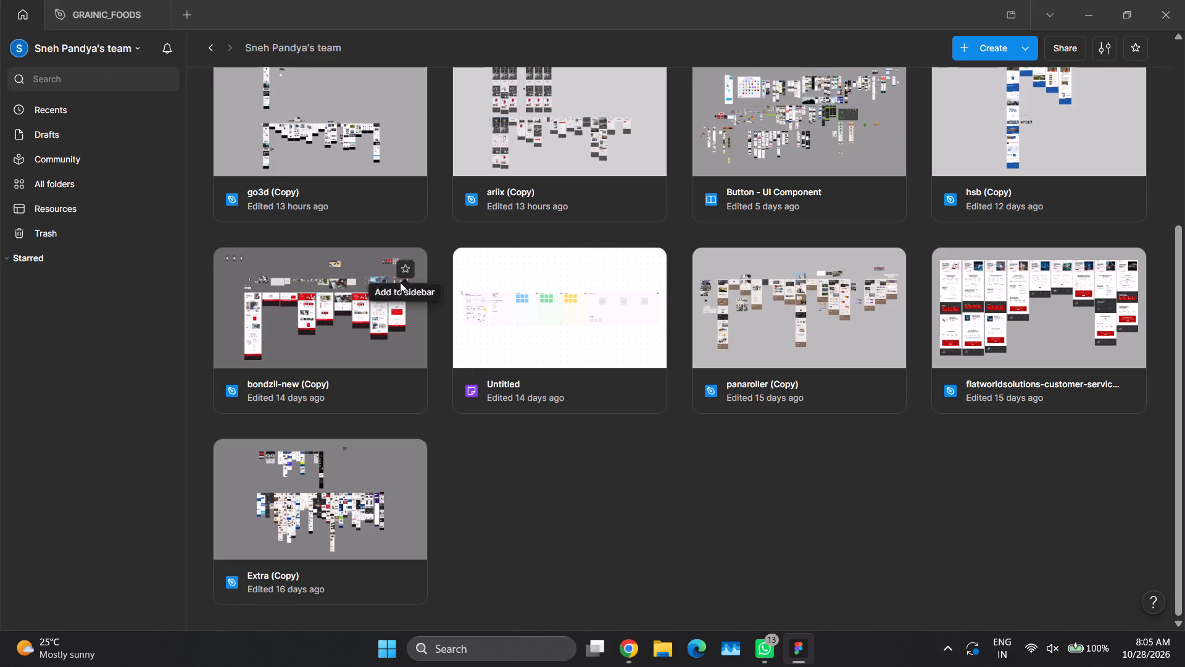
# Switch to the other Edu team plan and open its ariix-chemicals design file.
pyautogui.click(131, 51)
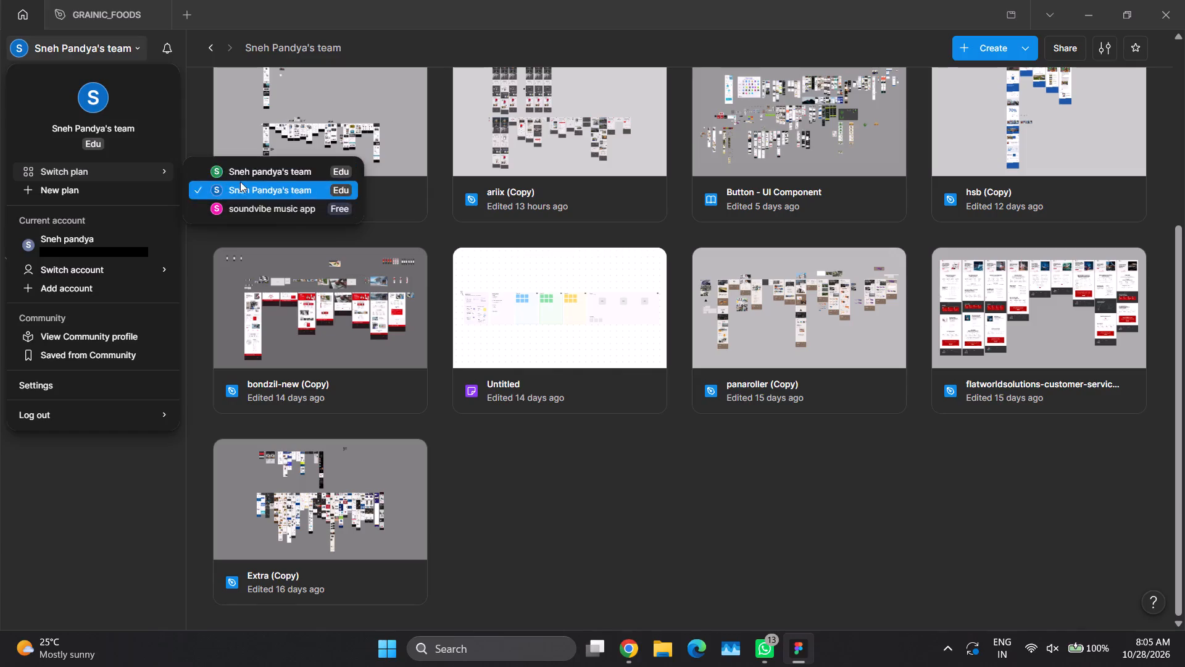
pyautogui.click(242, 178)
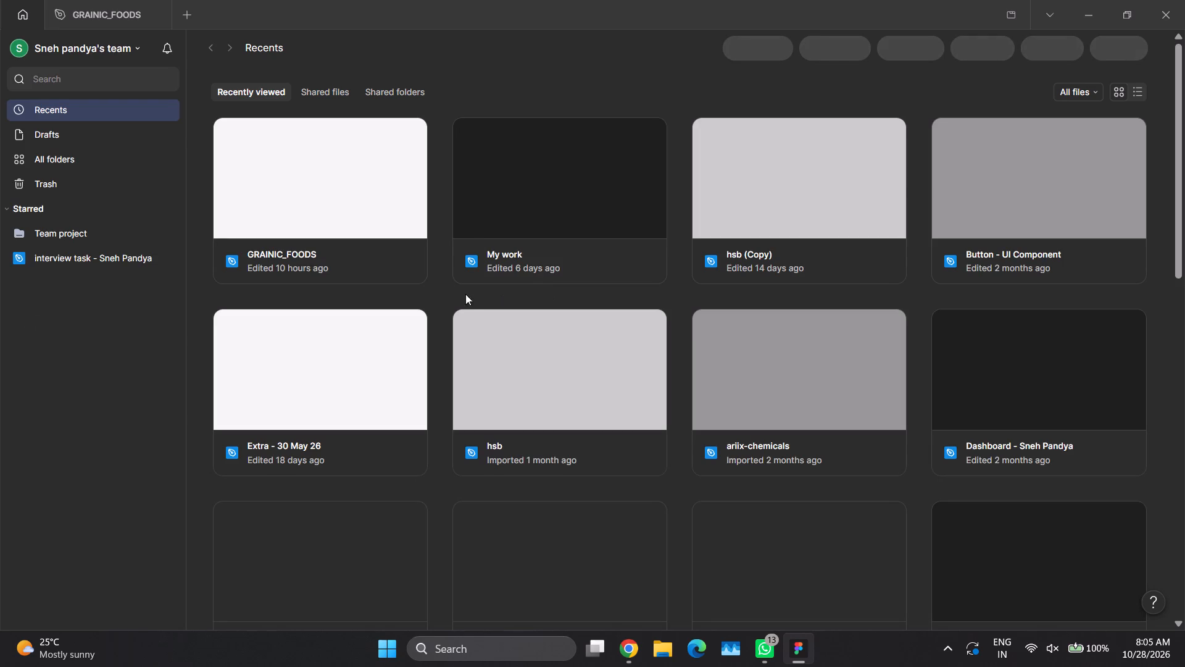
pyautogui.doubleClick(749, 432)
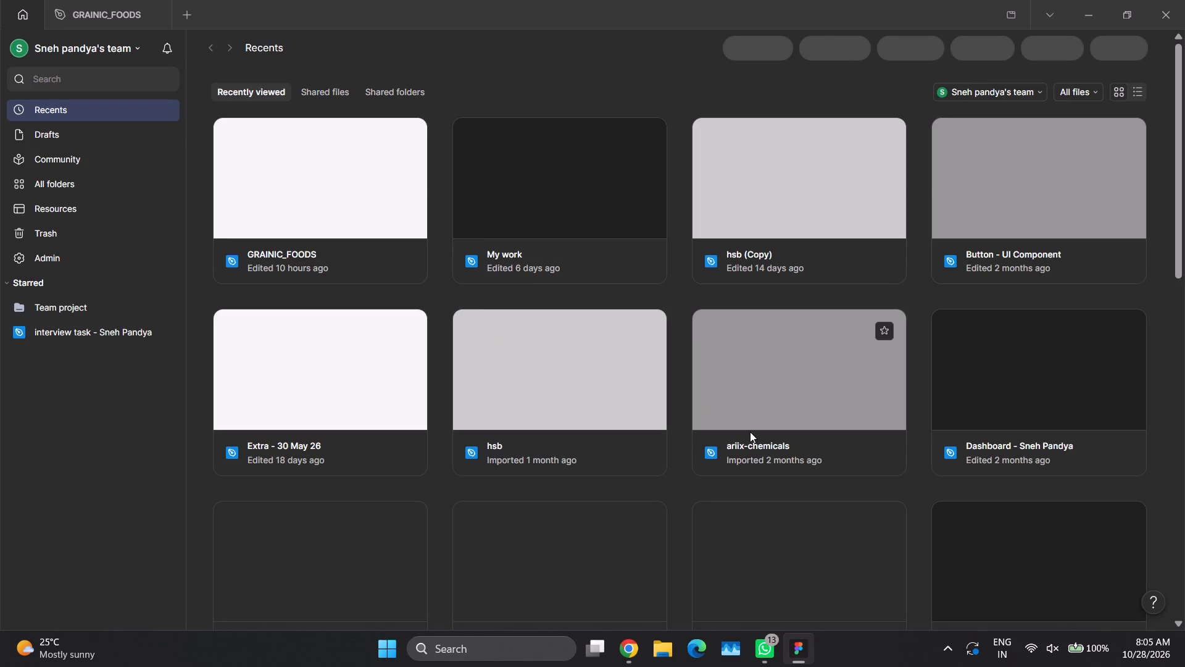
pyautogui.doubleClick(755, 383)
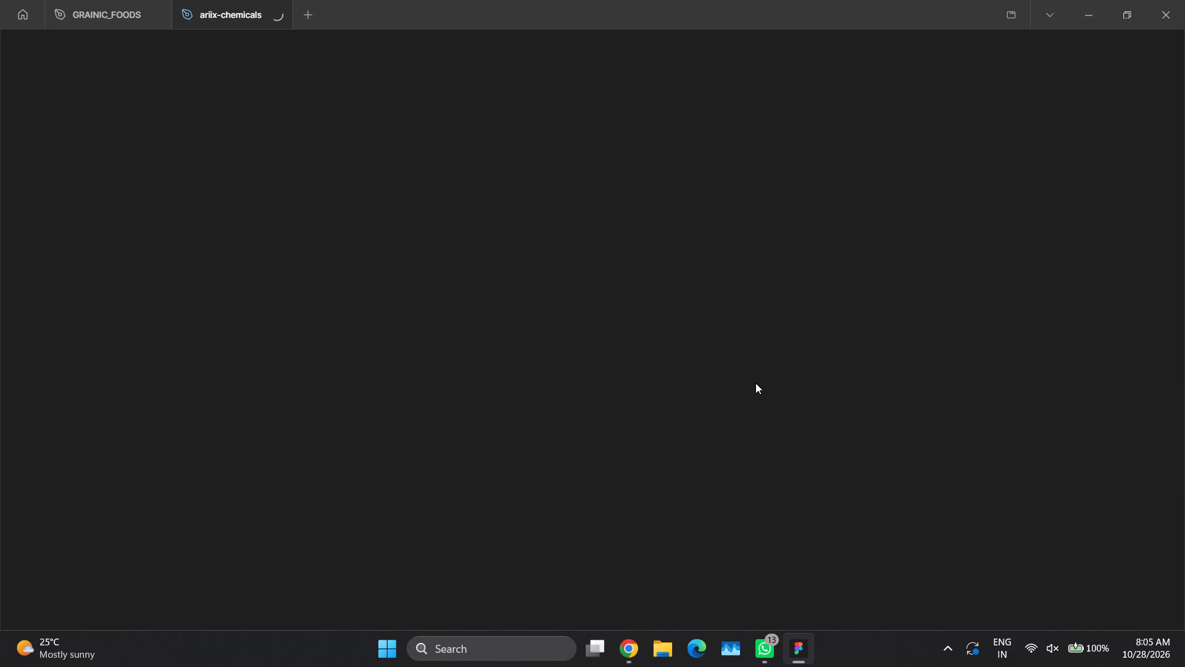
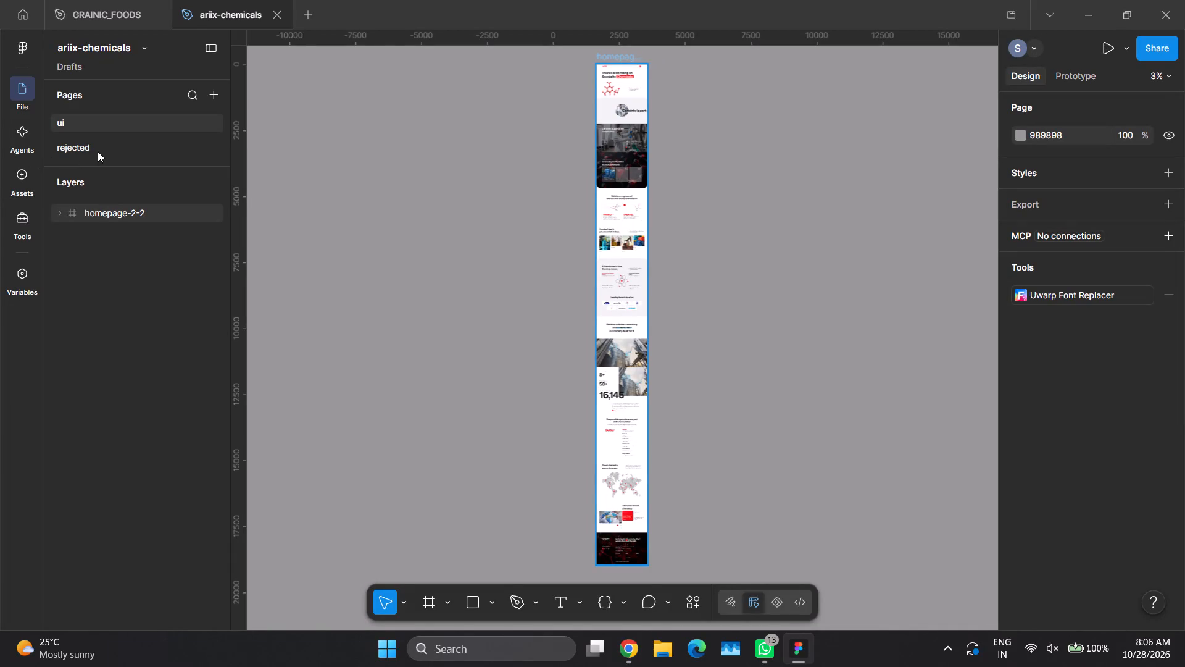
# Close the ariix-chemicals design file.
pyautogui.click(280, 17)
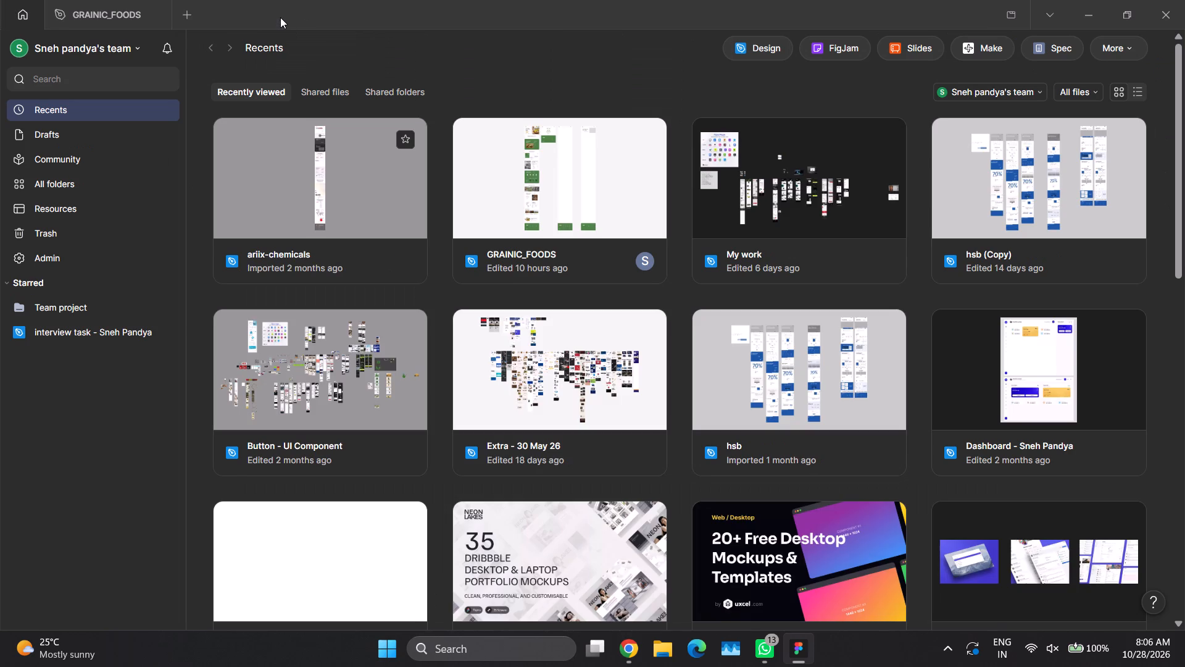
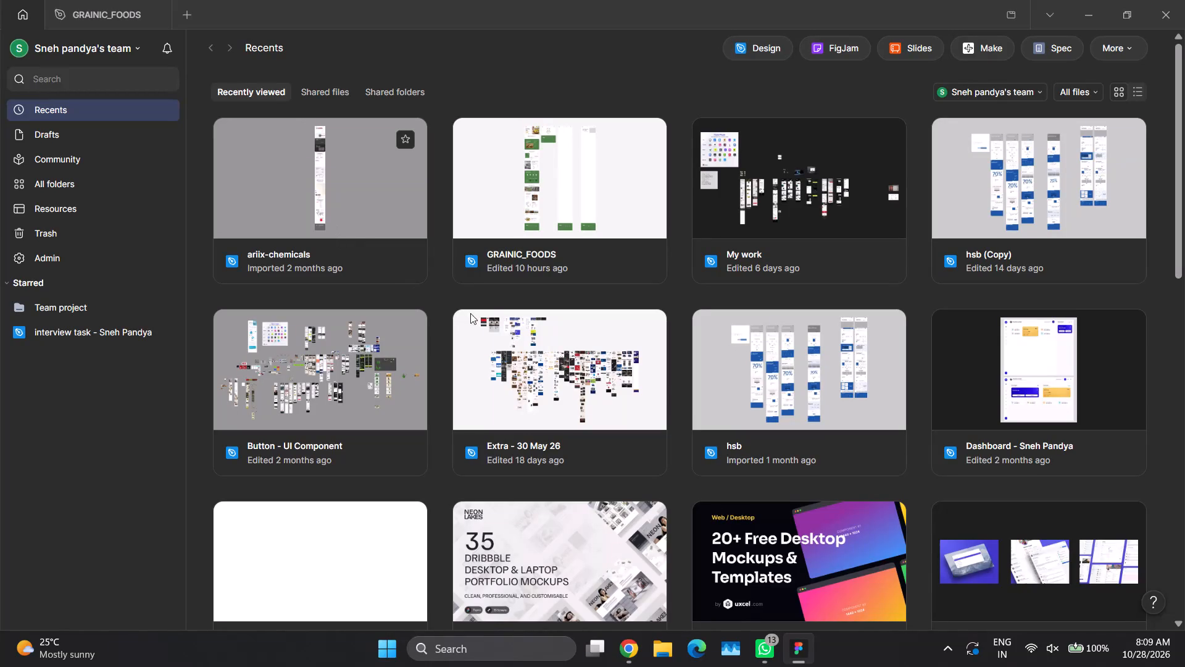
# Browse the recent files for earlier designs that could serve as reference.
pyautogui.scroll(5, 477, 295)
pyautogui.scroll(-7, 501, 328)
pyautogui.scroll(1, 703, 450)
pyautogui.scroll(-4, 721, 461)
pyautogui.scroll(-2, 996, 363)
pyautogui.moveTo(1180, 250); pyautogui.dragTo(1184, 306)
pyautogui.click(1158, 322)
pyautogui.scroll(-1, 793, 343)
pyautogui.scroll(1, 793, 343)
pyautogui.scroll(-6, 792, 343)
pyautogui.scroll(2, 791, 344)
pyautogui.scroll(-5, 799, 356)
pyautogui.scroll(1, 801, 366)
pyautogui.scroll(-3, 793, 366)
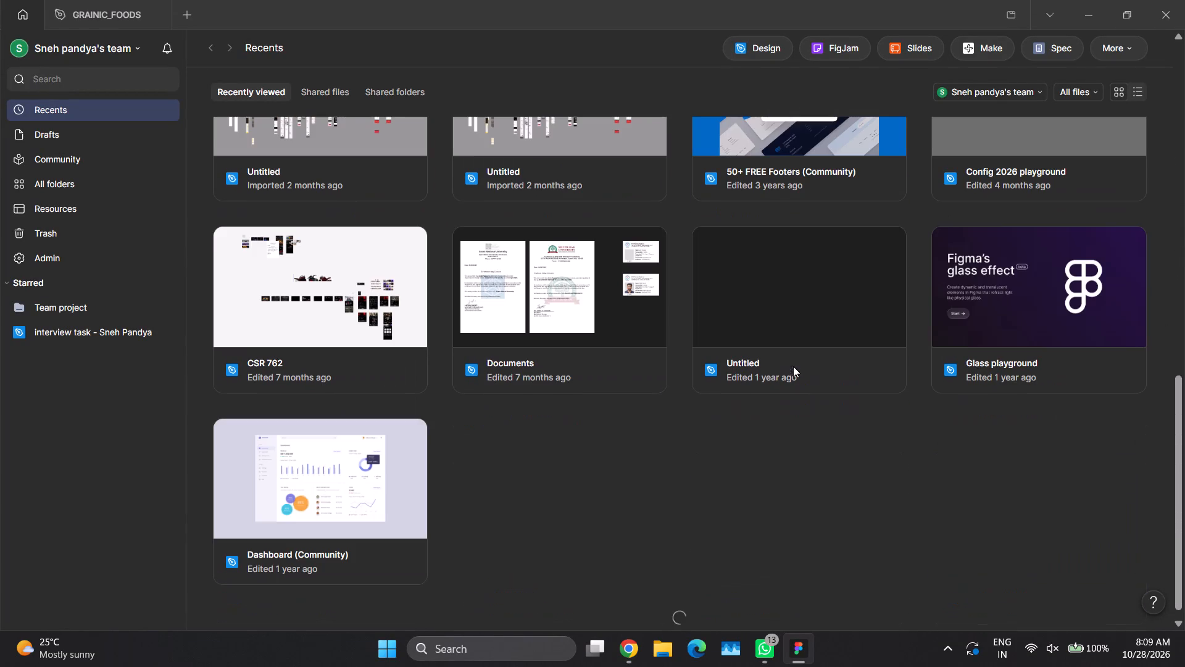
pyautogui.scroll(-1, 582, 290)
pyautogui.scroll(2, 582, 290)
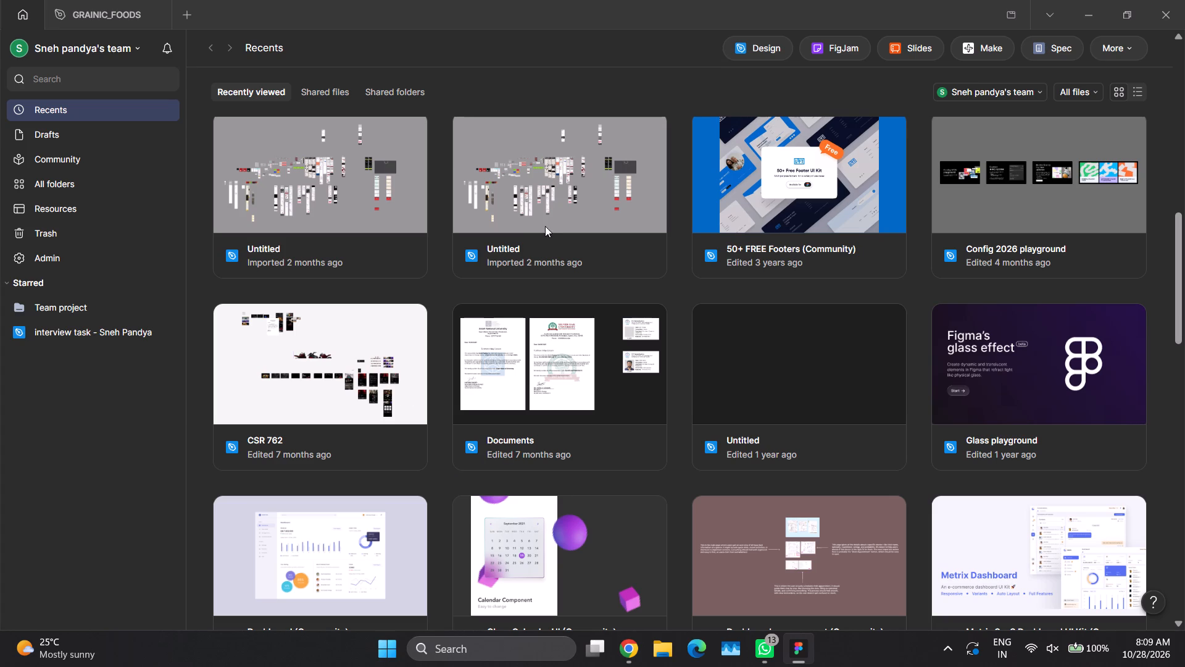
pyautogui.scroll(1, 782, 584)
pyautogui.scroll(-2, 764, 569)
pyautogui.scroll(4, 757, 565)
pyautogui.scroll(-2, 545, 329)
pyautogui.scroll(1, 545, 329)
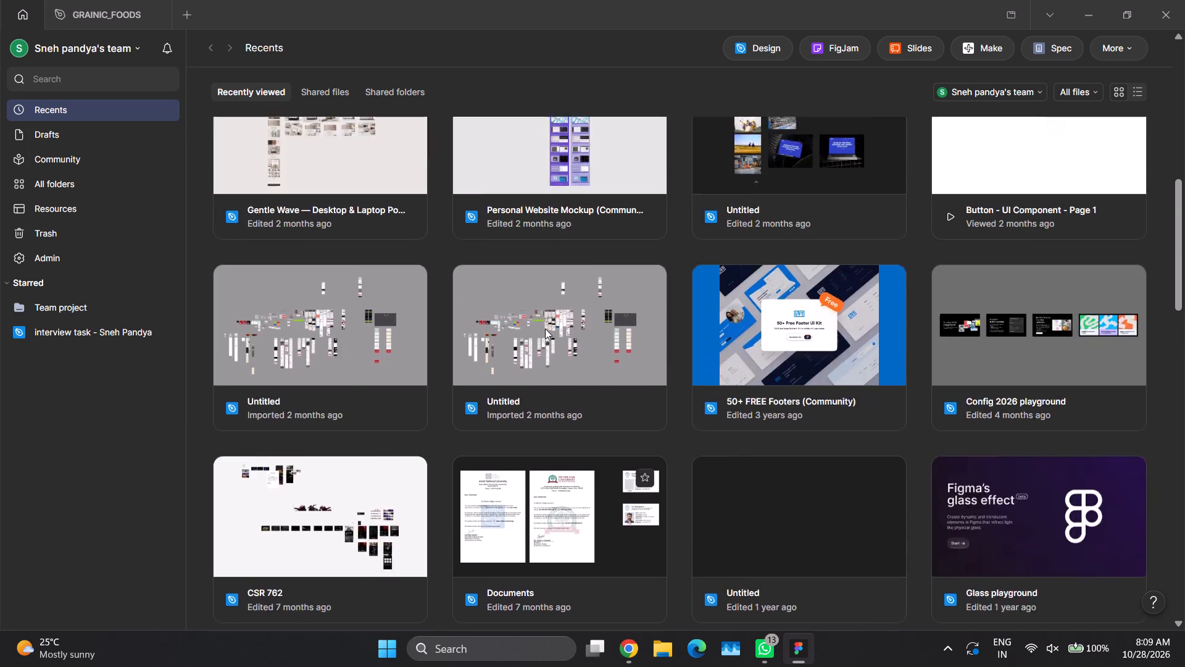
pyautogui.scroll(-2, 545, 329)
pyautogui.scroll(1, 545, 329)
pyautogui.scroll(-4, 545, 329)
pyautogui.scroll(17, 545, 329)
# Open the Extra - 30 May 26 design file.
pyautogui.click(556, 414)
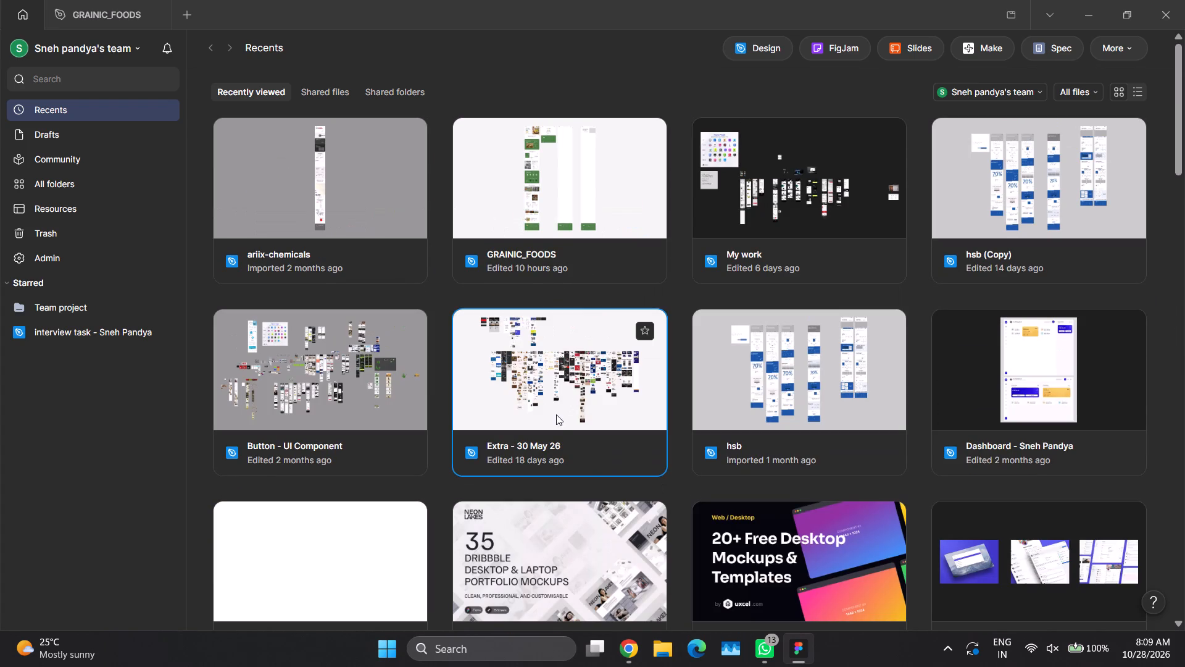
pyautogui.doubleClick(556, 397)
# In the GRAINIC_FOODS file, duplicate the about page's grey hero rectangle straight down below the original.
pyautogui.click(125, 16)
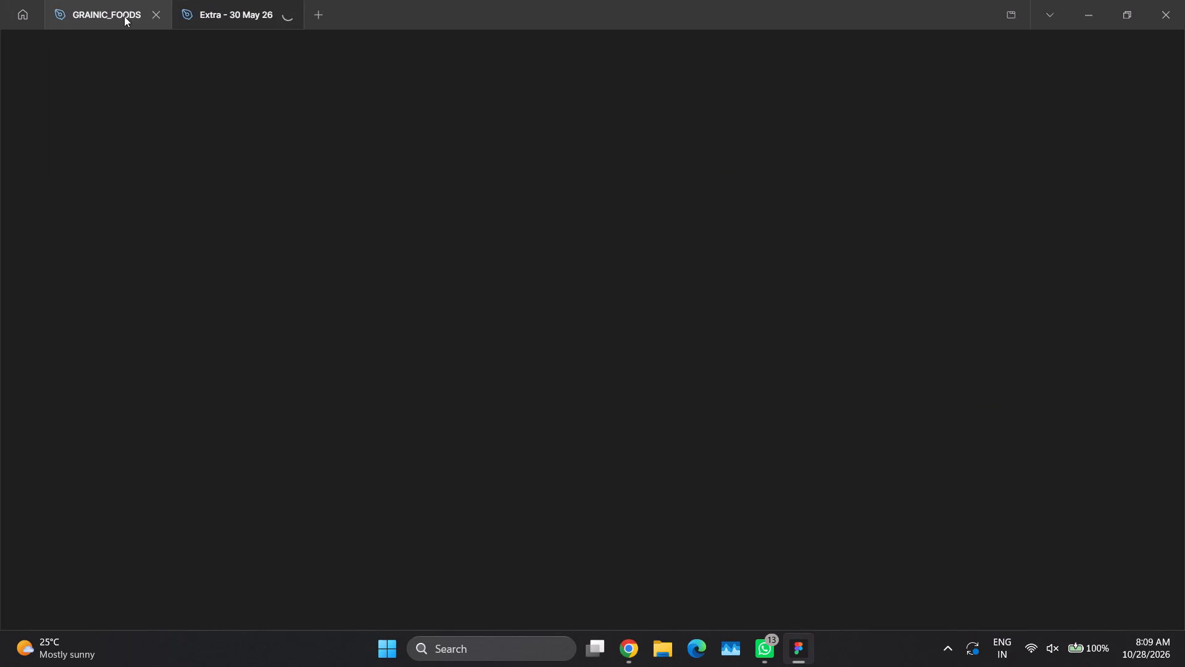
pyautogui.scroll(4, 511, 228)
pyautogui.scroll(-1, 511, 228)
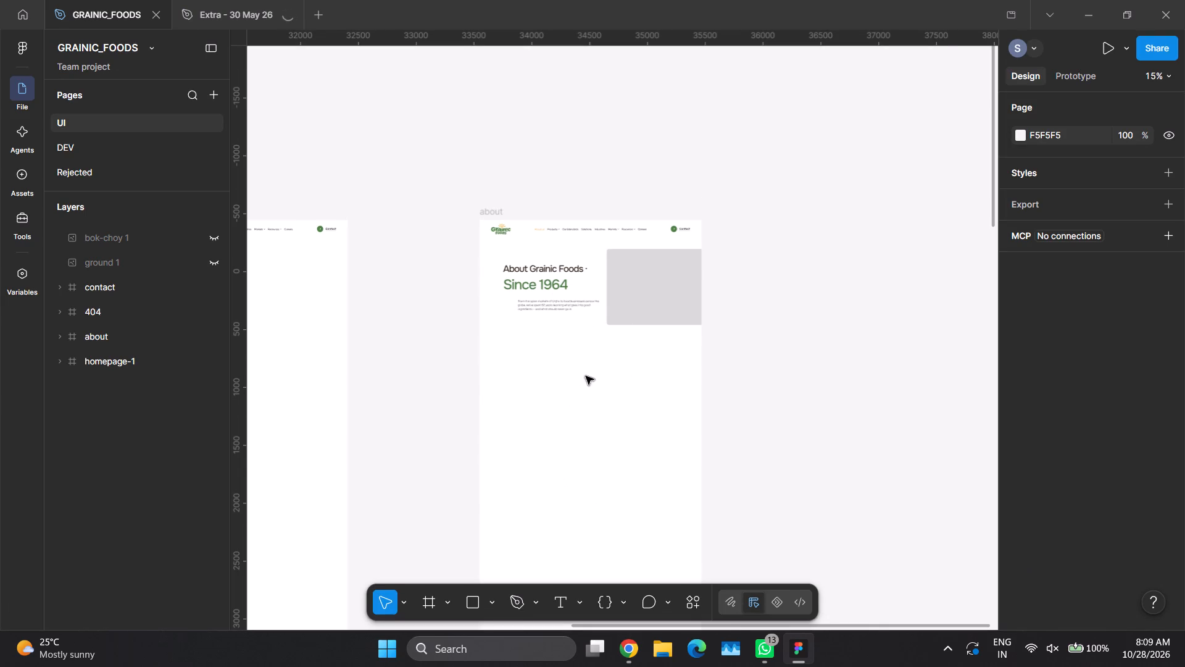
pyautogui.click(619, 315)
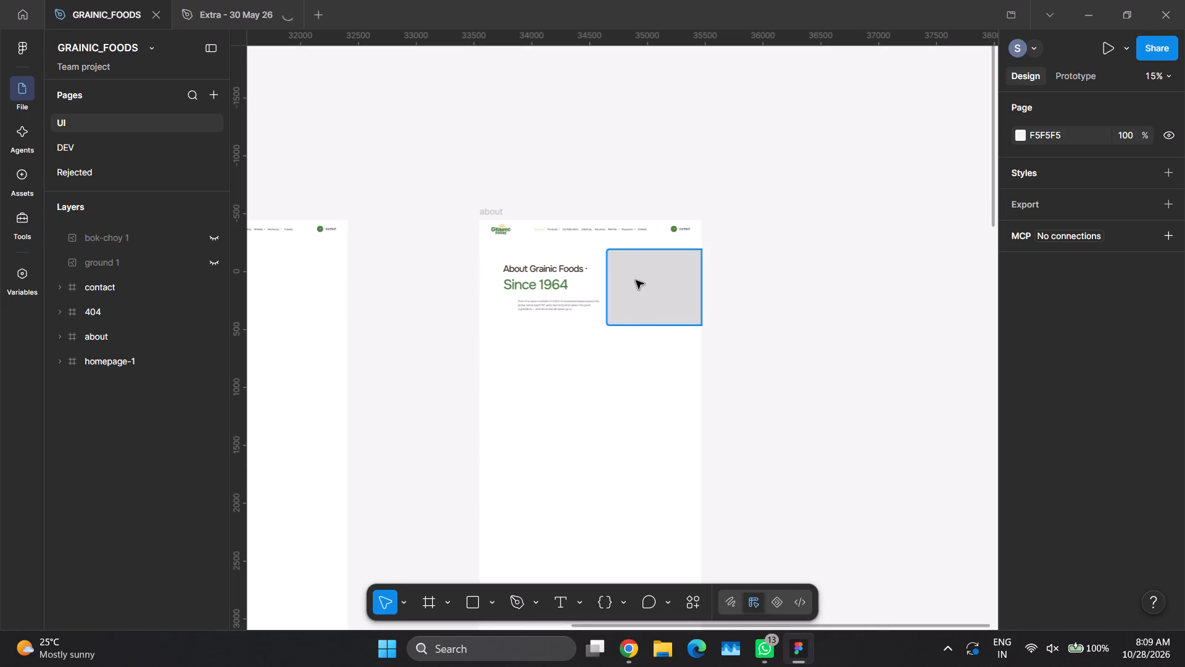
pyautogui.keyDown('alt'); pyautogui.moveTo(636, 280); pyautogui.dragTo(636, 380); pyautogui.keyUp('alt')
pyautogui.click(783, 354)
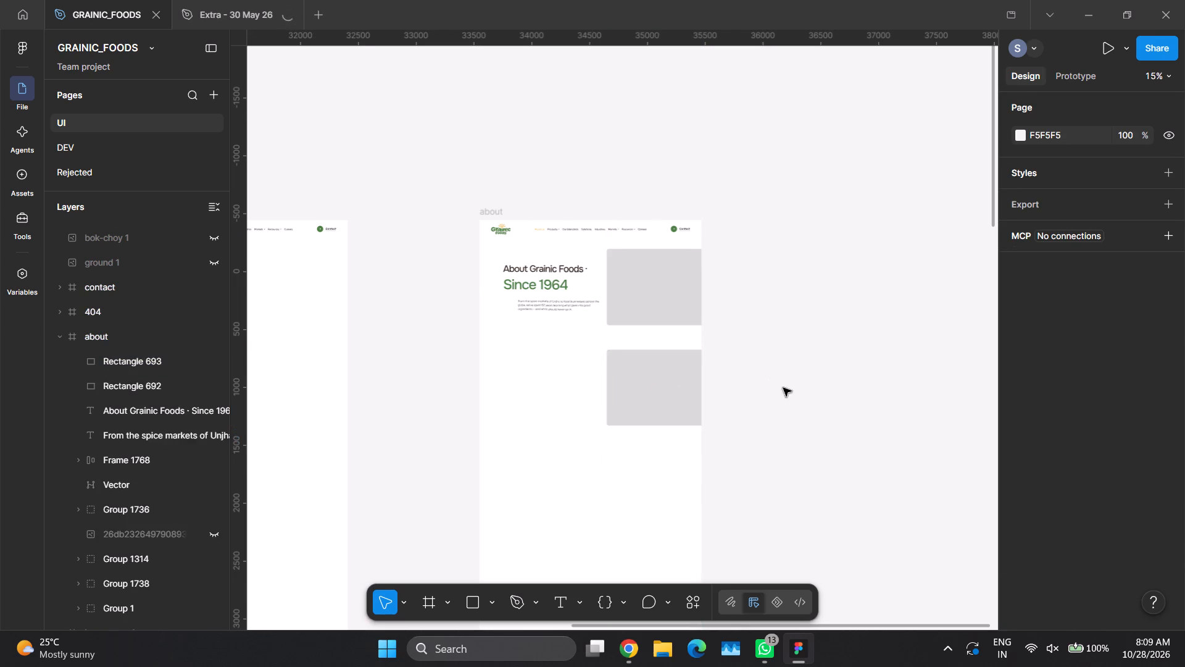
# Examine the homepage-1, 404 and contact frames alongside the about page, from their headers down to their footers.
pyautogui.keyDown('ctrl'); pyautogui.scroll(-6, 780, 387); pyautogui.keyUp('ctrl')
pyautogui.keyDown('ctrl'); pyautogui.scroll(-7, 620, 343); pyautogui.keyUp('ctrl')
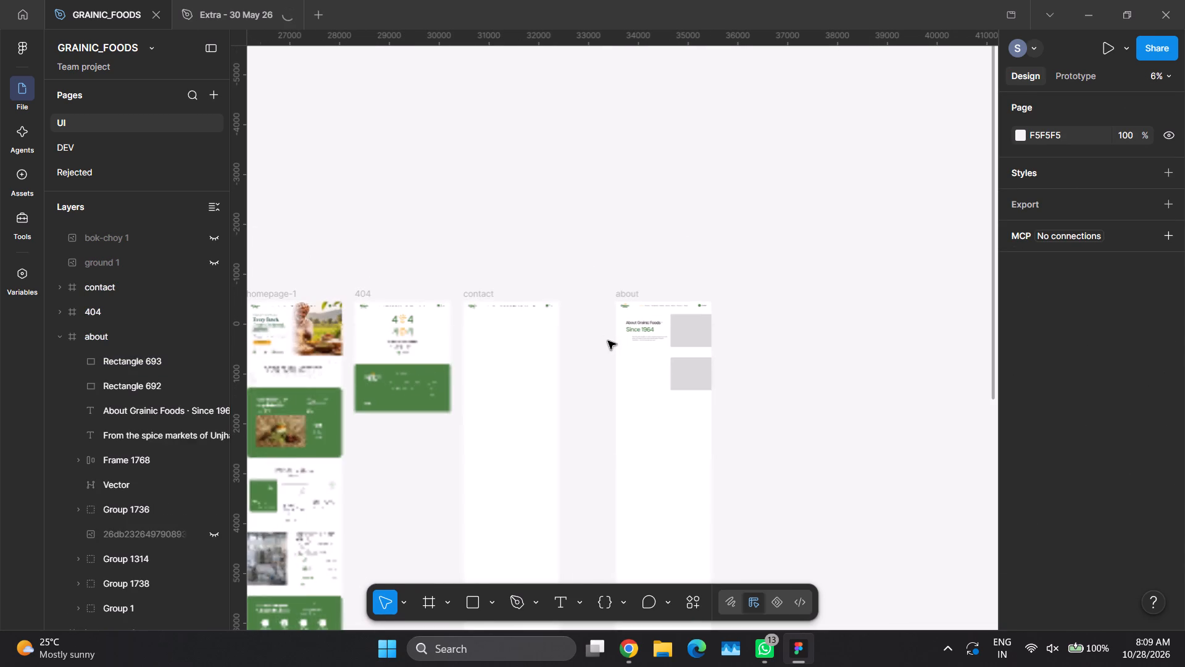
pyautogui.hscroll(4, 608, 341)
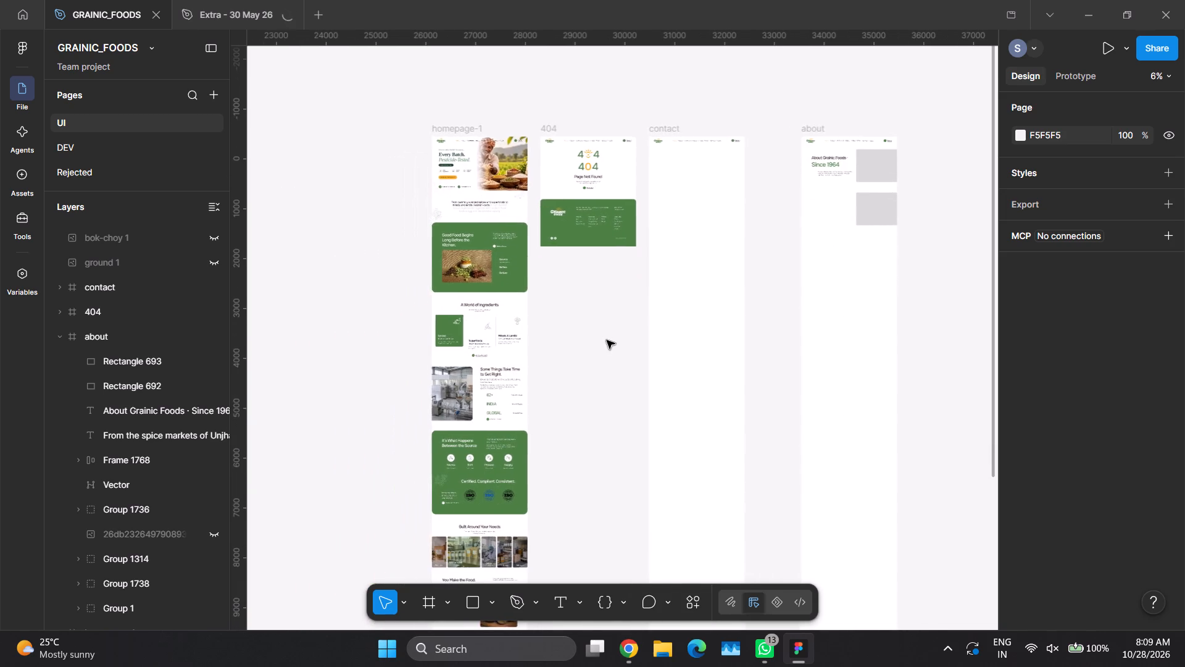
pyautogui.hscroll(-6, 607, 340)
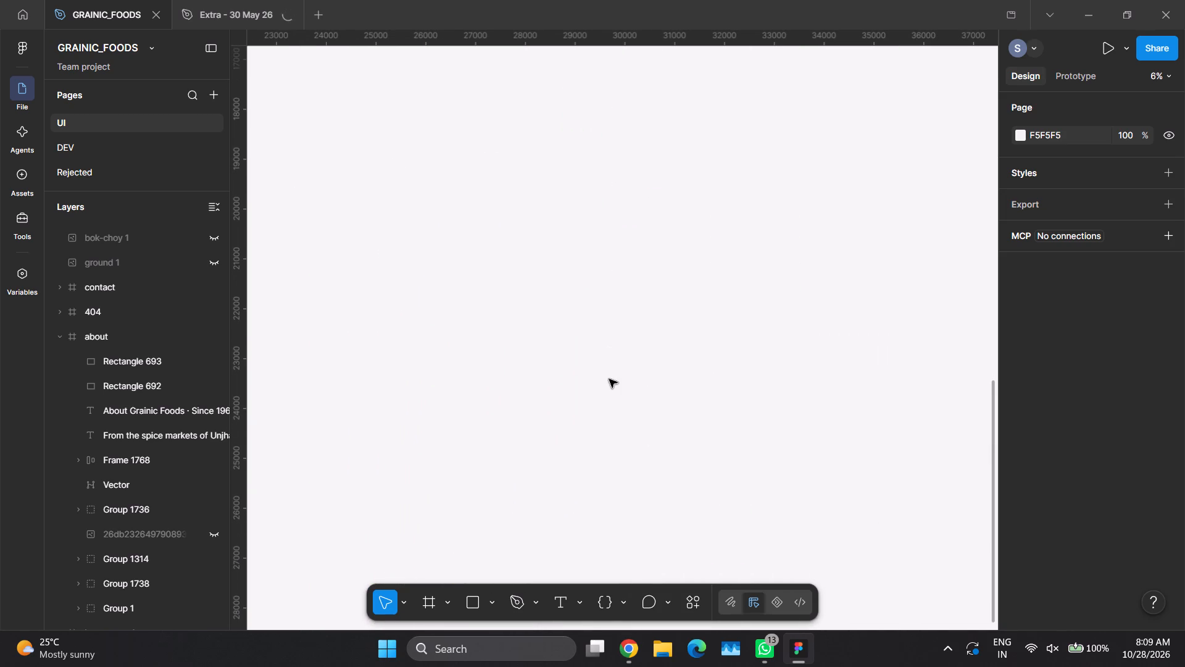
pyautogui.scroll(12, 609, 379)
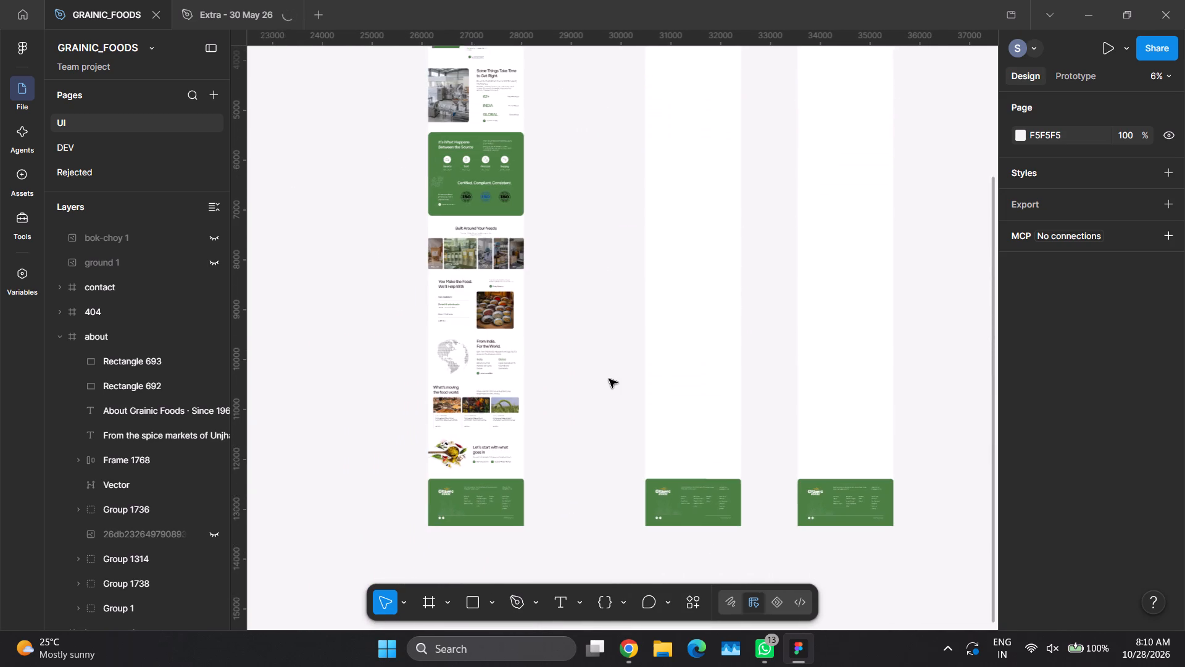
# Flip the duplicated grey rectangle horizontally and move it to the about frame's left edge at X 0.
pyautogui.scroll(2, 609, 379)
pyautogui.hscroll(-3, 609, 379)
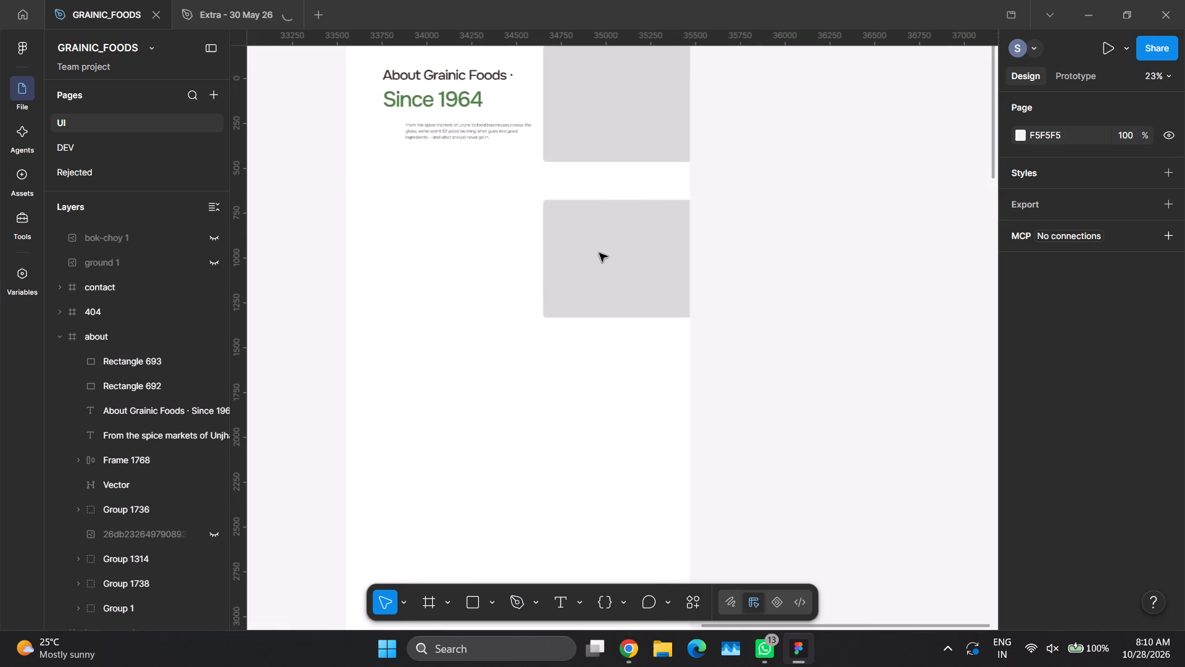
pyautogui.click(600, 254)
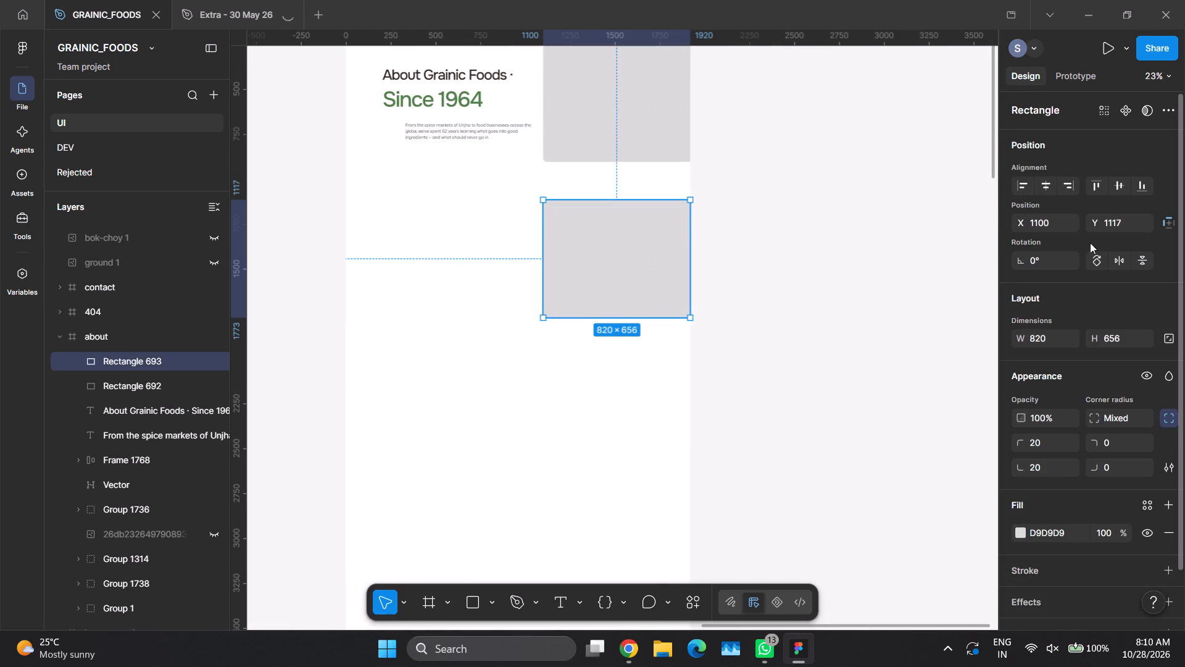
pyautogui.click(1120, 260)
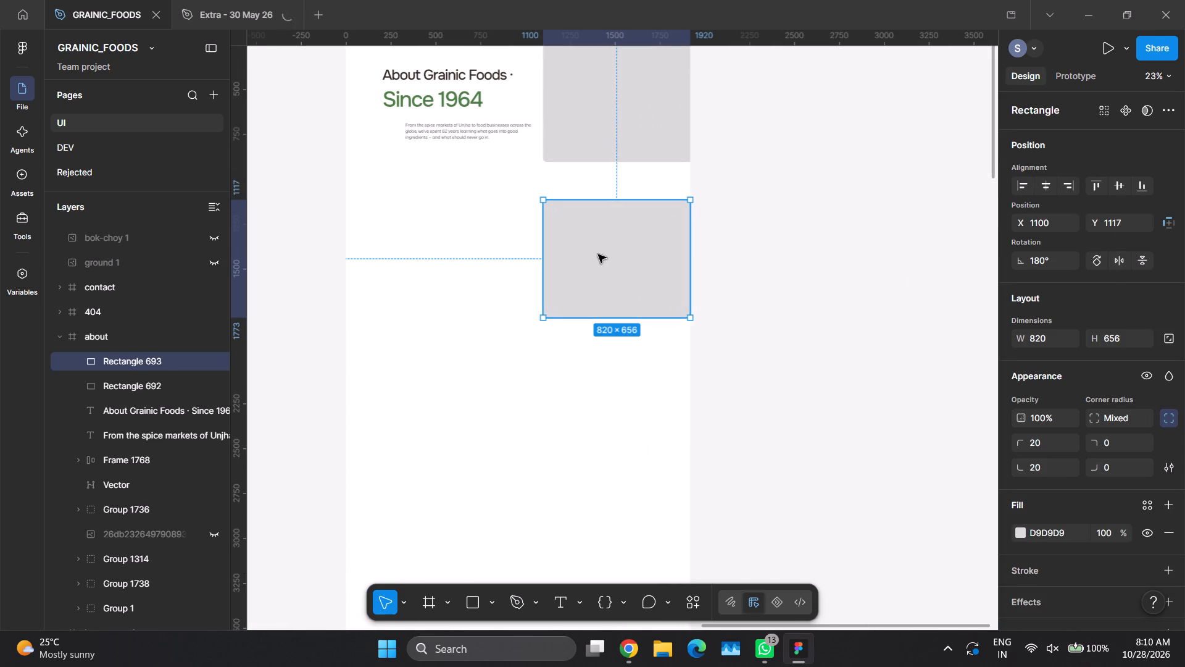
pyautogui.moveTo(597, 254); pyautogui.dragTo(399, 255)
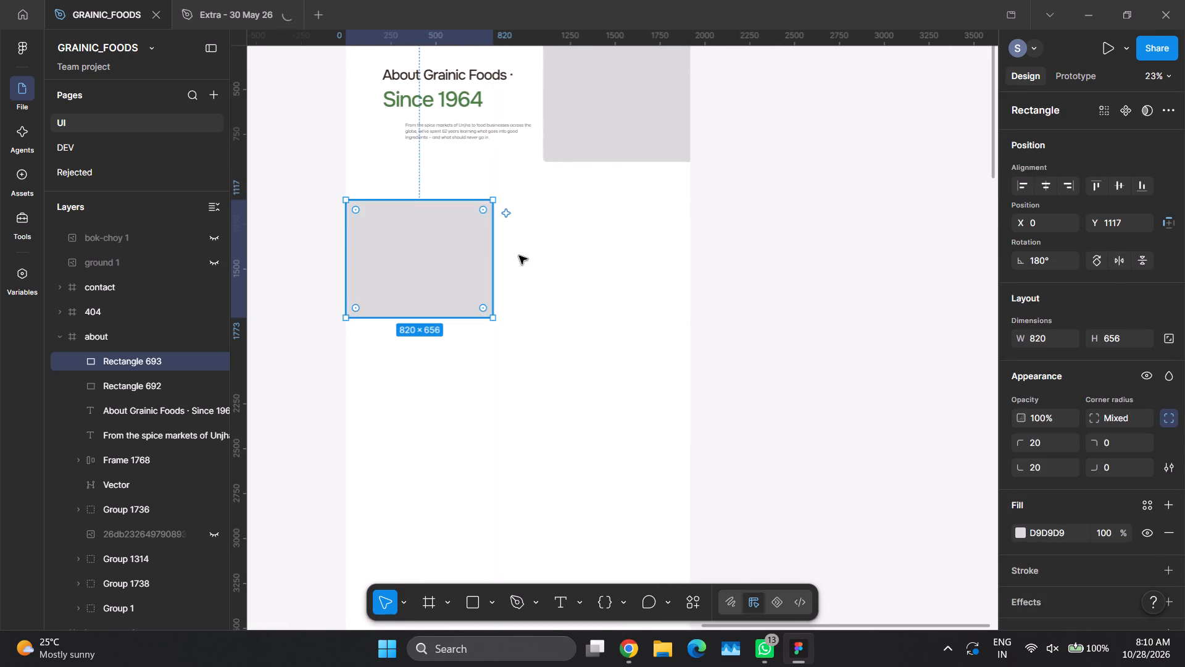
pyautogui.click(519, 256)
# Nudge the flipped rectangle up to Y 1106, leaving a 200 px vertical gap below the hero rectangle.
pyautogui.click(441, 261)
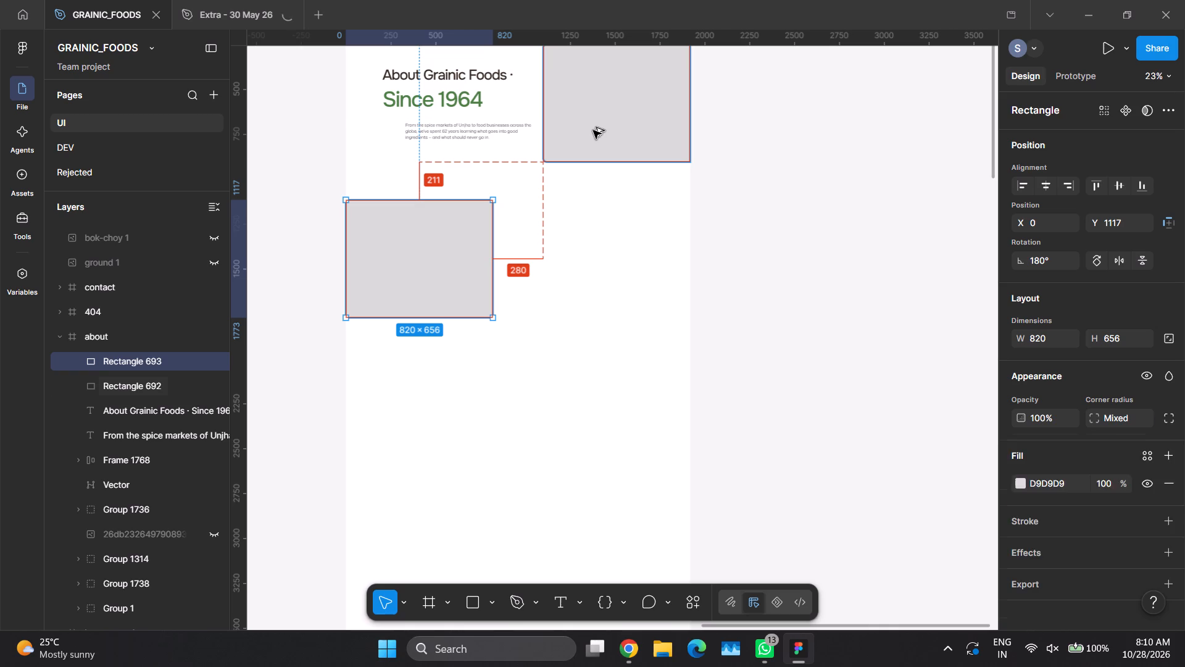
pyautogui.hotkey('alt', 'shift', 'Up')
pyautogui.hotkey('alt', 'Up')
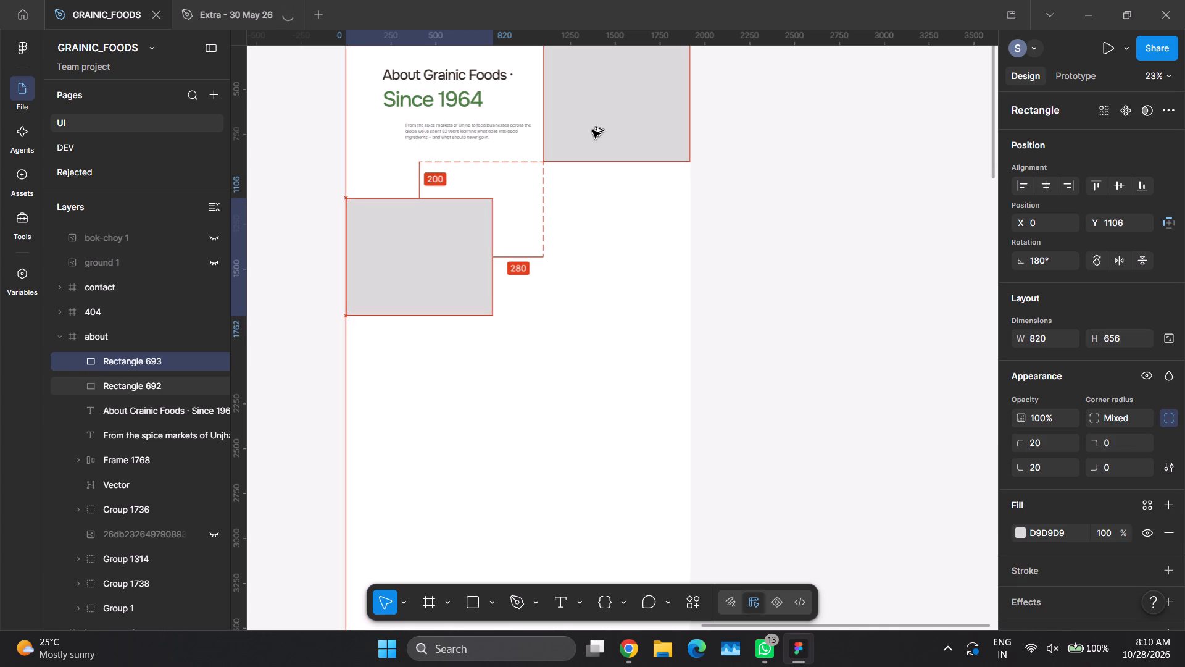
pyautogui.click(839, 235)
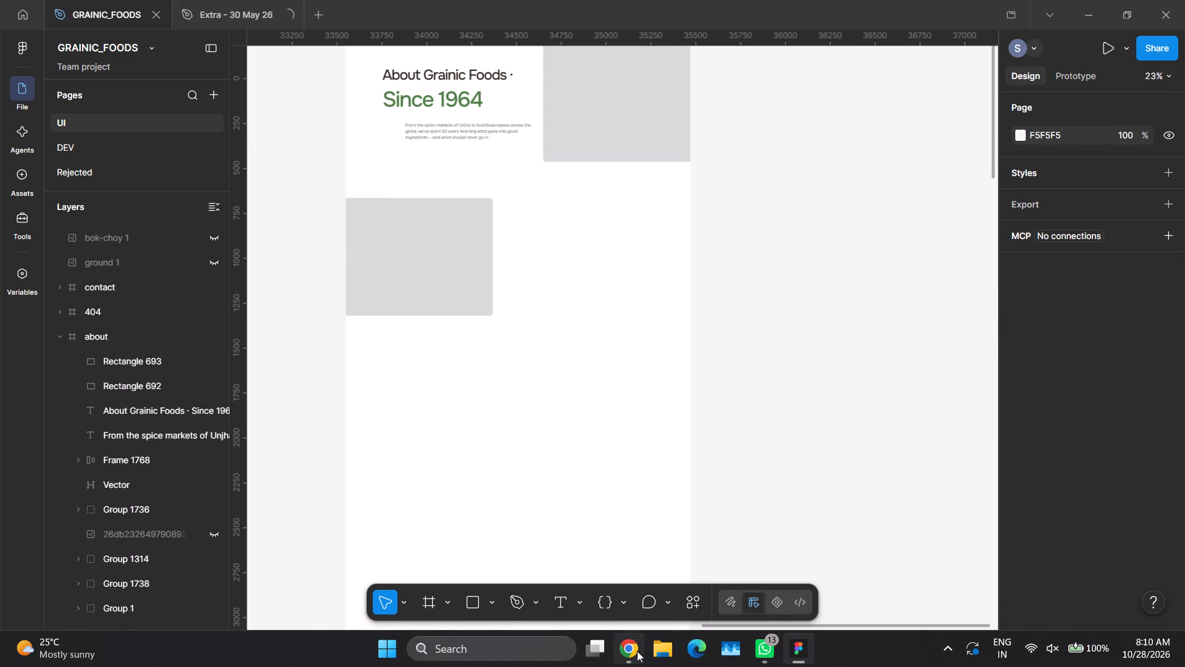
# Open the Grainic Foods - About Us Page Copy PDF from the Downloads folder.
pyautogui.click(653, 649)
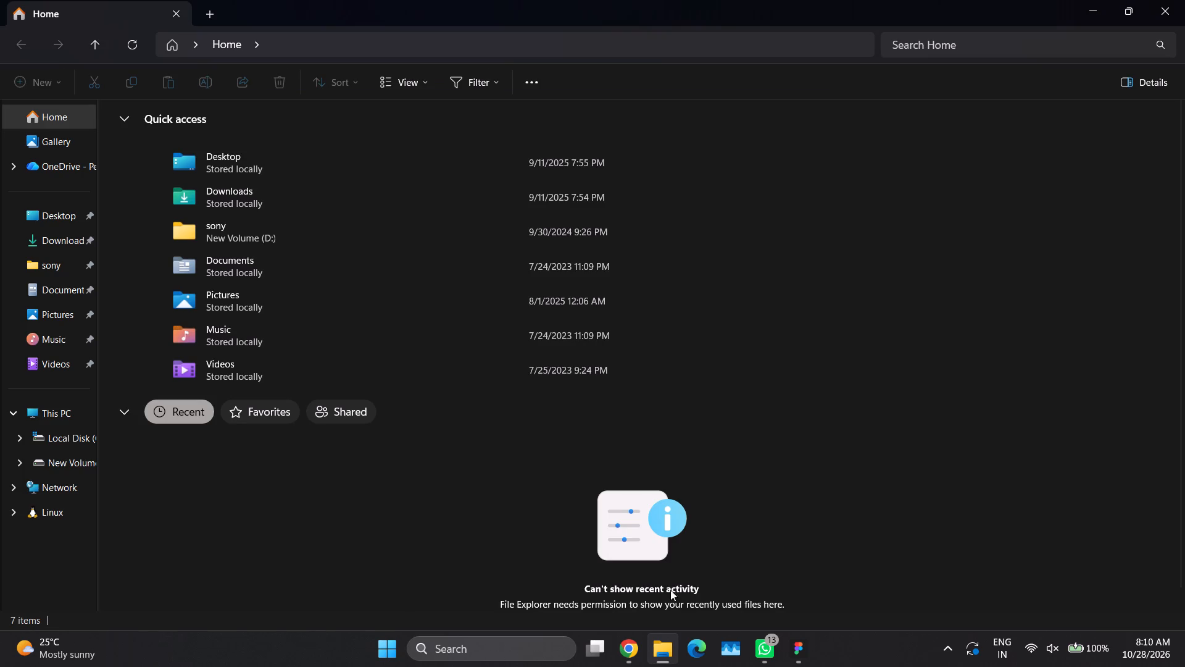
pyautogui.click(40, 240)
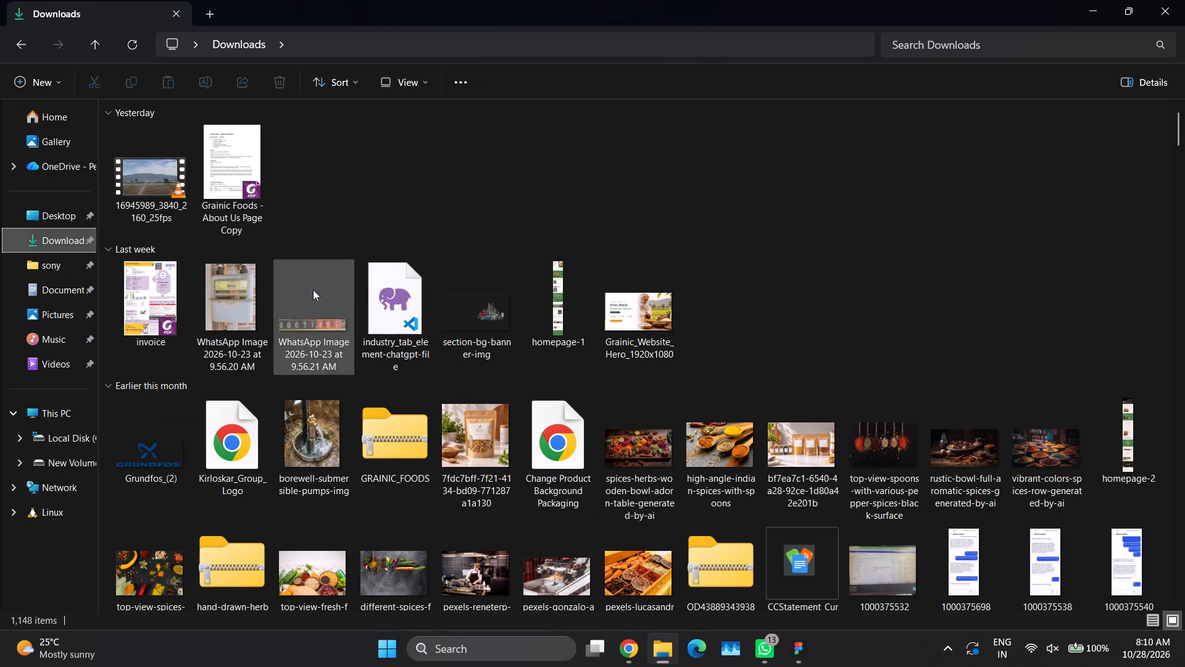
pyautogui.click(350, 130)
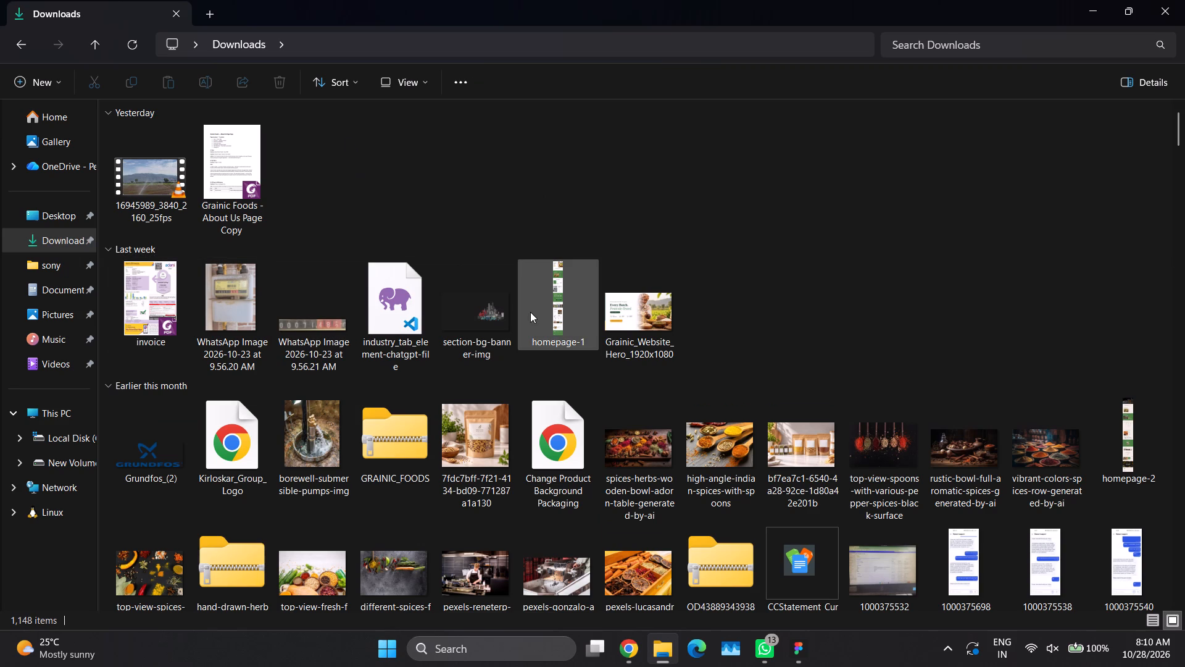
pyautogui.doubleClick(216, 171)
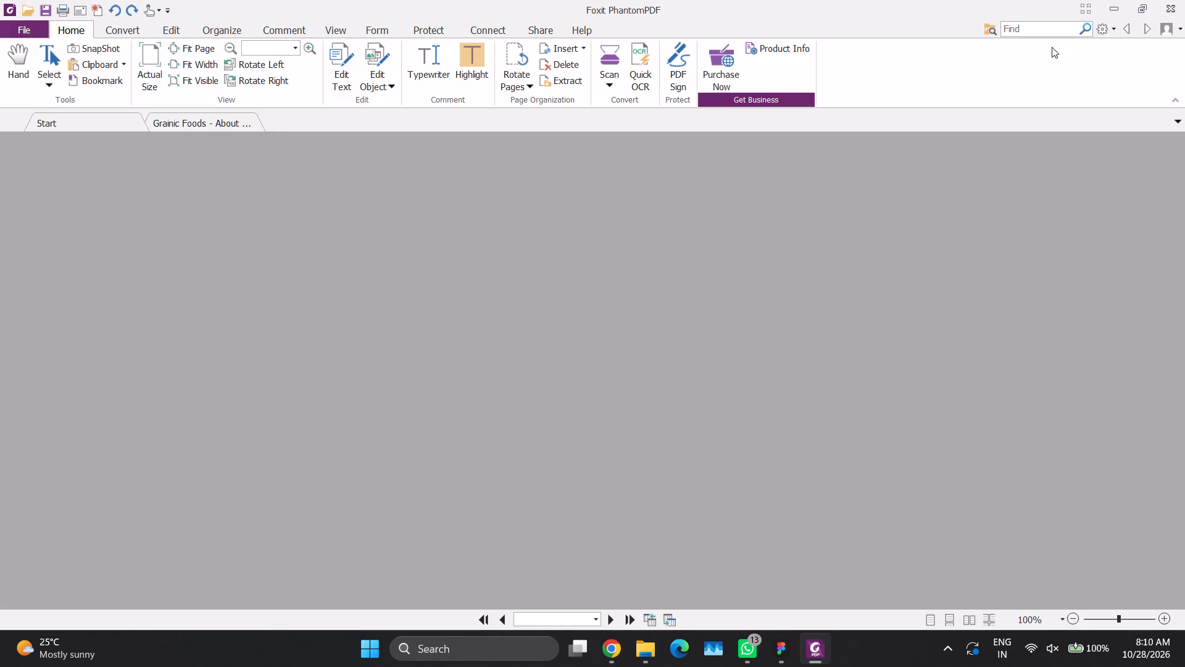
# Read the About Us page copy from the section list and Hero text through to the Our Story section.
pyautogui.scroll(-1, 685, 384)
pyautogui.scroll(1, 684, 385)
pyautogui.scroll(-1, 684, 385)
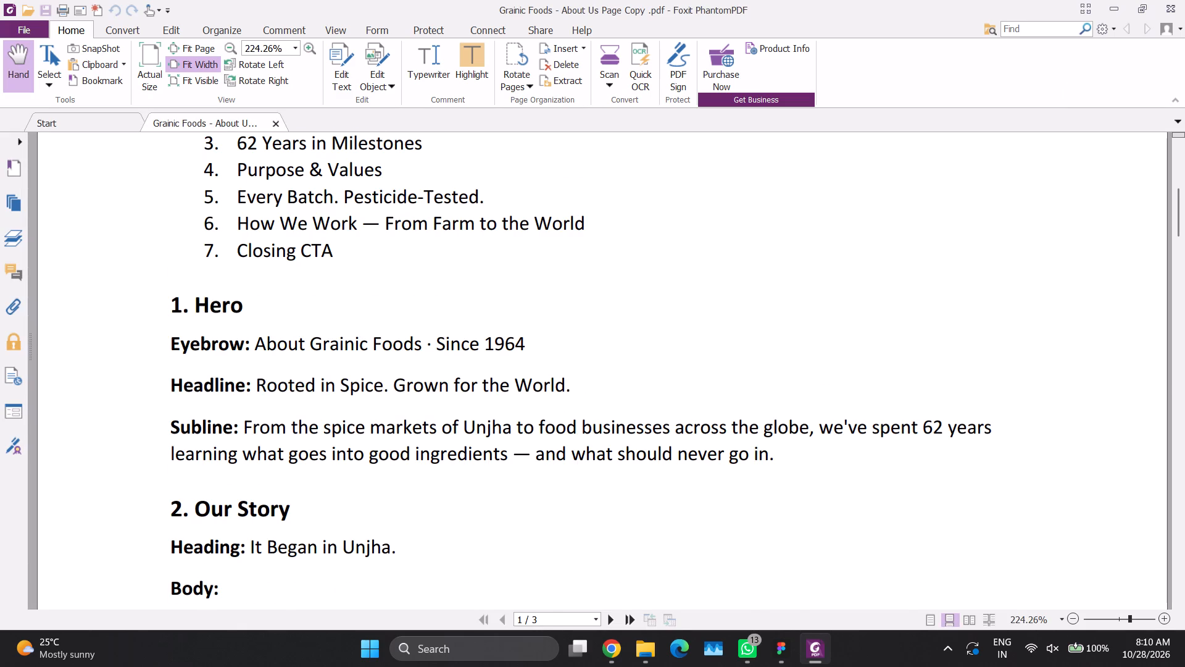
pyautogui.scroll(1, 681, 374)
pyautogui.scroll(-1, 679, 377)
pyautogui.scroll(-1, 328, 534)
pyautogui.scroll(3, 331, 518)
pyautogui.scroll(-1, 331, 518)
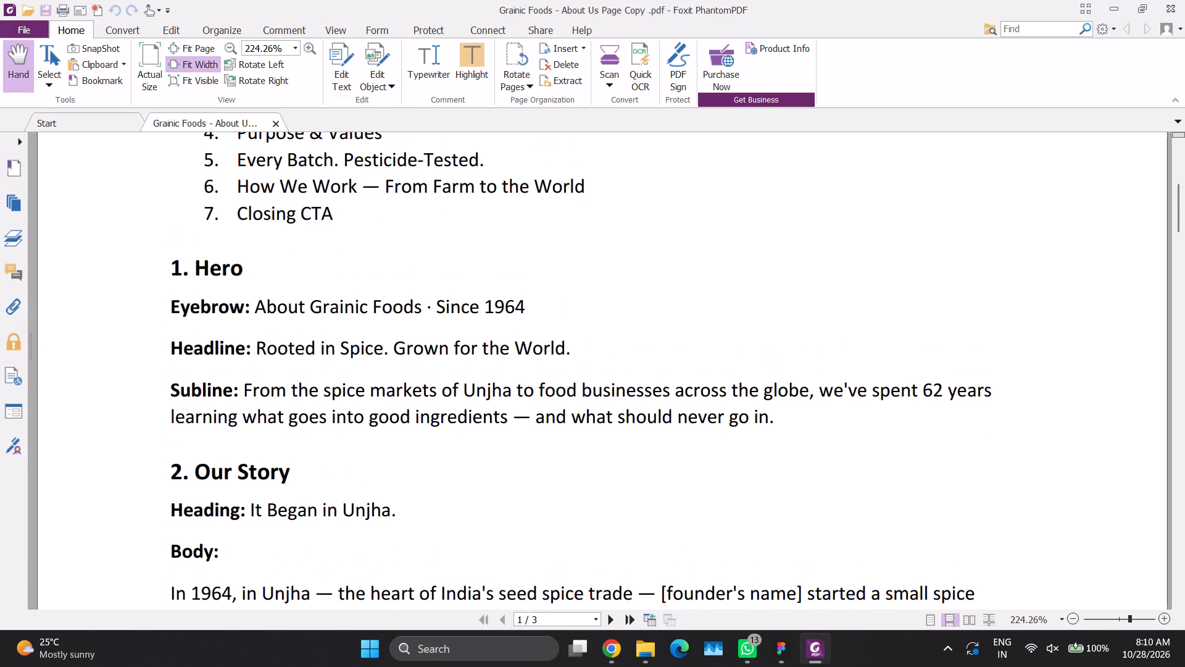
pyautogui.scroll(-4, 335, 517)
pyautogui.scroll(1, 335, 517)
pyautogui.scroll(-1, 336, 517)
pyautogui.scroll(1, 336, 517)
pyautogui.scroll(-5, 336, 517)
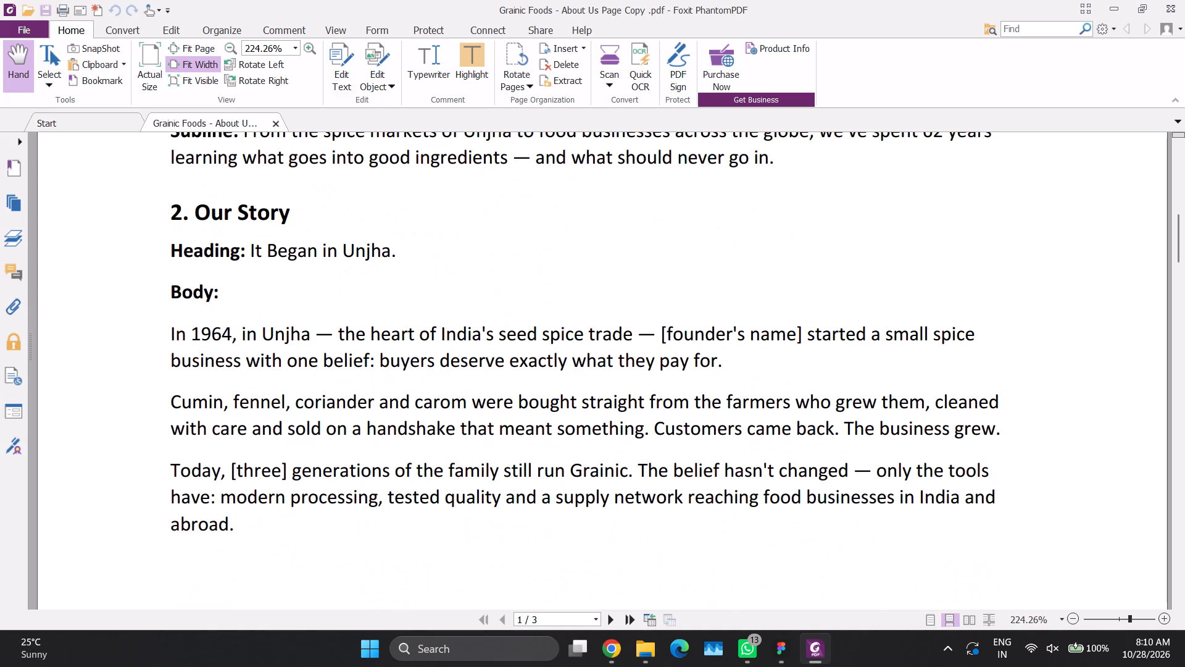
# Copy the Our Story heading text "It Began in Unjha" from the PDF.
pyautogui.moveTo(250, 250); pyautogui.dragTo(252, 250)
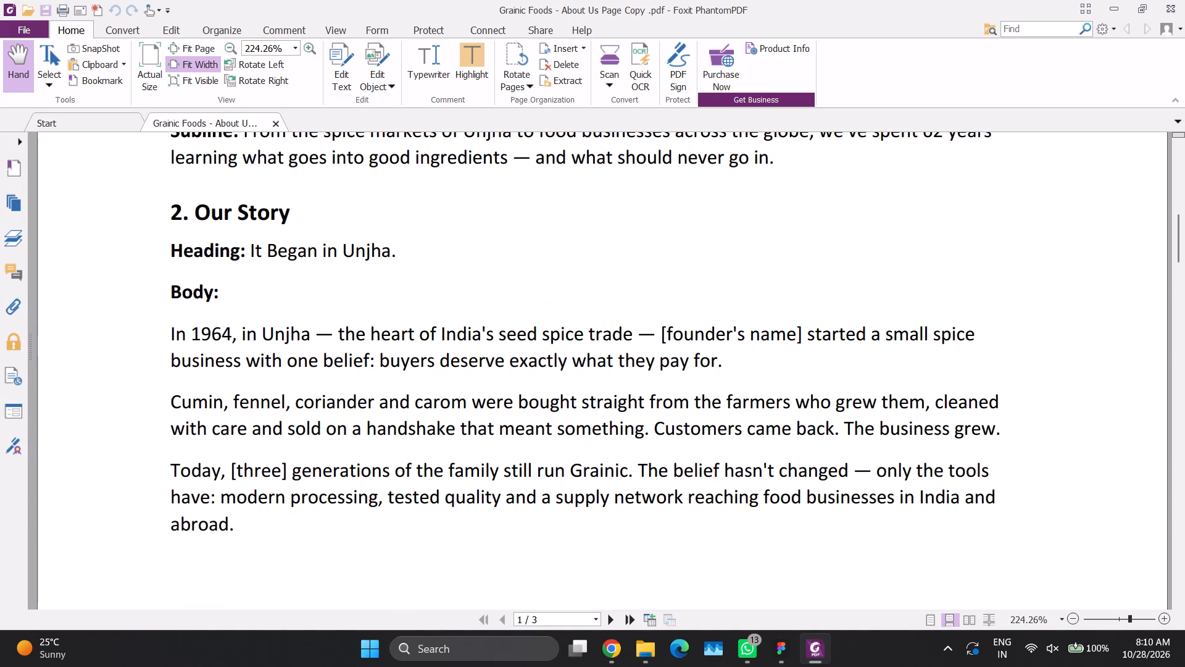
pyautogui.moveTo(252, 250); pyautogui.dragTo(388, 252)
pyautogui.hotkey('ctrl', 'c')
# Back in Figma, duplicate the about page's hero title beside the lower grey rectangle and replace its text with "It Began in Unjha".
pyautogui.hotkey('alt', 'Tab')
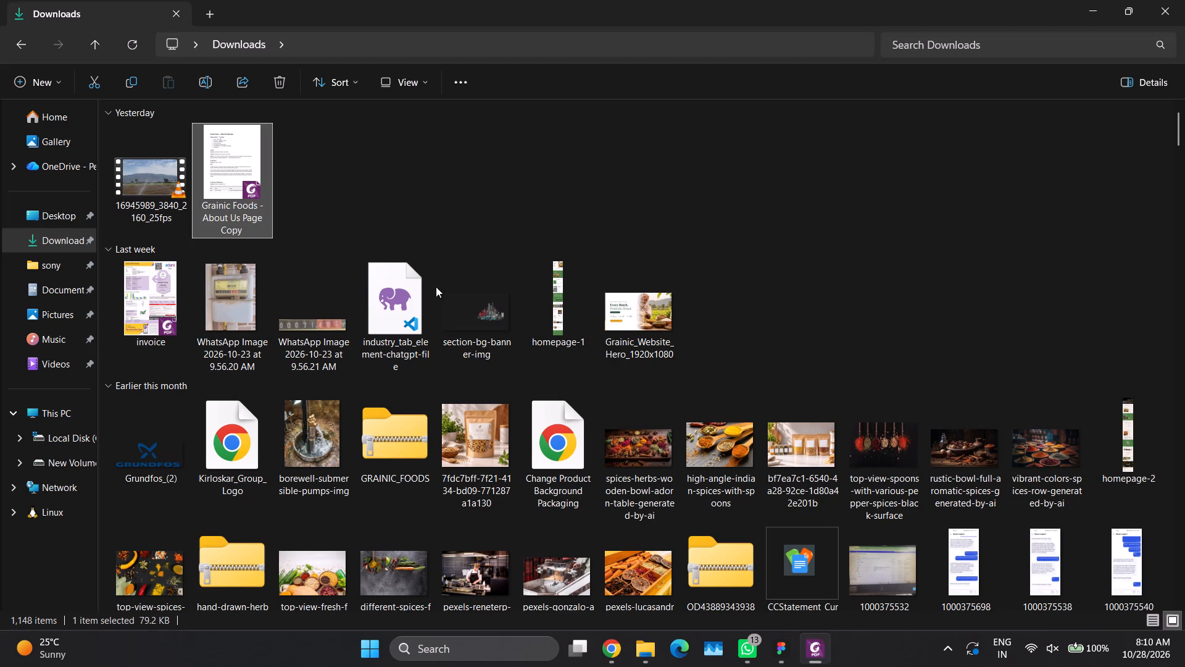
pyautogui.hotkey('alt', 'Tab')
pyautogui.hotkey('alt', 'Tab')
pyautogui.click(454, 80)
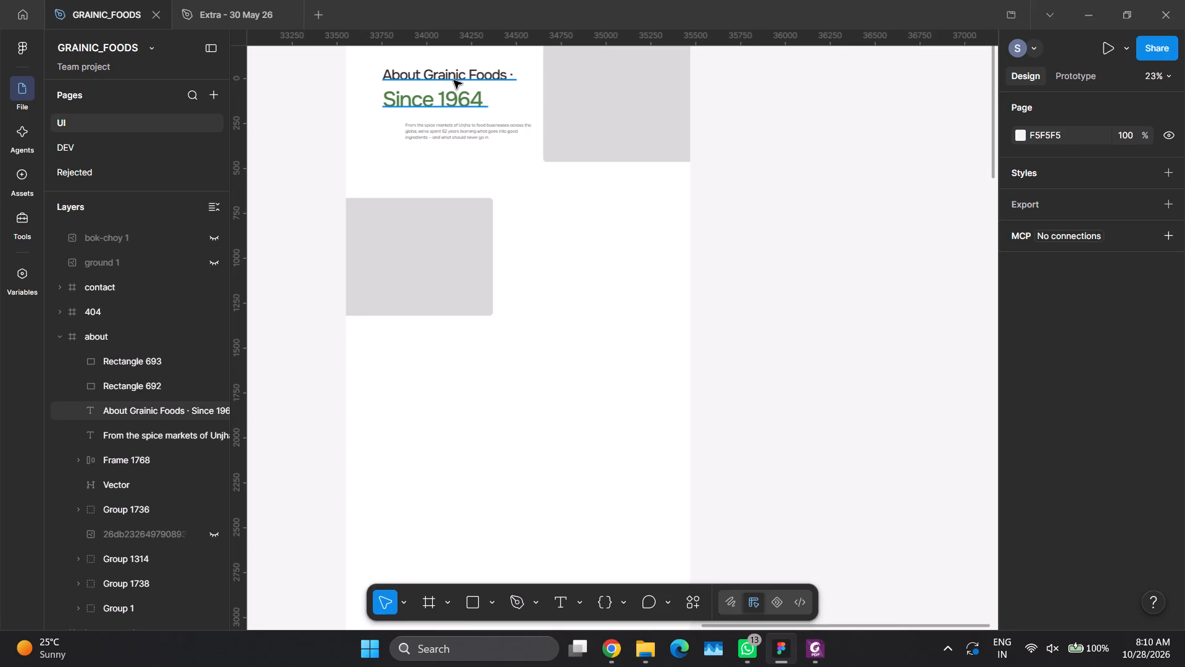
pyautogui.keyDown('alt'); pyautogui.moveTo(434, 82); pyautogui.dragTo(559, 259); pyautogui.keyUp('alt')
pyautogui.doubleClick(559, 259)
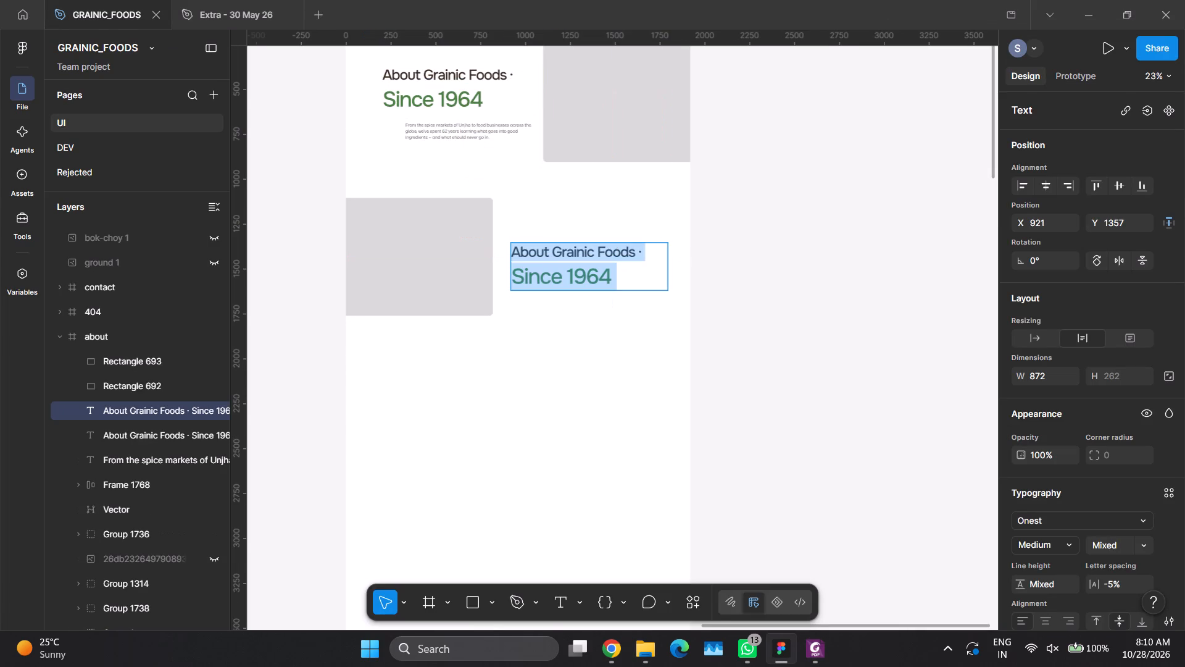
pyautogui.hotkey('ctrl', 'v')
pyautogui.click(610, 321)
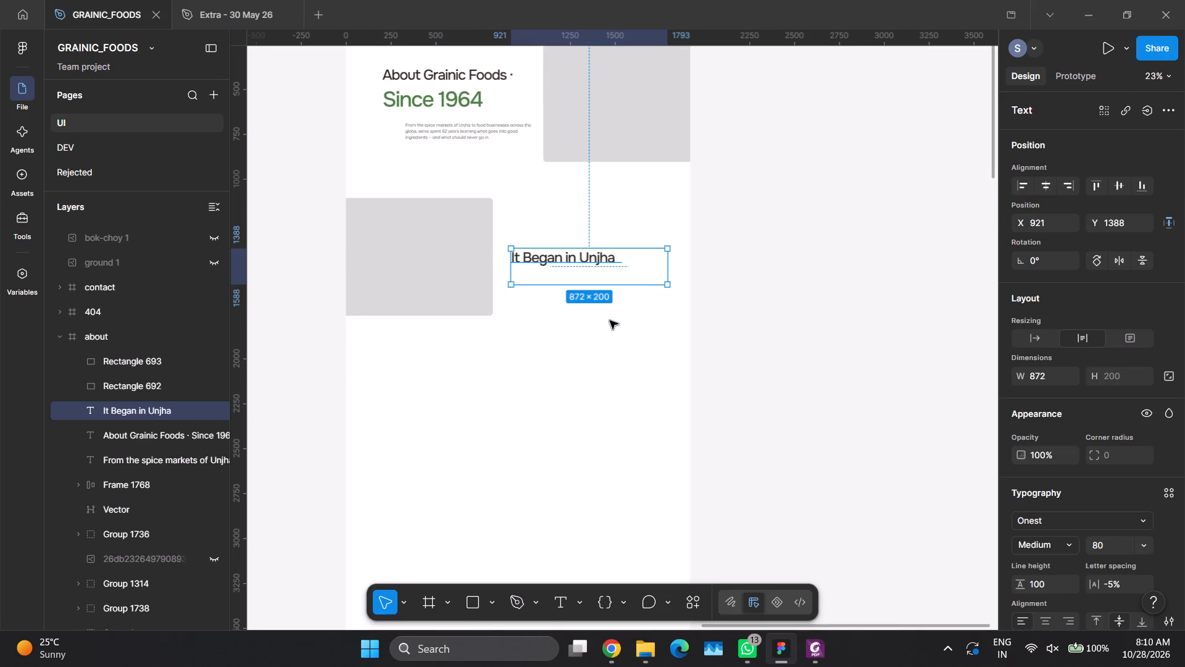
# Show the layout guides and align the "It Began in Unjha" heading to the column grid at X 844, Y 1234.
pyautogui.hotkey('shift', 'g')
pyautogui.moveTo(537, 259); pyautogui.dragTo(543, 233)
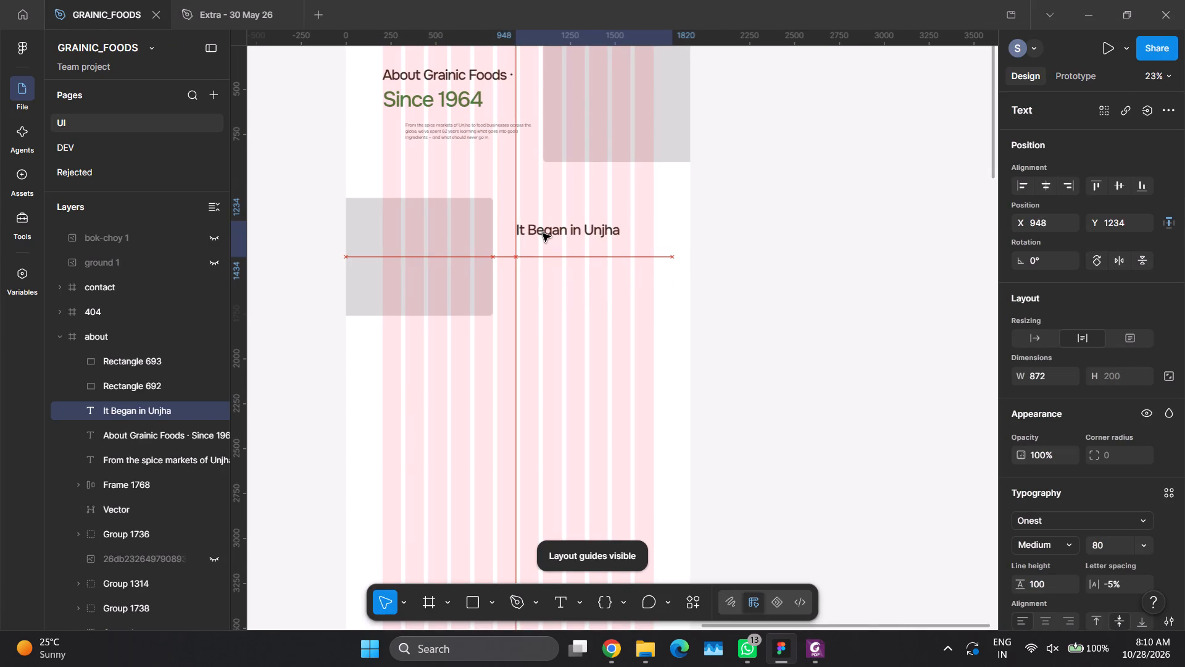
pyautogui.moveTo(543, 233); pyautogui.dragTo(547, 235)
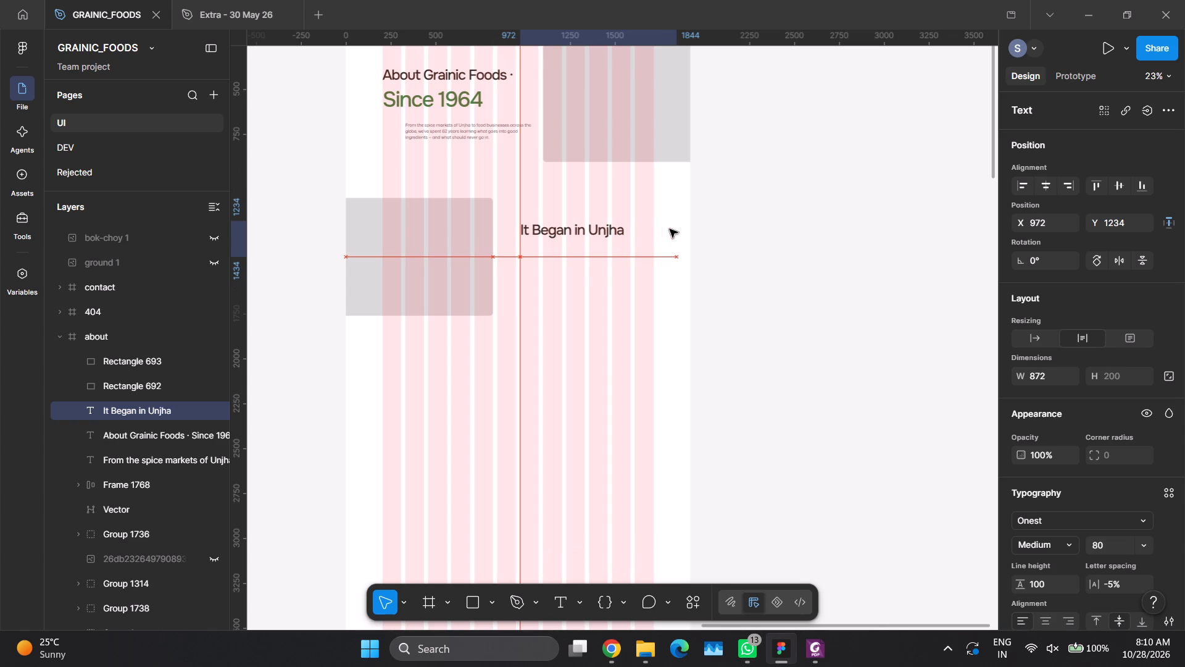
pyautogui.moveTo(583, 227); pyautogui.dragTo(560, 224)
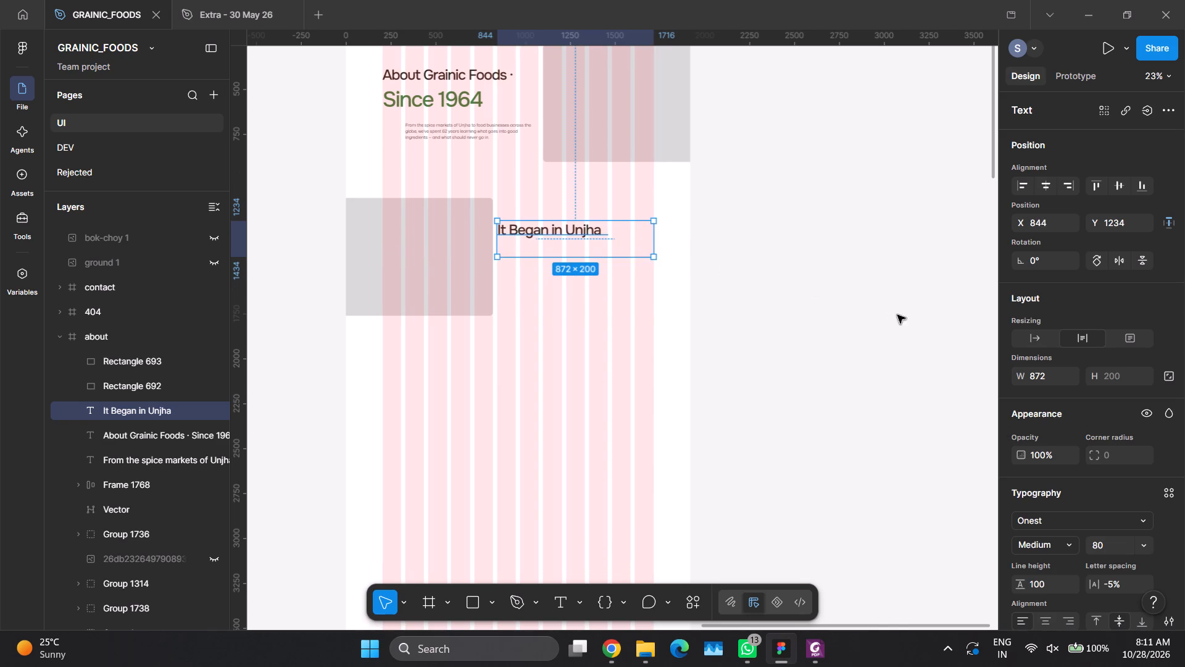
# Remove the trailing empty line from the "It Began in Unjha" heading and shift the heading slightly down.
pyautogui.doubleClick(548, 237)
pyautogui.click(542, 248)
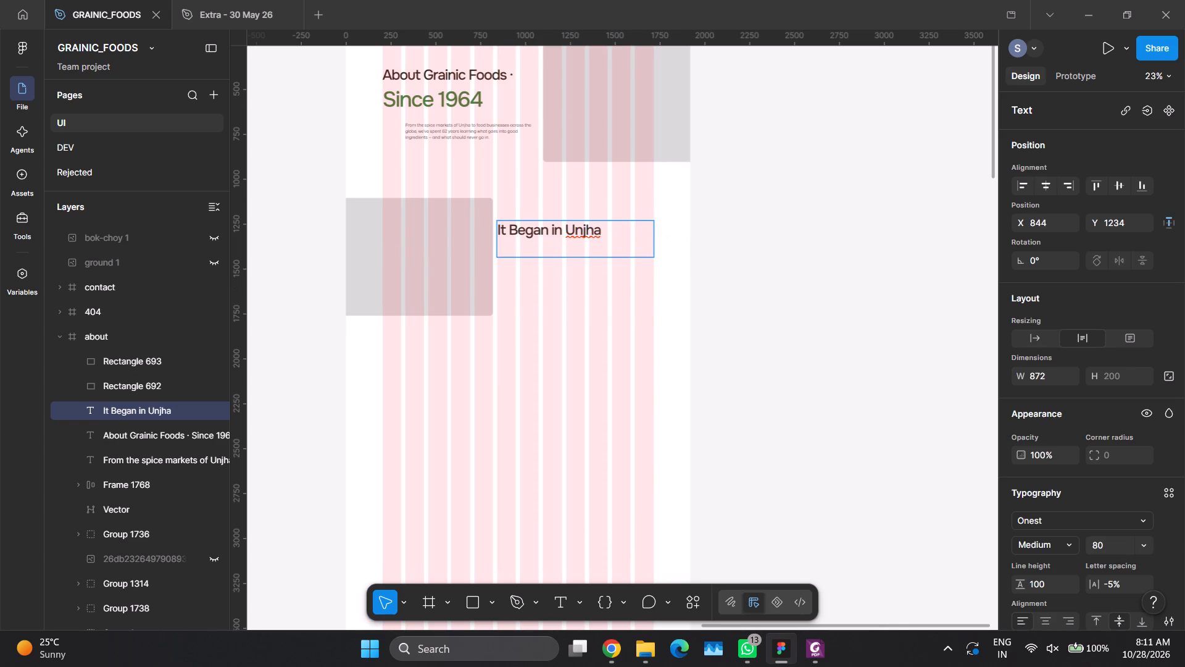
pyautogui.press('BackSpace')
pyautogui.click(592, 282)
pyautogui.moveTo(556, 234); pyautogui.dragTo(555, 226)
# Duplicate the hero's subline paragraph to below the lower grey rectangle, at about X 536, Y 1962.
pyautogui.click(462, 133)
pyautogui.keyDown('alt'); pyautogui.moveTo(444, 132); pyautogui.dragTo(483, 358); pyautogui.keyUp('alt')
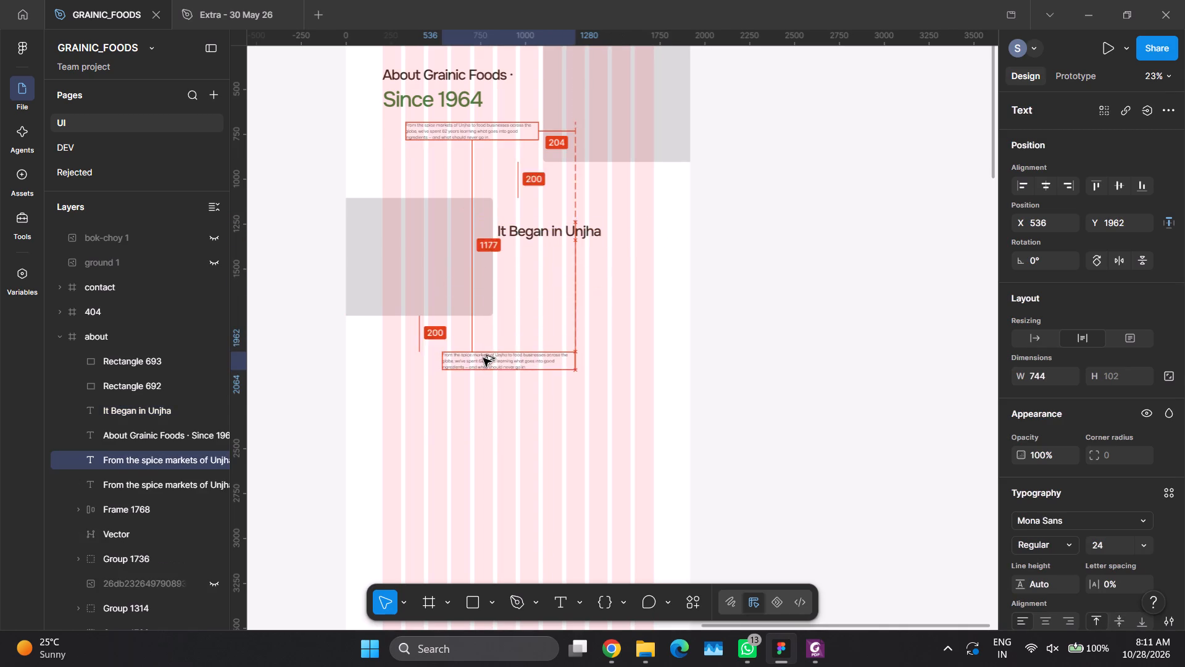
pyautogui.keyDown('alt'); pyautogui.moveTo(483, 358); pyautogui.dragTo(483, 358); pyautogui.keyUp('alt')
# Switch to the About Us PDF and copy the three Our Story body paragraphs, from "In 1964" to "abroad.".
pyautogui.hotkey('alt', 'Tab')
pyautogui.hotkey('alt', 'Tab')
pyautogui.hotkey('alt', 'Tab')
pyautogui.hotkey('alt', 'Tab')
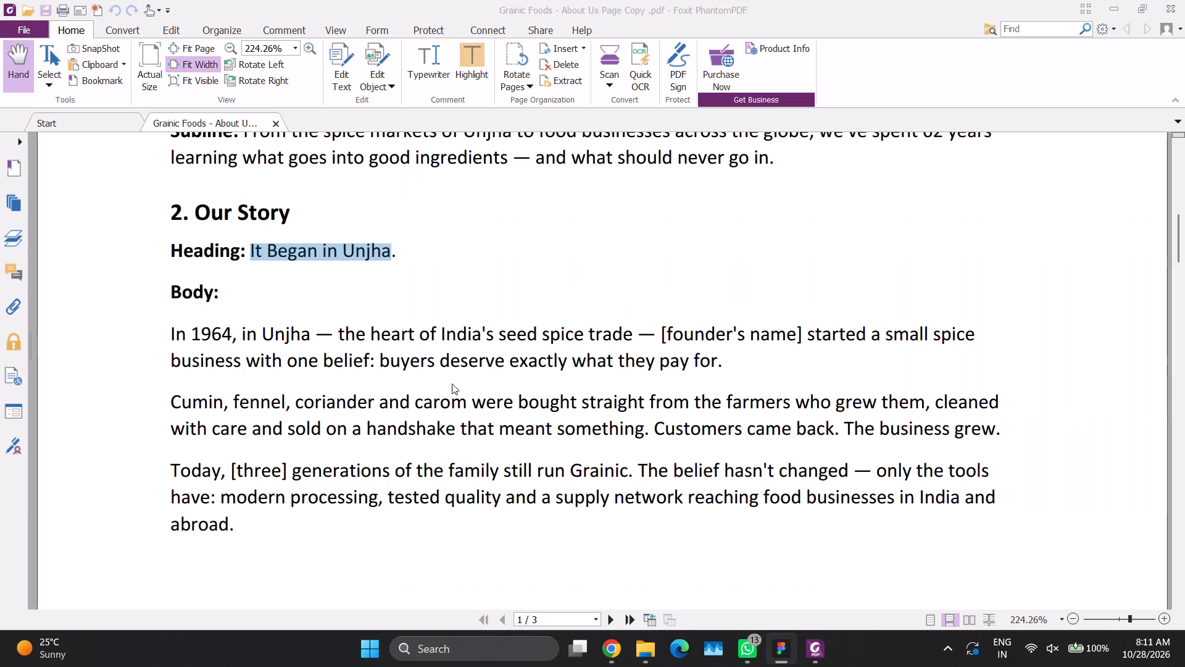
pyautogui.moveTo(170, 333); pyautogui.dragTo(221, 461)
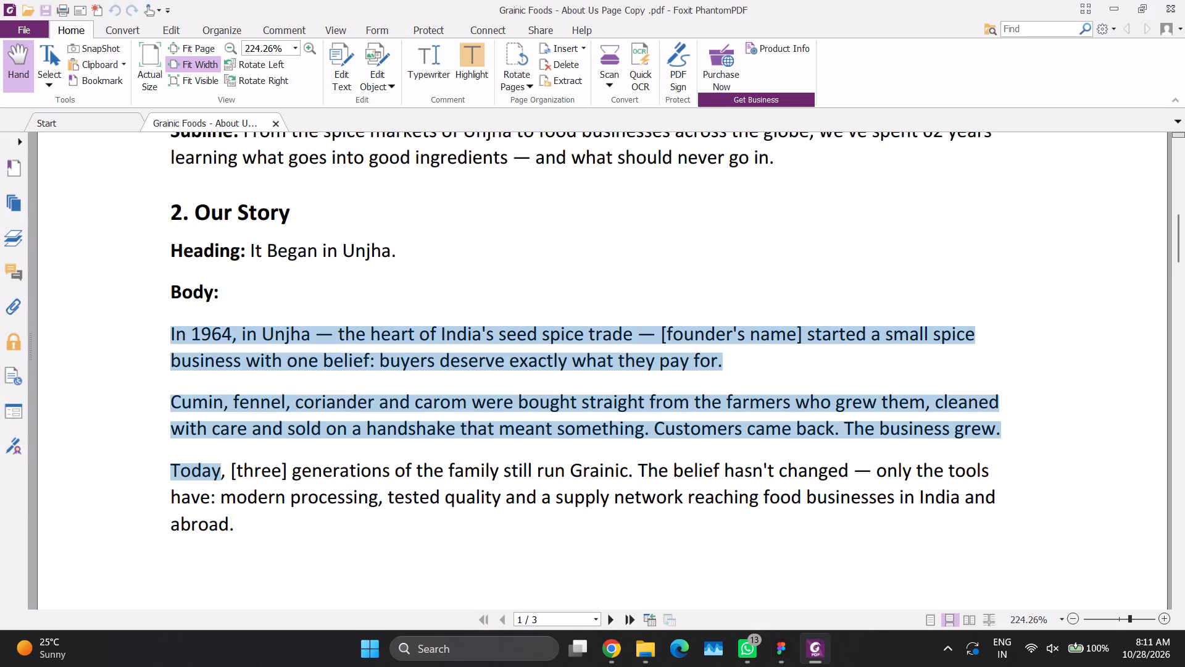
pyautogui.moveTo(221, 461); pyautogui.dragTo(236, 523)
pyautogui.hotkey('ctrl', 'c')
pyautogui.scroll(-2, 526, 459)
pyautogui.scroll(2, 526, 459)
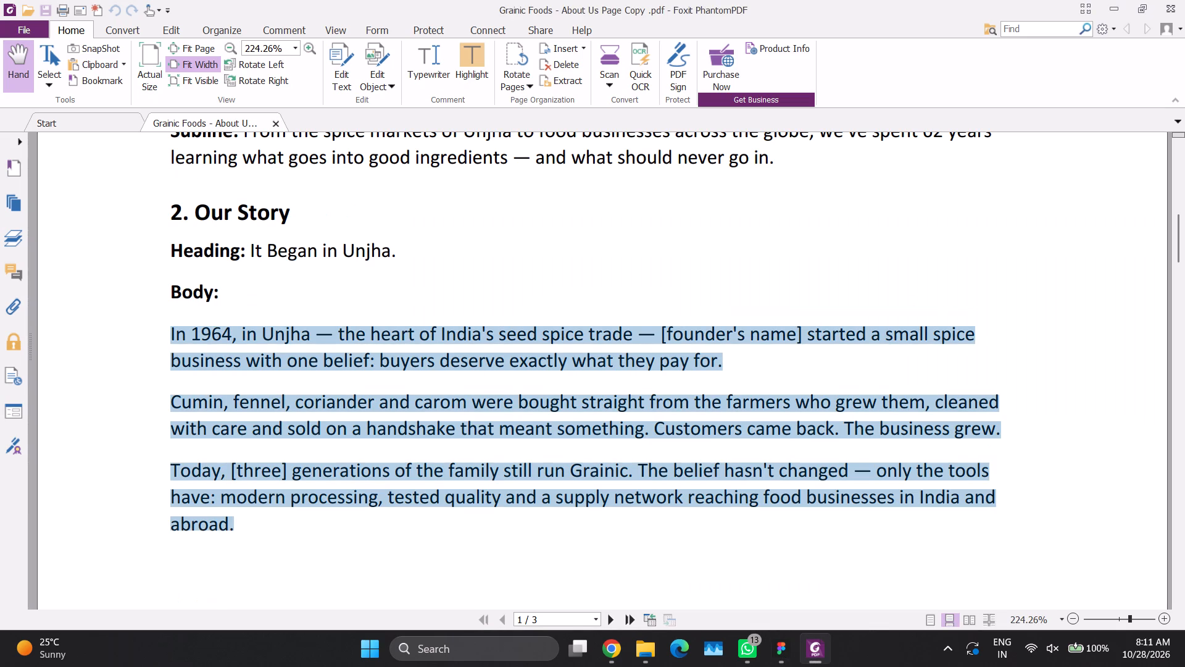
pyautogui.scroll(-1, 526, 459)
pyautogui.scroll(4, 526, 459)
pyautogui.scroll(-3, 526, 459)
pyautogui.scroll(1, 526, 459)
pyautogui.scroll(-7, 526, 459)
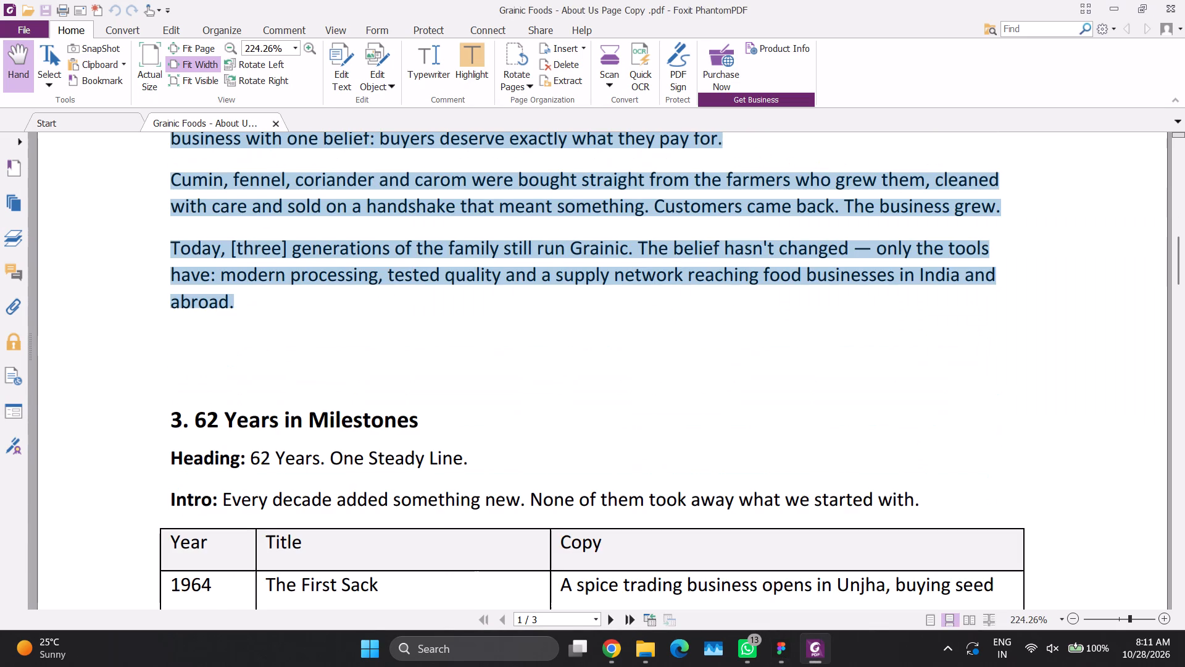
# Back in Figma, replace the duplicated paragraph's text with the copied Our Story body and delete its trailing empty line.
pyautogui.hotkey('alt', 'Tab')
pyautogui.click(560, 423)
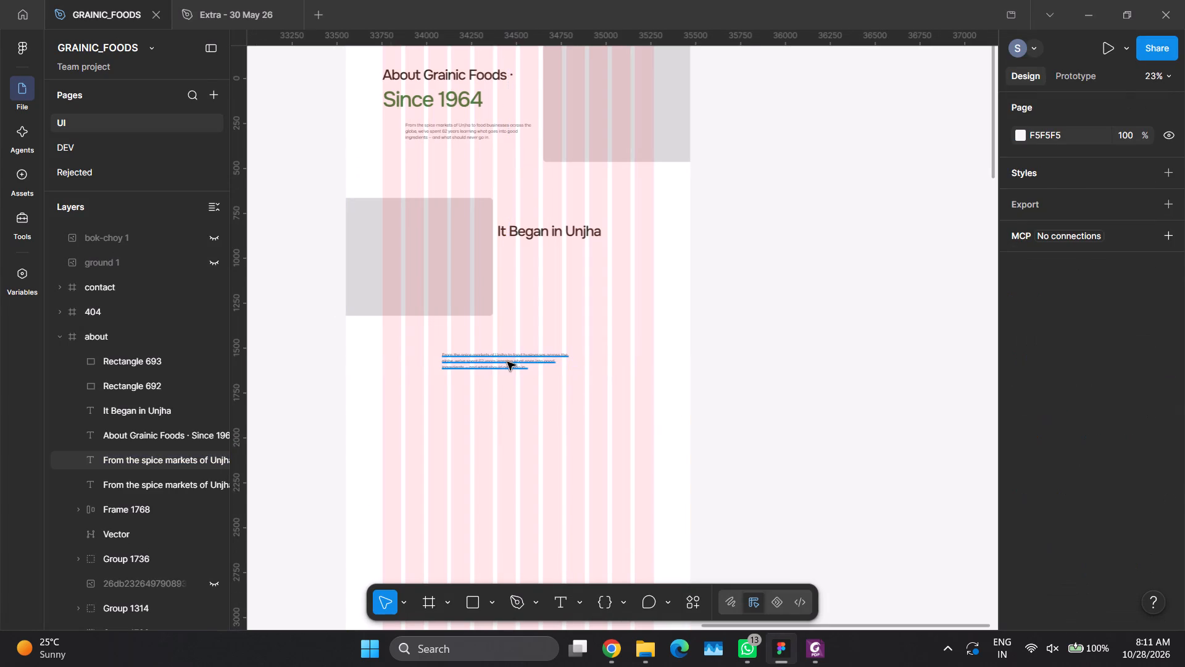
pyautogui.doubleClick(507, 362)
pyautogui.hotkey('ctrl', 'v')
pyautogui.keyDown('ctrl'); pyautogui.scroll(2, 477, 409); pyautogui.keyUp('ctrl')
pyautogui.keyDown('ctrl'); pyautogui.scroll(-4, 477, 409); pyautogui.keyUp('ctrl')
pyautogui.keyDown('ctrl'); pyautogui.scroll(1, 477, 409); pyautogui.keyUp('ctrl')
pyautogui.keyDown('ctrl'); pyautogui.scroll(-5, 477, 409); pyautogui.keyUp('ctrl')
pyautogui.keyDown('ctrl'); pyautogui.scroll(1, 476, 412); pyautogui.keyUp('ctrl')
pyautogui.keyDown('ctrl'); pyautogui.scroll(-6, 476, 412); pyautogui.keyUp('ctrl')
pyautogui.keyDown('ctrl'); pyautogui.scroll(3, 476, 412); pyautogui.keyUp('ctrl')
pyautogui.keyDown('ctrl'); pyautogui.scroll(-2, 474, 421); pyautogui.keyUp('ctrl')
pyautogui.keyDown('ctrl'); pyautogui.scroll(8, 474, 421); pyautogui.keyUp('ctrl')
pyautogui.keyDown('ctrl'); pyautogui.scroll(-1, 472, 423); pyautogui.keyUp('ctrl')
pyautogui.keyDown('ctrl'); pyautogui.scroll(14, 472, 423); pyautogui.keyUp('ctrl')
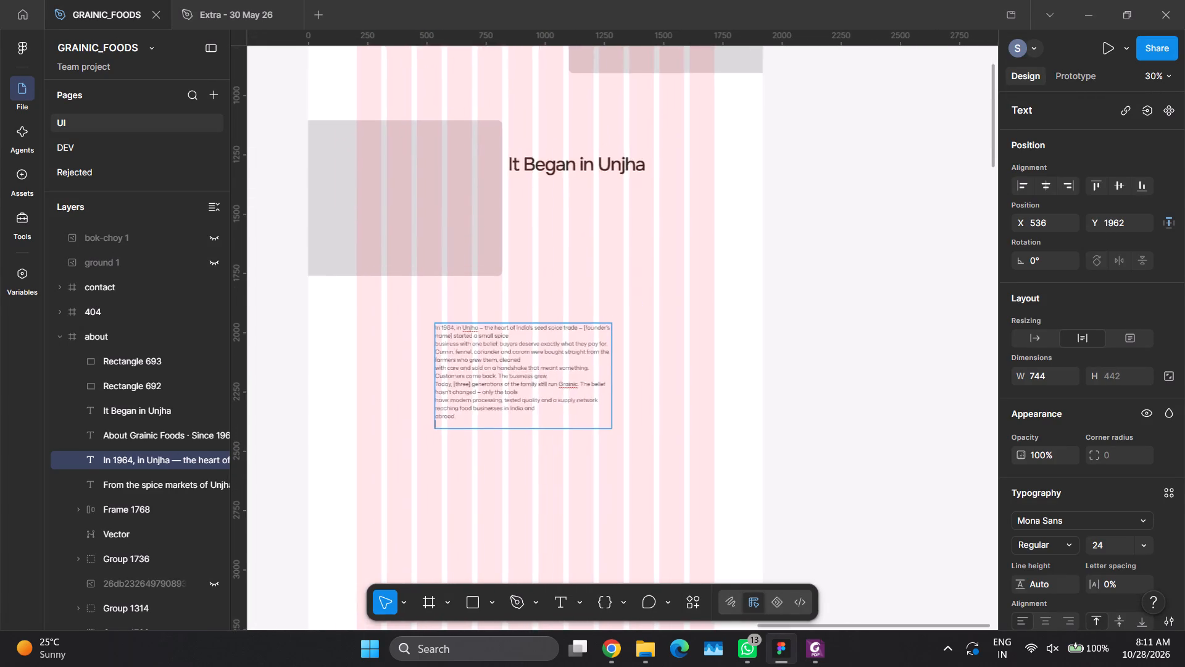
pyautogui.keyDown('ctrl'); pyautogui.scroll(2, 467, 417); pyautogui.keyUp('ctrl')
pyautogui.keyDown('ctrl'); pyautogui.scroll(-2, 467, 417); pyautogui.keyUp('ctrl')
pyautogui.keyDown('ctrl'); pyautogui.scroll(3, 467, 417); pyautogui.keyUp('ctrl')
pyautogui.press('BackSpace')
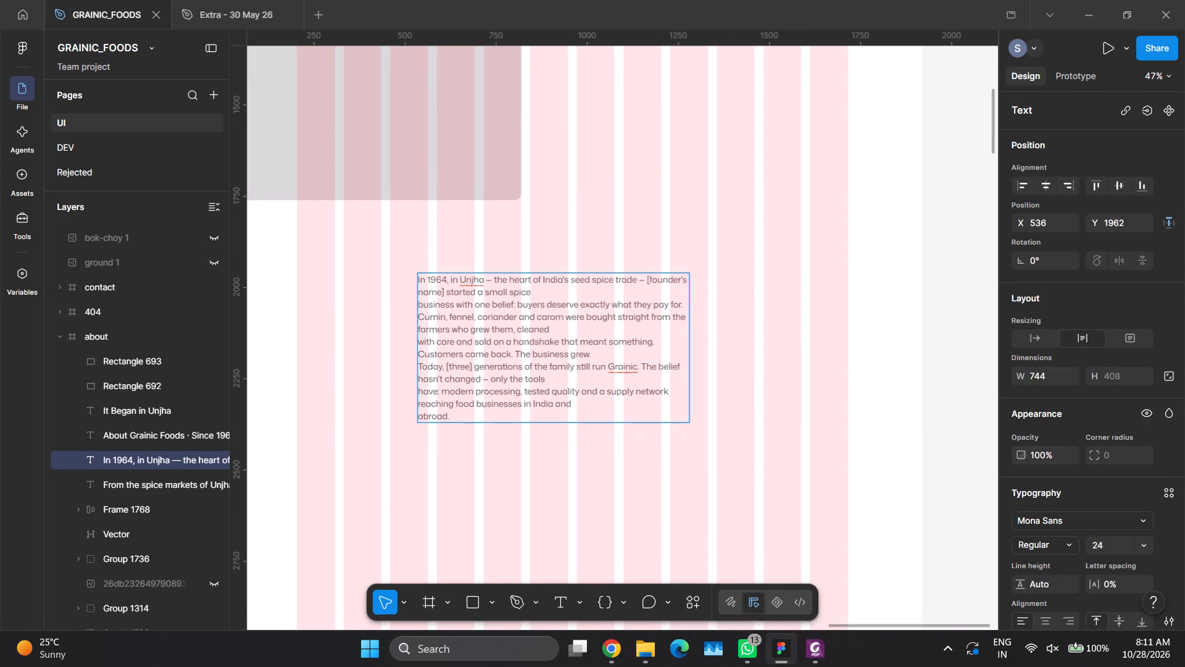
# Insert blank lines before "Today, [three] generations" and before "Cumin, fennel" to separate the three body paragraphs, following the PDF.
pyautogui.click(597, 354)
pyautogui.hotkey('alt', 'Tab')
pyautogui.hotkey('alt', 'Tab')
pyautogui.press('Return')
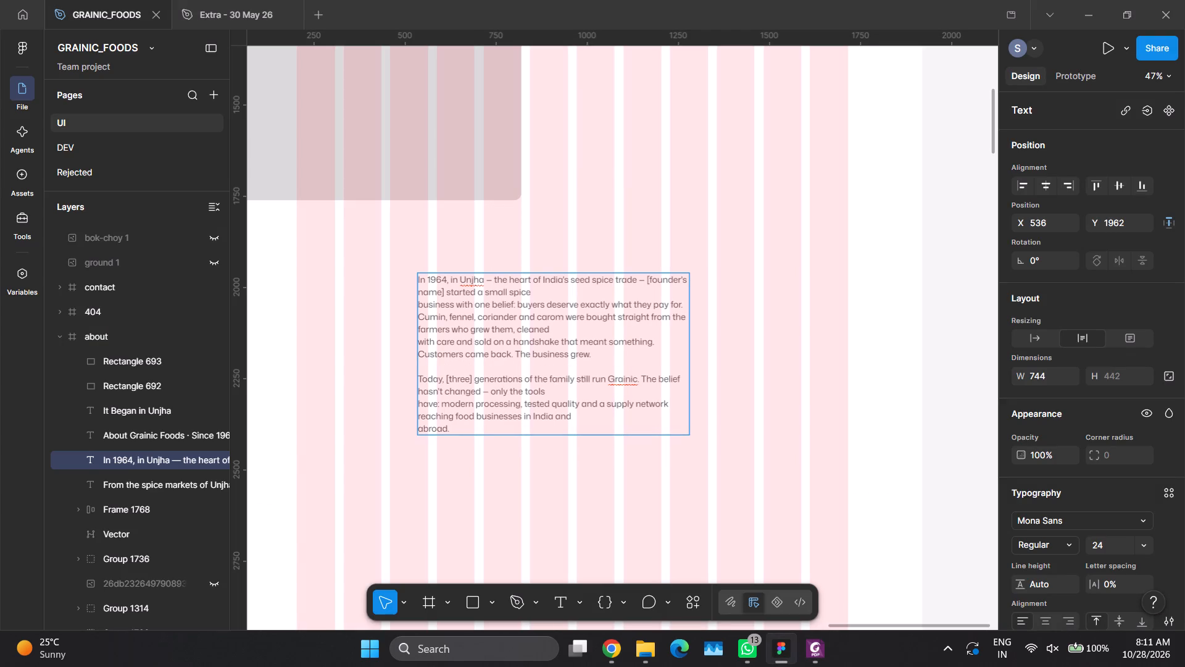
pyautogui.hotkey('alt', 'Tab')
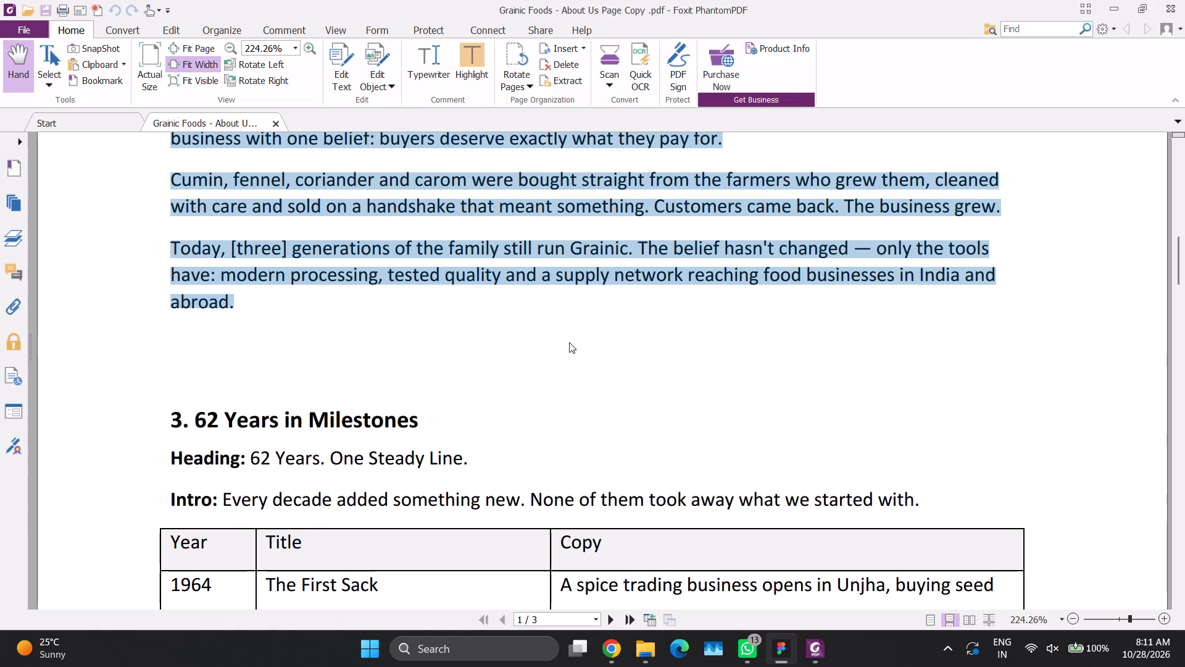
pyautogui.hotkey('alt', 'Tab')
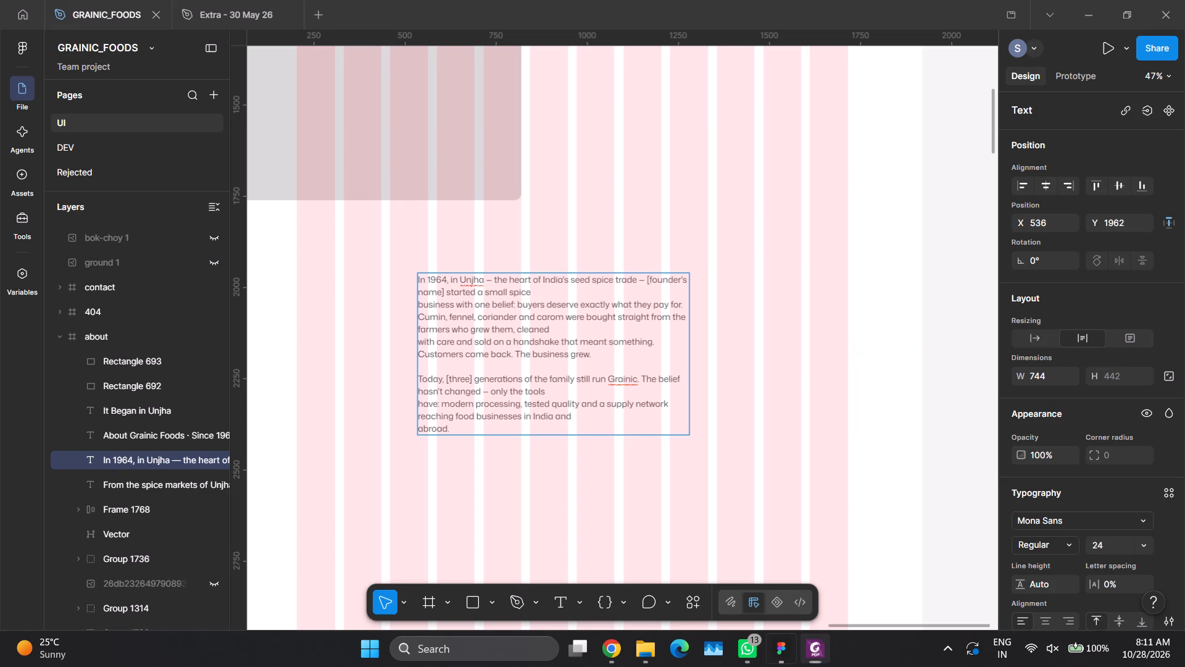
pyautogui.click(683, 304)
pyautogui.press('Return')
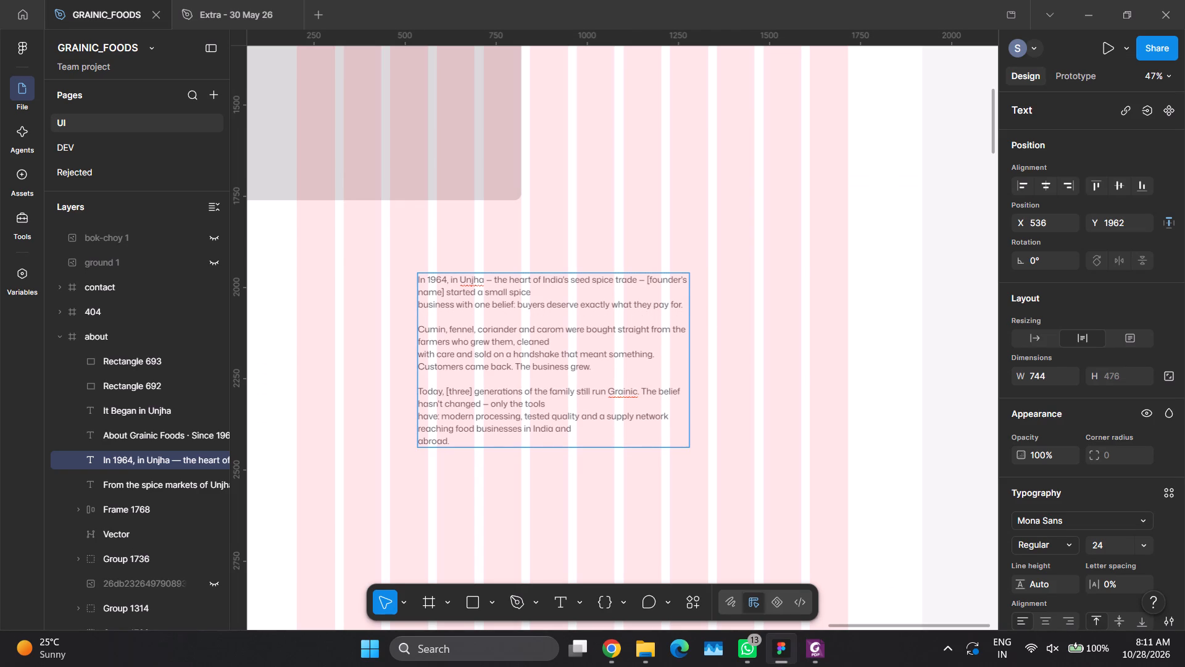
# In the second body paragraph, join the line broken after "cleaned" and start "The business grew." on a new line.
pyautogui.click(419, 356)
pyautogui.press('BackSpace')
pyautogui.press('space')
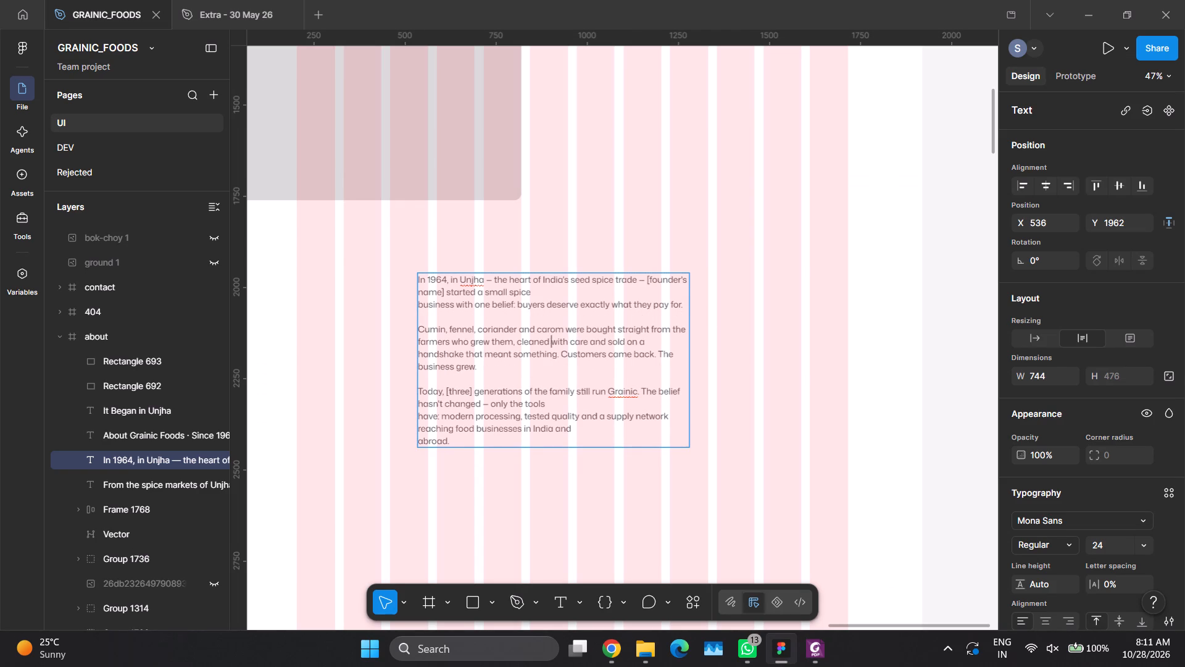
pyautogui.click(660, 354)
pyautogui.press('Return')
# Replace the stray line breaks after "small spice", "only the tools" and "India and" with spaces in the first and third paragraphs.
pyautogui.click(418, 308)
pyautogui.press('BackSpace')
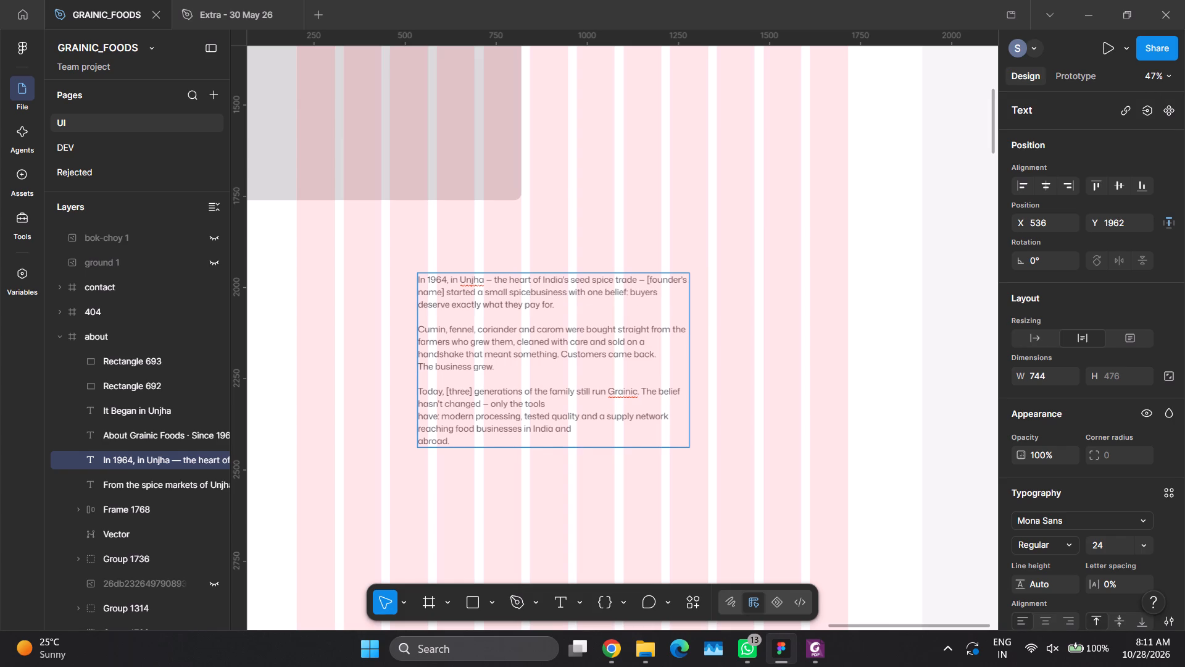
pyautogui.press('space')
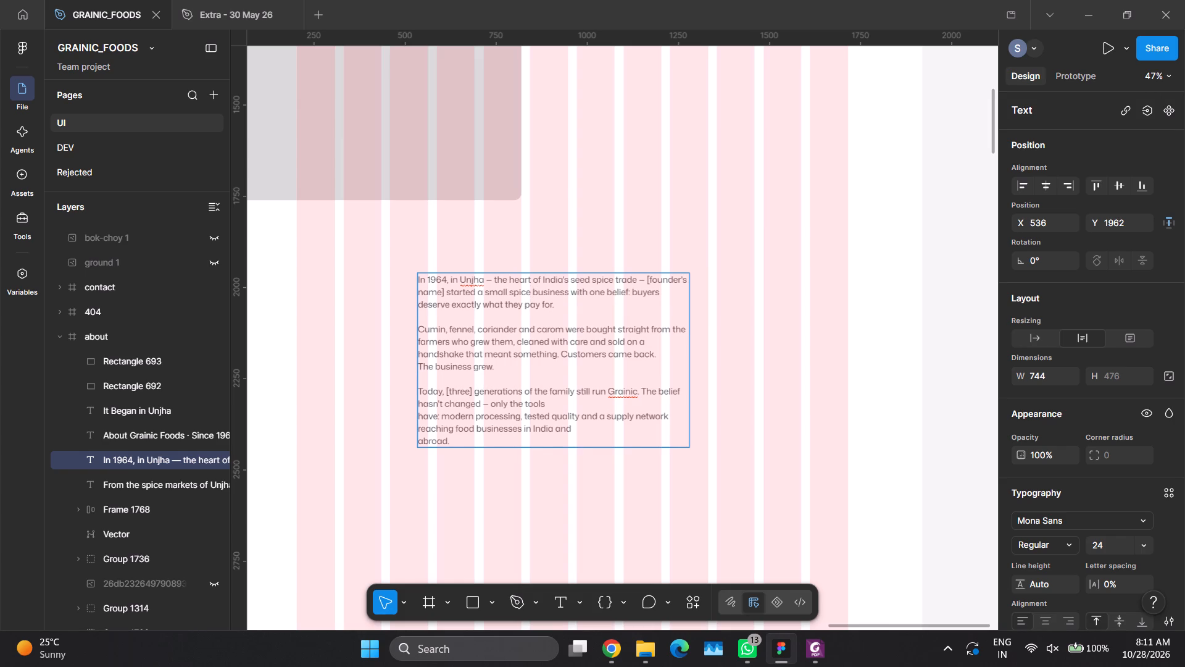
pyautogui.click(417, 416)
pyautogui.click(420, 417)
pyautogui.press('BackSpace')
pyautogui.press('space')
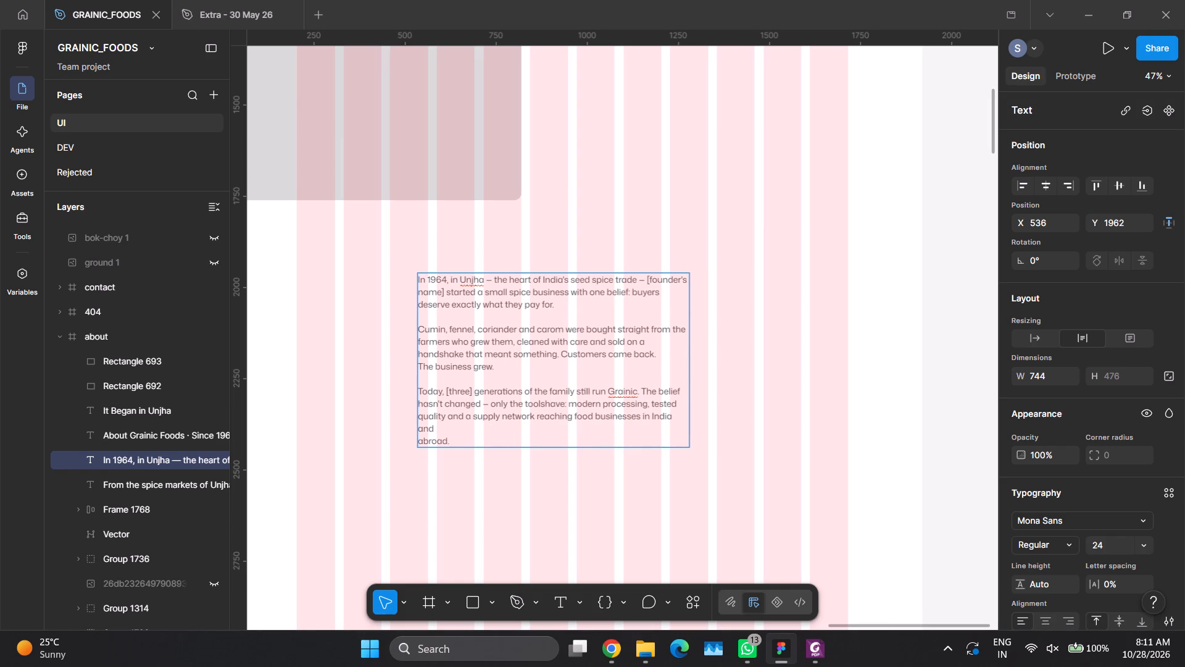
pyautogui.click(826, 387)
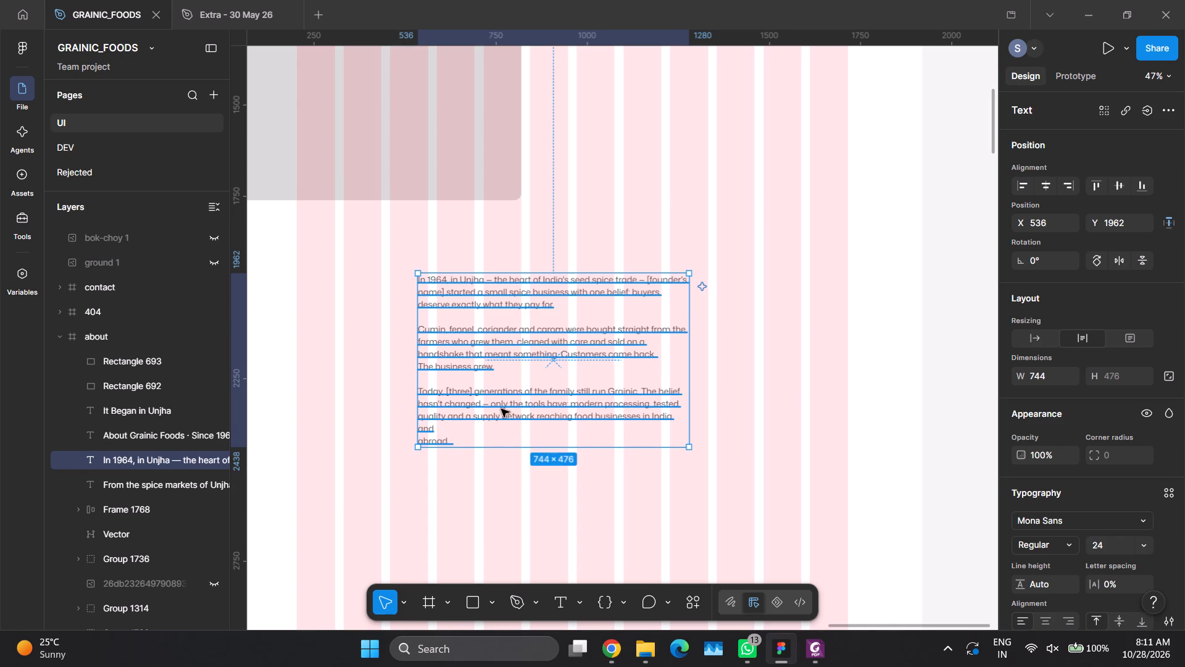
pyautogui.doubleClick(441, 438)
pyautogui.click(421, 444)
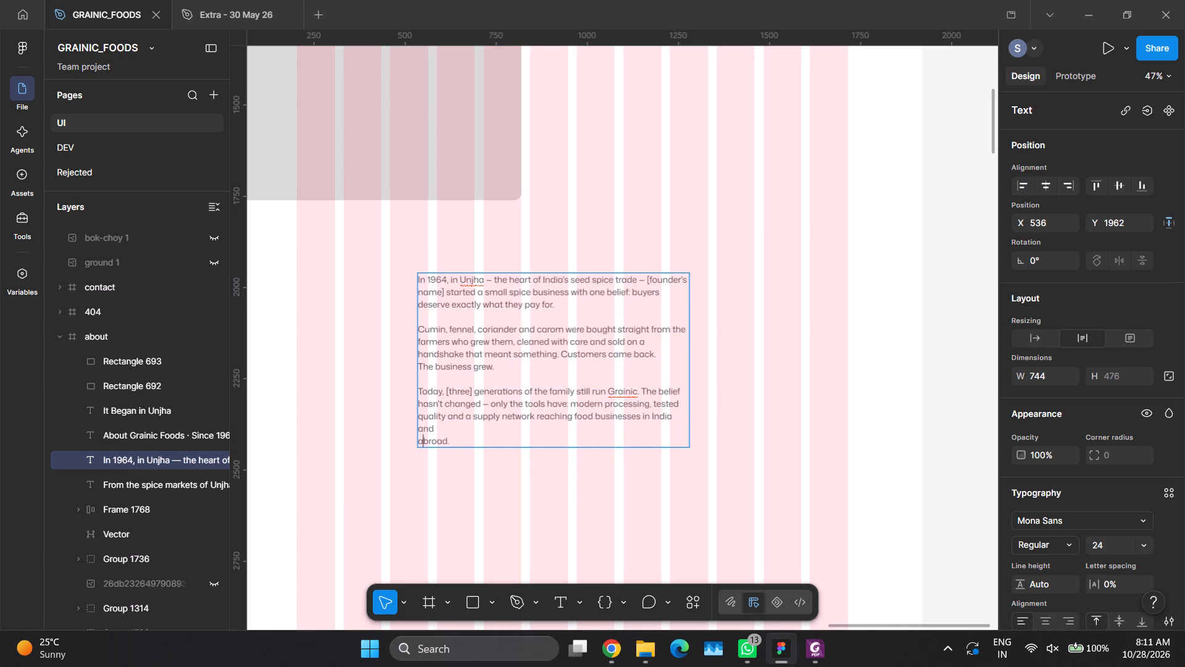
pyautogui.press('Left')
pyautogui.press('BackSpace')
pyautogui.press('space')
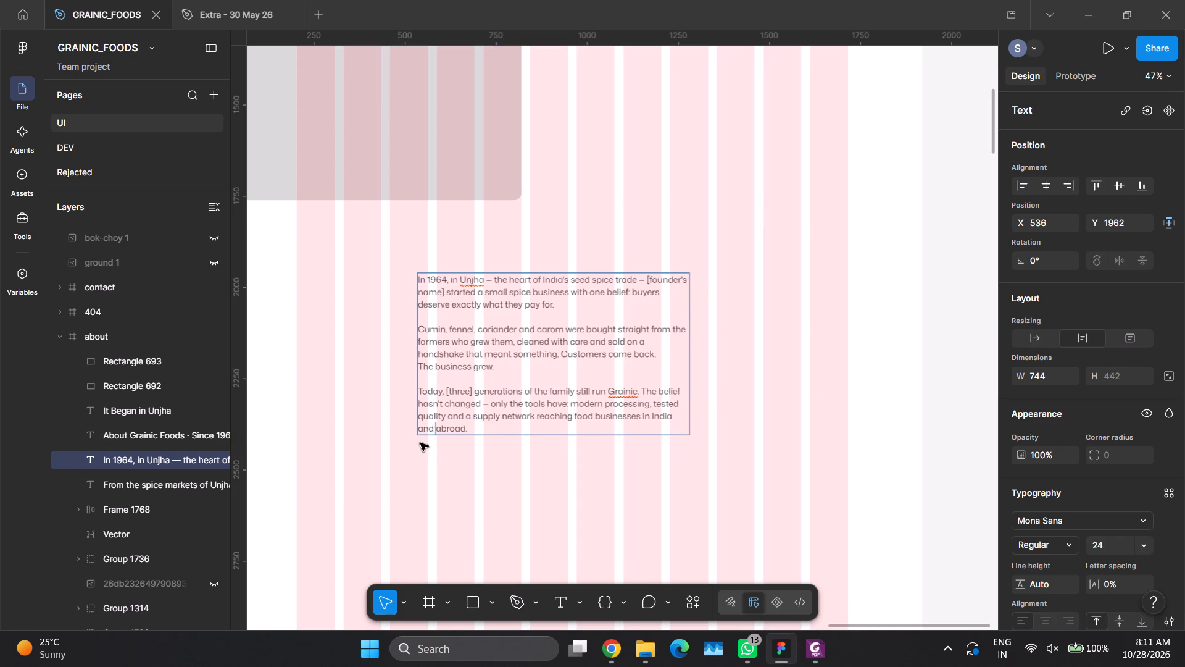
pyautogui.click(520, 458)
# Move the body text under the "It Began in Unjha" heading, aligned to the column grid at X 972, Y 1430.
pyautogui.keyDown('ctrl'); pyautogui.scroll(-4, 517, 565); pyautogui.keyUp('ctrl')
pyautogui.keyDown('ctrl'); pyautogui.scroll(1, 517, 565); pyautogui.keyUp('ctrl')
pyautogui.keyDown('ctrl'); pyautogui.scroll(-1, 517, 565); pyautogui.keyUp('ctrl')
pyautogui.moveTo(501, 489); pyautogui.dragTo(592, 345)
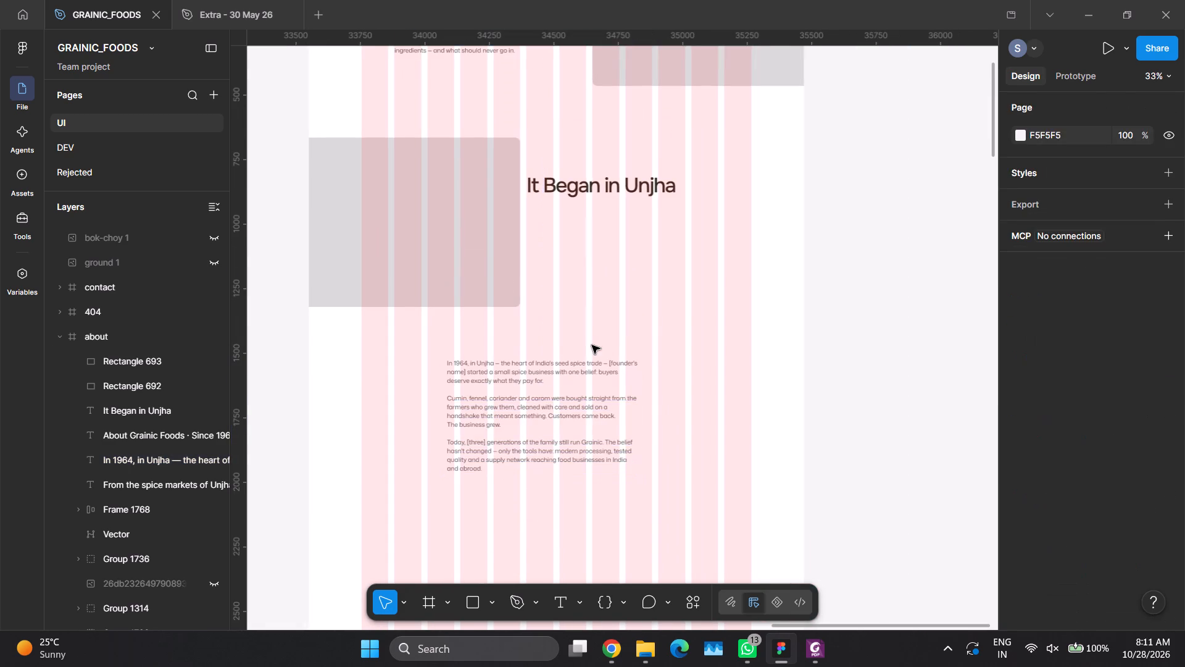
pyautogui.moveTo(592, 345); pyautogui.dragTo(597, 339)
pyautogui.moveTo(532, 411); pyautogui.dragTo(647, 272)
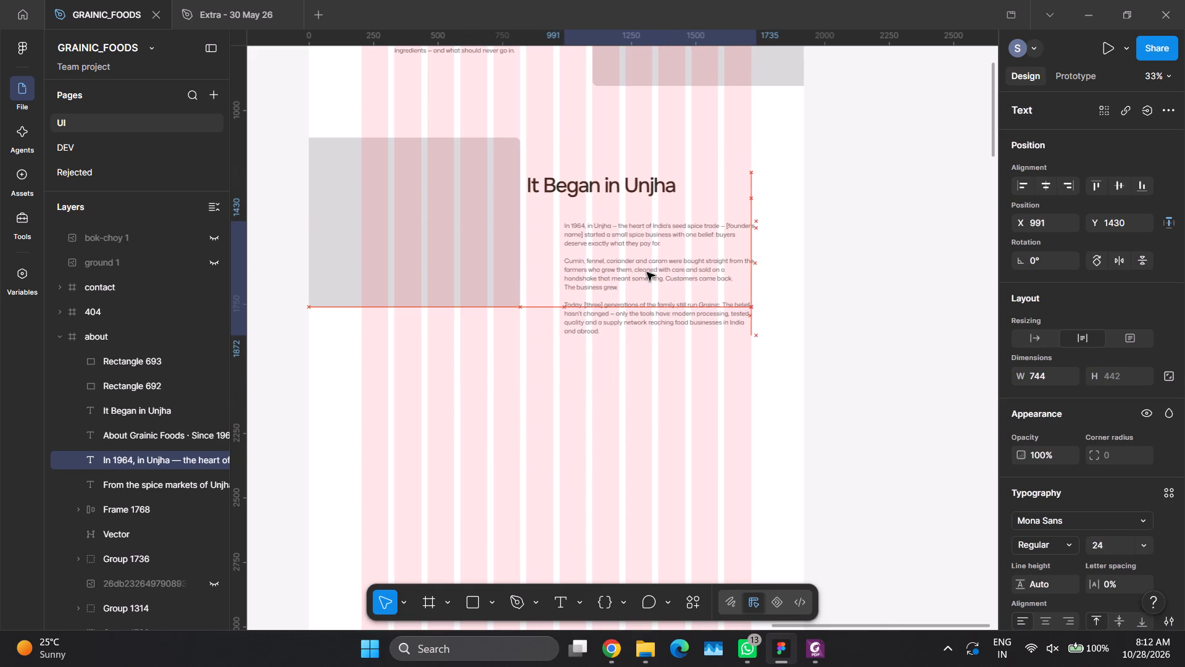
pyautogui.moveTo(647, 272); pyautogui.dragTo(645, 272)
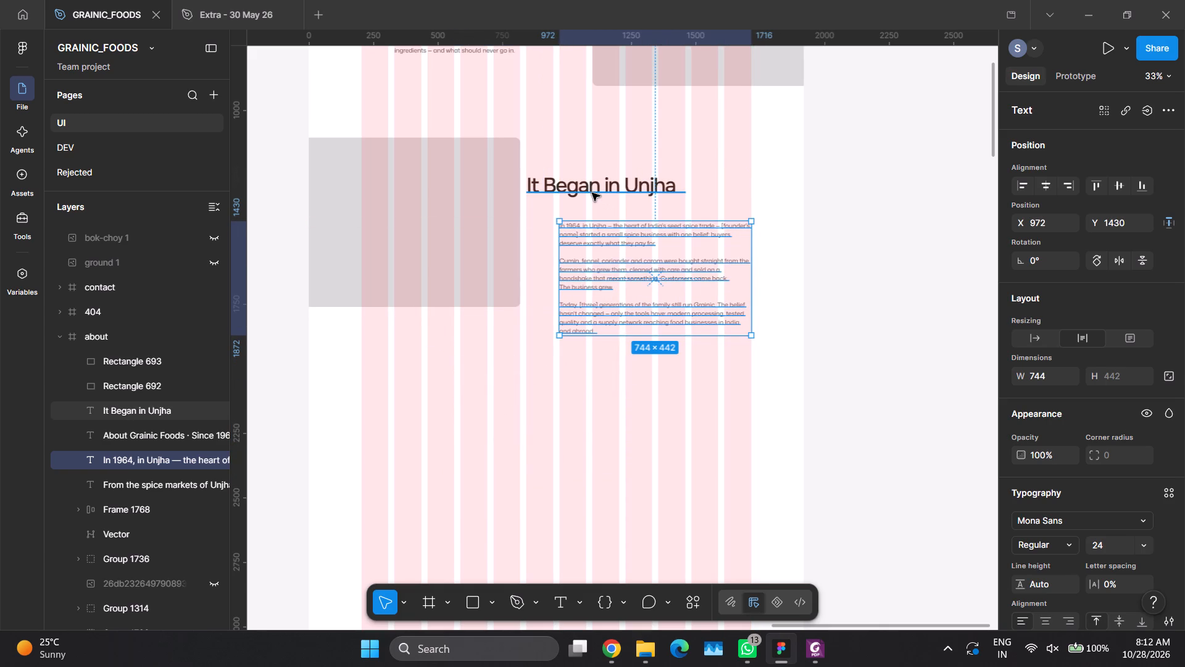
# Nudge the body text up until it sits 50 px below the "It Began in Unjha" heading.
pyautogui.press('space')
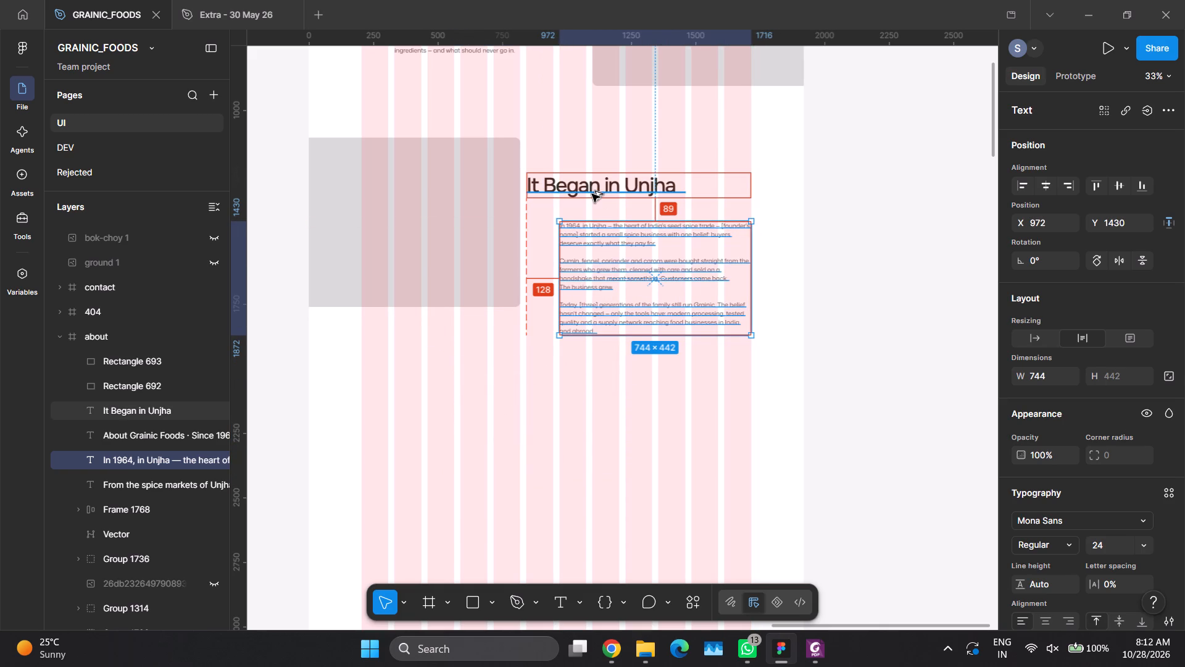
pyautogui.hotkey('alt', 'shift', 'Up')
pyautogui.hotkey('alt', 'shift', 'Up')
pyautogui.hotkey('alt', 'shift', 'Up')
pyautogui.hotkey('alt', 'shift', 'Up')
pyautogui.hotkey('alt', 'shift', 'Up')
pyautogui.hotkey('alt', 'shift', 'Up')
pyautogui.hotkey('alt', 'shift', 'Up')
pyautogui.hotkey('alt', 'shift', 'Down')
pyautogui.hotkey('alt', 'shift', 'Down')
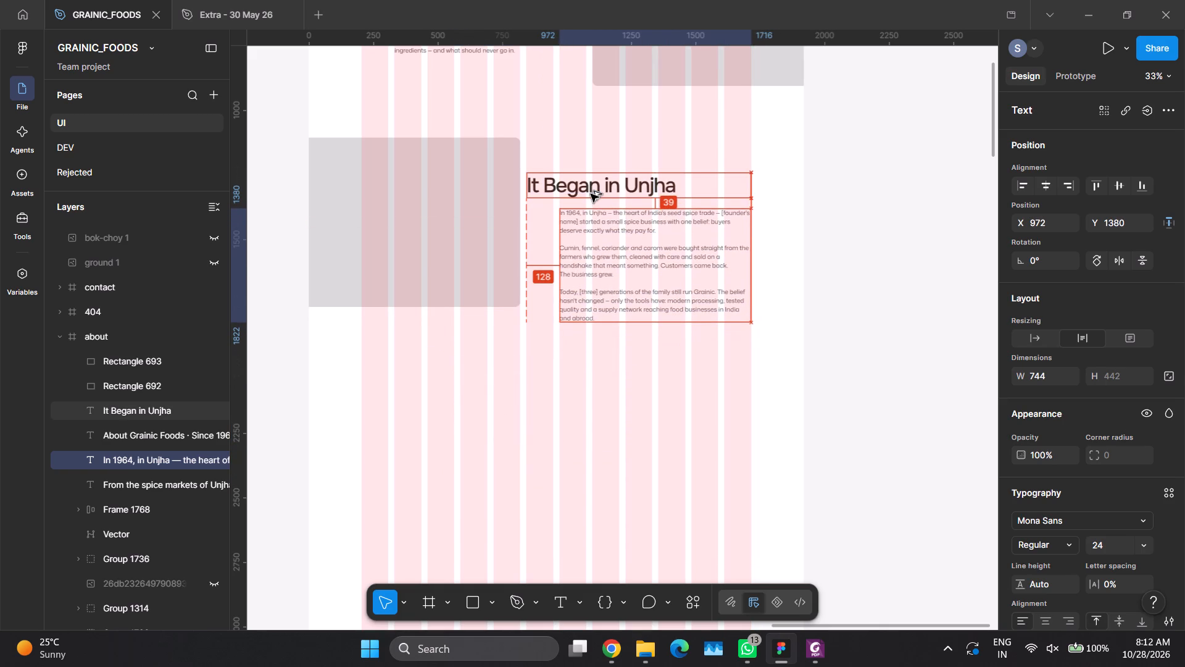
pyautogui.hotkey('alt', 'shift', 'Down')
pyautogui.hotkey('alt', 'Down')
# Move the heading and body text up together beside the lower grey rectangle, with the body at Y 1288.
pyautogui.keyDown('shift'); pyautogui.click(583, 185); pyautogui.keyUp('shift')
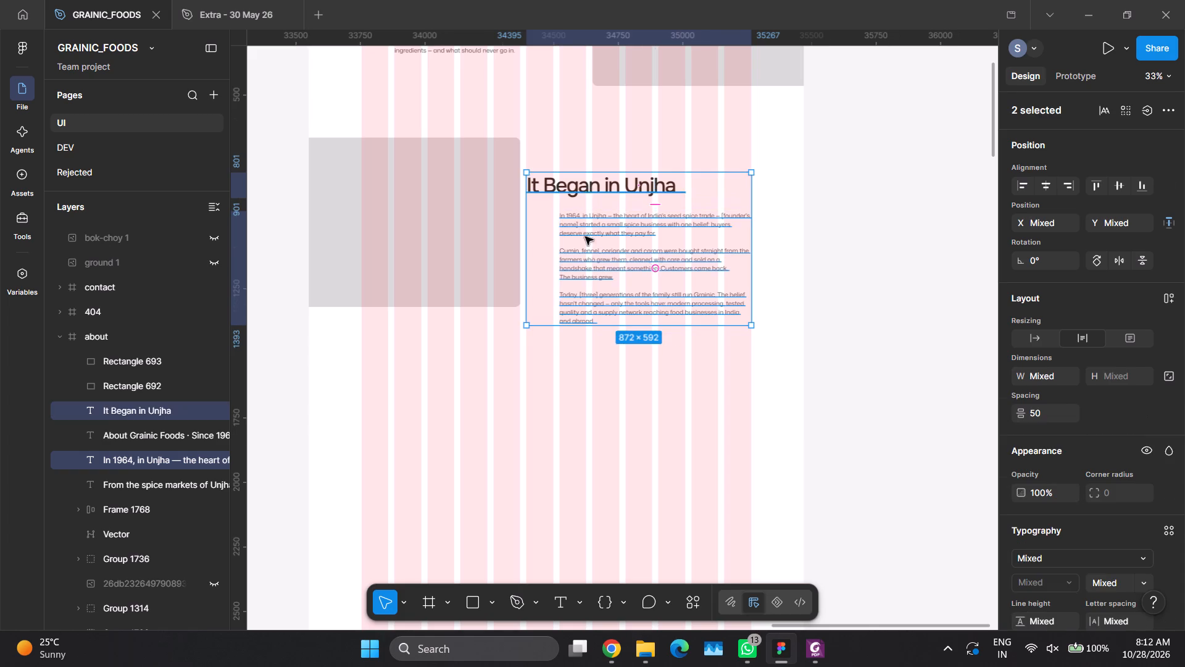
pyautogui.moveTo(589, 246); pyautogui.dragTo(590, 216)
pyautogui.click(880, 406)
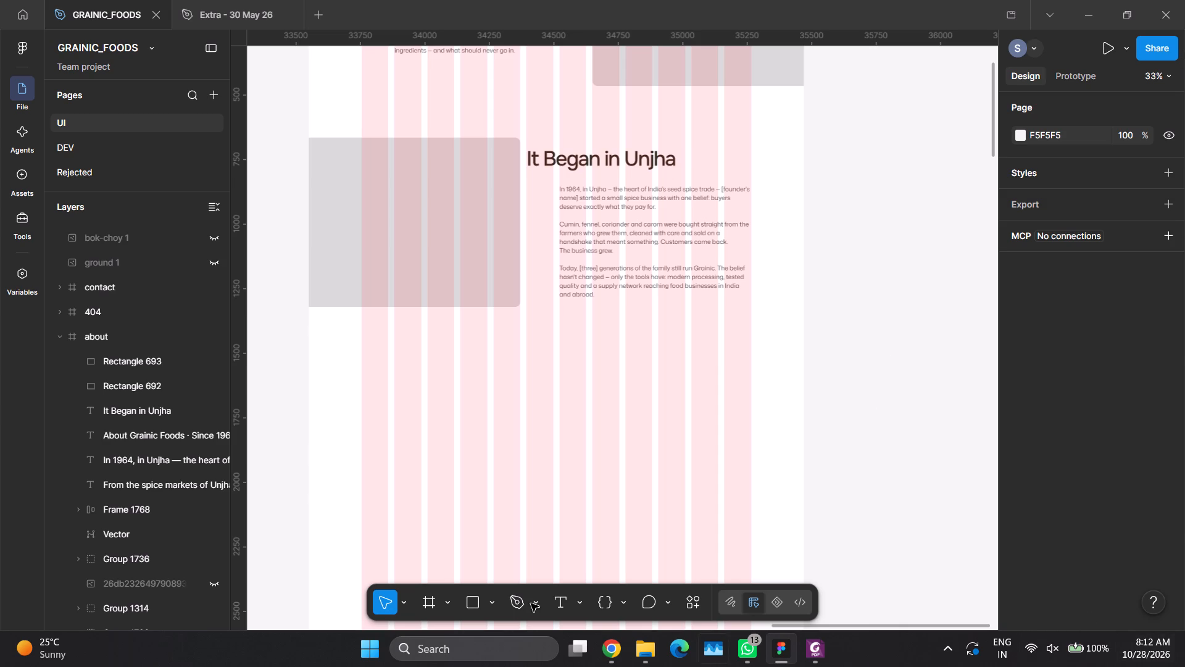
# Resize the lower grey rectangle to 1920 × 1080.
pyautogui.click(375, 255)
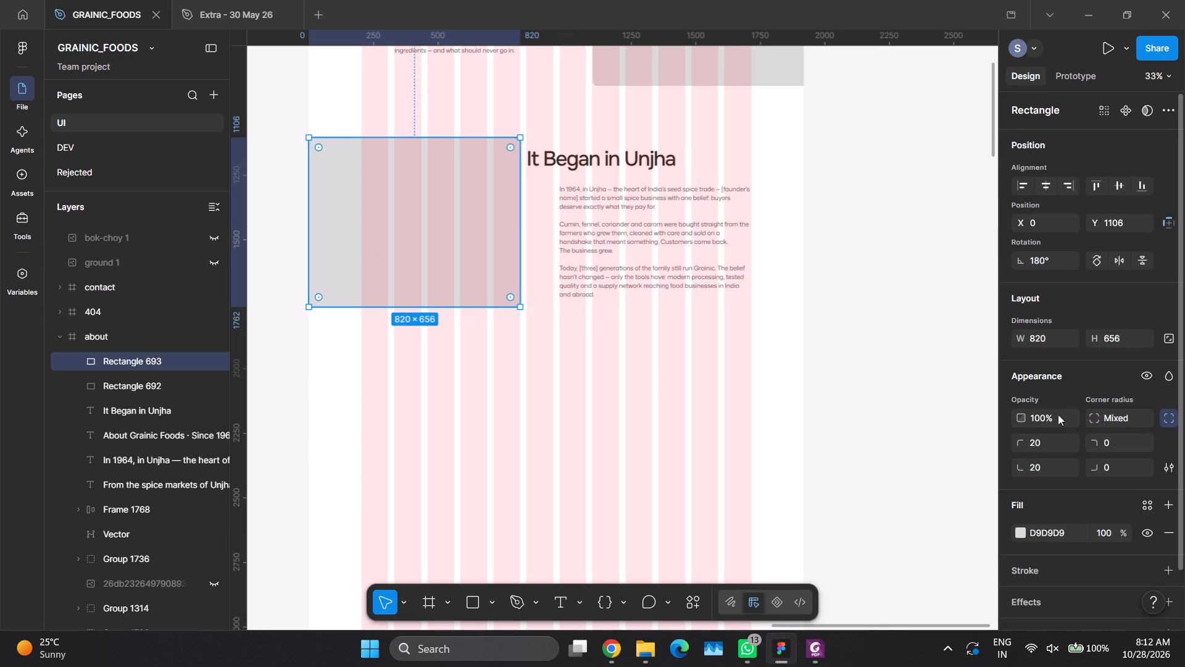
pyautogui.click(1039, 345)
pyautogui.write('1920')
pyautogui.press('Tab')
pyautogui.write('1080')
pyautogui.press('Return')
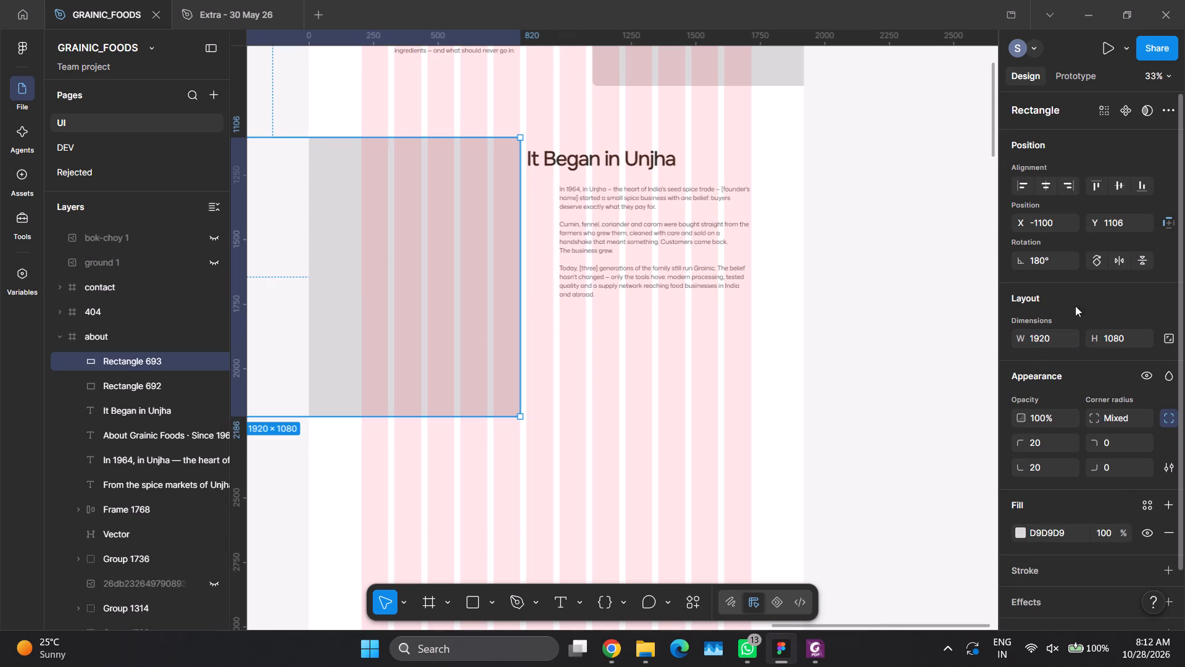
# Align the resized rectangle to the about frame's left edge at X 0 and move it down off the heading.
pyautogui.click(1038, 185)
pyautogui.moveTo(542, 220); pyautogui.dragTo(544, 351)
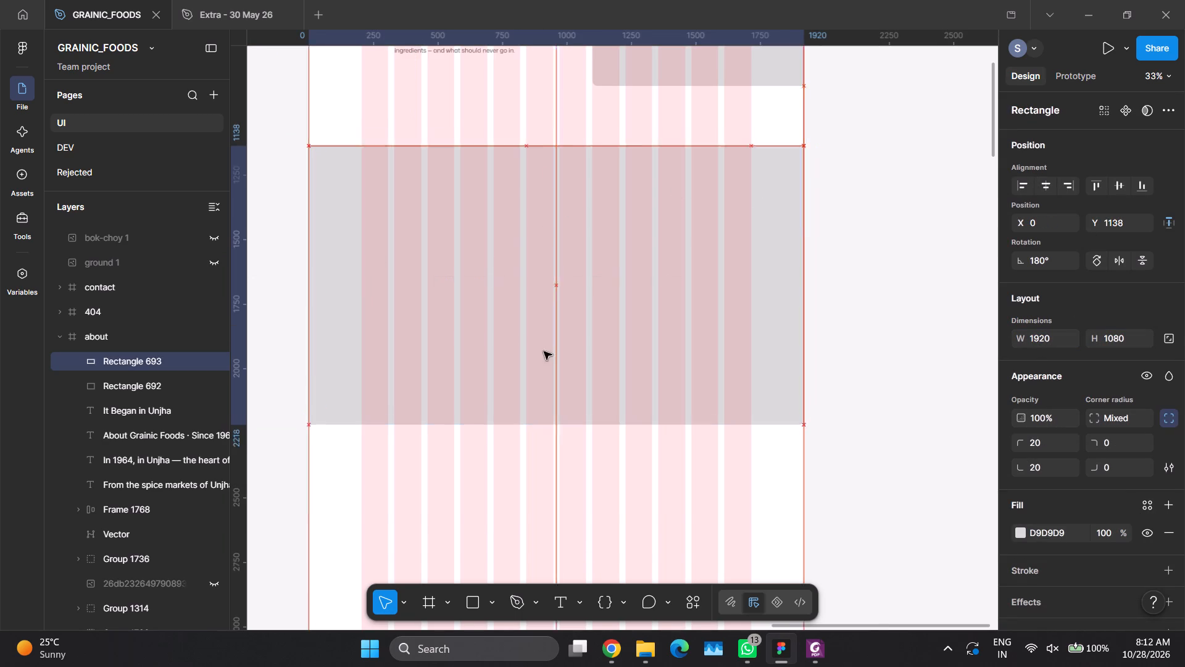
pyautogui.moveTo(544, 351); pyautogui.dragTo(544, 363)
# Send the 1920 × 1080 grey rectangle to the back and move it up behind the heading and body text, about Y 978.
pyautogui.click(588, 201)
pyautogui.click(523, 368)
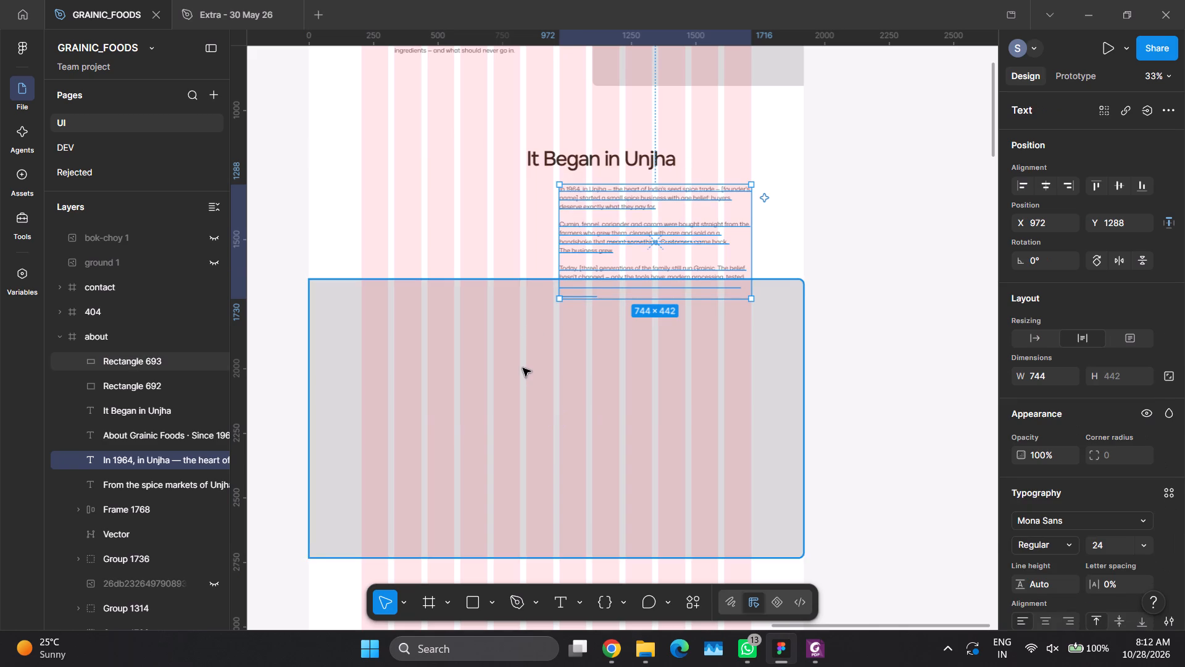
pyautogui.hotkey('ctrl', 'shift', '[')
pyautogui.moveTo(581, 395); pyautogui.dragTo(580, 227)
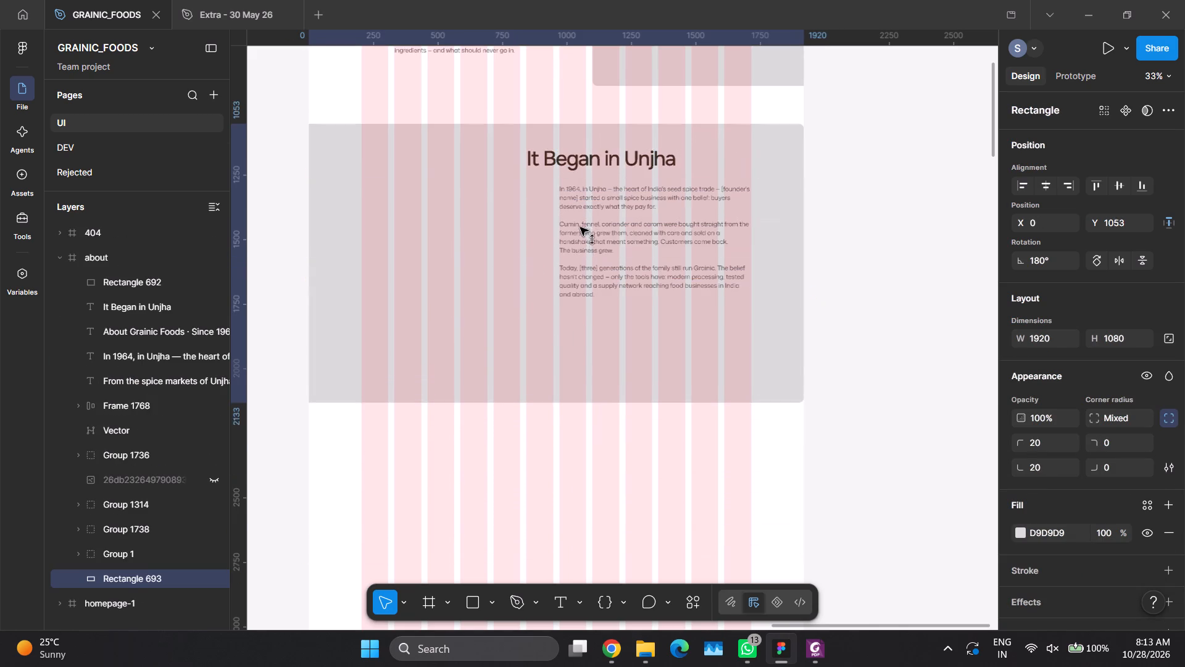
pyautogui.moveTo(580, 227); pyautogui.dragTo(583, 221)
# Move the "It Began in Unjha" heading to X 204, Y 1128, so it sits 150 px below the rectangle's top edge.
pyautogui.click(607, 155)
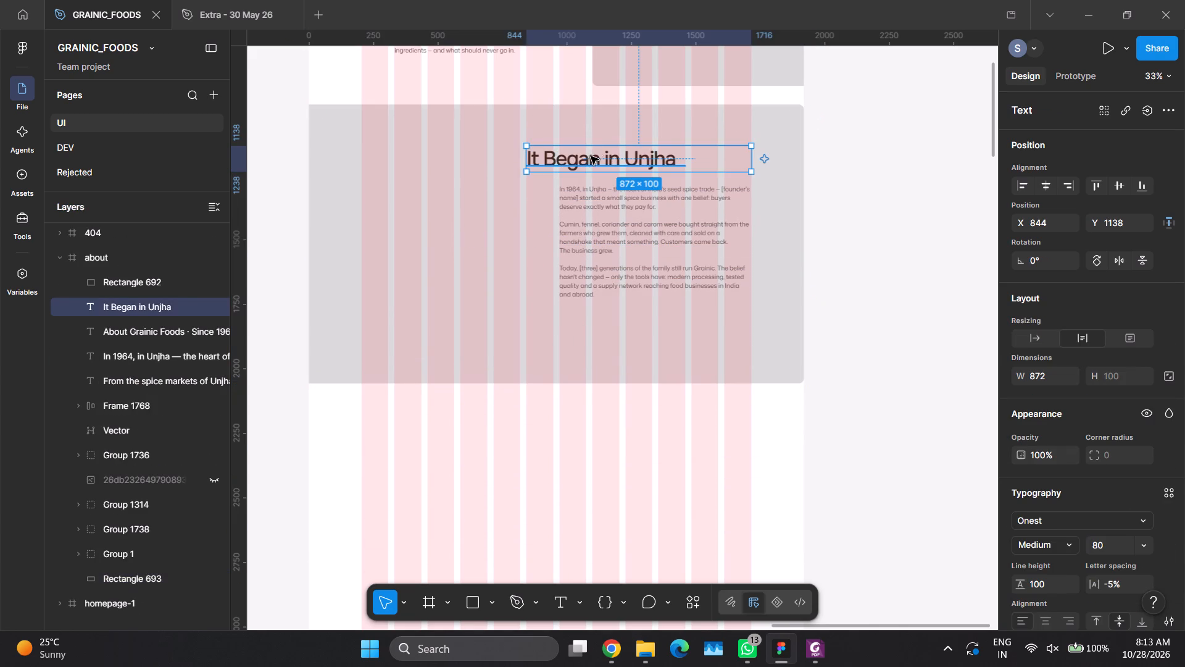
pyautogui.moveTo(586, 161); pyautogui.dragTo(423, 162)
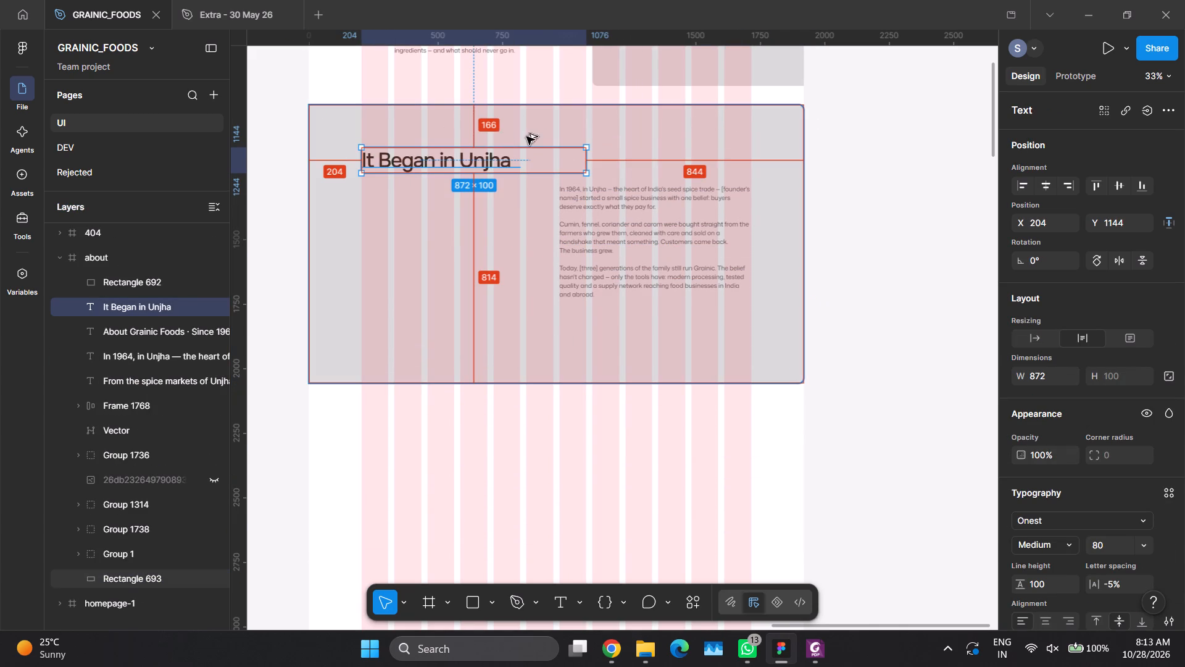
pyautogui.hotkey('alt', 'shift', 'Up')
pyautogui.hotkey('alt', 'shift', 'Up')
pyautogui.hotkey('alt', 'shift', 'Down')
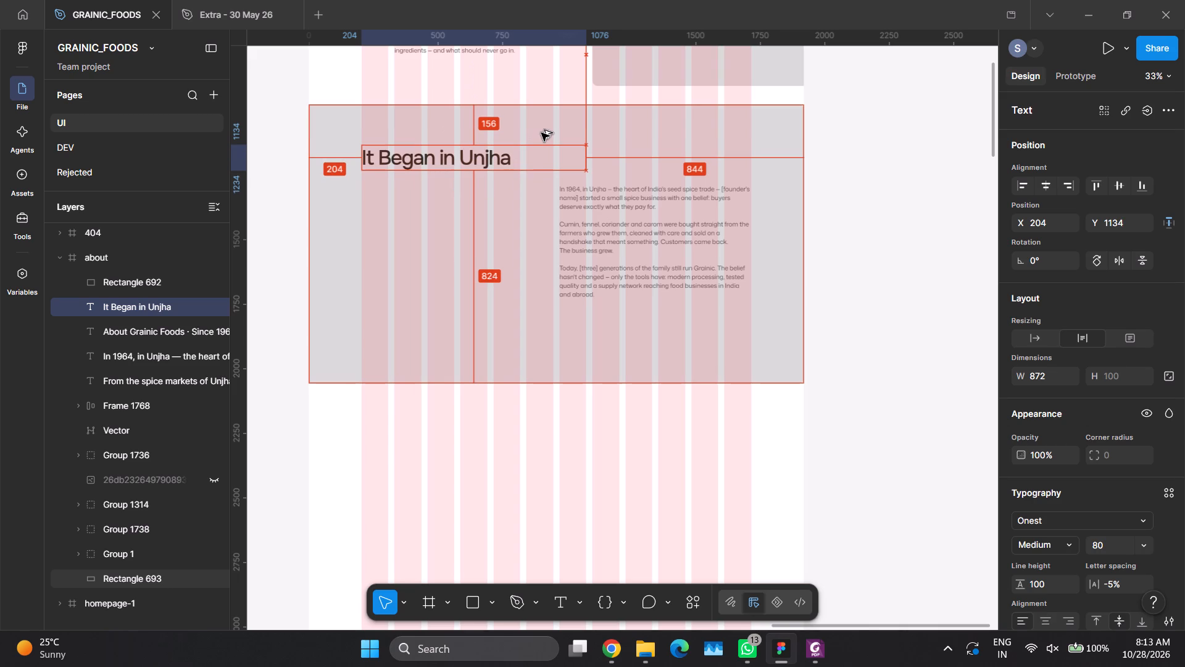
pyautogui.hotkey('alt', 'Up')
pyautogui.hotkey('alt', 'Up')
pyautogui.hotkey('alt', 'Up')
pyautogui.hotkey('alt', 'Up')
pyautogui.hotkey('alt', 'Up')
pyautogui.hotkey('alt', 'Up')
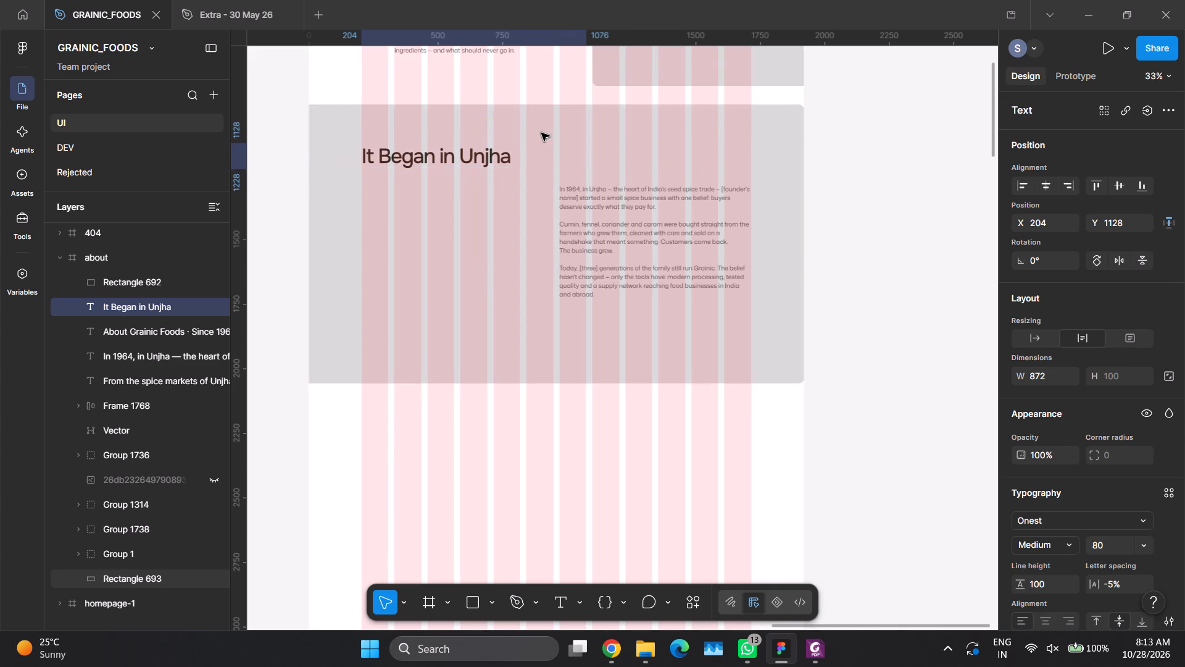
# Nudge the body text down to Y 1466, so it ends 150 px above the grey rectangle's bottom edge.
pyautogui.click(566, 256)
pyautogui.hotkey('alt', 'shift', 'Down')
pyautogui.hotkey('alt', 'shift', 'Down')
pyautogui.hotkey('alt', 'shift', 'Down')
pyautogui.hotkey('alt', 'shift', 'Down')
pyautogui.hotkey('alt', 'shift', 'Down')
pyautogui.hotkey('alt', 'shift', 'Down')
pyautogui.hotkey('alt', 'shift', 'Down')
pyautogui.hotkey('alt', 'shift', 'Down')
pyautogui.hotkey('alt', 'shift', 'Down')
pyautogui.hotkey('alt', 'shift', 'Down')
pyautogui.hotkey('alt', 'shift', 'Down')
pyautogui.hotkey('alt', 'shift', 'Down')
pyautogui.hotkey('alt', 'shift', 'Down')
pyautogui.hotkey('alt', 'shift', 'Down')
pyautogui.hotkey('alt', 'shift', 'Down')
pyautogui.hotkey('alt', 'shift', 'Down')
pyautogui.hotkey('alt', 'shift', 'Down')
pyautogui.hotkey('alt', 'shift', 'Down')
pyautogui.hotkey('alt', 'shift', 'Down')
pyautogui.hotkey('alt', 'shift', 'Down')
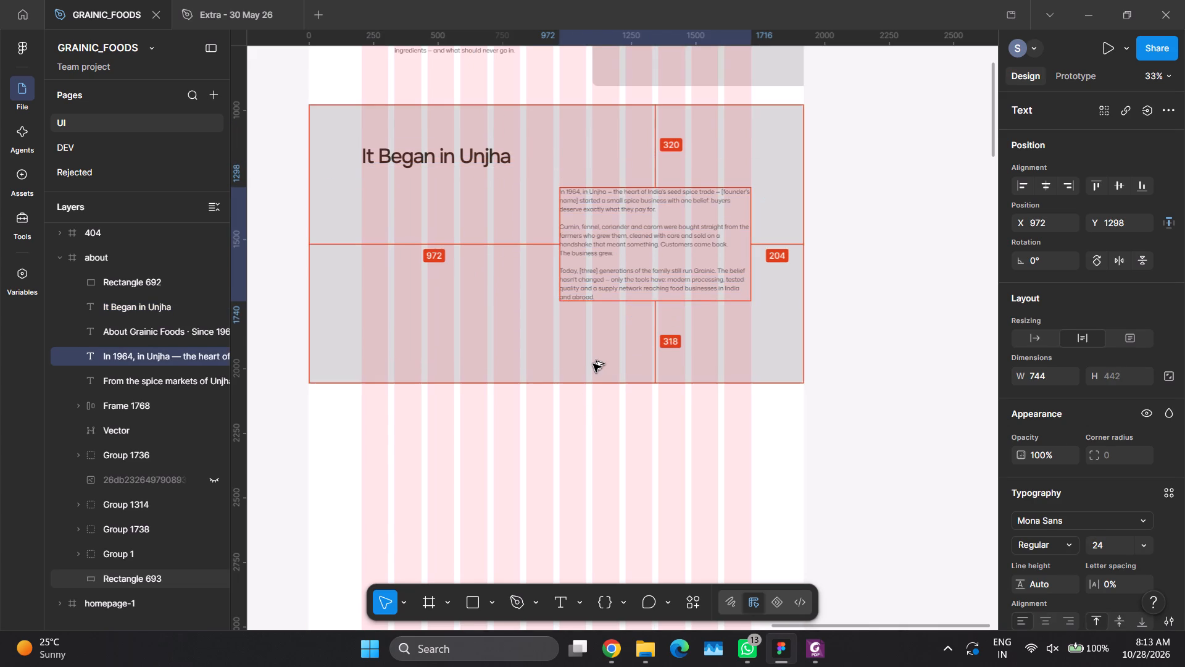
pyautogui.hotkey('alt', 'shift', 'Up')
pyautogui.hotkey('alt', 'shift', 'Up')
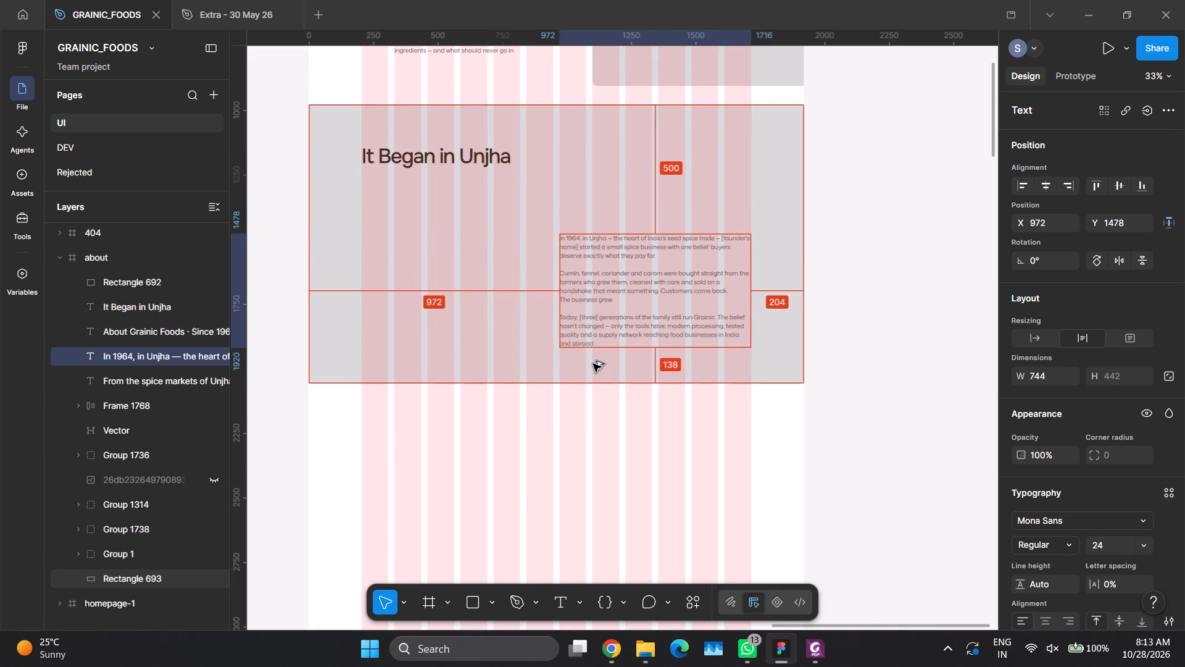
pyautogui.hotkey('alt', 'shift', 'Up')
pyautogui.hotkey('alt', 'shift', 'Up')
pyautogui.hotkey('alt', 'shift', 'Down')
pyautogui.hotkey('alt', 'Up')
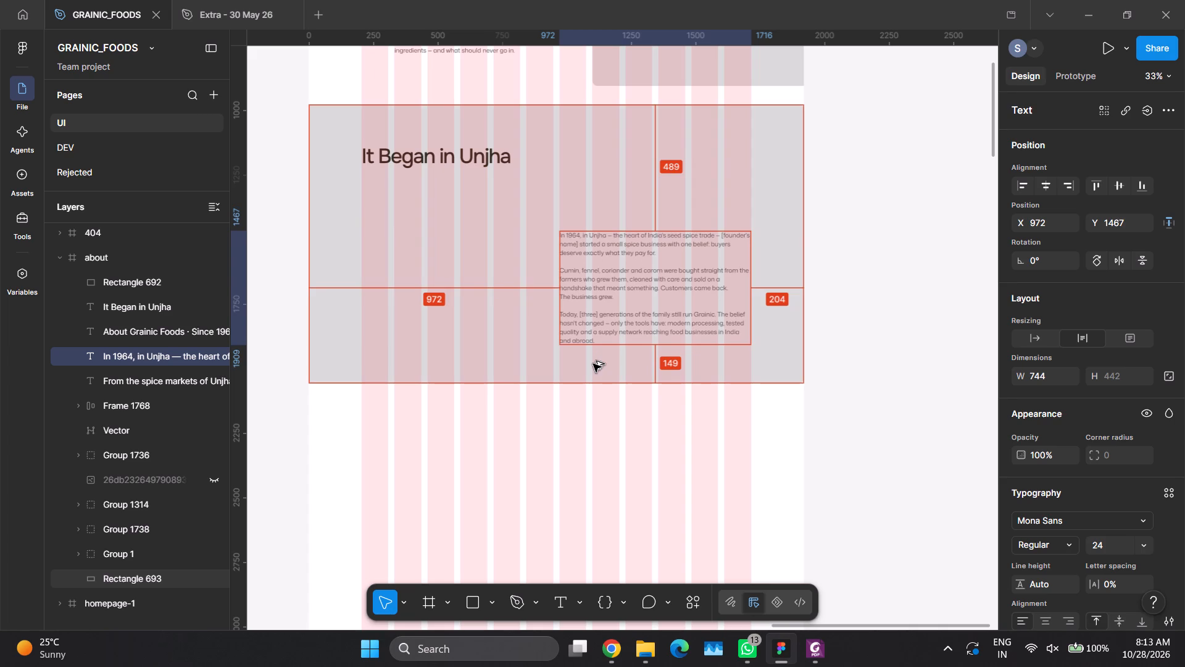
pyautogui.hotkey('alt', 'Up')
pyautogui.click(587, 469)
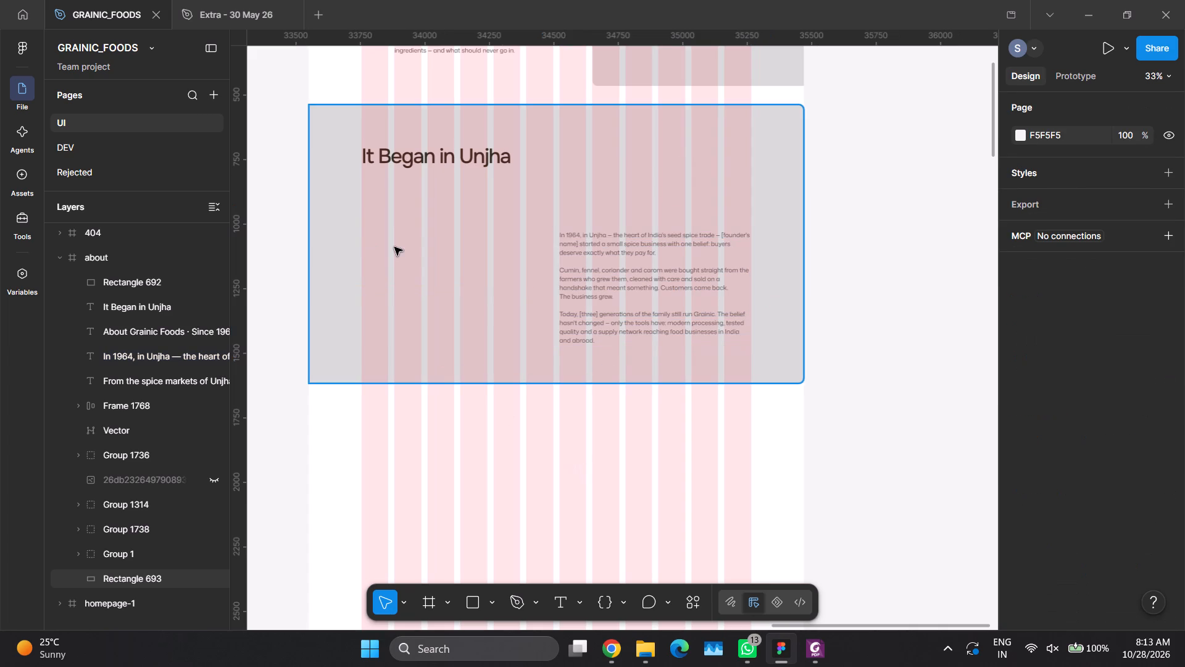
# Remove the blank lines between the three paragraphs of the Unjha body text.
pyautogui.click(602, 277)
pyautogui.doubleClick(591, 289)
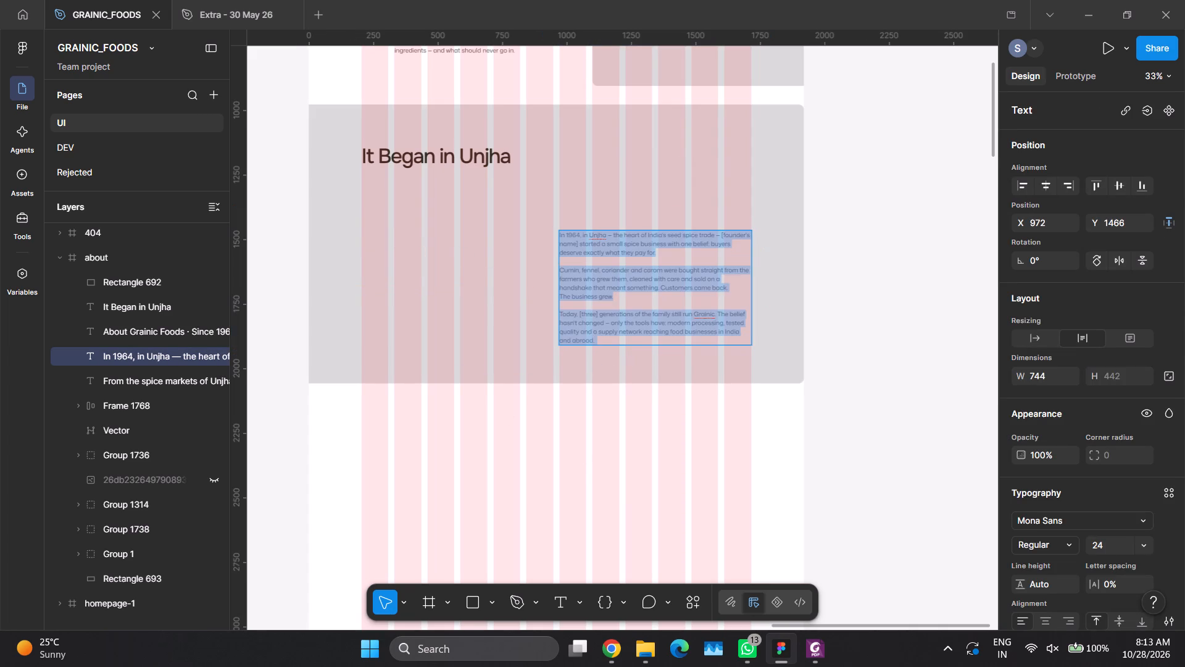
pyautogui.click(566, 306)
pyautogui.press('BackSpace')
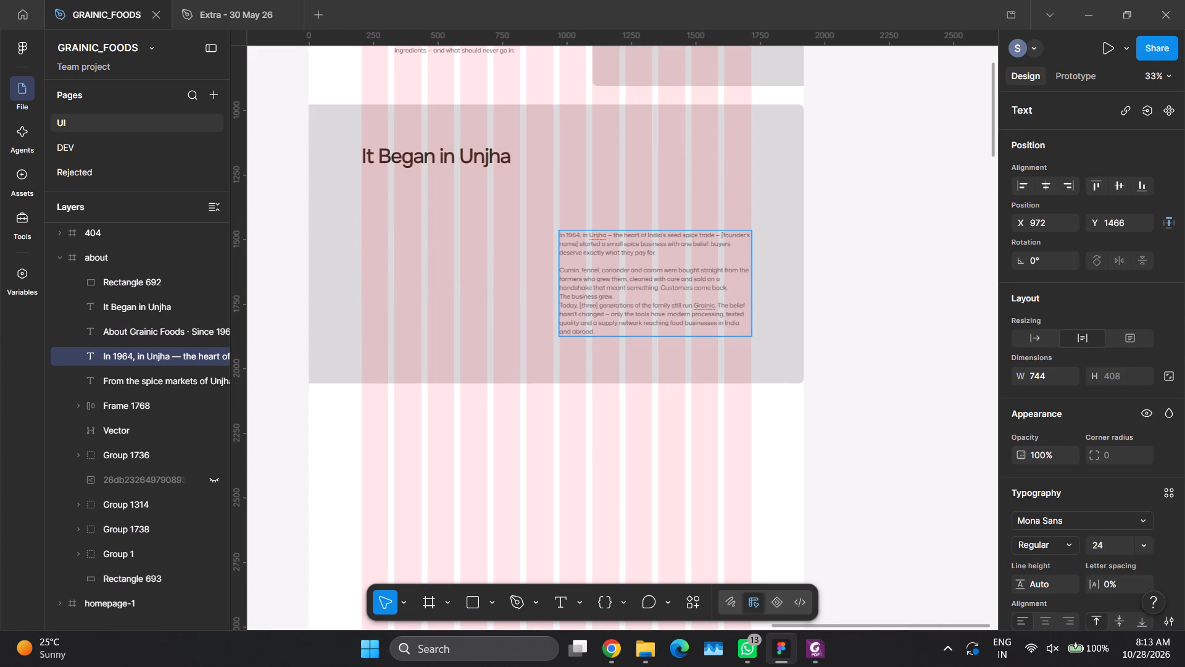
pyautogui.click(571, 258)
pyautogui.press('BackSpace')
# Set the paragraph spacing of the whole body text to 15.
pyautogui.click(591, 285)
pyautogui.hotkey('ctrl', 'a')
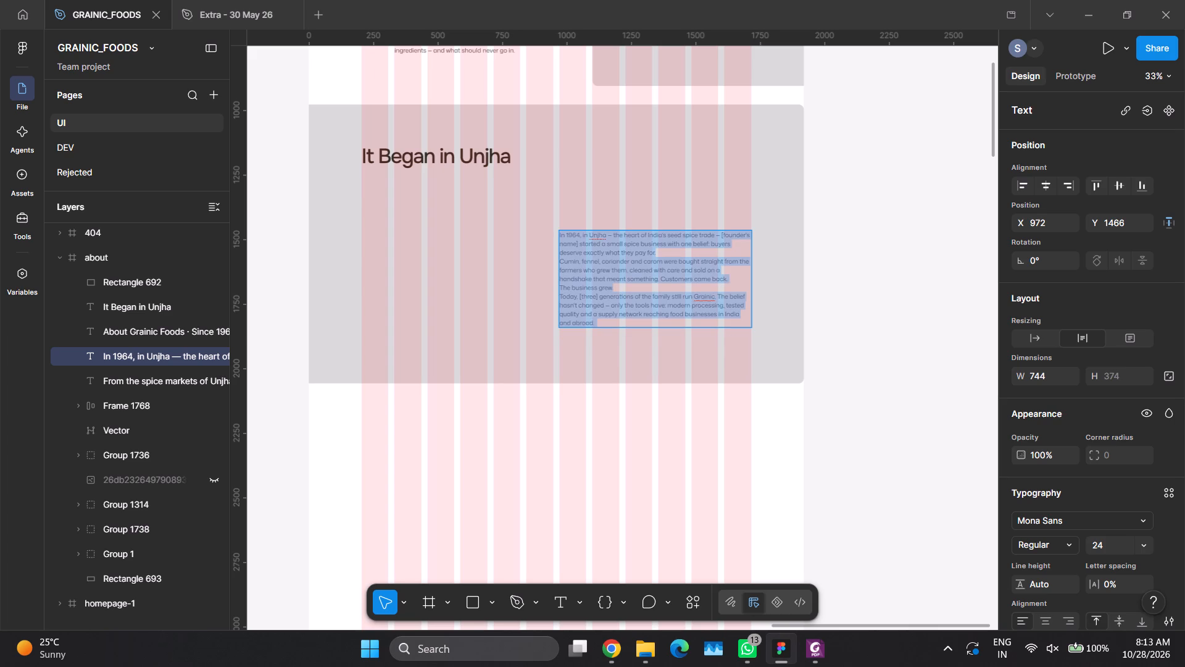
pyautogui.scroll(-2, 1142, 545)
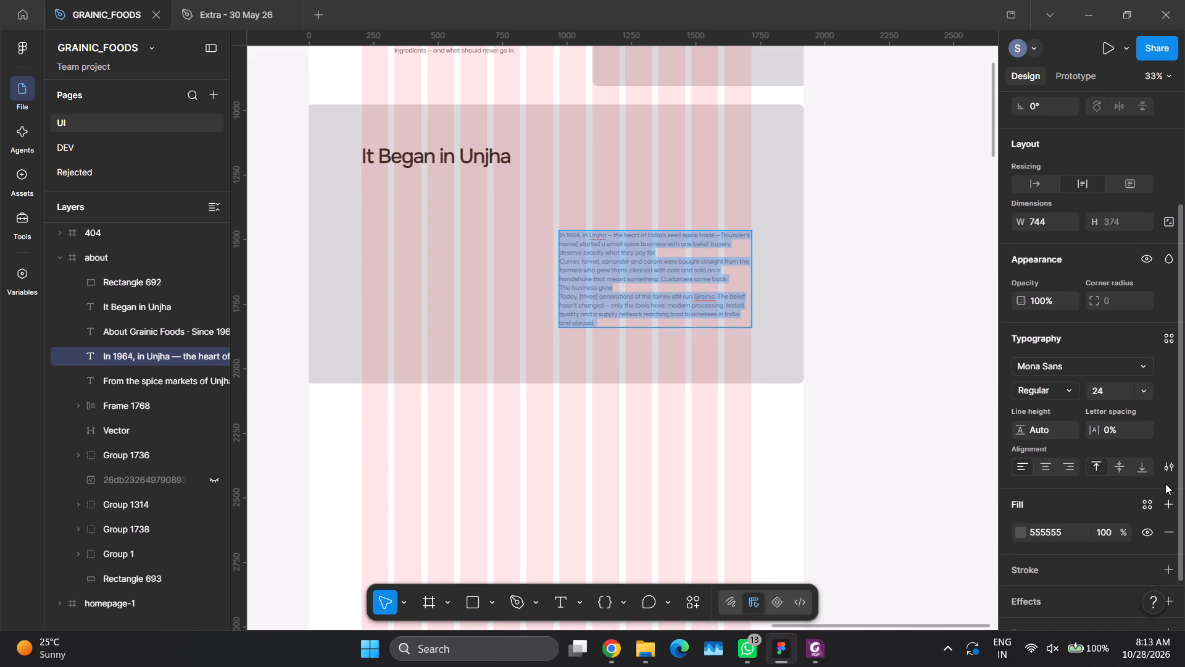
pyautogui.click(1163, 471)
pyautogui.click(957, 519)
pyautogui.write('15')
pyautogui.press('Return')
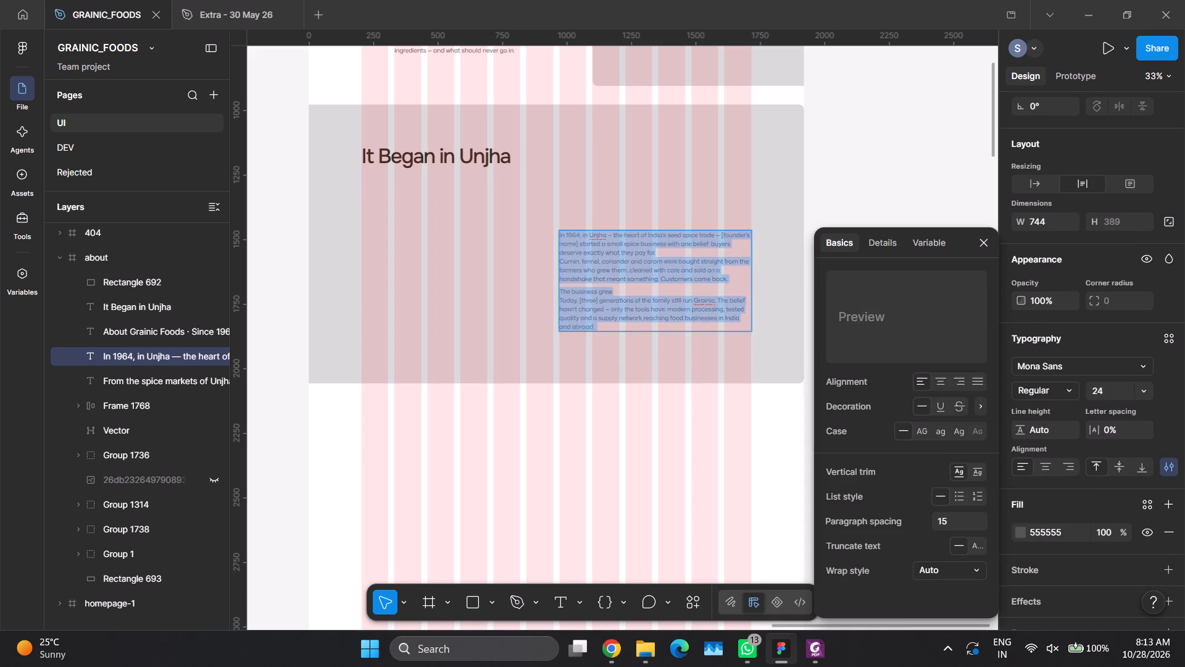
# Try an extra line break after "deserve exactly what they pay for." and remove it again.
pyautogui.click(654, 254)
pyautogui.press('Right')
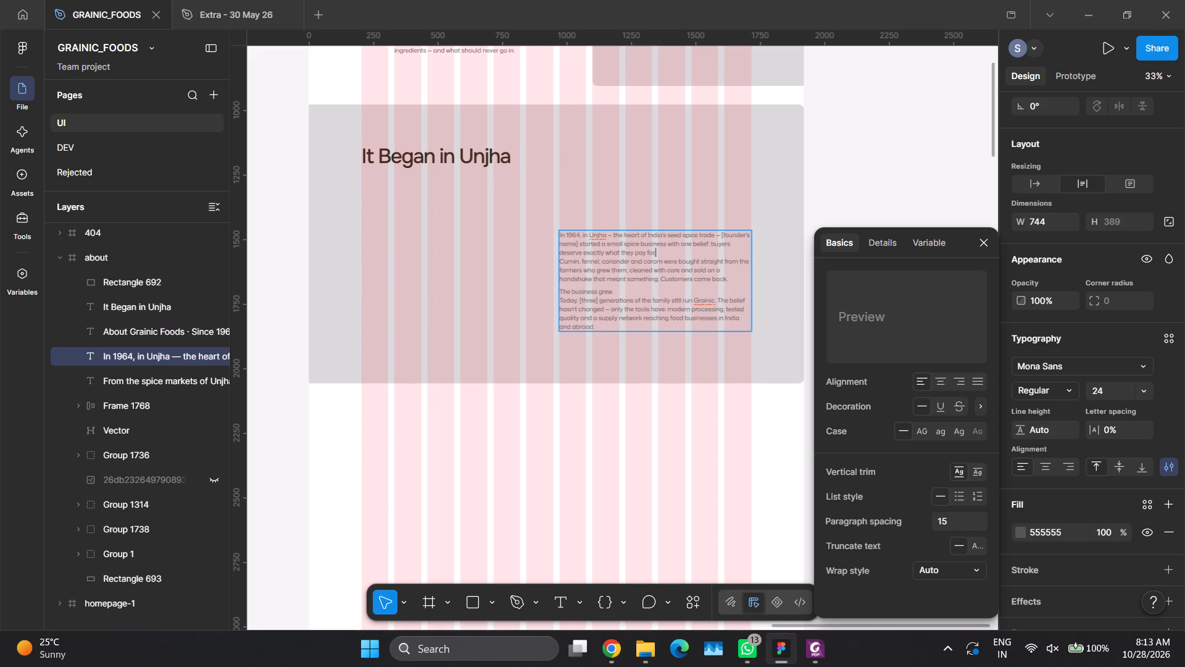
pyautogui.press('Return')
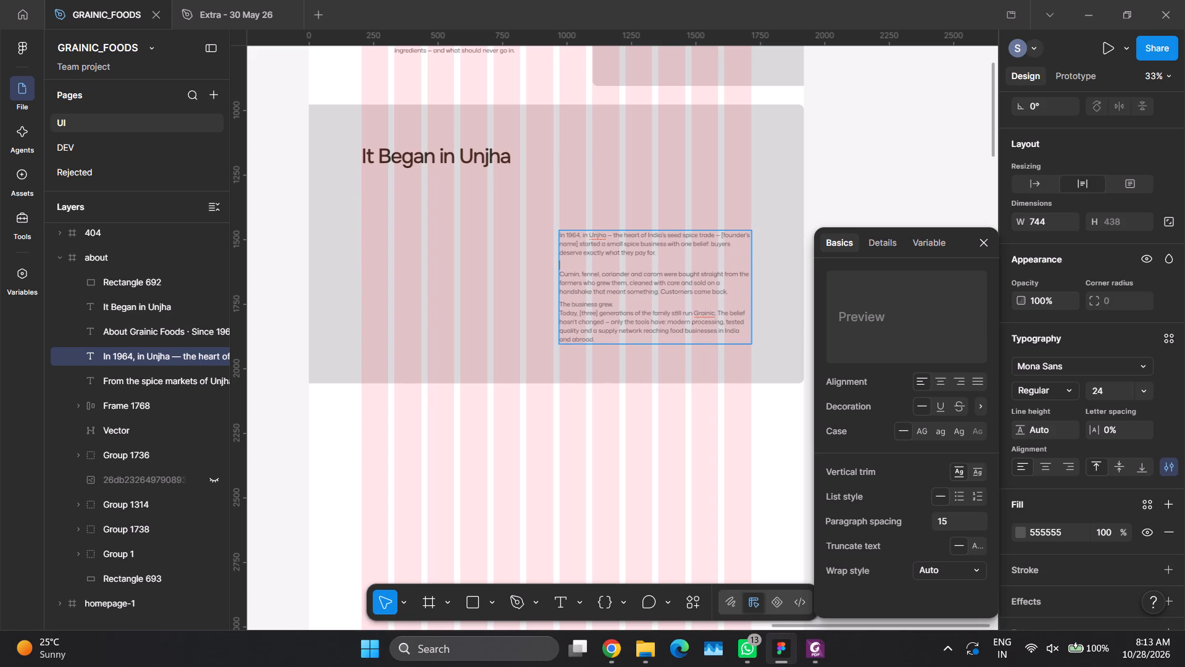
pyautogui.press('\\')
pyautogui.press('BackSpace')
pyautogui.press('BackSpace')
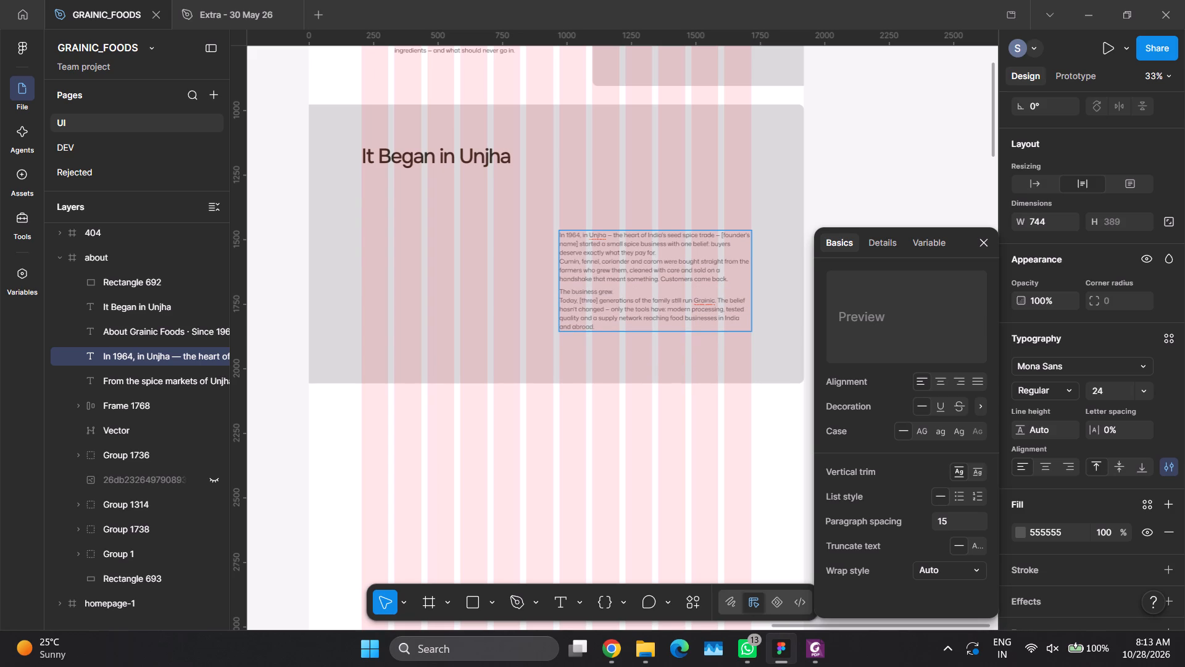
# Remove the line break before "The business grew." so it continues directly after "Customers came back.".
pyautogui.keyDown('ctrl'); pyautogui.scroll(1, 610, 290); pyautogui.keyUp('ctrl')
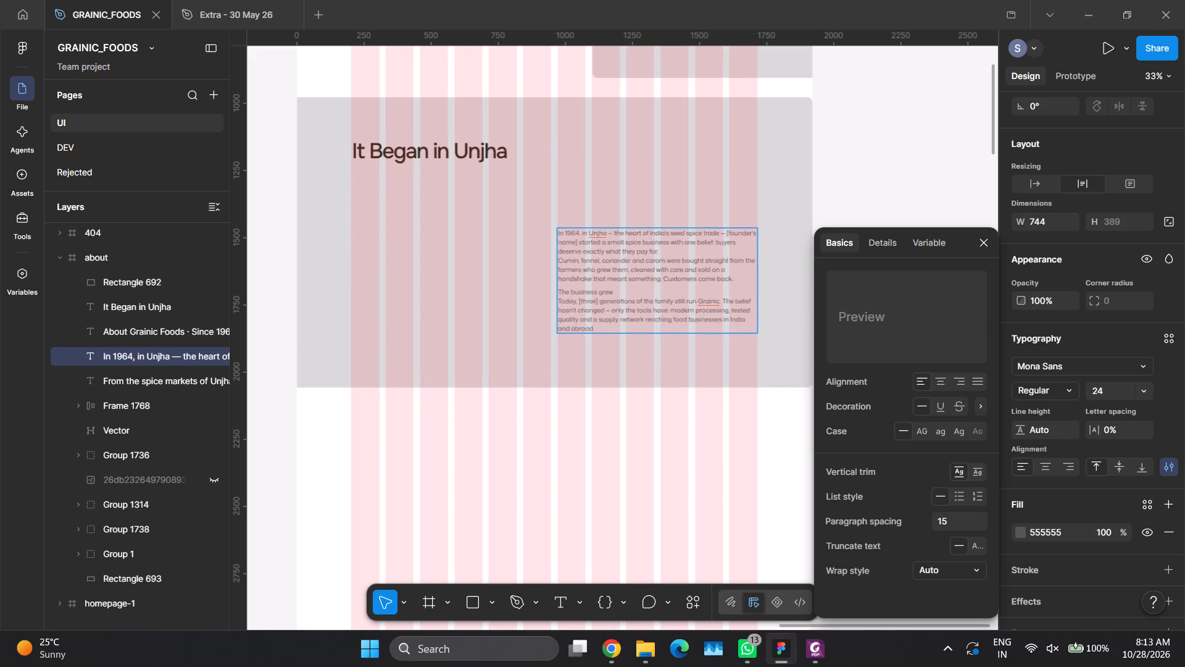
pyautogui.keyDown('ctrl'); pyautogui.scroll(7, 612, 291); pyautogui.keyUp('ctrl')
pyautogui.keyDown('ctrl'); pyautogui.scroll(-2, 612, 291); pyautogui.keyUp('ctrl')
pyautogui.click(618, 291)
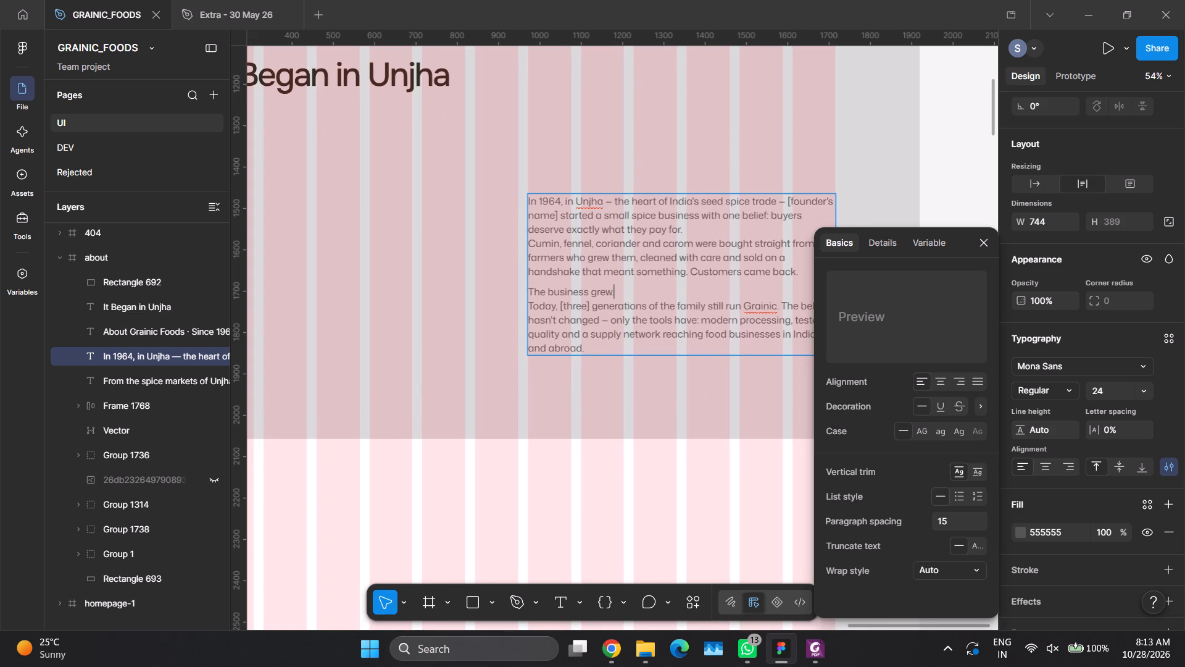
pyautogui.click(530, 292)
pyautogui.press('BackSpace')
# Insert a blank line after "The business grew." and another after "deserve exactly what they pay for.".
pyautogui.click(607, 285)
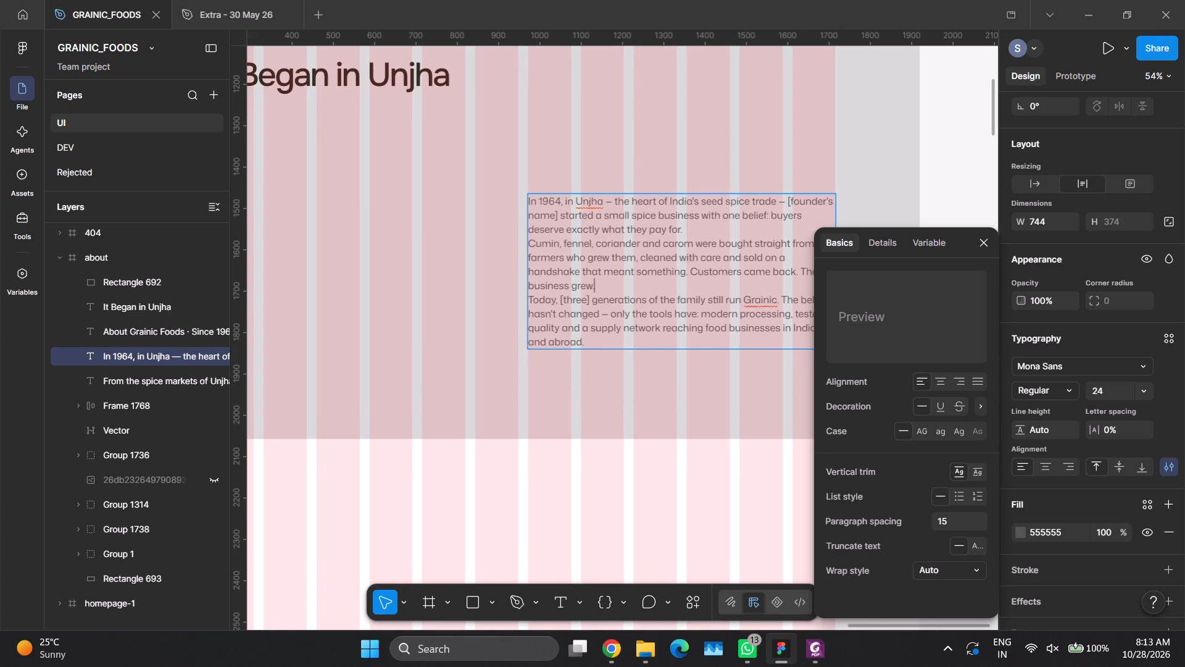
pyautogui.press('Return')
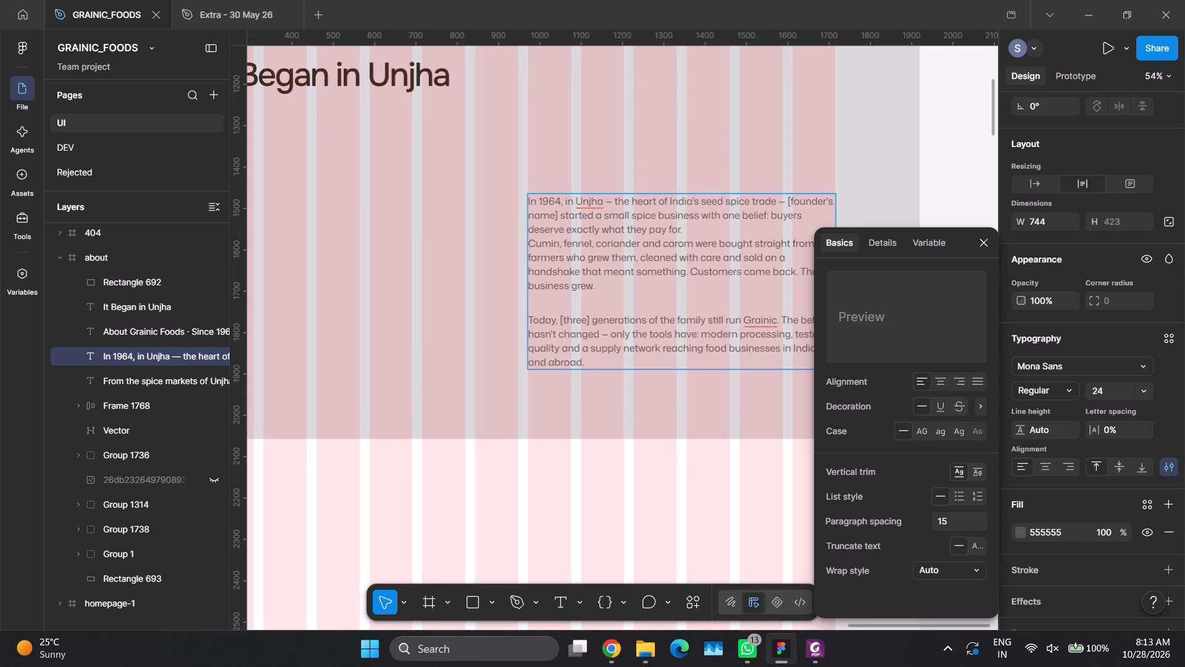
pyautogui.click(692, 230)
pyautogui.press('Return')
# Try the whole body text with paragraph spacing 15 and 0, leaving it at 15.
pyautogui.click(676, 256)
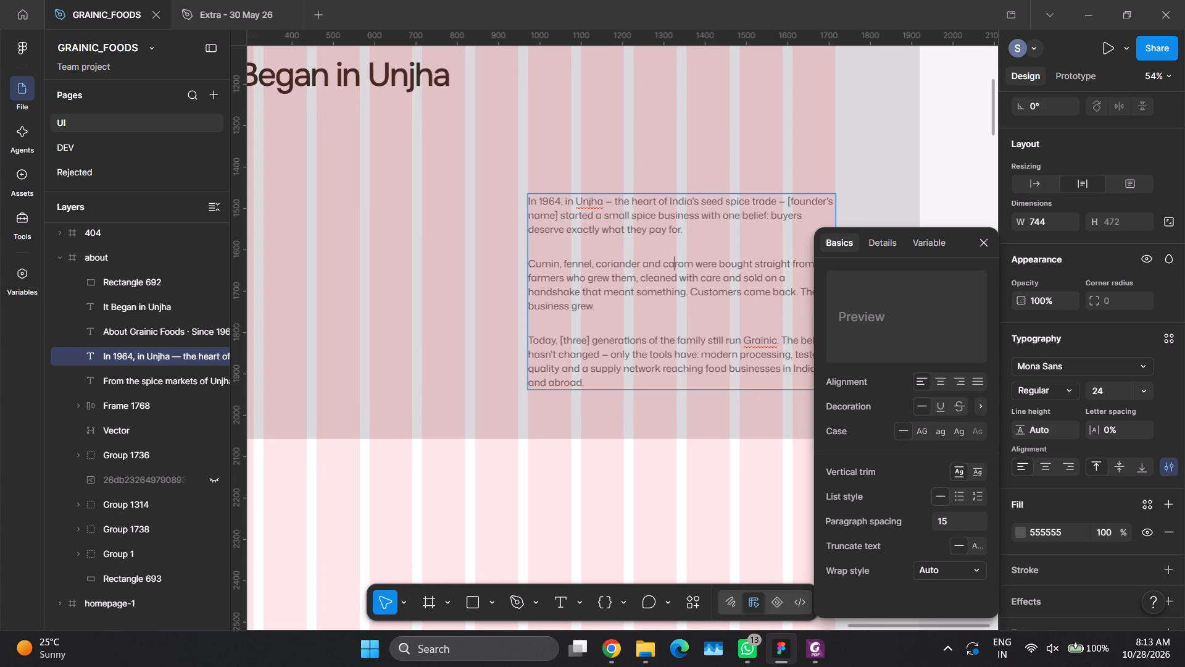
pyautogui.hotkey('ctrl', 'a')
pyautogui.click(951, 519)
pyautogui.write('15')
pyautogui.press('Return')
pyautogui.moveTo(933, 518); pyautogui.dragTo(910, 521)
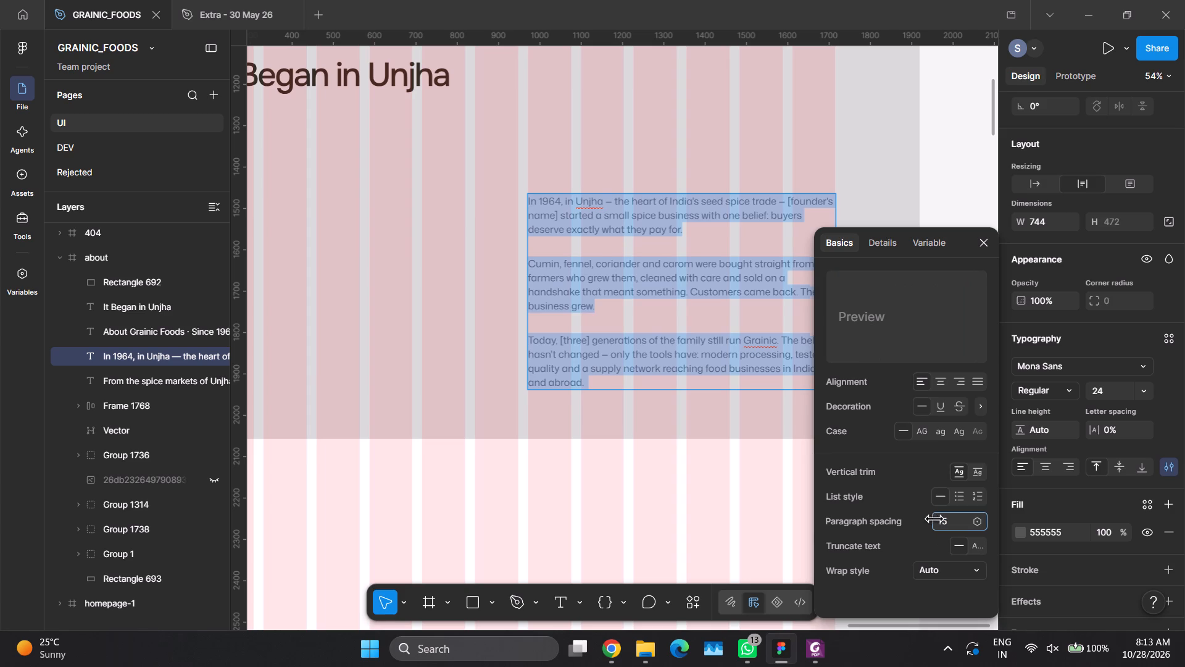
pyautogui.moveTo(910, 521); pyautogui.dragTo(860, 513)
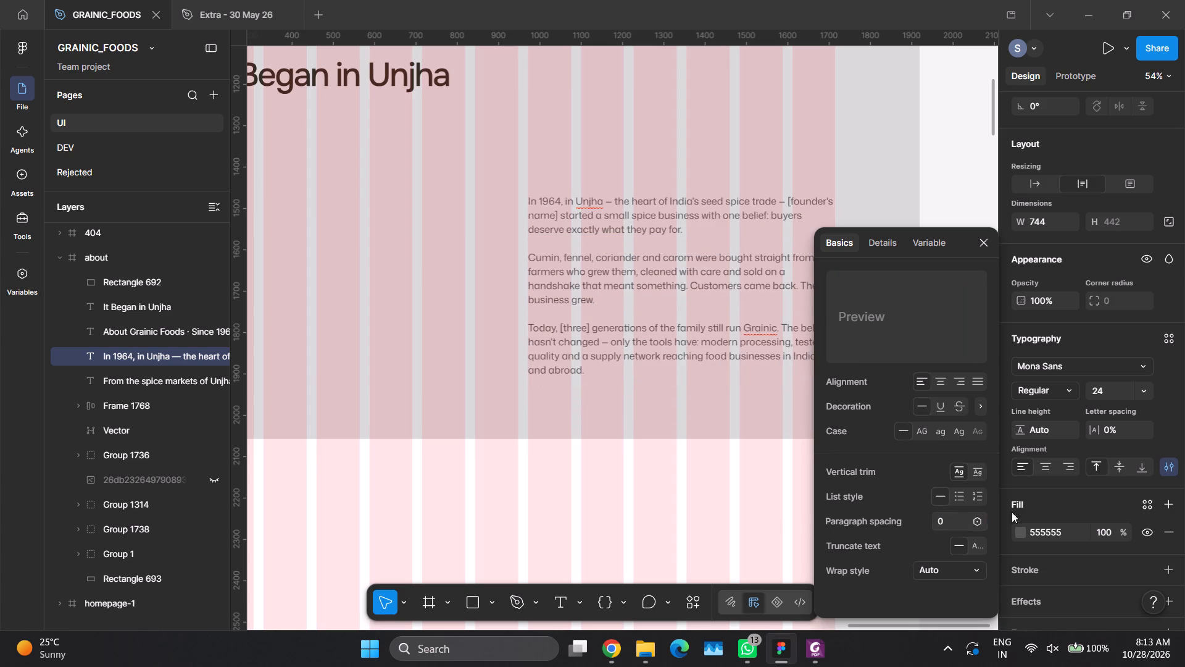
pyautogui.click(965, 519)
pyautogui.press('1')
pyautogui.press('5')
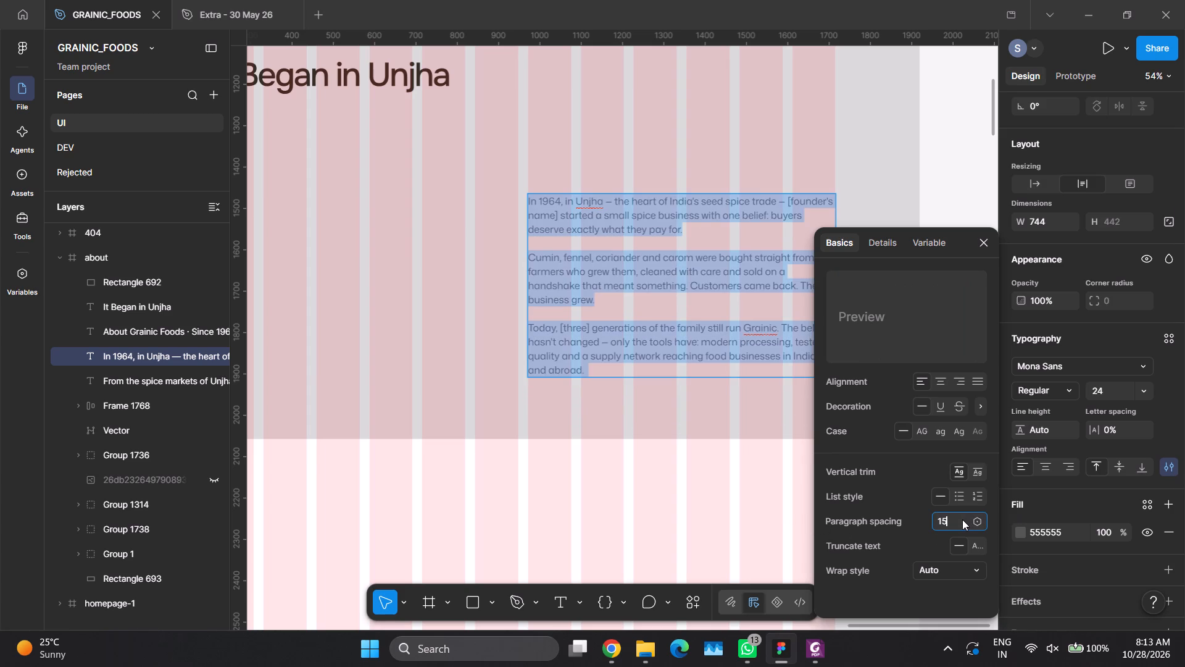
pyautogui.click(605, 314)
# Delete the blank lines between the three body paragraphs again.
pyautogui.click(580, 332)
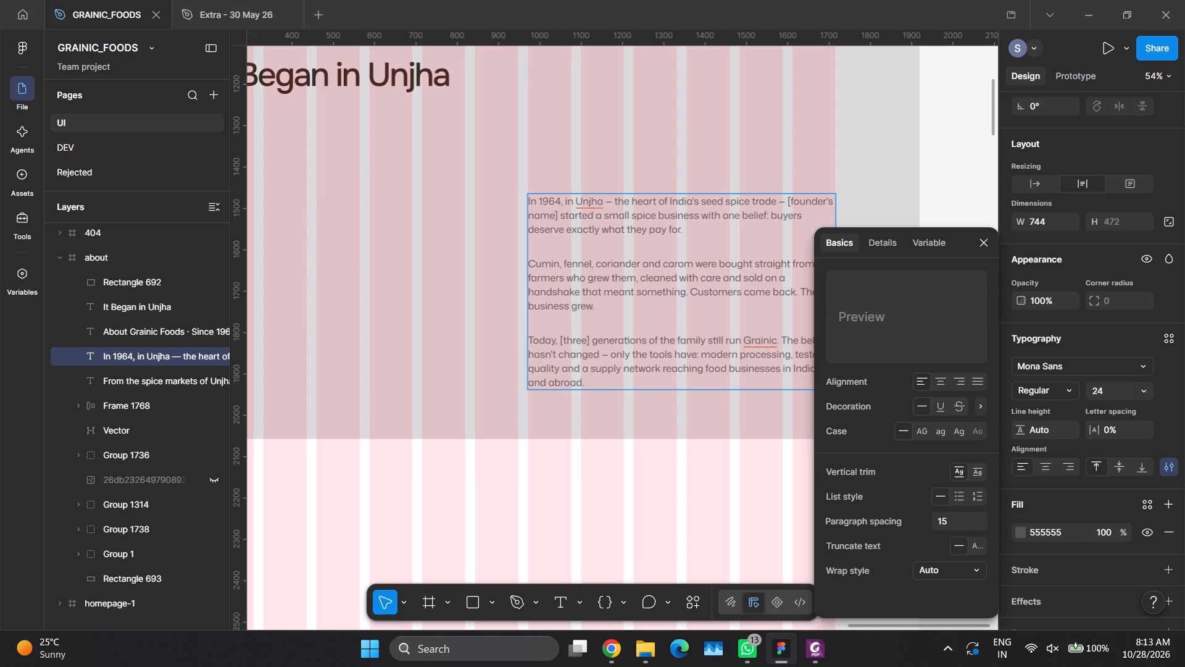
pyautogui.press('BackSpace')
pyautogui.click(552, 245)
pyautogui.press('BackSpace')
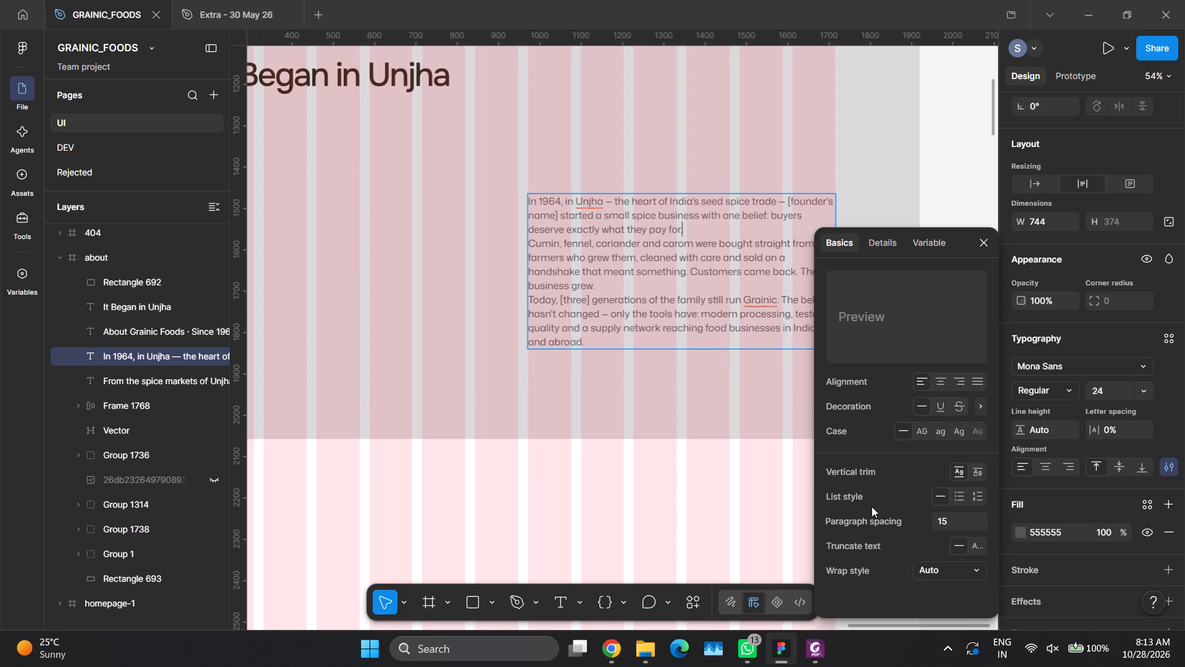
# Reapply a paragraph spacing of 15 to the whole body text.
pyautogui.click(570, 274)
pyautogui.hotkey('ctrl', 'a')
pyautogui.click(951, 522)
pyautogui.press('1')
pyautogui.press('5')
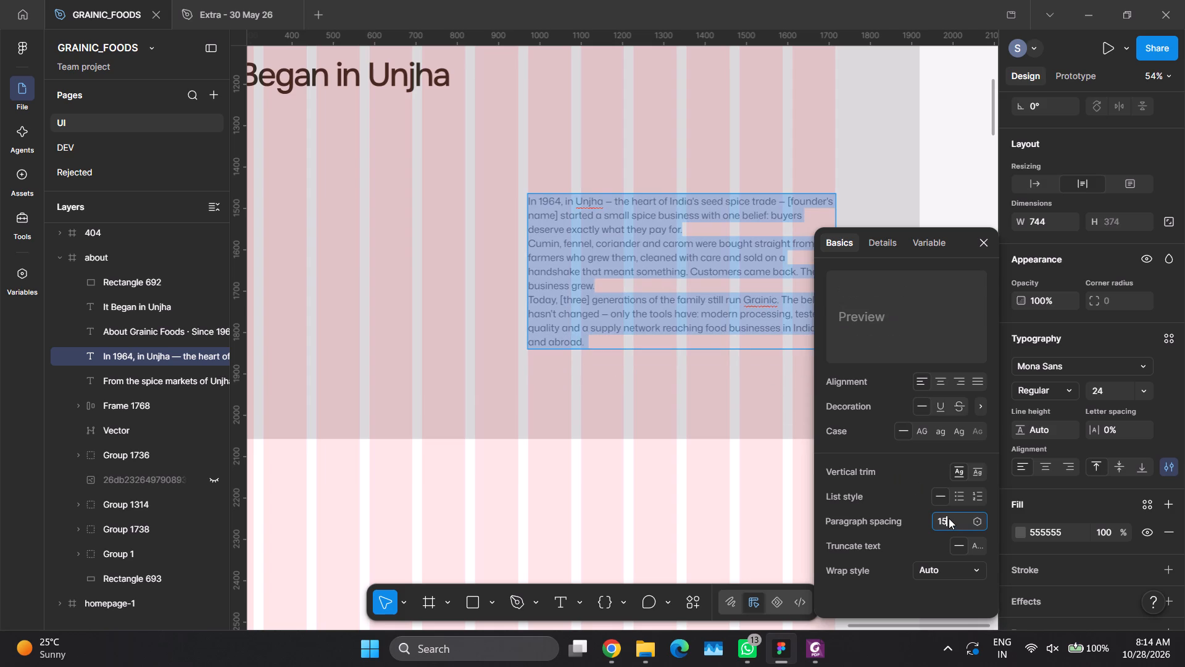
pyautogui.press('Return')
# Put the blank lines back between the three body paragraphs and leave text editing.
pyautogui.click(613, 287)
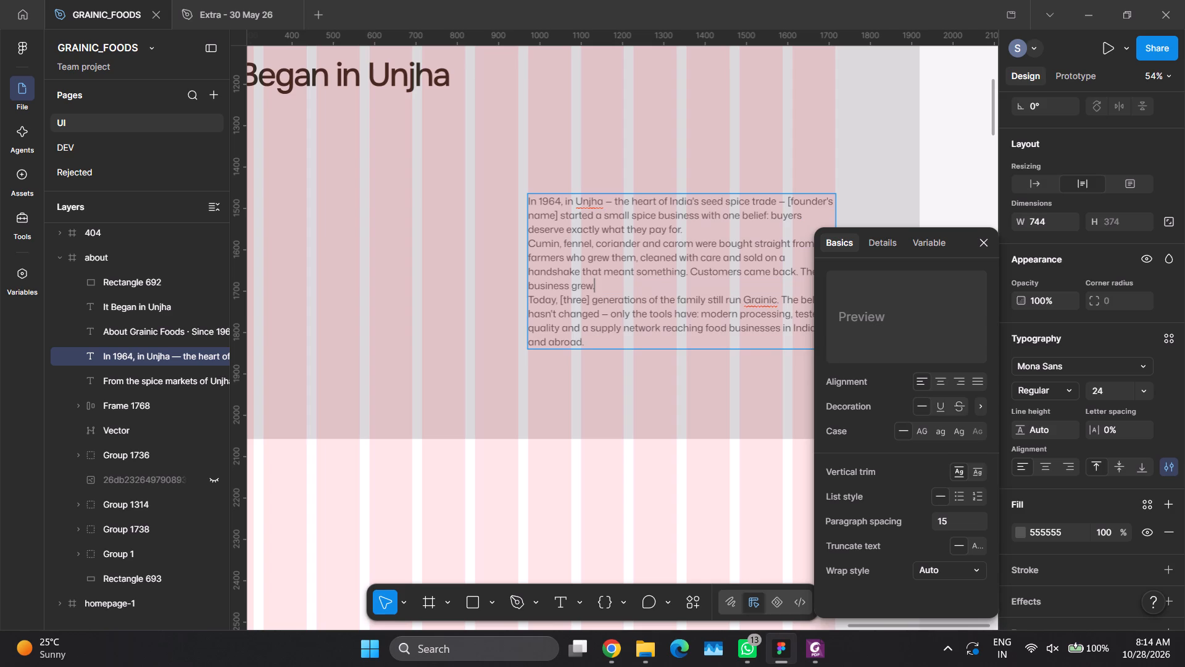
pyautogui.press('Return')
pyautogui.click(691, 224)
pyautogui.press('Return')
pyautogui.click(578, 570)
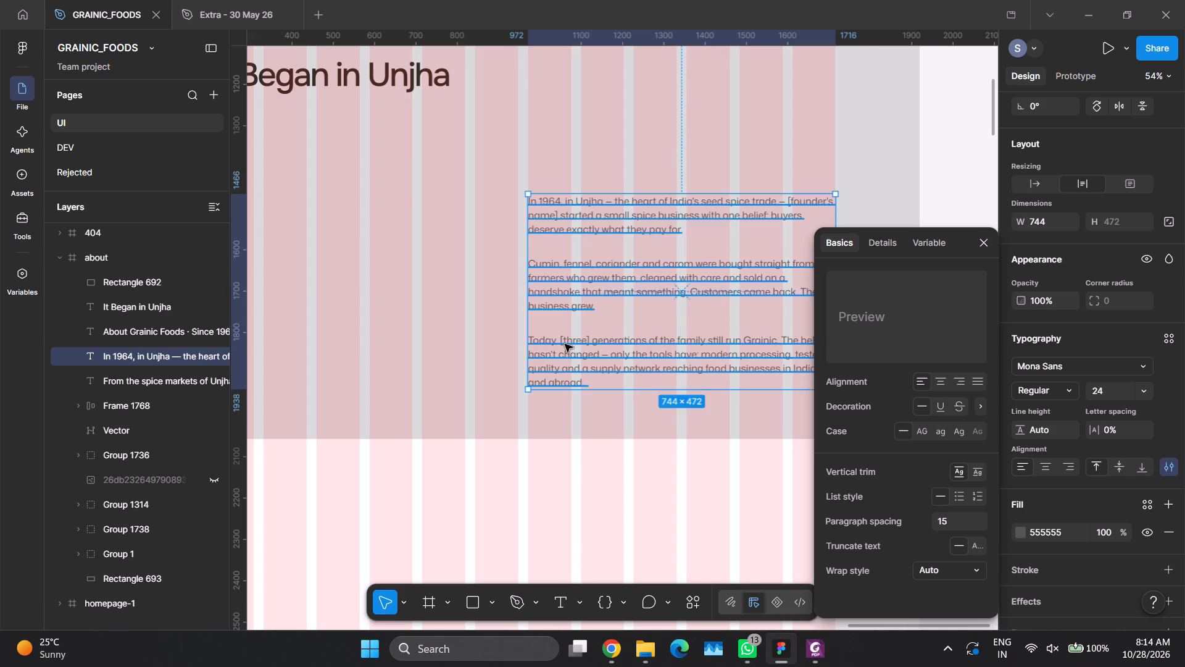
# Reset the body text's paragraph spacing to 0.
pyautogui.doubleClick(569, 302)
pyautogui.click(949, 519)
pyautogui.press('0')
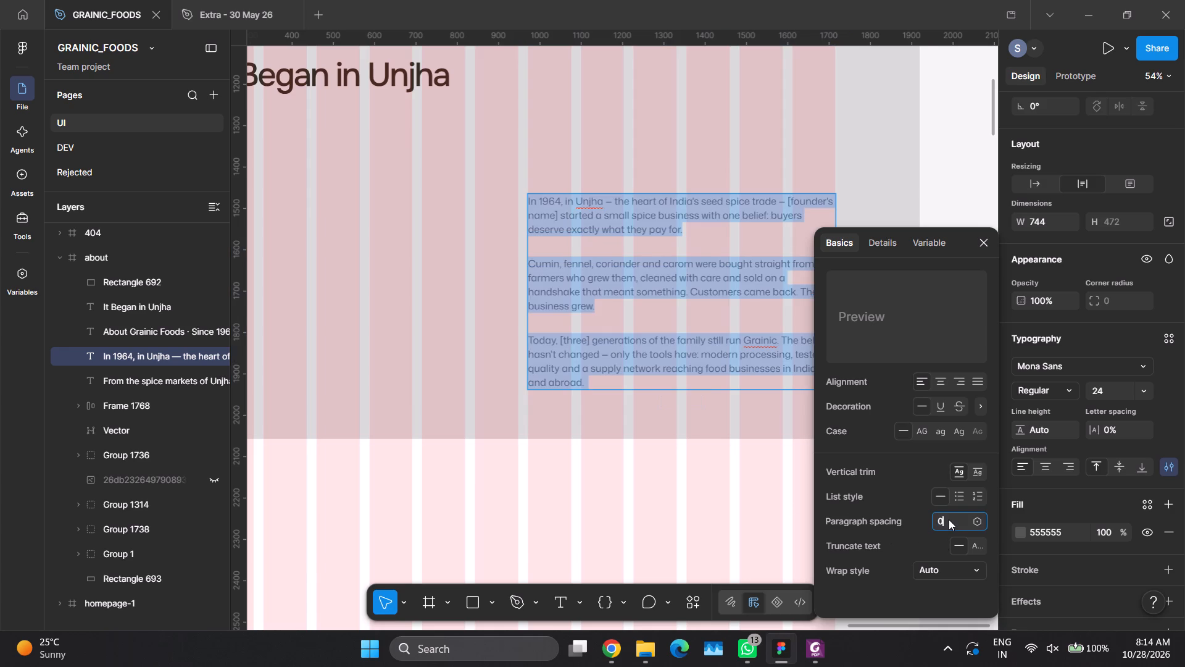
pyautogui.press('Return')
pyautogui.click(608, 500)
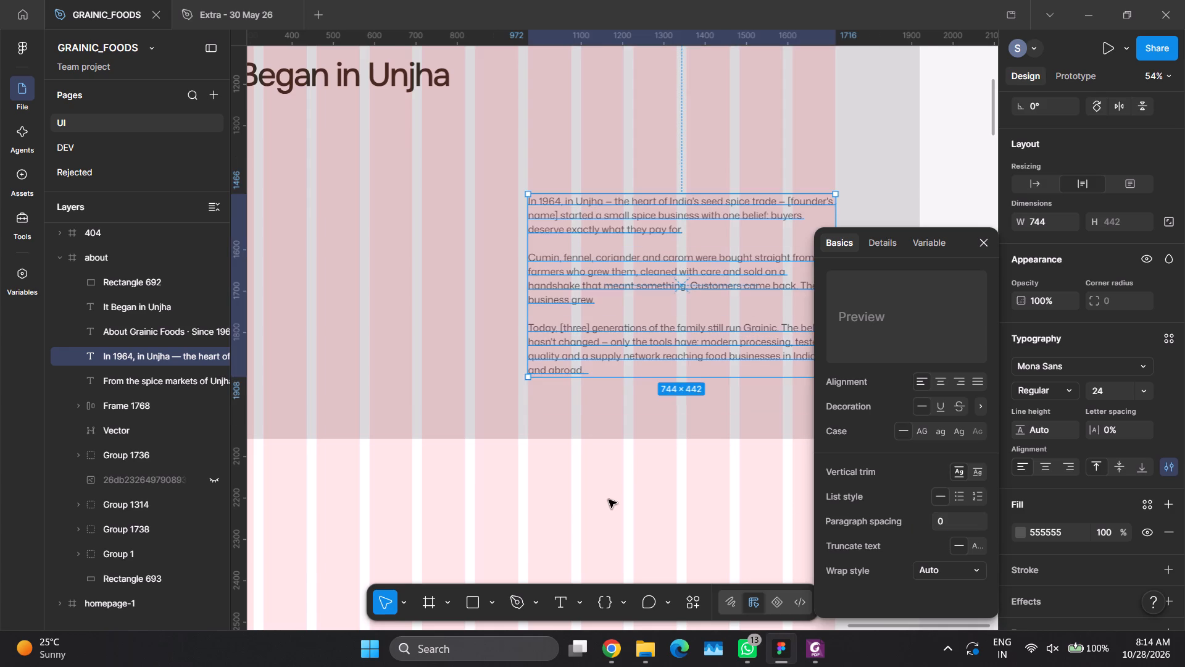
# Delete the space between "back." and "The business grew" in the body text's second paragraph.
pyautogui.click(609, 500)
pyautogui.doubleClick(763, 287)
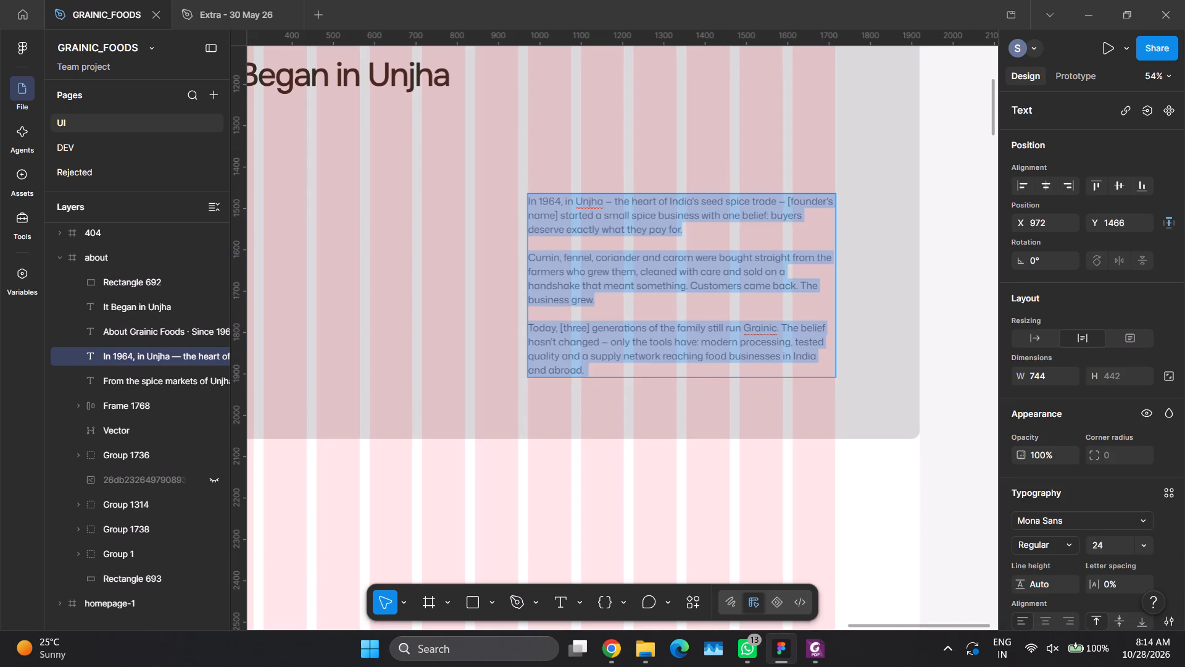
pyautogui.click(802, 282)
pyautogui.press('Left')
pyautogui.press('Right')
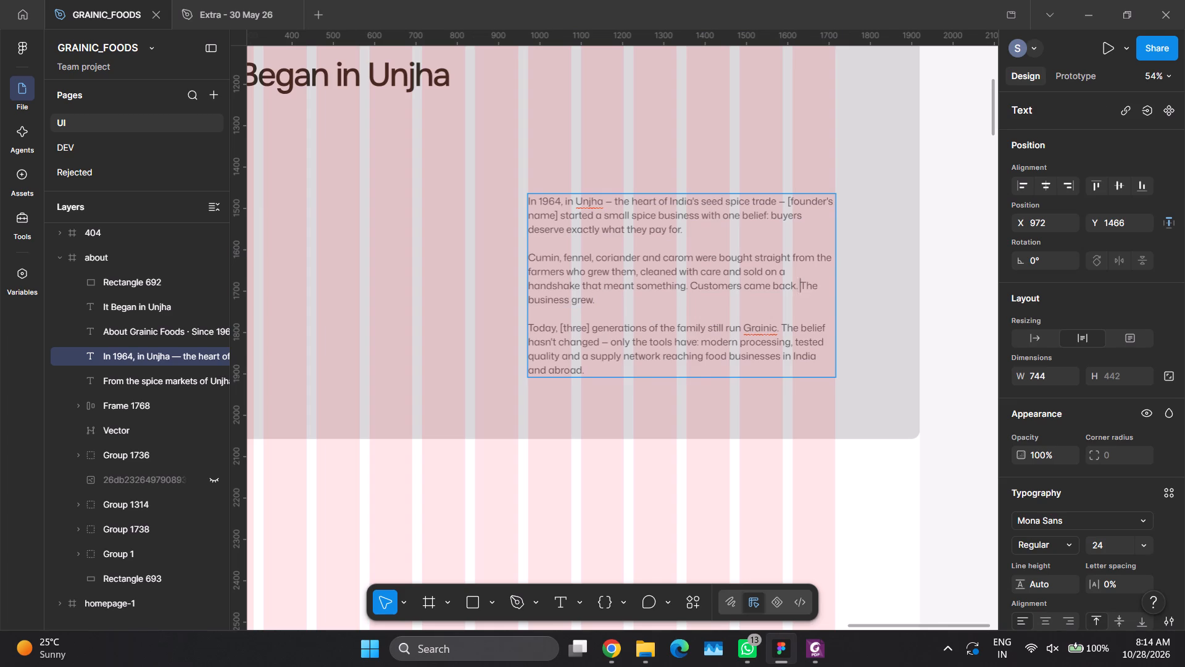
pyautogui.press('BackSpace')
# Remove the blank lines between the three body paragraphs, keeping the period after "The business grew".
pyautogui.click(608, 304)
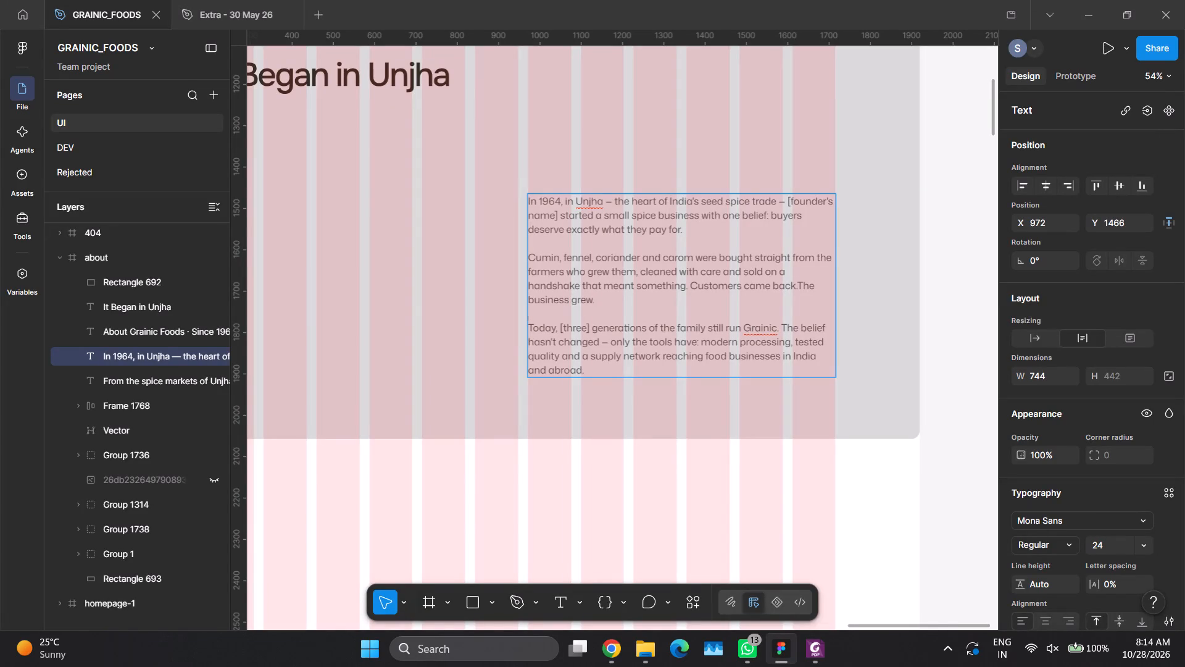
pyautogui.click(555, 315)
pyautogui.press('BackSpace')
pyautogui.press('BackSpace')
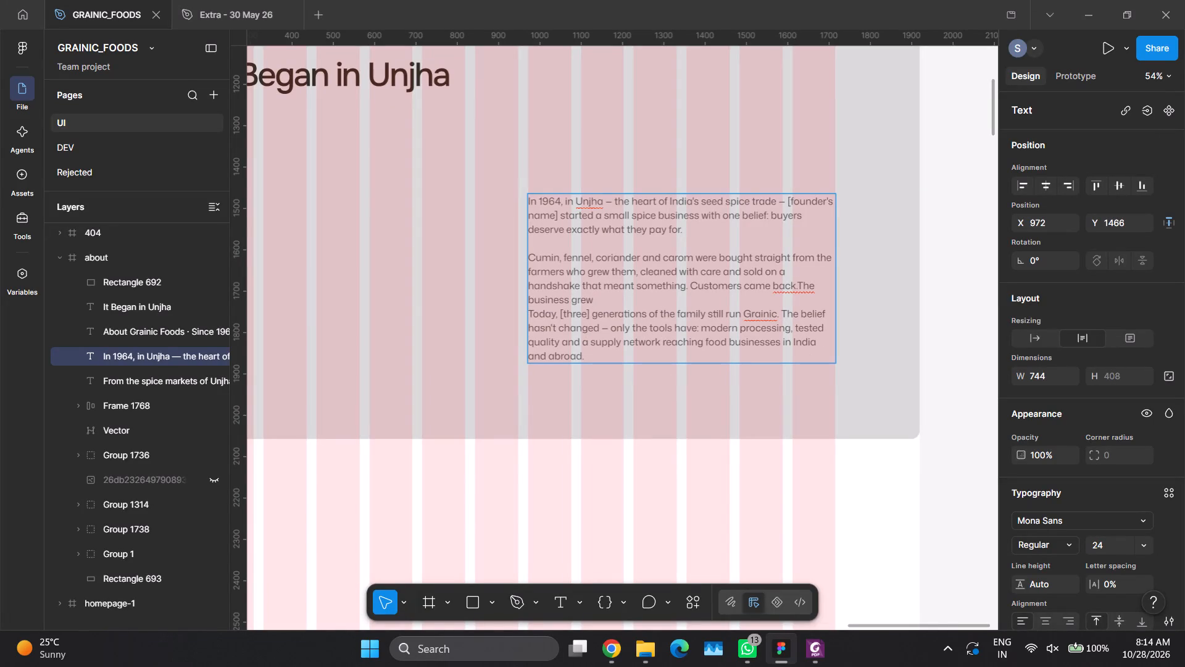
pyautogui.press('.')
pyautogui.click(558, 246)
pyautogui.press('BackSpace')
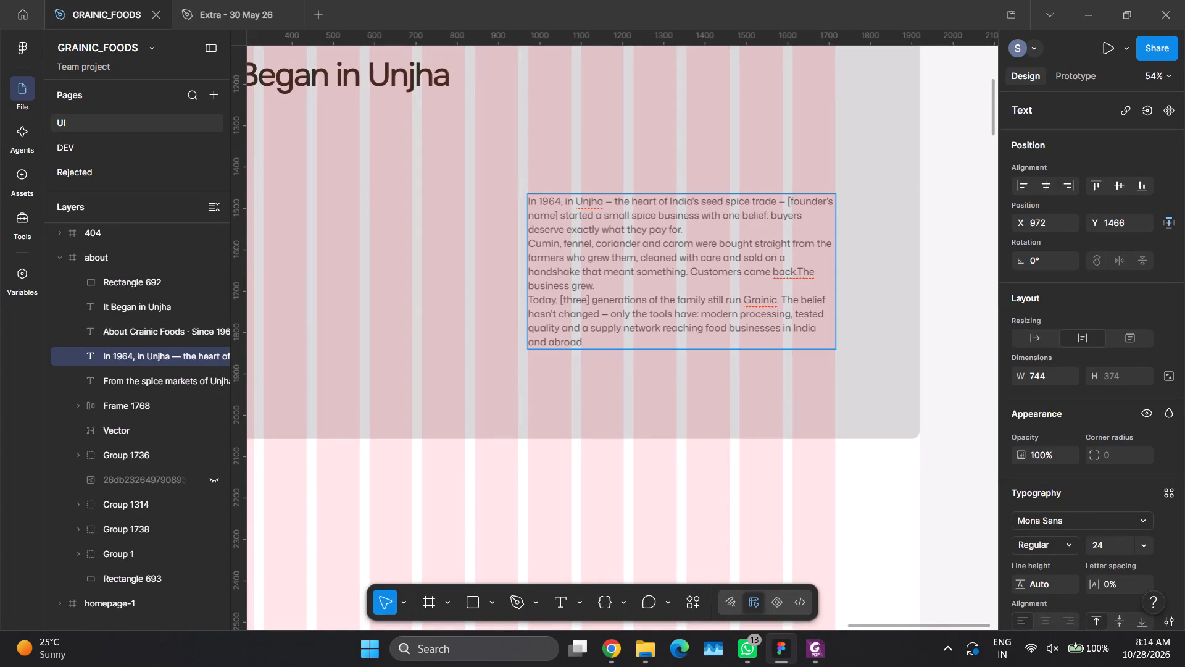
# Replace the remaining line breaks before "Today" and "Cumin" with single spaces, merging the body copy into one continuous paragraph.
pyautogui.click(558, 250)
pyautogui.click(654, 434)
pyautogui.doubleClick(556, 295)
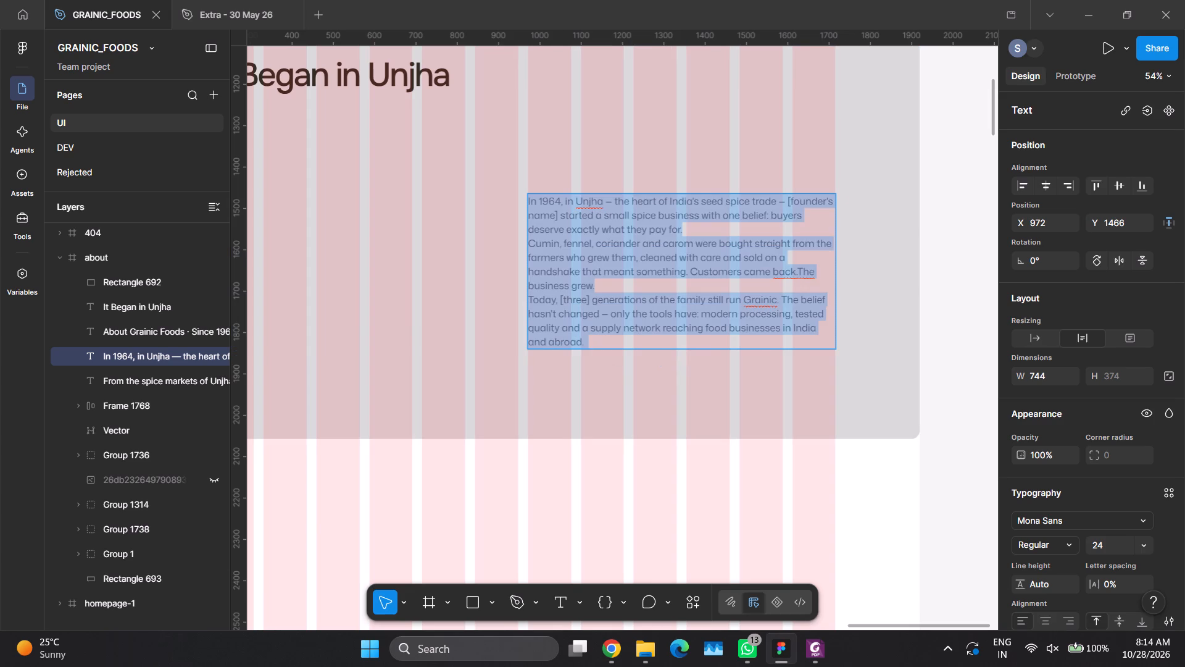
pyautogui.click(527, 298)
pyautogui.click(530, 299)
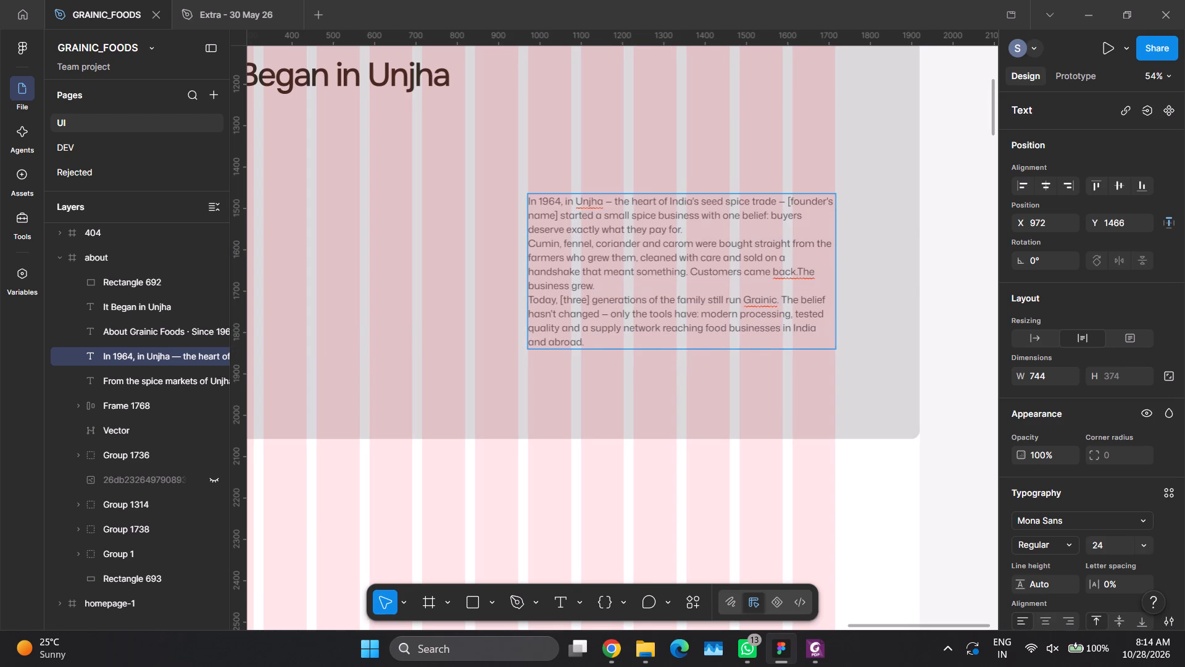
pyautogui.press('BackSpace')
pyautogui.press('space')
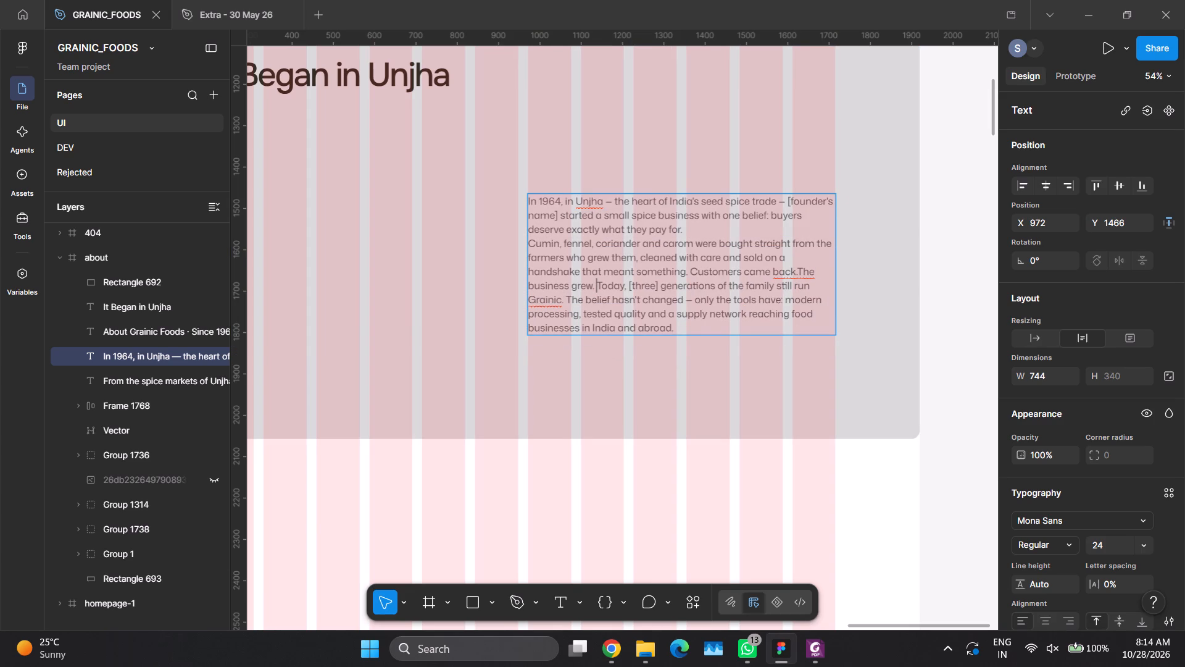
pyautogui.click(531, 242)
pyautogui.press('\\')
pyautogui.press('BackSpace')
pyautogui.press('BackSpace')
pyautogui.press('space')
# Set a paragraph spacing of 15 on the whole body text.
pyautogui.click(705, 346)
pyautogui.doubleClick(675, 283)
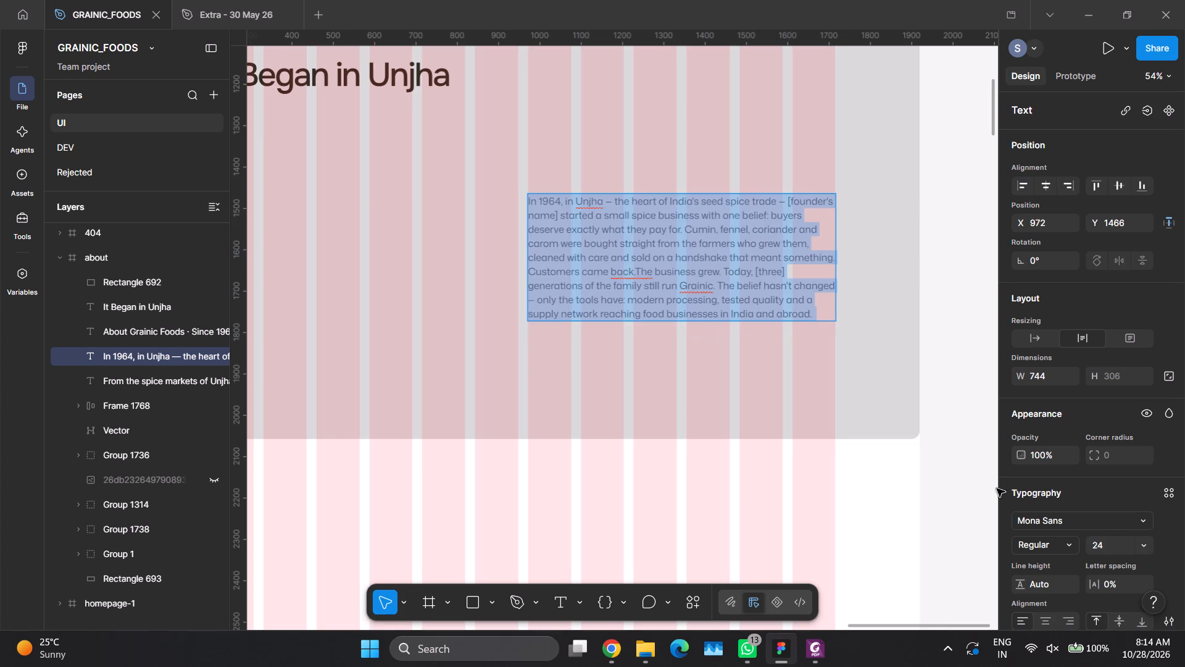
pyautogui.click(1168, 618)
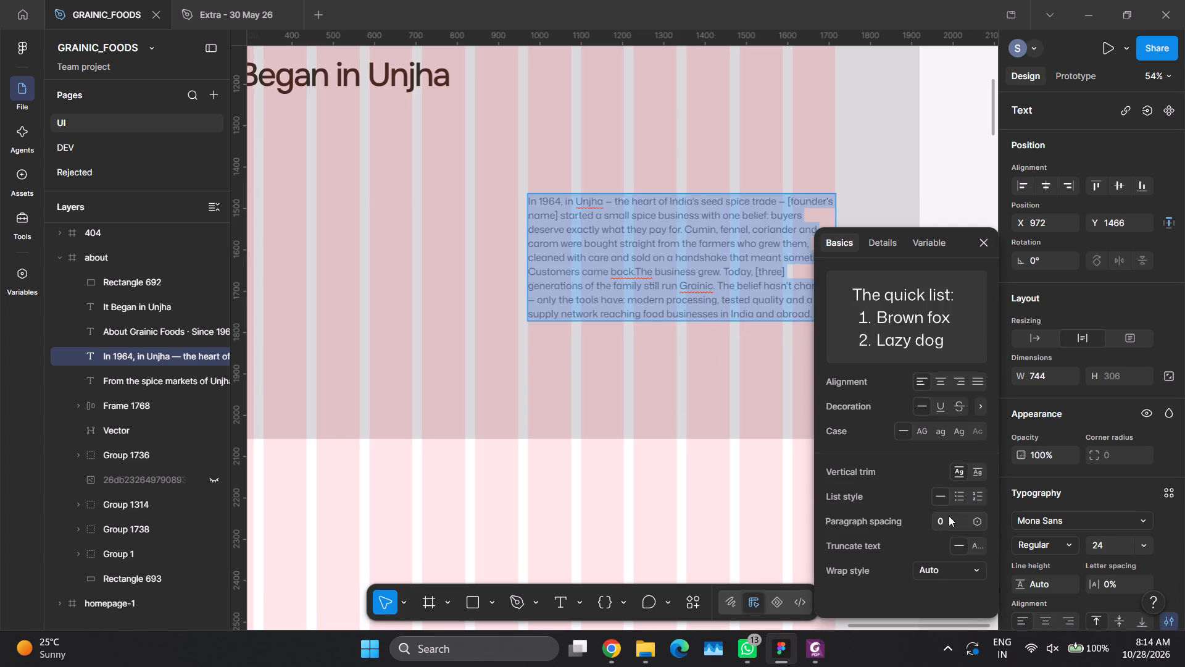
pyautogui.click(949, 516)
pyautogui.write('15')
pyautogui.press('Return')
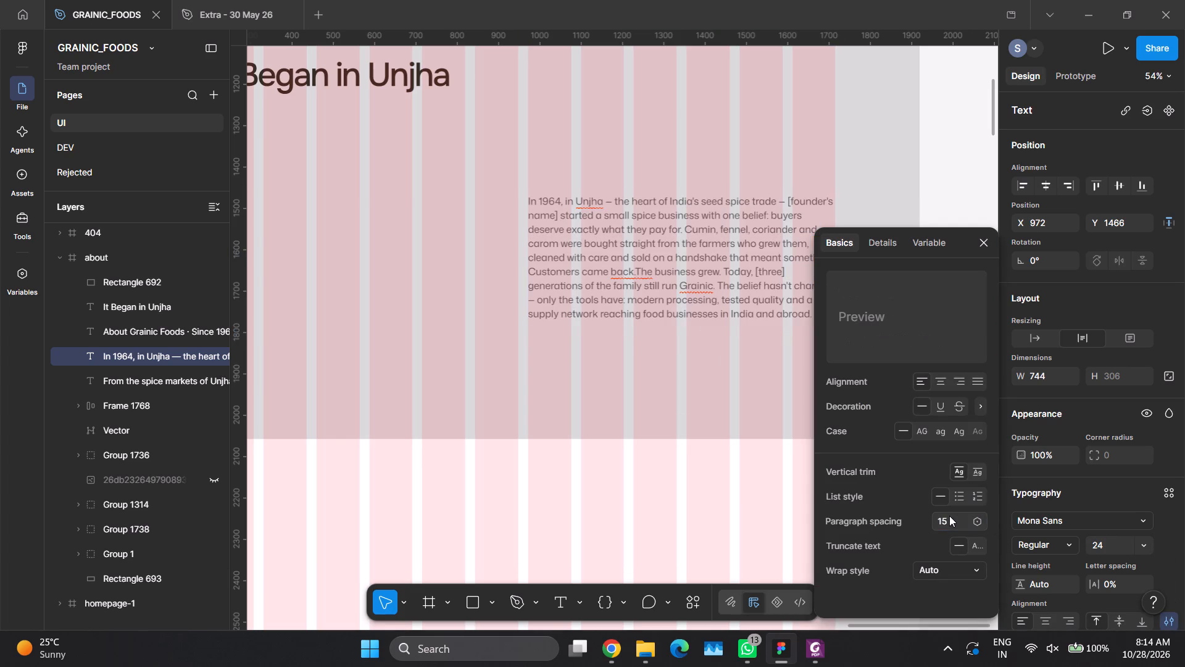
# Split the body text back into three paragraphs, starting new ones at "Cumin, fennel" and "Today, [three] generations".
pyautogui.click(636, 422)
pyautogui.doubleClick(744, 233)
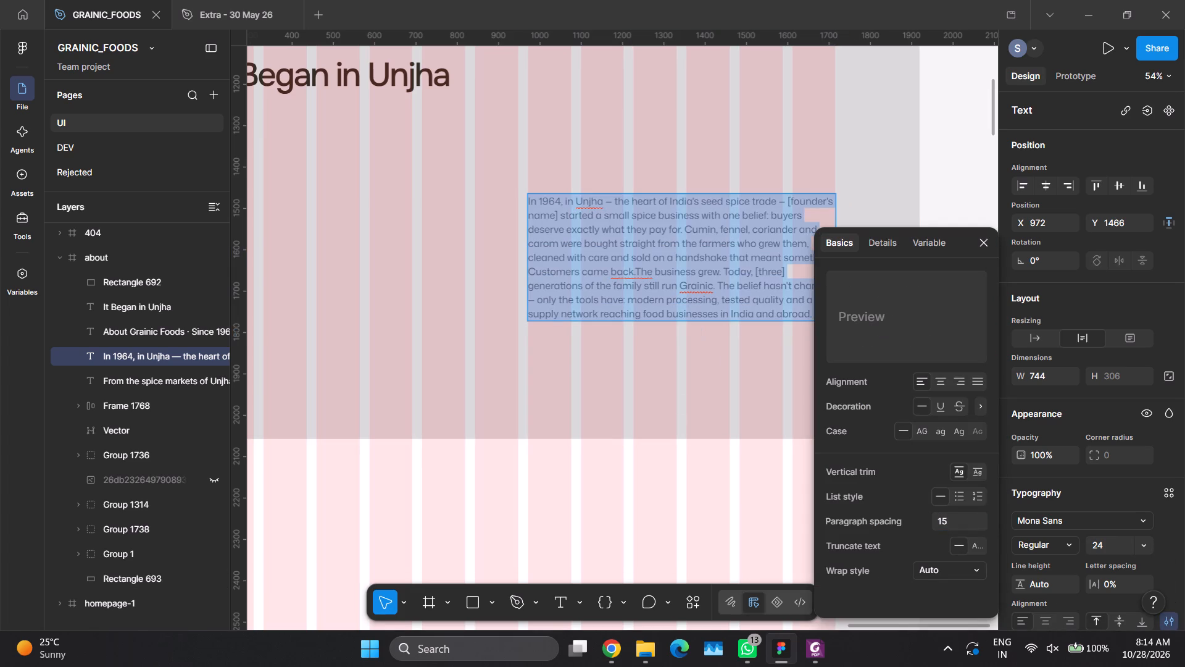
pyautogui.click(685, 229)
pyautogui.press('Return')
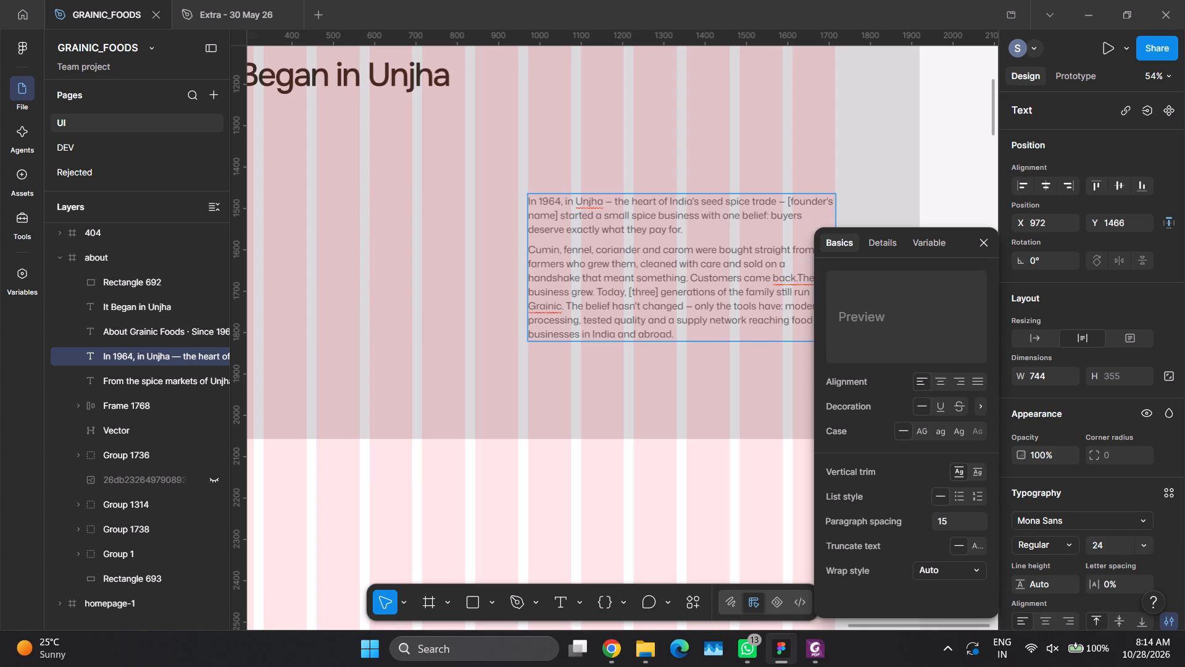
pyautogui.click(599, 292)
pyautogui.press('Return')
pyautogui.doubleClick(663, 488)
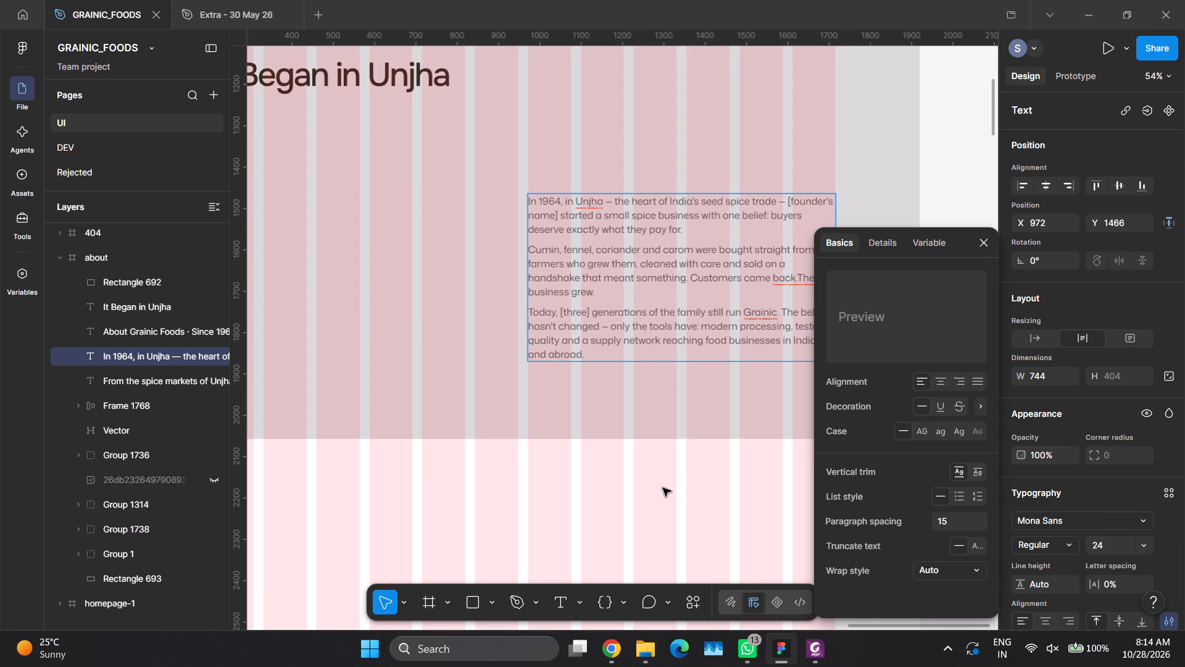
# Move the body text down until it sits 150 px above the bottom edge of the large image placeholder.
pyautogui.click(633, 301)
pyautogui.click(622, 311)
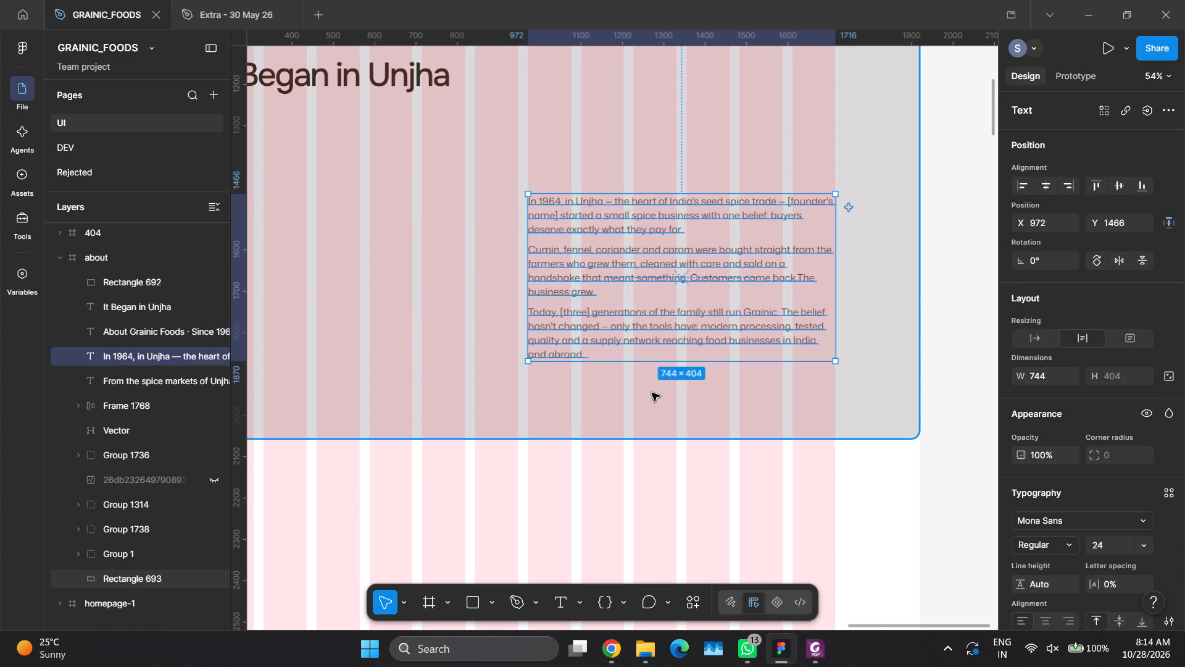
pyautogui.hotkey('alt', 'shift', 'Down')
pyautogui.hotkey('alt', 'shift', 'Down')
pyautogui.hotkey('alt', 'shift', 'Down')
pyautogui.hotkey('alt', 'shift', 'Down')
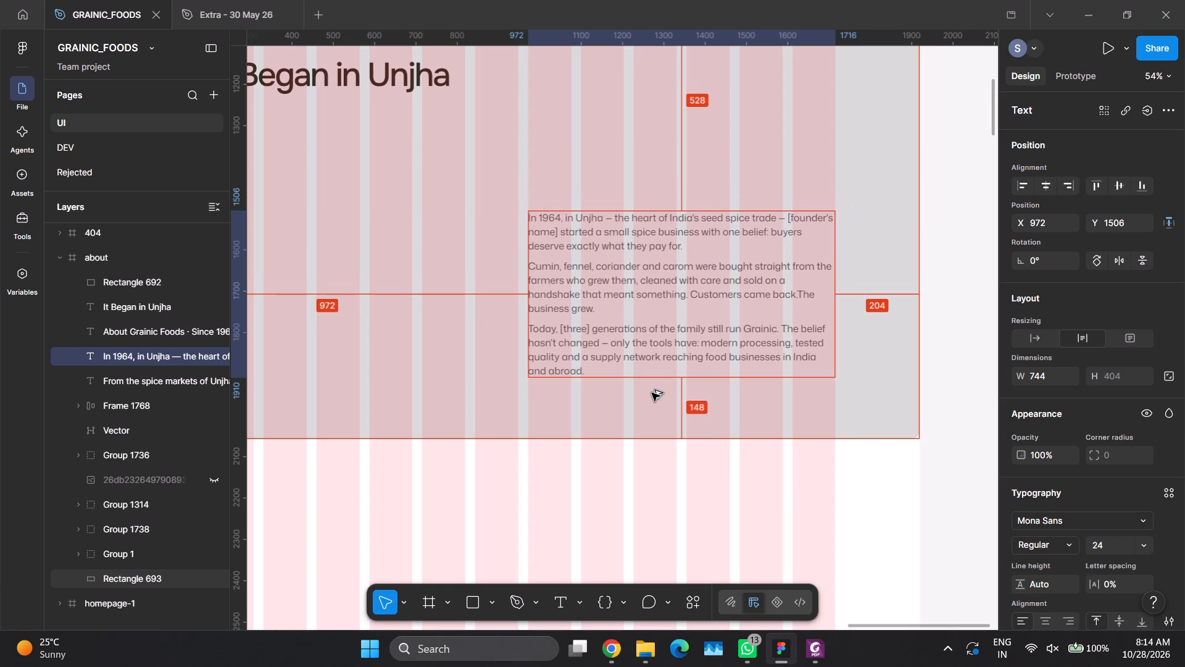
pyautogui.hotkey('alt', 'Up')
pyautogui.hotkey('alt', 'Up')
# Examine the about page's overall layout and the spacing between the hero area and the It Began in Unjha section.
pyautogui.keyDown('ctrl'); pyautogui.scroll(-12, 652, 393); pyautogui.keyUp('ctrl')
pyautogui.keyDown('ctrl'); pyautogui.scroll(1, 647, 387); pyautogui.keyUp('ctrl')
pyautogui.click(954, 348)
pyautogui.keyDown('ctrl'); pyautogui.scroll(-7, 585, 201); pyautogui.keyUp('ctrl')
pyautogui.keyDown('ctrl'); pyautogui.scroll(1, 574, 408); pyautogui.keyUp('ctrl')
pyautogui.keyDown('ctrl'); pyautogui.scroll(-1, 573, 406); pyautogui.keyUp('ctrl')
pyautogui.keyDown('ctrl'); pyautogui.scroll(5, 572, 406); pyautogui.keyUp('ctrl')
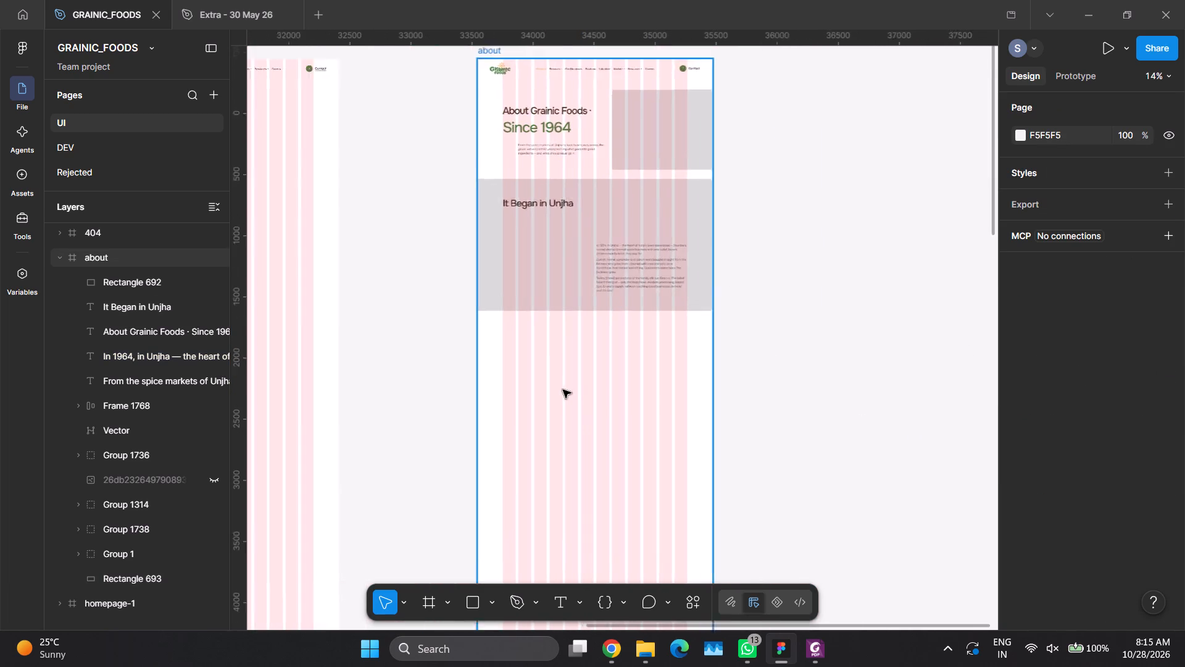
pyautogui.keyDown('ctrl'); pyautogui.scroll(3, 563, 326); pyautogui.keyUp('ctrl')
pyautogui.keyDown('ctrl'); pyautogui.scroll(-4, 565, 320); pyautogui.keyUp('ctrl')
pyautogui.keyDown('ctrl'); pyautogui.scroll(2, 588, 160); pyautogui.keyUp('ctrl')
pyautogui.keyDown('ctrl'); pyautogui.scroll(-2, 589, 159); pyautogui.keyUp('ctrl')
pyautogui.keyDown('ctrl'); pyautogui.scroll(2, 589, 159); pyautogui.keyUp('ctrl')
pyautogui.keyDown('ctrl'); pyautogui.scroll(-1, 589, 159); pyautogui.keyUp('ctrl')
pyautogui.keyDown('ctrl'); pyautogui.scroll(2, 559, 287); pyautogui.keyUp('ctrl')
pyautogui.keyDown('ctrl'); pyautogui.scroll(-4, 556, 296); pyautogui.keyUp('ctrl')
pyautogui.keyDown('ctrl'); pyautogui.scroll(2, 556, 298); pyautogui.keyUp('ctrl')
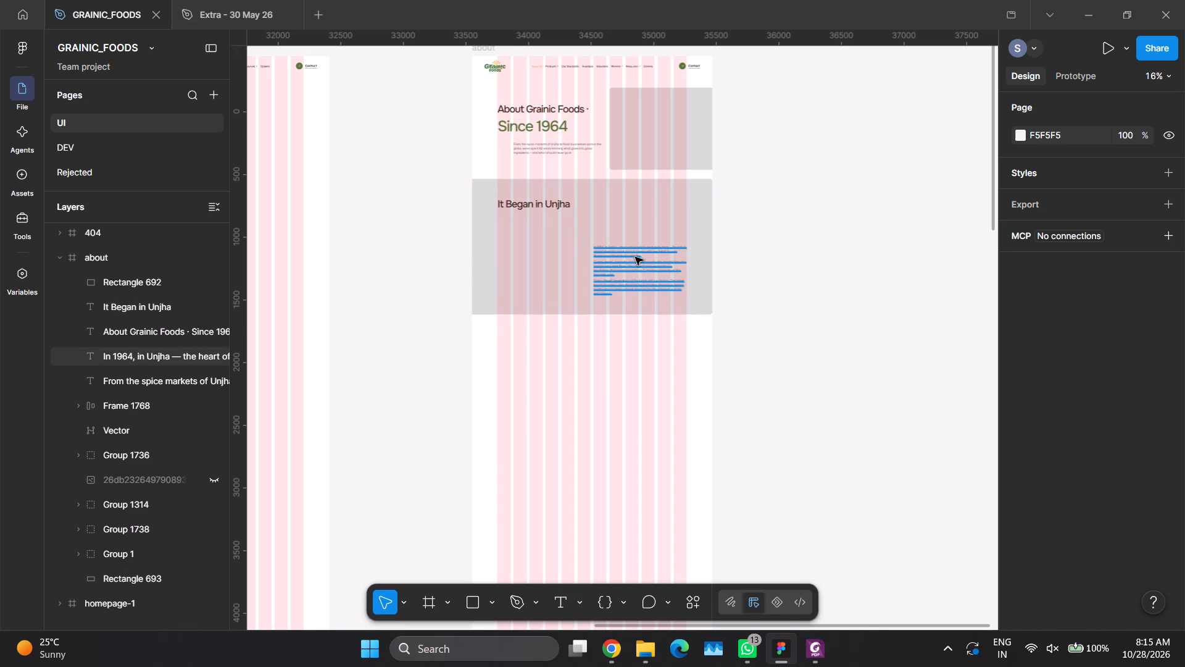
# Move the It Began in Unjha heading, body text and large placeholder down together, leaving 200 px below the hero image placeholder.
pyautogui.moveTo(445, 167); pyautogui.dragTo(499, 241)
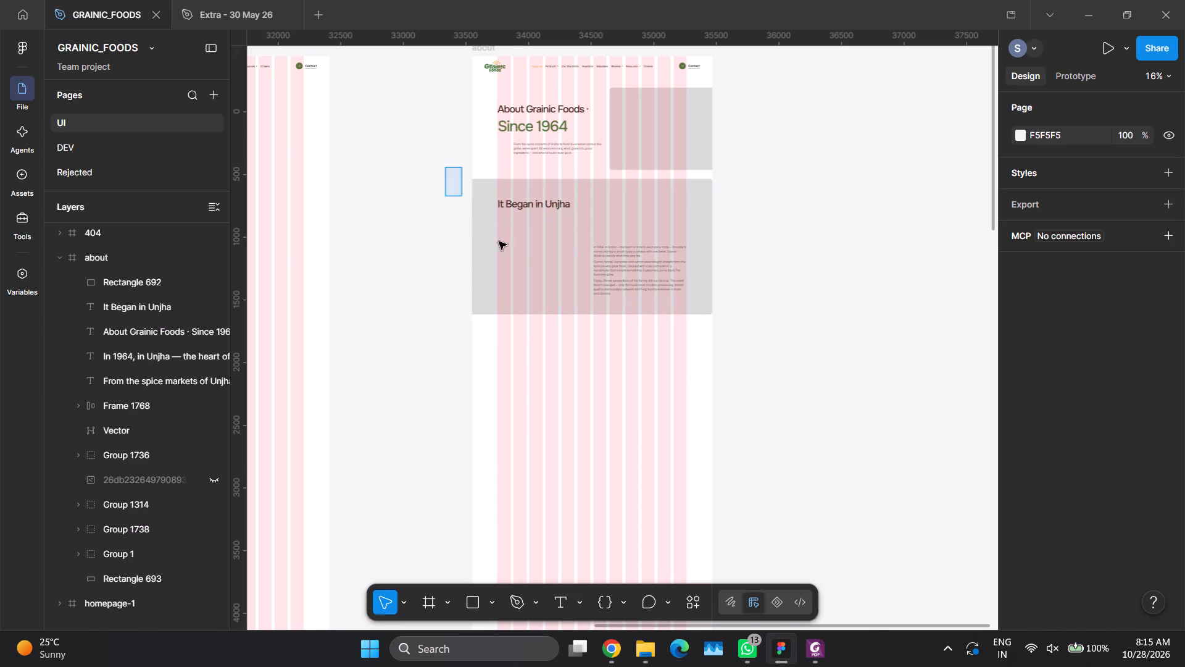
pyautogui.moveTo(499, 241); pyautogui.dragTo(651, 320)
pyautogui.keyDown('shift'); pyautogui.click(692, 151); pyautogui.keyUp('shift')
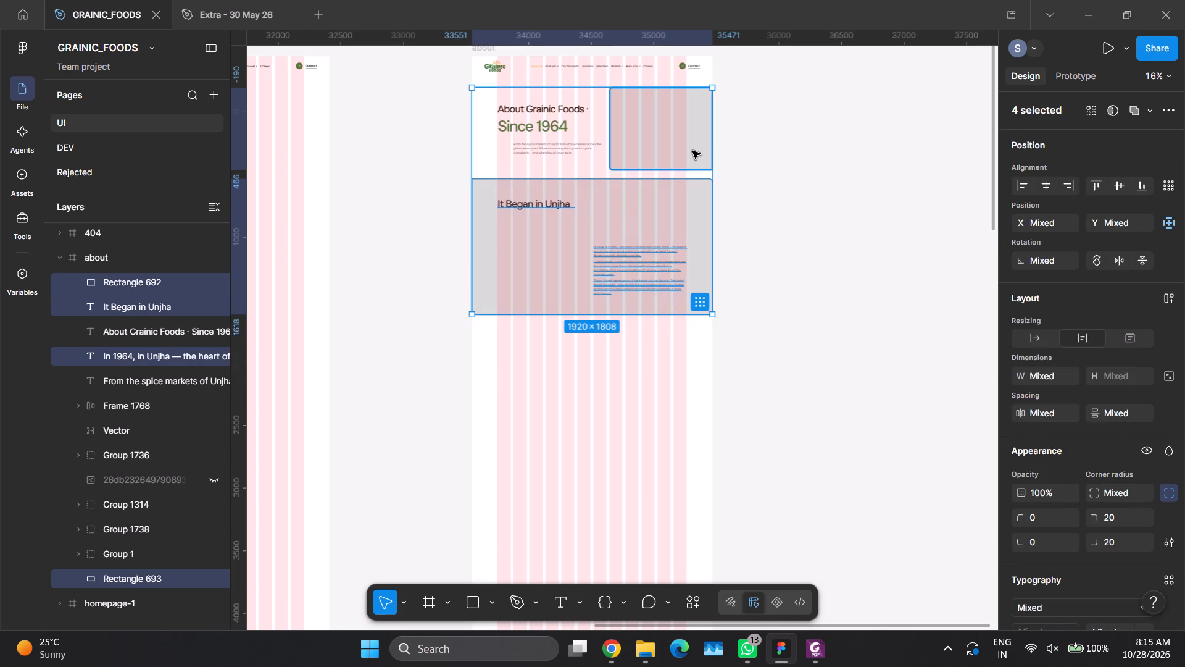
pyautogui.hotkey('alt', 'shift', 'Down')
pyautogui.hotkey('alt', 'shift', 'Down')
pyautogui.hotkey('alt', 'shift', 'Down')
pyautogui.hotkey('alt', 'shift', 'Down')
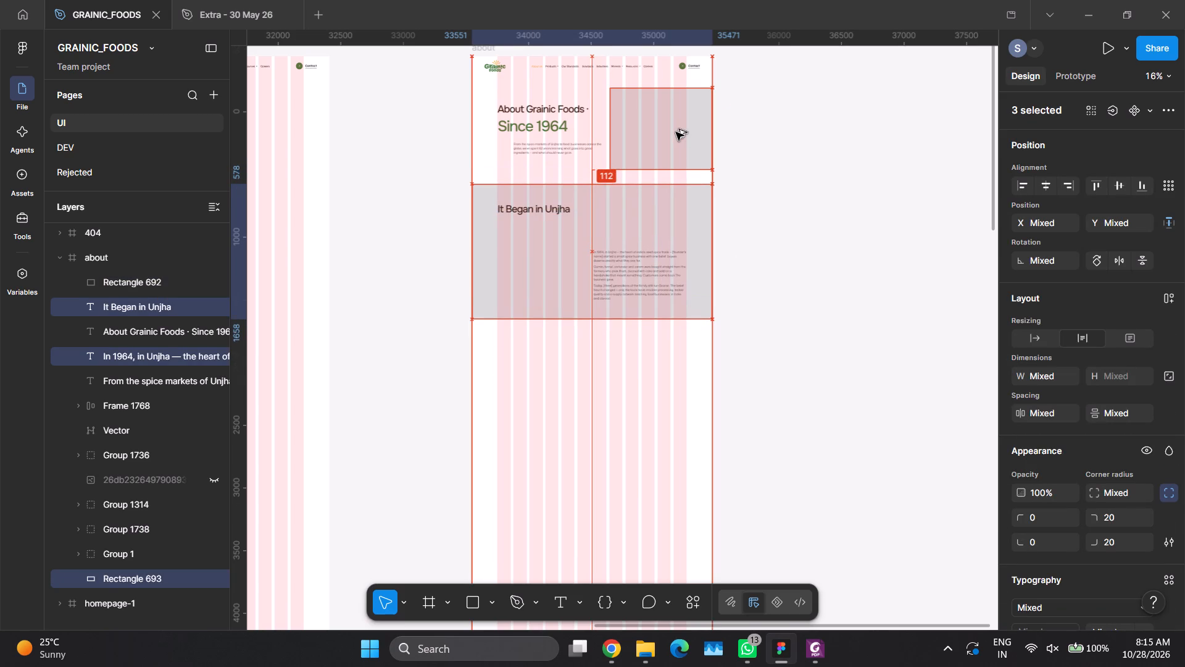
pyautogui.hotkey('alt', 'shift', 'Down')
pyautogui.hotkey('alt', 'shift', 'Down')
pyautogui.hotkey('alt', 'shift', 'Down')
pyautogui.hotkey('alt', 'shift', 'Down')
pyautogui.hotkey('alt', 'shift', 'Down')
pyautogui.hotkey('alt', 'shift', 'Down')
pyautogui.hotkey('alt', 'shift', 'Down')
pyautogui.hotkey('alt', 'shift', 'Down')
pyautogui.hotkey('alt', 'shift', 'Down')
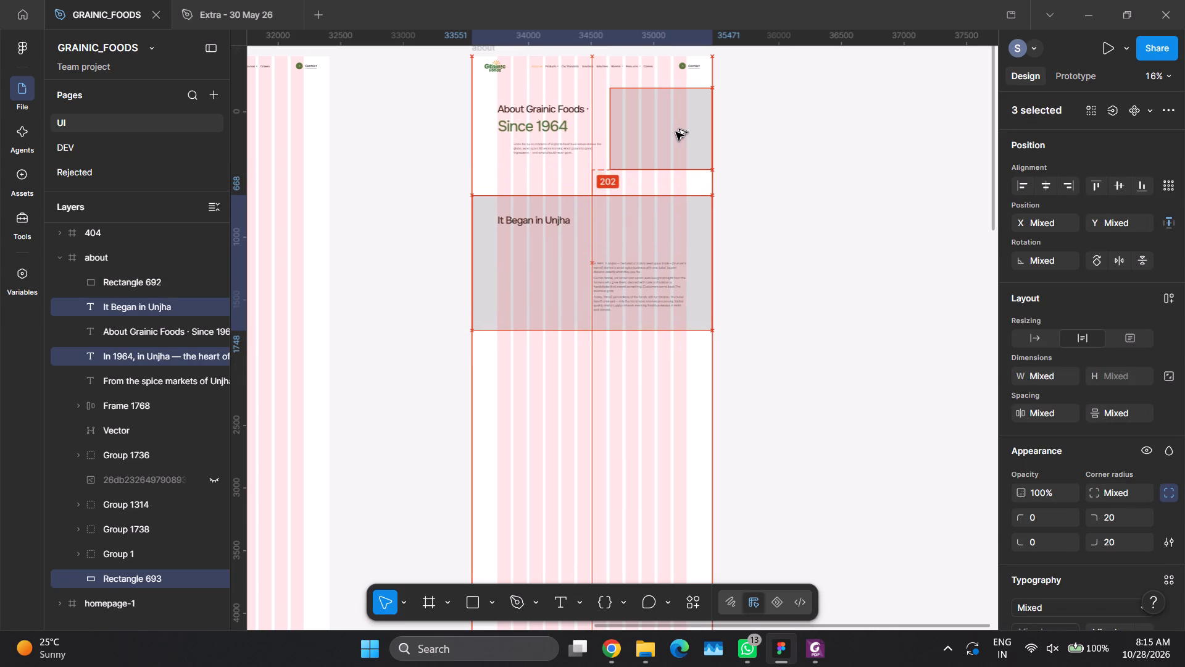
pyautogui.hotkey('alt', 'Up')
pyautogui.hotkey('alt', 'Up')
pyautogui.click(802, 248)
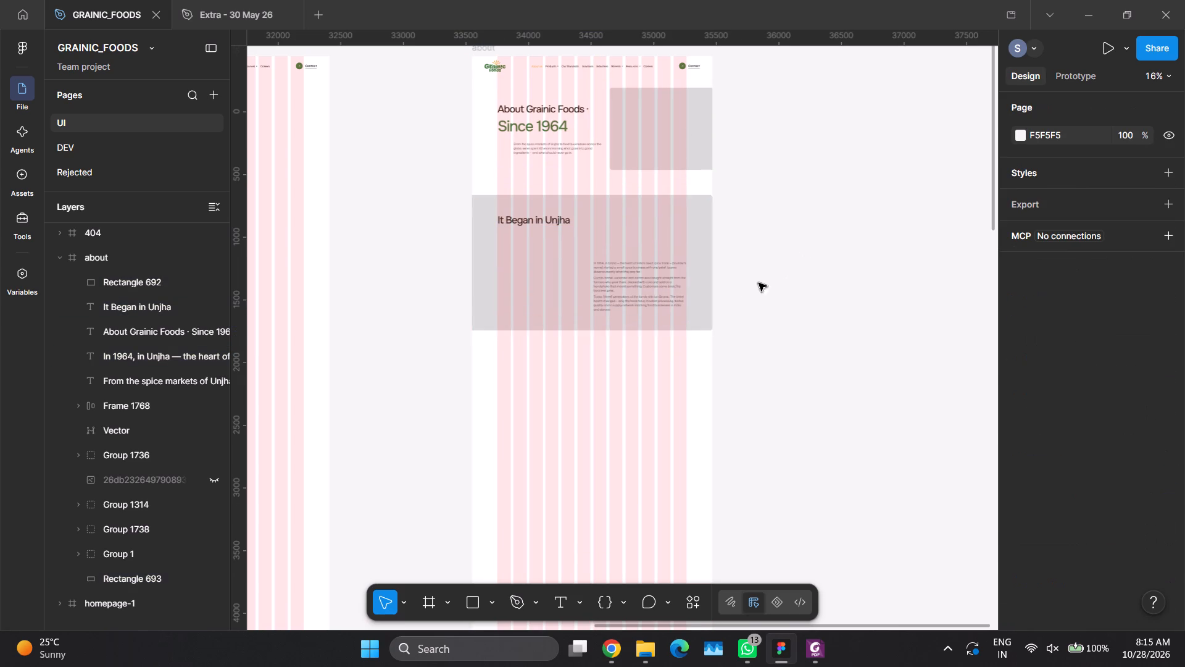
# Set the corner radius of the 1920 × 1080 image placeholder to 0 on all corners.
pyautogui.scroll(-1, 667, 299)
pyautogui.click(888, 237)
pyautogui.keyDown('ctrl'); pyautogui.click(675, 152); pyautogui.keyUp('ctrl')
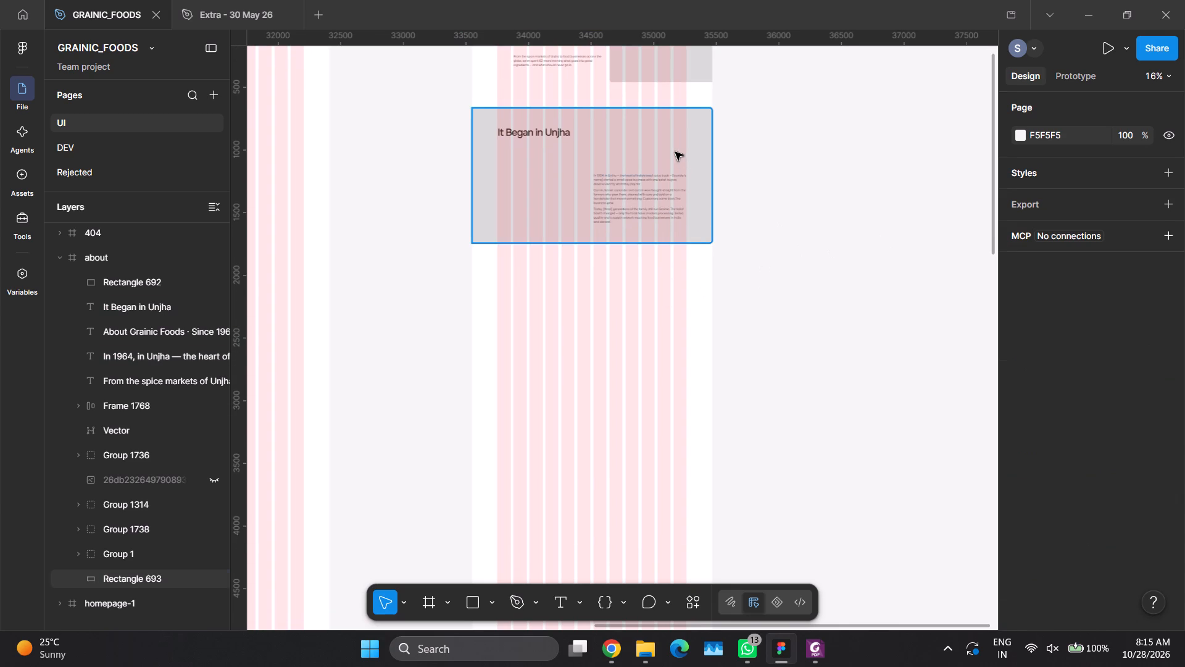
pyautogui.click(1114, 424)
pyautogui.press('0')
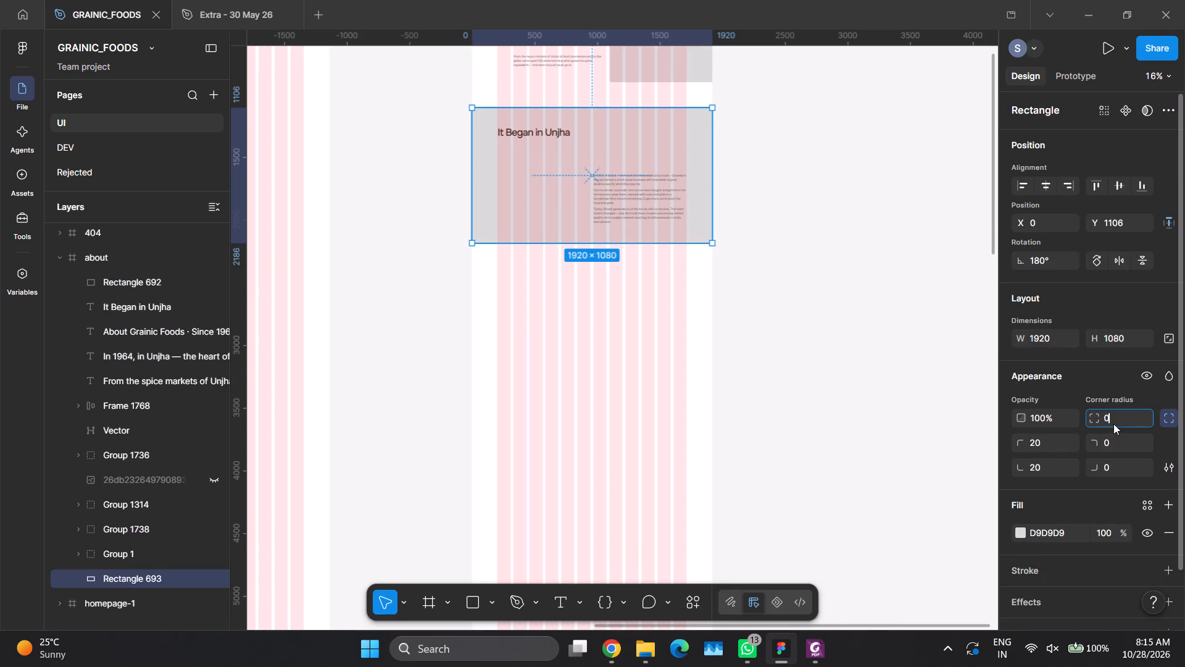
pyautogui.press('Return')
pyautogui.click(832, 178)
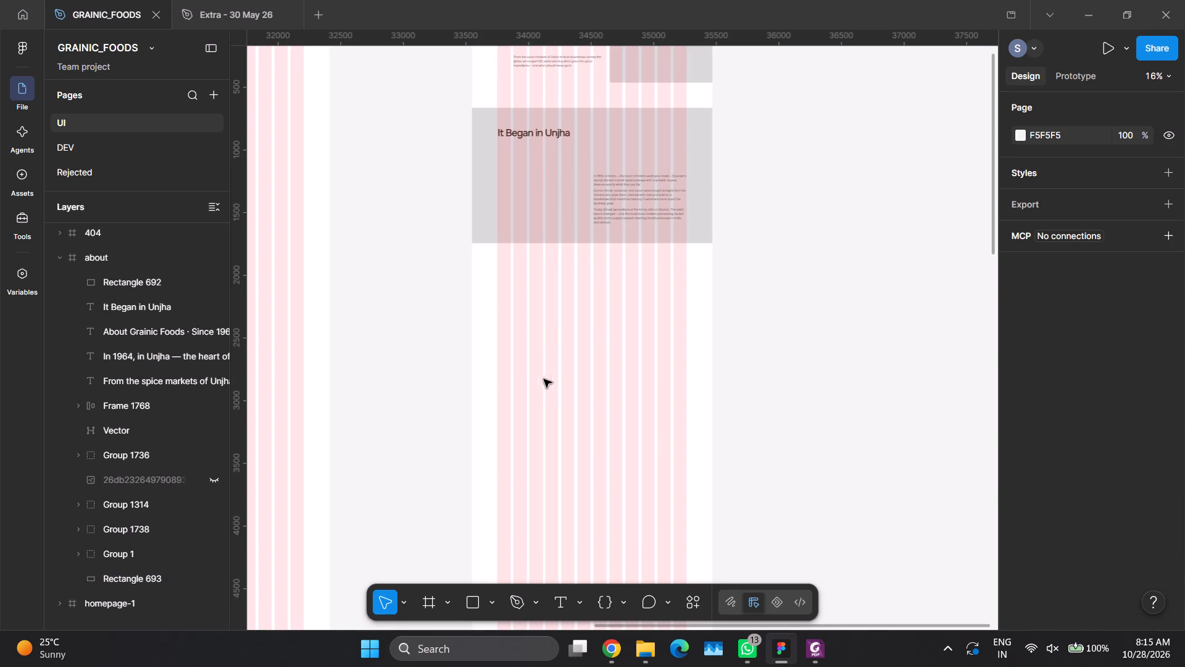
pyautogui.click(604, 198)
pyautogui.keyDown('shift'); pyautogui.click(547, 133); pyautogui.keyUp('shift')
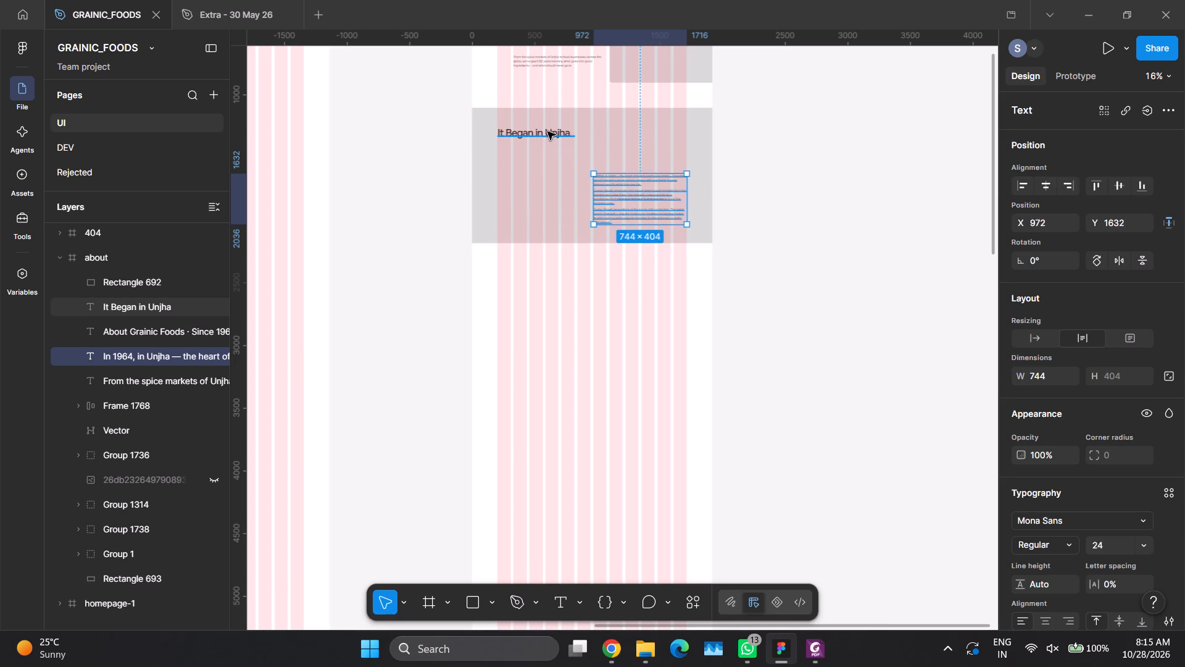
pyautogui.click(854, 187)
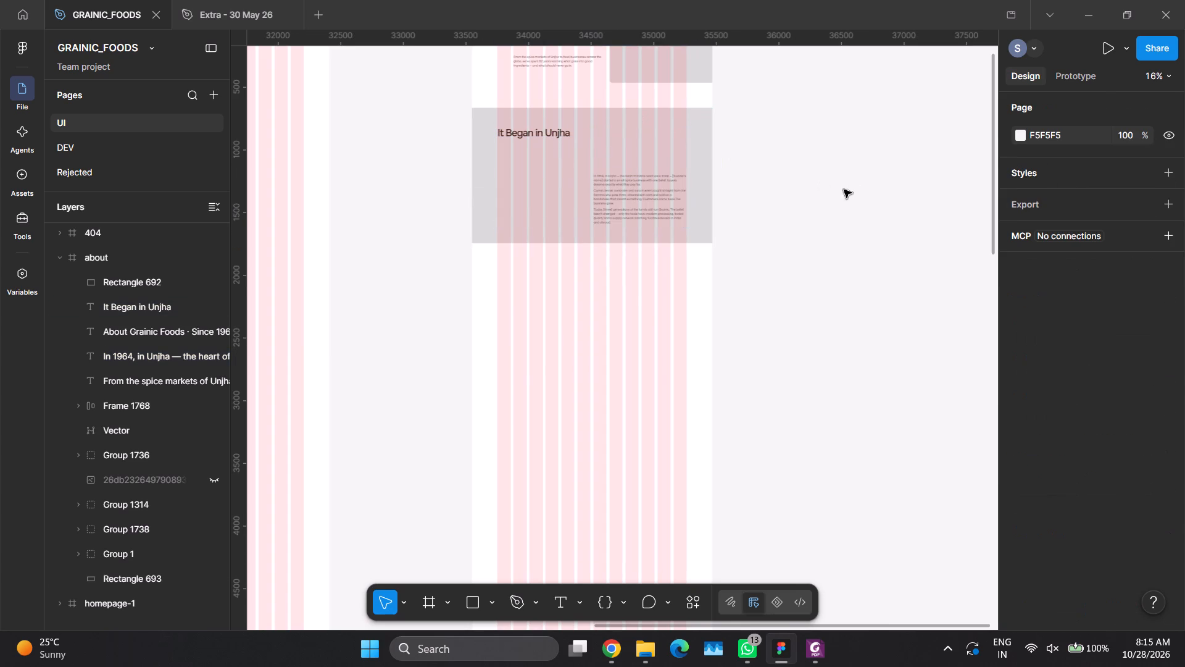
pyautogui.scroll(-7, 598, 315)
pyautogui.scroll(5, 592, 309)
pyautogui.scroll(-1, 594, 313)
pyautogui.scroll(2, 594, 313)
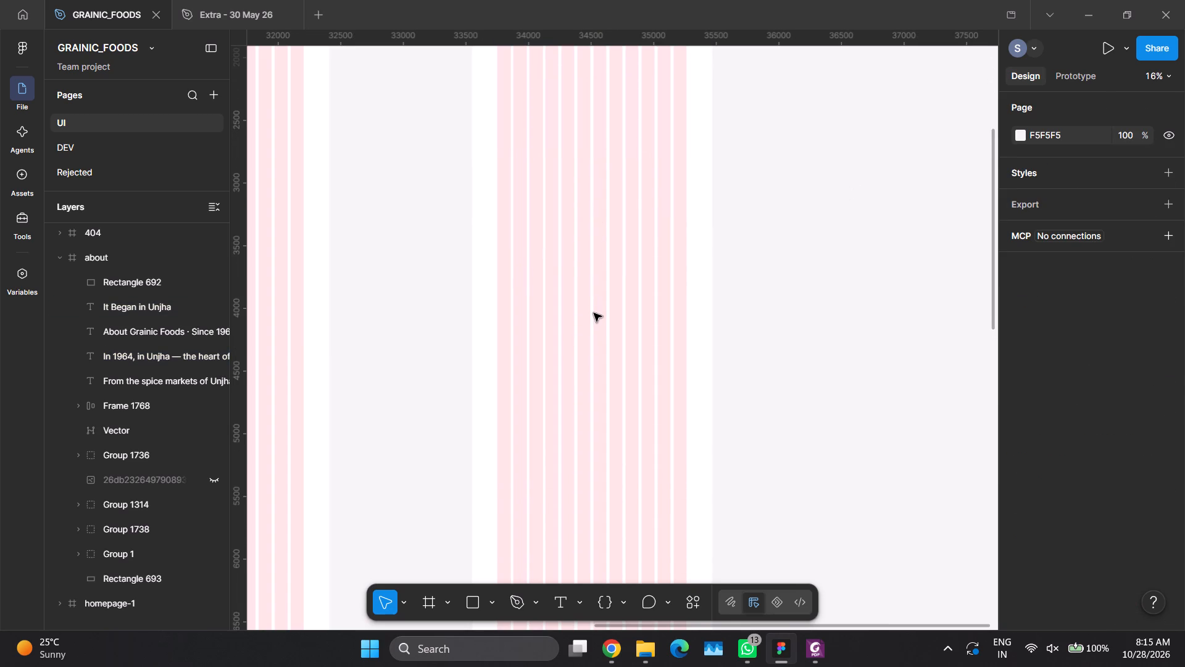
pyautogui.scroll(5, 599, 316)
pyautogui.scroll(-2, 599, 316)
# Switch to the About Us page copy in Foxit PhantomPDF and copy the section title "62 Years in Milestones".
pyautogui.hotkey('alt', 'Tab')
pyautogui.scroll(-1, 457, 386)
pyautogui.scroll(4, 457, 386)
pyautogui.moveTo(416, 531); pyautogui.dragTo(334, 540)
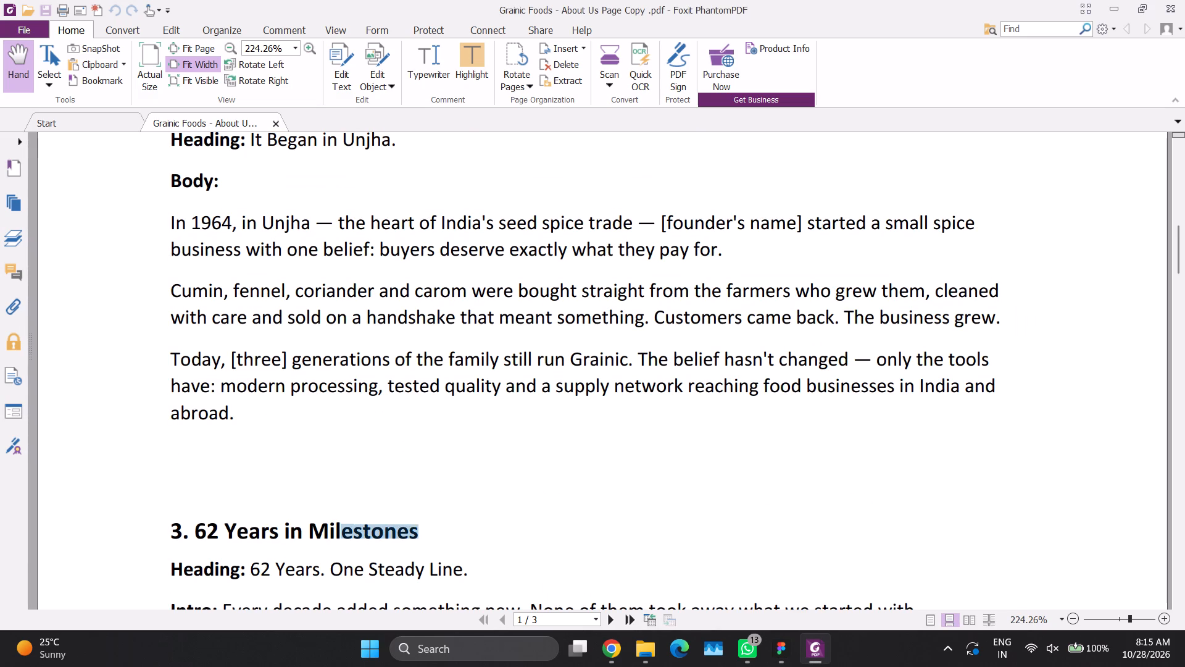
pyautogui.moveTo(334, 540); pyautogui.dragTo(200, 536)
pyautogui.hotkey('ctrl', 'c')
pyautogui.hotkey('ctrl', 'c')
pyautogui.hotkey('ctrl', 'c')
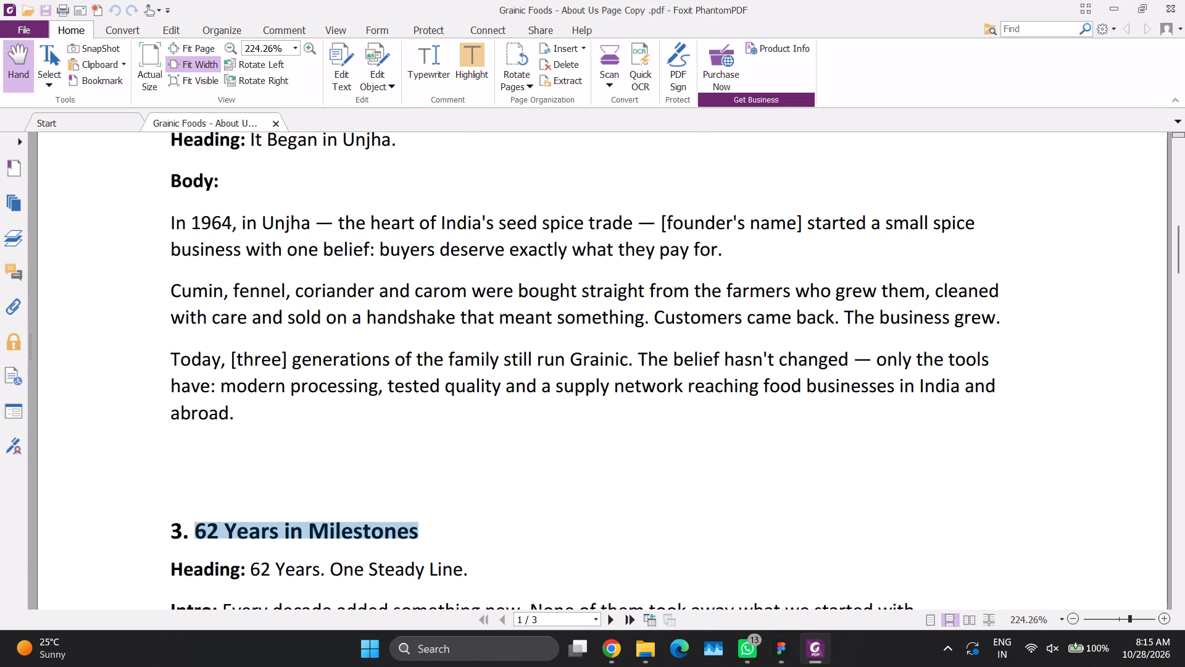
# Copy the section 3 heading text "62 Years. One Steady Line." from the About Us page copy PDF.
pyautogui.moveTo(467, 572); pyautogui.dragTo(289, 575)
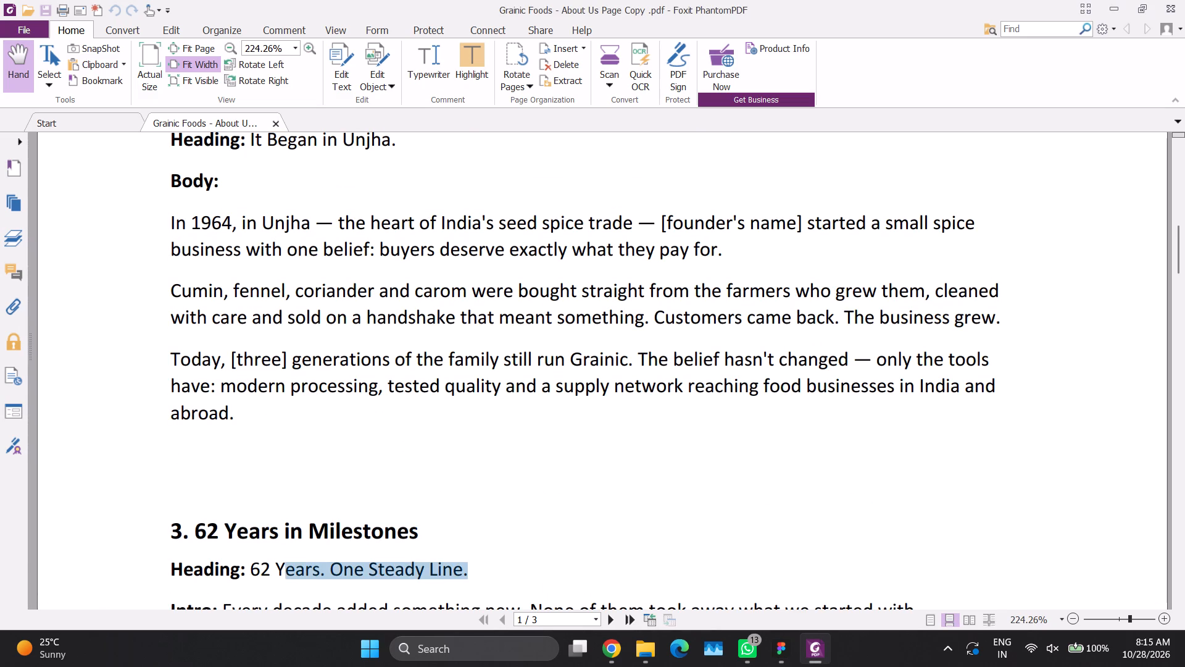
pyautogui.moveTo(289, 575); pyautogui.dragTo(252, 576)
pyautogui.hotkey('ctrl', 'c')
pyautogui.hotkey('ctrl', 'c')
pyautogui.scroll(2, 344, 346)
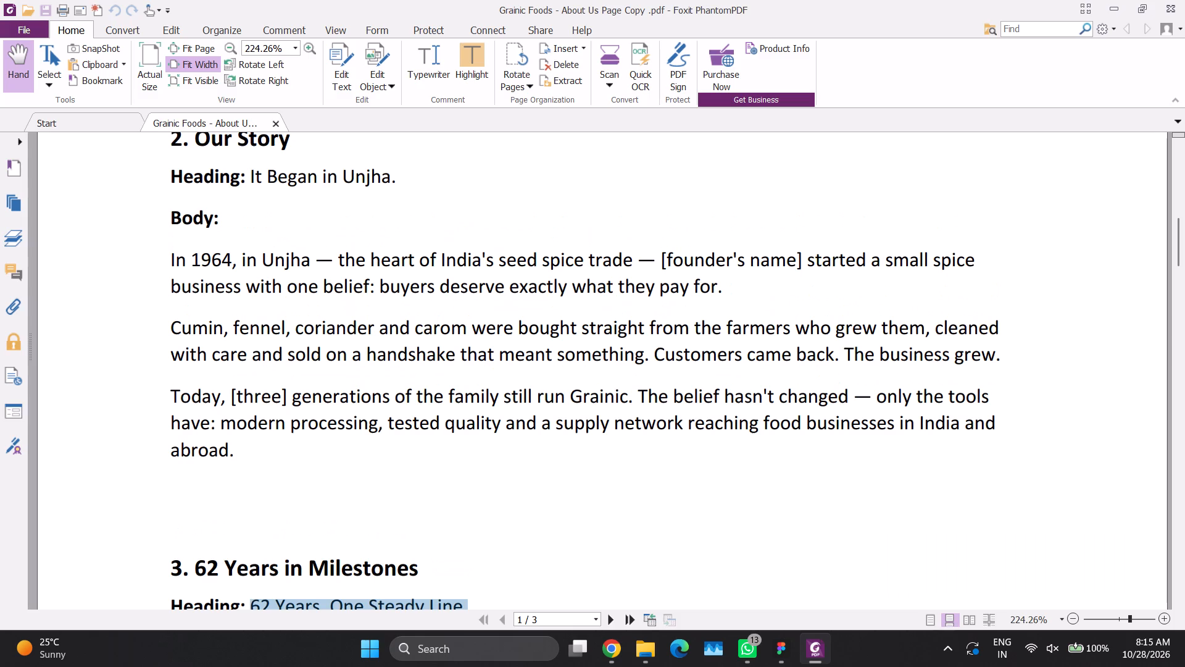
# Switch to Figma, duplicate the It Began in Unjha heading below the Our Story placeholder and replace its text with "62 Years. One Steady Line.".
pyautogui.hotkey('alt', 'Tab')
pyautogui.click(531, 325)
pyautogui.scroll(1, 605, 24)
pyautogui.scroll(-1, 605, 24)
pyautogui.scroll(3, 560, 132)
pyautogui.scroll(-2, 559, 133)
pyautogui.scroll(1, 559, 133)
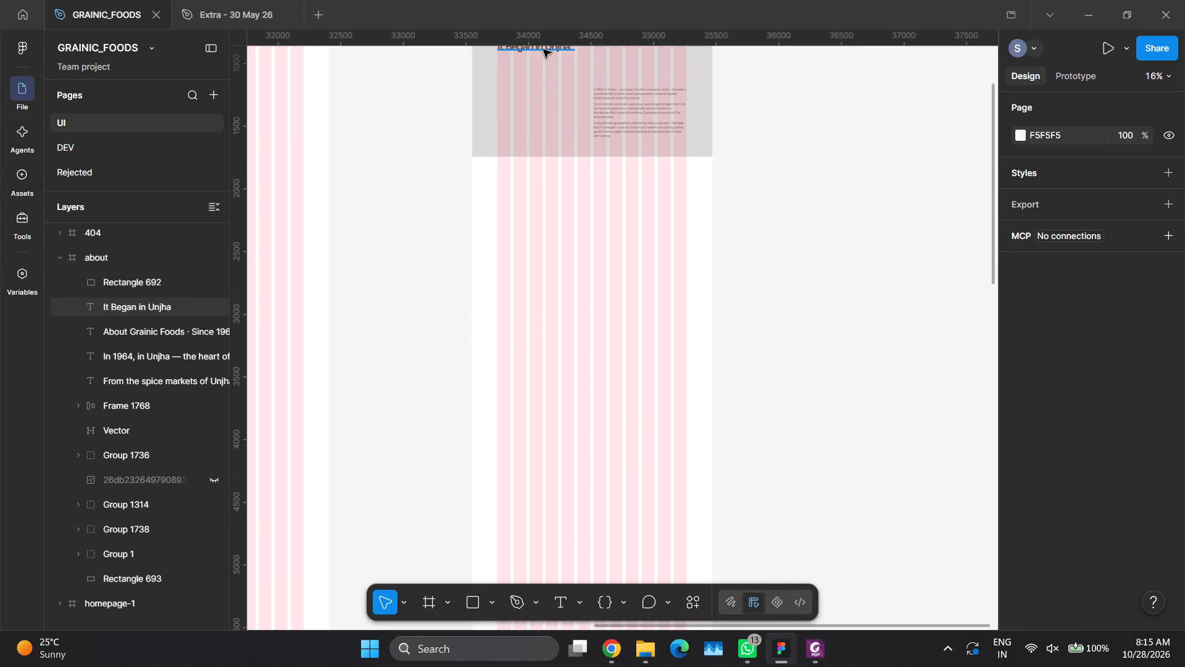
pyautogui.click(541, 48)
pyautogui.keyDown('alt'); pyautogui.moveTo(538, 50); pyautogui.dragTo(541, 254); pyautogui.keyUp('alt')
pyautogui.doubleClick(541, 254)
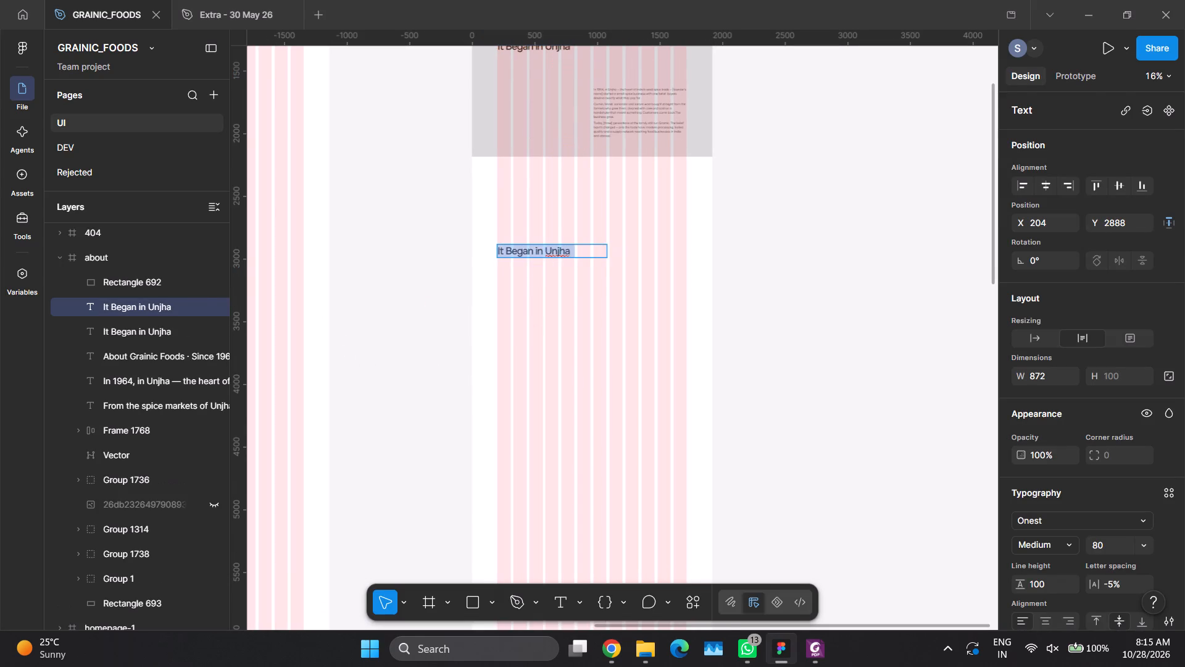
pyautogui.hotkey('ctrl', 'v')
pyautogui.click(828, 301)
# Remove the trailing blank line from the "62 Years. One Steady Line." heading and widen its text box to 1000 px.
pyautogui.click(499, 245)
pyautogui.doubleClick(507, 253)
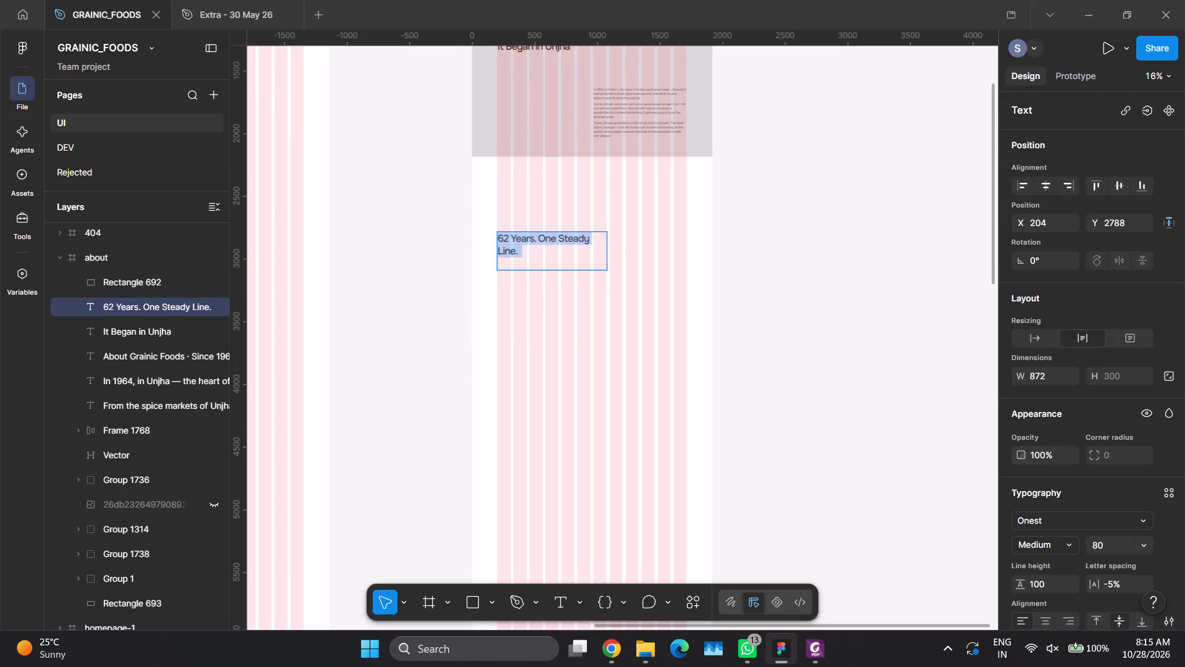
pyautogui.click(505, 262)
pyautogui.press('BackSpace')
pyautogui.click(673, 269)
pyautogui.moveTo(609, 256); pyautogui.dragTo(622, 258)
pyautogui.click(760, 257)
# Copy the properties of the homepage's "A World of Ingredients" heading onto the "62 Years. One Steady Line." heading, and left-align its text.
pyautogui.keyDown('ctrl'); pyautogui.scroll(-11, 762, 259); pyautogui.keyUp('ctrl')
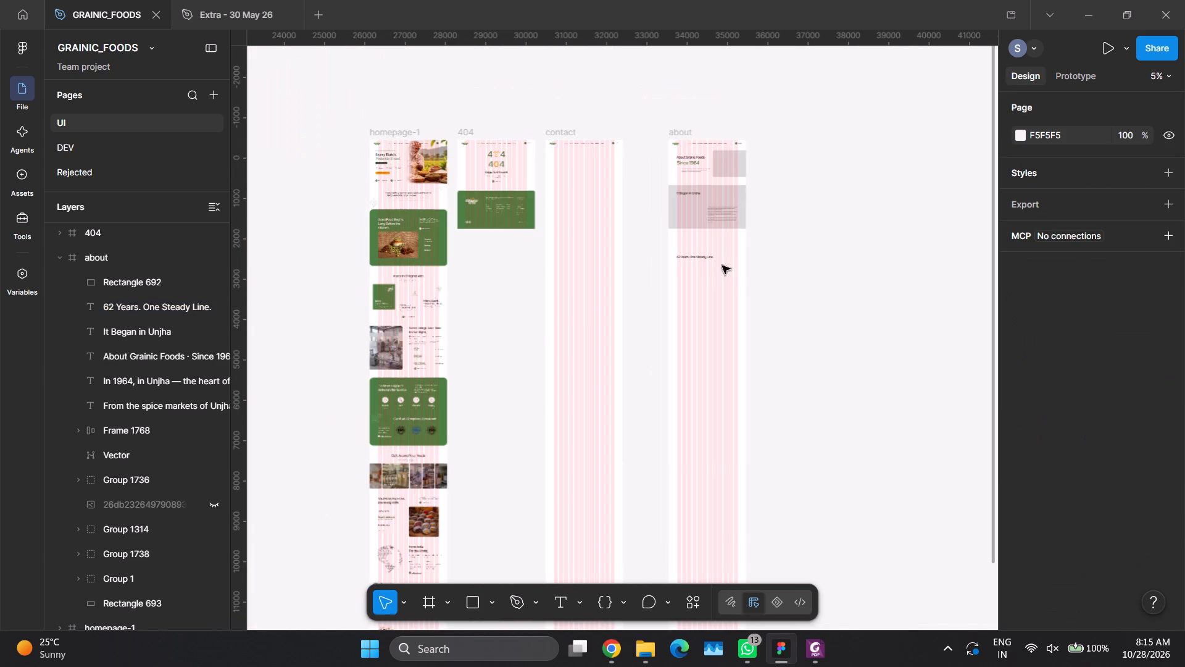
pyautogui.keyDown('ctrl'); pyautogui.scroll(2, 398, 198); pyautogui.keyUp('ctrl')
pyautogui.keyDown('ctrl'); pyautogui.scroll(-2, 397, 198); pyautogui.keyUp('ctrl')
pyautogui.keyDown('ctrl'); pyautogui.scroll(1, 397, 198); pyautogui.keyUp('ctrl')
pyautogui.keyDown('ctrl'); pyautogui.scroll(-1, 397, 198); pyautogui.keyUp('ctrl')
pyautogui.keyDown('ctrl'); pyautogui.scroll(3, 397, 198); pyautogui.keyUp('ctrl')
pyautogui.keyDown('ctrl'); pyautogui.scroll(-1, 399, 259); pyautogui.keyUp('ctrl')
pyautogui.keyDown('ctrl'); pyautogui.scroll(6, 399, 259); pyautogui.keyUp('ctrl')
pyautogui.keyDown('ctrl'); pyautogui.scroll(-1, 424, 301); pyautogui.keyUp('ctrl')
pyautogui.keyDown('ctrl'); pyautogui.scroll(5, 423, 300); pyautogui.keyUp('ctrl')
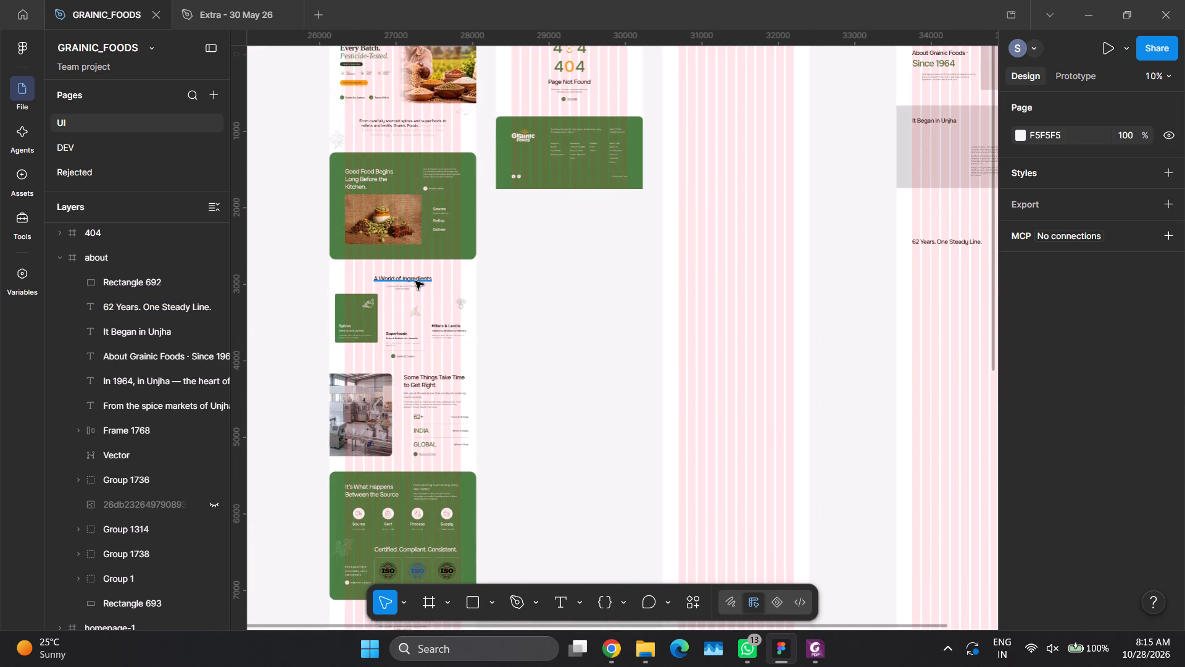
pyautogui.keyDown('ctrl'); pyautogui.click(415, 280); pyautogui.keyUp('ctrl')
pyautogui.hotkey('ctrl', 'alt', 'c')
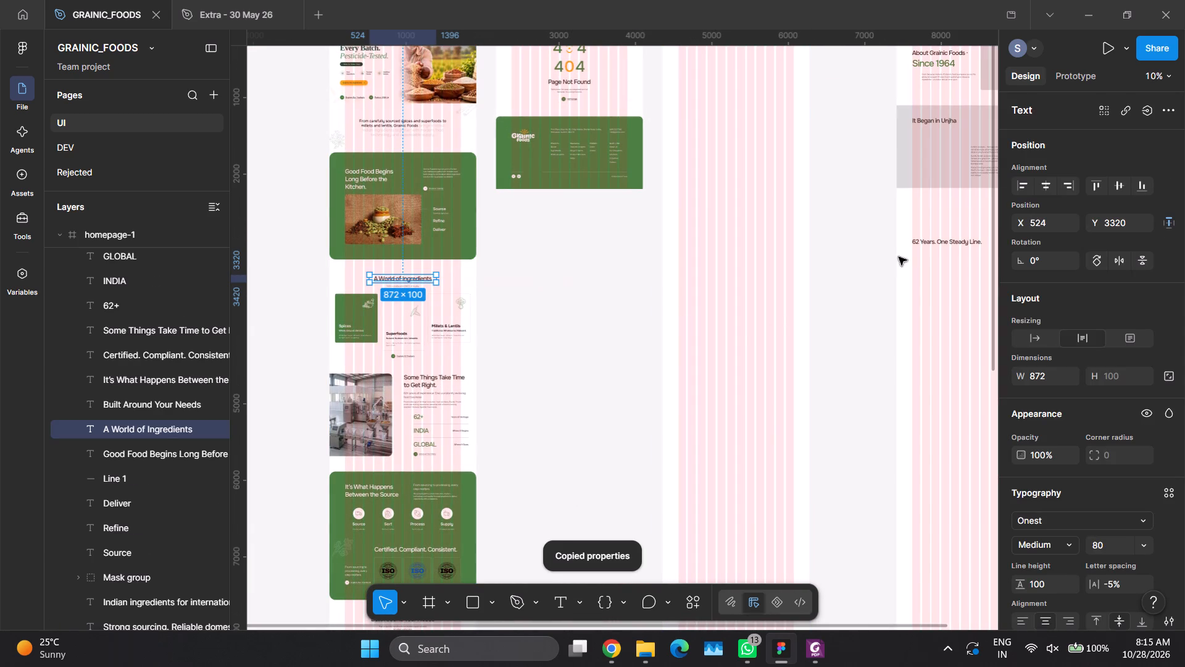
pyautogui.click(920, 240)
pyautogui.hotkey('ctrl', 'alt', 'v')
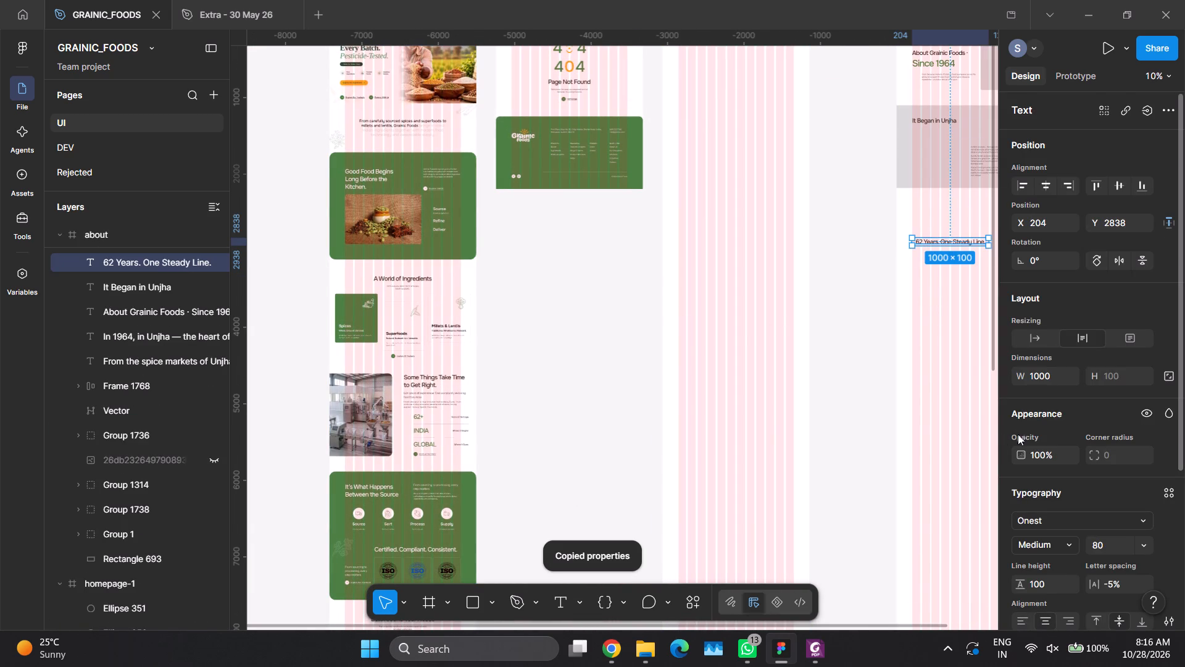
pyautogui.click(1029, 619)
pyautogui.click(646, 377)
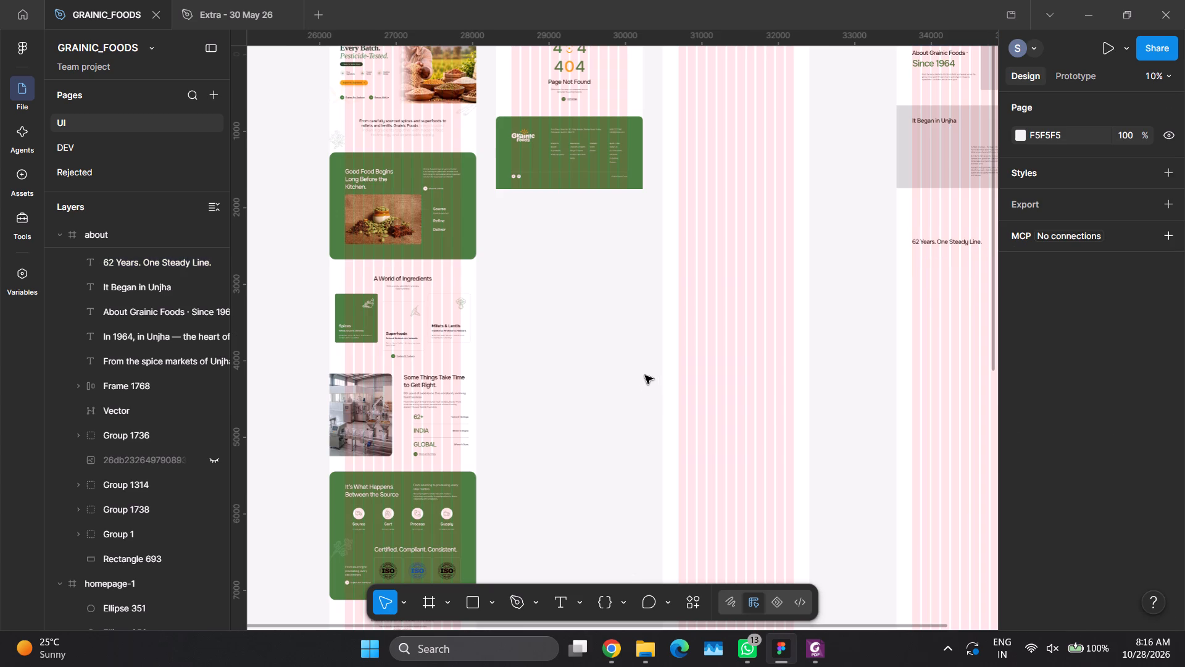
# Move the "62 Years. One Steady Line." heading up to leave 200 px below the Our Story placeholder.
pyautogui.hscroll(-4, 636, 333)
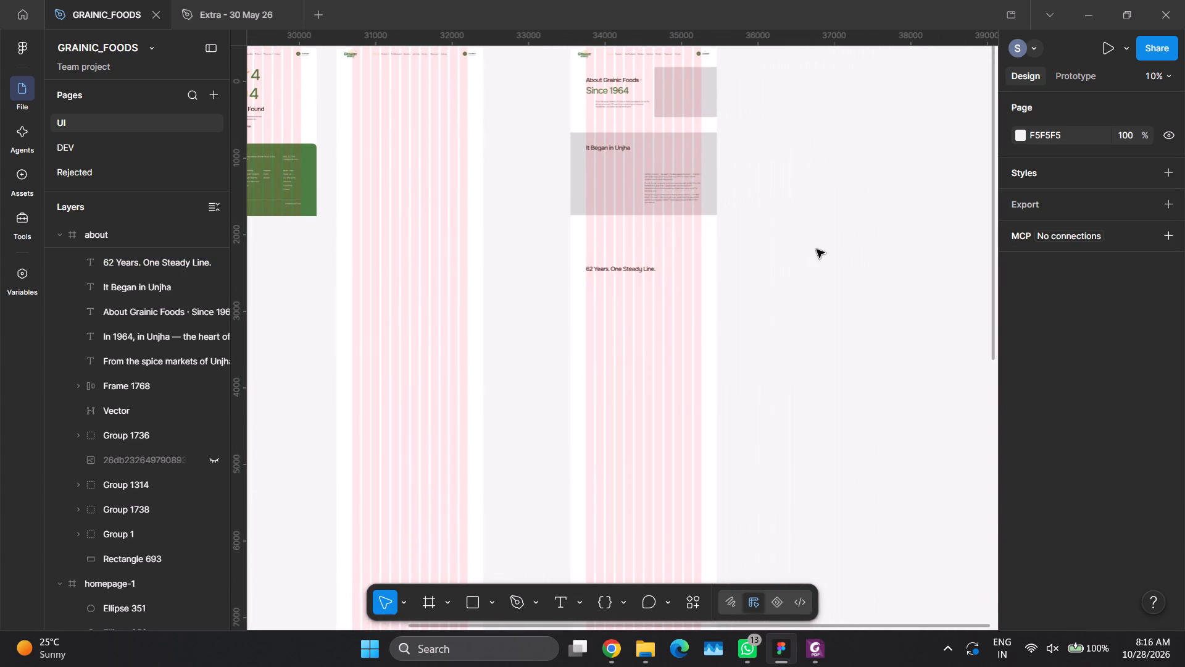
pyautogui.hscroll(-1, 817, 250)
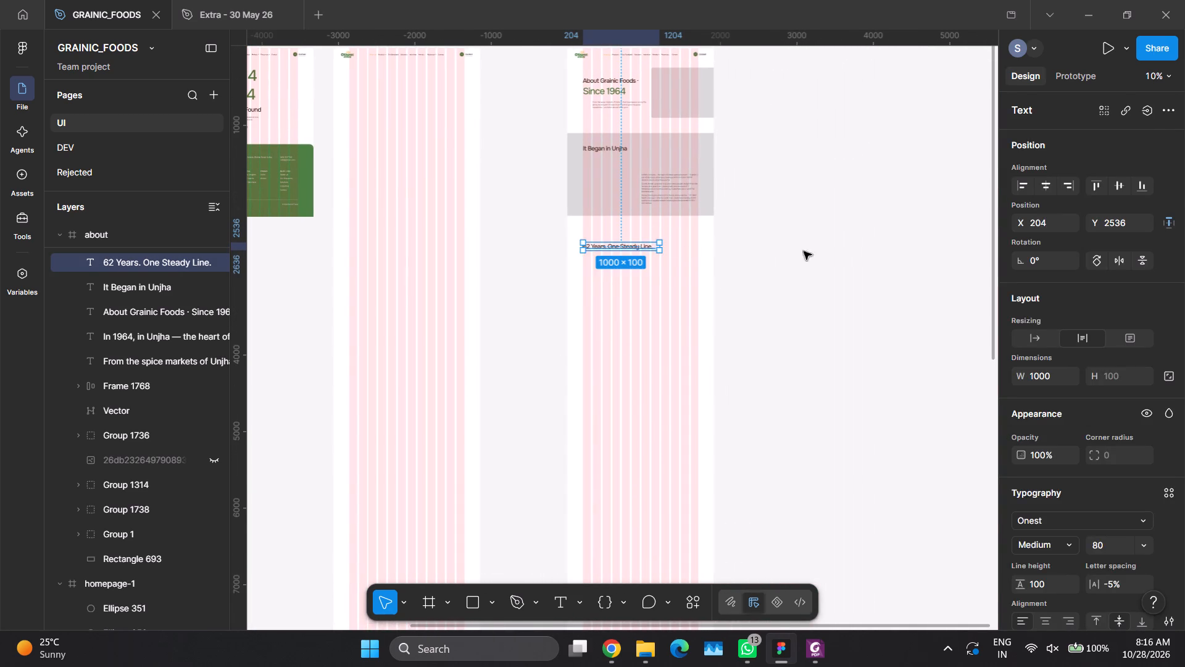
pyautogui.click(815, 252)
pyautogui.click(628, 243)
pyautogui.hotkey('alt', 'shift', 'Up')
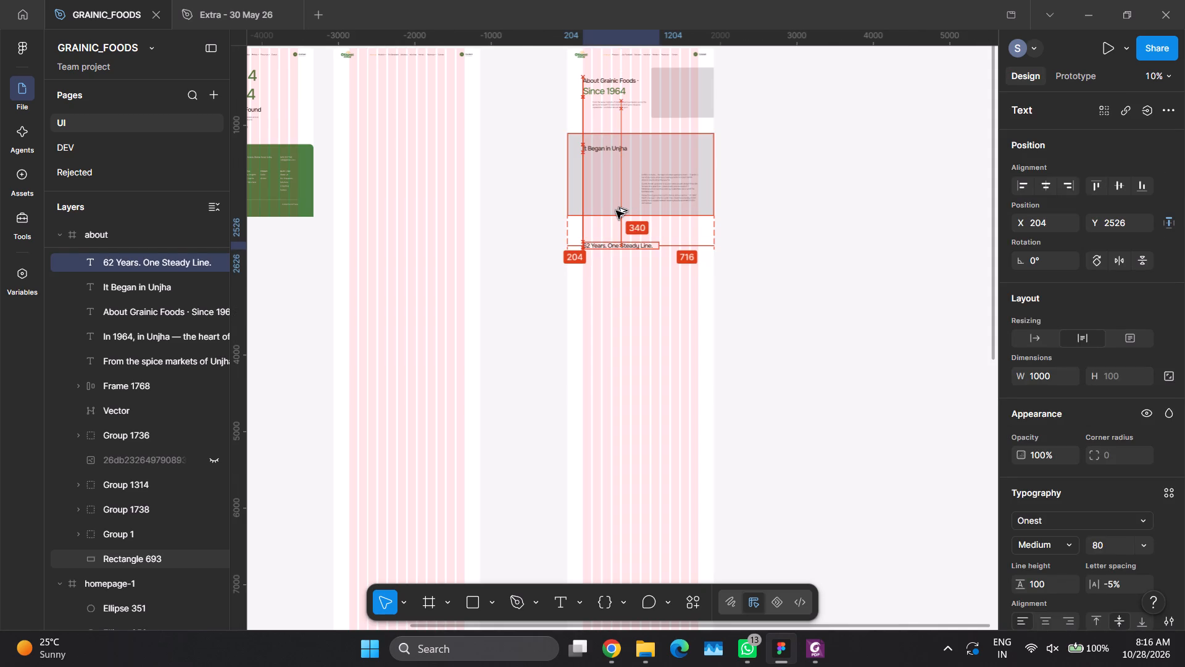
pyautogui.hotkey('alt', 'shift', 'Up')
pyautogui.hotkey('alt', 'shift', 'Up')
pyautogui.hotkey('alt', 'shift', 'Up')
pyautogui.hotkey('alt', 'shift', 'Up')
pyautogui.hotkey('alt', 'shift', 'Up')
pyautogui.hotkey('alt', 'shift', 'Up')
pyautogui.hotkey('alt', 'shift', 'Up')
pyautogui.hotkey('alt', 'shift', 'Up')
pyautogui.hotkey('alt', 'shift', 'Up')
pyautogui.hotkey('alt', 'shift', 'Up')
pyautogui.hotkey('alt', 'shift', 'Up')
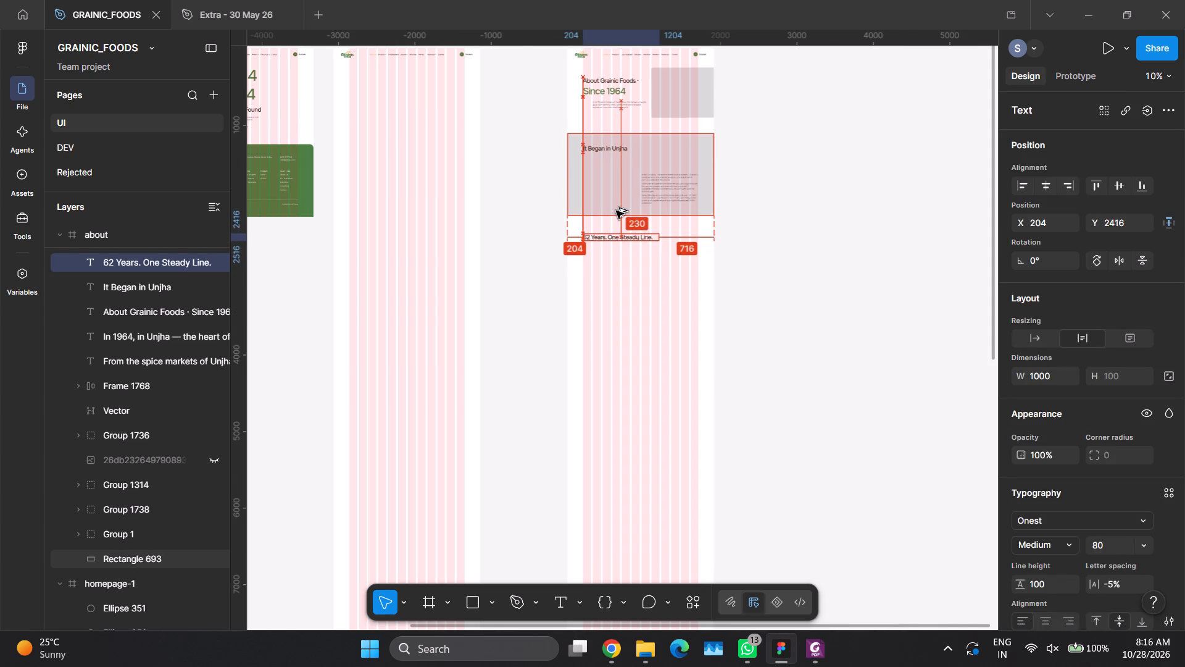
pyautogui.hotkey('alt', 'shift', 'Up')
pyautogui.hotkey('alt', 'shift', 'Up')
pyautogui.hotkey('alt', 'shift', 'Up')
pyautogui.click(685, 239)
# Switch to the About Us page copy PDF and copy the section 3 intro "Every decade added something new. None of them took away what we started with.".
pyautogui.keyDown('ctrl'); pyautogui.scroll(4, 680, 264); pyautogui.keyUp('ctrl')
pyautogui.keyDown('ctrl'); pyautogui.scroll(-2, 678, 274); pyautogui.keyUp('ctrl')
pyautogui.keyDown('ctrl'); pyautogui.scroll(2, 678, 281); pyautogui.keyUp('ctrl')
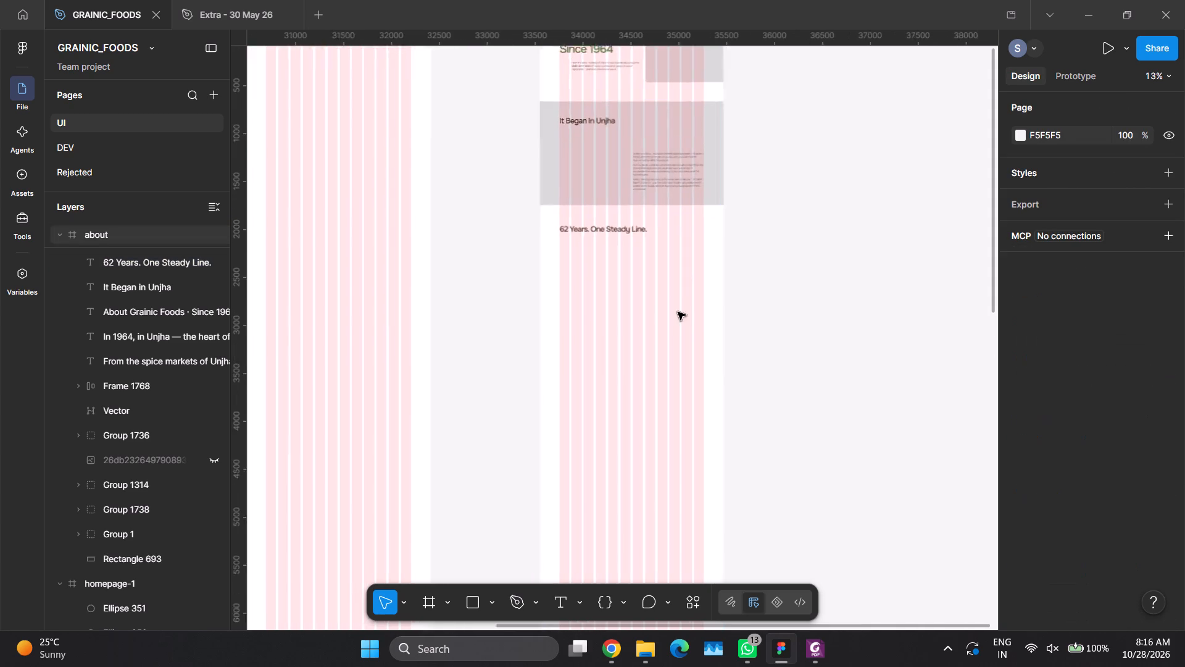
pyautogui.keyDown('ctrl'); pyautogui.scroll(5, 678, 312); pyautogui.keyUp('ctrl')
pyautogui.keyDown('ctrl'); pyautogui.scroll(-2, 630, 363); pyautogui.keyUp('ctrl')
pyautogui.keyDown('ctrl'); pyautogui.scroll(2, 630, 363); pyautogui.keyUp('ctrl')
pyautogui.hotkey('alt', 'Tab')
pyautogui.scroll(-2, 520, 346)
pyautogui.scroll(1, 520, 346)
pyautogui.scroll(-1, 520, 346)
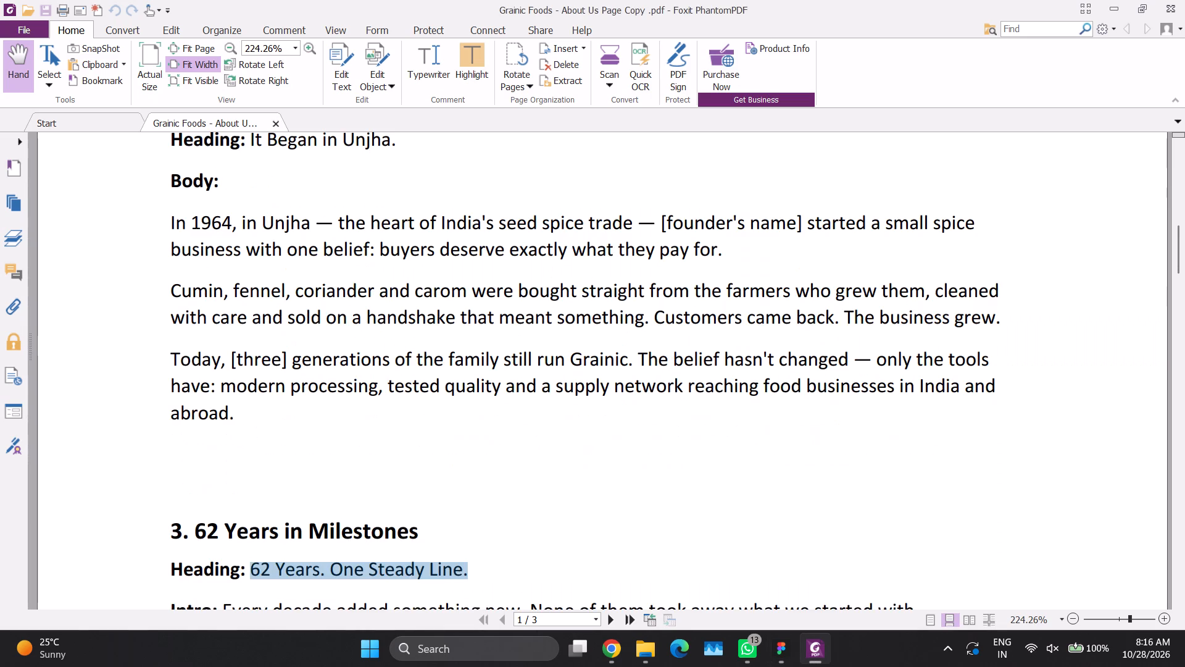
pyautogui.scroll(2, 522, 349)
pyautogui.scroll(-3, 521, 352)
pyautogui.scroll(4, 521, 352)
pyautogui.scroll(-5, 520, 352)
pyautogui.scroll(1, 520, 351)
pyautogui.scroll(-8, 520, 351)
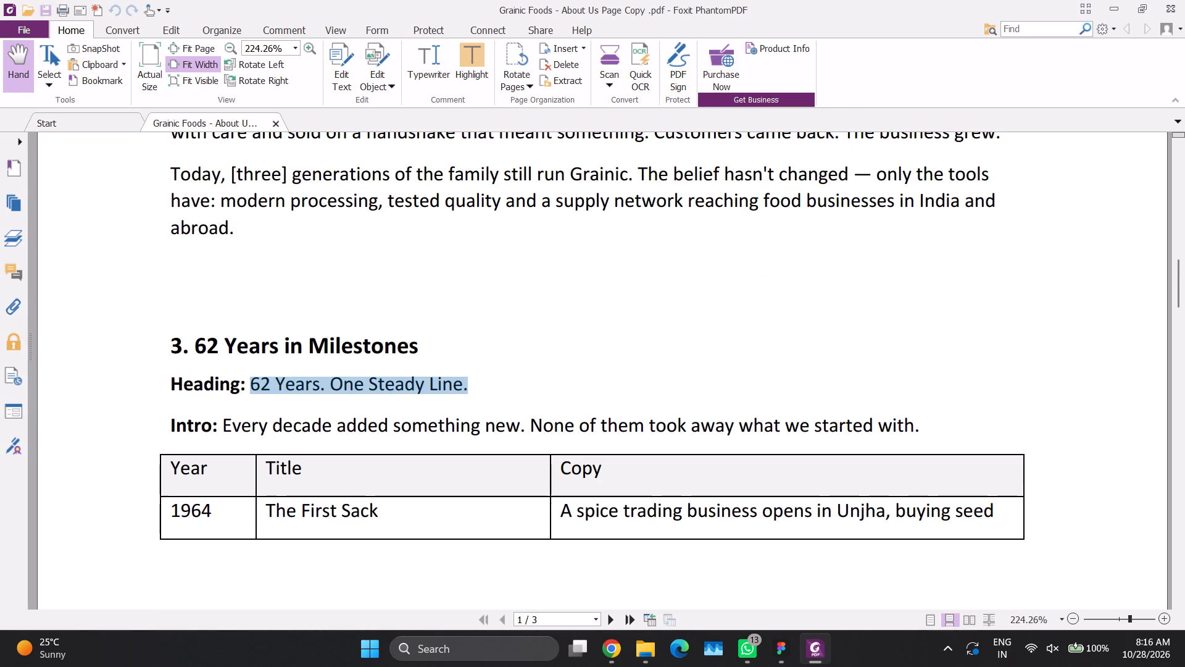
pyautogui.moveTo(225, 277); pyautogui.dragTo(916, 285)
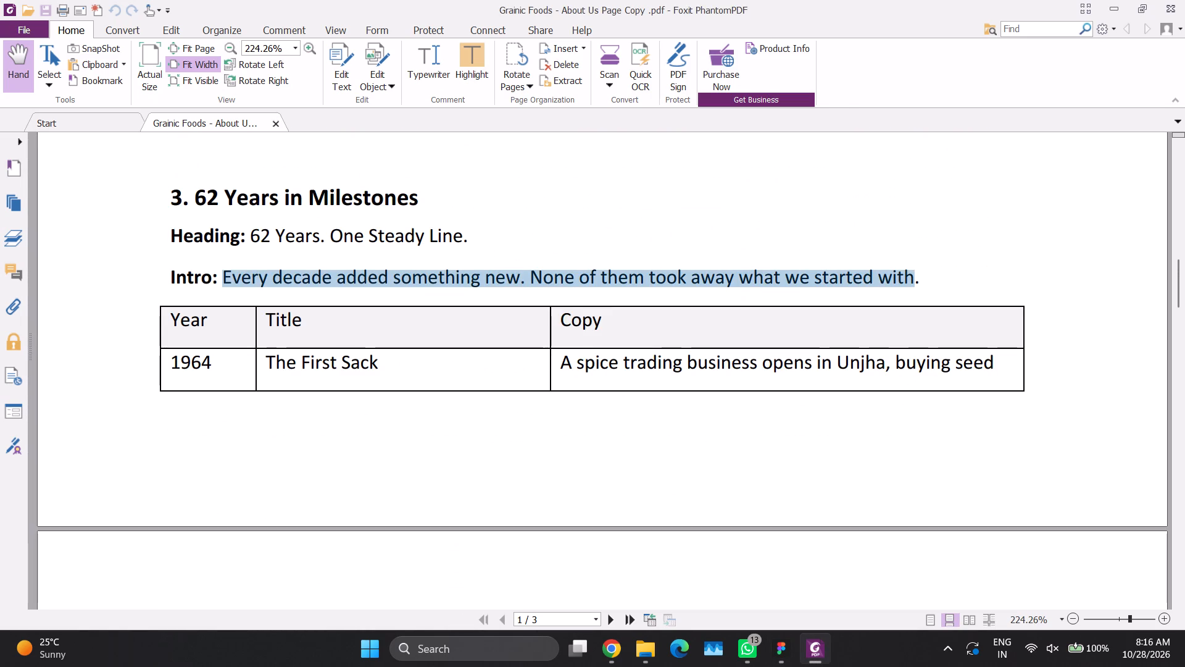
pyautogui.moveTo(916, 285); pyautogui.dragTo(919, 285)
pyautogui.hotkey('ctrl', 'c')
pyautogui.hotkey('ctrl', 'c')
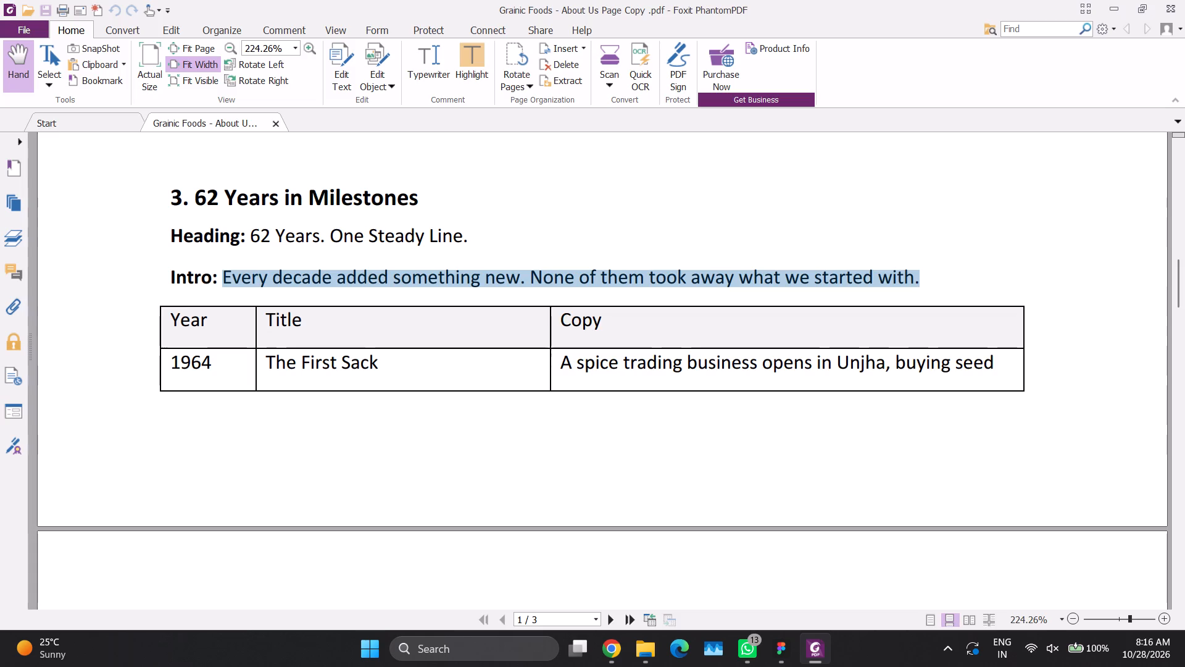
# Back in Figma, duplicate the hero paragraph below the "62 Years. One Steady Line." heading and replace its text with the copied intro.
pyautogui.hotkey('alt', 'Tab')
pyautogui.scroll(7, 542, 208)
pyautogui.click(539, 108)
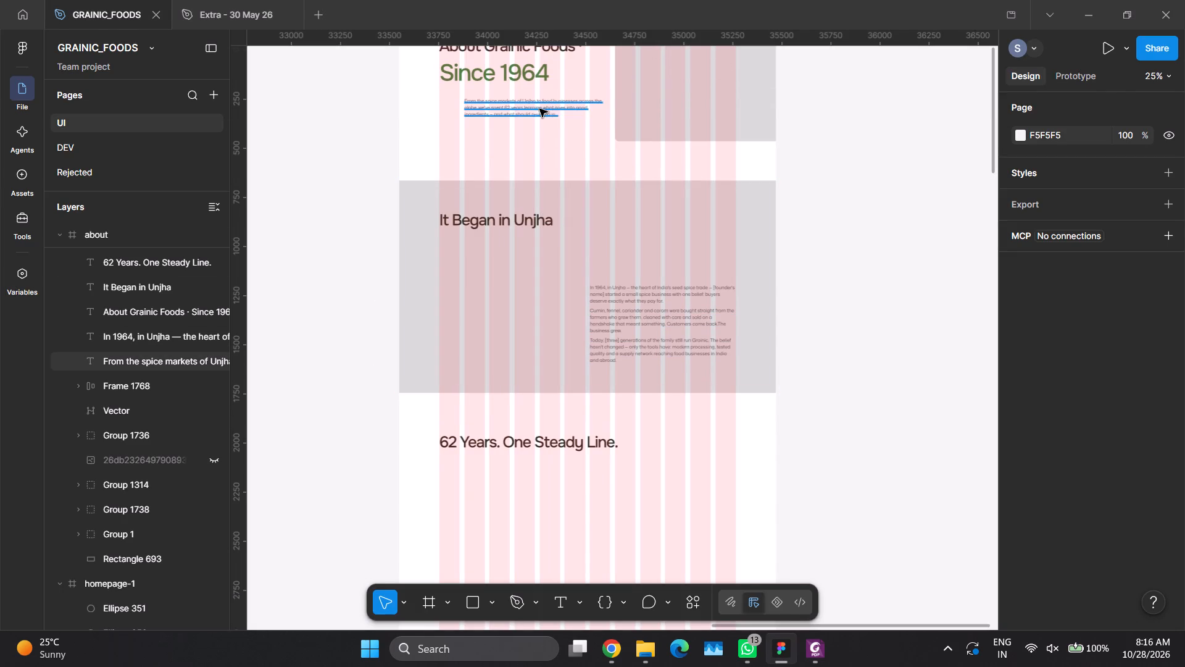
pyautogui.keyDown('alt'); pyautogui.keyDown('shift'); pyautogui.moveTo(525, 107); pyautogui.dragTo(497, 474); pyautogui.keyUp('shift'); pyautogui.keyUp('alt')
pyautogui.doubleClick(497, 474)
pyautogui.hotkey('ctrl', 'v')
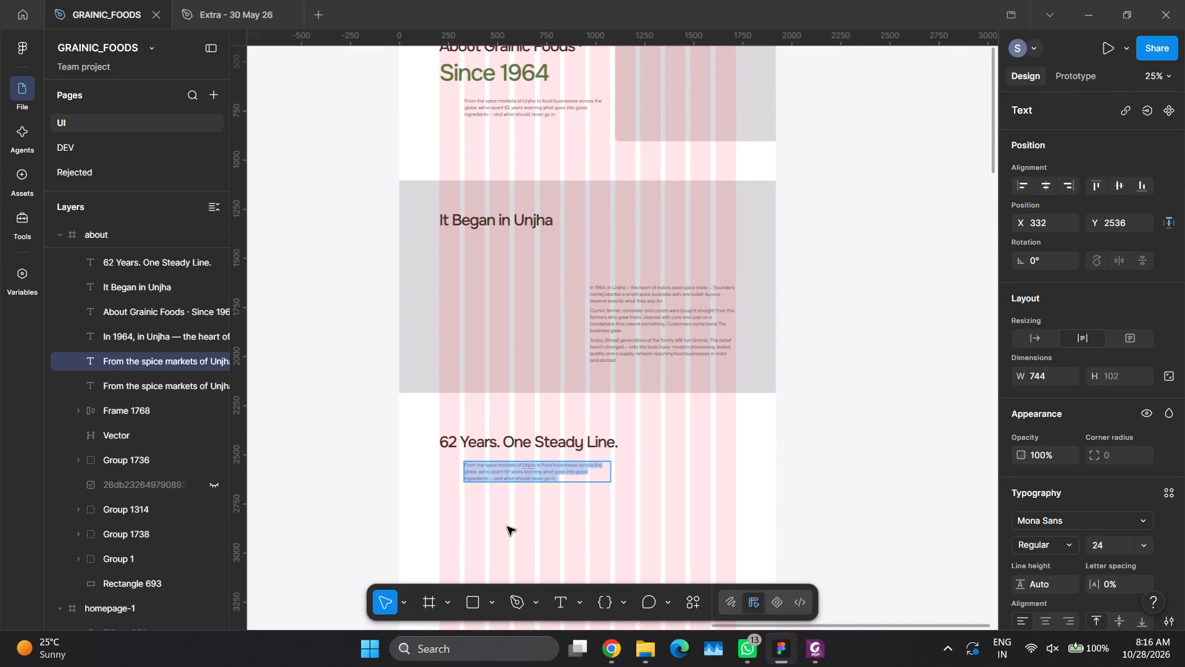
pyautogui.doubleClick(504, 521)
# Remove the trailing blank line from the section 3 intro text.
pyautogui.keyDown('ctrl'); pyautogui.scroll(4, 479, 473); pyautogui.keyUp('ctrl')
pyautogui.keyDown('ctrl'); pyautogui.scroll(-2, 479, 473); pyautogui.keyUp('ctrl')
pyautogui.keyDown('ctrl'); pyautogui.scroll(1, 478, 472); pyautogui.keyUp('ctrl')
pyautogui.keyDown('ctrl'); pyautogui.scroll(-1, 478, 472); pyautogui.keyUp('ctrl')
pyautogui.keyDown('ctrl'); pyautogui.scroll(6, 481, 474); pyautogui.keyUp('ctrl')
pyautogui.keyDown('ctrl'); pyautogui.scroll(-2, 481, 474); pyautogui.keyUp('ctrl')
pyautogui.keyDown('ctrl'); pyautogui.scroll(1, 481, 474); pyautogui.keyUp('ctrl')
pyautogui.keyDown('ctrl'); pyautogui.doubleClick(484, 468); pyautogui.keyUp('ctrl')
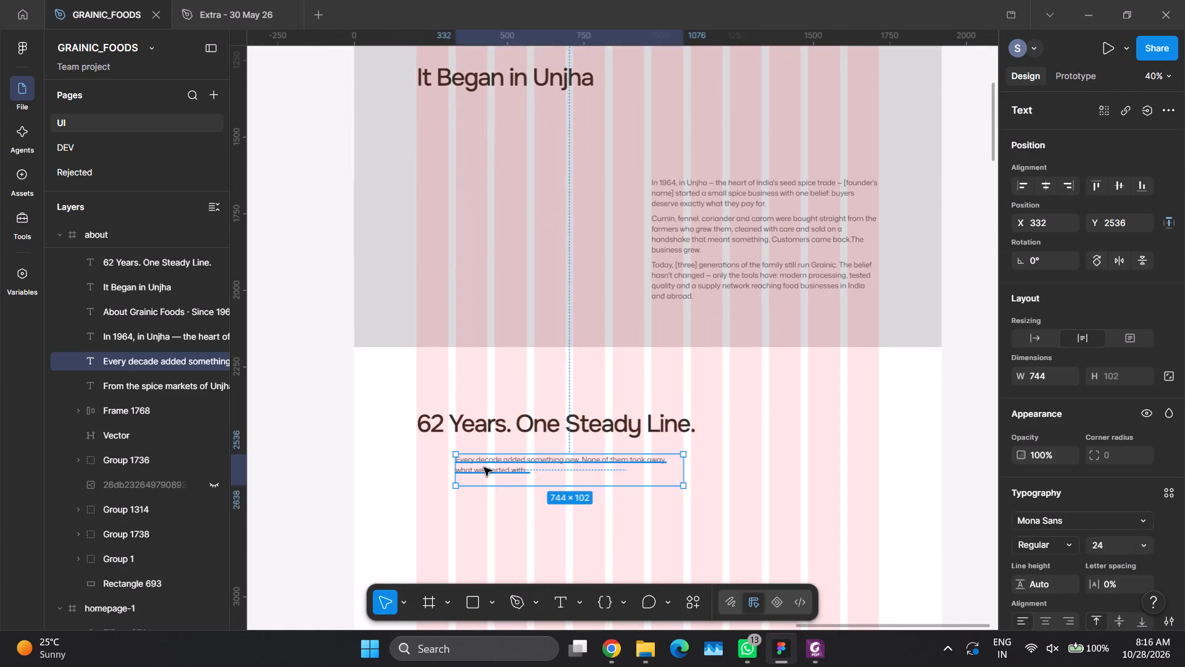
pyautogui.click(474, 481)
pyautogui.press('BackSpace')
pyautogui.click(489, 506)
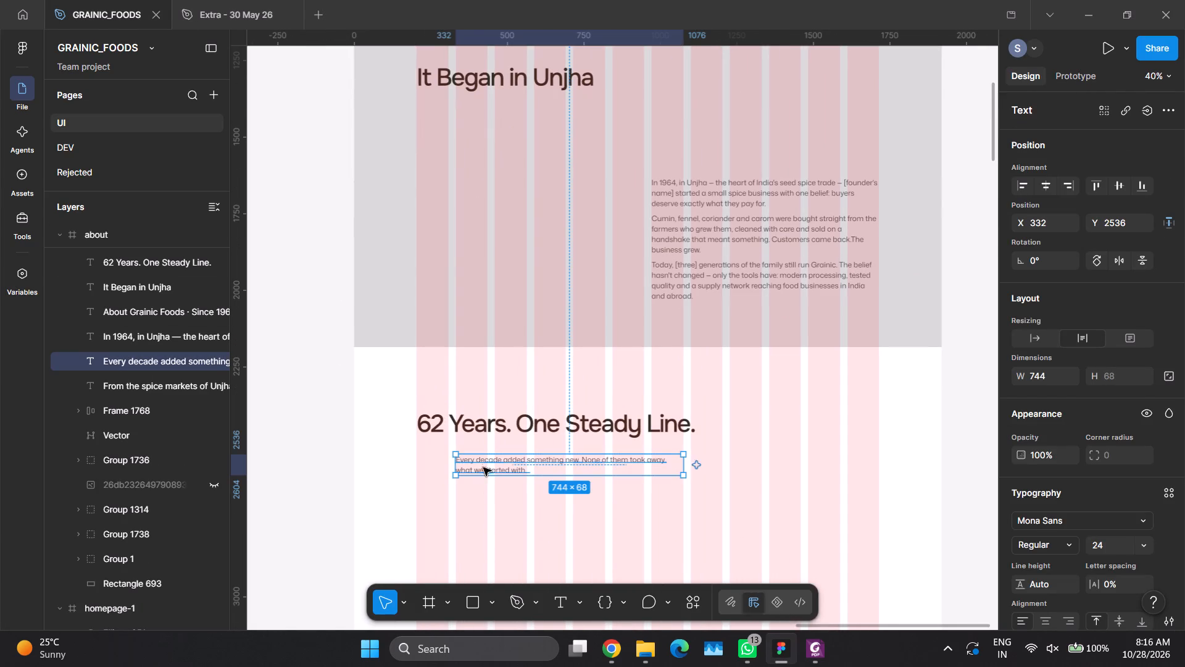
# Align the intro text's left edge with the heading at X 204 and move it up to Y 2516.
pyautogui.moveTo(483, 467); pyautogui.dragTo(446, 469)
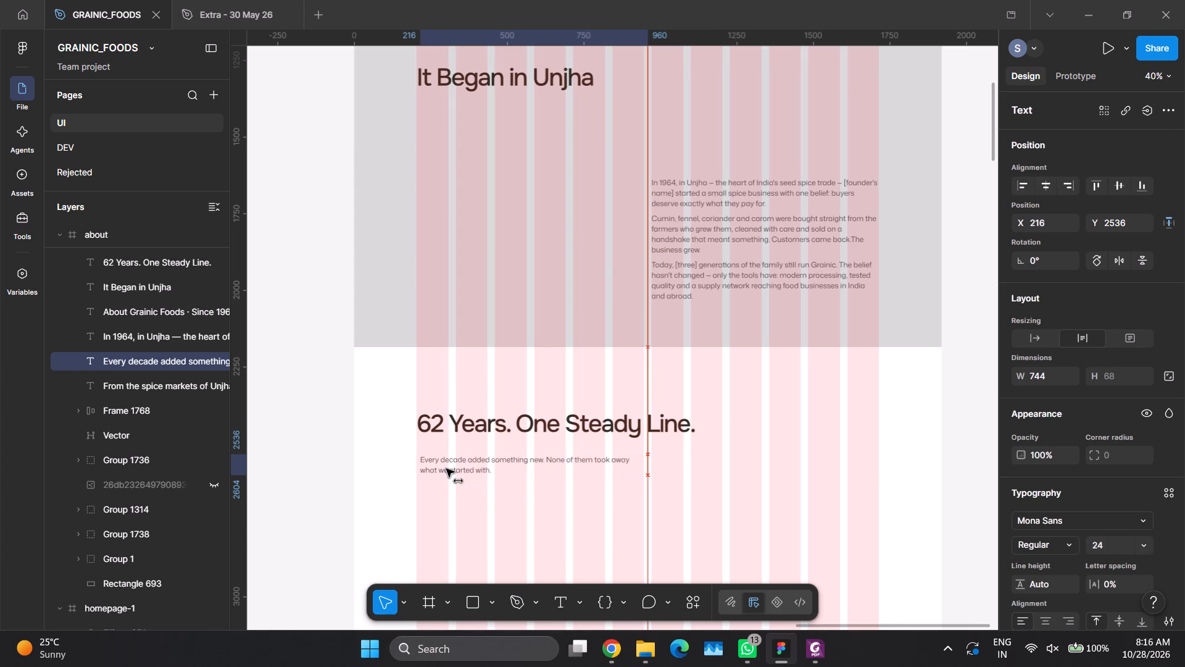
pyautogui.moveTo(446, 469); pyautogui.dragTo(445, 469)
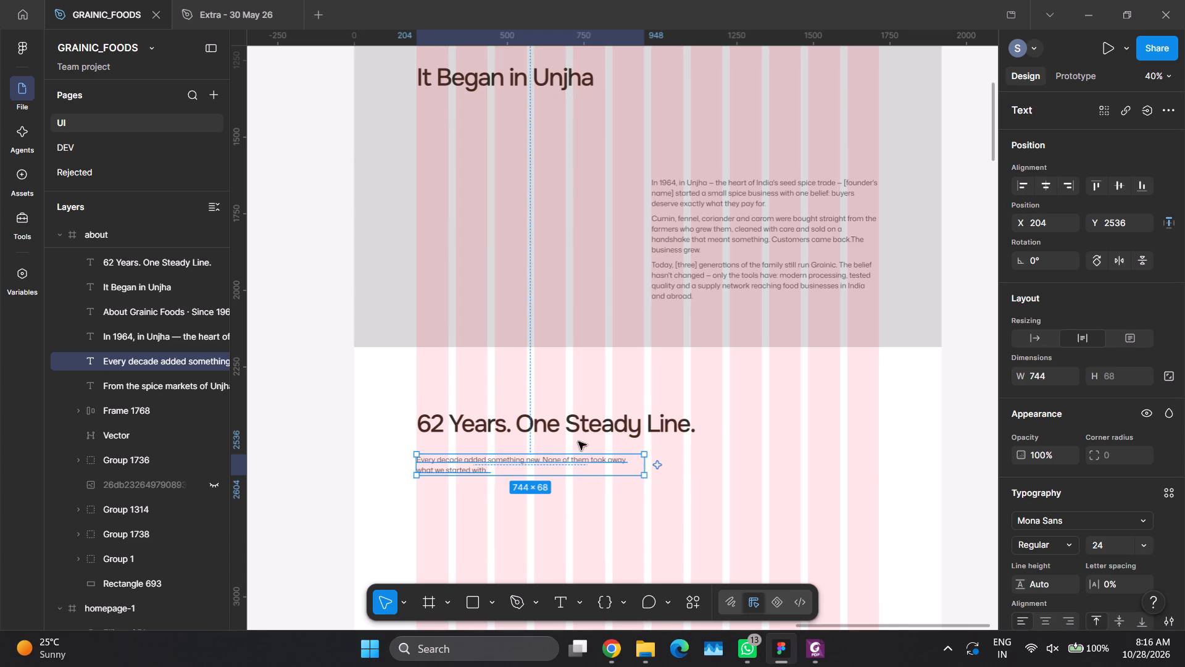
pyautogui.hotkey('alt', 'shift', 'Up')
pyautogui.hotkey('alt', 'shift', 'Up')
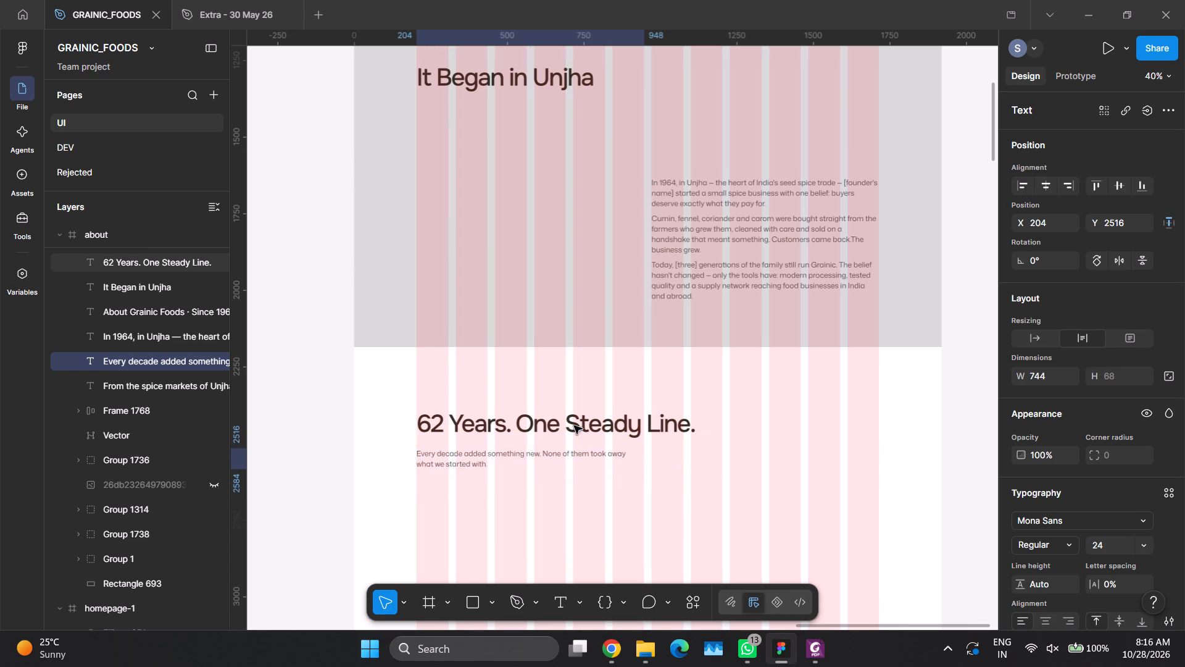
pyautogui.click(607, 469)
pyautogui.click(608, 478)
# Narrow the intro text box to about five grid columns, keeping its left edge aligned with the heading.
pyautogui.keyDown('ctrl'); pyautogui.scroll(-3, 494, 237); pyautogui.keyUp('ctrl')
pyautogui.keyDown('ctrl'); pyautogui.scroll(2, 494, 237); pyautogui.keyUp('ctrl')
pyautogui.keyDown('ctrl'); pyautogui.scroll(-2, 494, 237); pyautogui.keyUp('ctrl')
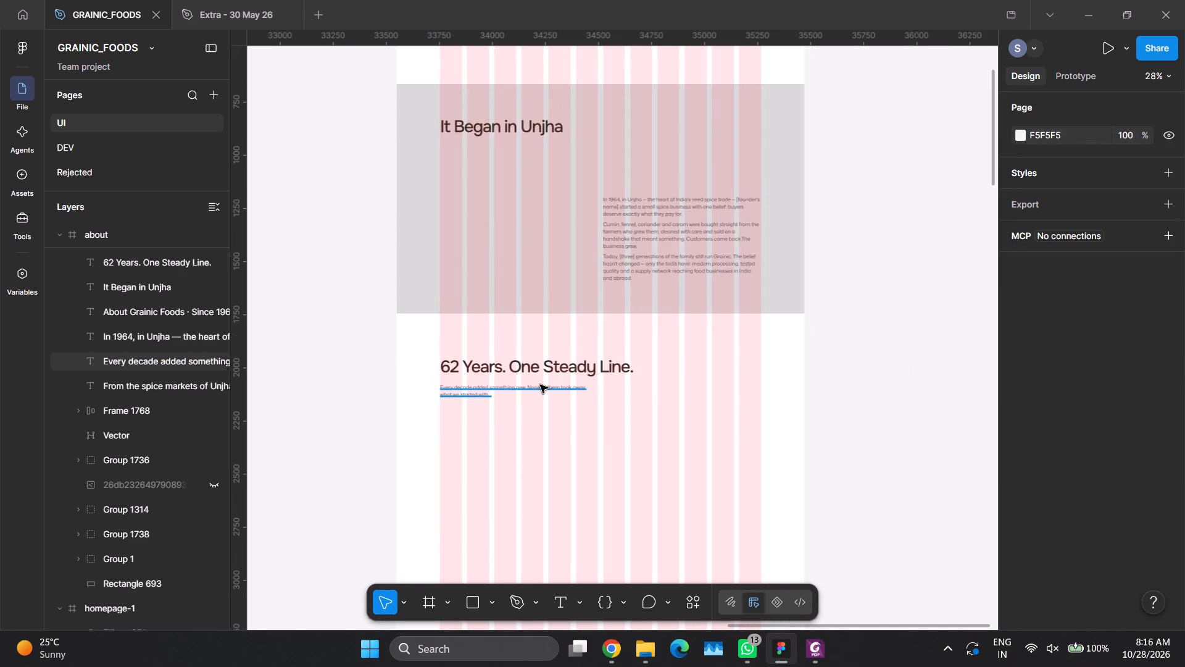
pyautogui.click(539, 384)
pyautogui.moveTo(599, 391); pyautogui.dragTo(629, 390)
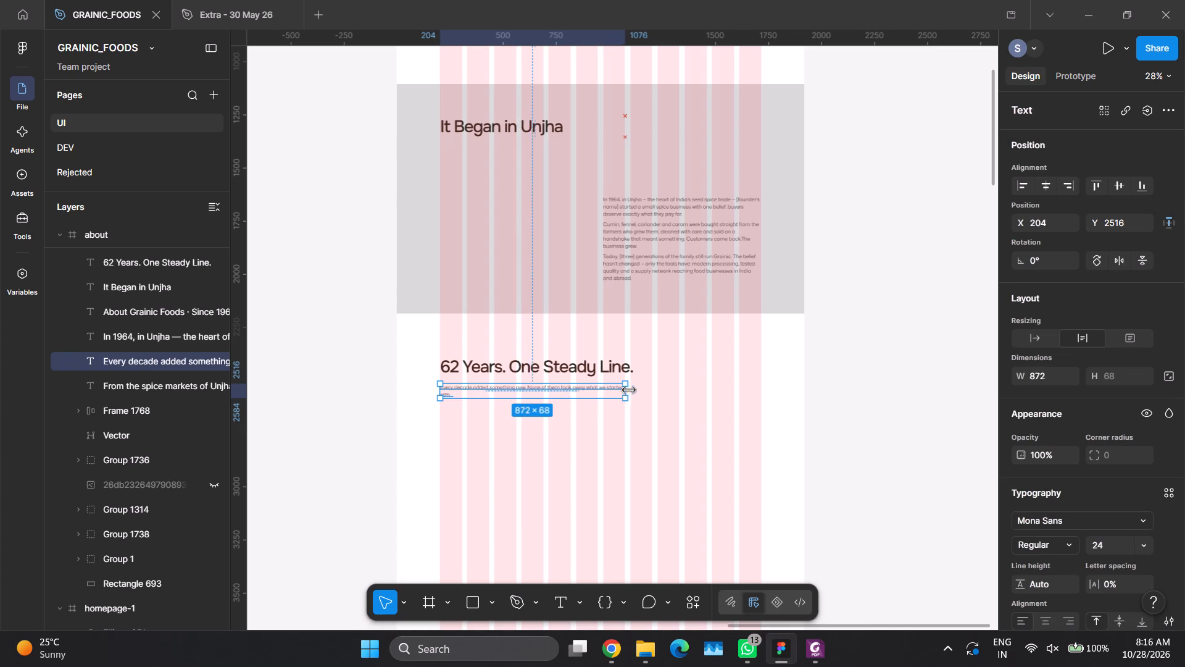
pyautogui.moveTo(629, 390); pyautogui.dragTo(569, 387)
pyautogui.click(584, 406)
# Switch to the About Us page copy PDF and review the milestones table, the Purpose & Values section and the remaining sections.
pyautogui.scroll(-3, 642, 390)
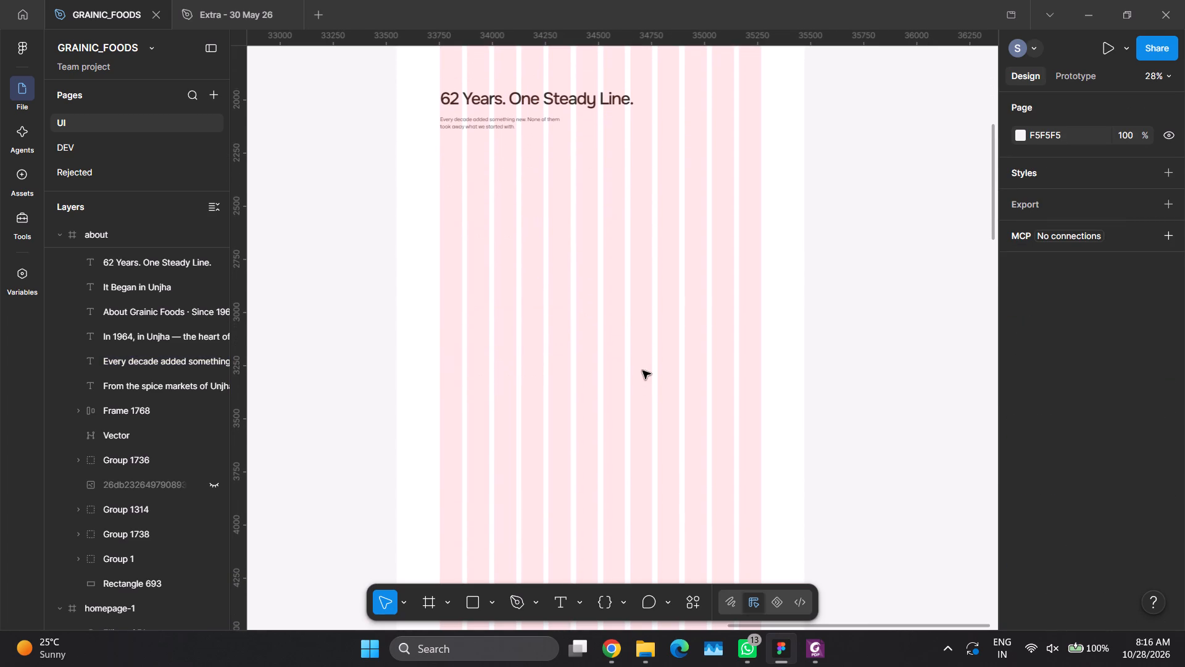
pyautogui.scroll(-1, 622, 474)
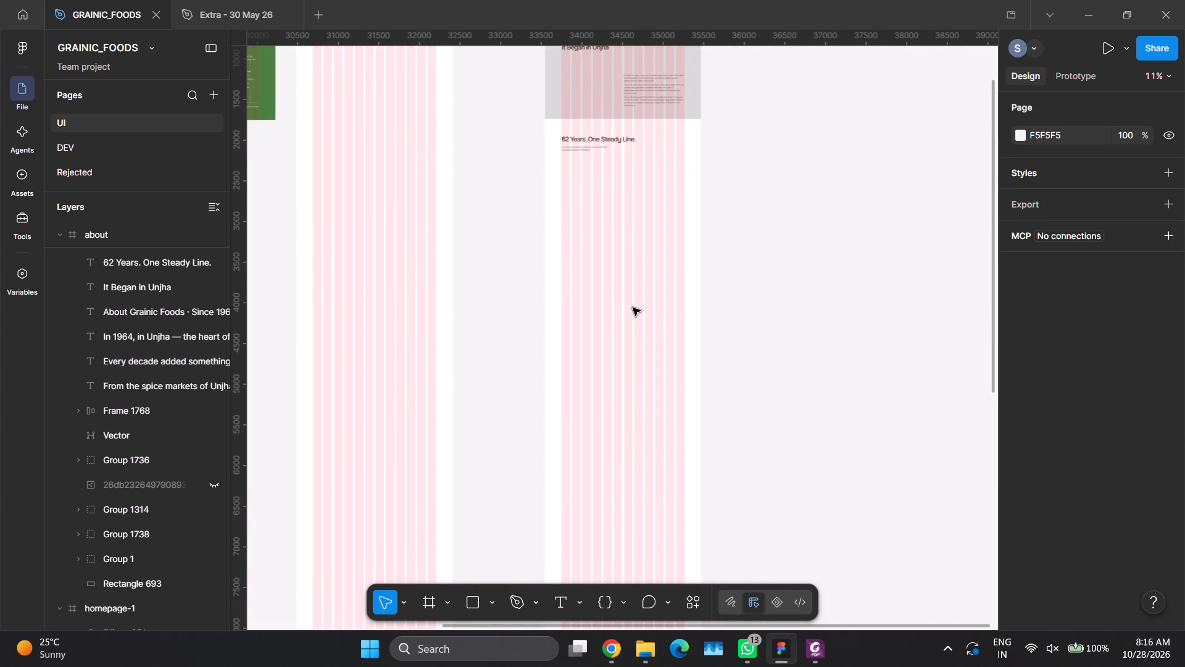
pyautogui.click(805, 340)
pyautogui.hotkey('alt', 'Tab')
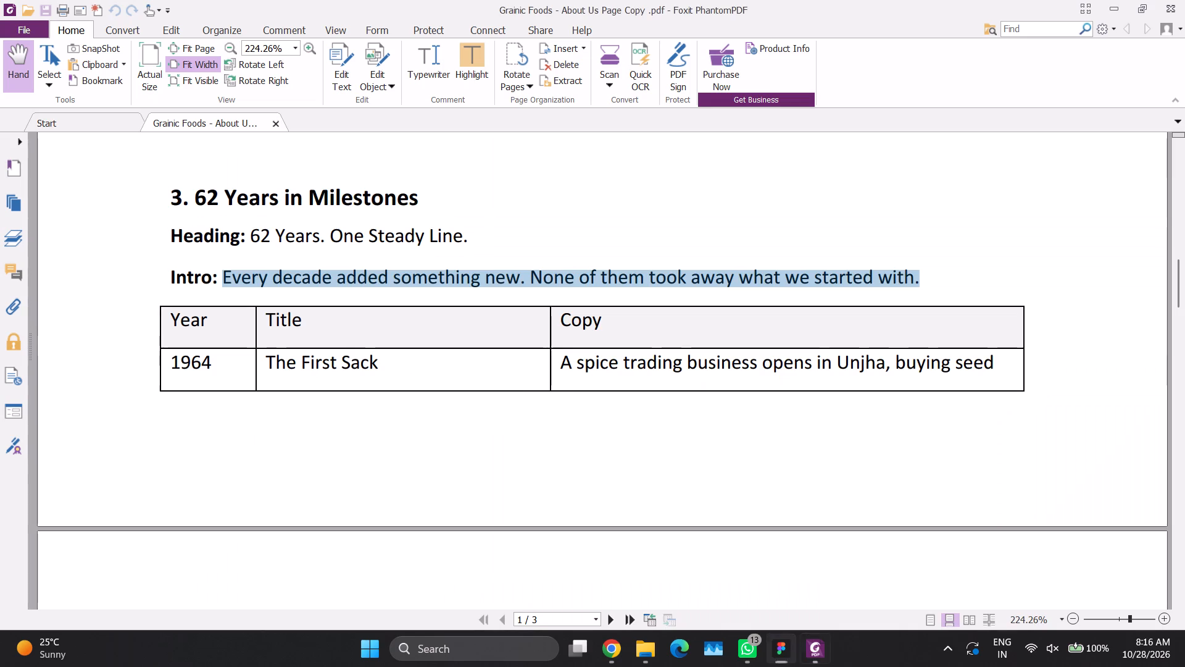
pyautogui.scroll(-1, 513, 390)
pyautogui.scroll(1, 513, 390)
pyautogui.scroll(-1, 513, 390)
pyautogui.scroll(3, 513, 390)
pyautogui.scroll(-2, 513, 390)
pyautogui.scroll(1, 513, 390)
pyautogui.scroll(-12, 513, 390)
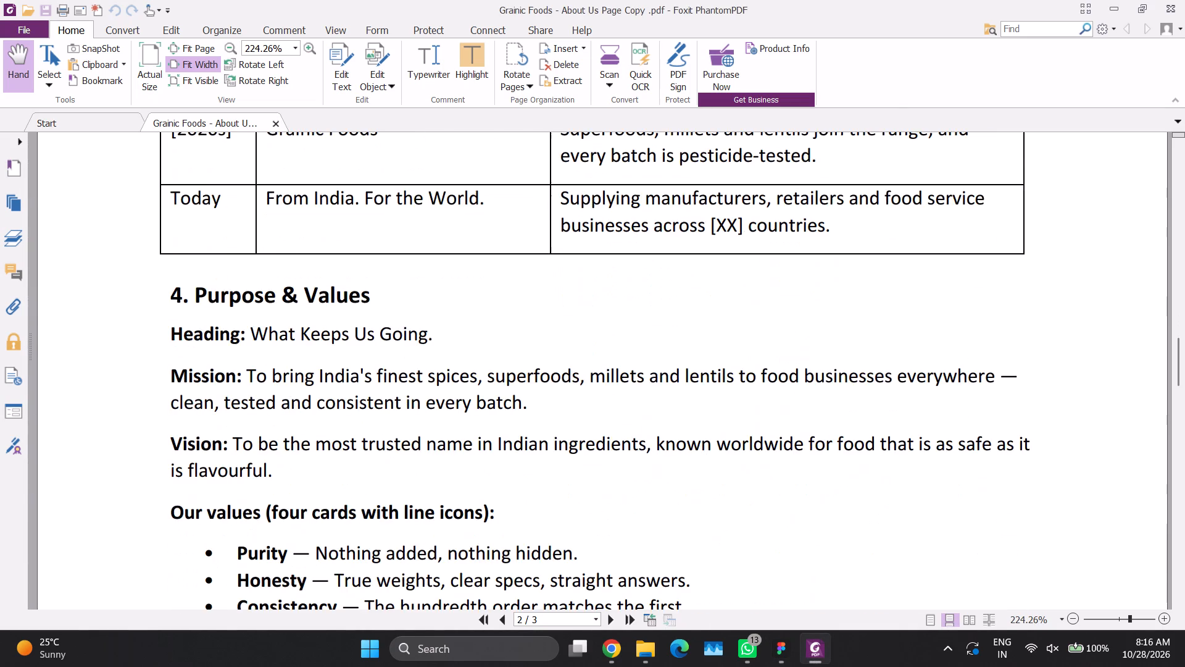
pyautogui.scroll(1, 513, 388)
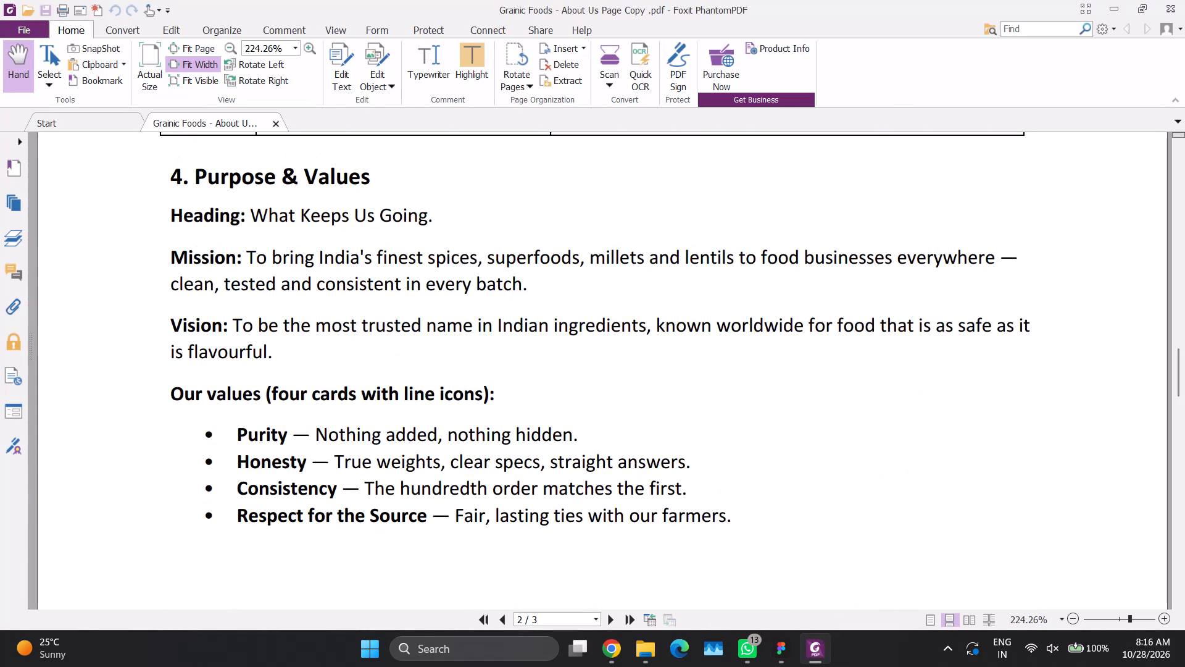
pyautogui.scroll(1, 513, 388)
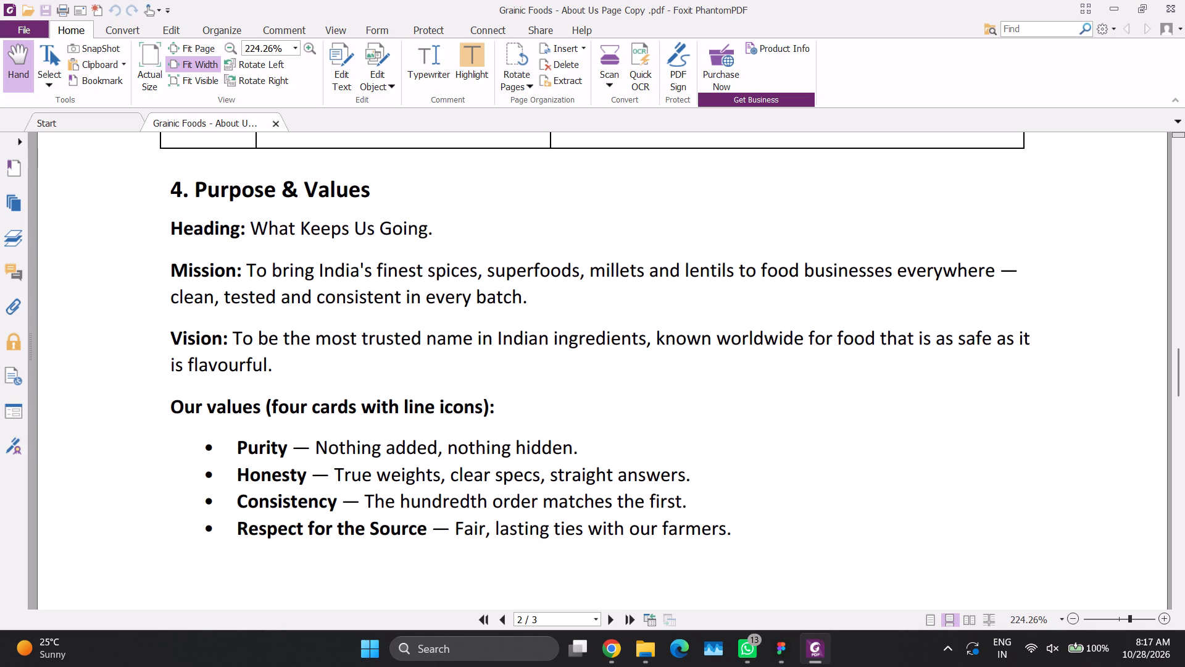
pyautogui.scroll(1, 388, 443)
pyautogui.scroll(-1, 389, 443)
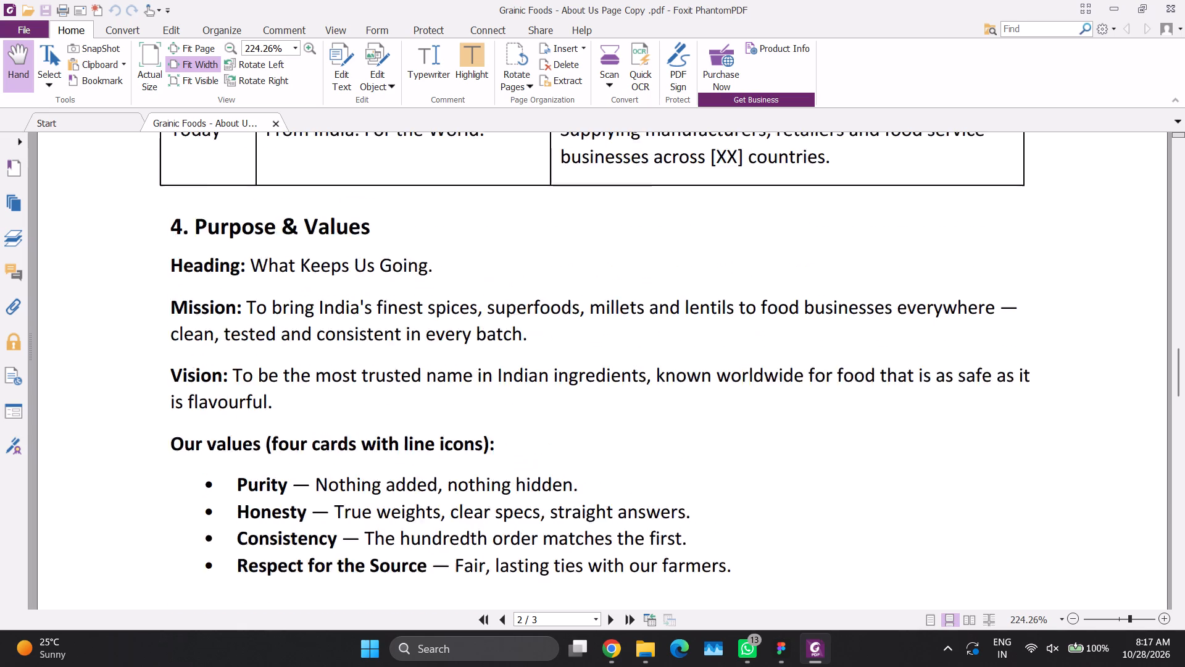
pyautogui.scroll(-1, 389, 443)
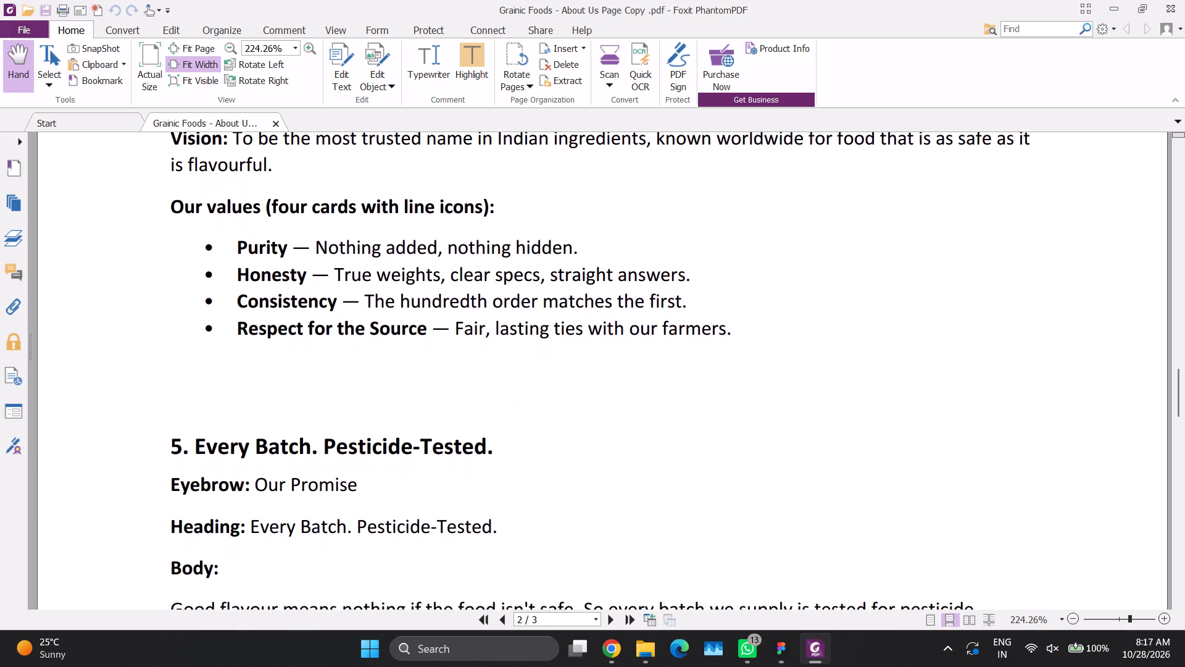
pyautogui.scroll(-1, 397, 437)
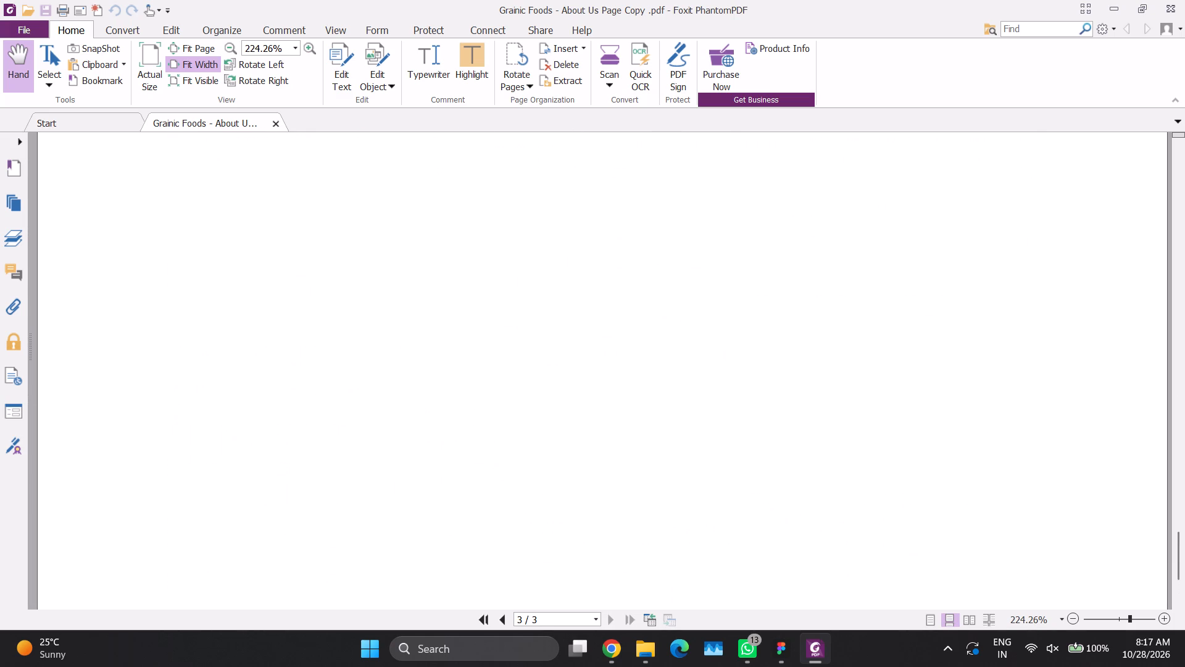
# Copy the "Mission" label from section 4 Purpose & Values in the PDF and switch back to Figma.
pyautogui.scroll(7, 397, 437)
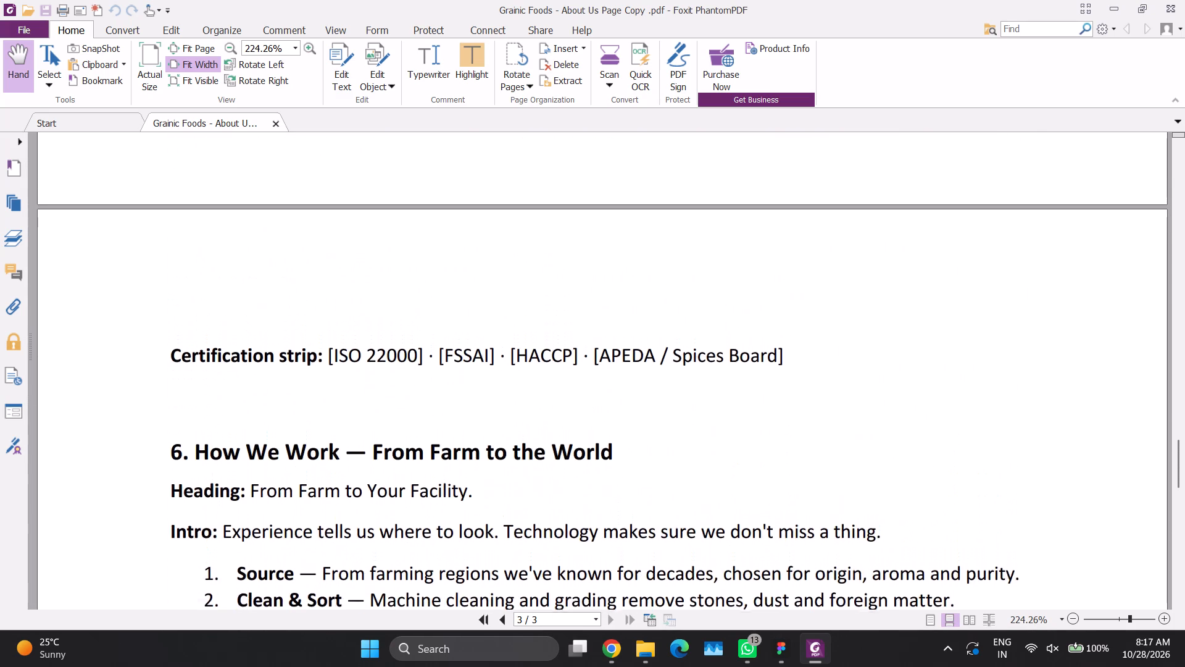
pyautogui.scroll(5, 397, 437)
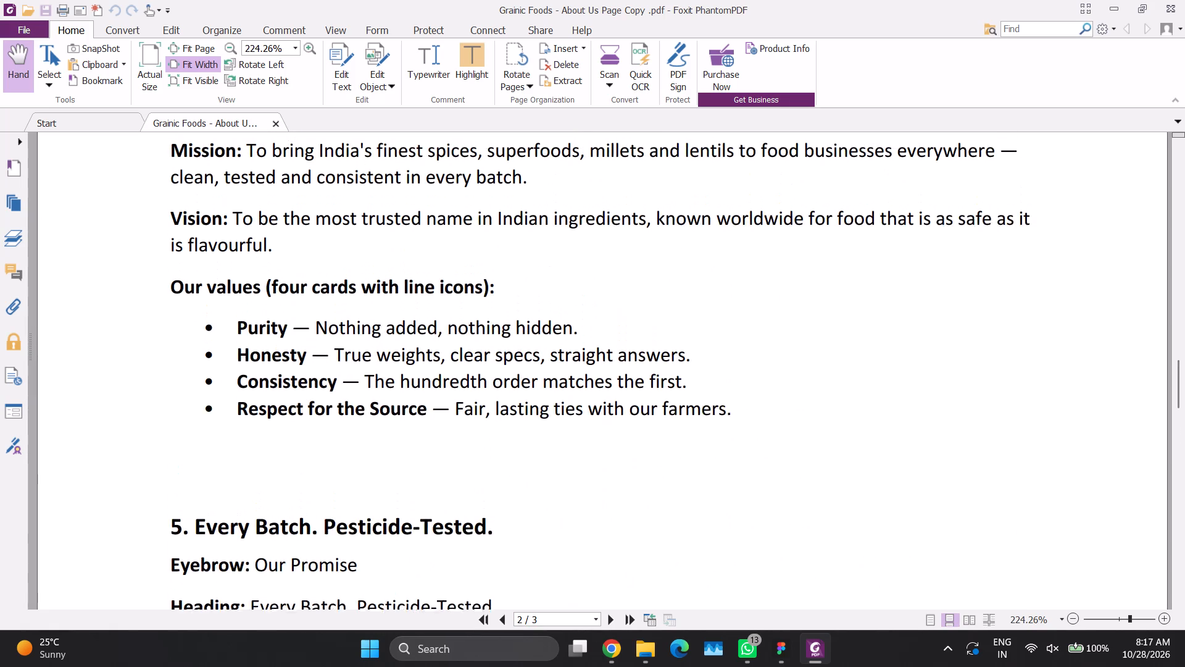
pyautogui.scroll(2, 397, 437)
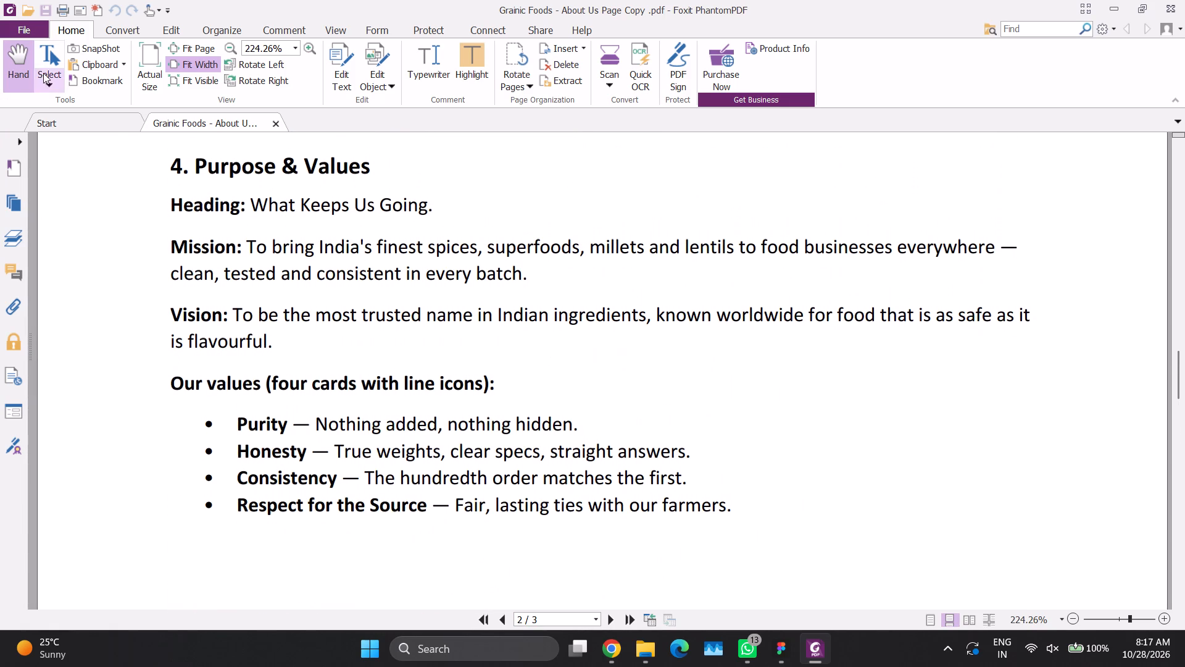
pyautogui.moveTo(173, 245); pyautogui.dragTo(213, 246)
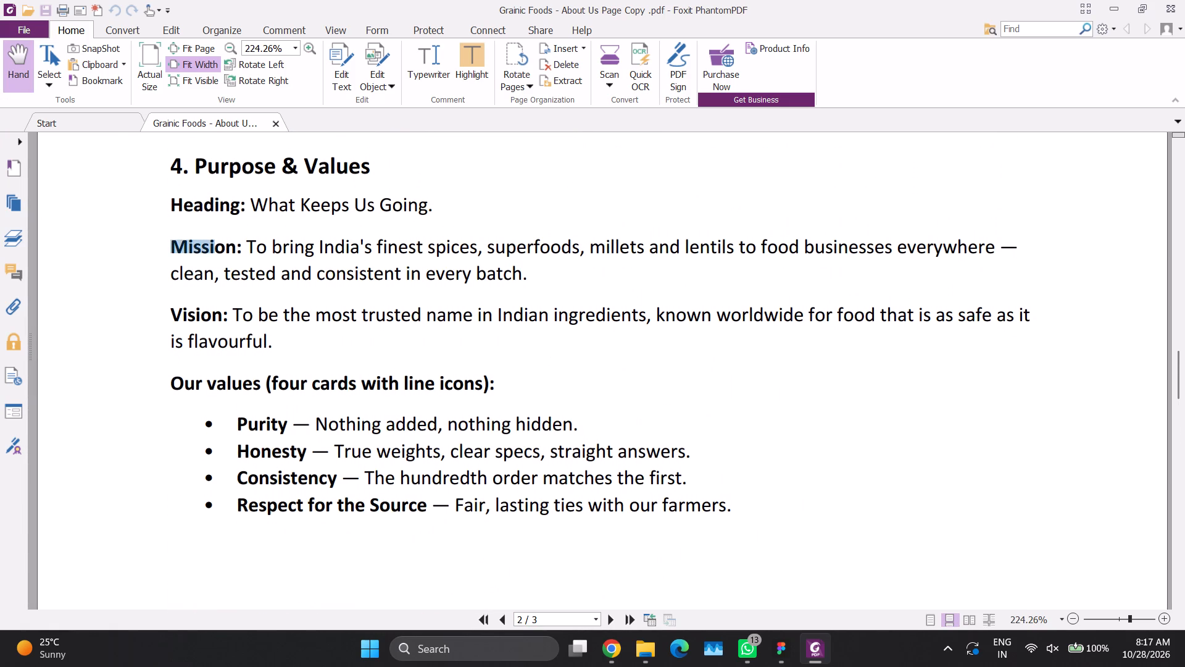
pyautogui.moveTo(213, 246); pyautogui.dragTo(234, 250)
pyautogui.hotkey('ctrl', 'c')
pyautogui.hotkey('ctrl', 'c')
pyautogui.hotkey('alt', 'Tab')
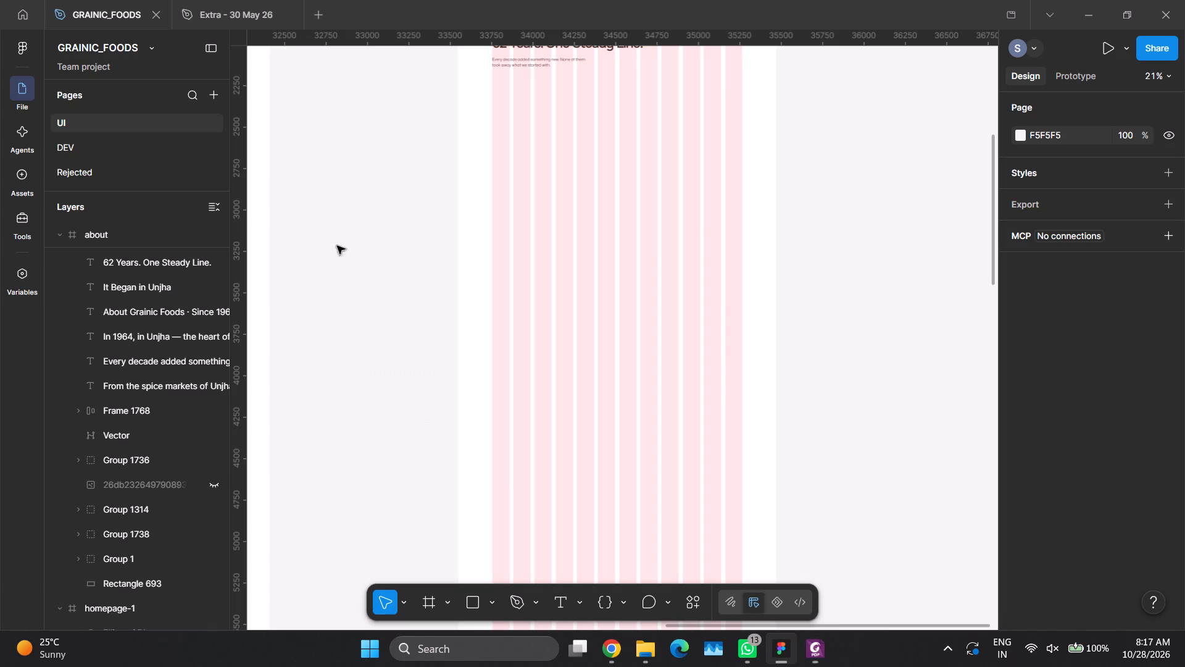
# Duplicate the "62 Years. One Steady Line." heading to Y 4142, replace its text with "Mission" and make the text box auto width.
pyautogui.scroll(1, 633, 189)
pyautogui.scroll(-1, 633, 189)
pyautogui.scroll(1, 633, 189)
pyautogui.scroll(-1, 633, 189)
pyautogui.scroll(1, 629, 124)
pyautogui.click(614, 161)
pyautogui.keyDown('alt'); pyautogui.moveTo(602, 164); pyautogui.dragTo(600, 456); pyautogui.keyUp('alt')
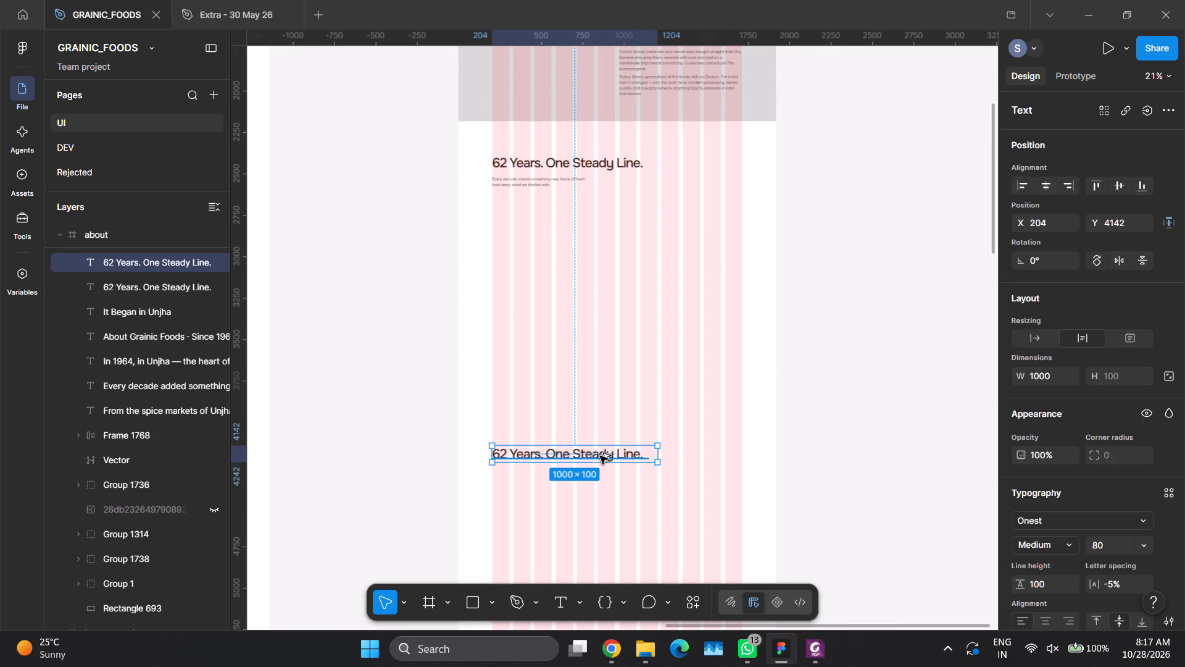
pyautogui.doubleClick(600, 456)
pyautogui.hotkey('ctrl', 'v')
pyautogui.press('BackSpace')
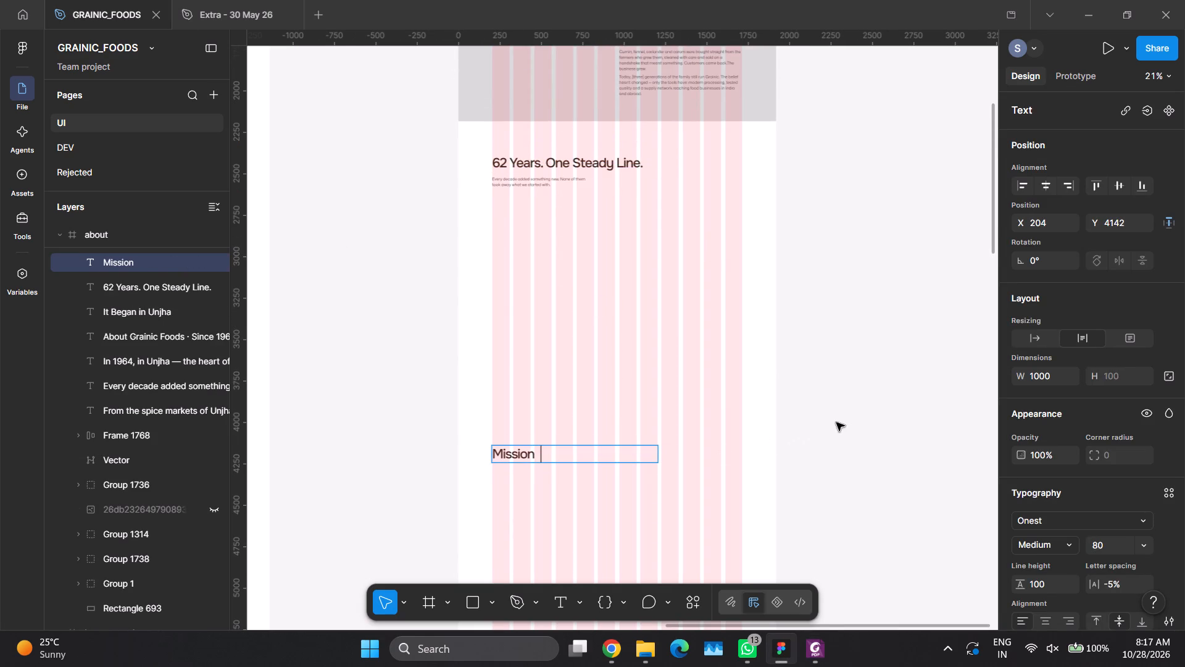
pyautogui.press('BackSpace')
pyautogui.click(1040, 340)
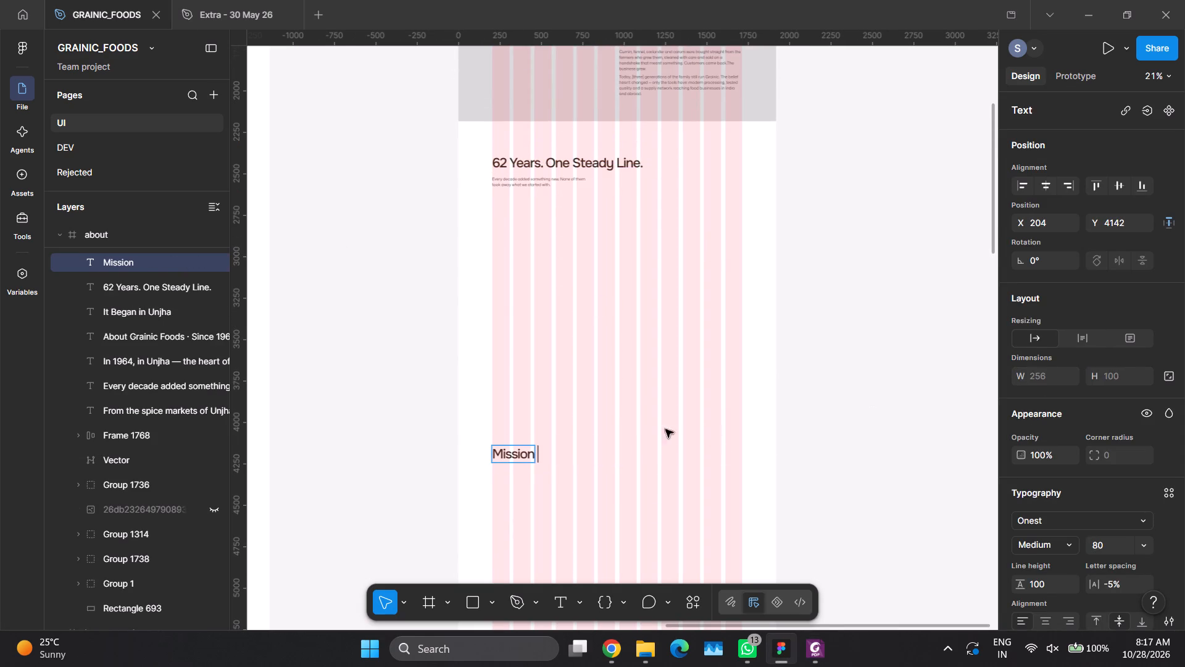
pyautogui.press('BackSpace')
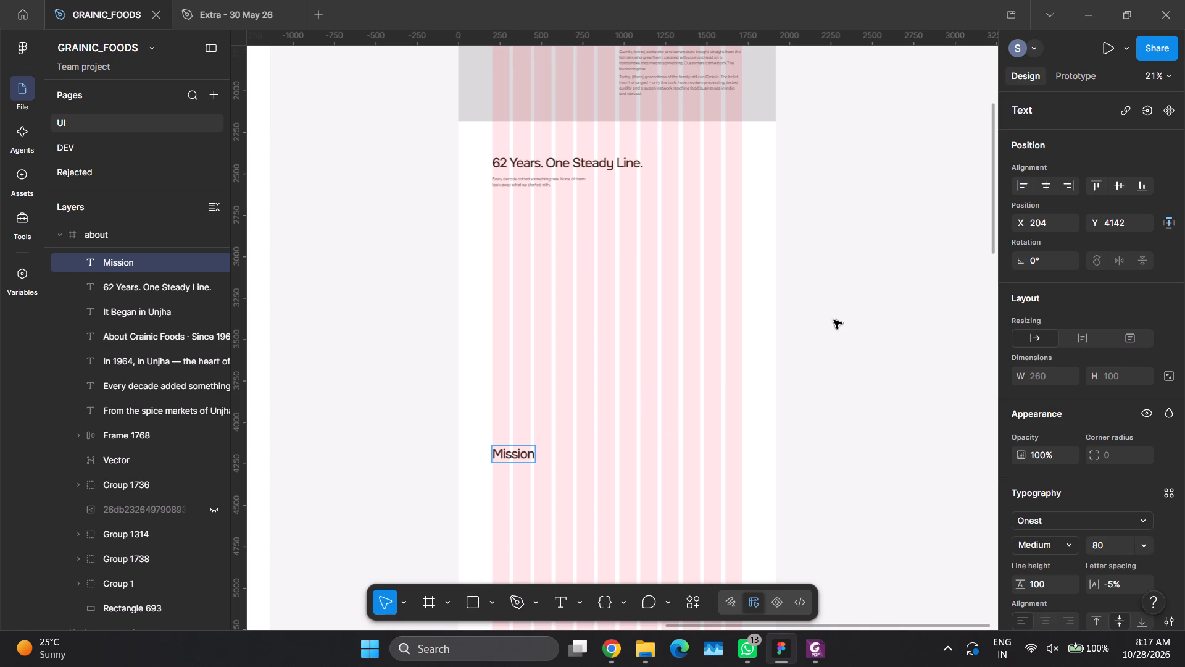
pyautogui.click(834, 320)
# Set the Mission text's font size to 150 and move it to X 1100, Y 3574.
pyautogui.click(1124, 545)
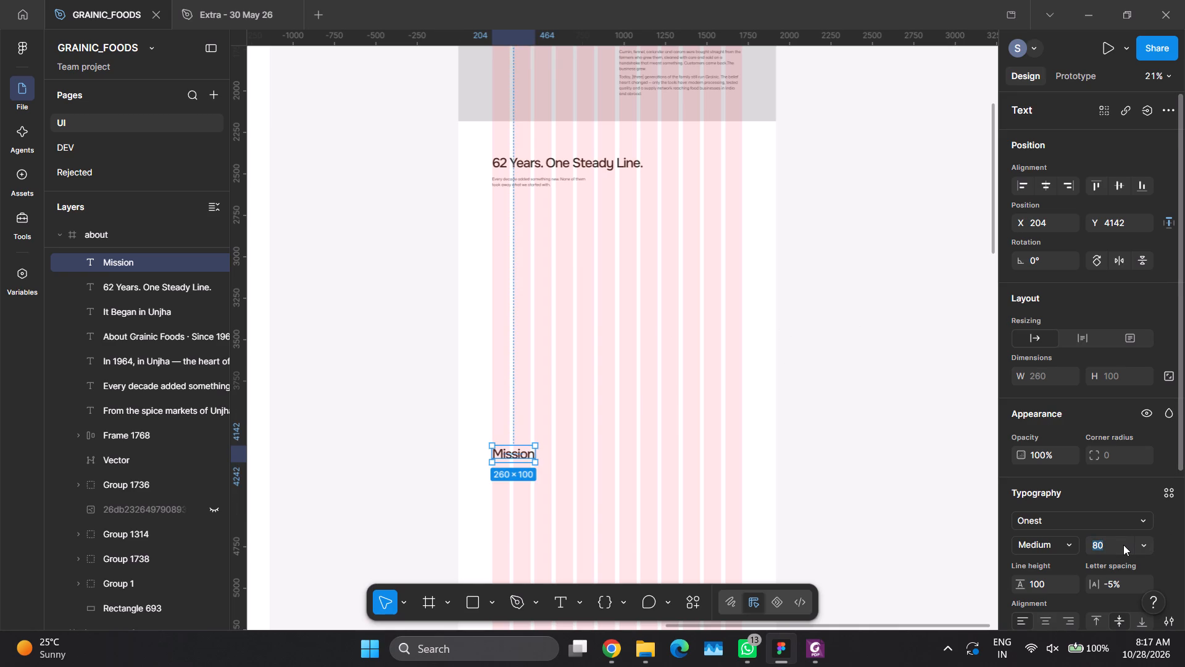
pyautogui.write('15')
pyautogui.press('0')
pyautogui.press('Return')
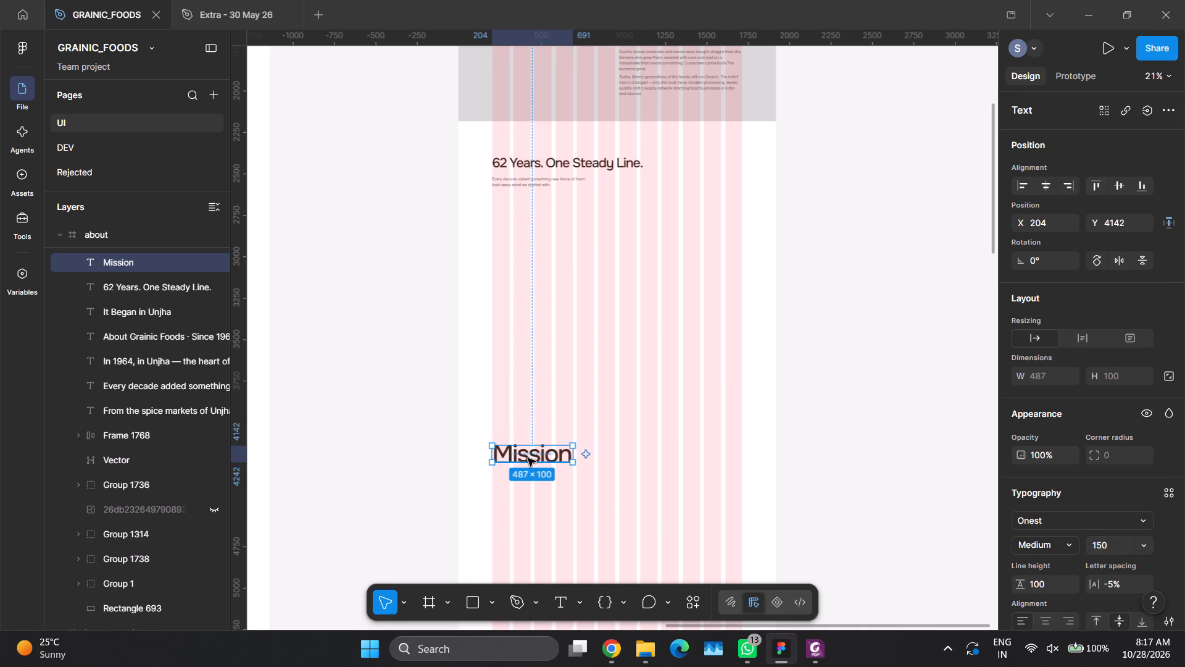
pyautogui.moveTo(528, 458); pyautogui.dragTo(674, 364)
# Duplicate the Mission text just below at Y 3765 and replace the copy's wording with "Vision" copied from the PDF.
pyautogui.keyDown('alt'); pyautogui.keyDown('shift'); pyautogui.moveTo(675, 360); pyautogui.dragTo(676, 392); pyautogui.keyUp('shift'); pyautogui.keyUp('alt')
pyautogui.hotkey('alt', 'Tab')
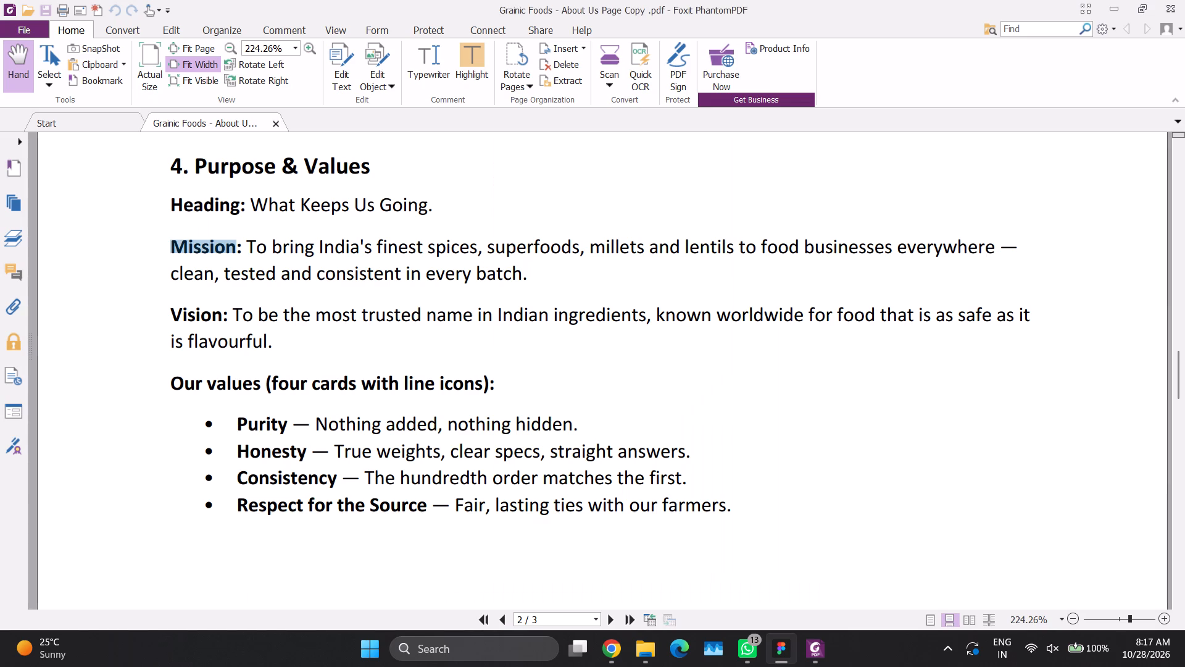
pyautogui.doubleClick(193, 321)
pyautogui.doubleClick(194, 313)
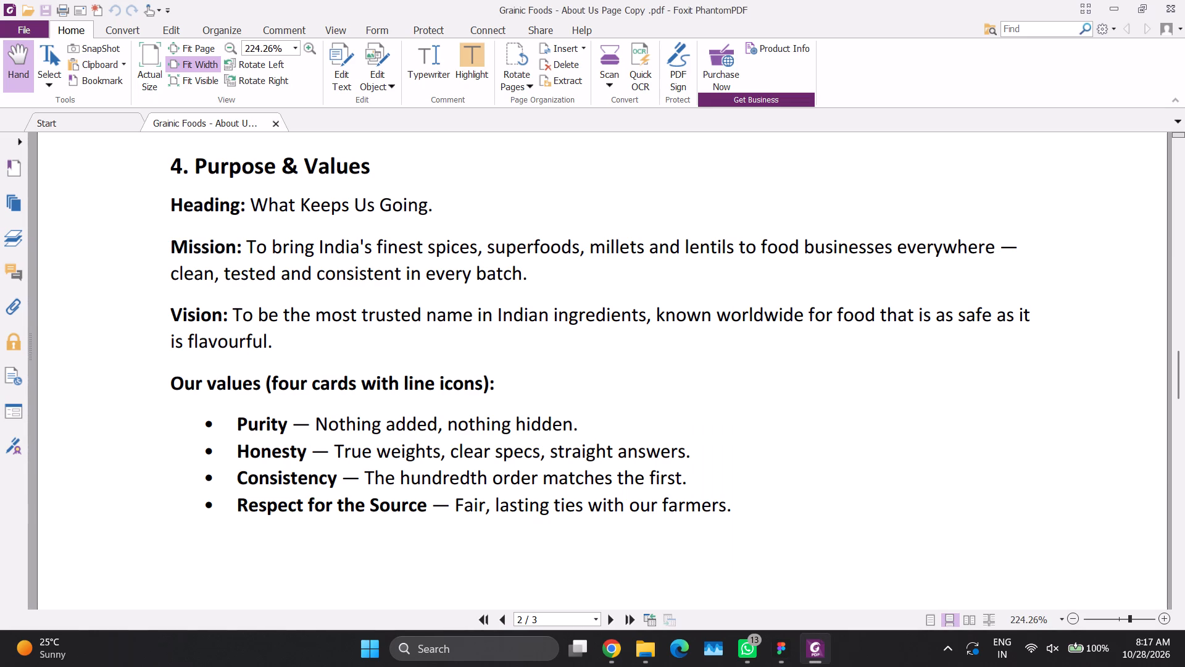
pyautogui.moveTo(169, 313); pyautogui.dragTo(223, 317)
pyautogui.hotkey('ctrl', 'c')
pyautogui.hotkey('alt', 'Tab')
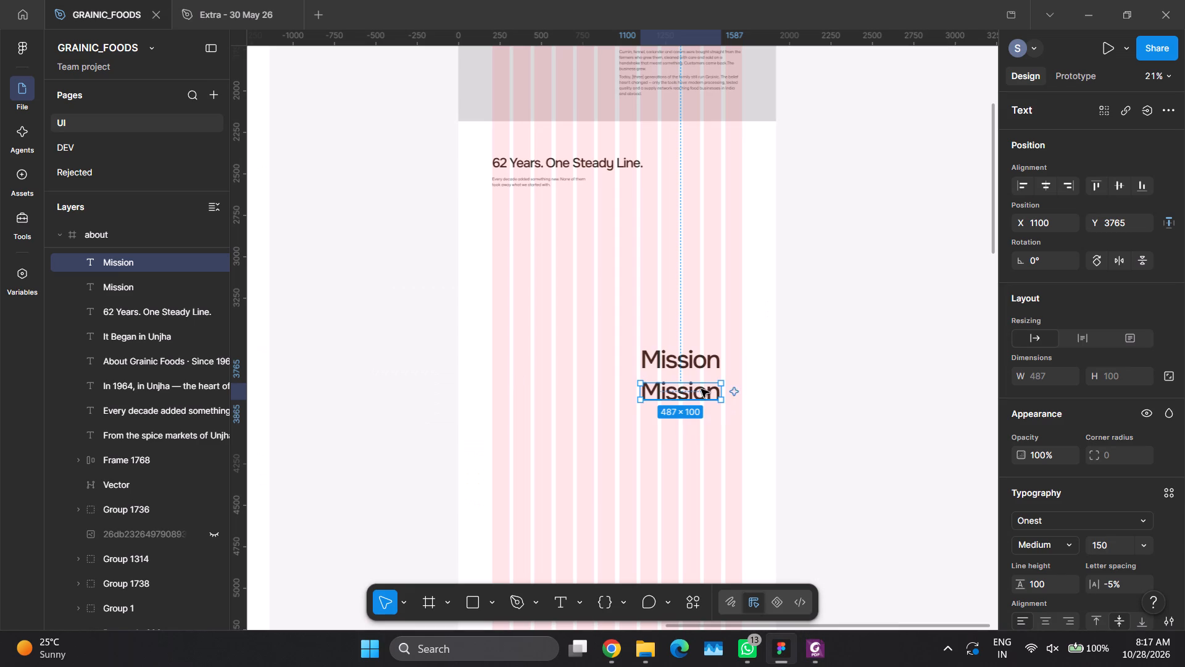
pyautogui.doubleClick(701, 389)
pyautogui.hotkey('ctrl', 'v')
pyautogui.press('BackSpace')
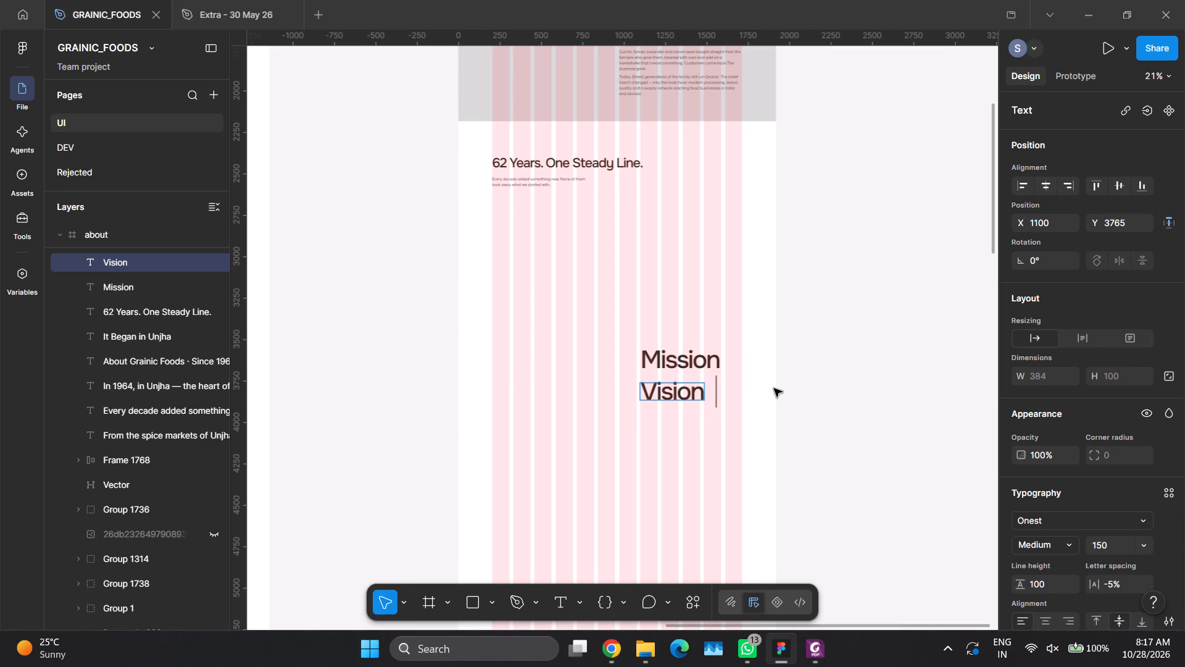
pyautogui.press('BackSpace')
pyautogui.press('BackSpace')
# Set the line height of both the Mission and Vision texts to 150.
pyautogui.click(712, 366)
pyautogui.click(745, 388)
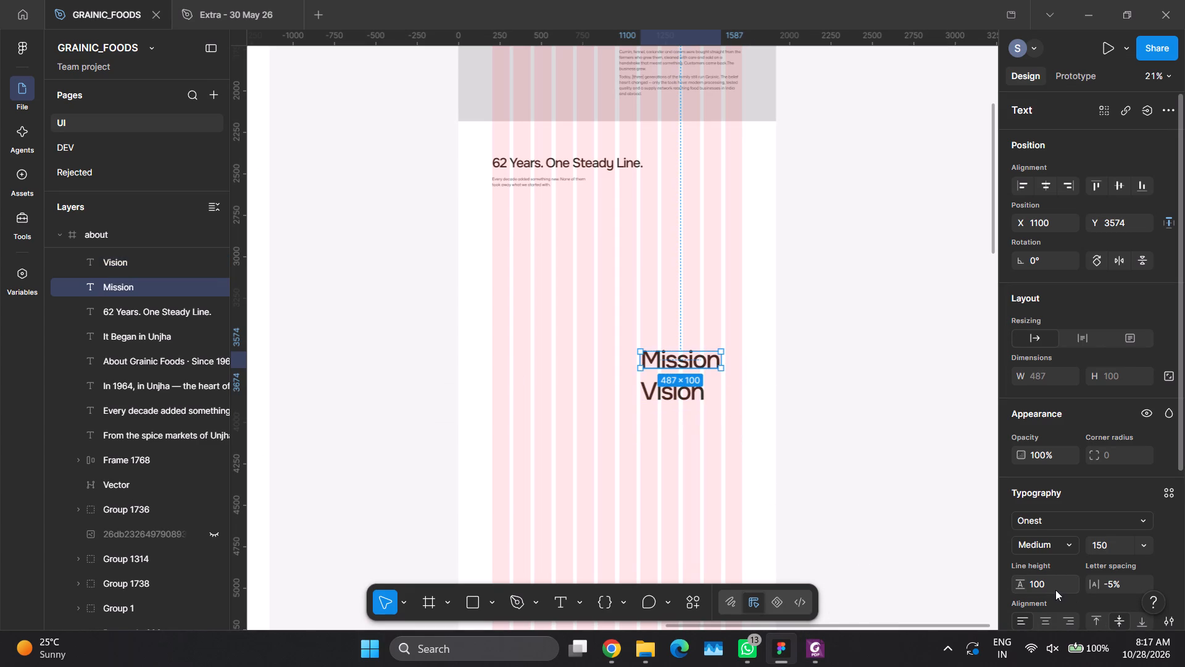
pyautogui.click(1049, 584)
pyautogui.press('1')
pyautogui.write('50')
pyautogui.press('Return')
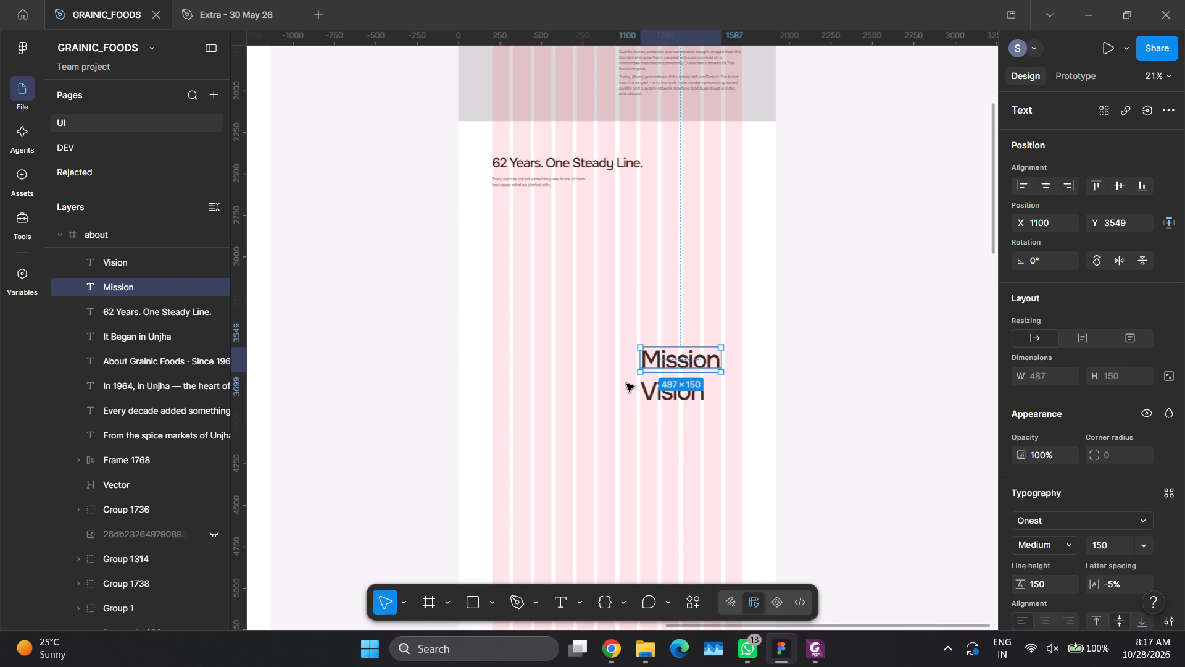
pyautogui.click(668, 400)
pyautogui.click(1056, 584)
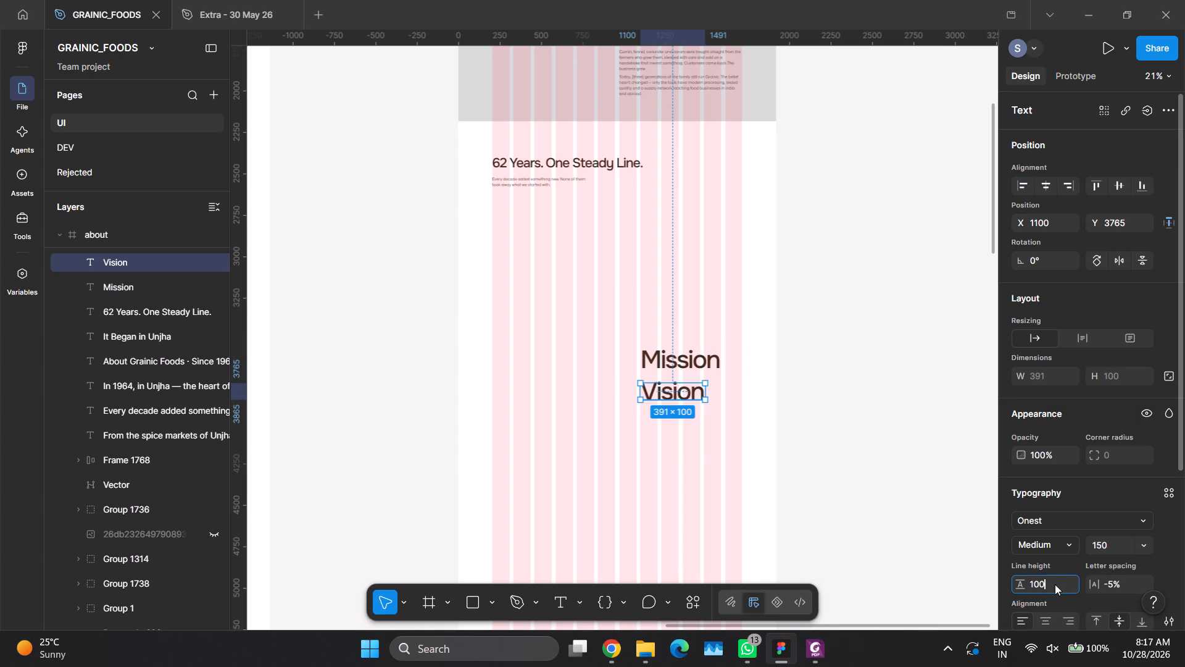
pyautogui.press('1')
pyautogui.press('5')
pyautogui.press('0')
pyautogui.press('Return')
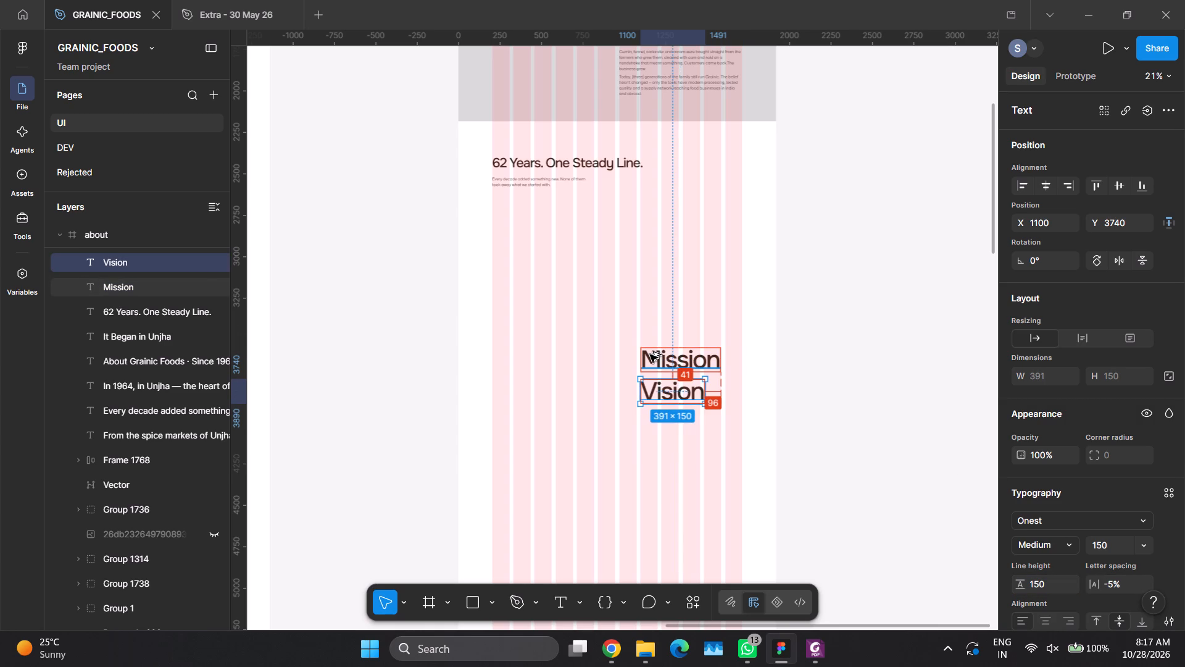
# Nudge Vision to 50 px below Mission, and shift both together down to Y 3651 for Mission and Y 3851 for Vision.
pyautogui.hotkey('alt', 'shift', 'Down')
pyautogui.hotkey('alt', 'Up')
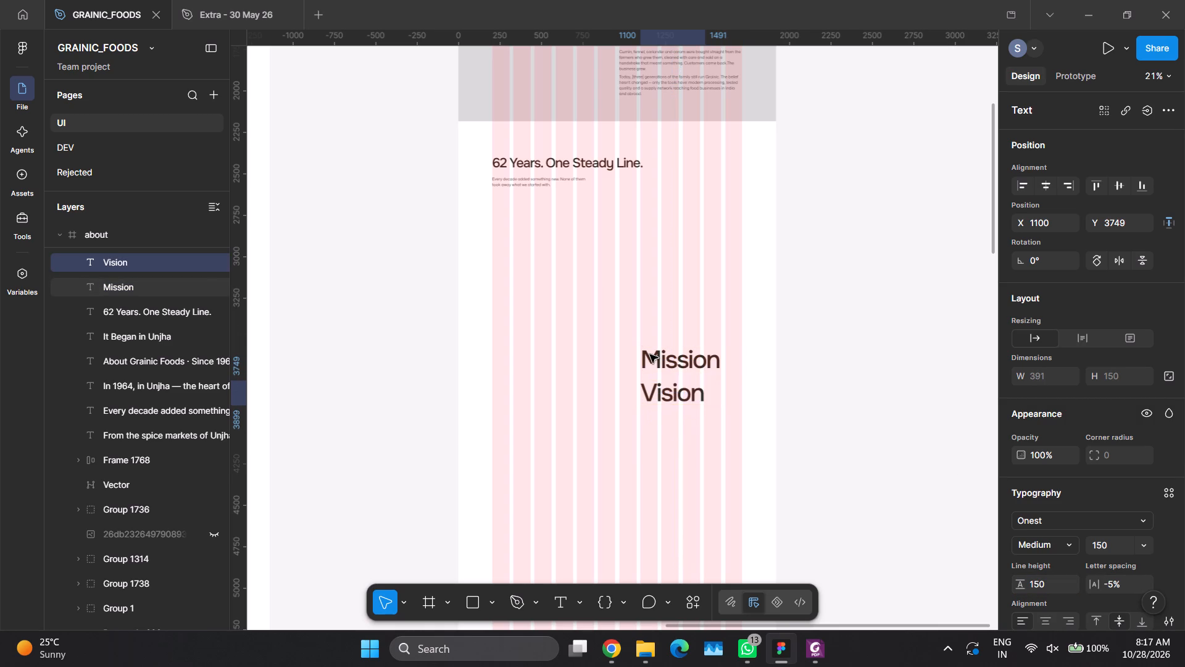
pyautogui.keyDown('shift'); pyautogui.click(652, 355); pyautogui.keyUp('shift')
pyautogui.moveTo(661, 361); pyautogui.dragTo(661, 377)
pyautogui.click(863, 388)
# Change the Vision text's fill to the light grey hex shorthand DD.
pyautogui.keyDown('ctrl'); pyautogui.scroll(3, 587, 469); pyautogui.keyUp('ctrl')
pyautogui.keyDown('ctrl'); pyautogui.scroll(-1, 586, 469); pyautogui.keyUp('ctrl')
pyautogui.click(690, 407)
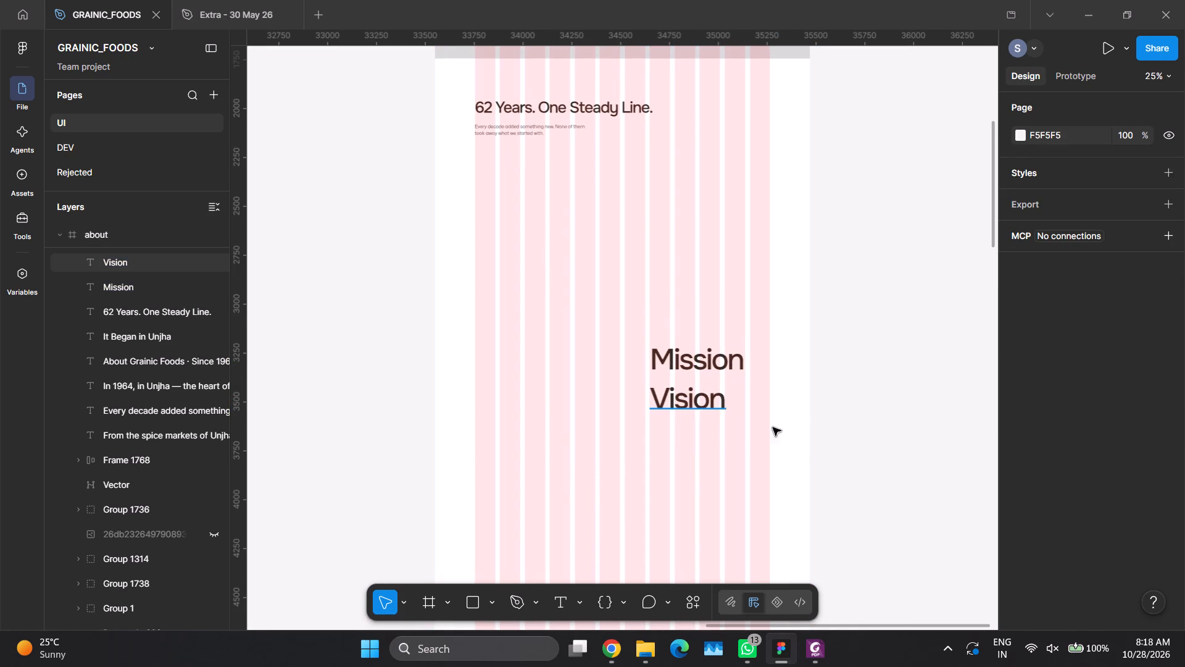
pyautogui.scroll(-1, 1075, 589)
pyautogui.click(1064, 607)
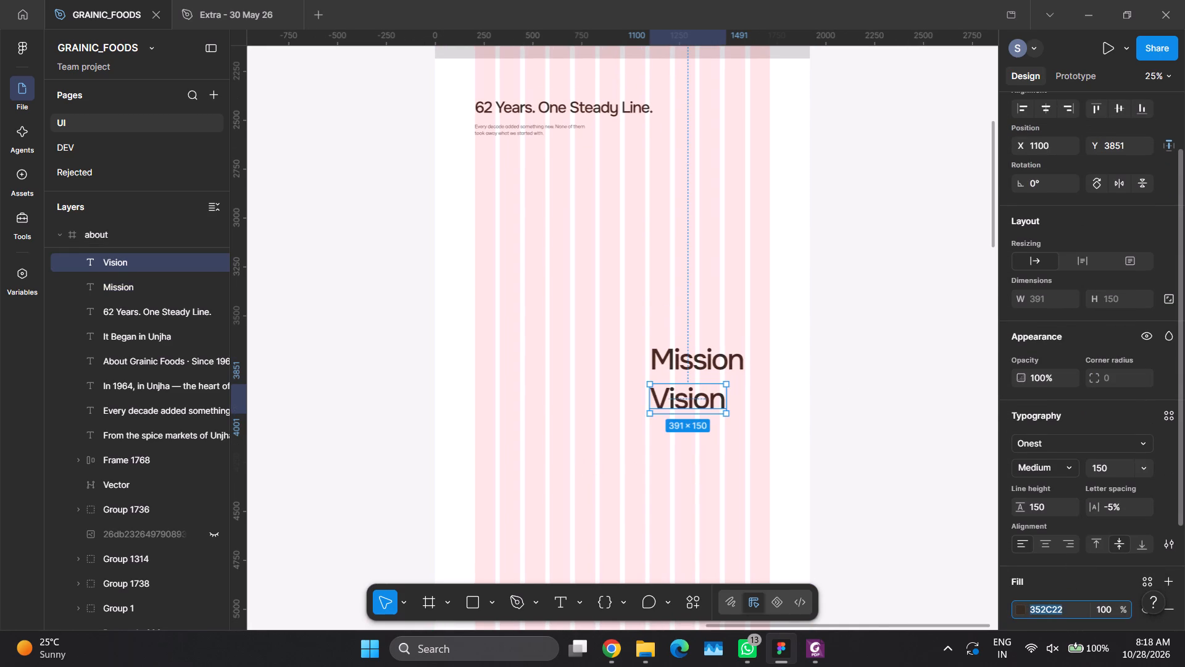
pyautogui.press('d')
pyautogui.press('d')
pyautogui.click(860, 423)
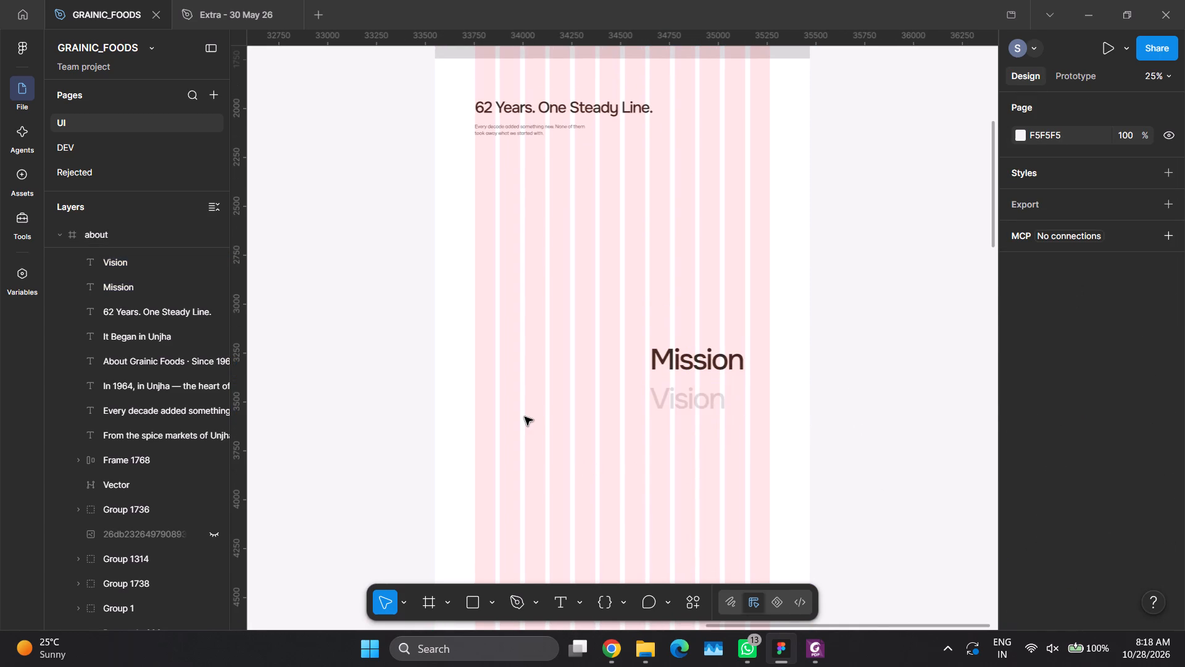
# Set the font size of the Mission and Vision texts to 120.
pyautogui.click(690, 368)
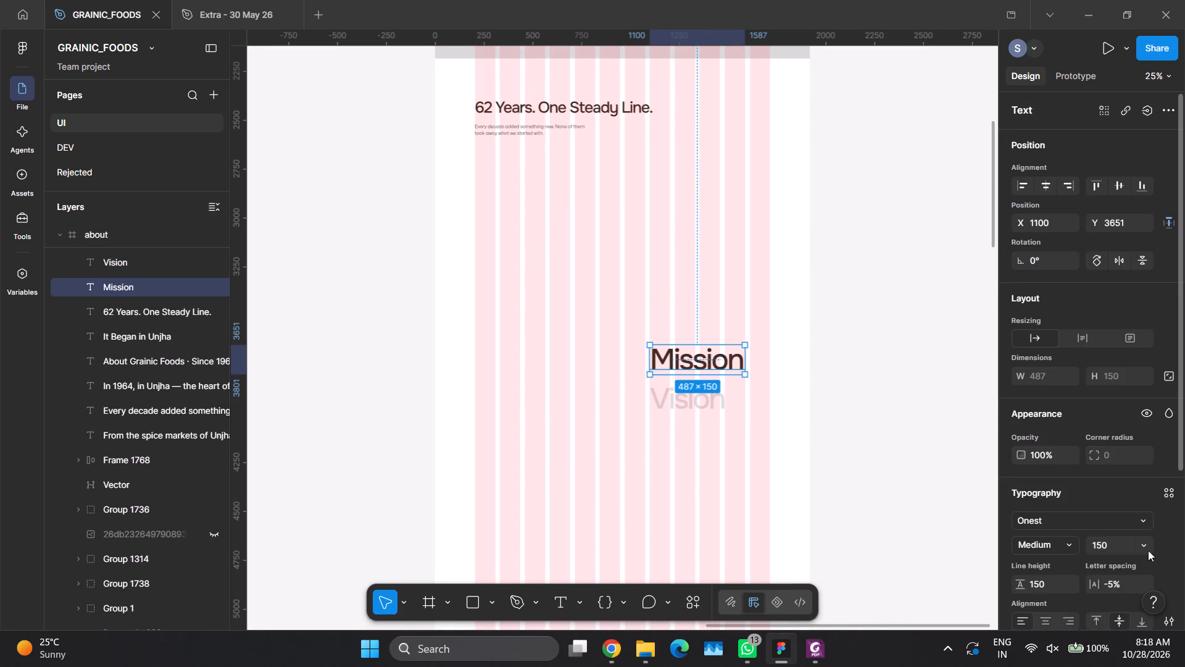
pyautogui.click(1104, 545)
pyautogui.write('120')
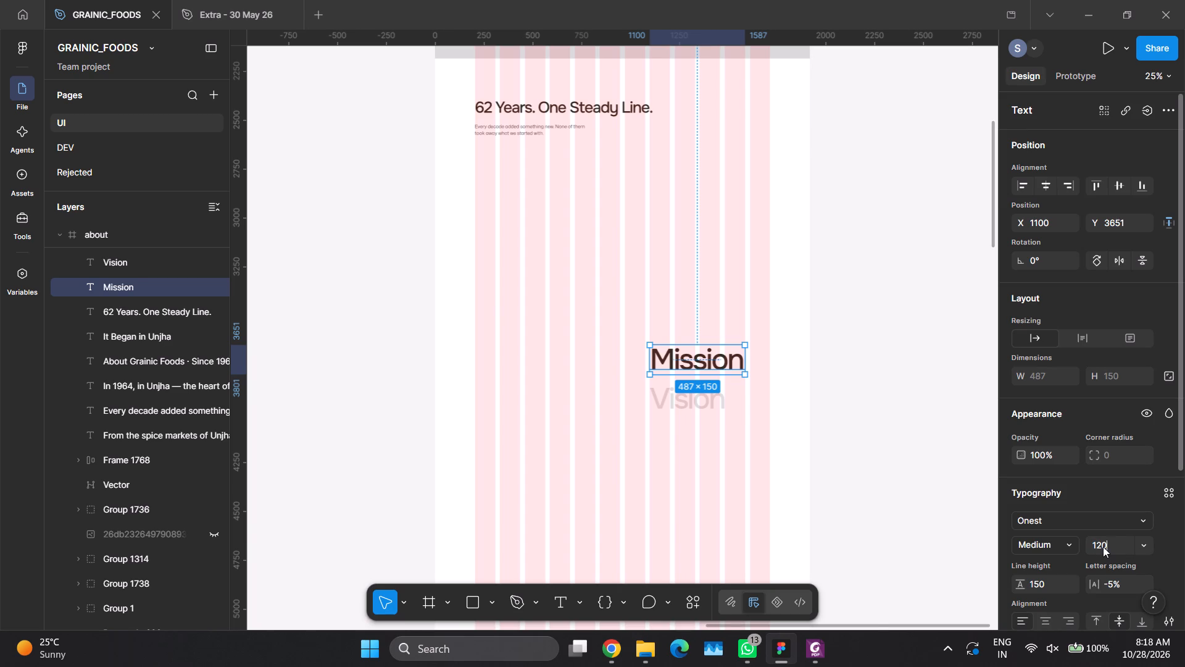
pyautogui.press('Return')
pyautogui.click(689, 406)
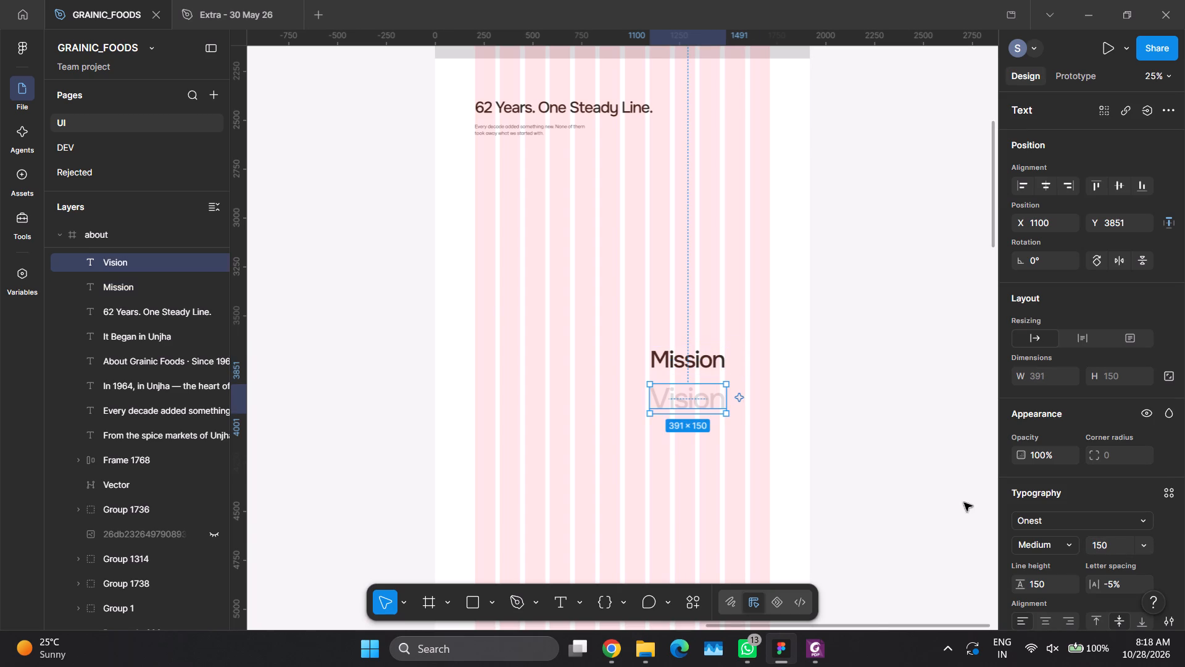
pyautogui.click(1108, 536)
pyautogui.write('120')
pyautogui.press('Return')
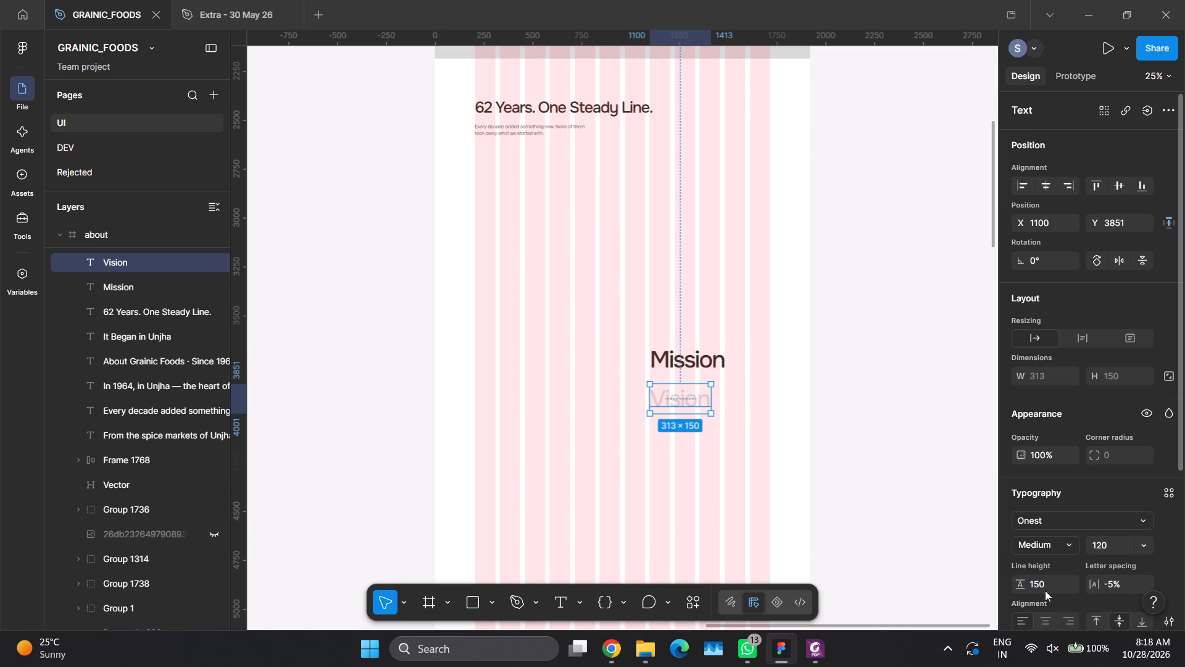
# Set the line height of the Vision and Mission texts to 120.
pyautogui.click(1044, 587)
pyautogui.write('120')
pyautogui.press('Return')
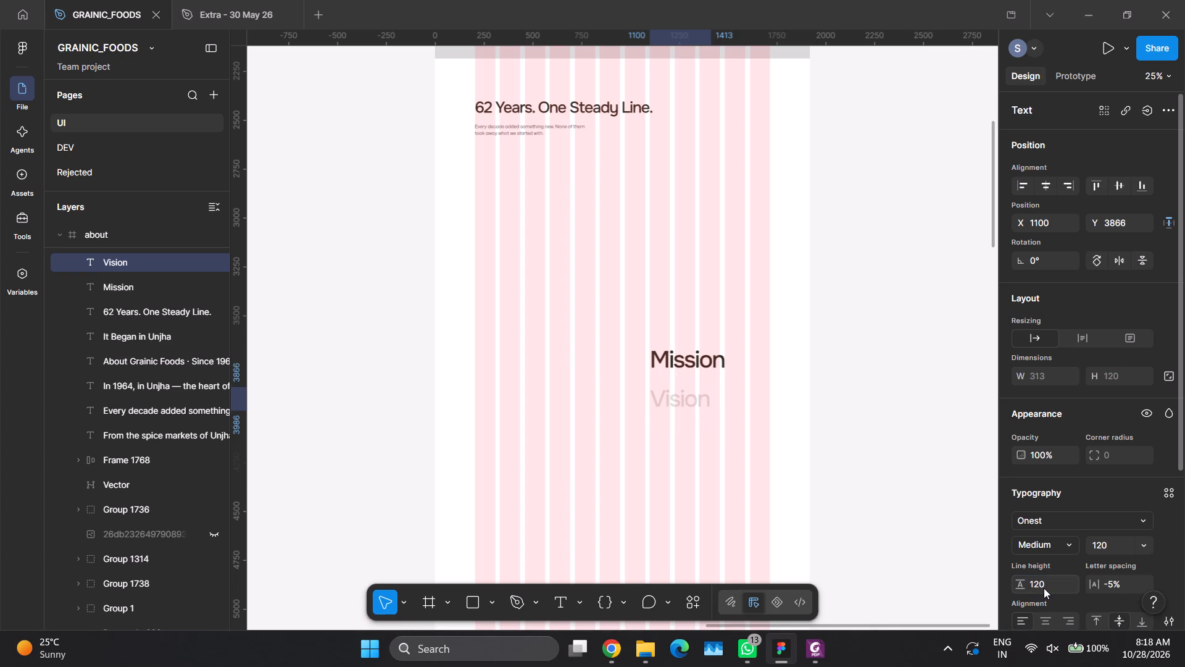
pyautogui.click(680, 373)
pyautogui.click(1063, 585)
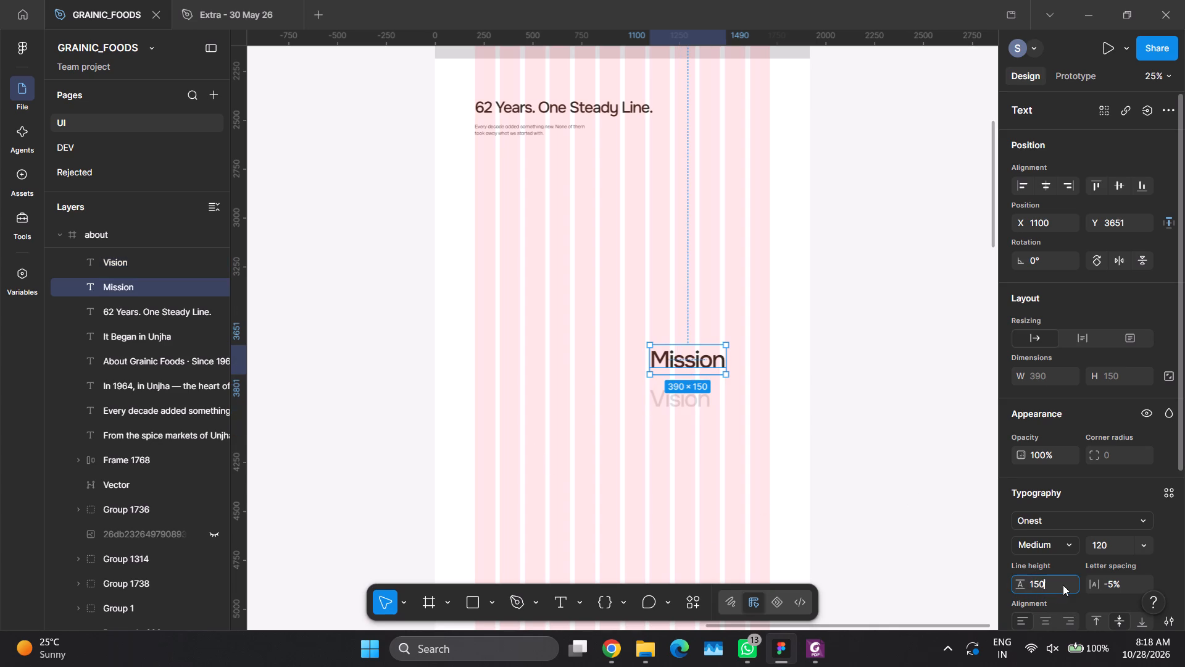
pyautogui.write('120')
pyautogui.press('Return')
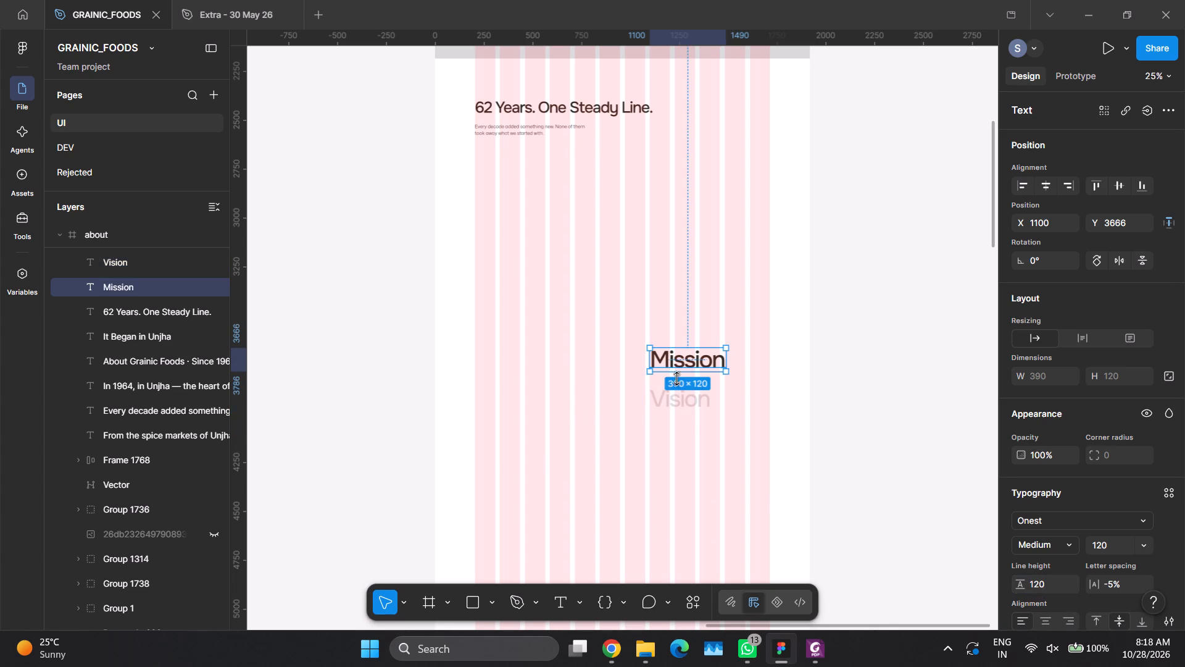
# Nudge the Mission text down to Y 3696, leaving a 50 px gap above Vision.
pyautogui.hotkey('alt', 'shift', 'Down')
pyautogui.hotkey('alt', 'shift', 'Down')
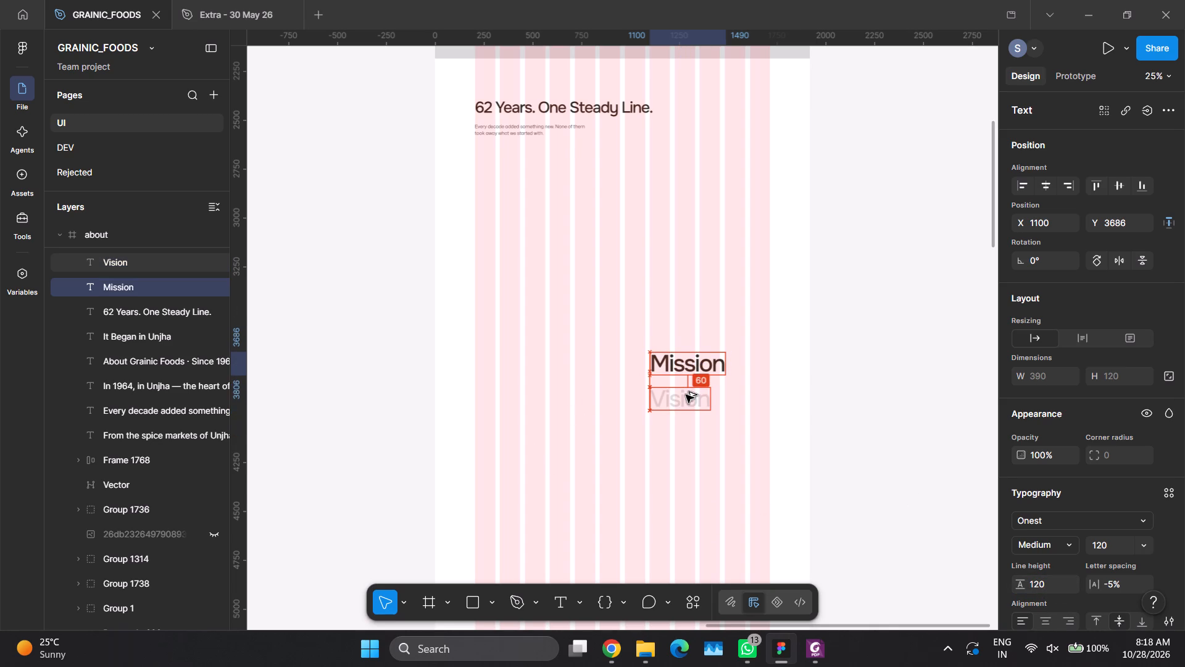
pyautogui.hotkey('alt', 'shift', 'Down')
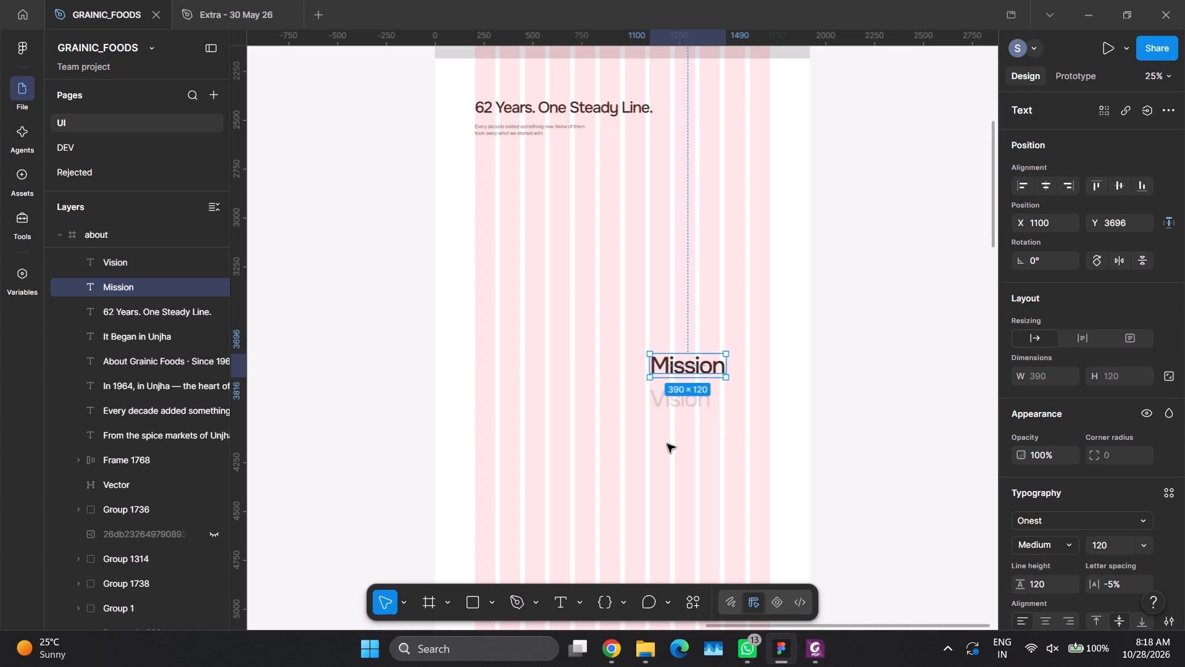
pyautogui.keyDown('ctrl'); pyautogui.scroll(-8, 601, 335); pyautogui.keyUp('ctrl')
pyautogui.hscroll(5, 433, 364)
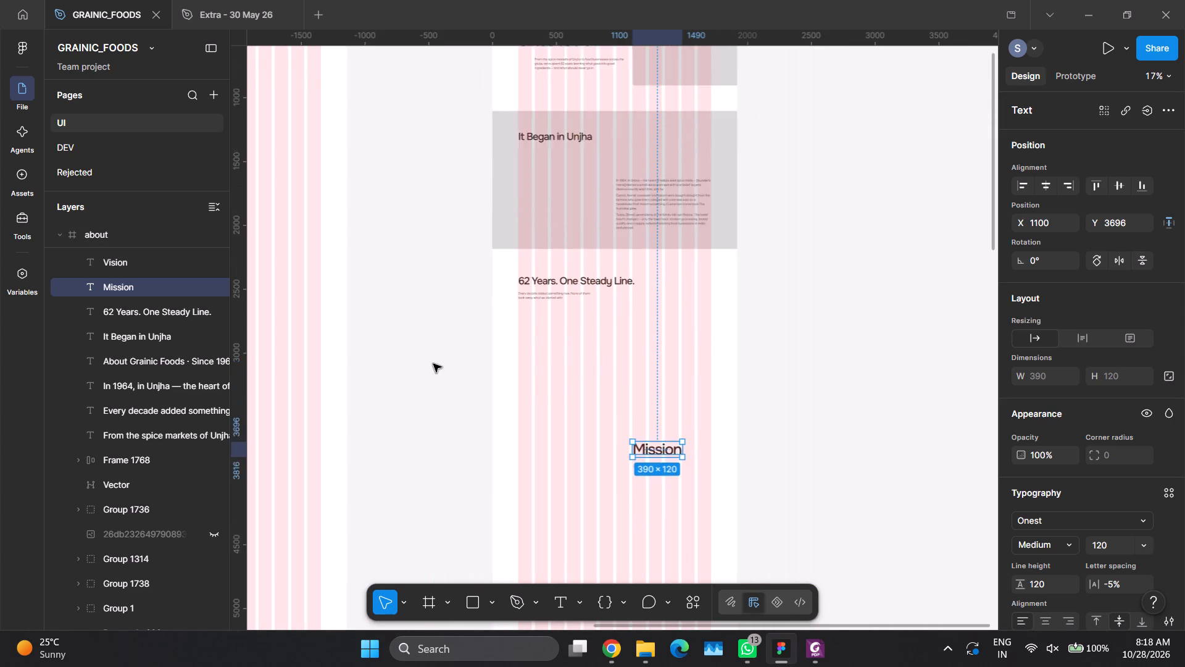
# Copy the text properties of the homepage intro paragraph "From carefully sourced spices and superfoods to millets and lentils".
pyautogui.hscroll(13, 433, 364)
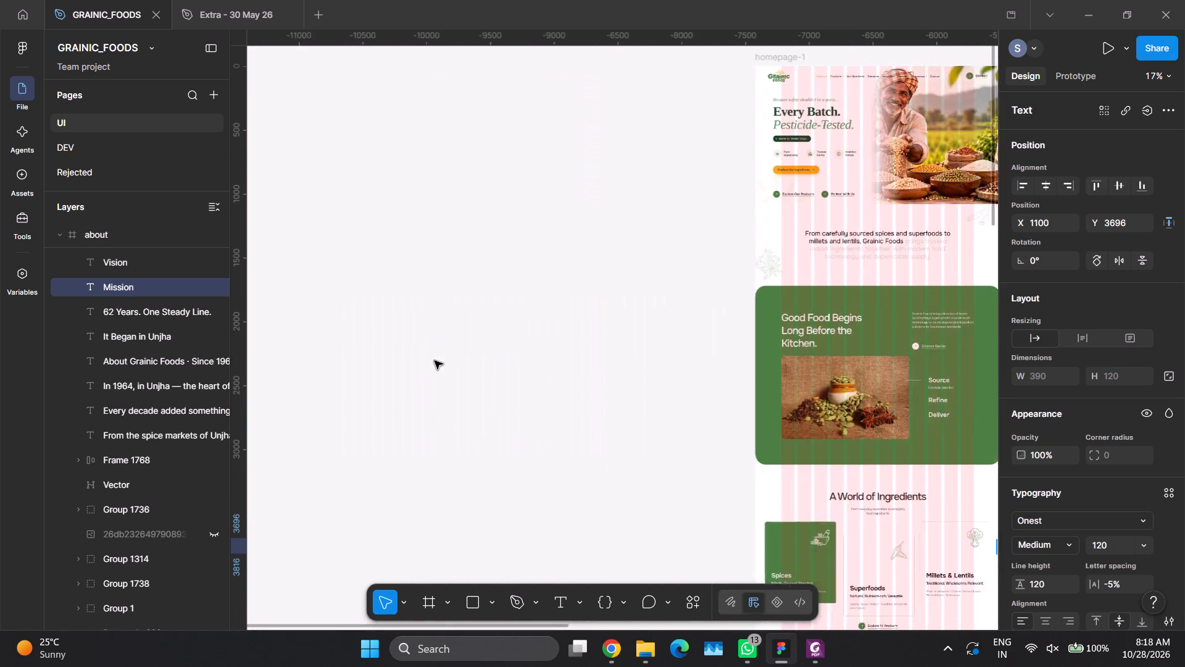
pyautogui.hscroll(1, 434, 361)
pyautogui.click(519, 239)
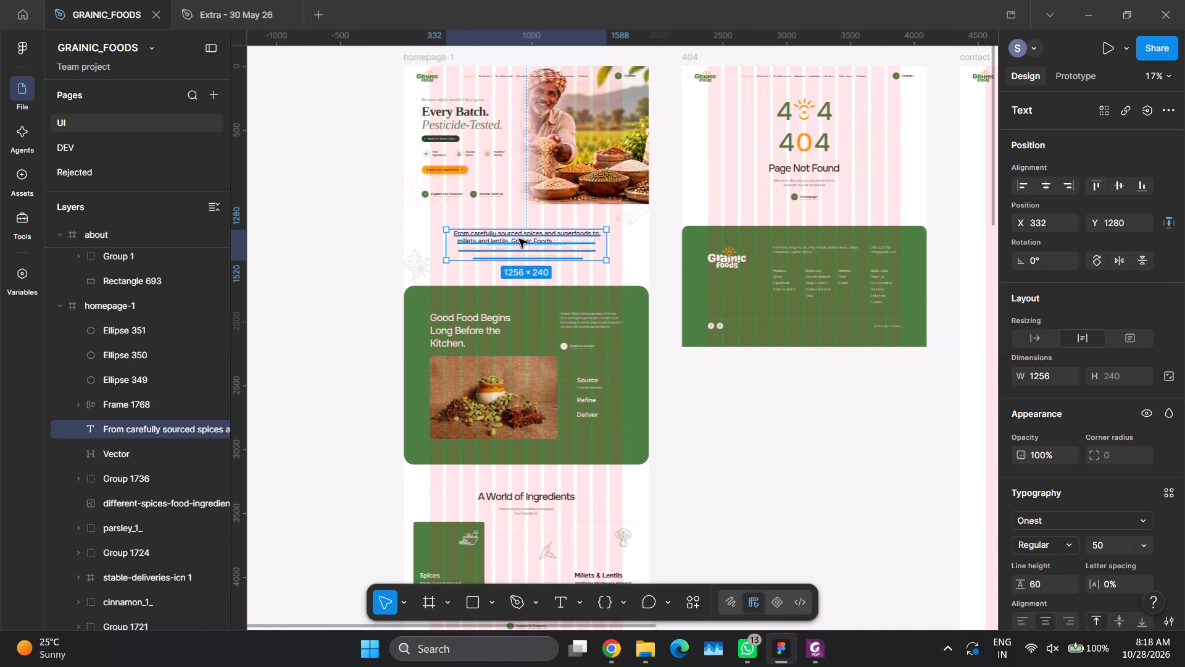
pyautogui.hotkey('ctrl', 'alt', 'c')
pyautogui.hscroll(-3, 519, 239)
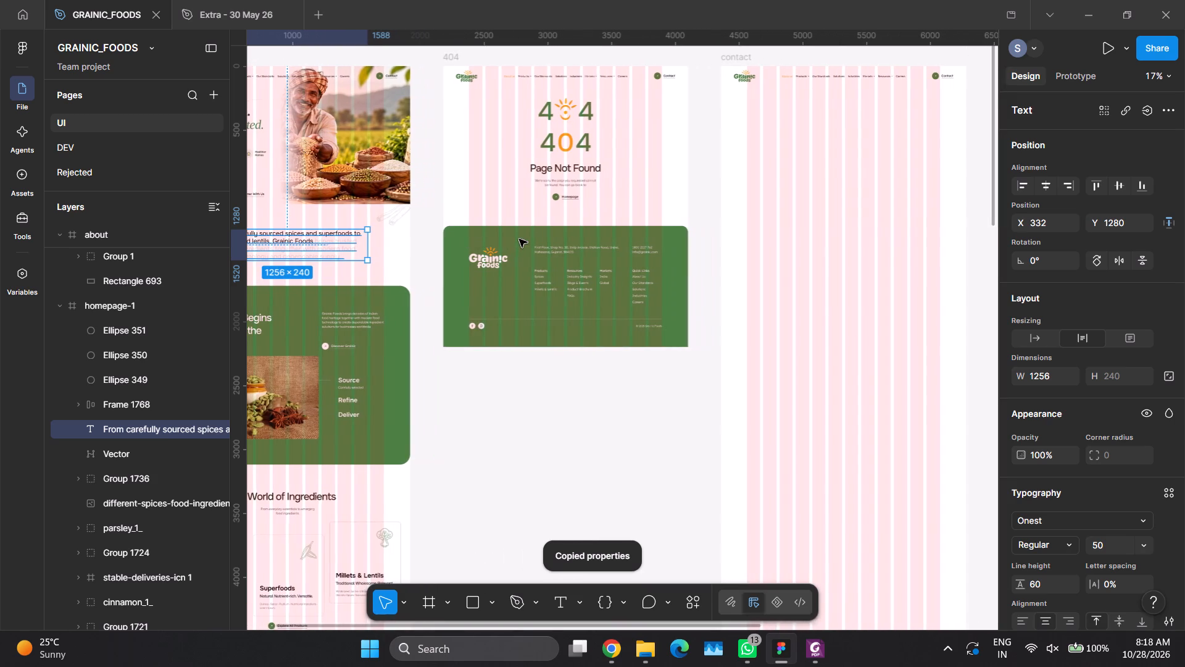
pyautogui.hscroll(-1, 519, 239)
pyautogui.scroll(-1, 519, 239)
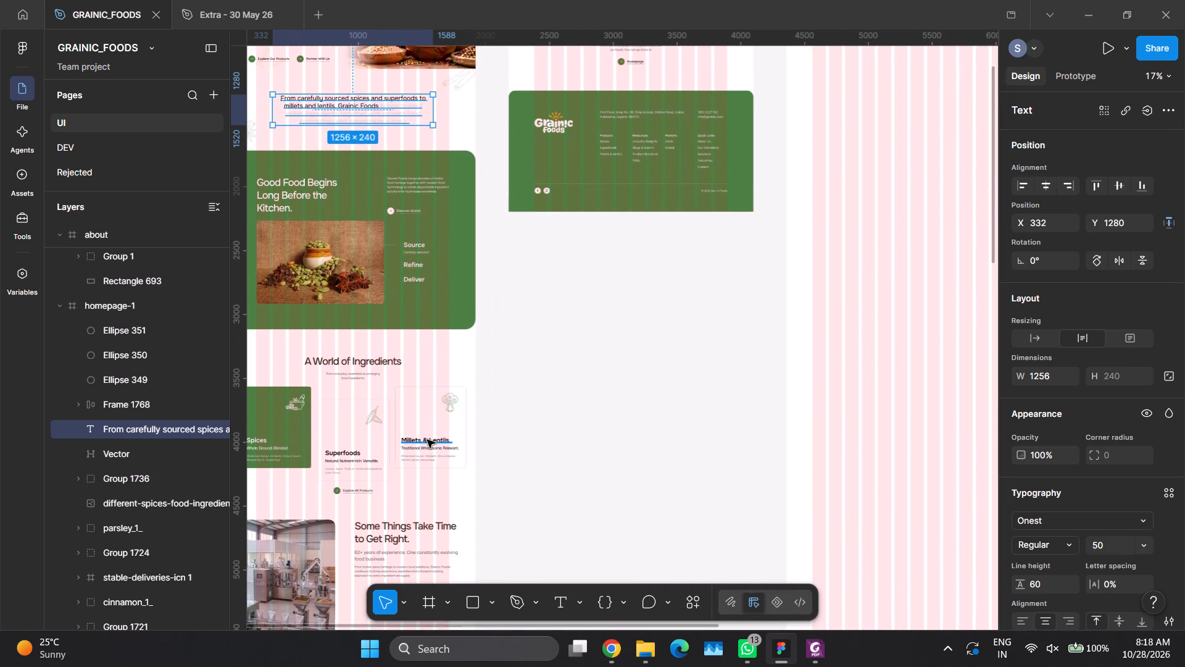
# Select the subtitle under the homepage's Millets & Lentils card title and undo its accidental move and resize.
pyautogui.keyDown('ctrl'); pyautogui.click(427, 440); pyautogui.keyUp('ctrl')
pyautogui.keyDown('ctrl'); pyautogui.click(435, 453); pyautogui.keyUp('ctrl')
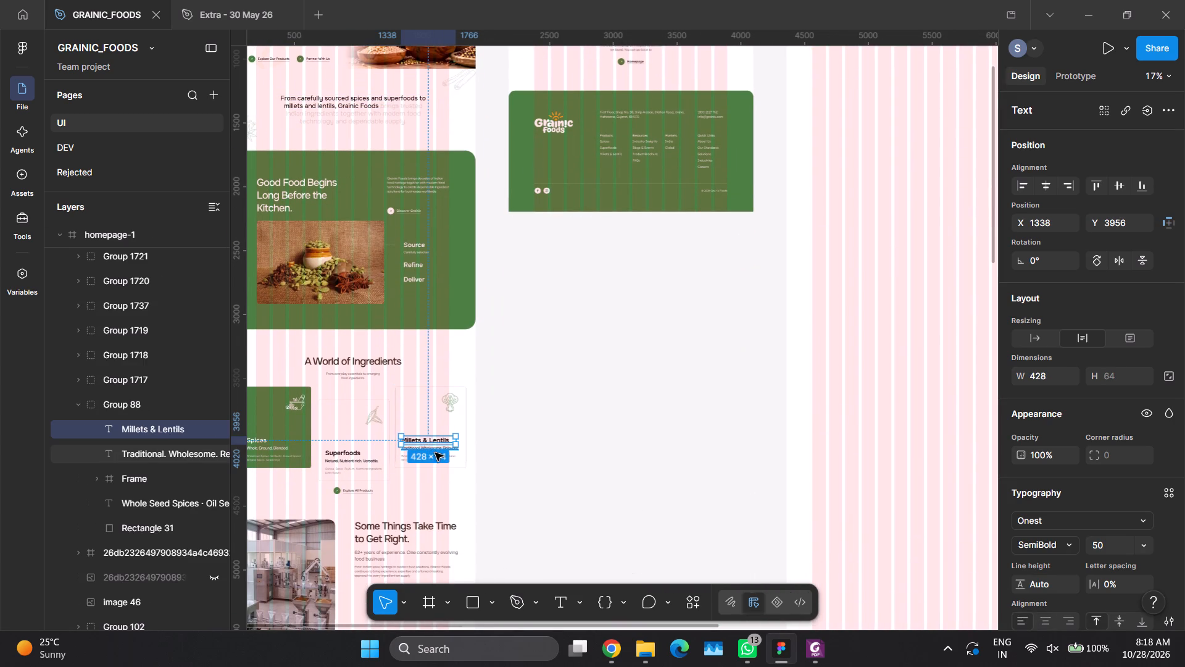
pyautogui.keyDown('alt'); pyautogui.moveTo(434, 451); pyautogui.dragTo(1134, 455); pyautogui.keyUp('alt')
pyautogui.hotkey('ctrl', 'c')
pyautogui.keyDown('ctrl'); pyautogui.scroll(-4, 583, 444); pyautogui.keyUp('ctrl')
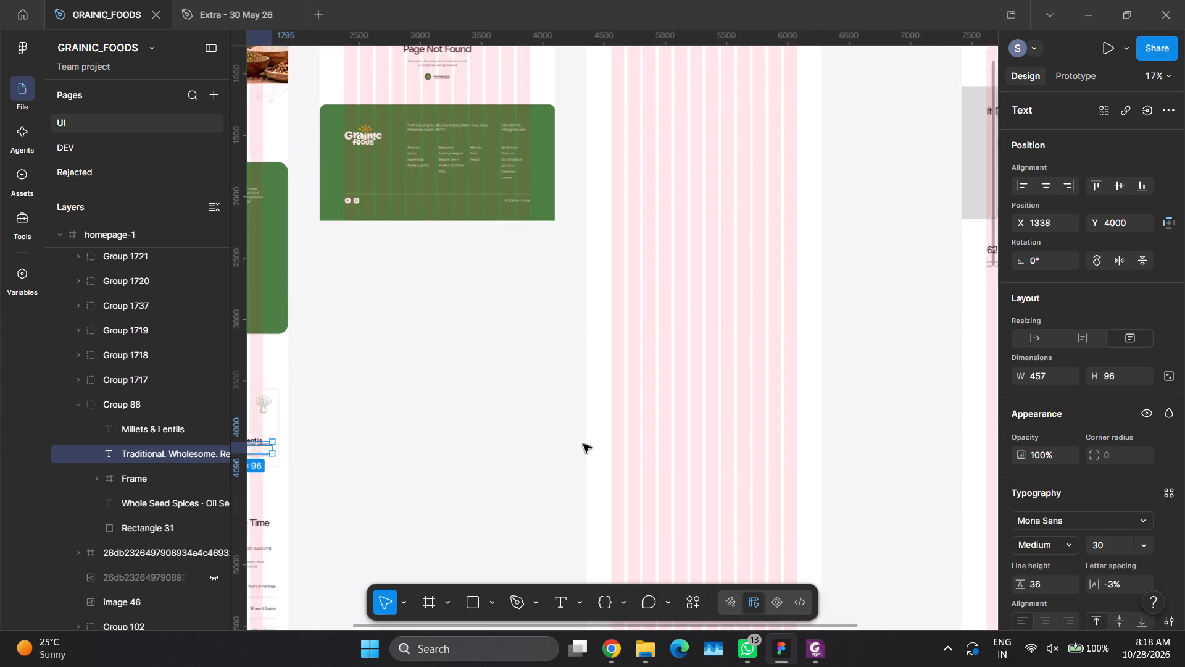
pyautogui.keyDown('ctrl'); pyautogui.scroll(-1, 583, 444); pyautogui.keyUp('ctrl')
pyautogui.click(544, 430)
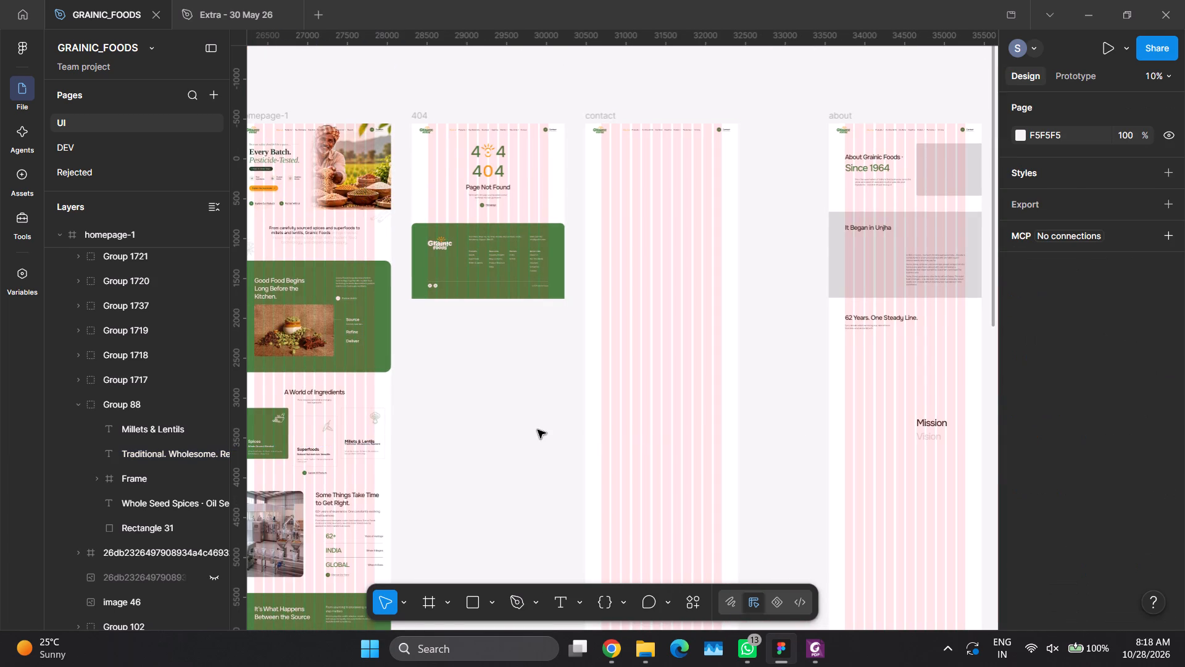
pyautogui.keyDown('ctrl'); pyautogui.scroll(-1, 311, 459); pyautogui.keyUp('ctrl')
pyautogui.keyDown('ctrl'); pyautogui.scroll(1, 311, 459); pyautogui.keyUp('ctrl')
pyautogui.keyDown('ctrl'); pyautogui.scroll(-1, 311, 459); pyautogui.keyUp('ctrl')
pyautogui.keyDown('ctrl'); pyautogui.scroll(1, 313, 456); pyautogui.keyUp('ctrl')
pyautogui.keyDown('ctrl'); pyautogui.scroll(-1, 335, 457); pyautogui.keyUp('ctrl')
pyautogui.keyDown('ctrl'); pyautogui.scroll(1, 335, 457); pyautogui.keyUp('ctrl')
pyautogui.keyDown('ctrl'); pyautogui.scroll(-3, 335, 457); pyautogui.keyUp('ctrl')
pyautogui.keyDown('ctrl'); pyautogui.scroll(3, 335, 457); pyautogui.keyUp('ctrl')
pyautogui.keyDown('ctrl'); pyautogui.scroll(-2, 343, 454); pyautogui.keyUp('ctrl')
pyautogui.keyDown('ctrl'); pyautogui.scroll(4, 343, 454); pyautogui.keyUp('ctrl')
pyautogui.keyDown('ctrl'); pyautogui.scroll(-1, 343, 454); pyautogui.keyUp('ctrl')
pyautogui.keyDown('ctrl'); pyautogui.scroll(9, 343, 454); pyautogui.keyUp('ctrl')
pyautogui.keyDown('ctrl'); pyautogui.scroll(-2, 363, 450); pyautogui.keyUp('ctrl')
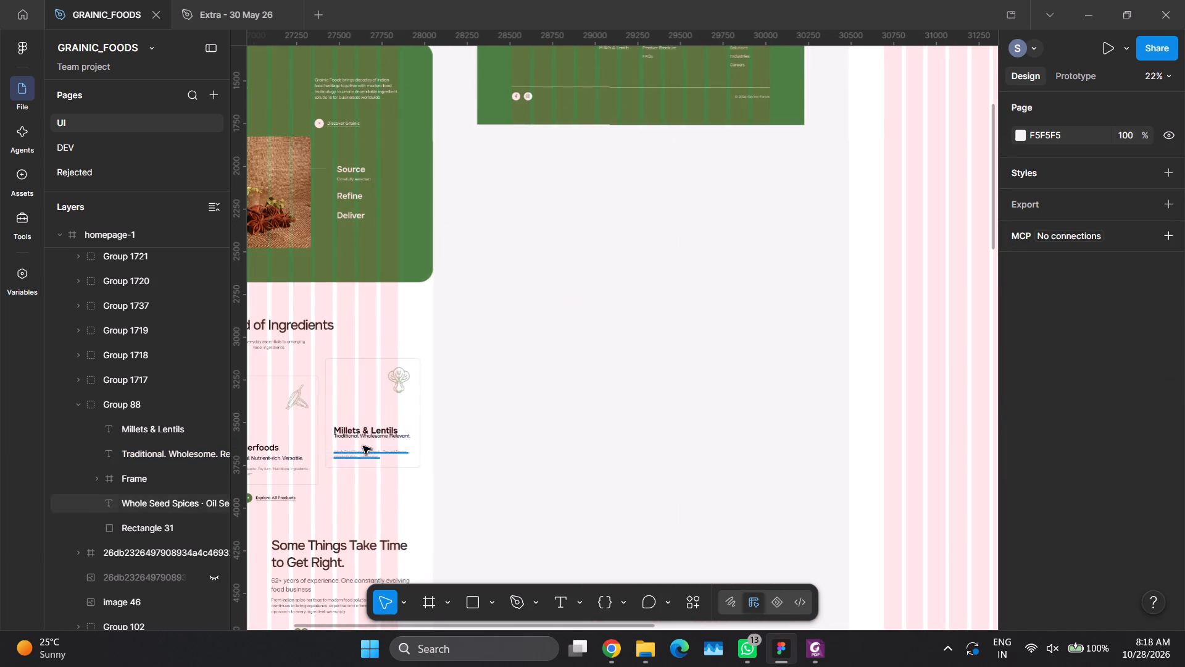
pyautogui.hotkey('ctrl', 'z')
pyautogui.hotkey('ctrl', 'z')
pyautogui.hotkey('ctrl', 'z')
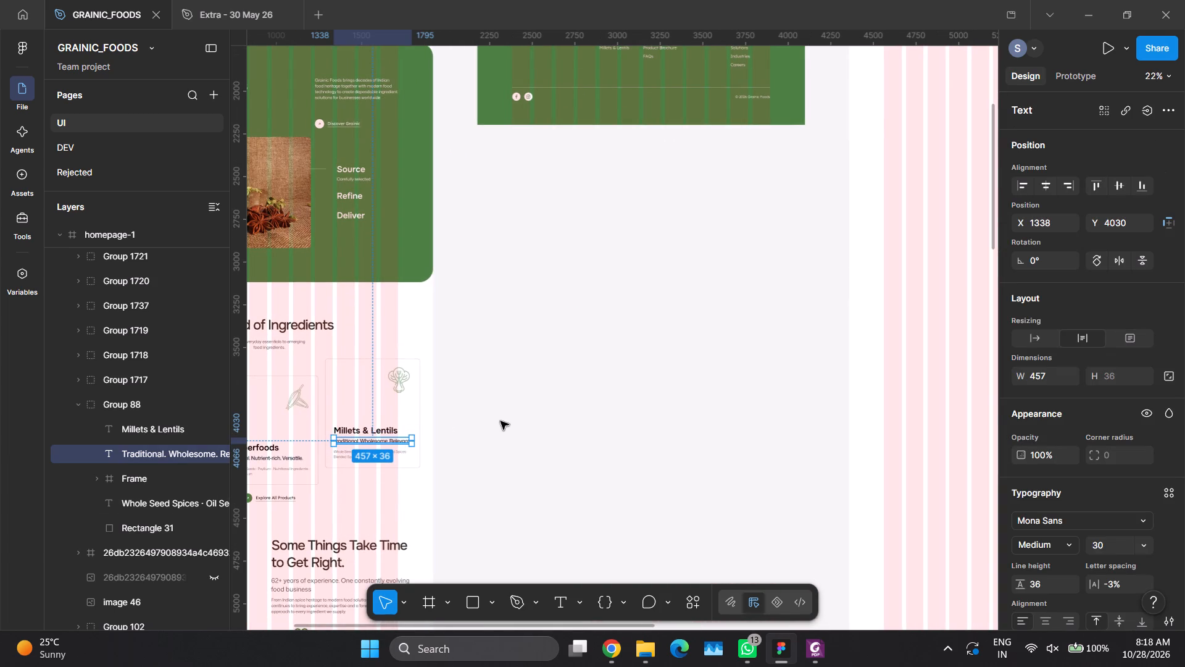
# Copy the "Traditional. Wholesome. Relevant." subtitle into the about frame and place it beside Mission at X 204, Y 3720.
pyautogui.hotkey('ctrl', 'c')
pyautogui.hscroll(-3, 642, 393)
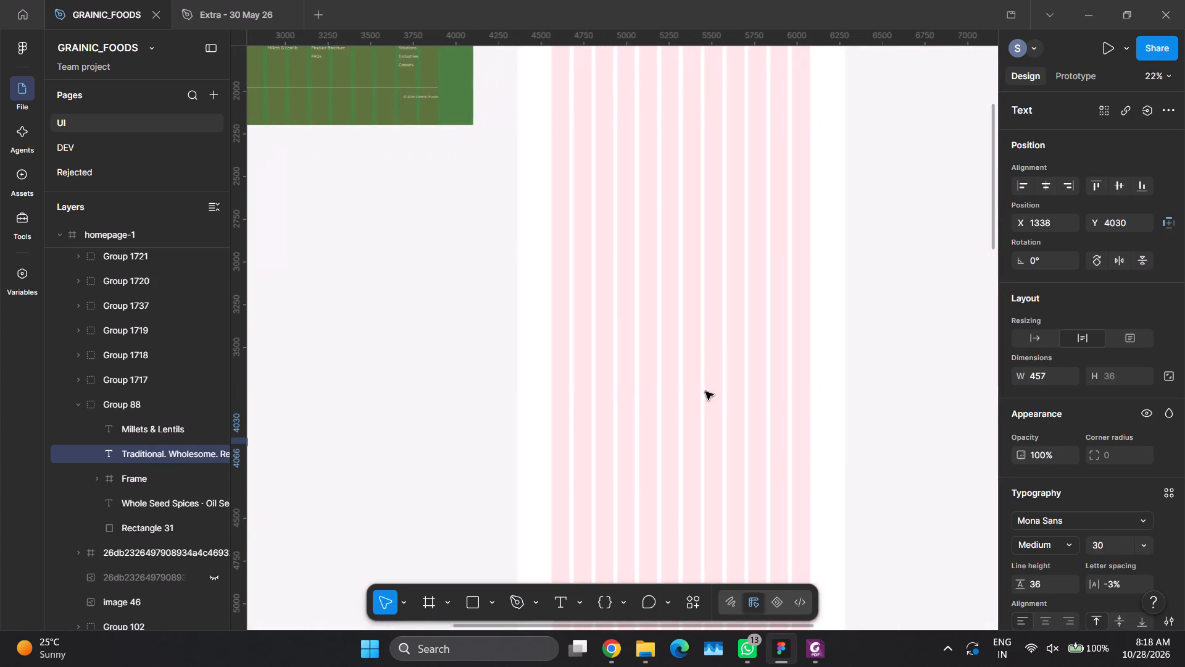
pyautogui.hscroll(-11, 705, 392)
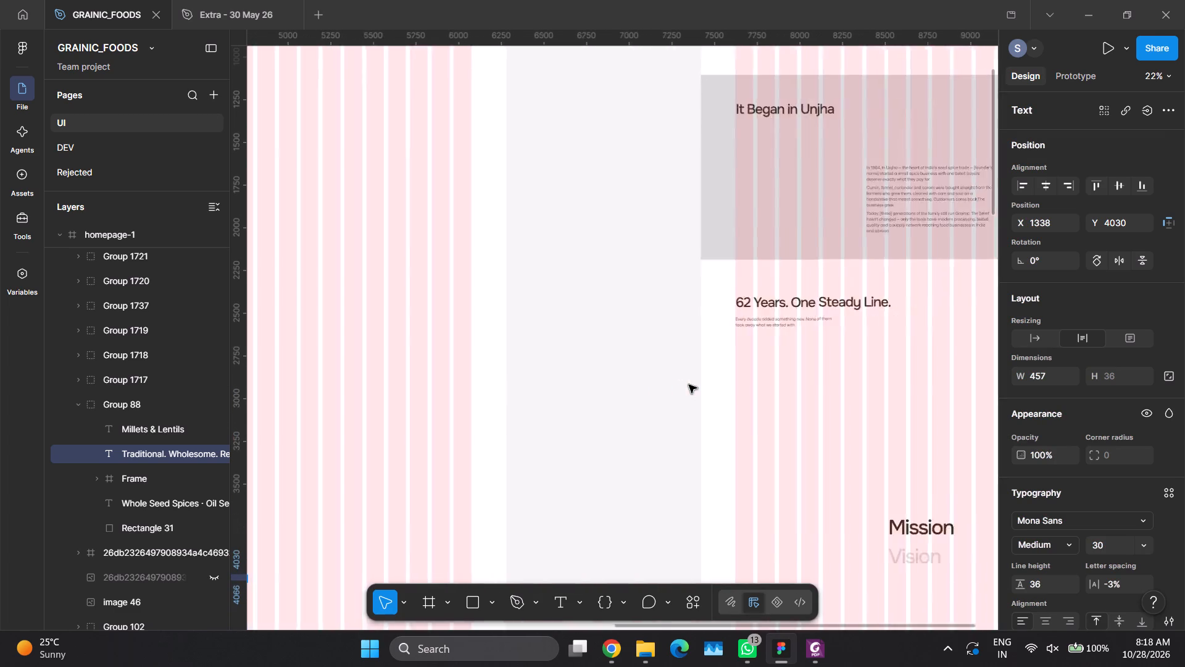
pyautogui.hscroll(-2, 689, 385)
pyautogui.click(672, 406)
pyautogui.hotkey('ctrl', 'v')
pyautogui.scroll(-1, 620, 443)
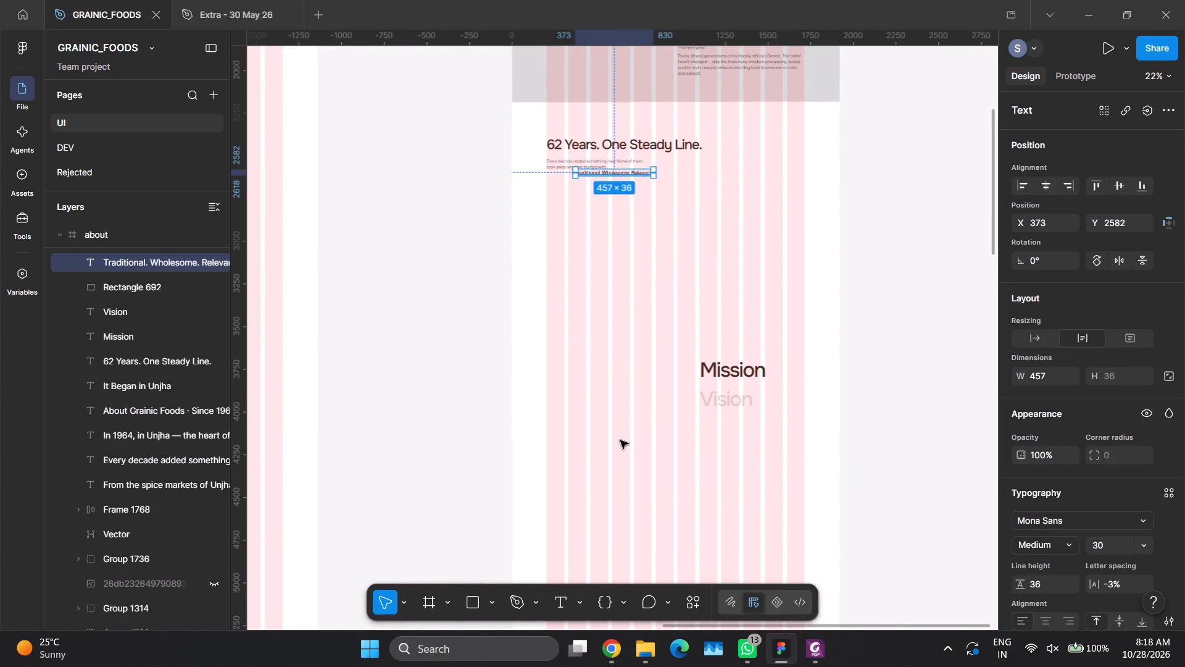
pyautogui.scroll(-1, 620, 440)
pyautogui.moveTo(599, 161); pyautogui.dragTo(570, 354)
# Replace the pasted subtitle's text with the Mission statement from the PDF, without a trailing blank line.
pyautogui.hotkey('alt', 'Tab')
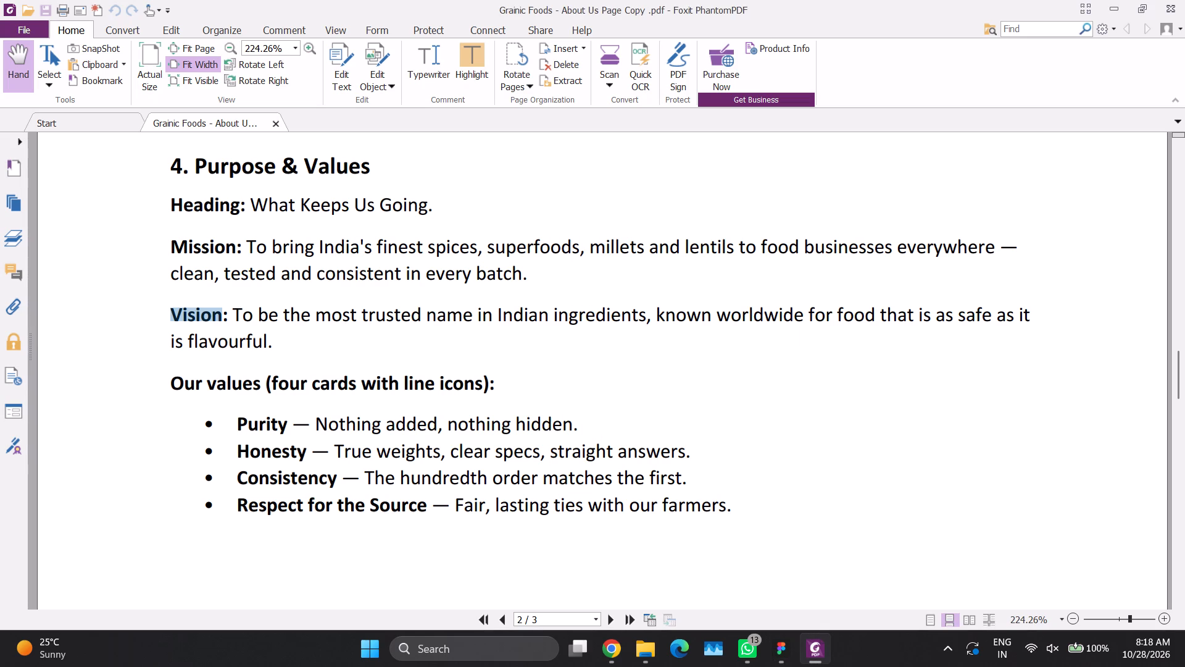
pyautogui.moveTo(249, 238); pyautogui.dragTo(527, 277)
pyautogui.hotkey('ctrl', 'c')
pyautogui.hotkey('alt', 'Tab')
pyautogui.doubleClick(593, 359)
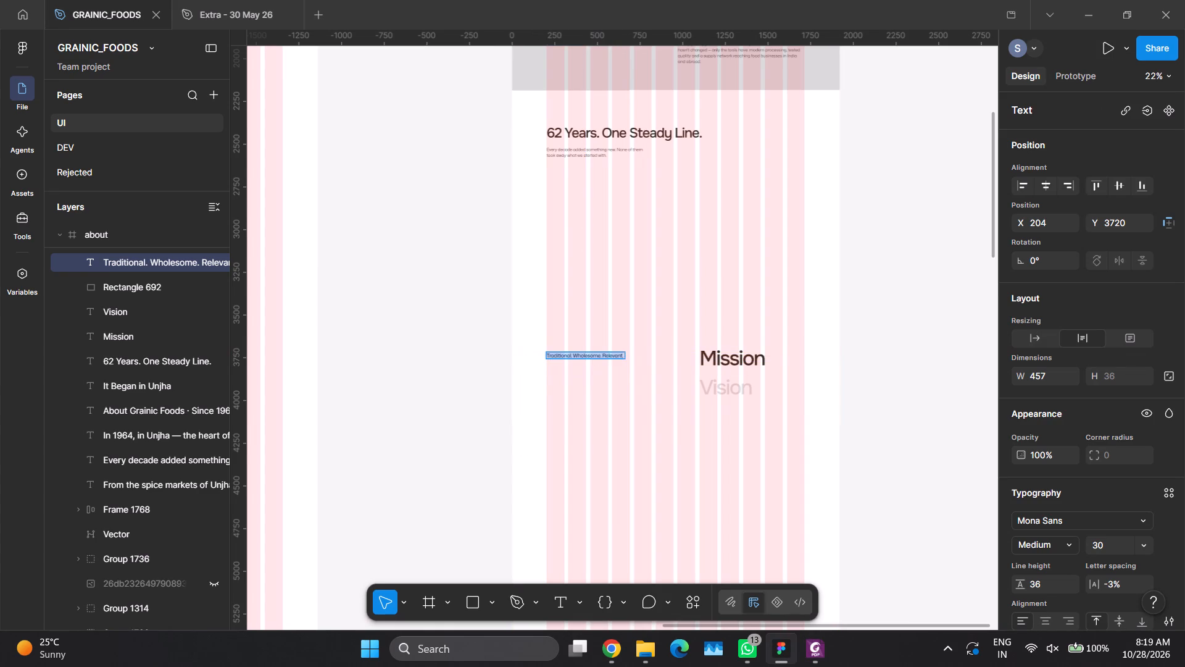
pyautogui.hotkey('ctrl', 'v')
pyautogui.keyDown('ctrl'); pyautogui.scroll(6, 651, 391); pyautogui.keyUp('ctrl')
pyautogui.keyDown('ctrl'); pyautogui.scroll(-2, 651, 389); pyautogui.keyUp('ctrl')
pyautogui.keyDown('ctrl'); pyautogui.scroll(1, 651, 388); pyautogui.keyUp('ctrl')
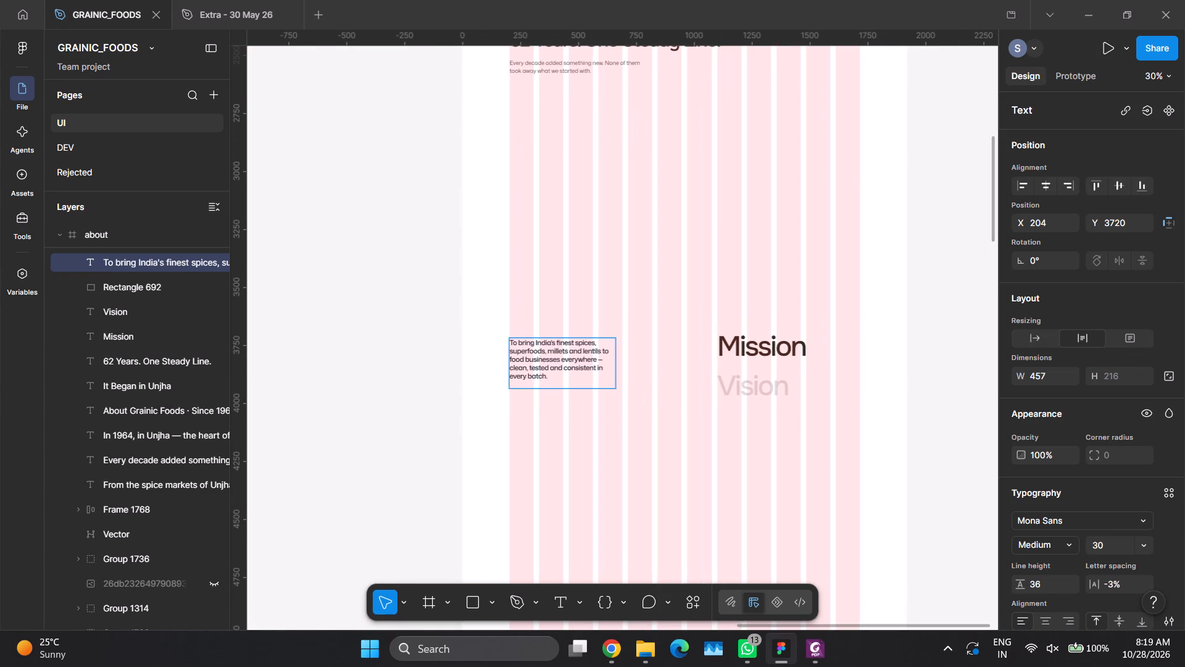
pyautogui.press('BackSpace')
# Widen the Mission statement's text box to 744 and align it with the Mission heading at Y 3702.
pyautogui.click(619, 363)
pyautogui.moveTo(617, 363); pyautogui.dragTo(681, 366)
pyautogui.click(614, 353)
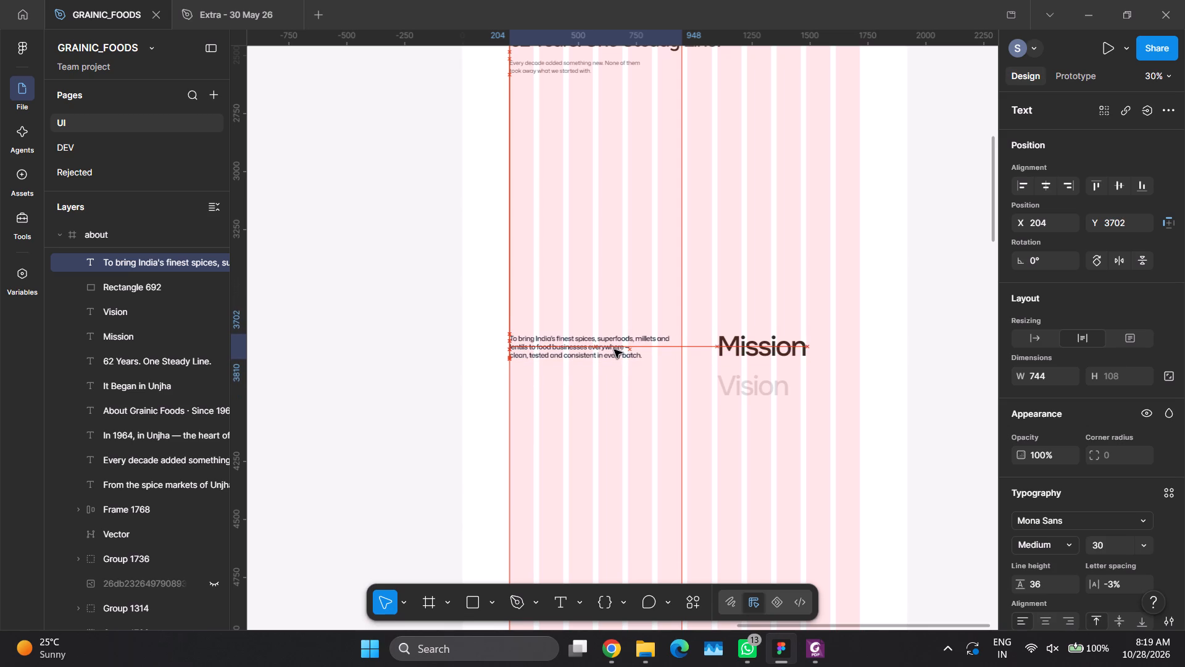
# Duplicate the Mission statement directly below itself, beside the Vision heading, at Y 3860.
pyautogui.keyDown('alt'); pyautogui.moveTo(640, 348); pyautogui.dragTo(639, 384); pyautogui.keyUp('alt')
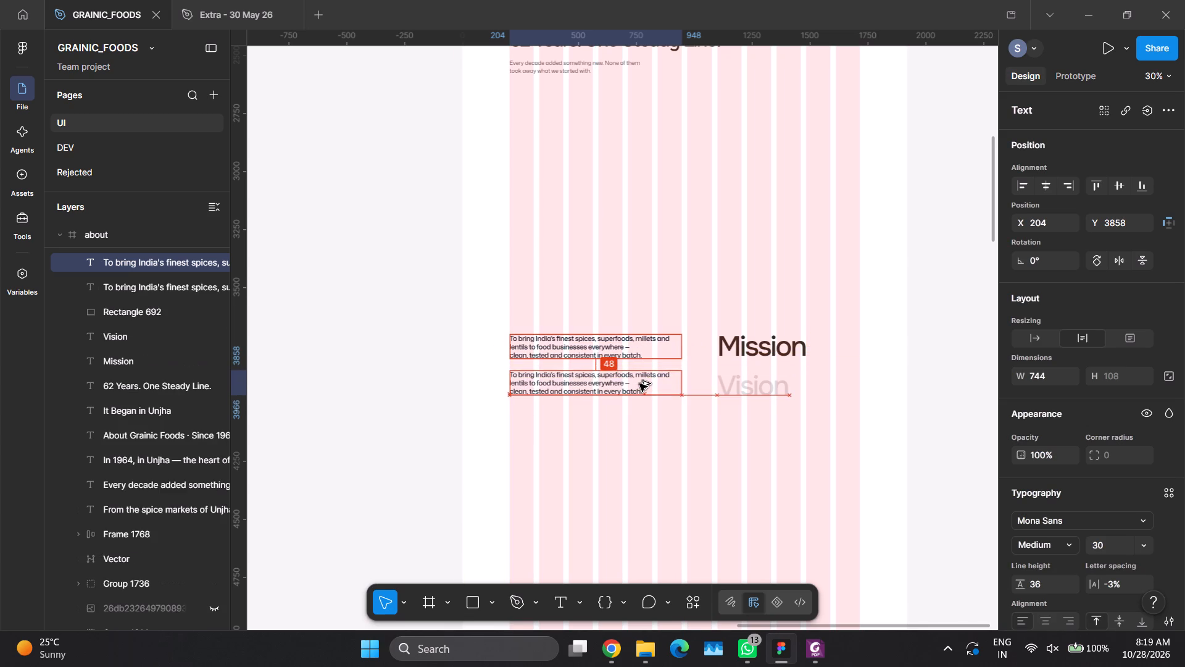
pyautogui.keyDown('alt'); pyautogui.moveTo(639, 384); pyautogui.dragTo(639, 384); pyautogui.keyUp('alt')
# Replace the duplicated statement's text with the Vision statement from the PDF, without a trailing blank line.
pyautogui.hotkey('alt', 'Tab')
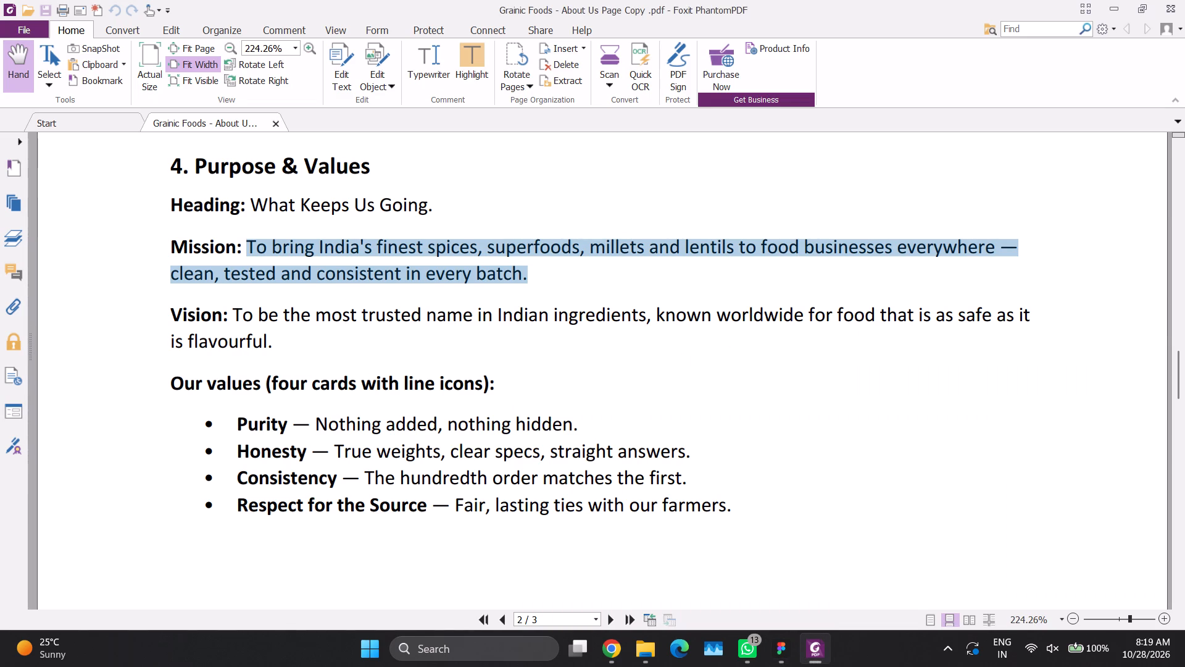
pyautogui.moveTo(233, 308); pyautogui.dragTo(278, 343)
pyautogui.hotkey('ctrl', 'c')
pyautogui.hotkey('alt', 'Tab')
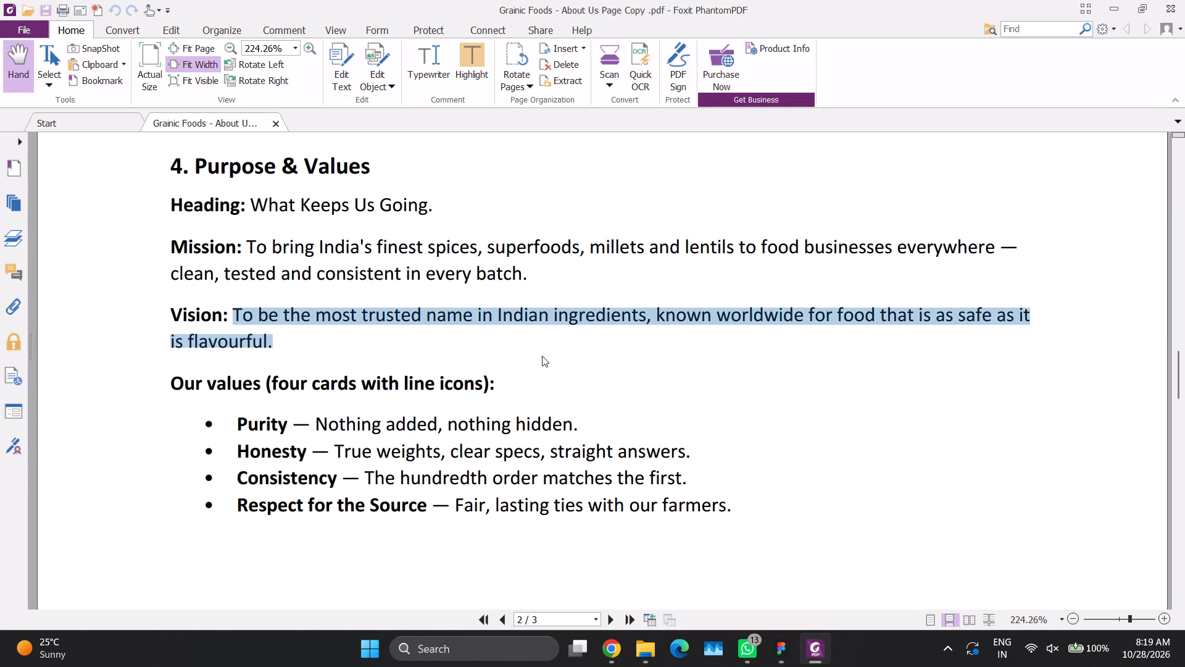
pyautogui.doubleClick(586, 379)
pyautogui.hotkey('ctrl', 'v')
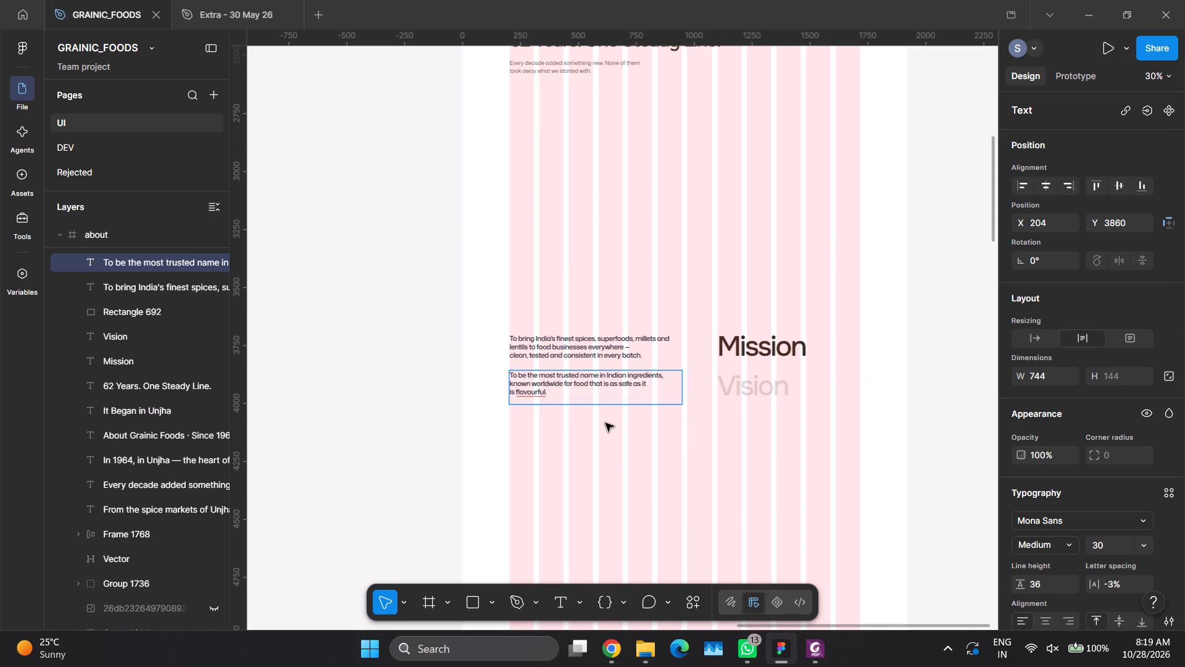
pyautogui.press('BackSpace')
pyautogui.click(728, 415)
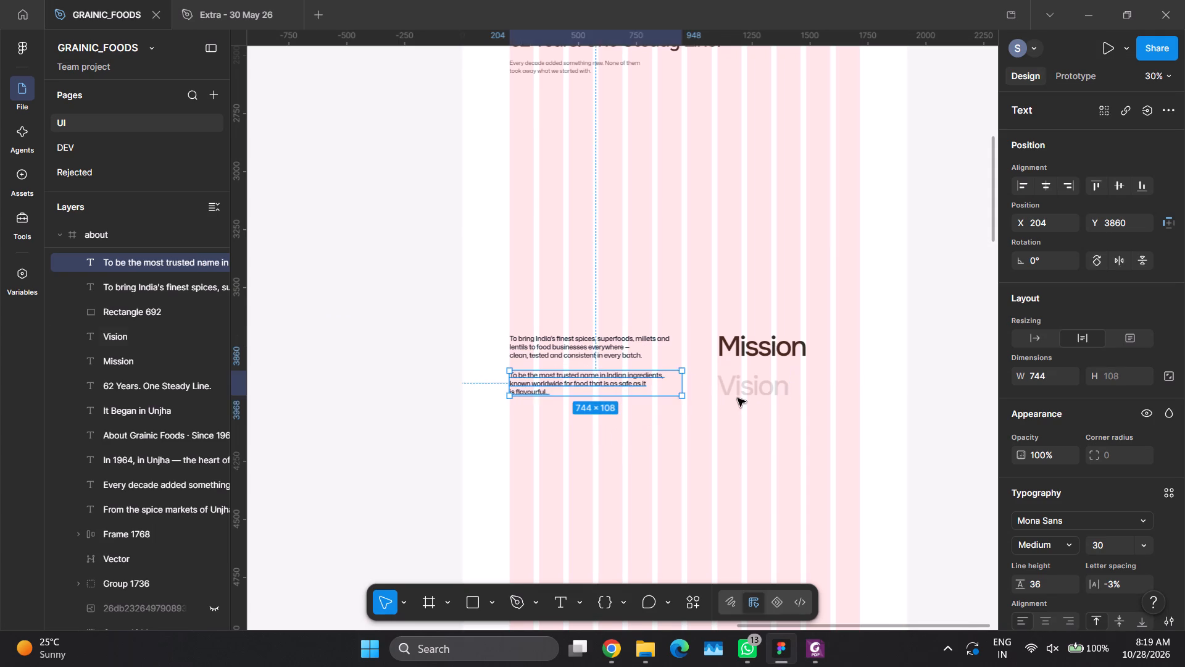
# Move the Vision statement lower and align its vertical centre with the Vision heading.
pyautogui.keyDown('shift'); pyautogui.moveTo(538, 380); pyautogui.dragTo(538, 385); pyautogui.keyUp('shift')
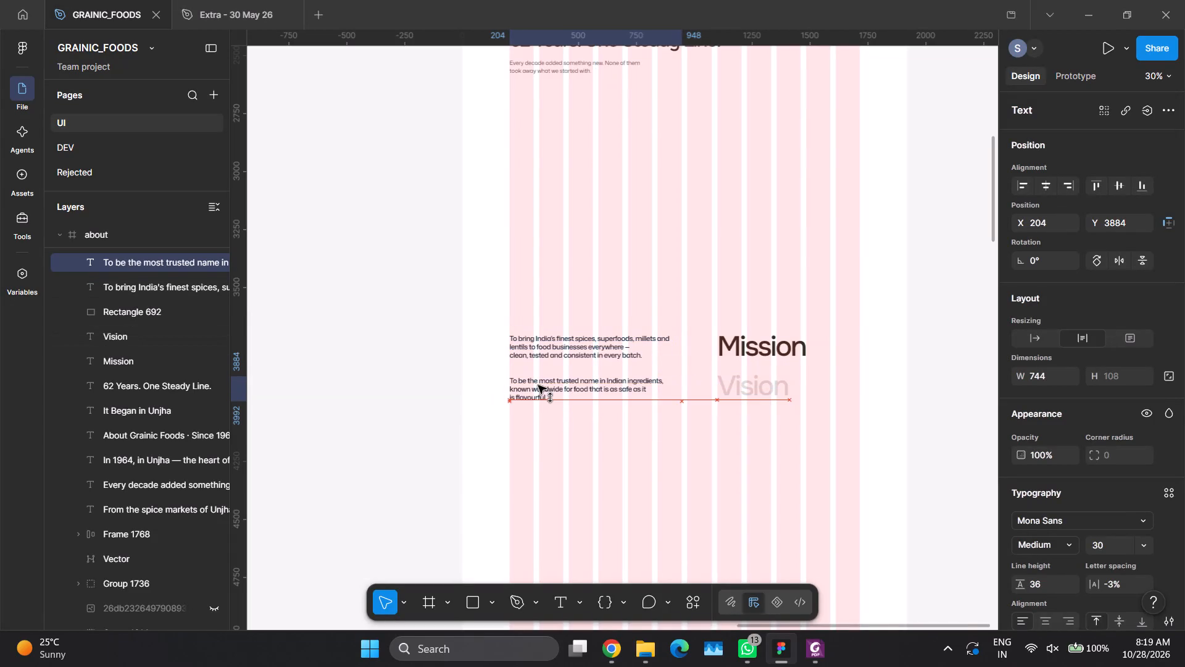
pyautogui.keyDown('shift'); pyautogui.moveTo(538, 385); pyautogui.dragTo(539, 388); pyautogui.keyUp('shift')
pyautogui.keyDown('alt'); pyautogui.click(754, 384); pyautogui.keyUp('alt')
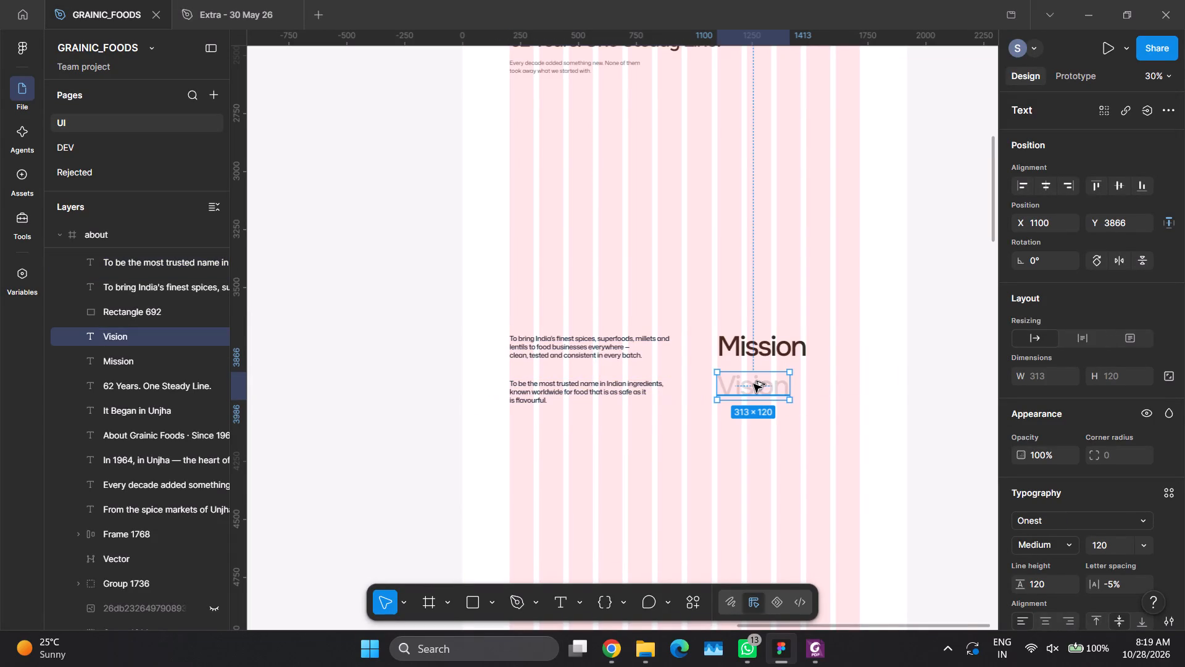
pyautogui.keyDown('shift'); pyautogui.click(602, 391); pyautogui.keyUp('shift')
pyautogui.click(1123, 180)
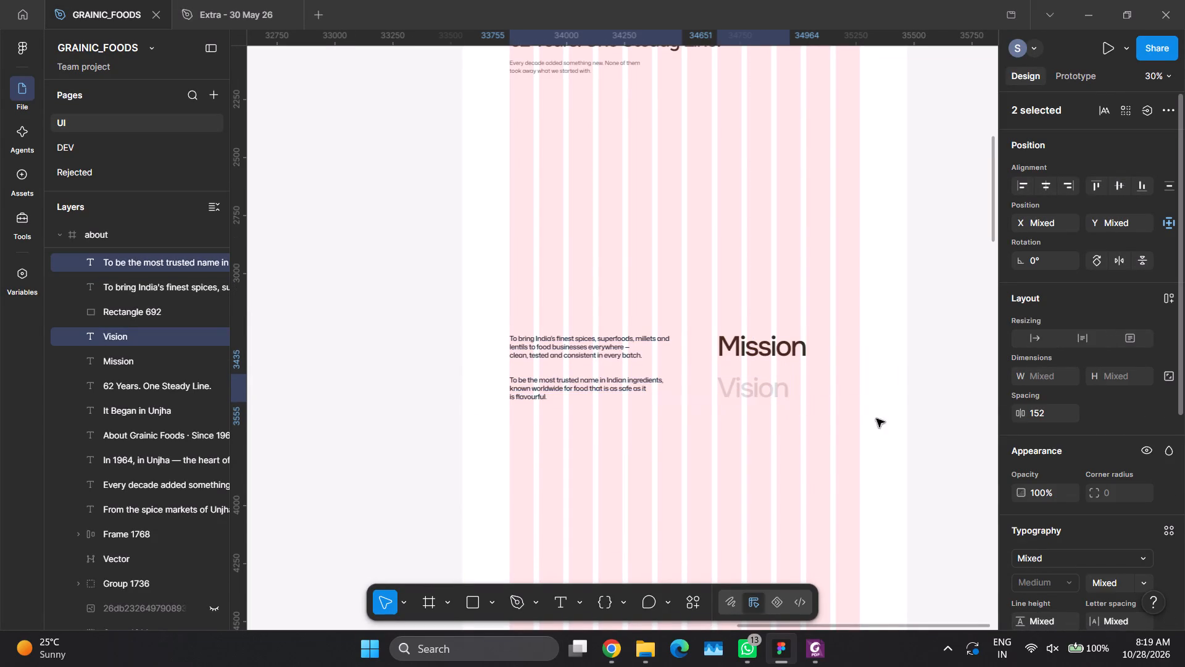
pyautogui.click(786, 503)
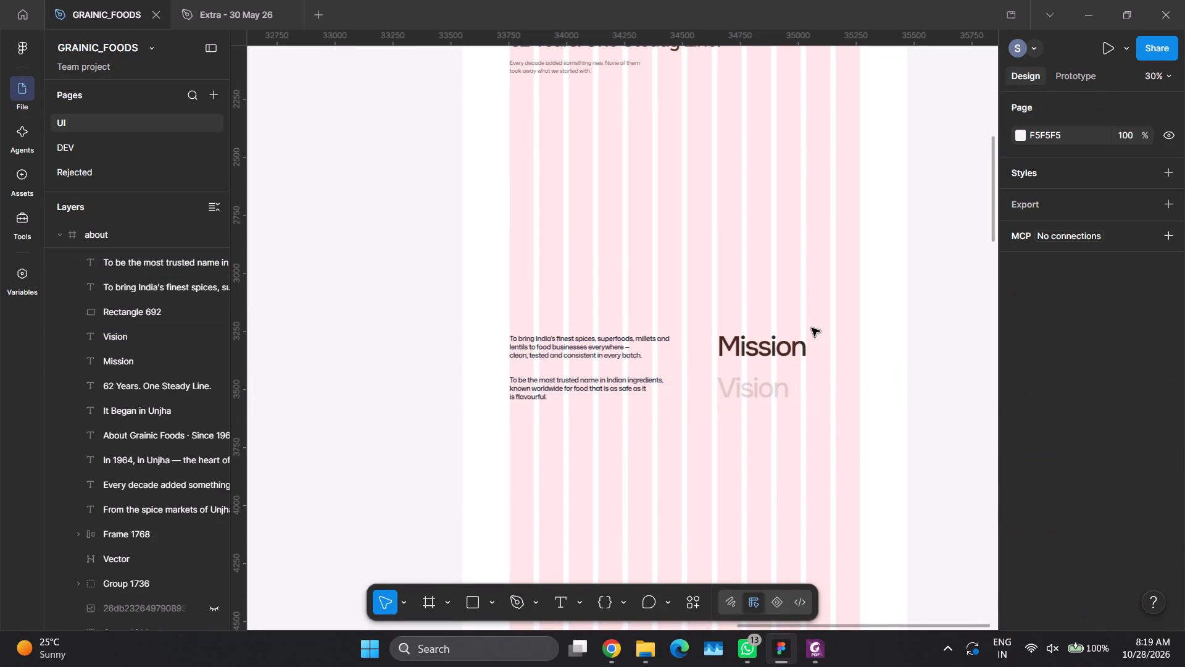
# Change the Vision statement's fill to the light grey hex shorthand DD.
pyautogui.scroll(3, 812, 328)
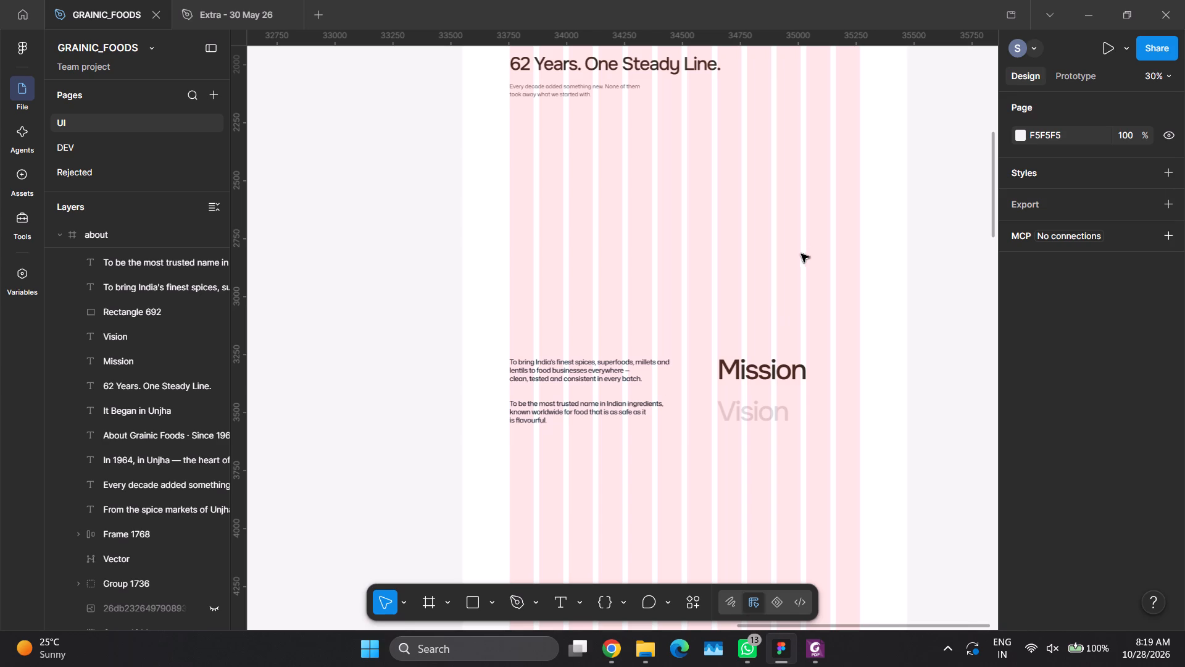
pyautogui.click(588, 401)
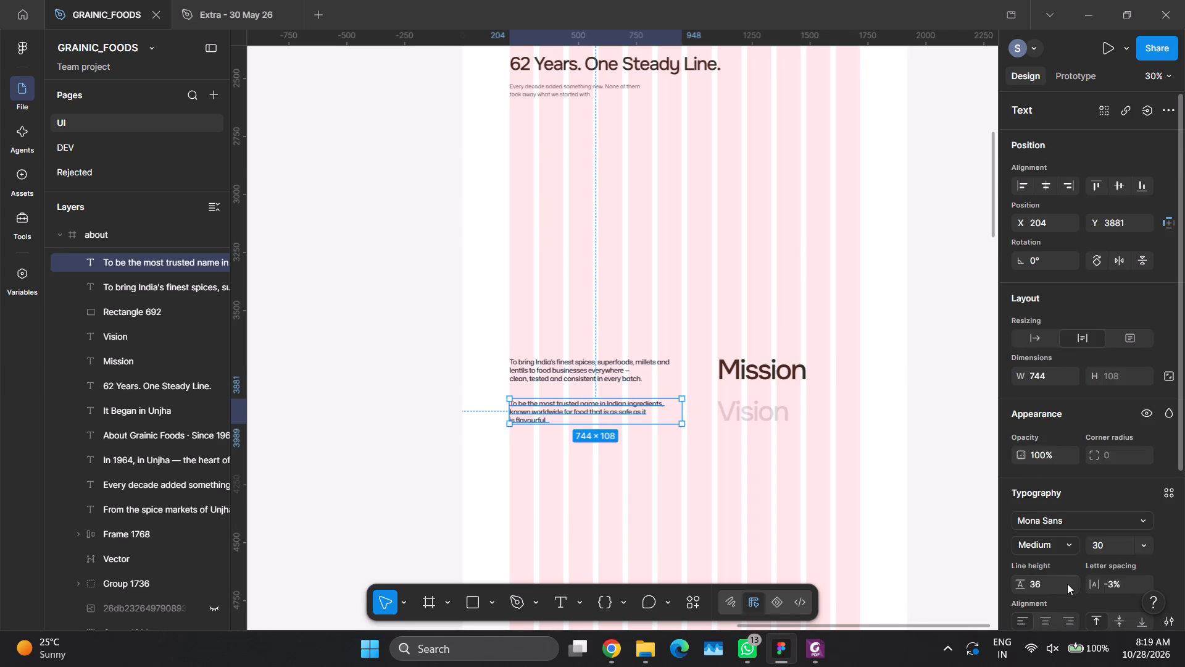
pyautogui.scroll(-4, 1065, 577)
pyautogui.click(1060, 472)
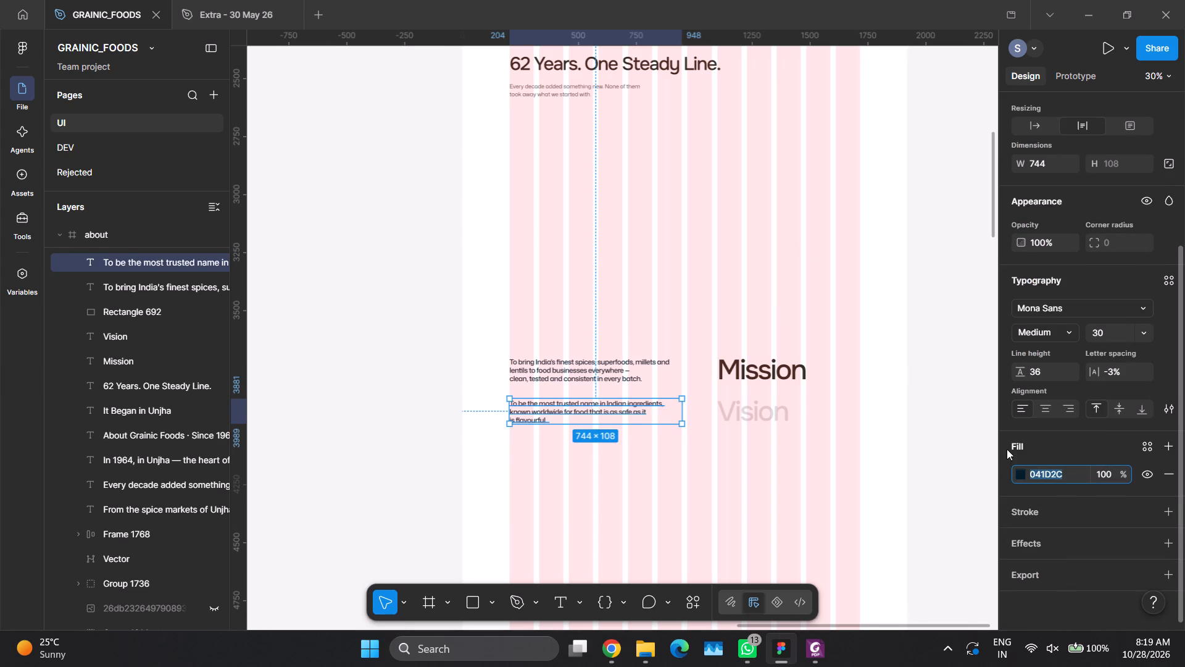
pyautogui.press('d')
pyautogui.press('d')
pyautogui.click(940, 414)
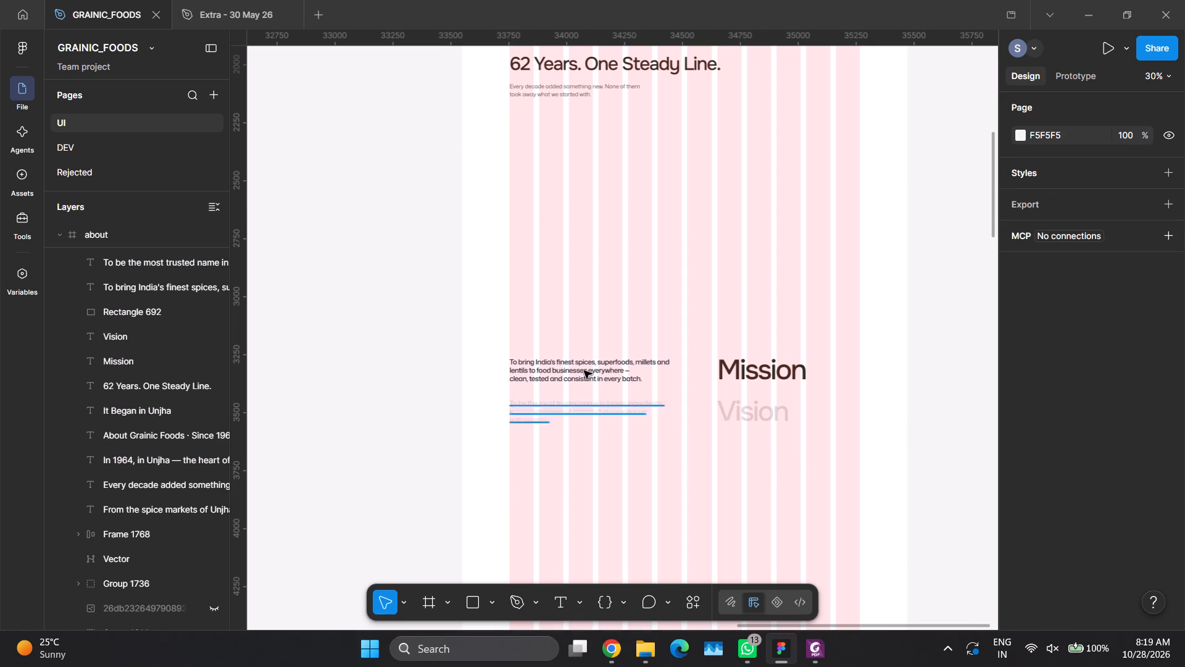
pyautogui.click(583, 367)
pyautogui.click(694, 526)
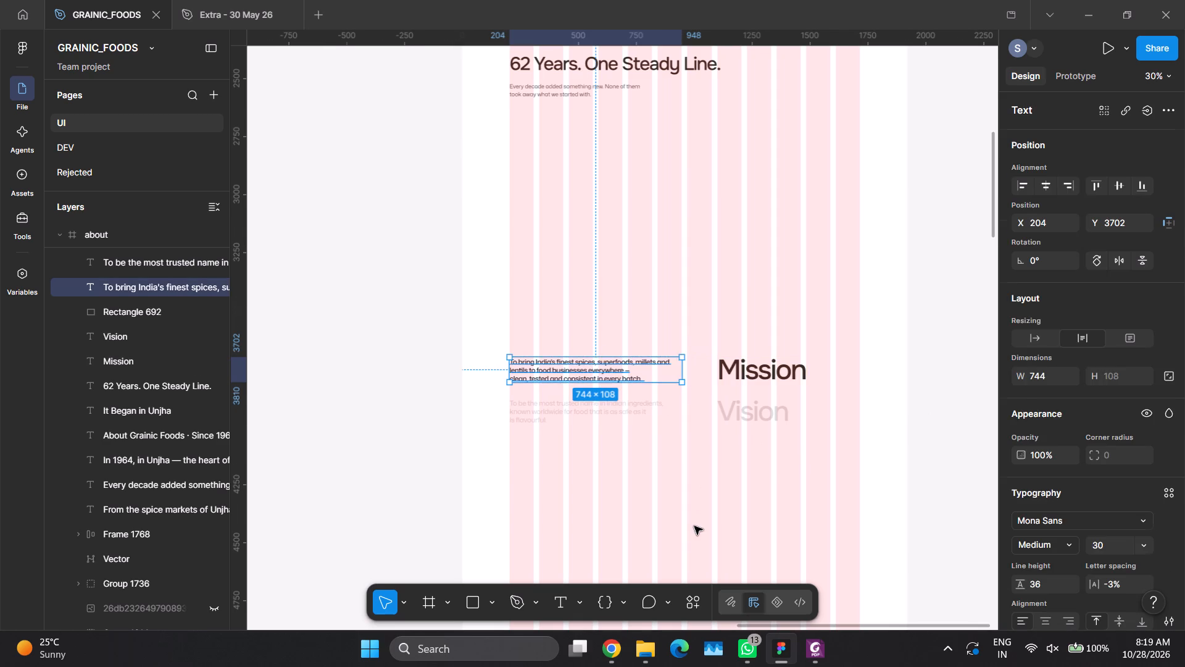
# Switch to Chrome and open the About page of the Jetlifts reference website.
pyautogui.click(617, 646)
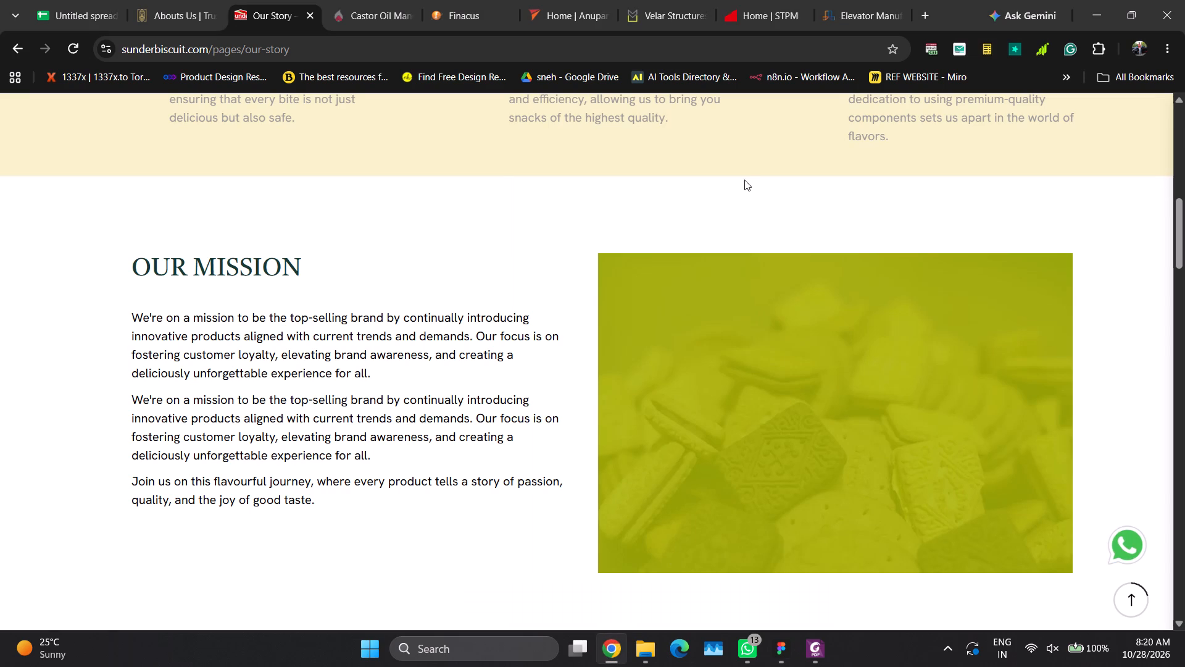
pyautogui.click(850, 2)
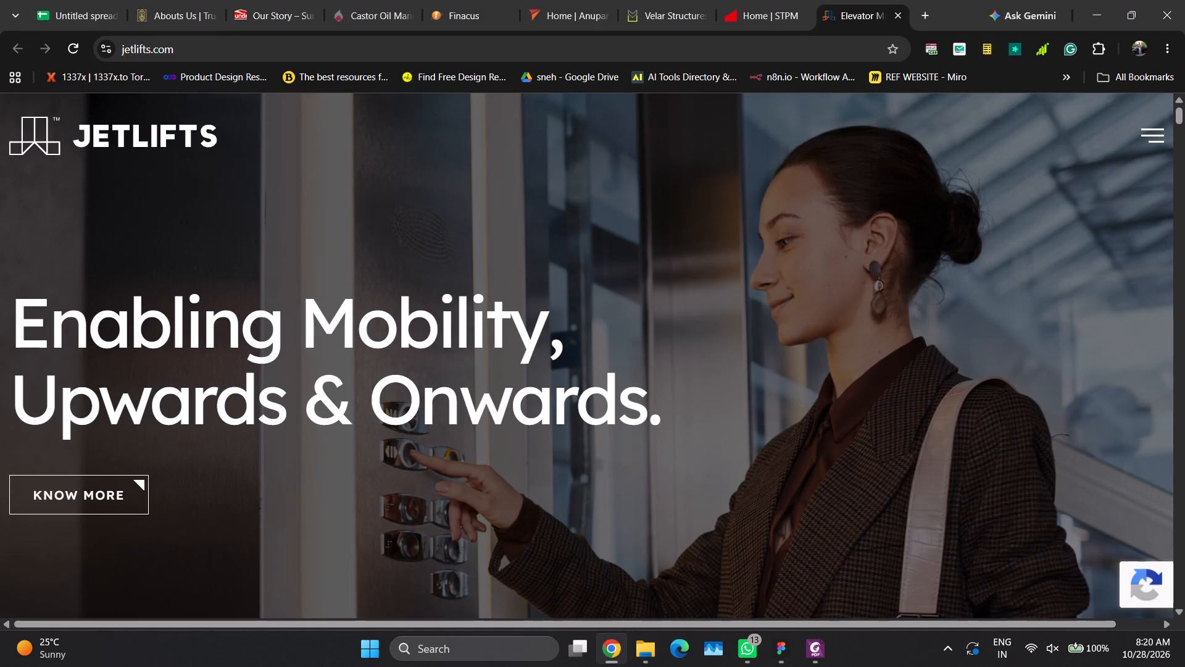
pyautogui.click(1139, 133)
pyautogui.click(1148, 134)
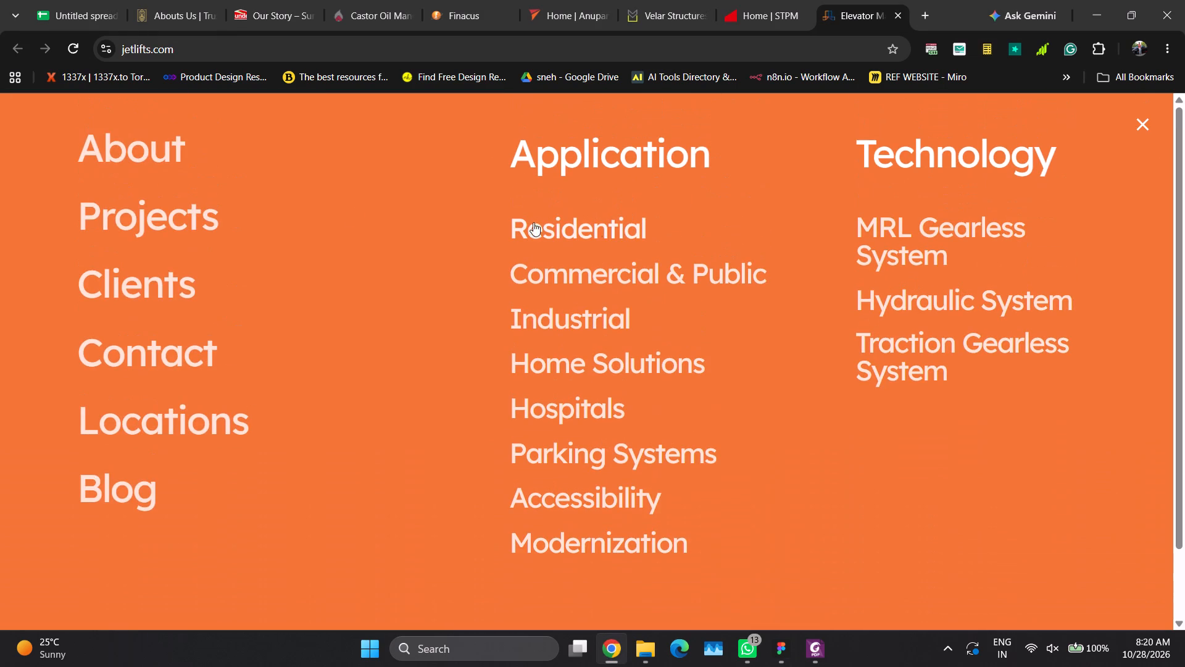
pyautogui.click(93, 154)
# Open the About page of the STPM reference website.
pyautogui.click(742, 0)
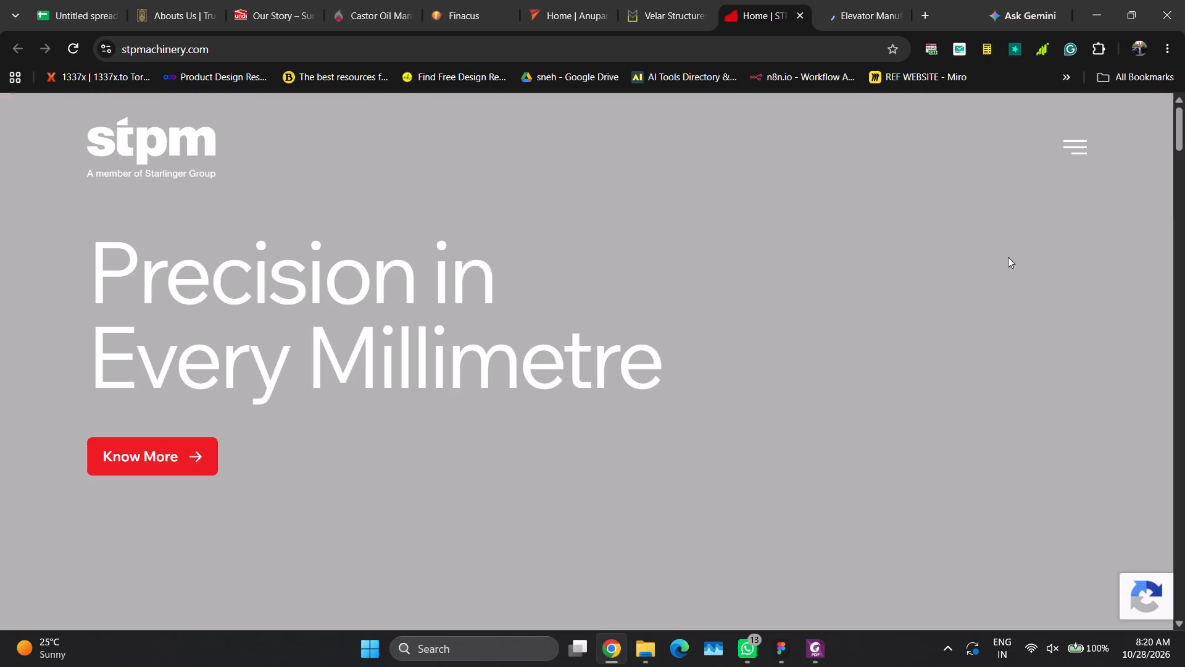
pyautogui.click(1071, 146)
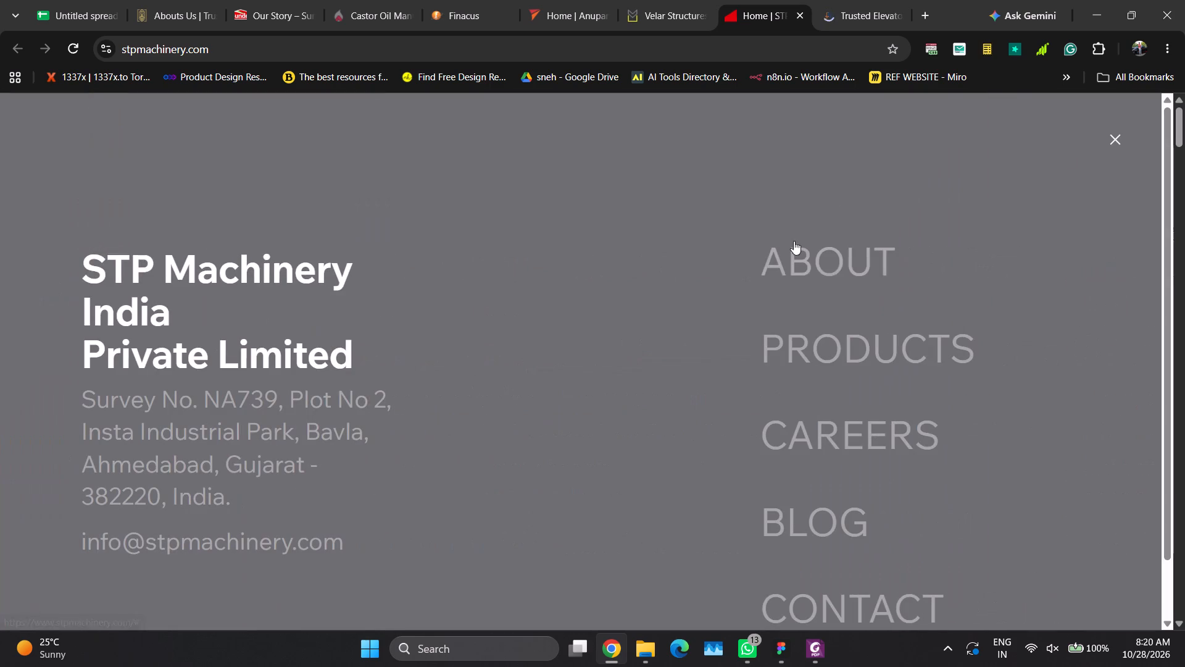
pyautogui.click(823, 264)
# Open the About page of the Velar Structures reference website, examine its Vision and Mission sections, and return to its homepage.
pyautogui.click(625, 0)
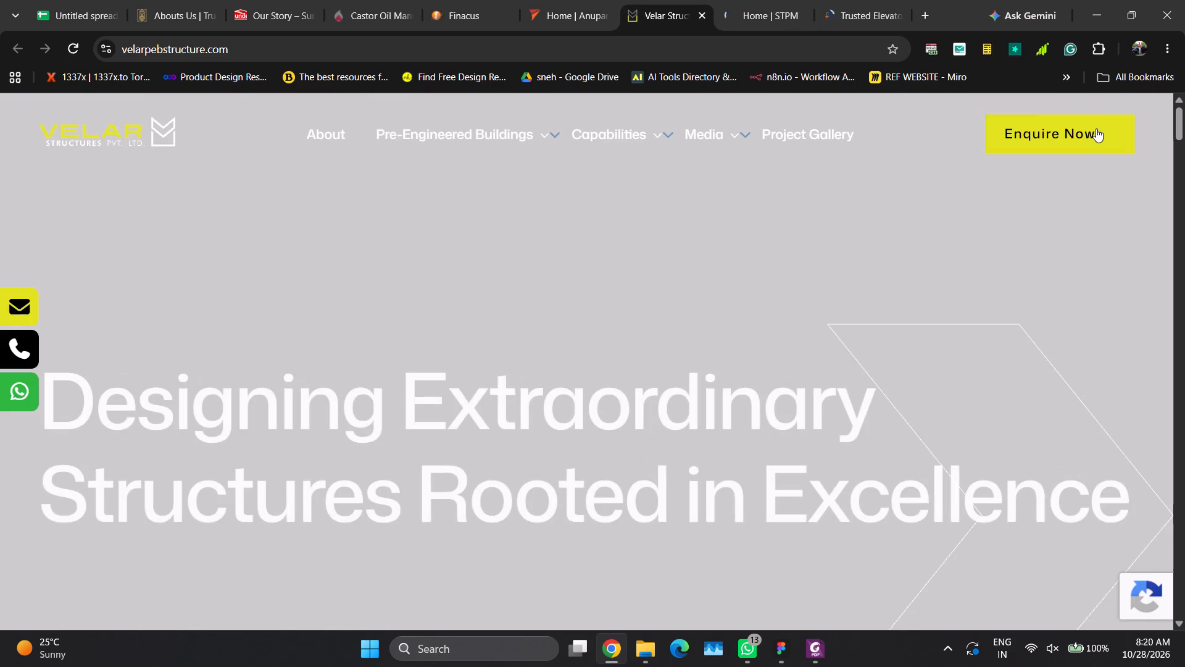
pyautogui.click(311, 133)
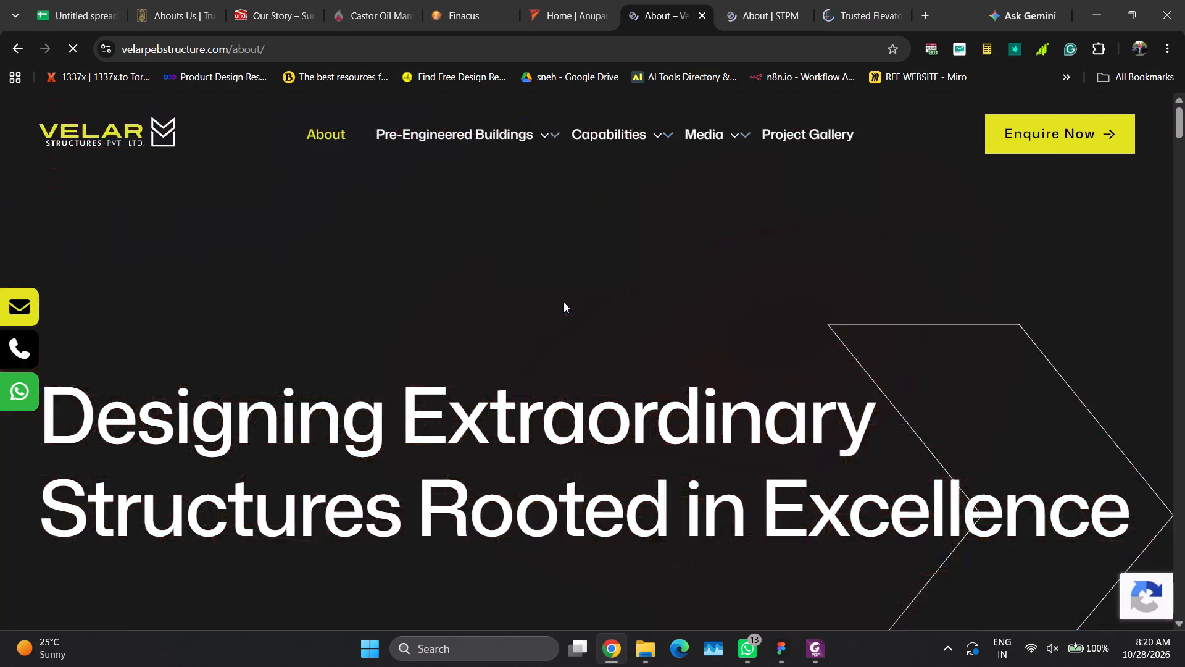
pyautogui.scroll(-4, 563, 302)
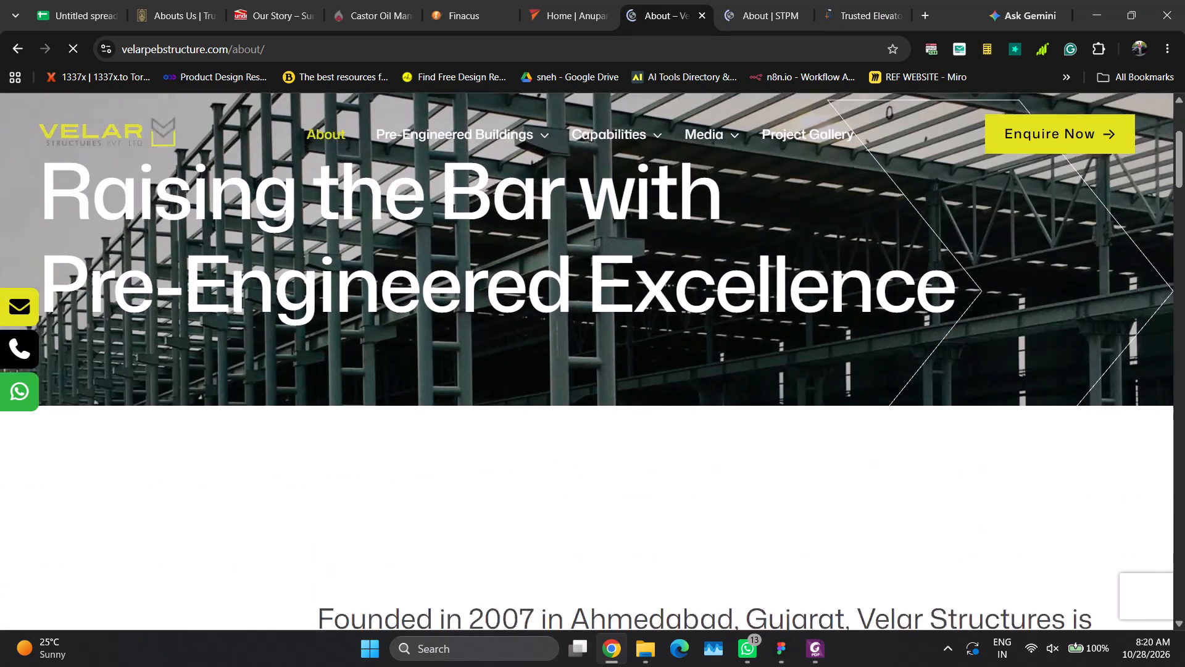
pyautogui.scroll(-4, 563, 302)
pyautogui.scroll(4, 563, 302)
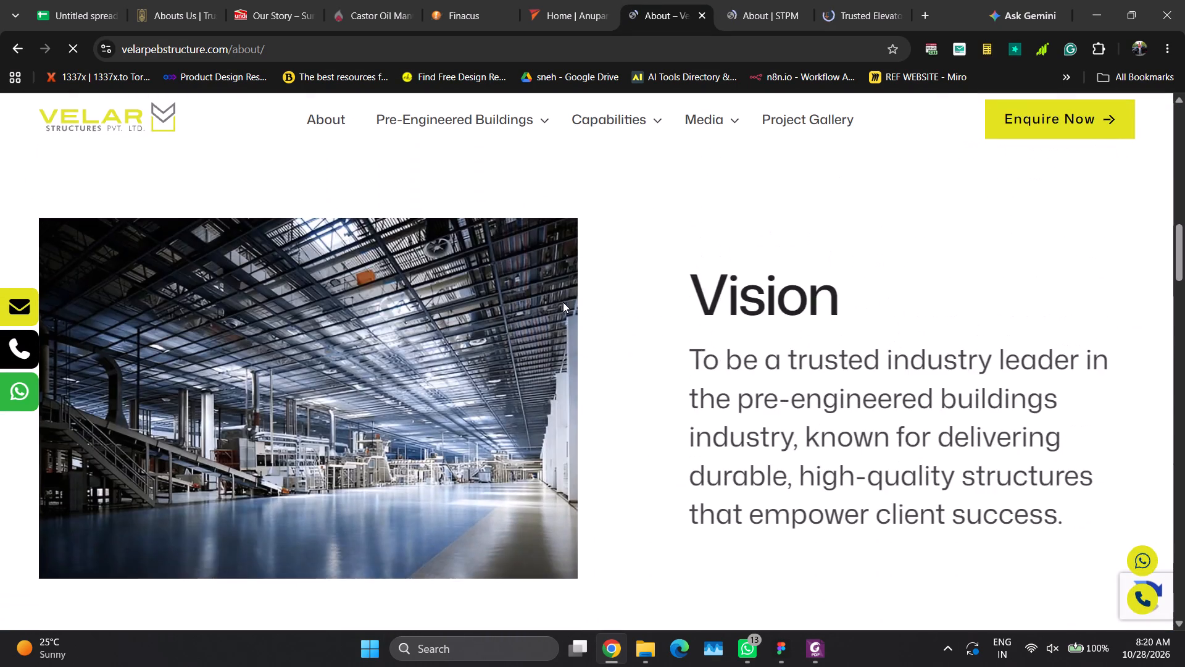
pyautogui.scroll(-6, 563, 303)
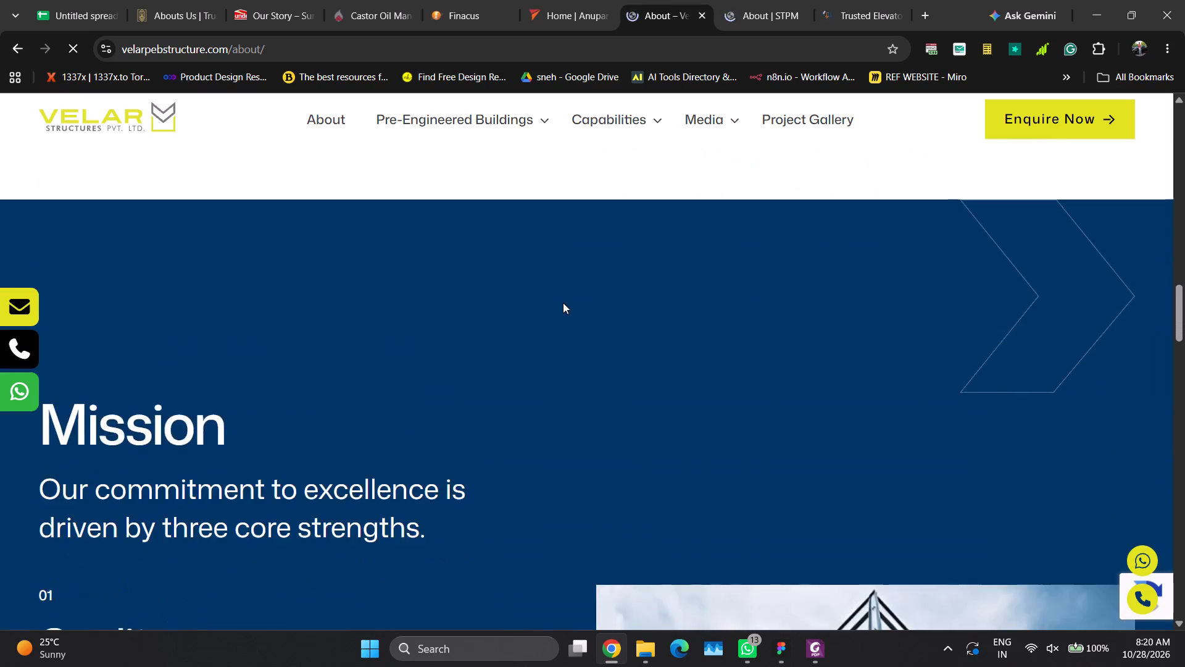
pyautogui.scroll(-9, 563, 303)
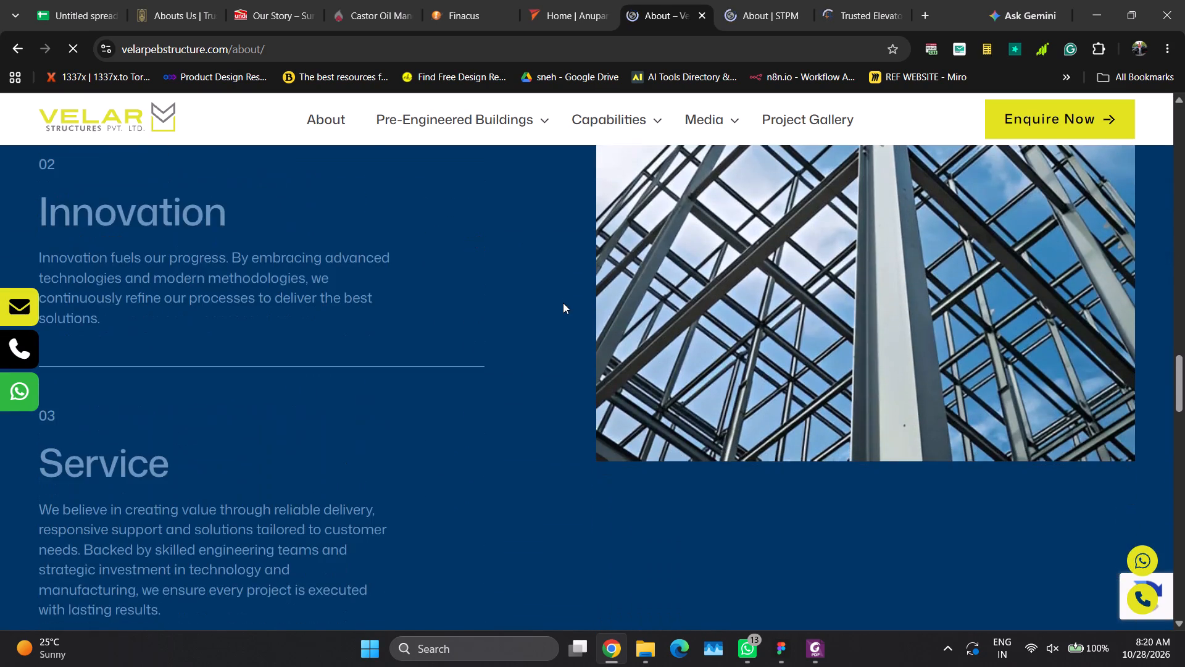
pyautogui.scroll(-11, 563, 303)
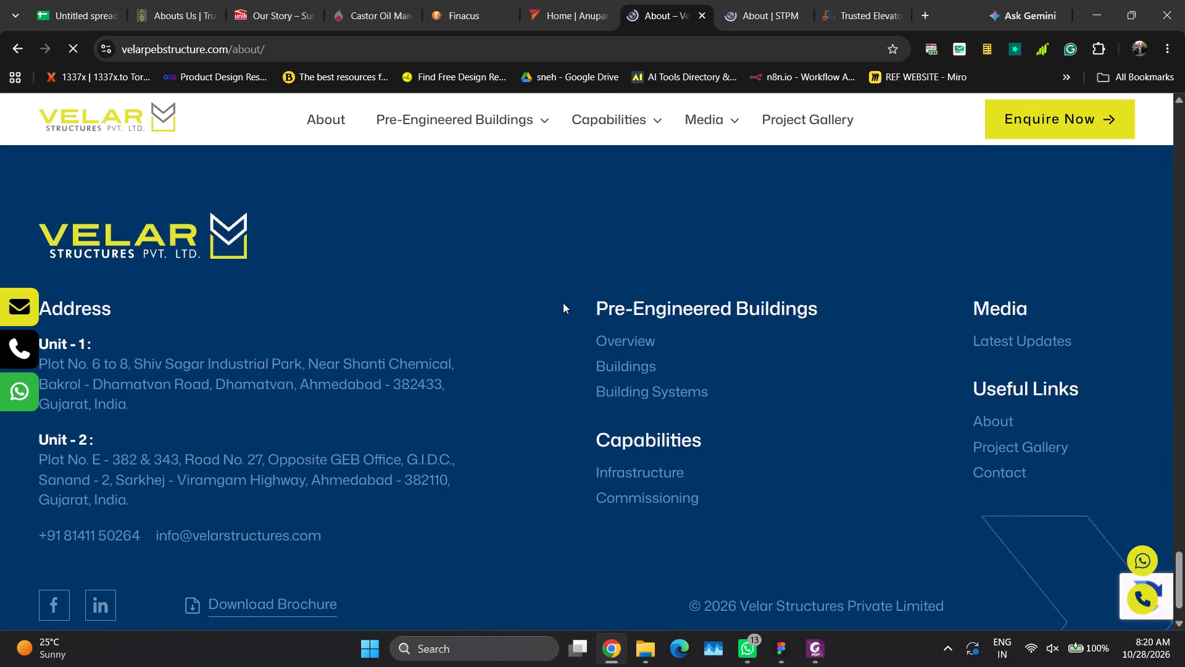
pyautogui.scroll(-1, 563, 303)
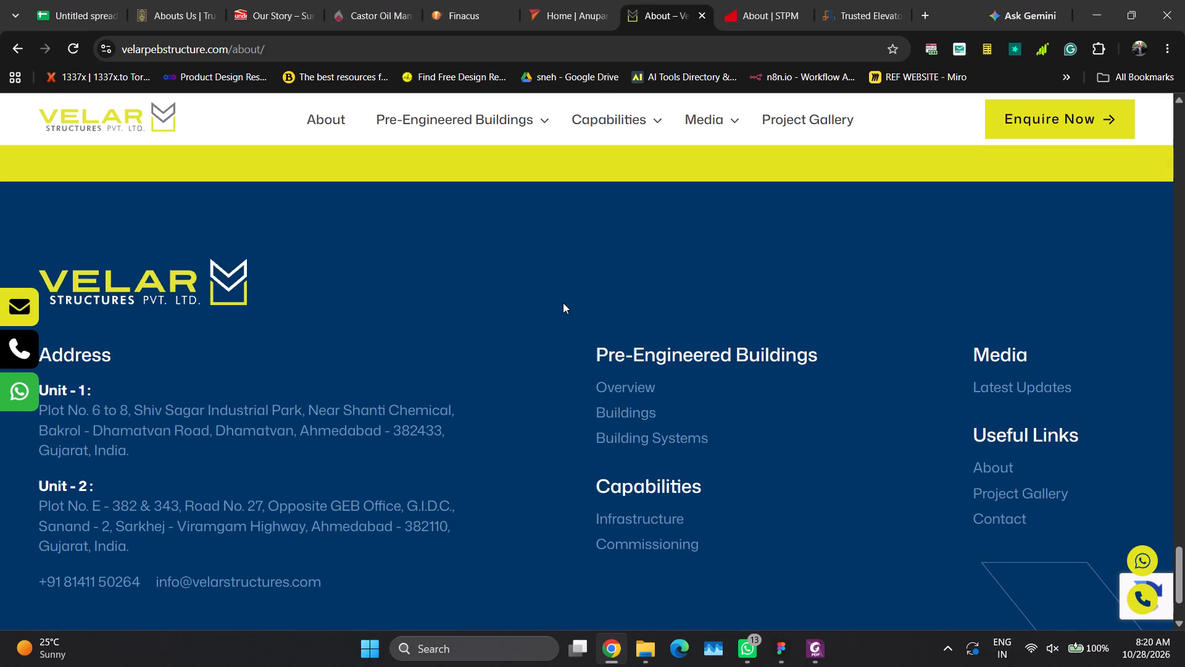
pyautogui.click(159, 115)
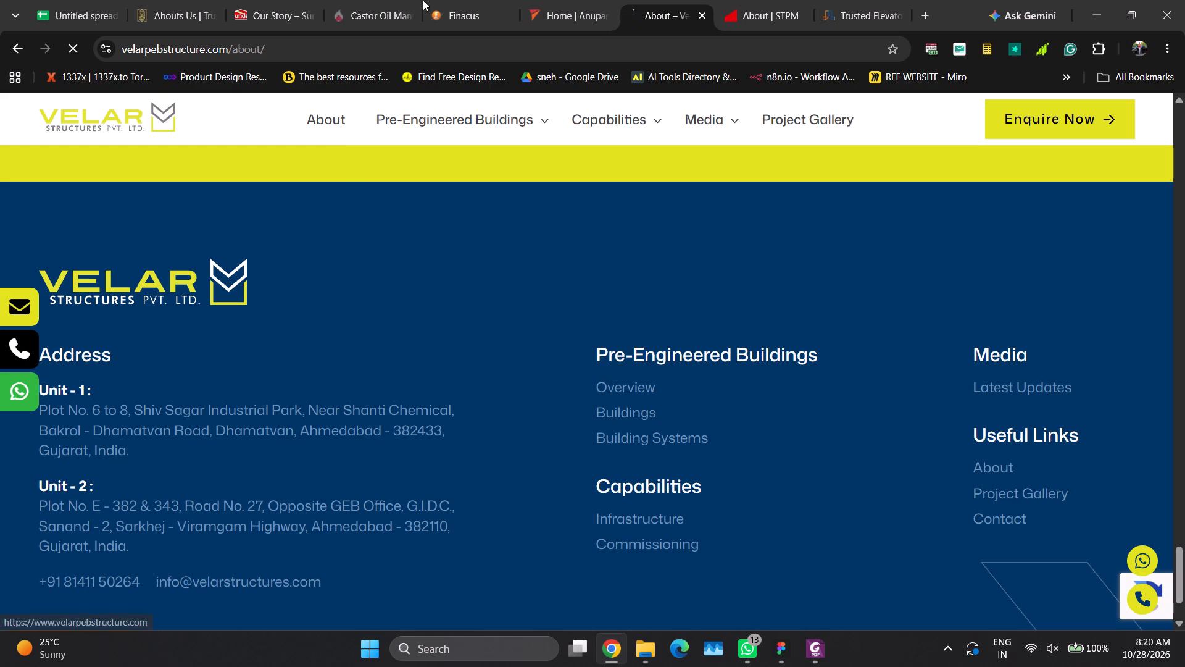
# Open the About page of the Anupam reference website.
pyautogui.click(547, 6)
pyautogui.click(455, 125)
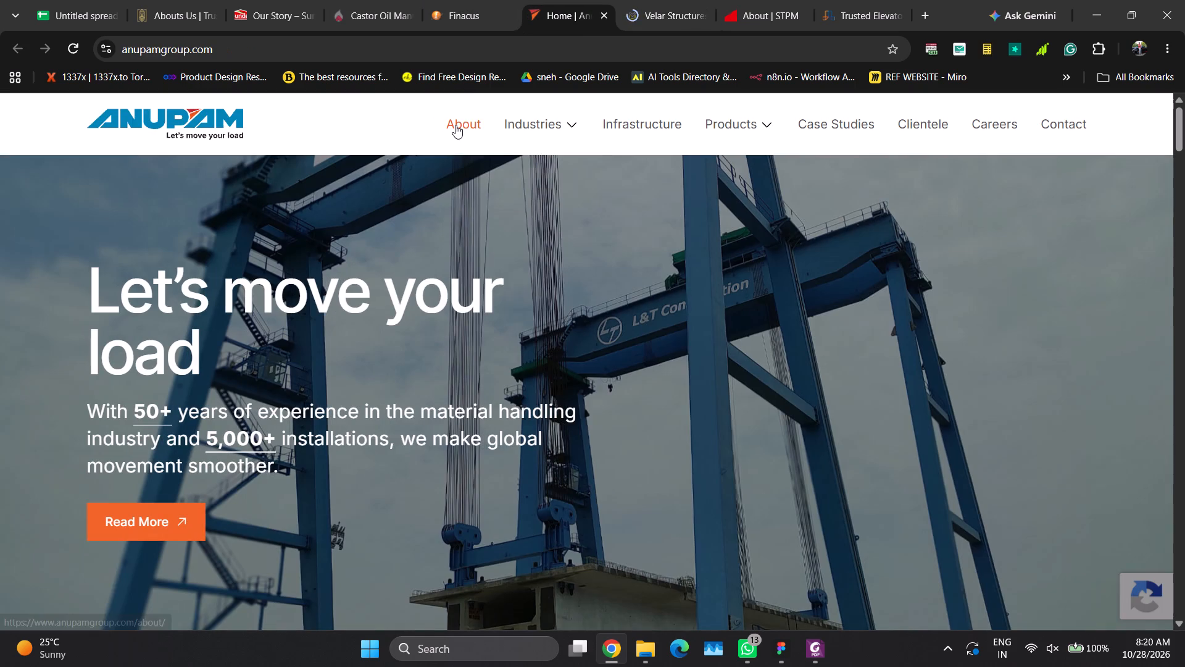
# Examine the STPM About page's section layouts, especially how its Vision and Mission headings are paired with their statement.
pyautogui.click(757, 0)
pyautogui.scroll(-2, 615, 240)
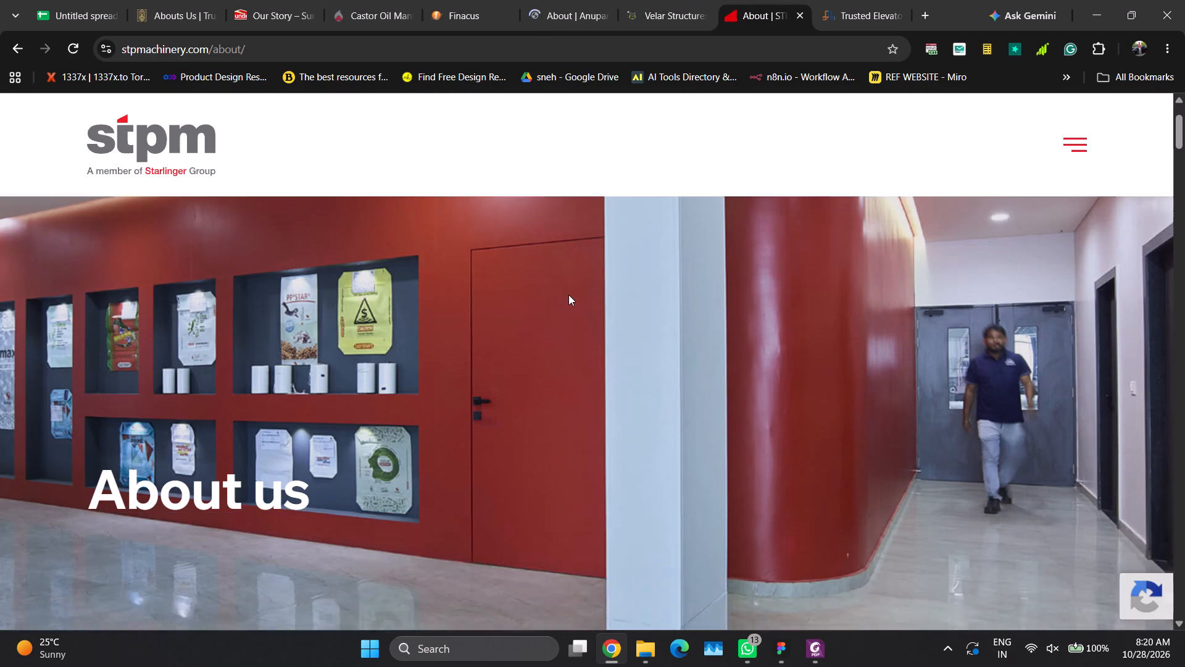
pyautogui.scroll(-12, 568, 295)
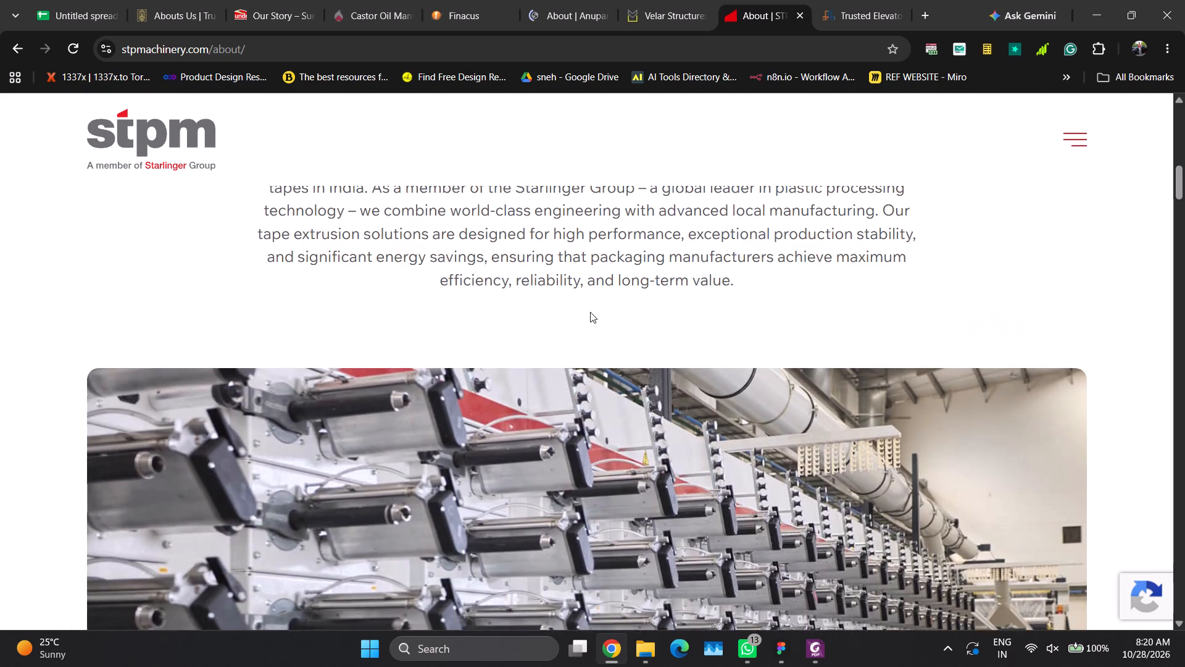
pyautogui.scroll(4, 590, 312)
pyautogui.scroll(-2, 590, 312)
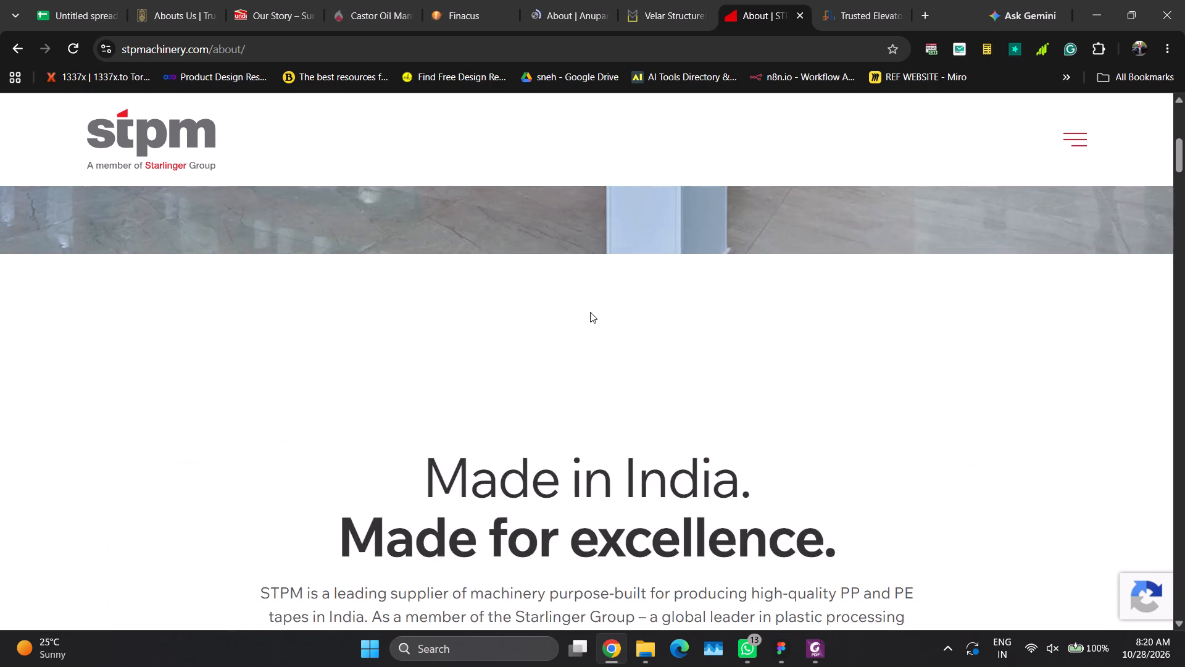
pyautogui.scroll(-5, 590, 312)
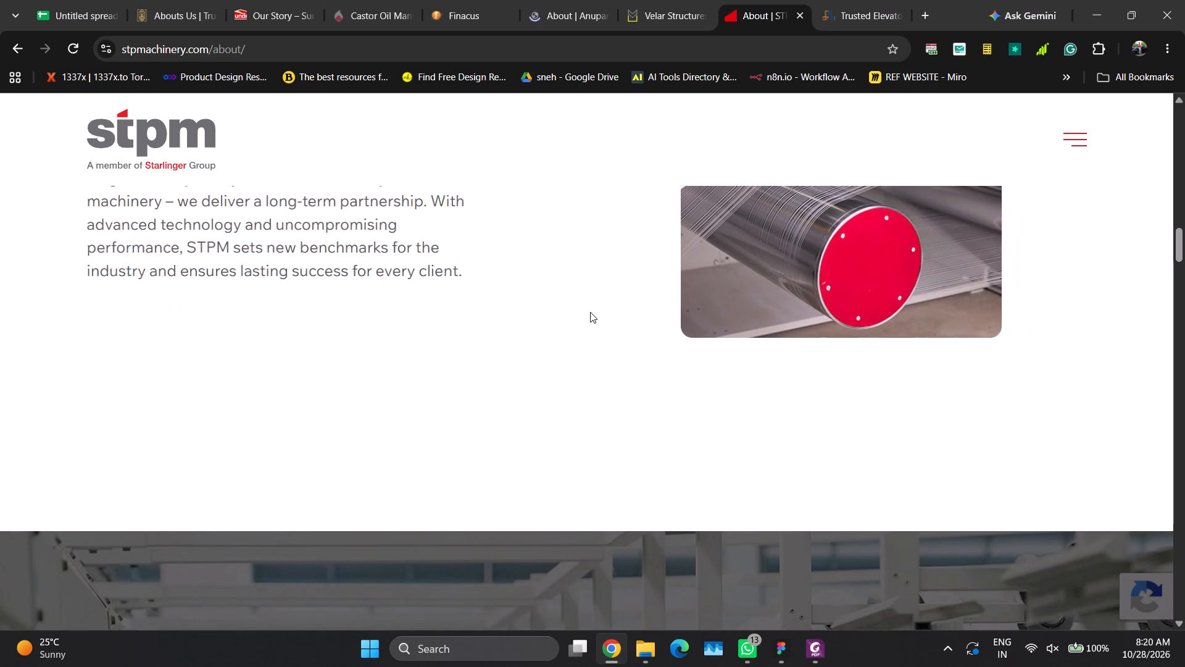
pyautogui.scroll(3, 590, 312)
pyautogui.hscroll(-1, 590, 312)
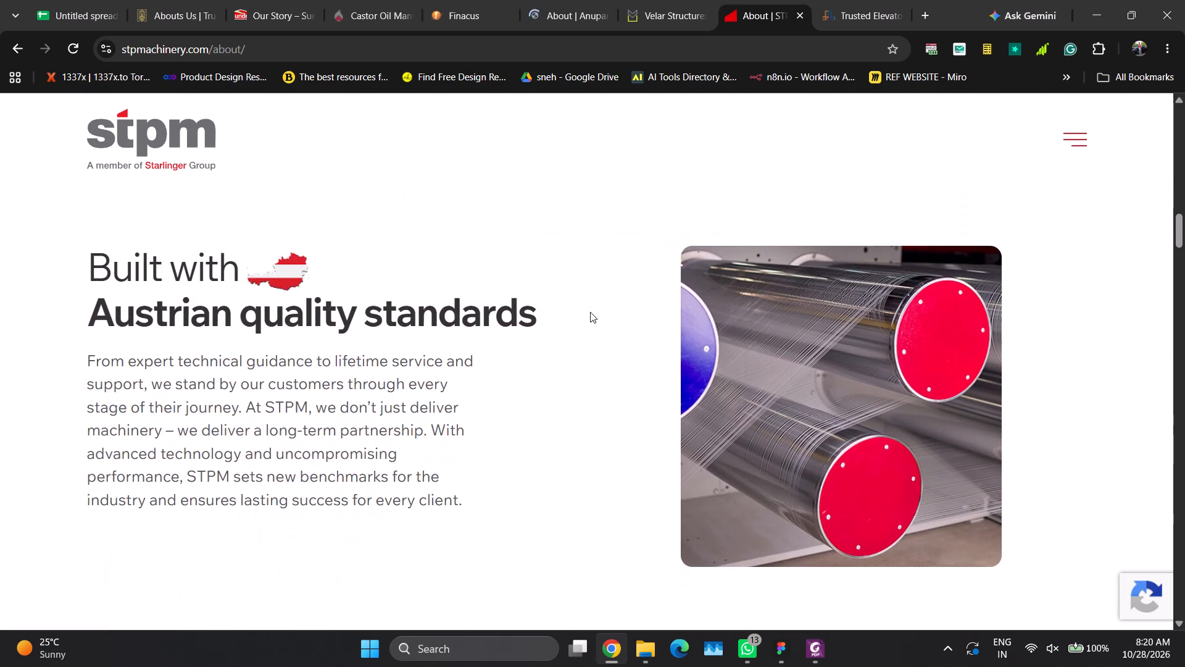
pyautogui.scroll(2, 590, 312)
pyautogui.scroll(-7, 590, 312)
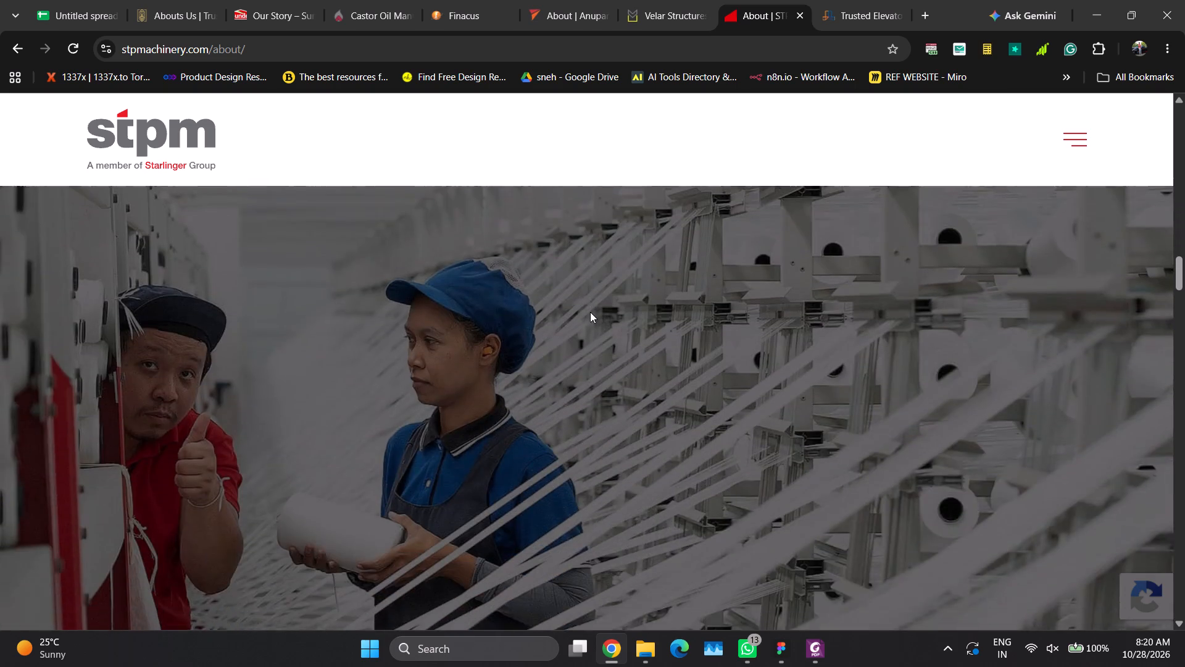
pyautogui.scroll(-5, 590, 312)
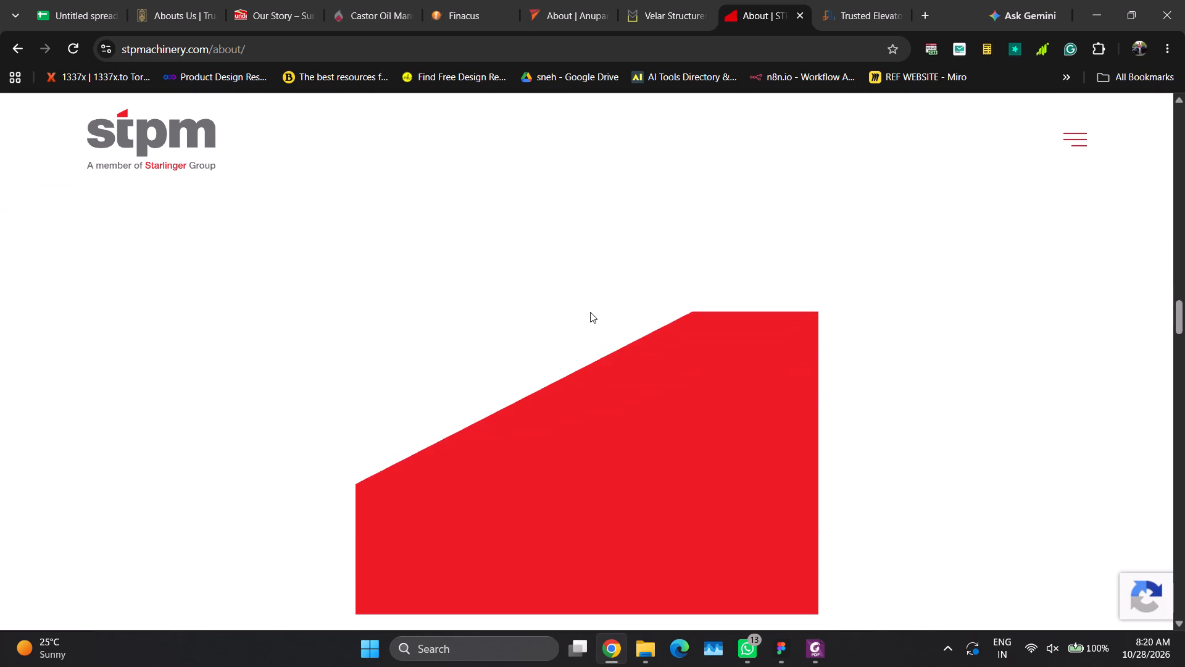
pyautogui.scroll(-16, 590, 312)
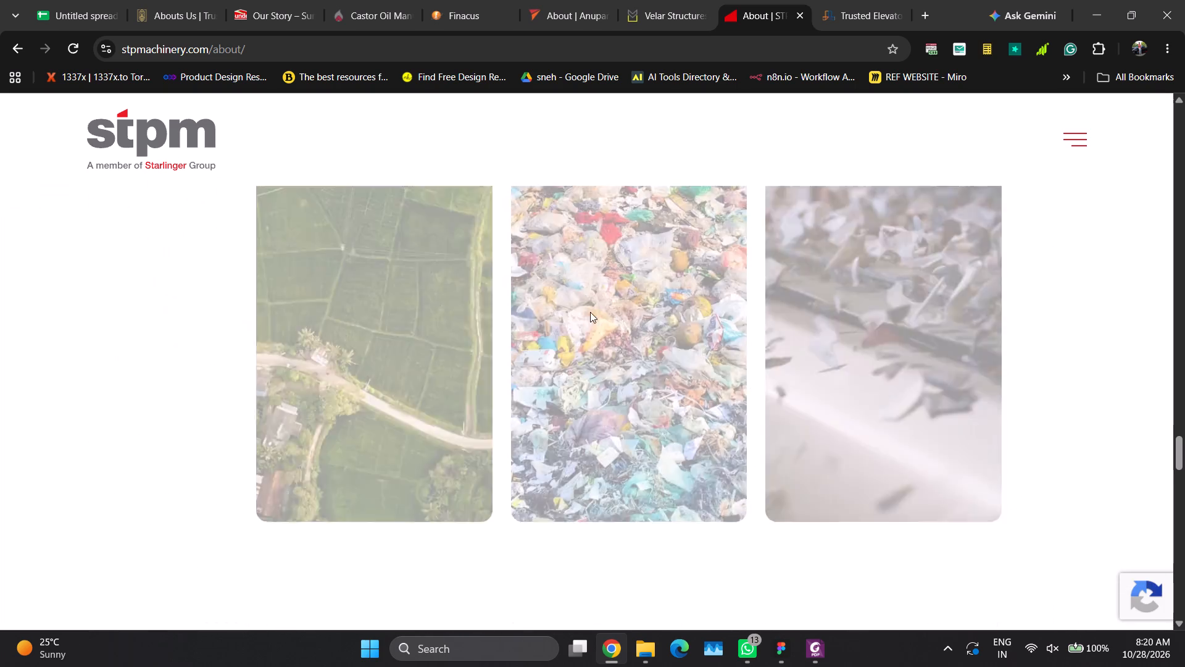
pyautogui.scroll(11, 590, 312)
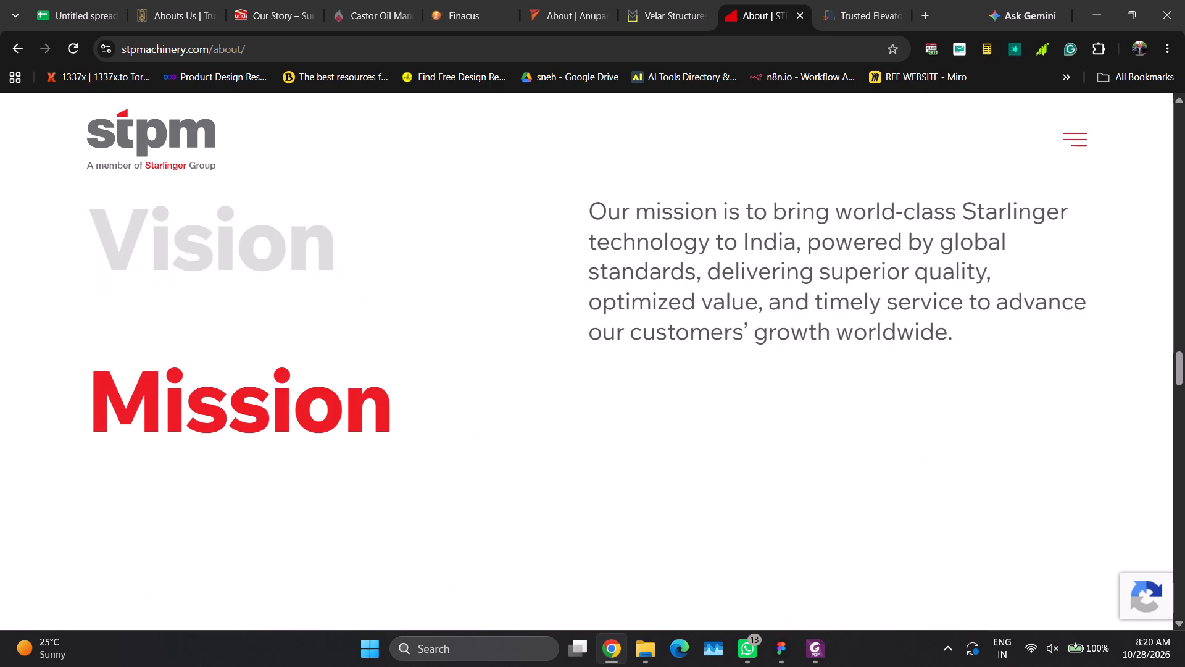
pyautogui.hscroll(-1, 590, 312)
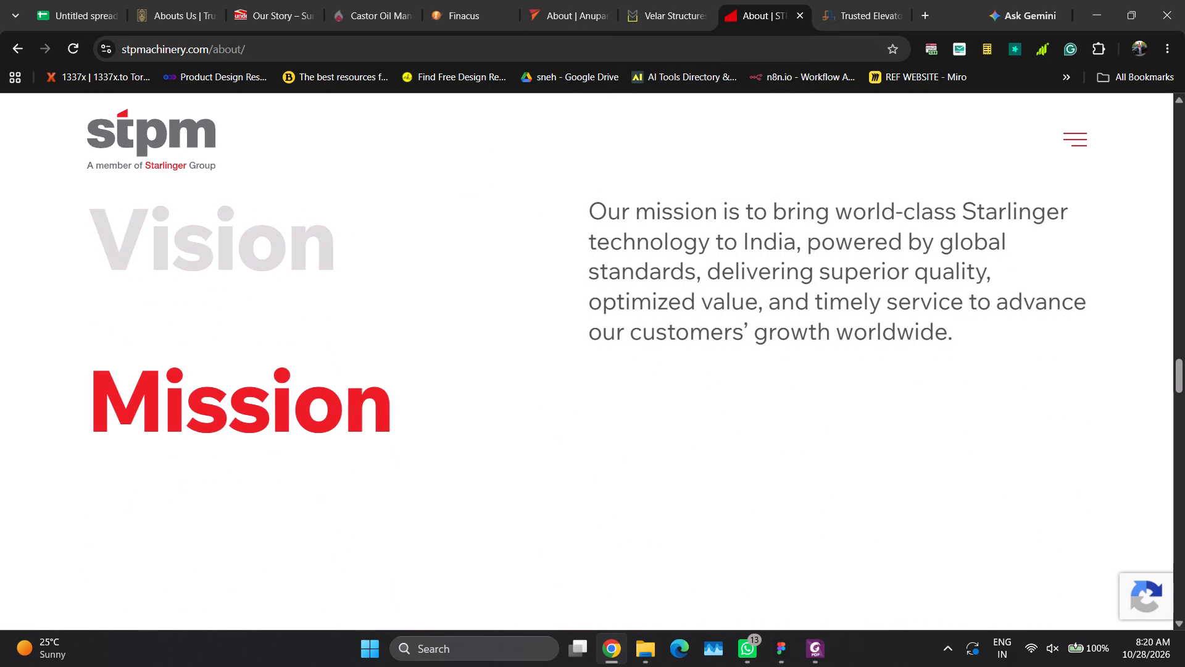
# Switch to Figma and change the Mission statement's fill to the grey hex shorthand 55.
pyautogui.hotkey('alt', 'Tab')
pyautogui.keyDown('ctrl'); pyautogui.scroll(6, 659, 479); pyautogui.keyUp('ctrl')
pyautogui.keyDown('ctrl'); pyautogui.scroll(5, 755, 459); pyautogui.keyUp('ctrl')
pyautogui.keyDown('ctrl'); pyautogui.scroll(-2, 755, 459); pyautogui.keyUp('ctrl')
pyautogui.keyDown('ctrl'); pyautogui.scroll(1, 755, 459); pyautogui.keyUp('ctrl')
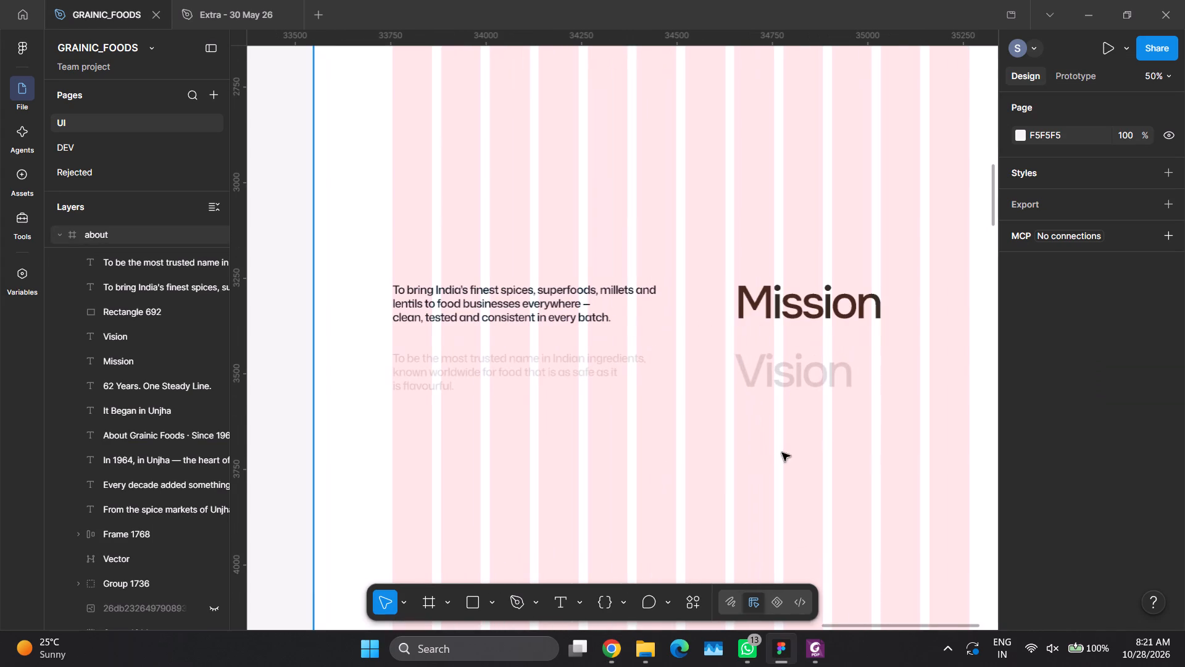
pyautogui.click(488, 300)
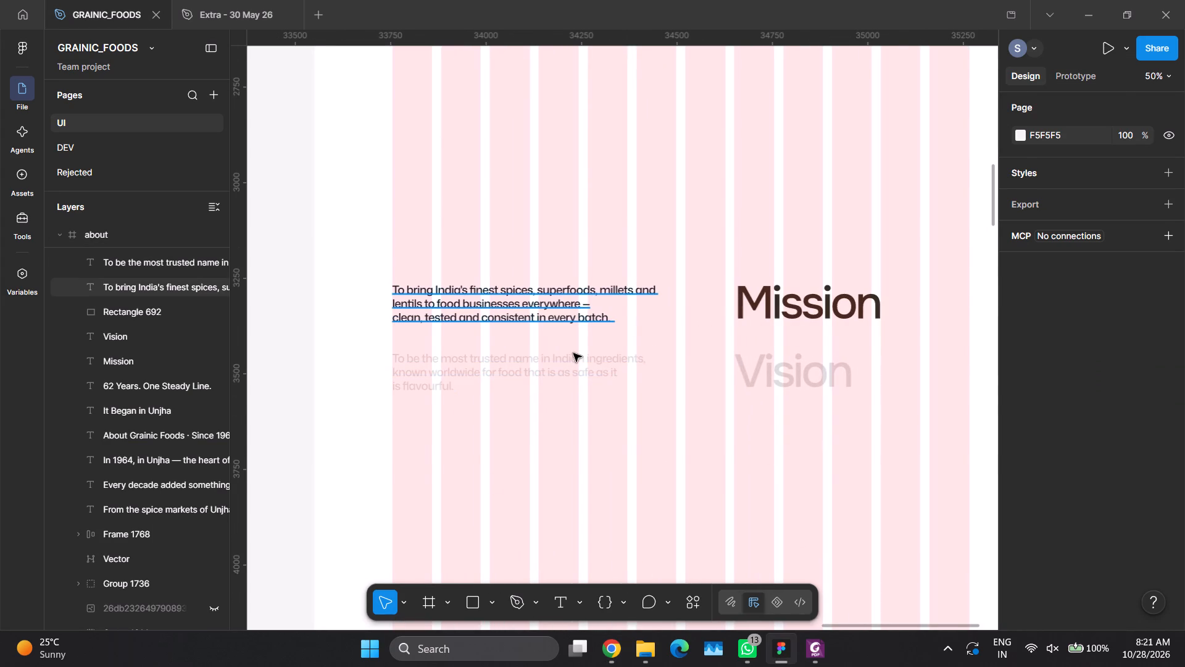
pyautogui.scroll(5, 573, 353)
pyautogui.scroll(-1, 573, 353)
pyautogui.scroll(2, 569, 343)
pyautogui.scroll(-2, 569, 343)
pyautogui.scroll(2, 569, 343)
pyautogui.scroll(-2, 569, 343)
pyautogui.scroll(3, 569, 343)
pyautogui.scroll(-1, 568, 340)
pyautogui.scroll(4, 568, 340)
pyautogui.scroll(-1, 568, 337)
pyautogui.scroll(-1, 1086, 561)
pyautogui.scroll(2, 1084, 558)
pyautogui.scroll(-2, 1084, 555)
pyautogui.scroll(5, 1083, 542)
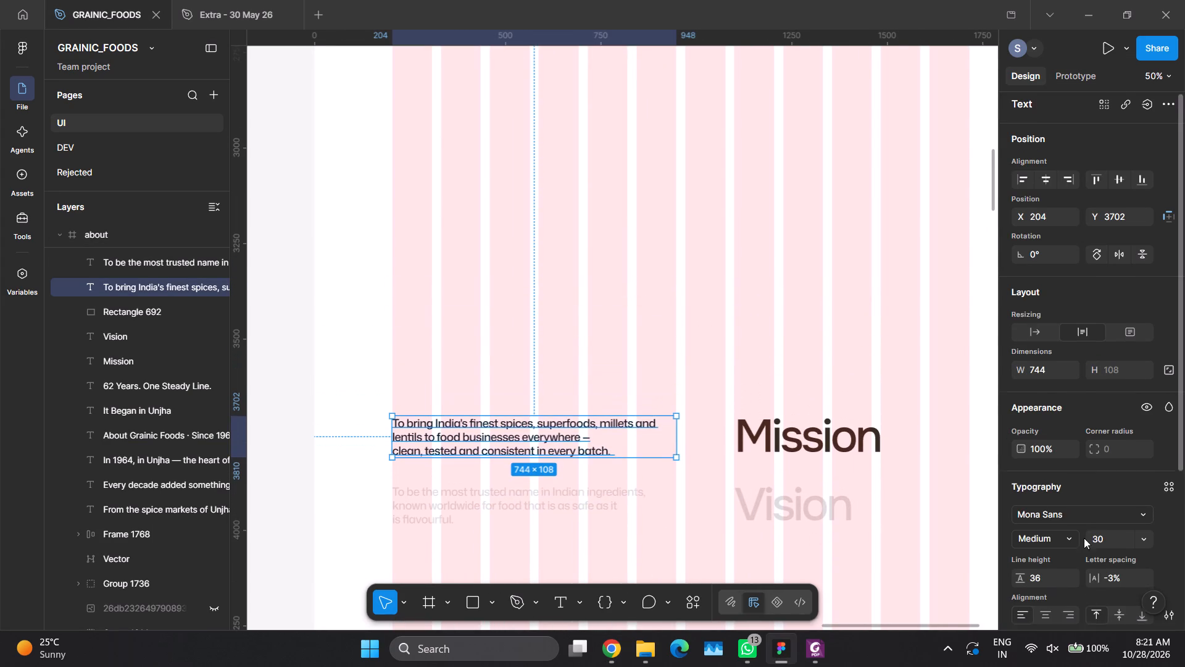
pyautogui.scroll(-3, 1084, 537)
pyautogui.scroll(1, 1083, 539)
pyautogui.scroll(-2, 1083, 539)
pyautogui.scroll(3, 1083, 539)
pyautogui.scroll(-5, 1083, 539)
pyautogui.click(1065, 477)
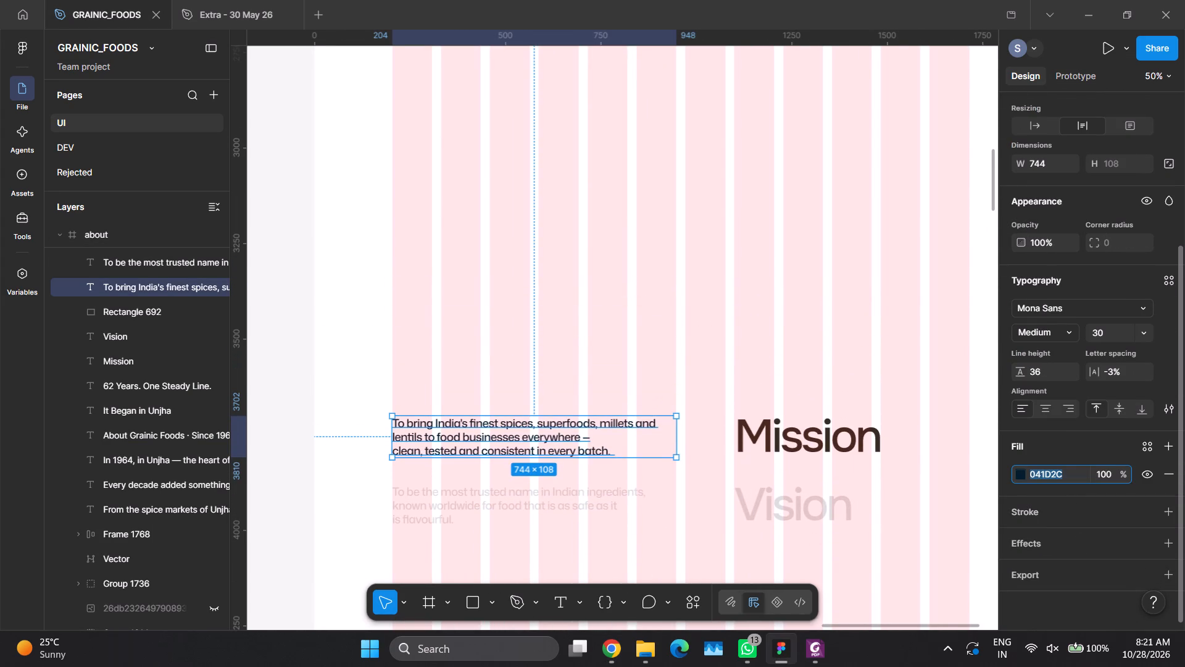
pyautogui.write('55')
pyautogui.press('Return')
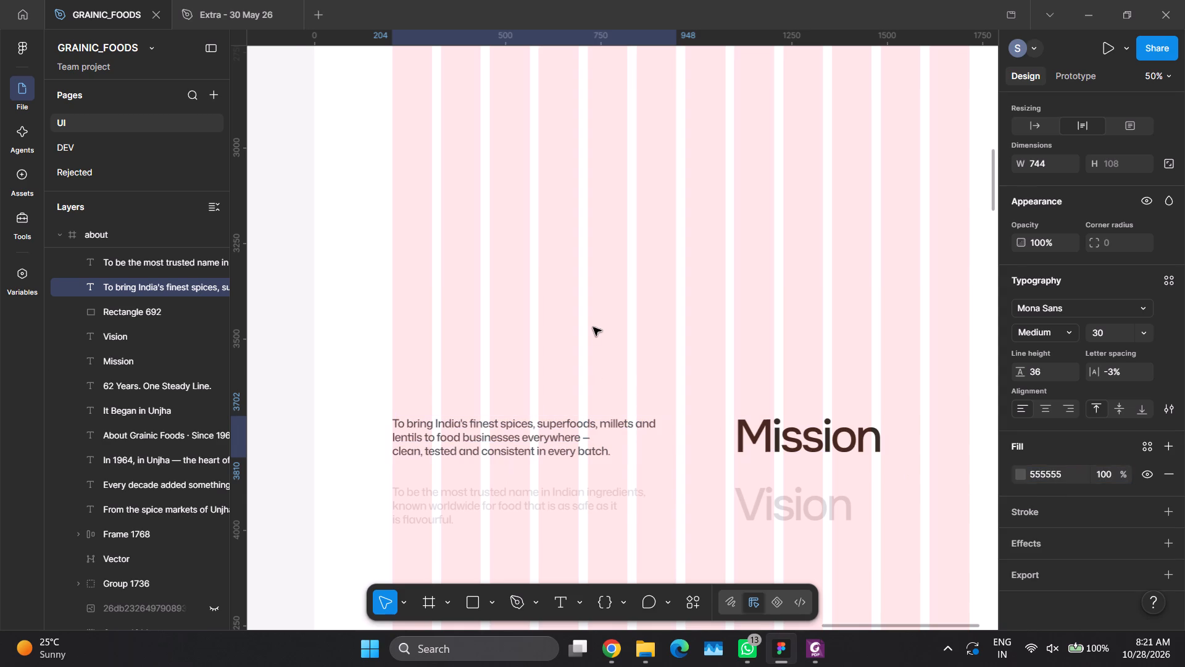
pyautogui.click(593, 327)
# Inspect the typography and colours of the "From carefully sourced spices" paragraph and find the A World of Ingredients section on homepage-1.
pyautogui.keyDown('ctrl'); pyautogui.scroll(-12, 636, 380); pyautogui.keyUp('ctrl')
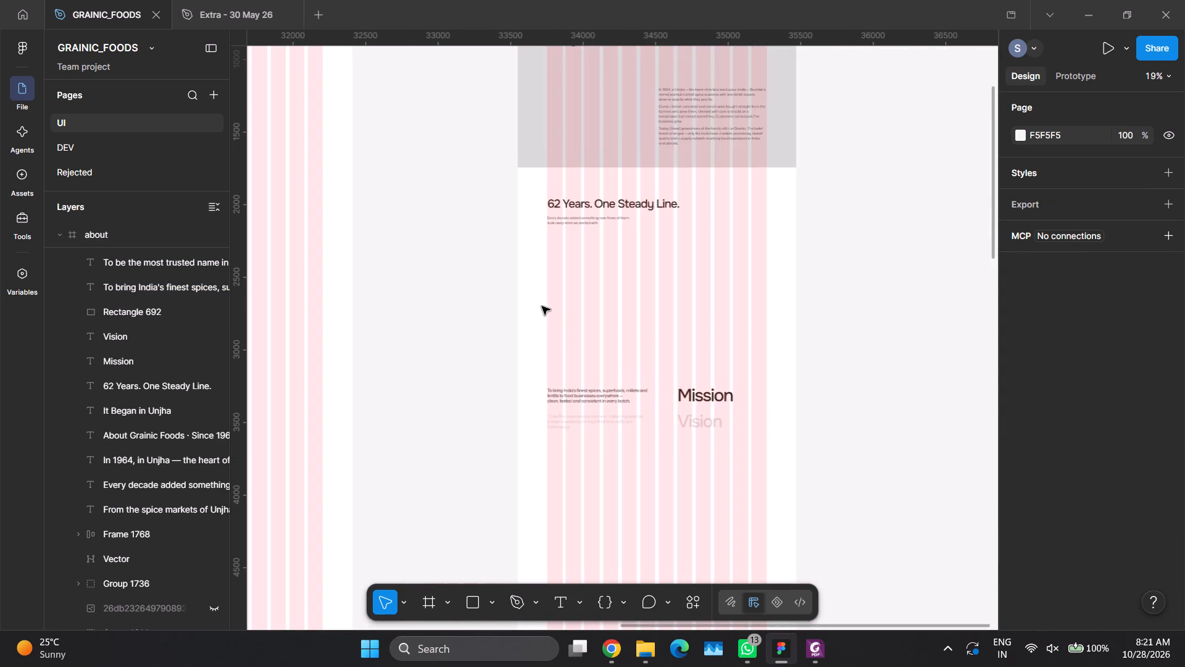
pyautogui.hscroll(15, 541, 306)
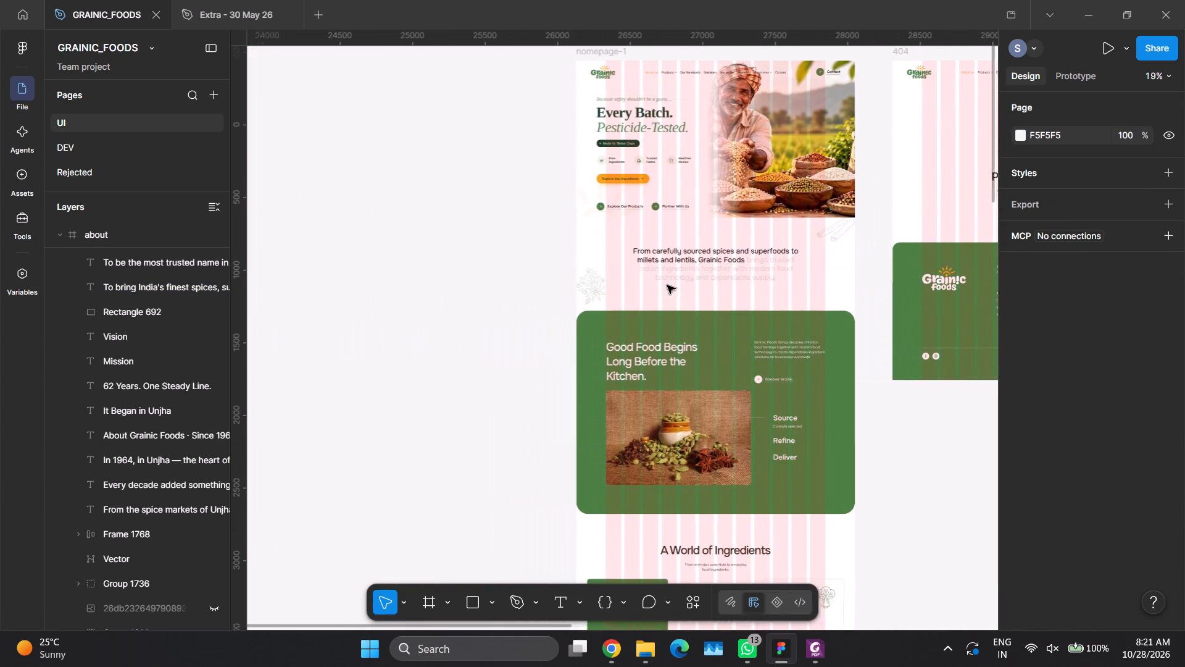
pyautogui.click(684, 266)
pyautogui.click(684, 256)
pyautogui.scroll(-1, 1090, 560)
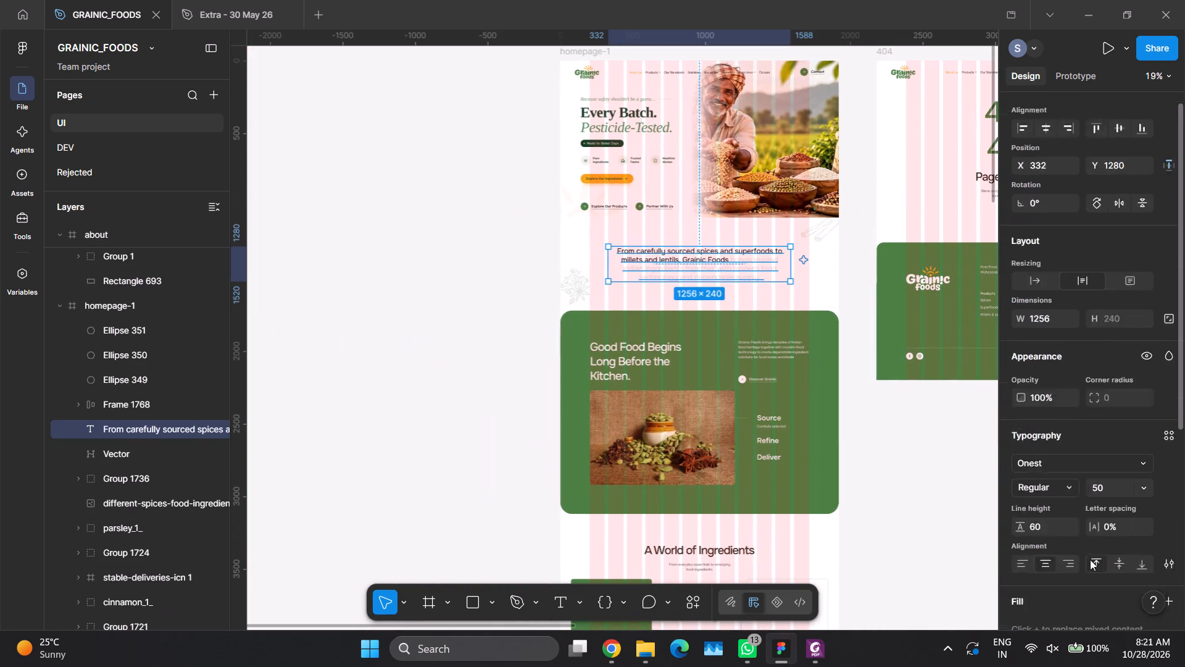
pyautogui.scroll(-2, 1090, 560)
pyautogui.keyDown('ctrl'); pyautogui.click(688, 257); pyautogui.keyUp('ctrl')
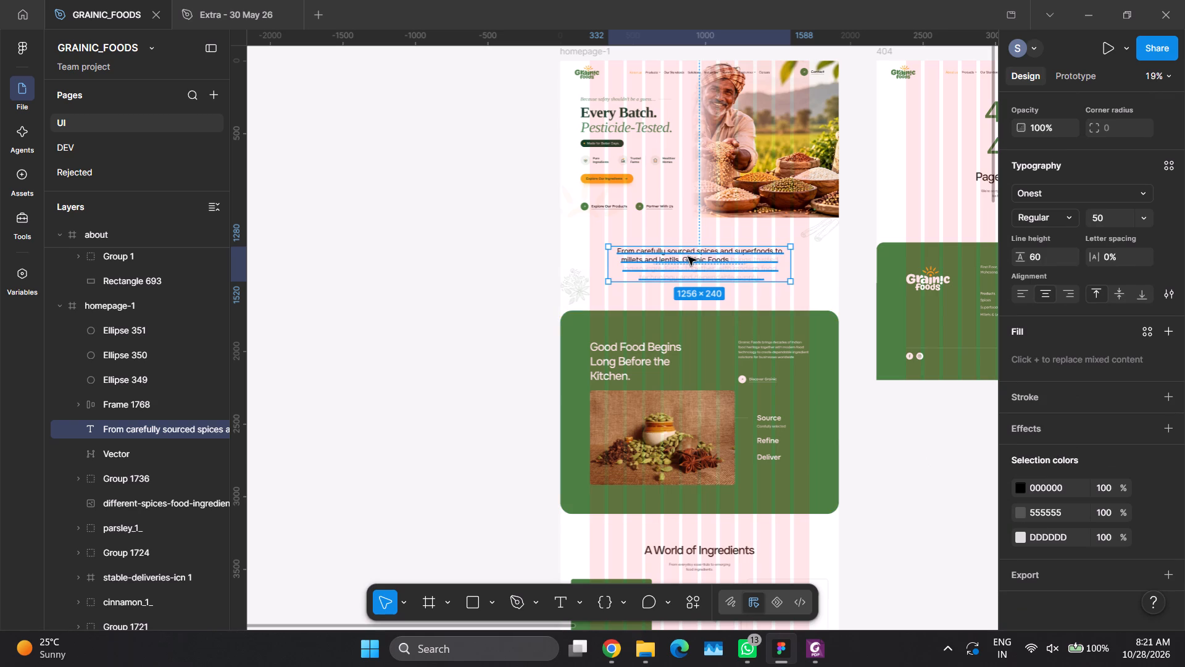
pyautogui.scroll(-3, 767, 451)
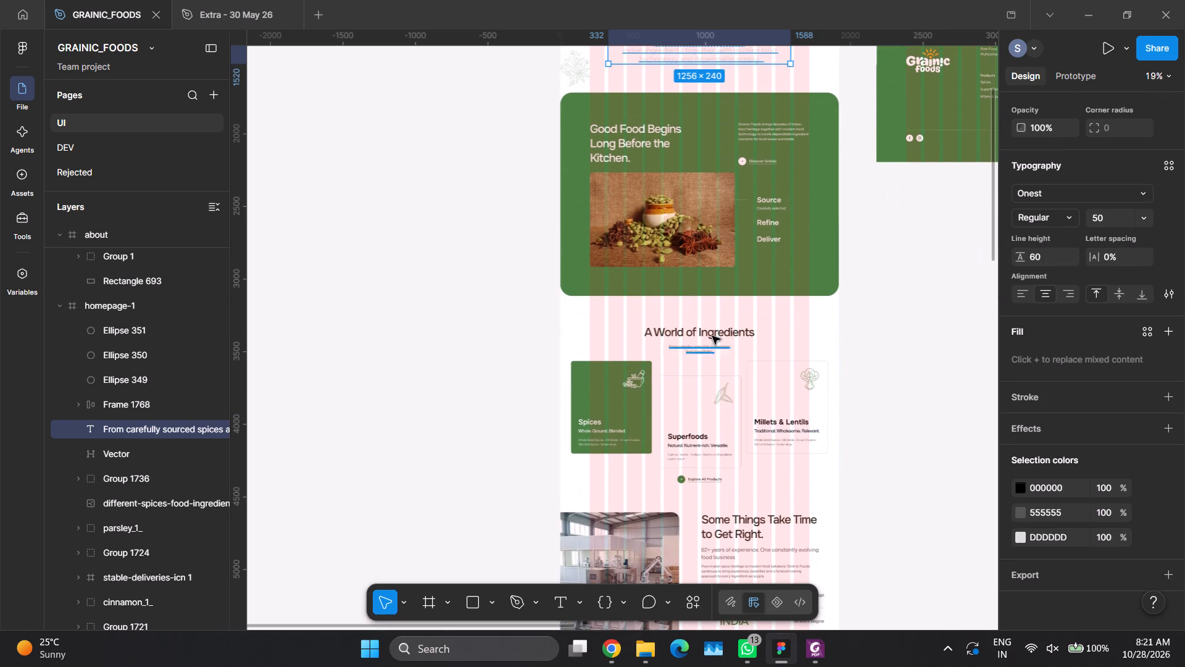
pyautogui.keyDown('ctrl'); pyautogui.click(714, 330); pyautogui.keyUp('ctrl')
# Set the fill of the "Traditional. Wholesome. Relevant." tagline on homepage-1's Millets & Lentils card to black, 000000.
pyautogui.keyDown('ctrl'); pyautogui.click(777, 430); pyautogui.keyUp('ctrl')
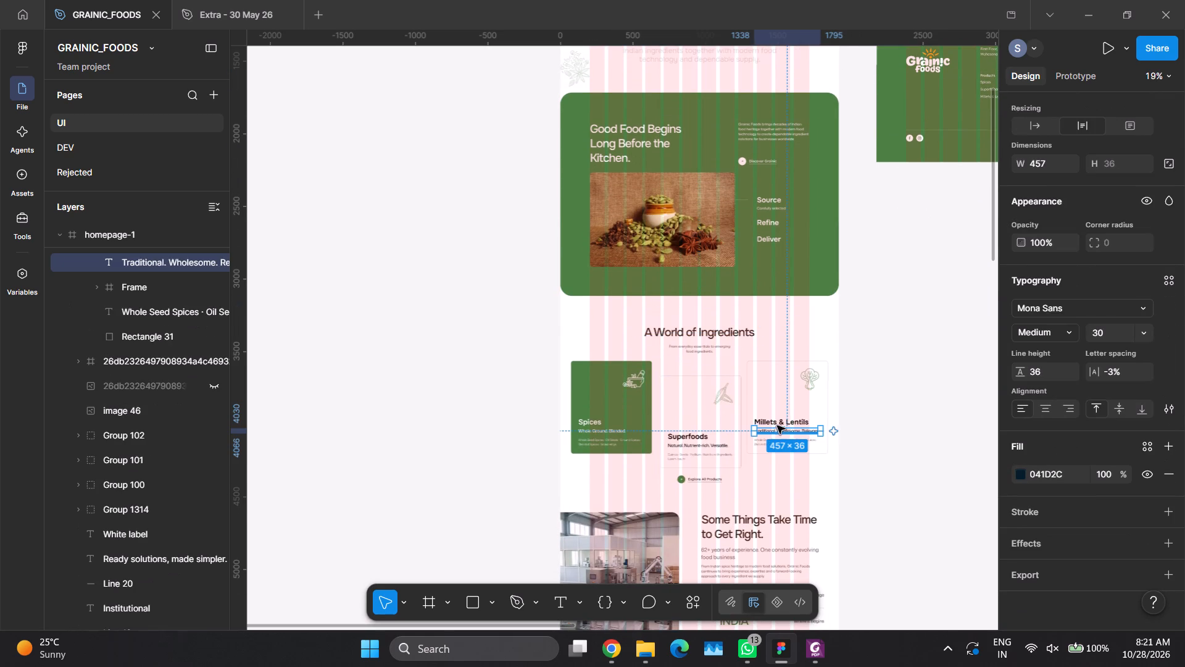
pyautogui.keyDown('ctrl'); pyautogui.scroll(-1, 804, 453); pyautogui.keyUp('ctrl')
pyautogui.keyDown('ctrl'); pyautogui.scroll(1, 800, 454); pyautogui.keyUp('ctrl')
pyautogui.keyDown('ctrl'); pyautogui.scroll(18, 698, 466); pyautogui.keyUp('ctrl')
pyautogui.keyDown('ctrl'); pyautogui.scroll(-2, 699, 466); pyautogui.keyUp('ctrl')
pyautogui.keyDown('ctrl'); pyautogui.scroll(4, 699, 466); pyautogui.keyUp('ctrl')
pyautogui.keyDown('ctrl'); pyautogui.scroll(-1, 699, 466); pyautogui.keyUp('ctrl')
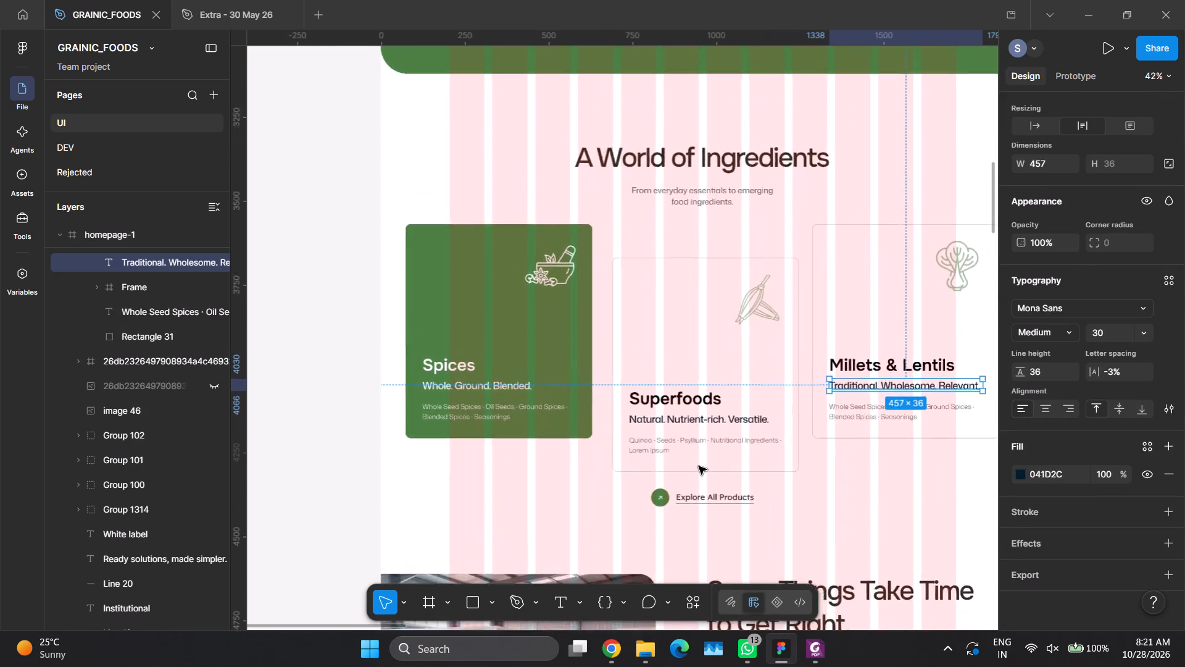
pyautogui.keyDown('ctrl'); pyautogui.scroll(1, 699, 466); pyautogui.keyUp('ctrl')
pyautogui.click(1058, 472)
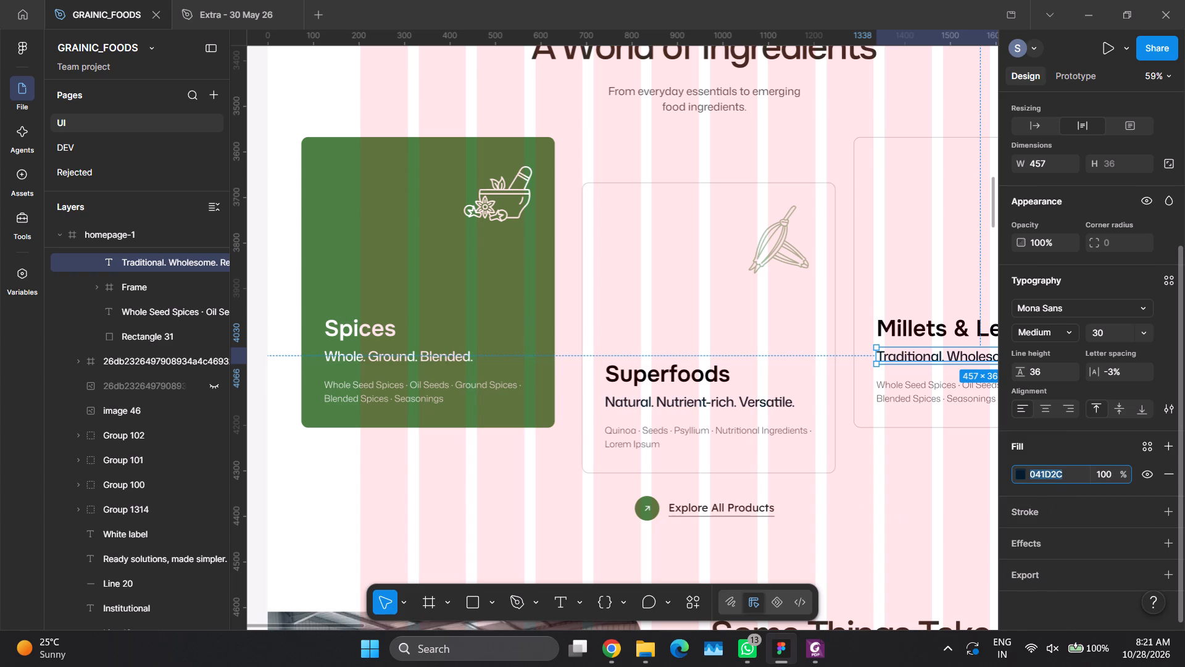
pyautogui.press('0')
pyautogui.press('0')
pyautogui.press('Return')
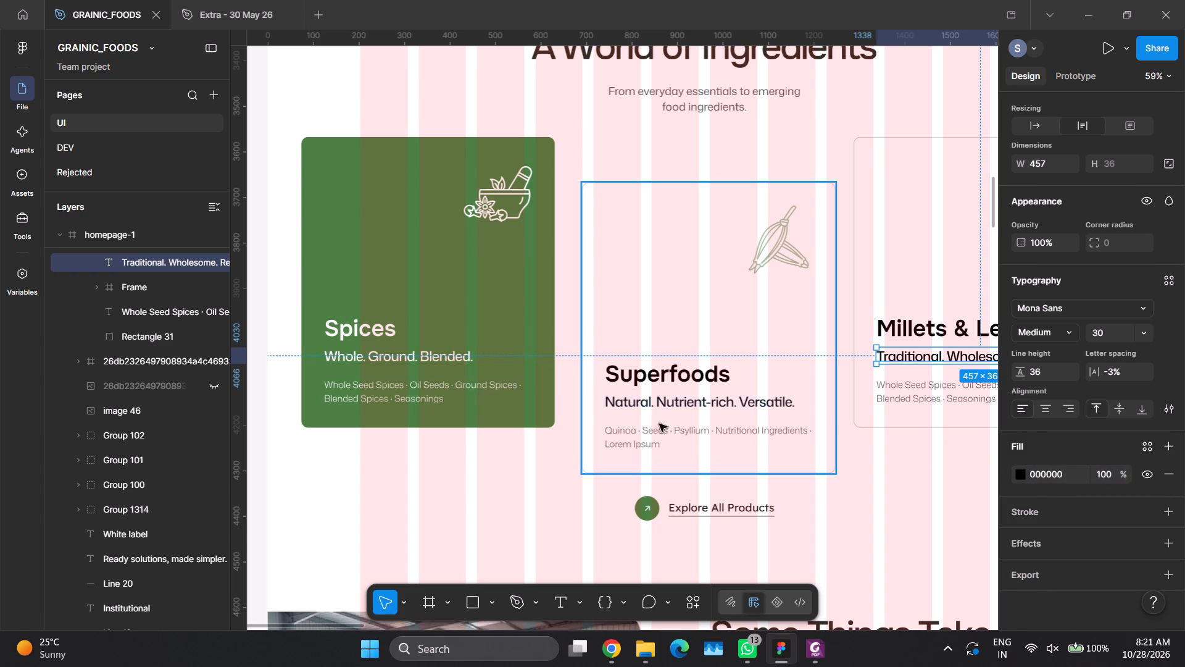
# Set the fill of the "Natural. Nutrient-rich. Versatile." tagline on the Superfoods card to black using the hex shorthand 00.
pyautogui.keyDown('ctrl'); pyautogui.click(689, 379); pyautogui.keyUp('ctrl')
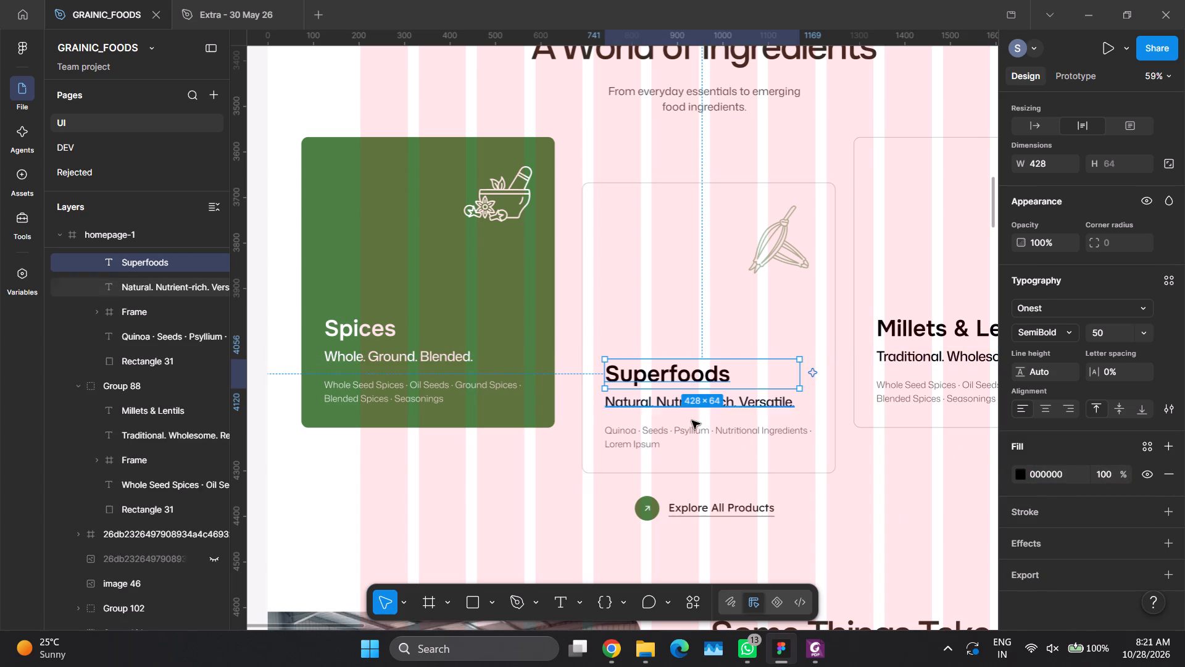
pyautogui.keyDown('ctrl'); pyautogui.click(696, 405); pyautogui.keyUp('ctrl')
pyautogui.click(1056, 471)
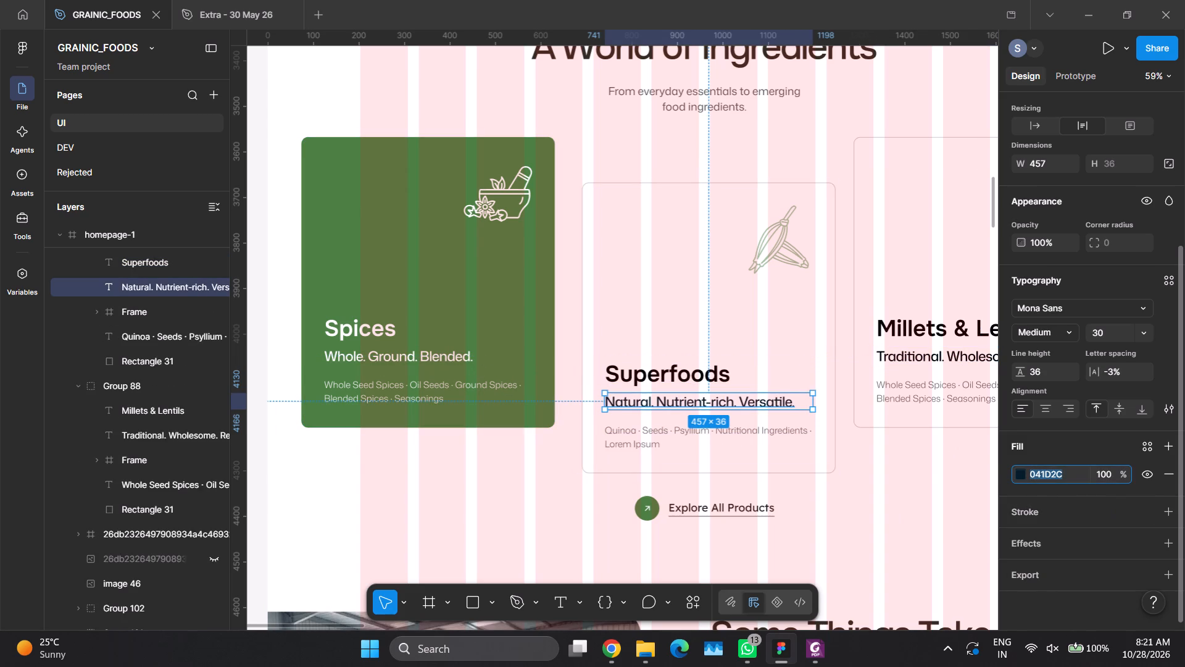
pyautogui.press('Up')
pyautogui.press('BackSpace')
pyautogui.write('00')
pyautogui.press('Return')
pyautogui.click(911, 510)
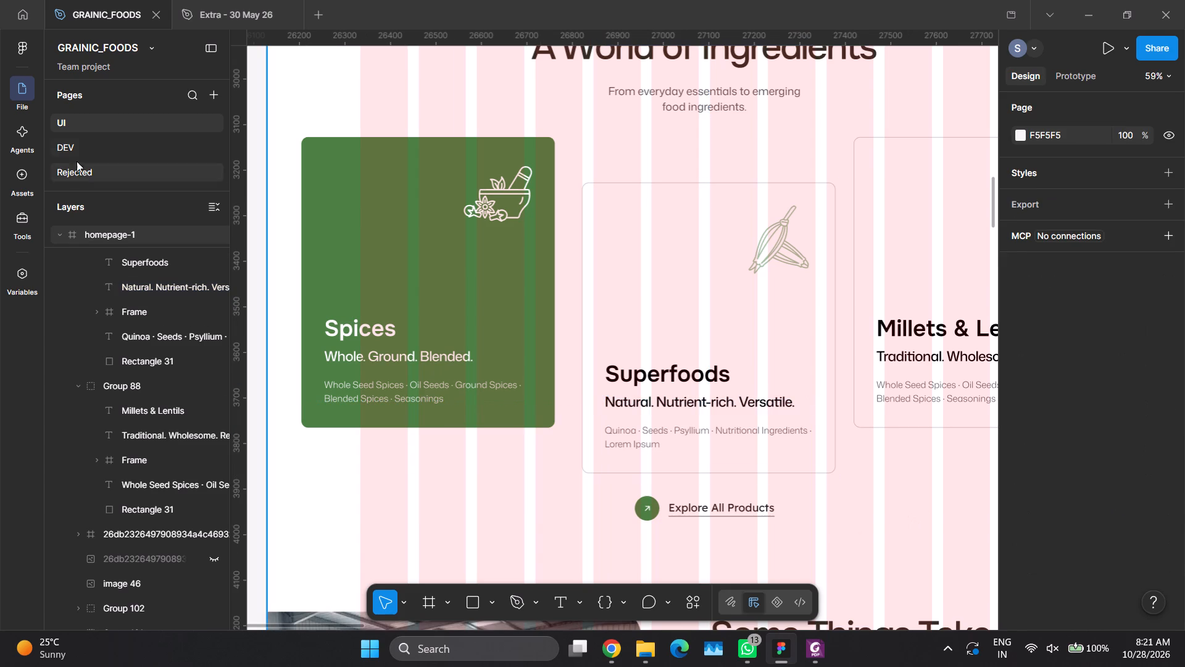
# On the DEV page's homepage-1, set the Superfoods and Millets & Lentils taglines together to fill 000000.
pyautogui.click(80, 154)
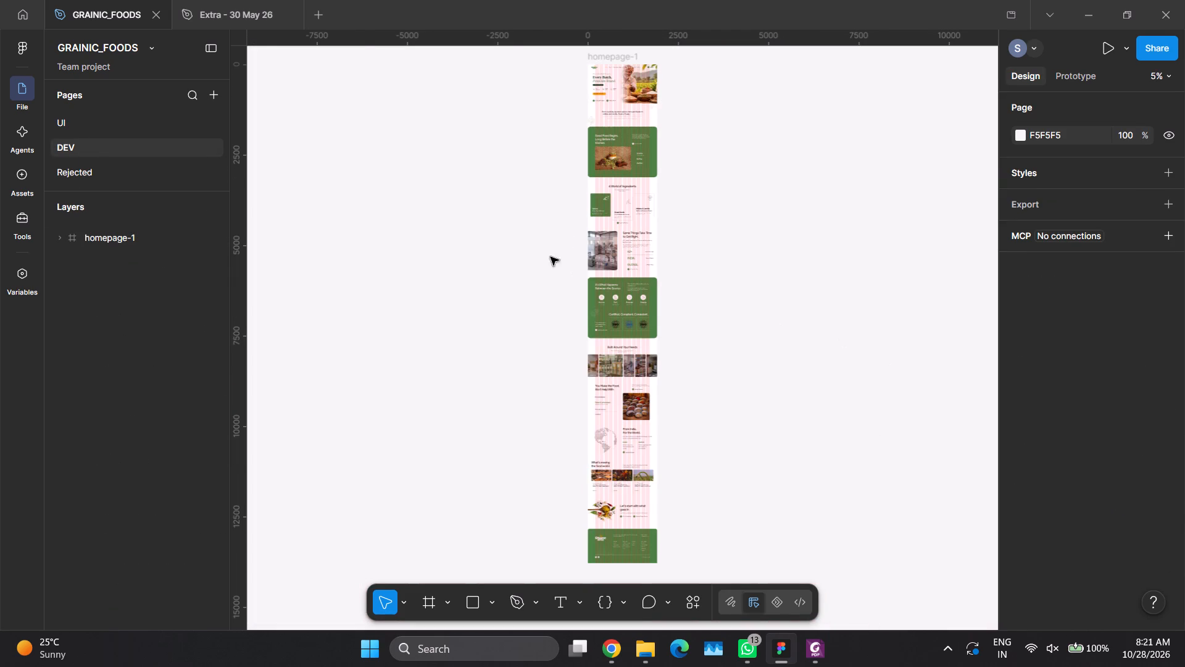
pyautogui.keyDown('ctrl'); pyautogui.scroll(1, 554, 250); pyautogui.keyUp('ctrl')
pyautogui.keyDown('ctrl'); pyautogui.scroll(-5, 559, 243); pyautogui.keyUp('ctrl')
pyautogui.keyDown('ctrl'); pyautogui.scroll(4, 560, 240); pyautogui.keyUp('ctrl')
pyautogui.keyDown('ctrl'); pyautogui.scroll(-4, 563, 237); pyautogui.keyUp('ctrl')
pyautogui.keyDown('ctrl'); pyautogui.scroll(1, 578, 227); pyautogui.keyUp('ctrl')
pyautogui.keyDown('ctrl'); pyautogui.scroll(-1, 580, 226); pyautogui.keyUp('ctrl')
pyautogui.keyDown('ctrl'); pyautogui.scroll(3, 604, 216); pyautogui.keyUp('ctrl')
pyautogui.keyDown('ctrl'); pyautogui.scroll(-3, 604, 216); pyautogui.keyUp('ctrl')
pyautogui.keyDown('ctrl'); pyautogui.scroll(6, 612, 214); pyautogui.keyUp('ctrl')
pyautogui.keyDown('ctrl'); pyautogui.scroll(-1, 612, 214); pyautogui.keyUp('ctrl')
pyautogui.keyDown('ctrl'); pyautogui.click(612, 219); pyautogui.keyUp('ctrl')
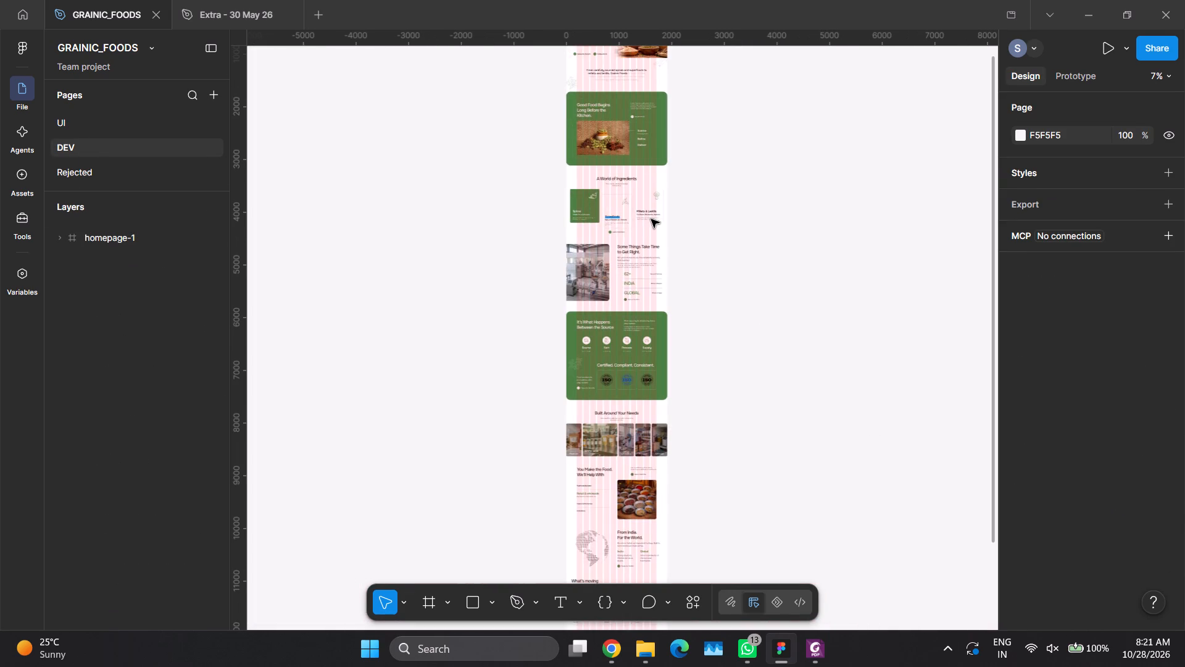
pyautogui.keyDown('ctrl'); pyautogui.click(653, 216); pyautogui.keyUp('ctrl')
pyautogui.keyDown('ctrl'); pyautogui.keyDown('shift'); pyautogui.click(621, 220); pyautogui.keyUp('shift'); pyautogui.keyUp('ctrl')
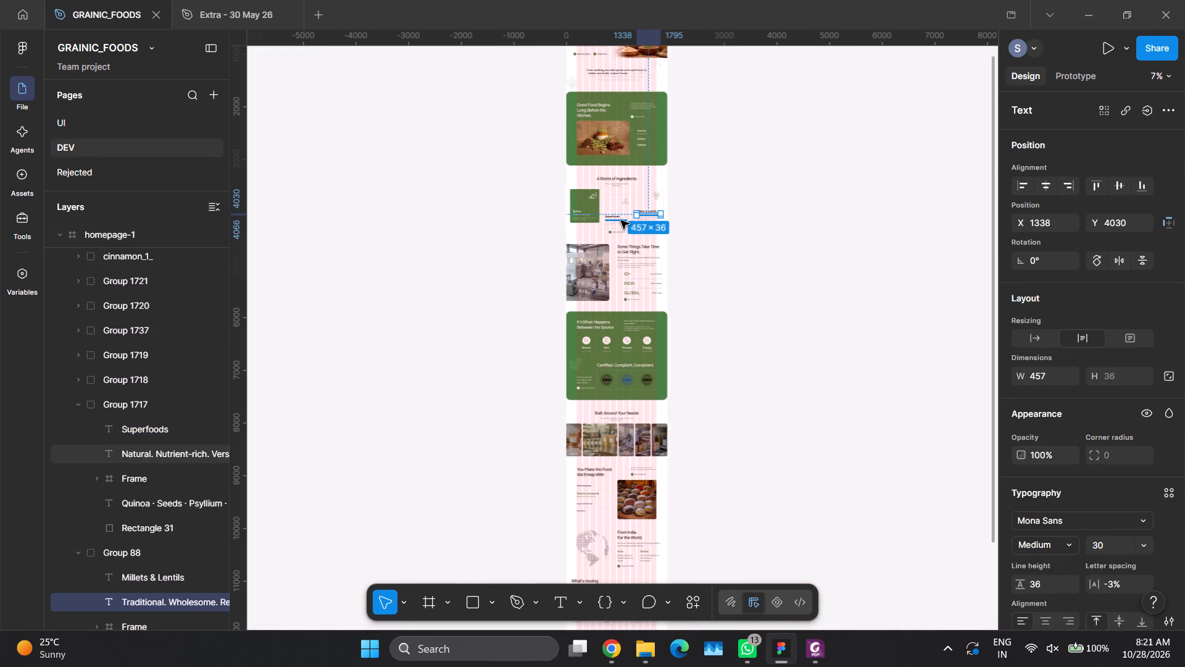
pyautogui.scroll(-2, 1072, 593)
pyautogui.click(1058, 533)
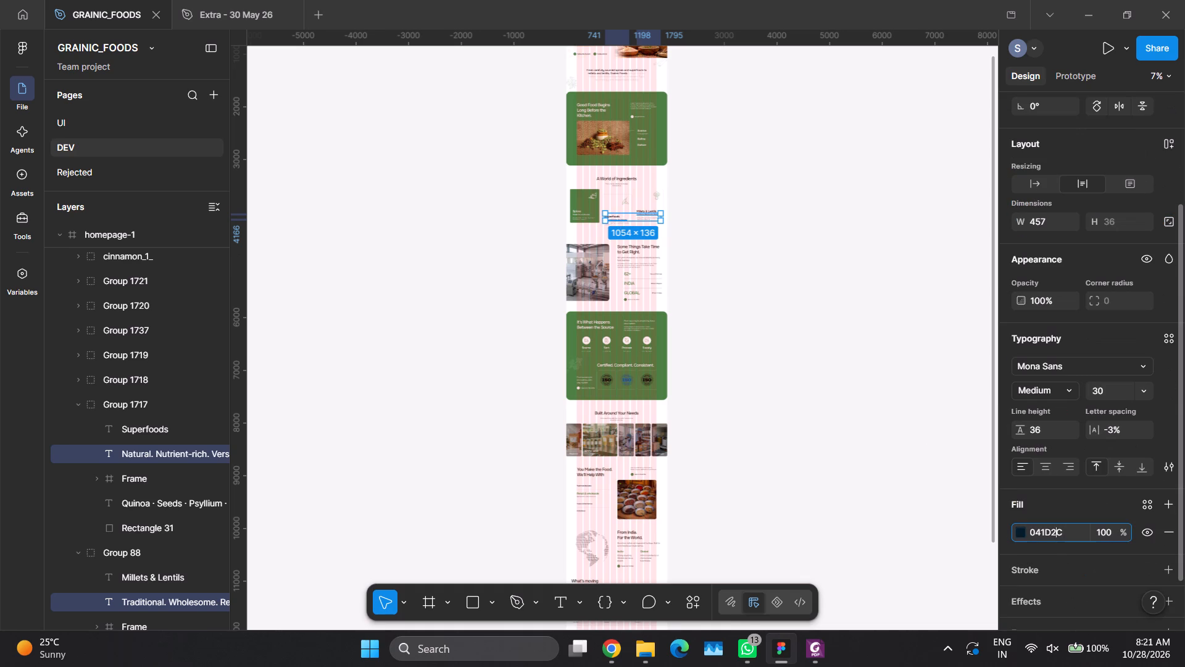
pyautogui.write('00')
pyautogui.press('Return')
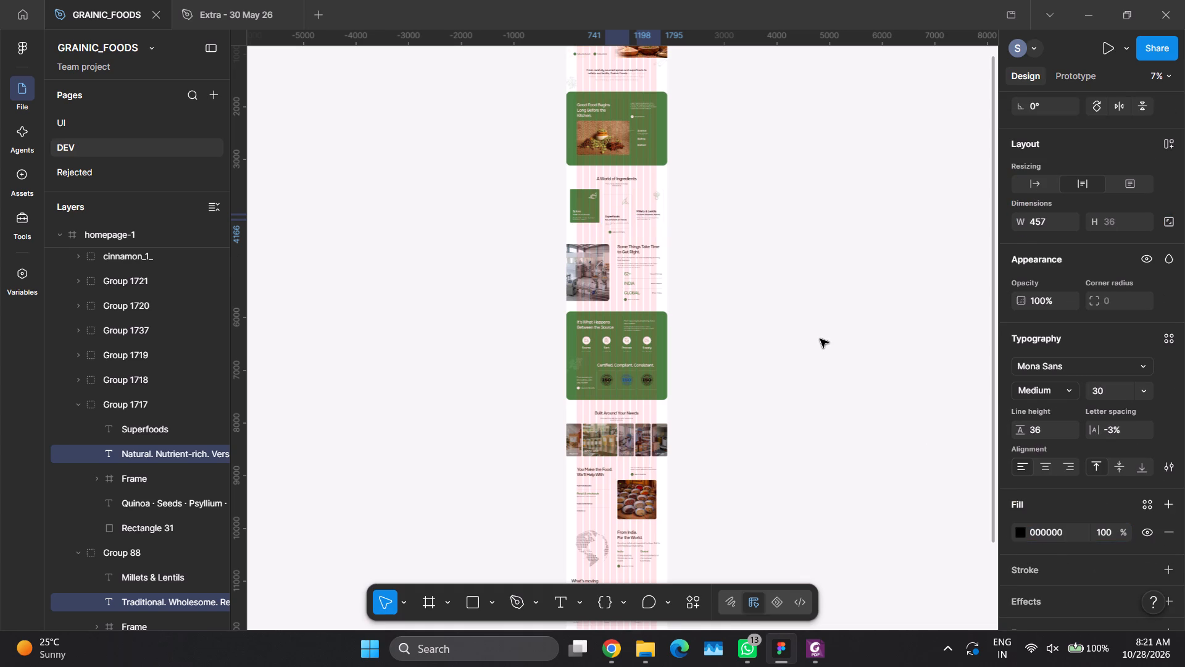
pyautogui.click(820, 339)
# Return to the UI page and inspect the text styling of homepage-1's "Some Things Take Time" and "A World of Ingredients" headings and "Years of Heritage" label.
pyautogui.click(84, 125)
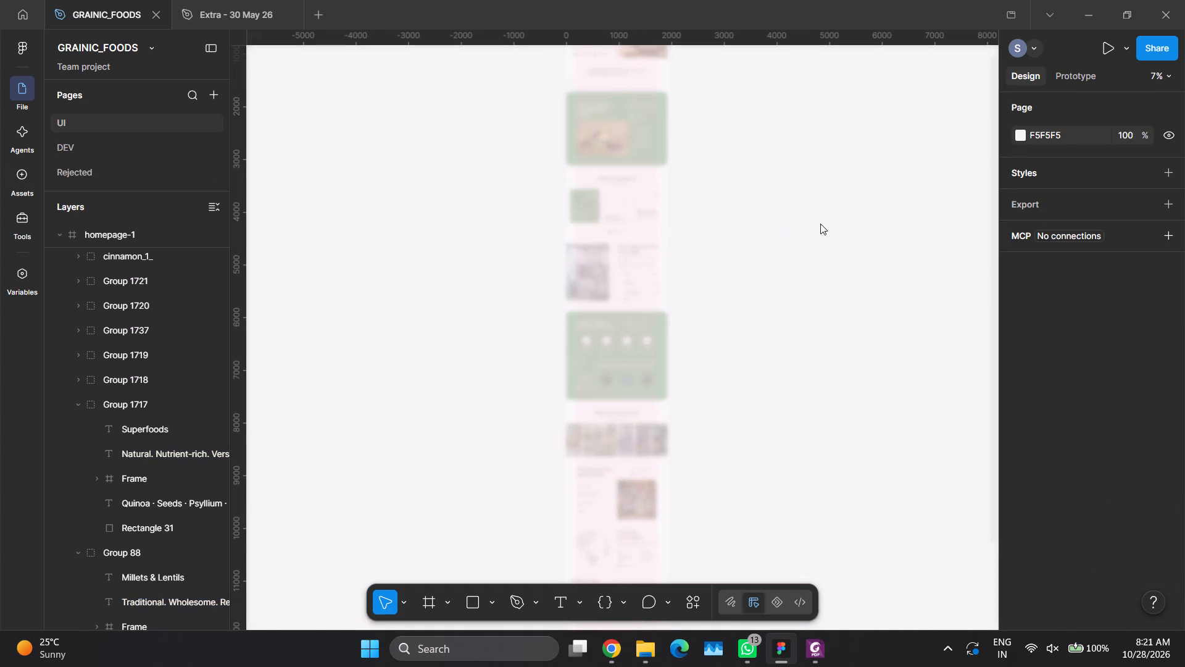
pyautogui.hscroll(-2, 804, 359)
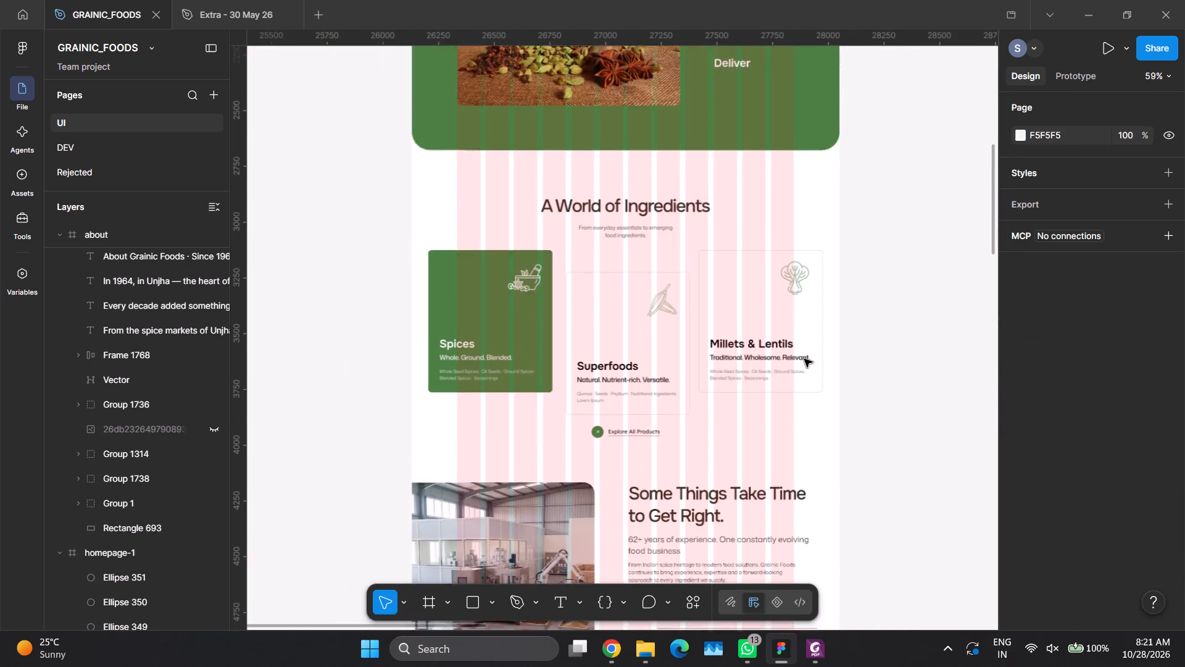
pyautogui.click(713, 499)
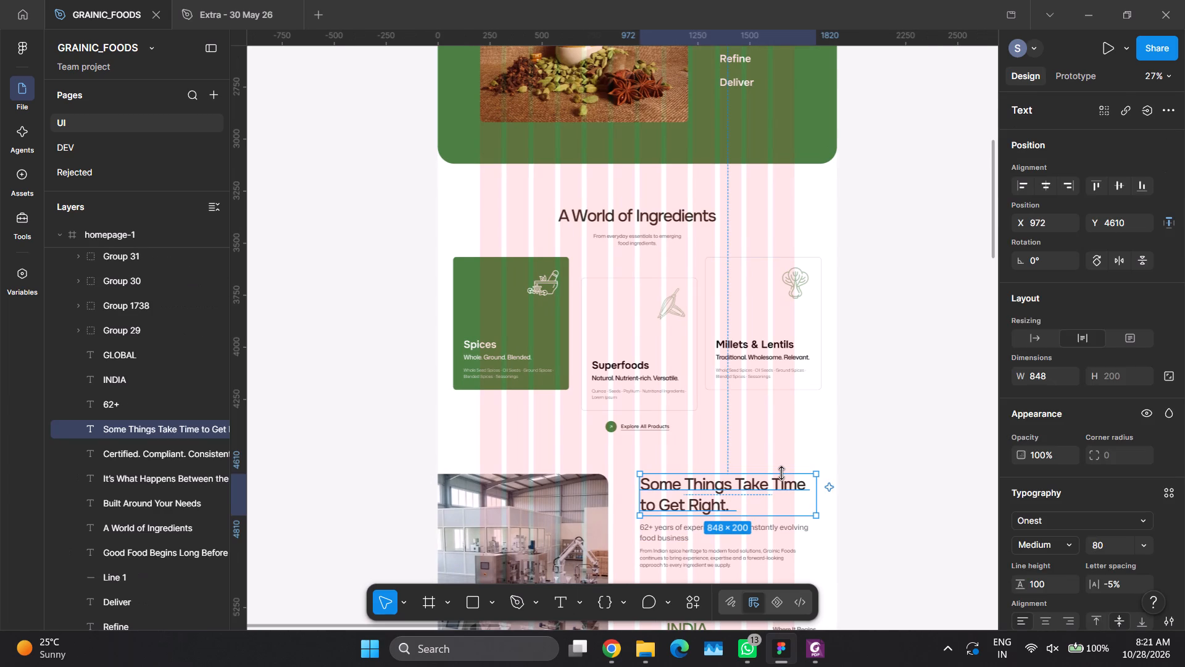
pyautogui.scroll(-6, 782, 473)
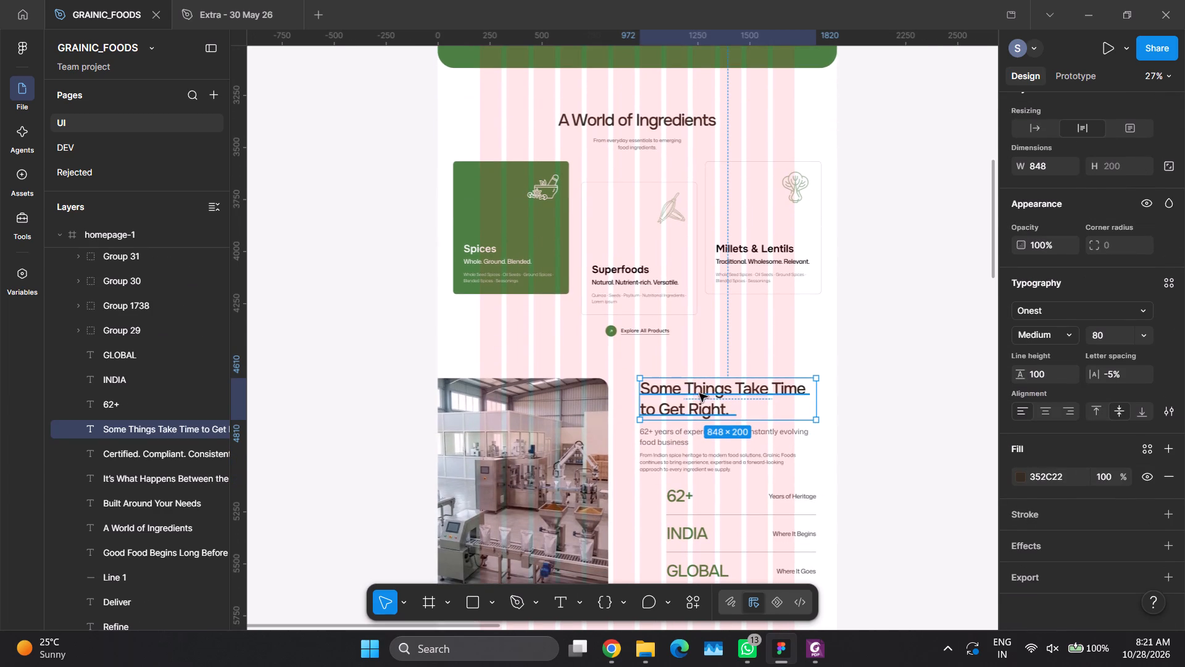
pyautogui.click(609, 109)
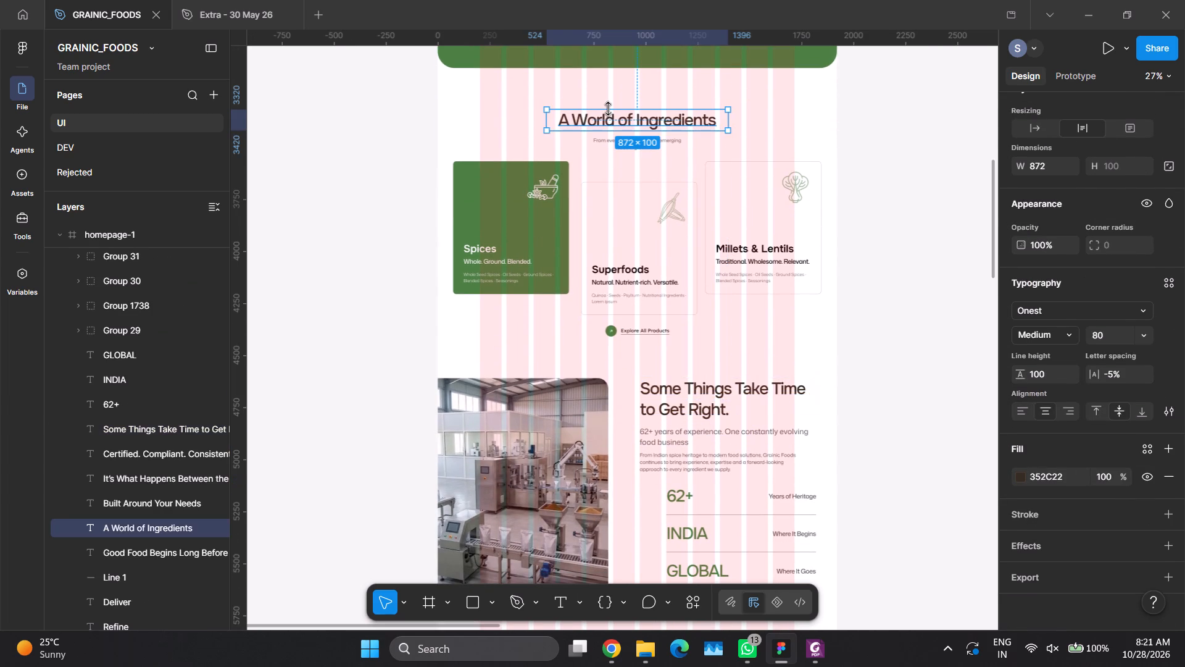
pyautogui.click(918, 378)
pyautogui.click(794, 499)
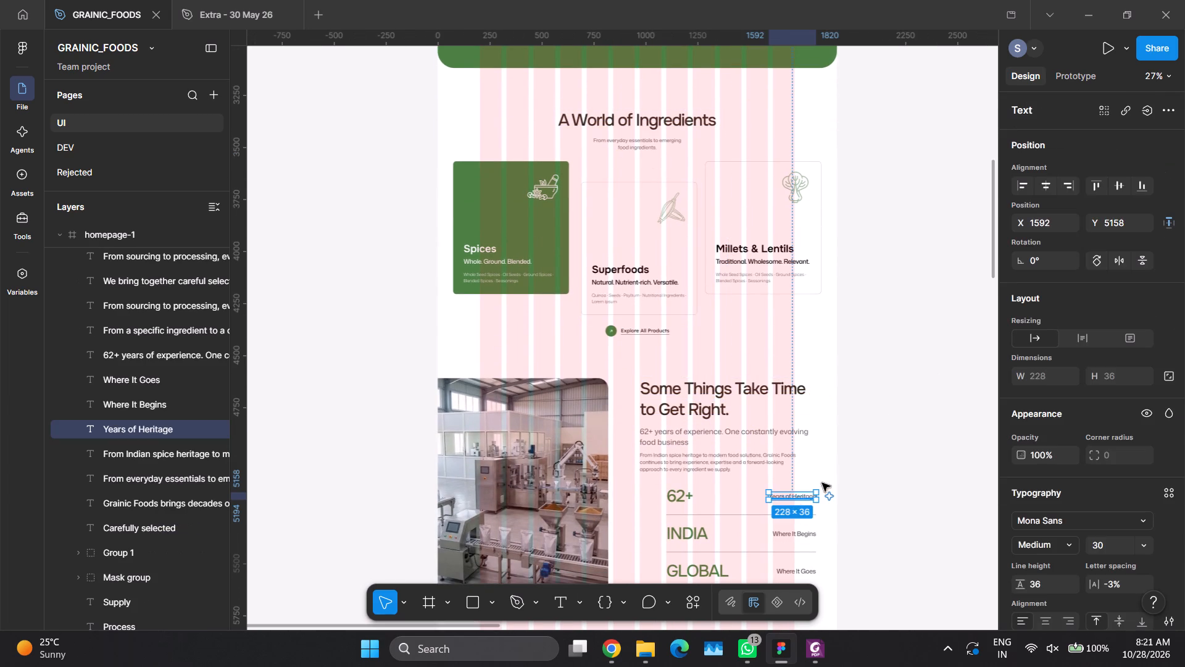
pyautogui.scroll(-2, 1126, 574)
pyautogui.hscroll(-7, 838, 493)
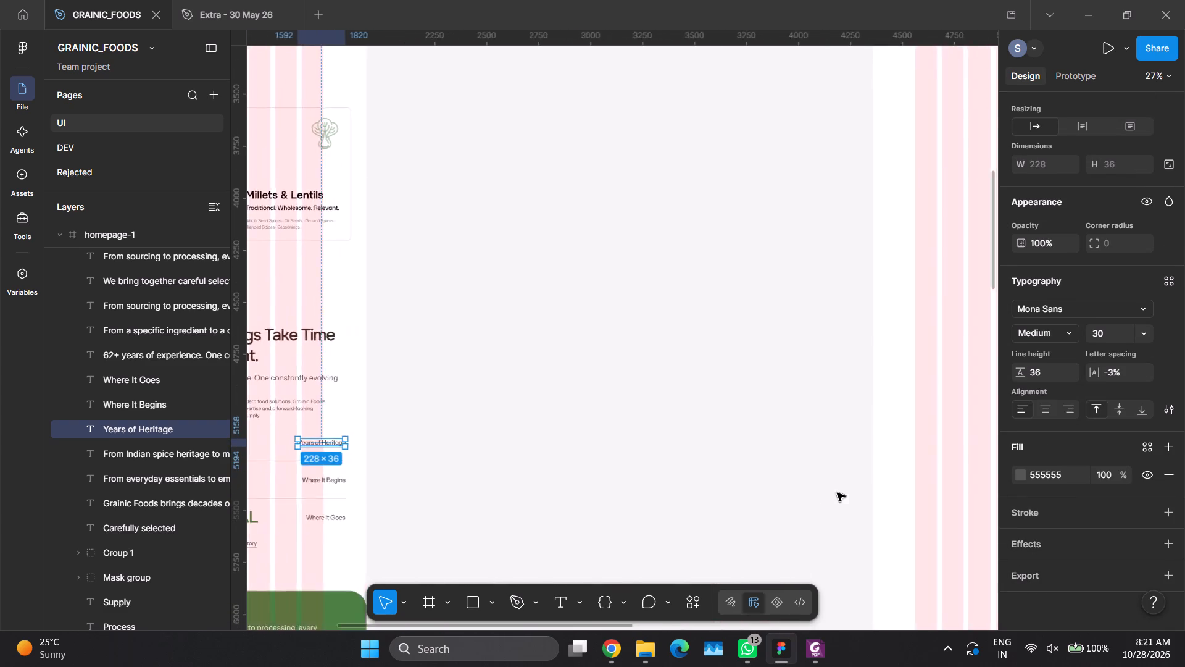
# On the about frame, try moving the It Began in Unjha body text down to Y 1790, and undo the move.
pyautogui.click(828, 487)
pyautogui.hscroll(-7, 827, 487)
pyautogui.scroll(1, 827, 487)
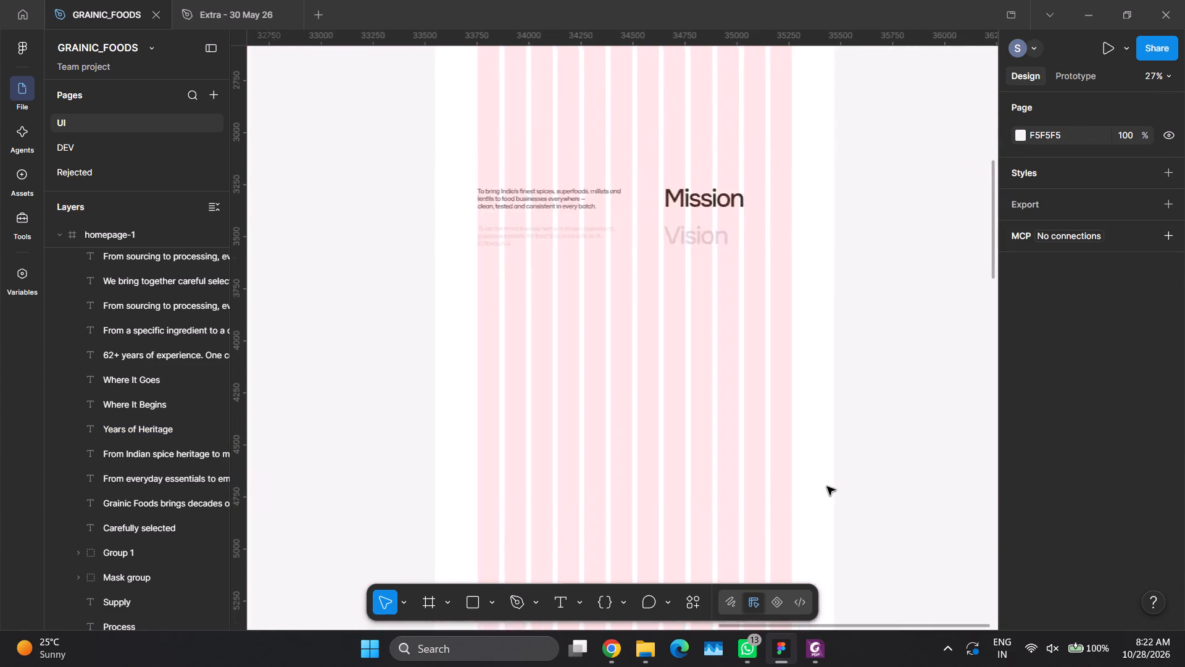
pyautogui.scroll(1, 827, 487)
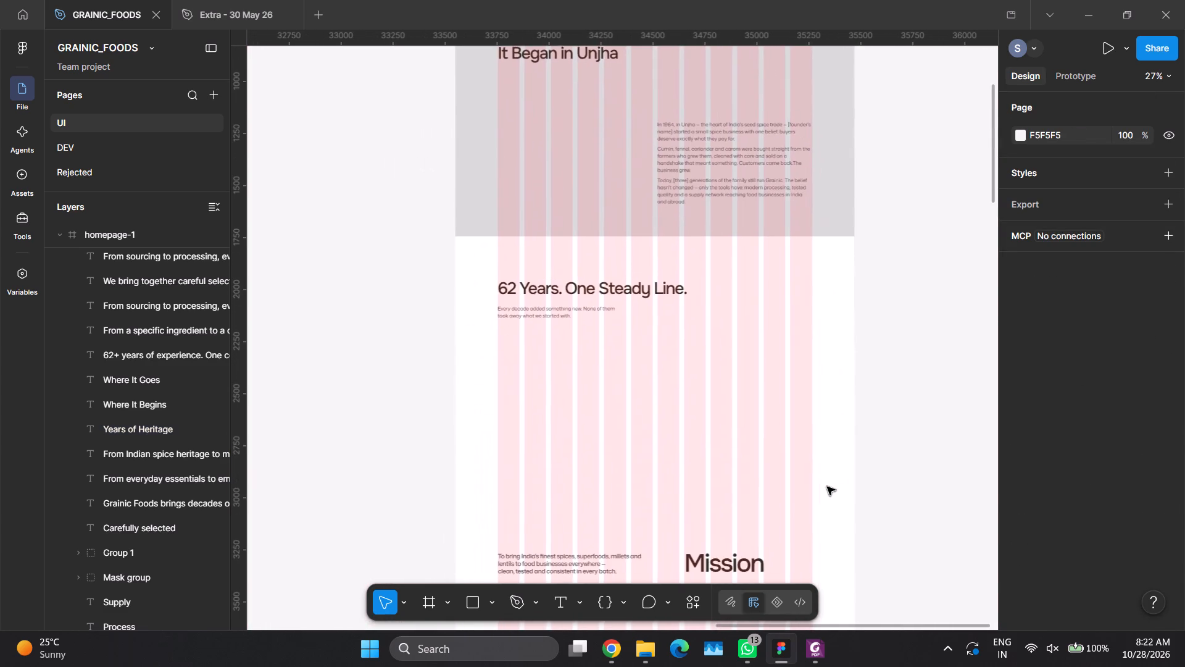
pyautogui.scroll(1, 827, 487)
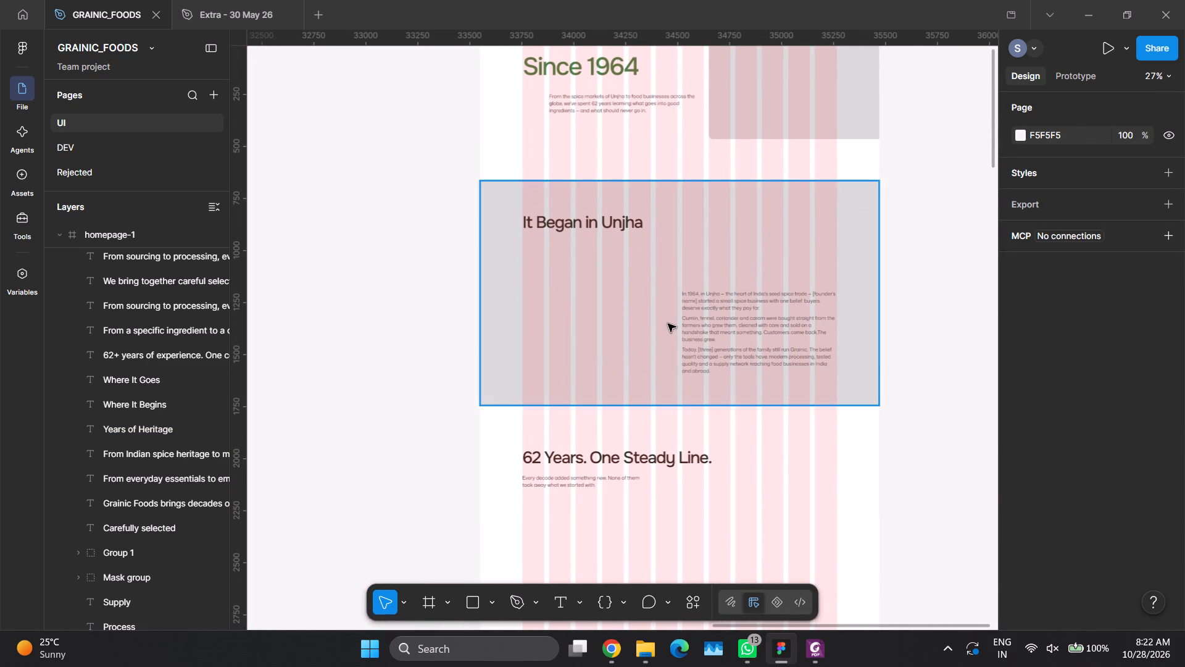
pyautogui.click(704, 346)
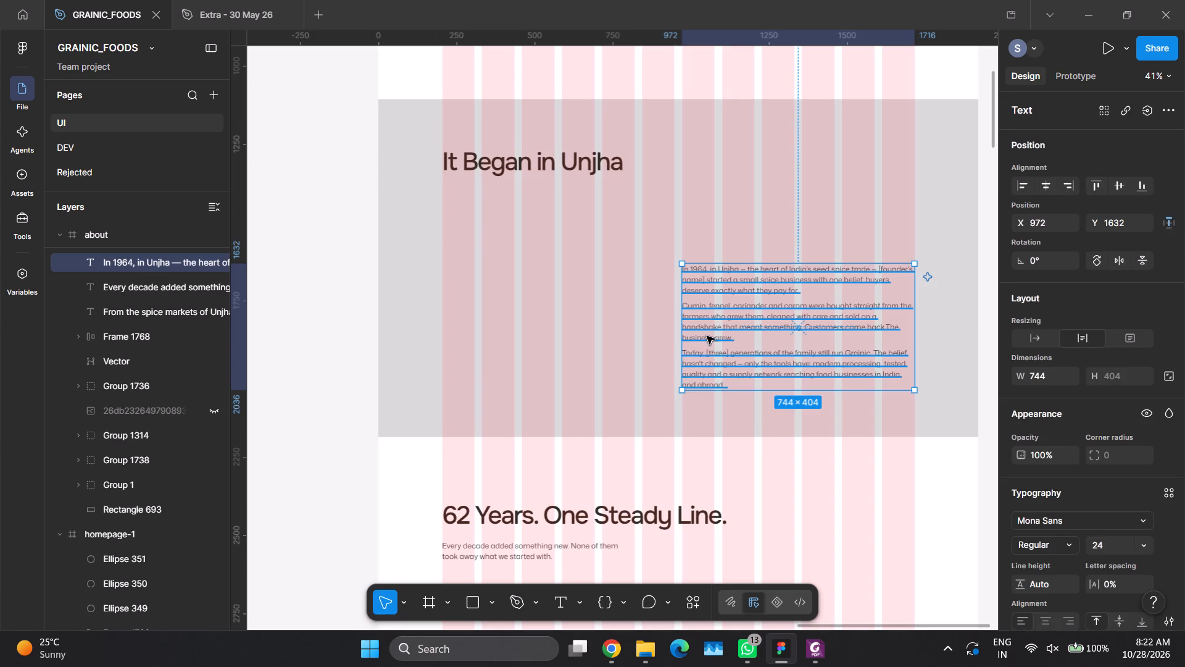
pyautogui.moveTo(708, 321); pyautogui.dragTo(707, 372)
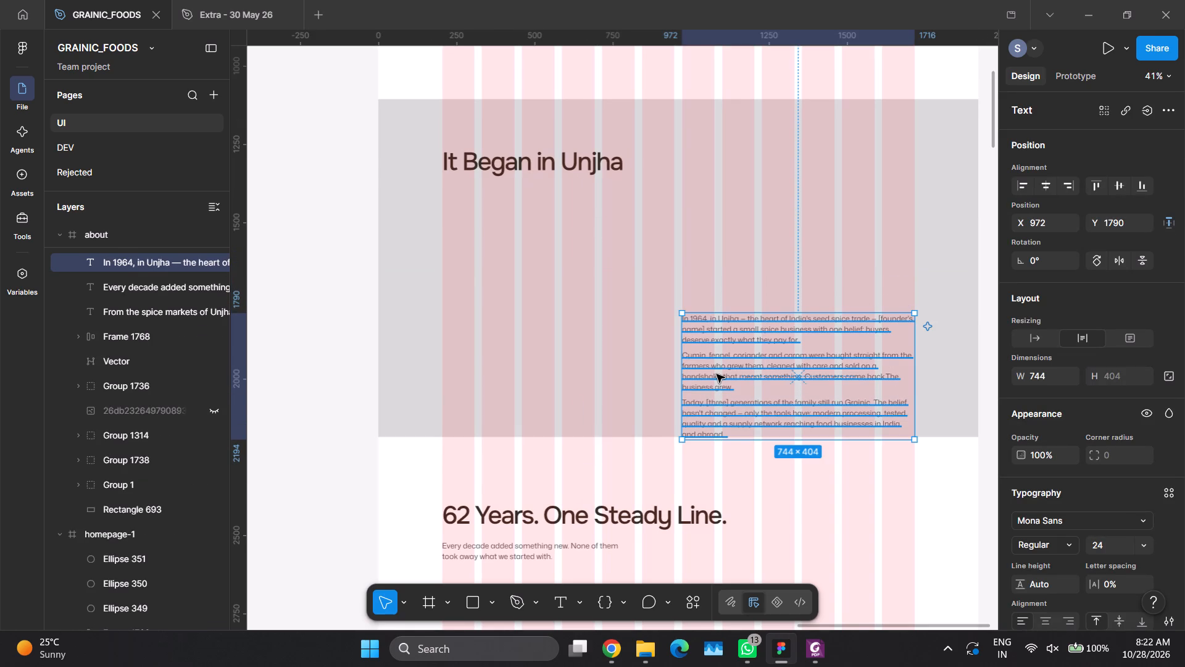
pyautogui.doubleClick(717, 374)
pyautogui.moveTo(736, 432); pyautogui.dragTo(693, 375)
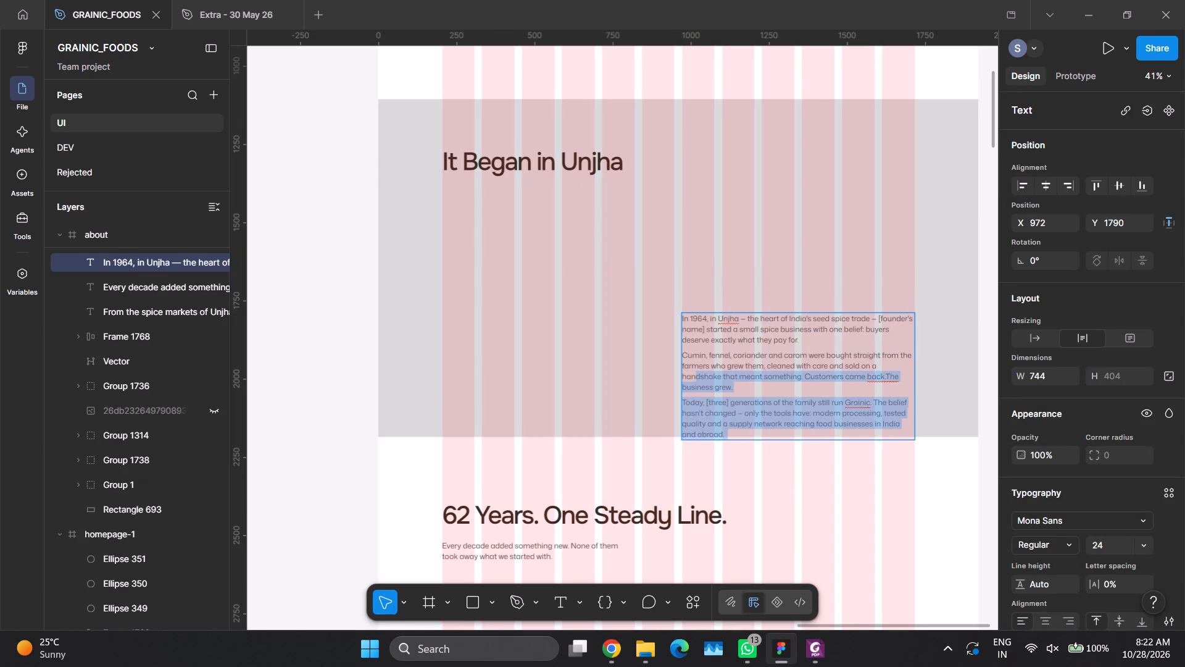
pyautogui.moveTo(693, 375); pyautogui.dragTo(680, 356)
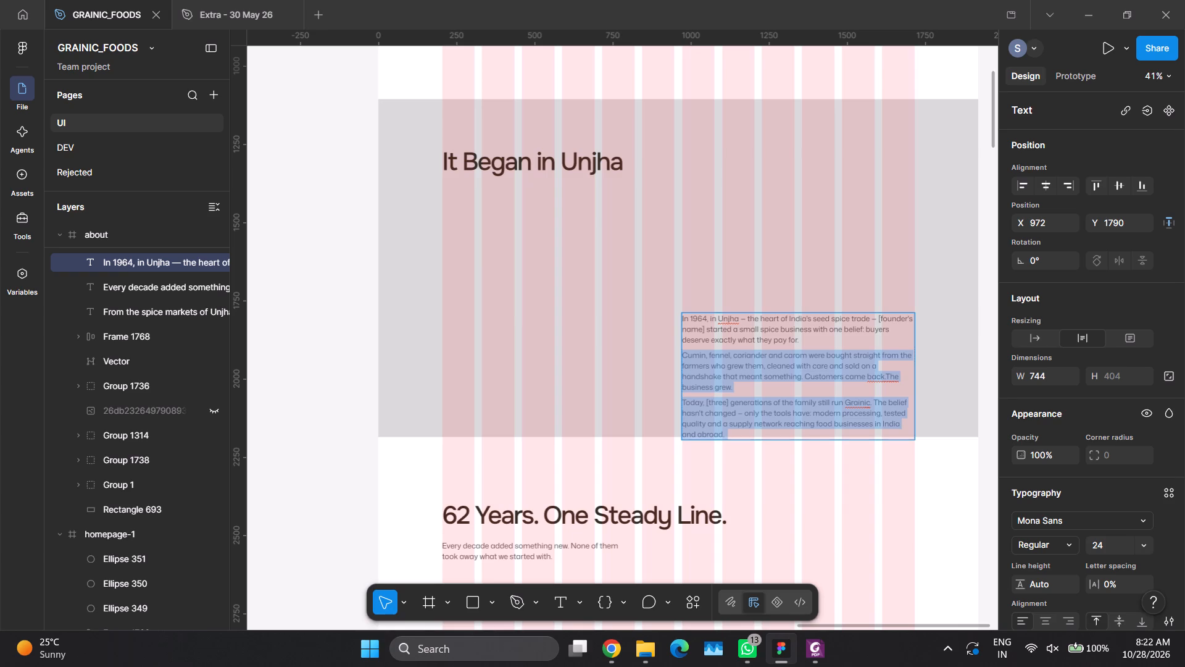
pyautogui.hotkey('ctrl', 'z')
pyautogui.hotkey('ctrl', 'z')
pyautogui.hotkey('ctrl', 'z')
# Review the about frame's layout from the hero through Mission and Vision, including the spacing around the It Began in Unjha heading.
pyautogui.click(856, 498)
pyautogui.keyDown('ctrl'); pyautogui.scroll(-8, 526, 212); pyautogui.keyUp('ctrl')
pyautogui.keyDown('ctrl'); pyautogui.scroll(2, 531, 199); pyautogui.keyUp('ctrl')
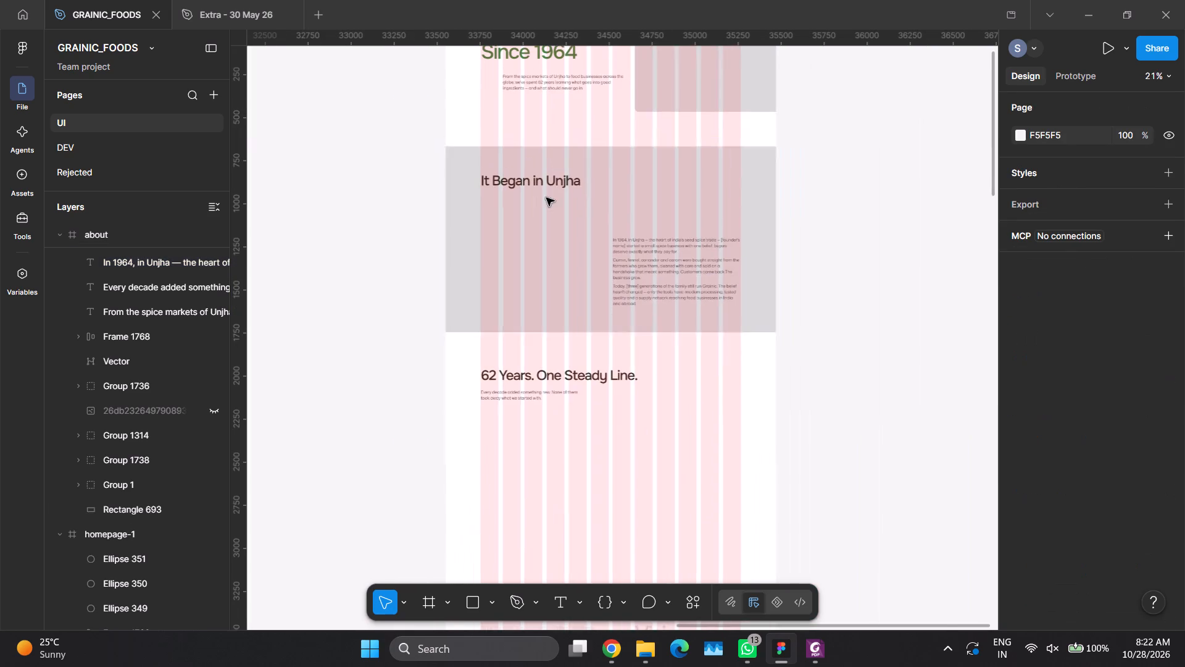
pyautogui.click(552, 178)
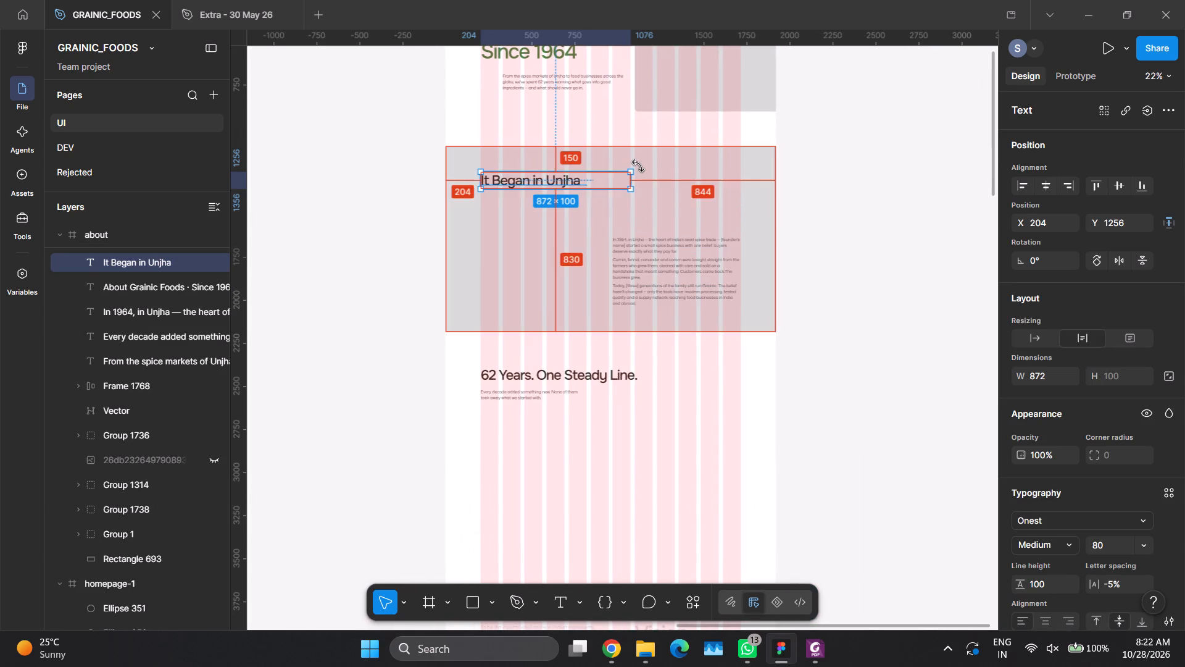
pyautogui.doubleClick(857, 218)
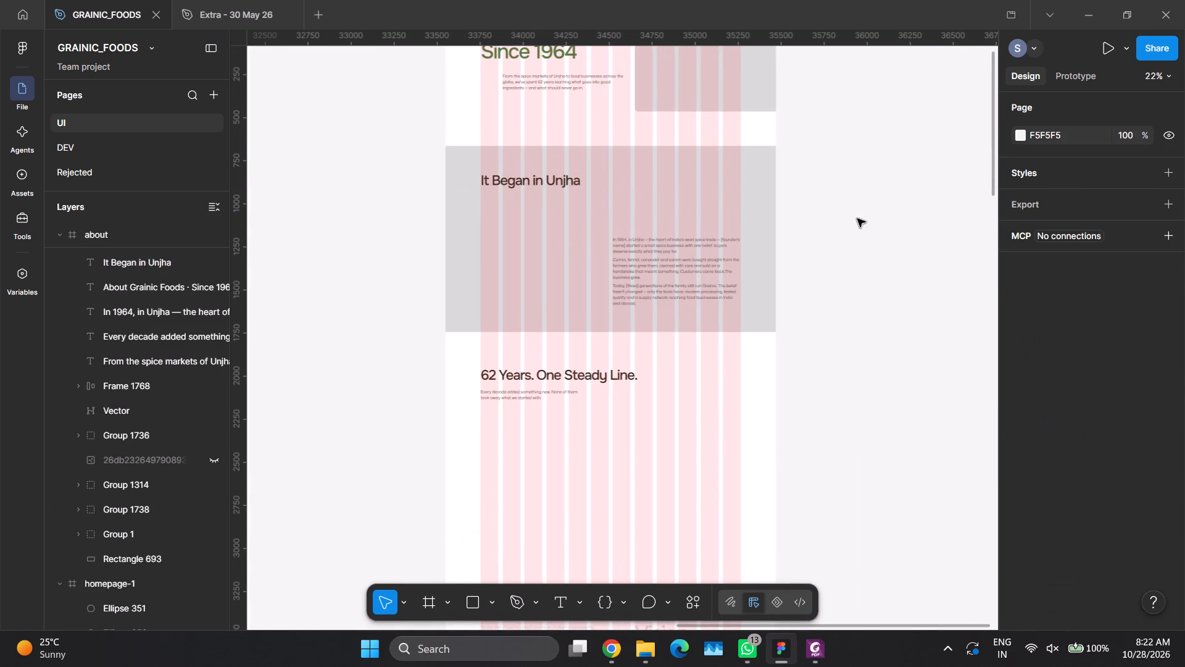
pyautogui.hscroll(-1, 857, 219)
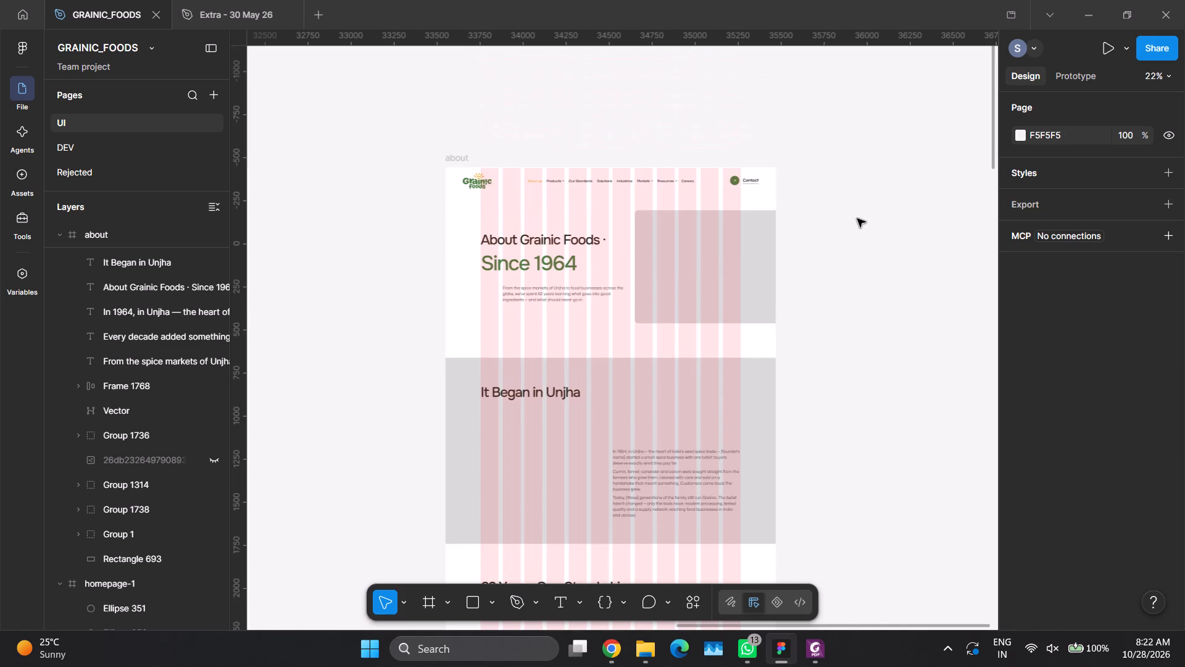
pyautogui.hscroll(-1, 857, 219)
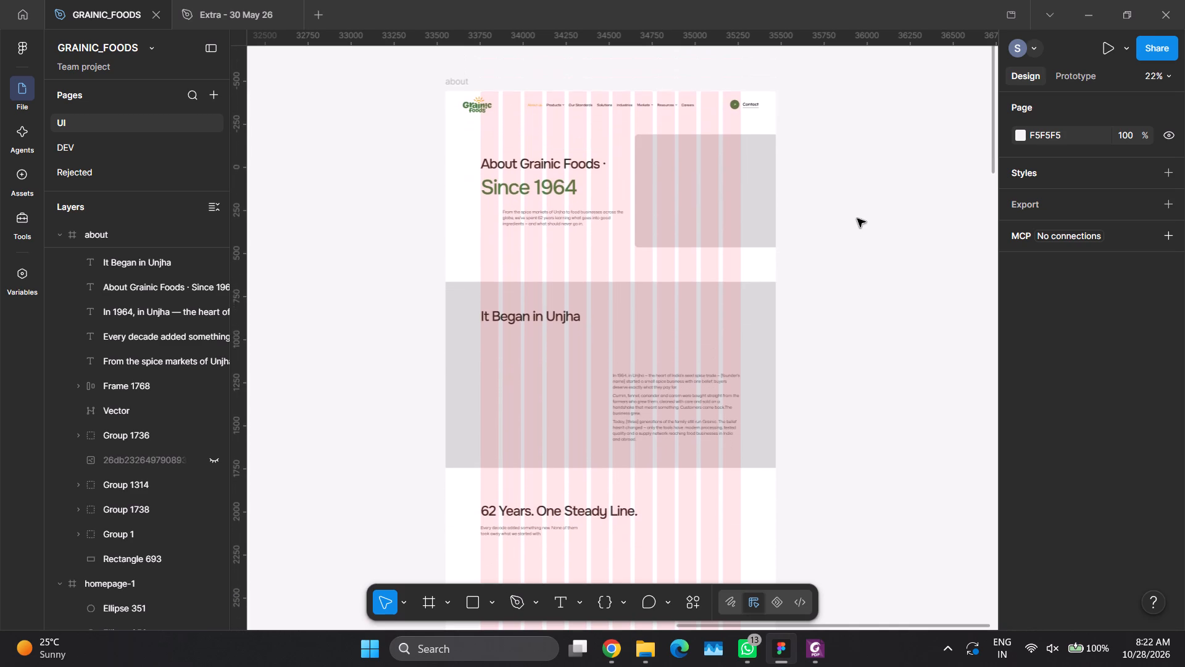
pyautogui.hscroll(-1, 857, 219)
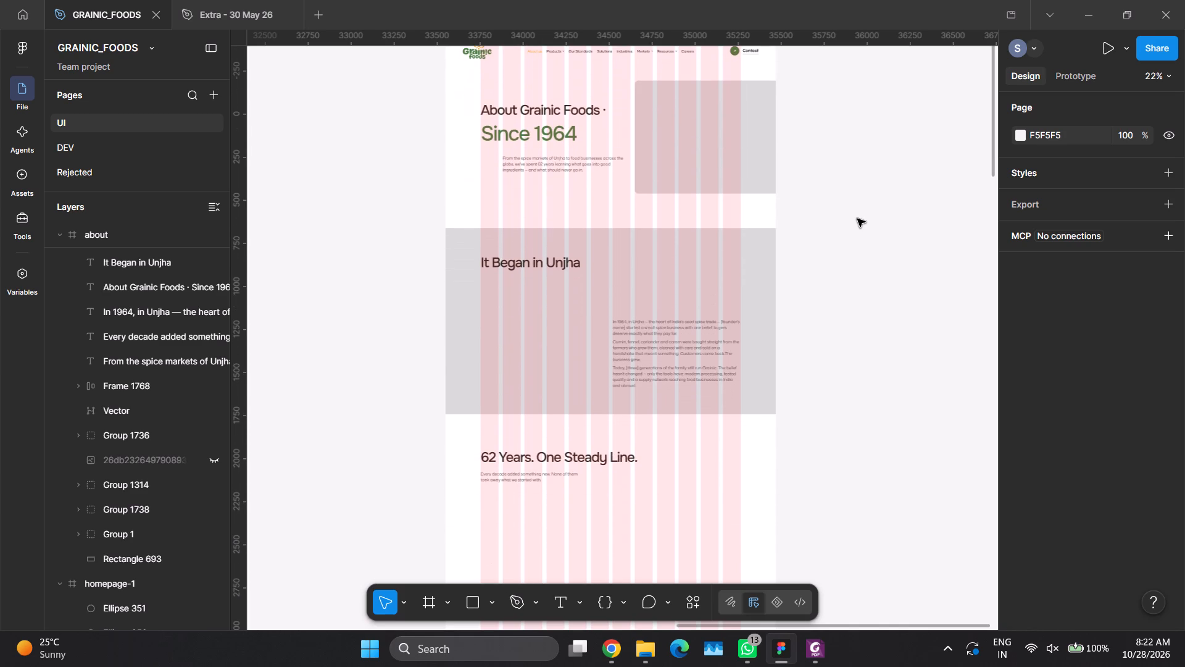
pyautogui.scroll(-1, 857, 219)
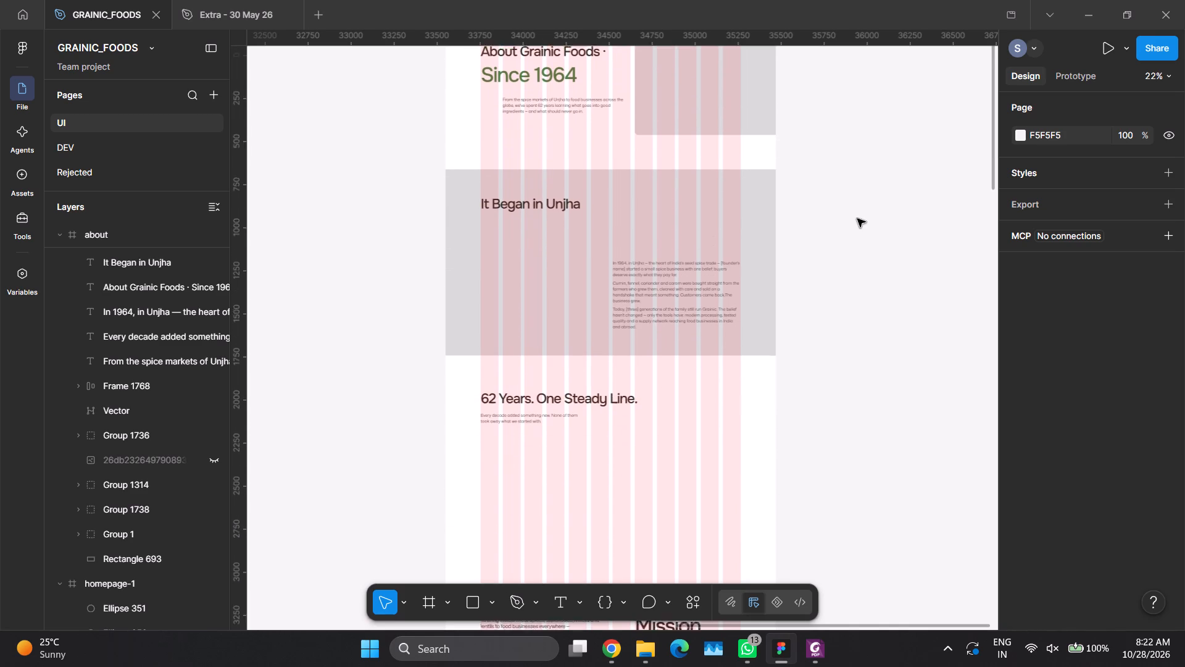
pyautogui.scroll(-3, 857, 219)
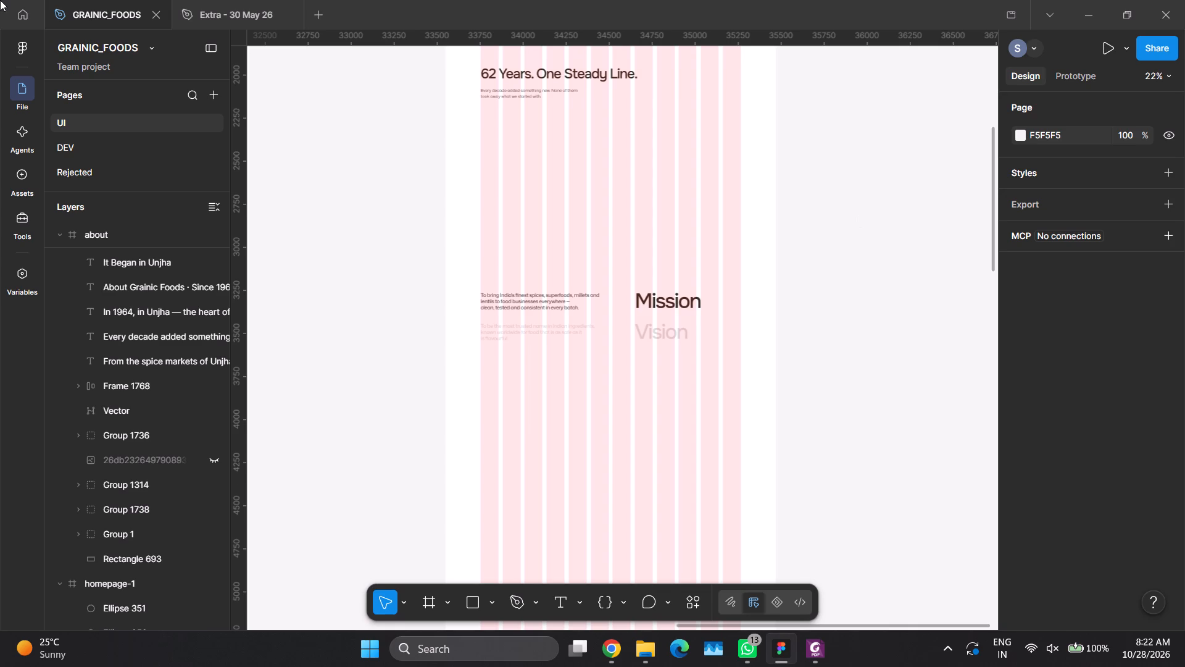
# Switch to the Extra - 30 May 26 file and look through the style guides and homepage designs for a reference section layout.
pyautogui.click(219, 2)
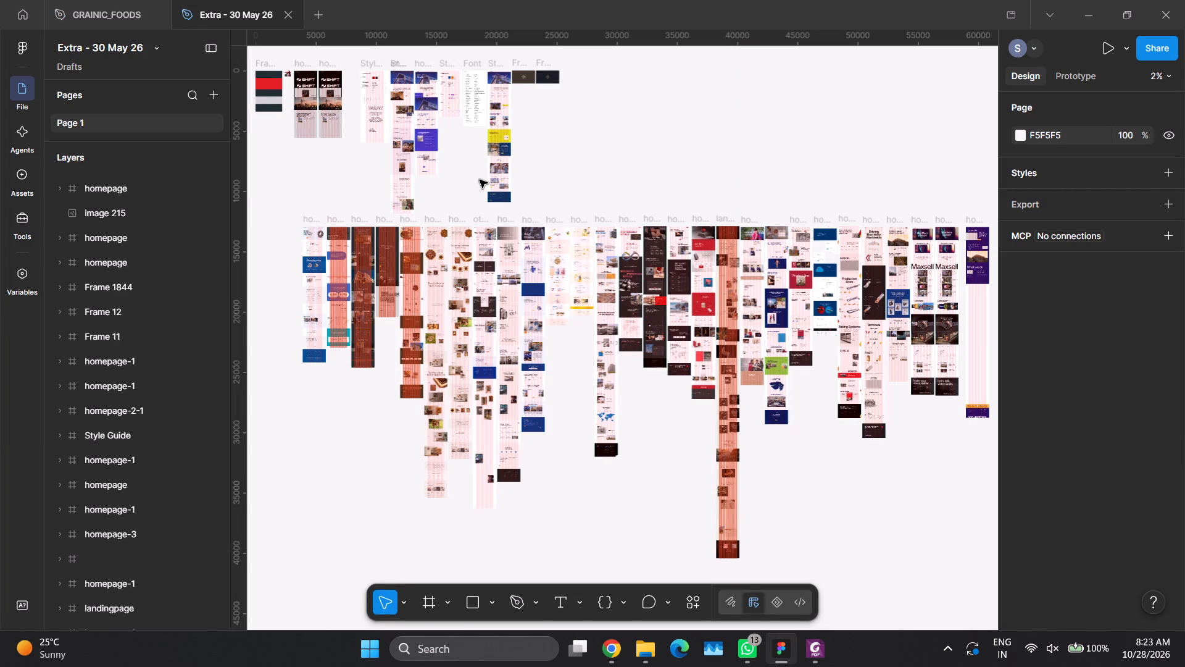
pyautogui.keyDown('ctrl'); pyautogui.scroll(1, 440, 156); pyautogui.keyUp('ctrl')
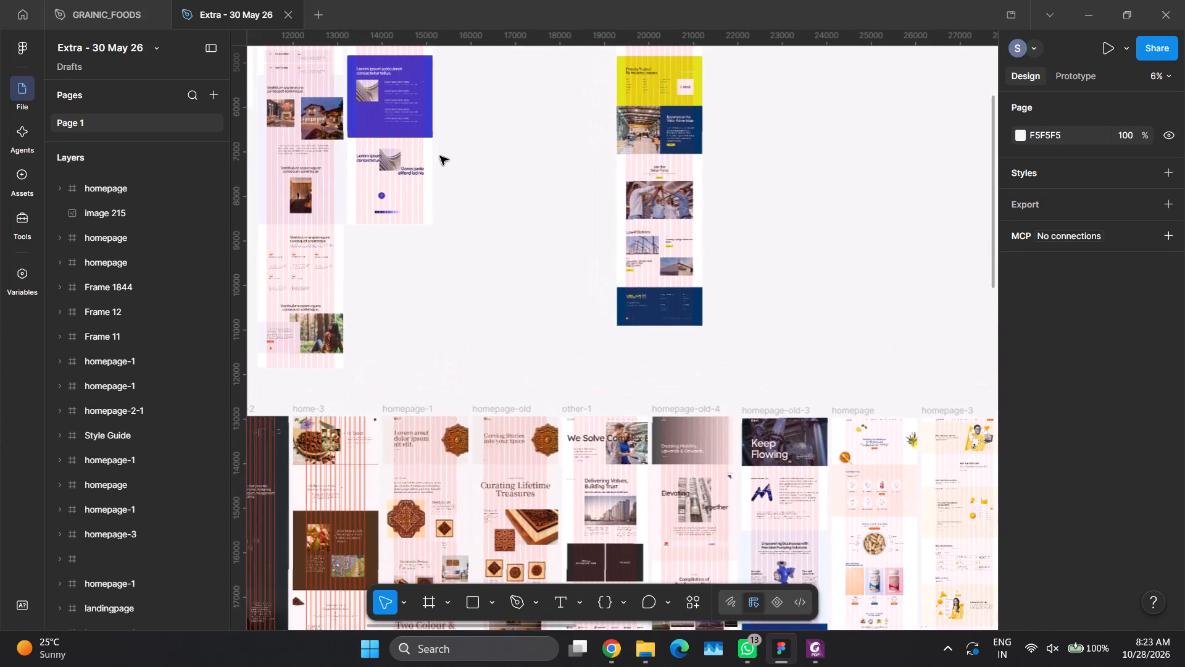
pyautogui.scroll(4, 440, 156)
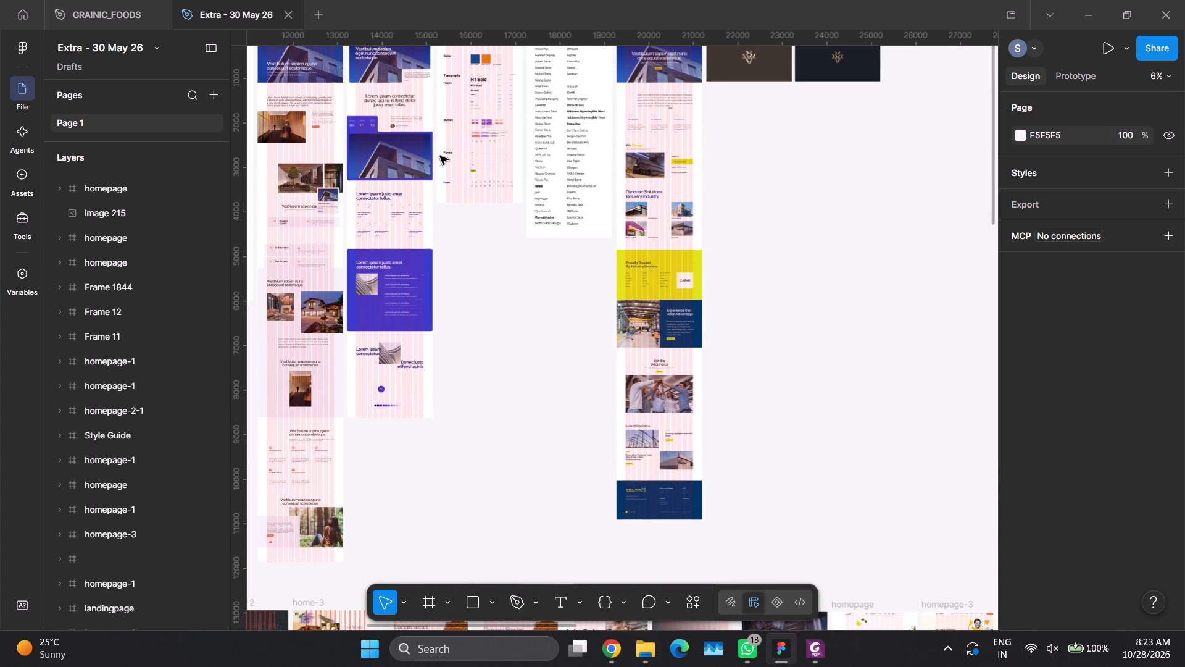
pyautogui.scroll(1, 440, 156)
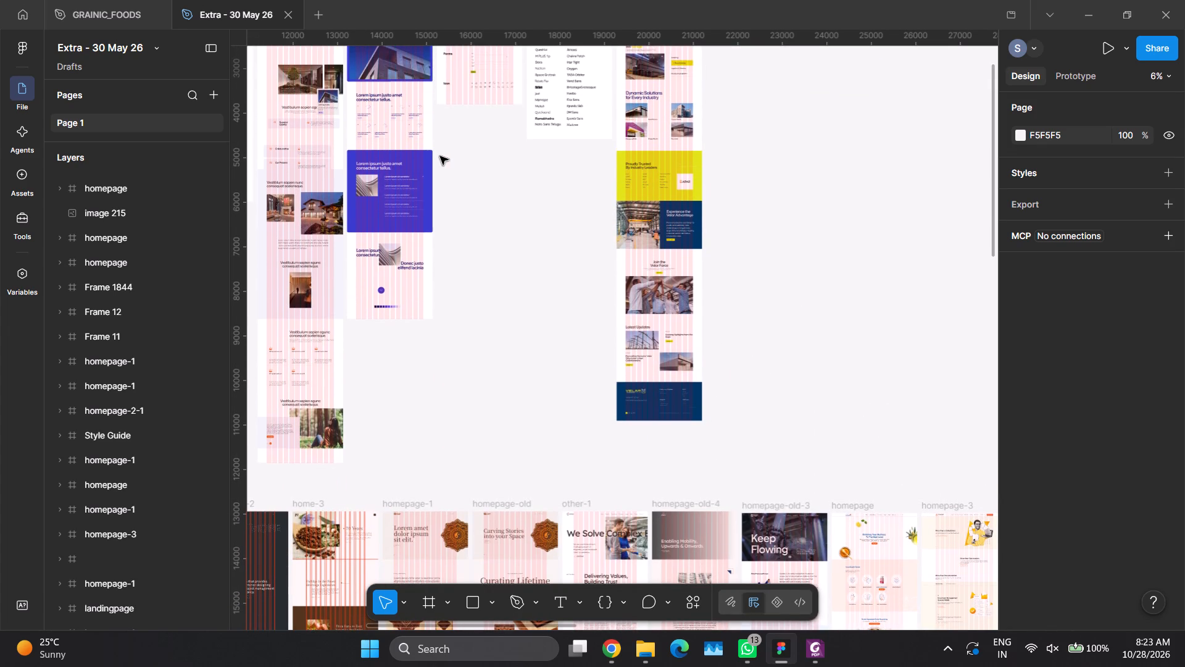
pyautogui.hscroll(2, 440, 156)
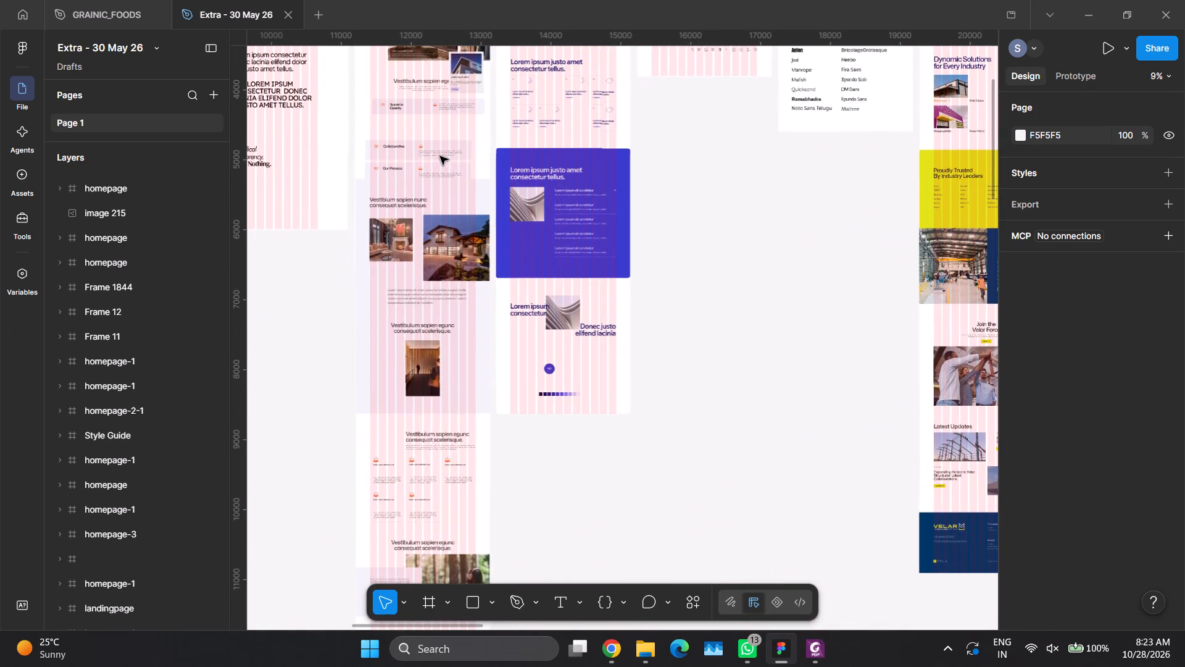
pyautogui.scroll(1, 440, 156)
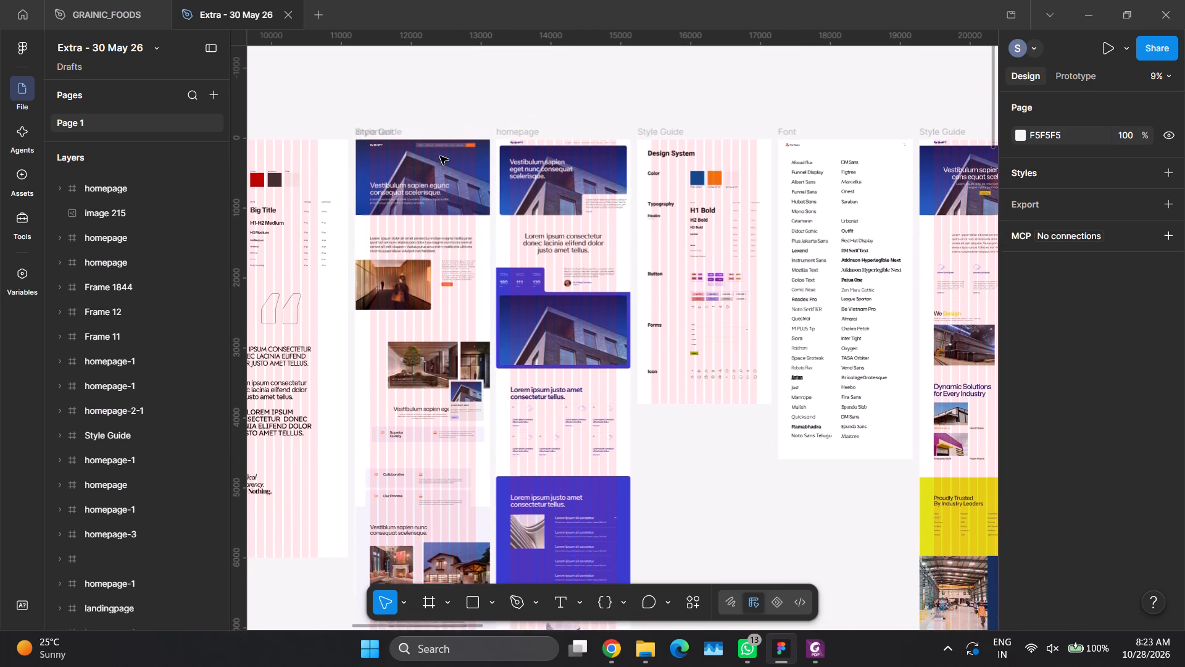
pyautogui.scroll(1, 440, 156)
pyautogui.scroll(-1, 440, 156)
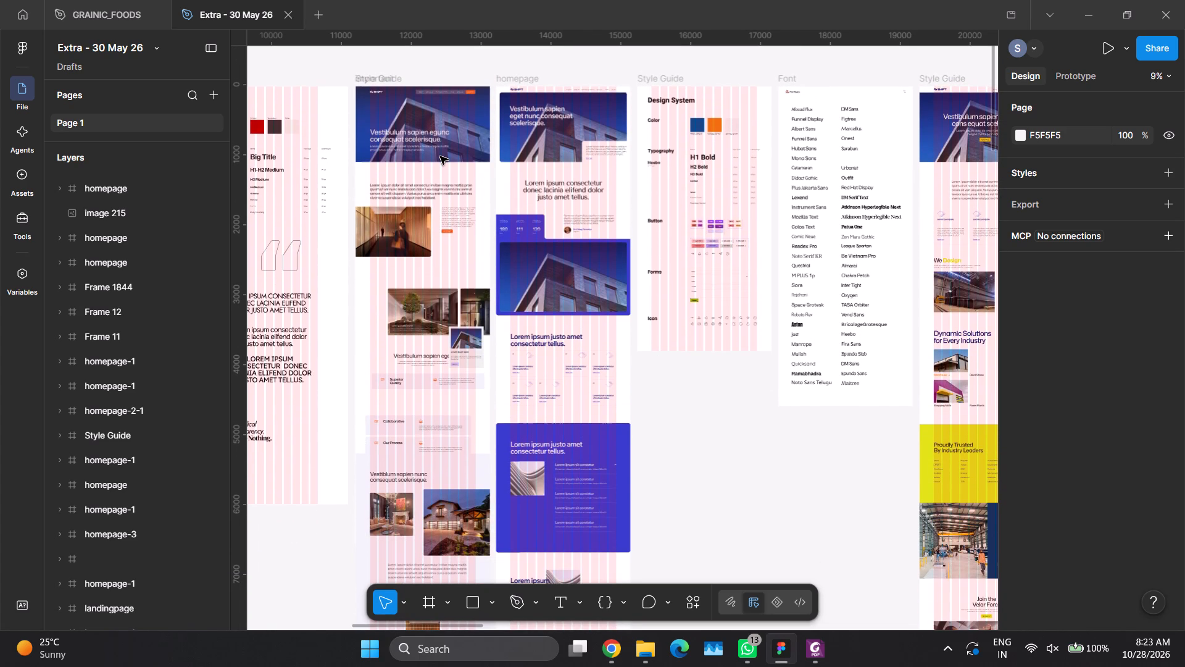
pyautogui.scroll(-1, 440, 156)
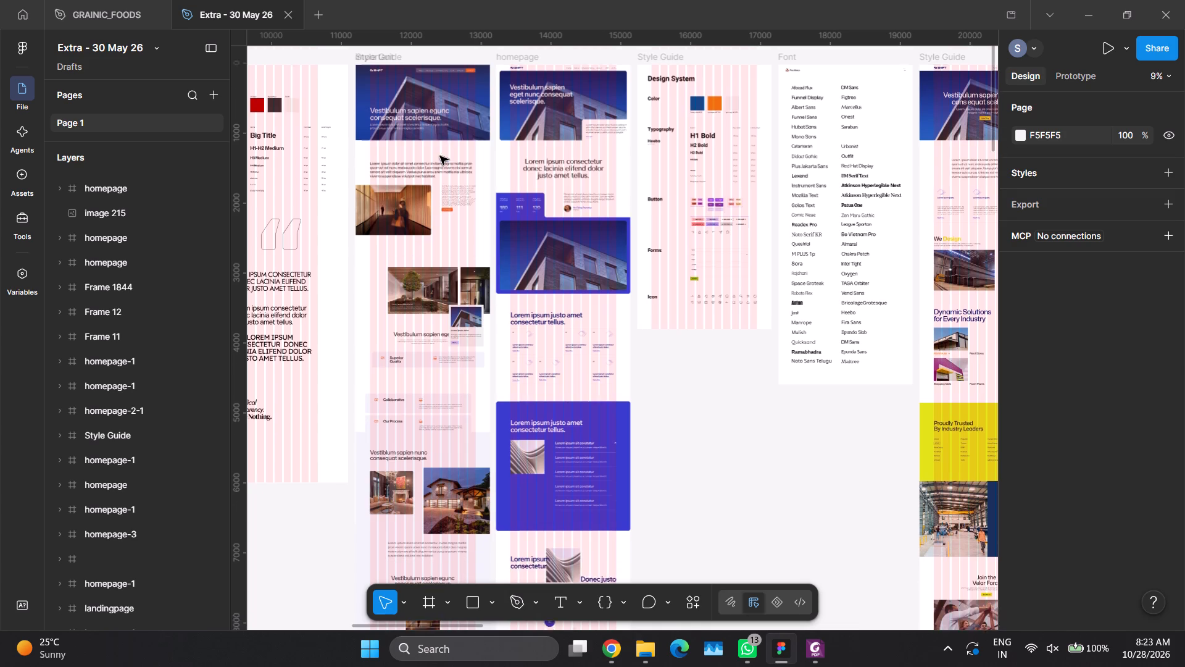
pyautogui.scroll(-5, 440, 156)
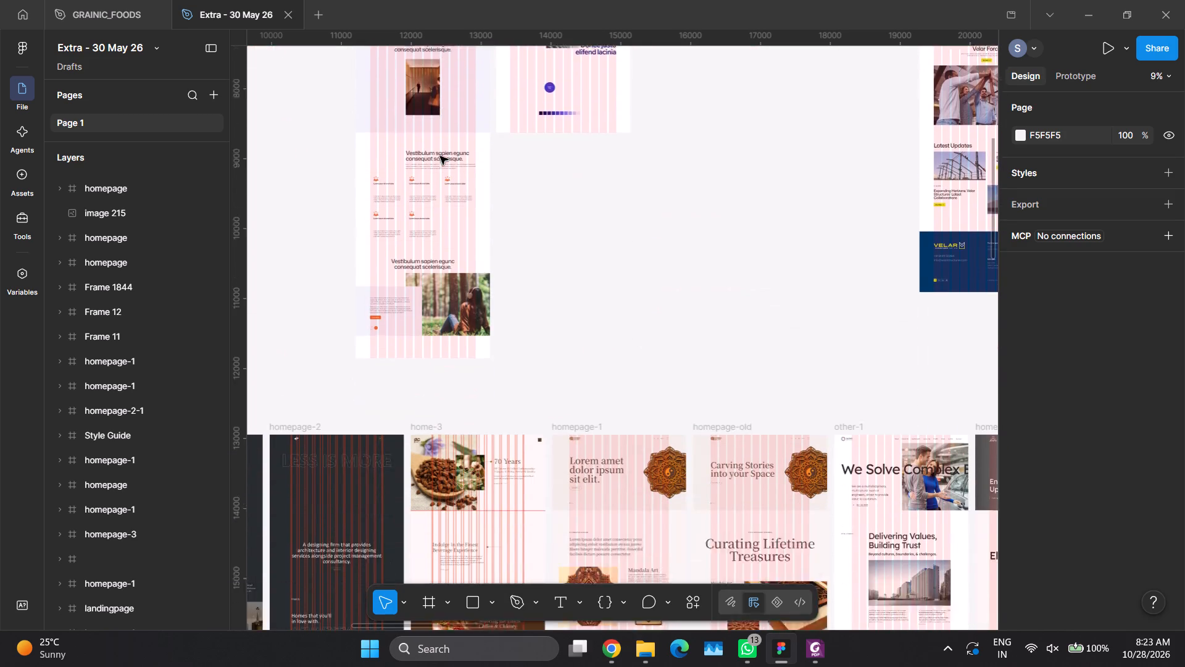
pyautogui.scroll(-4, 440, 156)
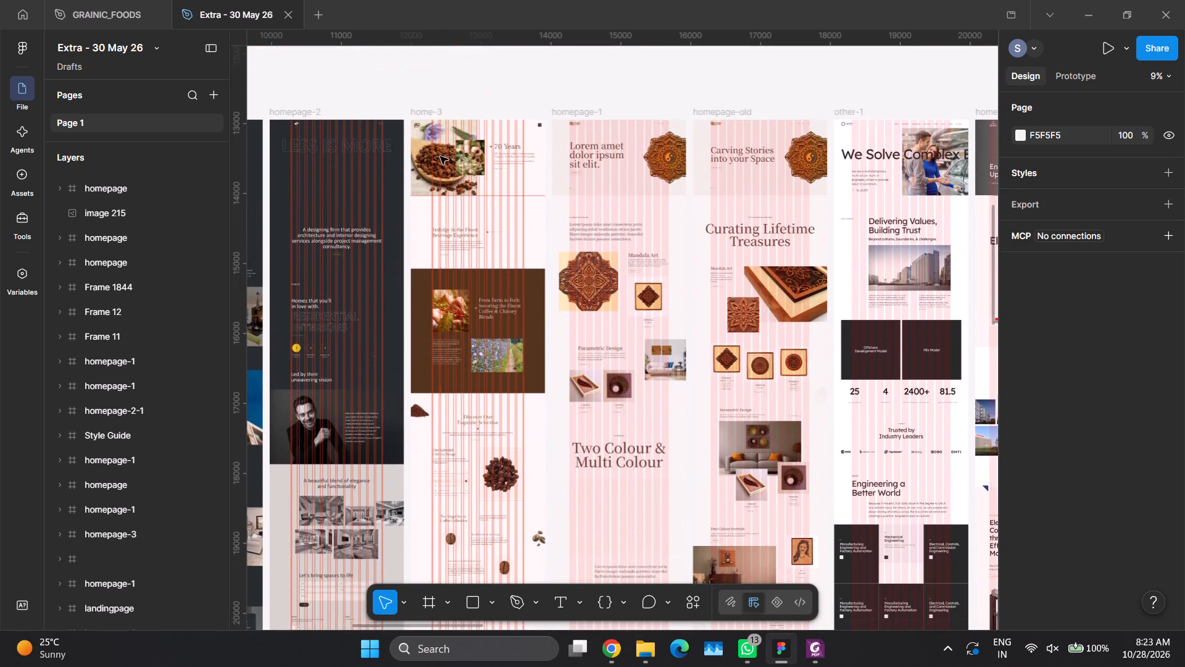
# Hide the layout guides and examine the row of reference homepage designs, through the precast homepage, for a reusable image-and-list section.
pyautogui.hotkey('shift', 'g')
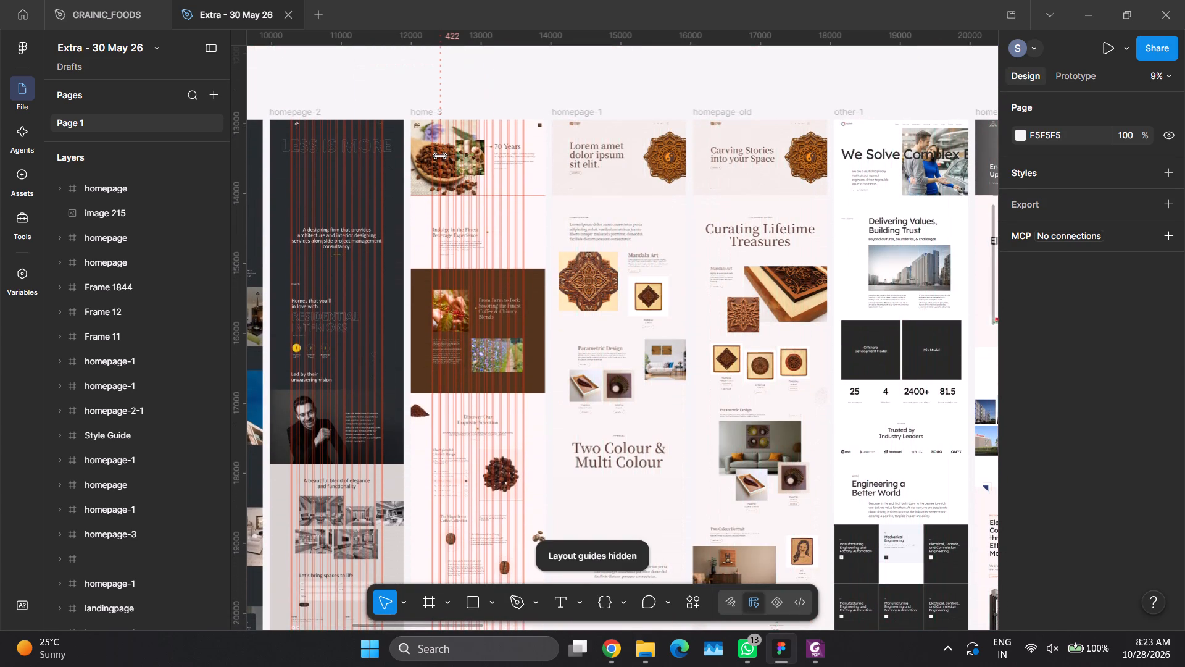
pyautogui.scroll(-2, 440, 156)
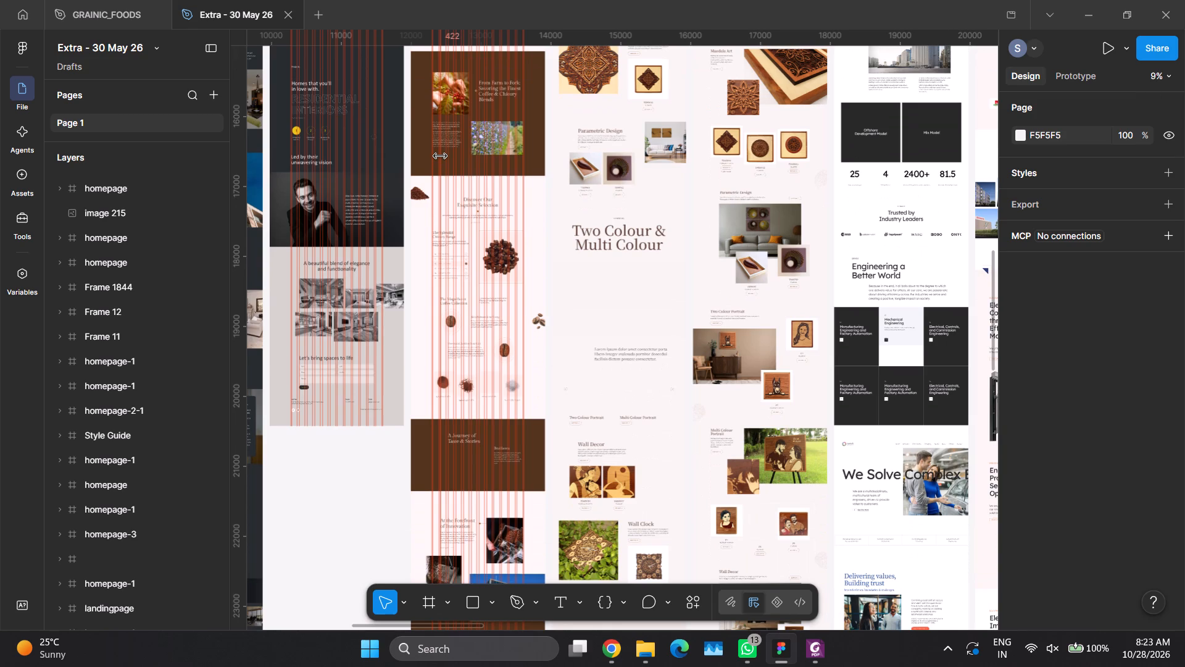
pyautogui.scroll(-1, 440, 156)
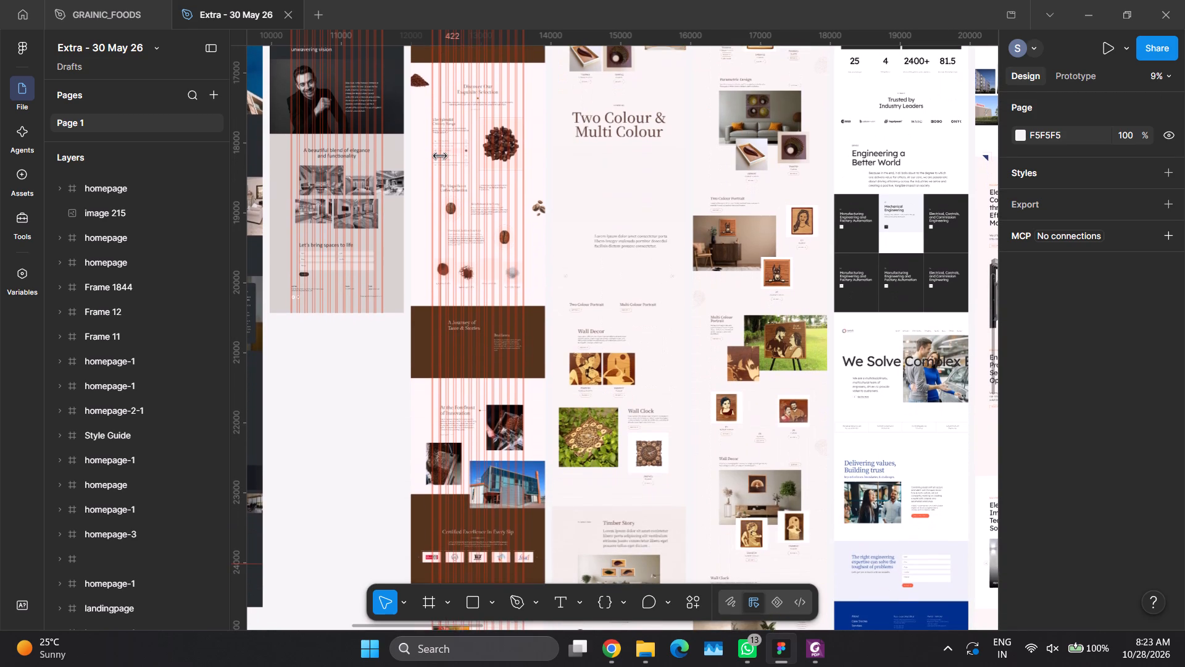
pyautogui.scroll(-1, 440, 156)
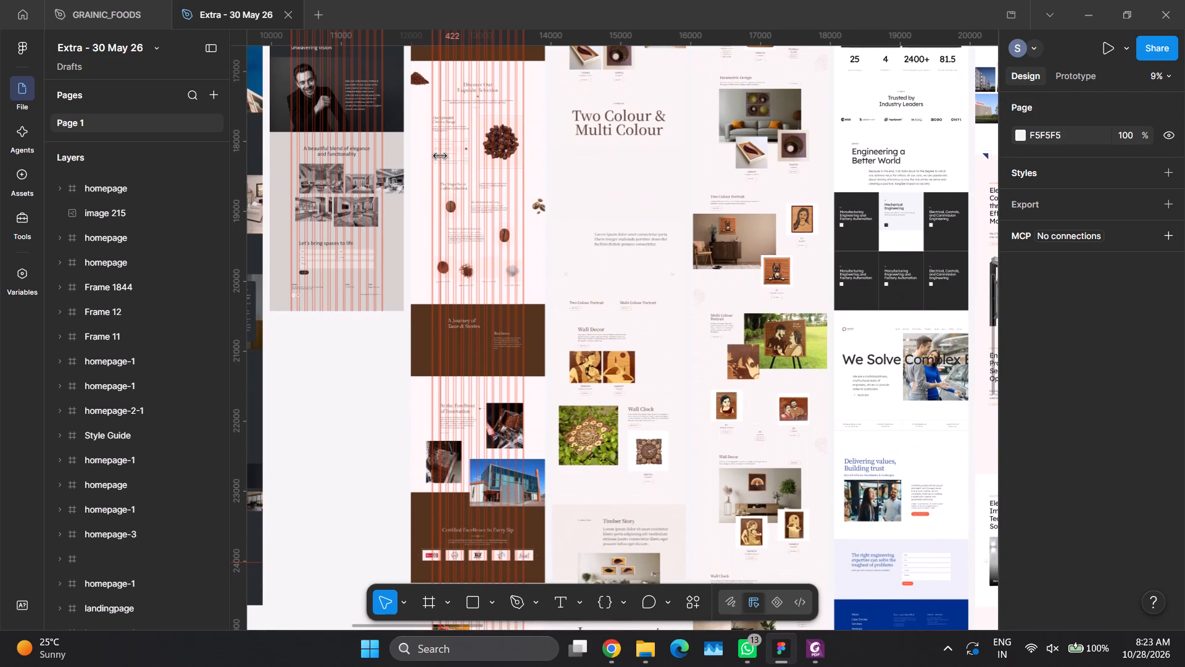
pyautogui.hscroll(3, 440, 156)
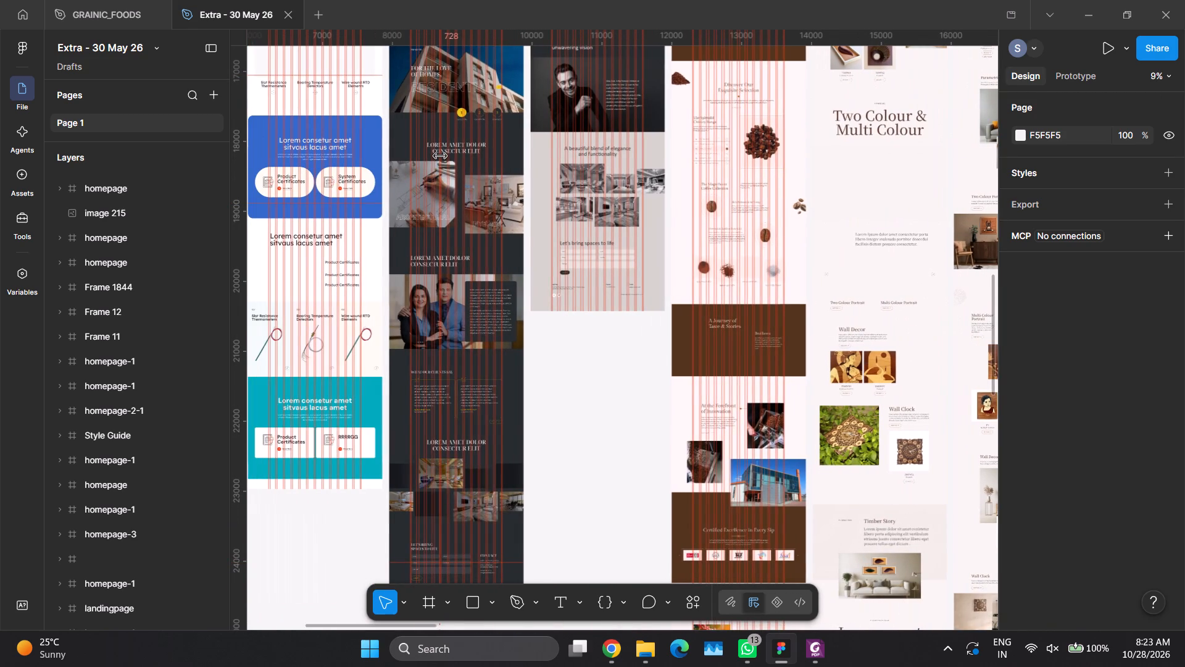
pyautogui.write('GG')
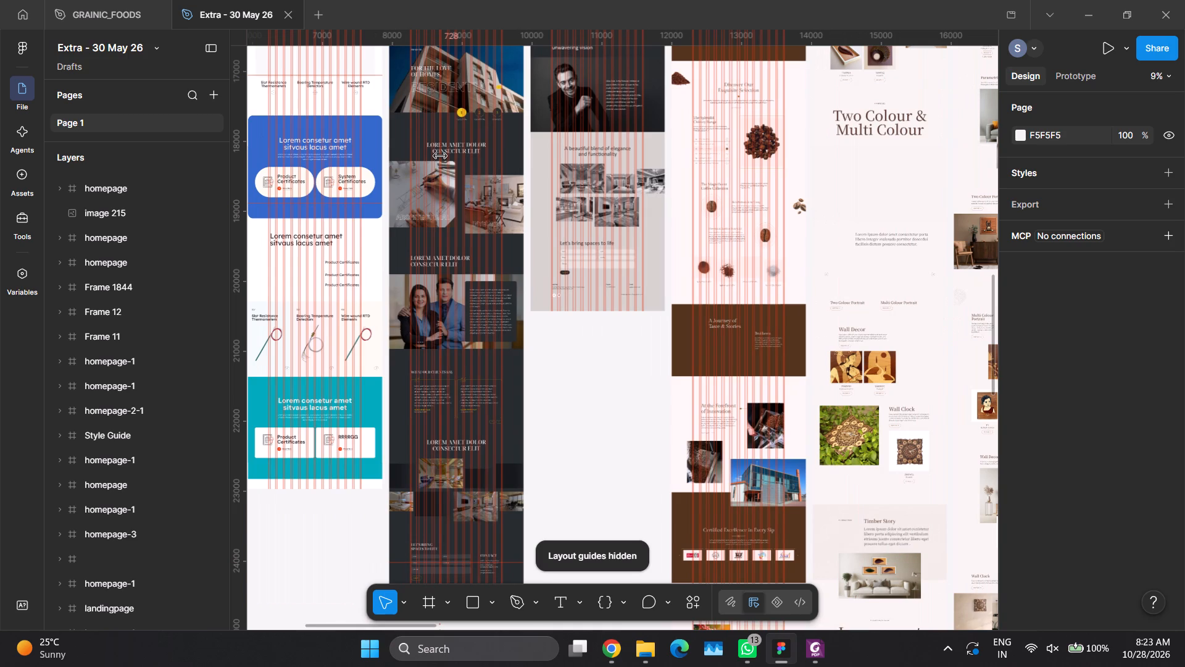
pyautogui.click(616, 434)
pyautogui.hscroll(-1, 616, 434)
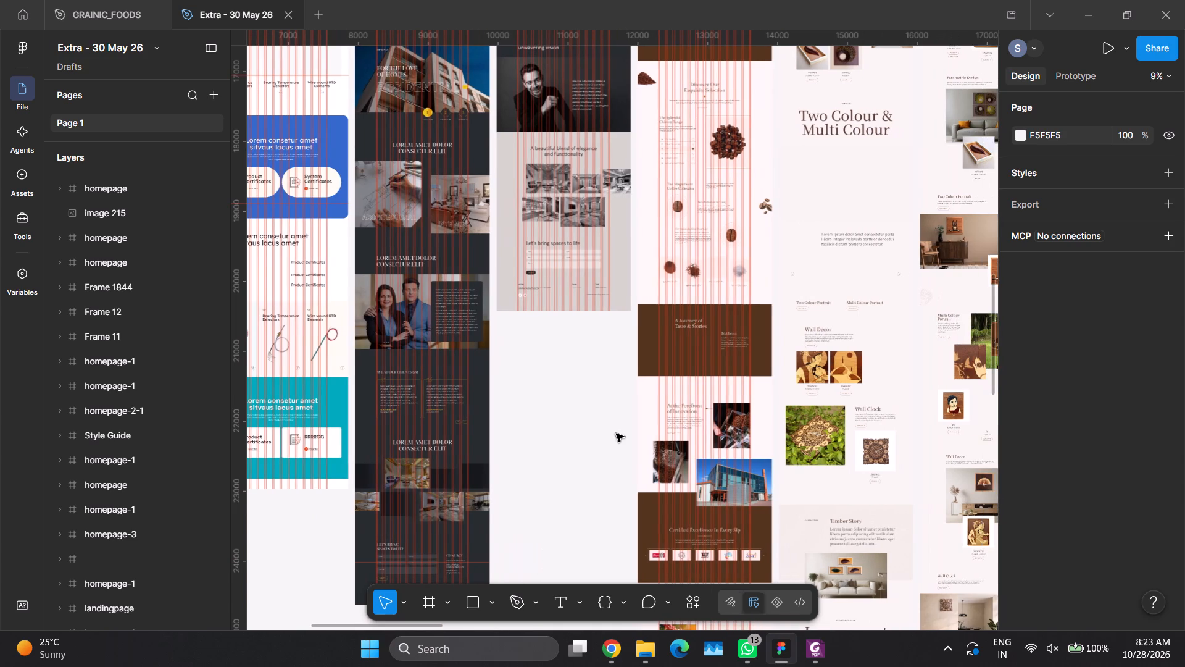
pyautogui.hscroll(-8, 616, 434)
pyautogui.scroll(-1, 616, 434)
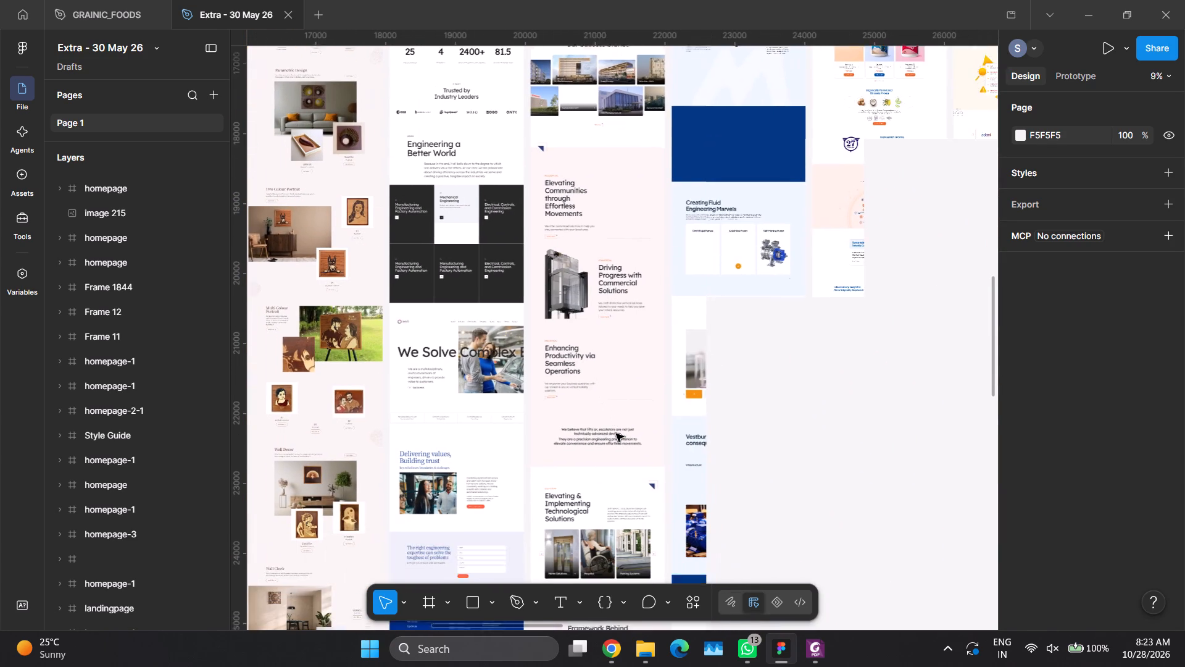
pyautogui.scroll(-4, 616, 434)
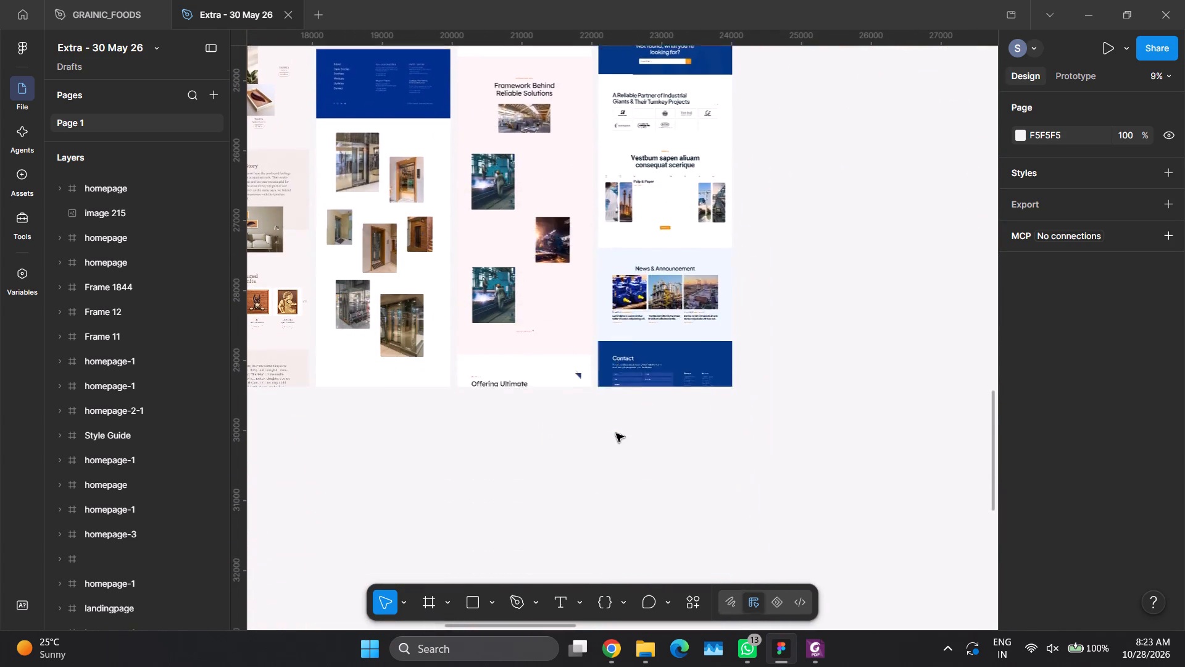
pyautogui.scroll(-1, 616, 434)
pyautogui.scroll(3, 616, 434)
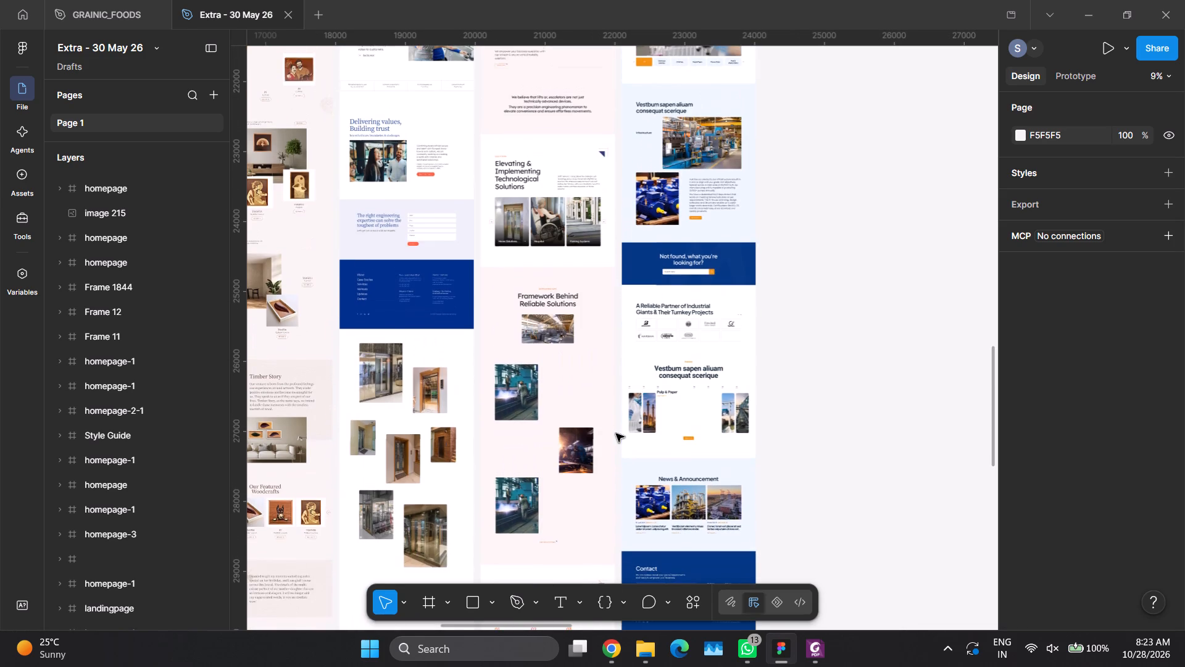
pyautogui.scroll(2, 616, 434)
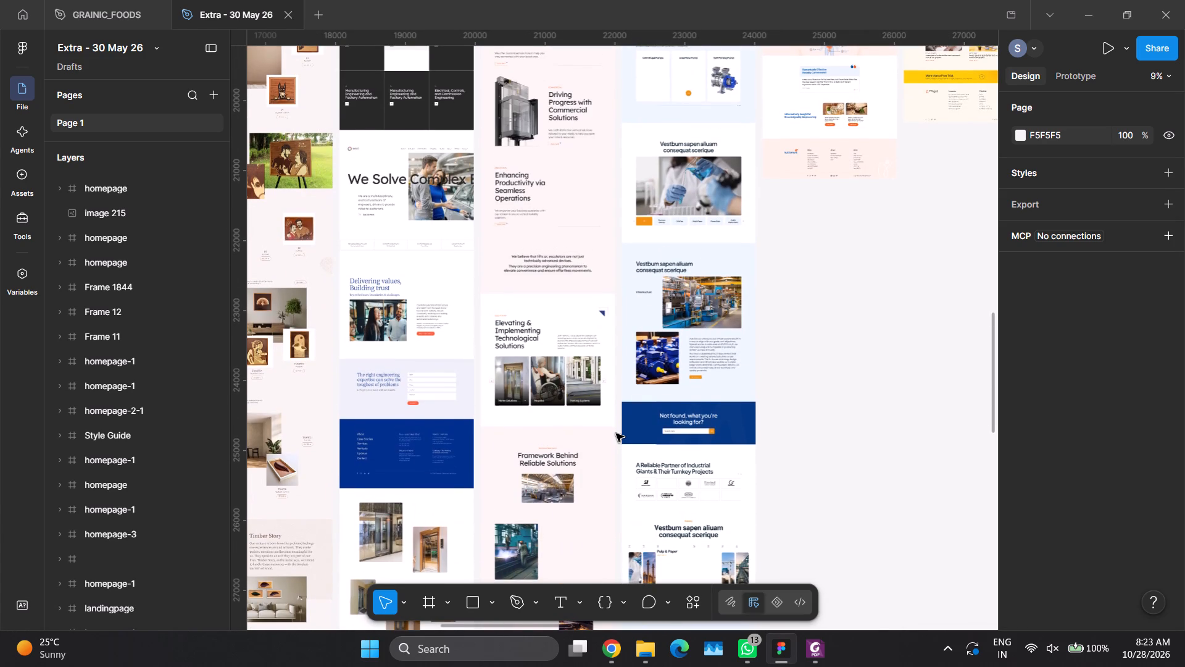
pyautogui.scroll(2, 616, 434)
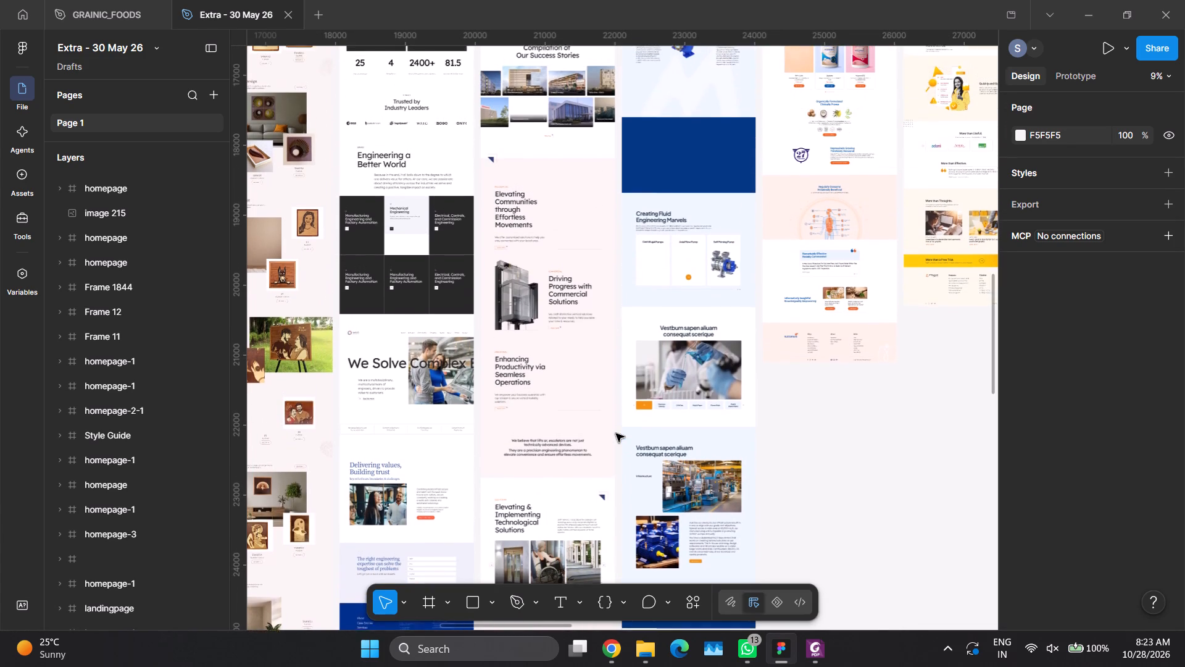
pyautogui.scroll(3, 616, 434)
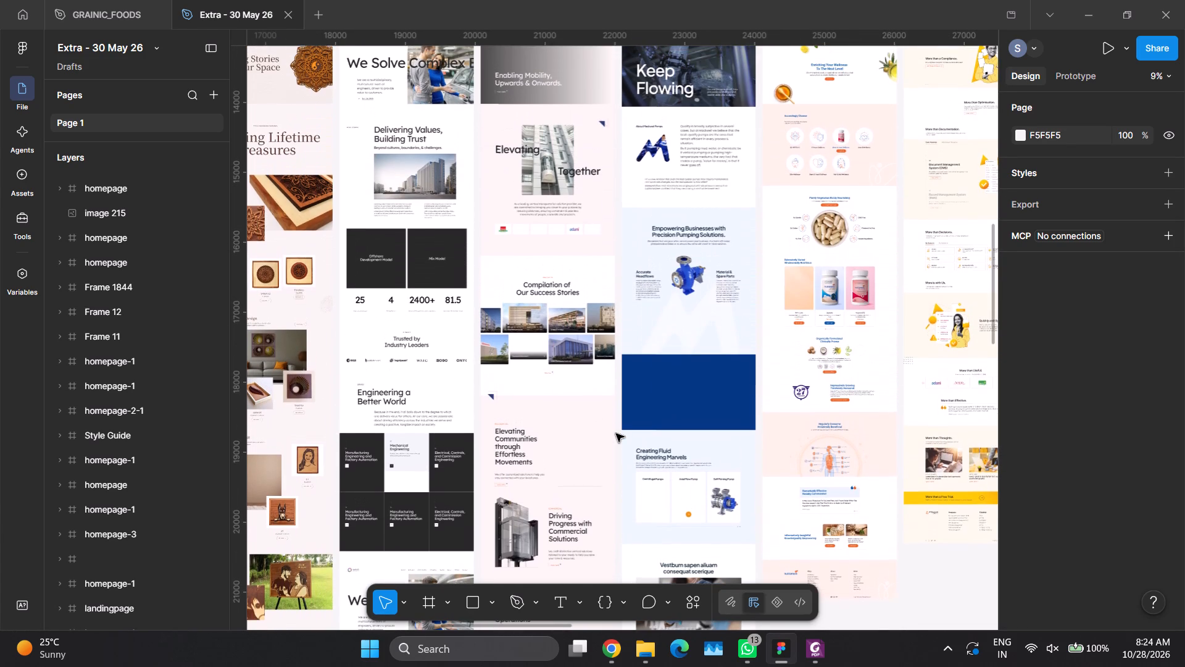
pyautogui.scroll(1, 616, 434)
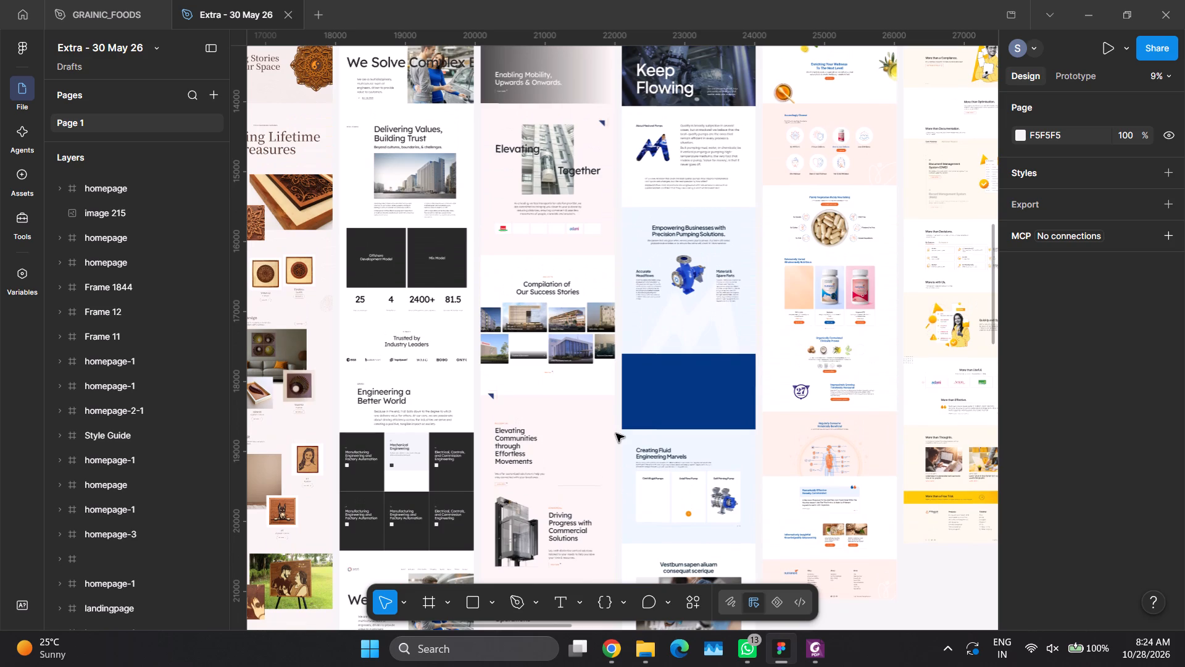
pyautogui.hscroll(-1, 616, 434)
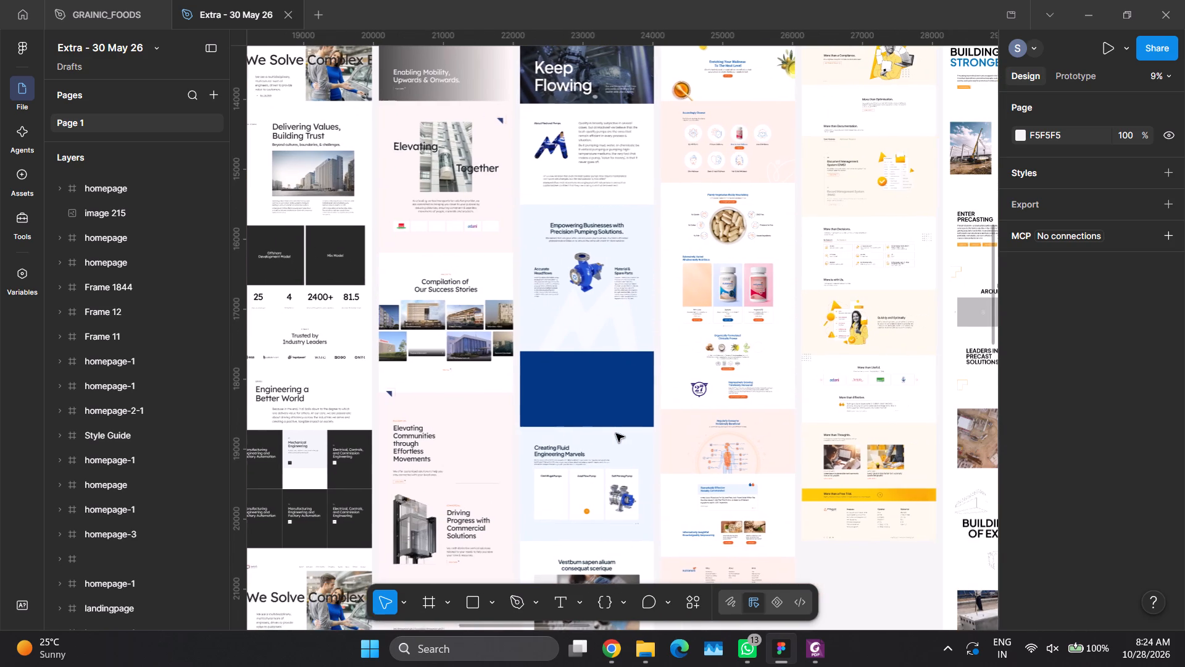
pyautogui.hscroll(-3, 616, 434)
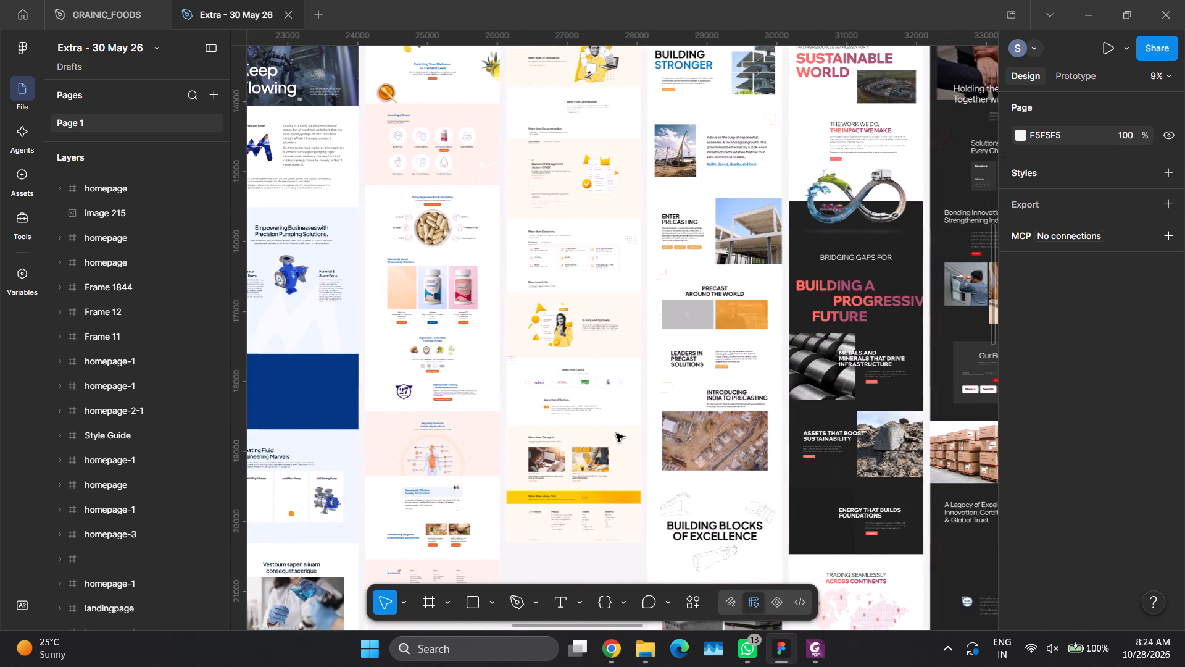
pyautogui.scroll(-2, 616, 434)
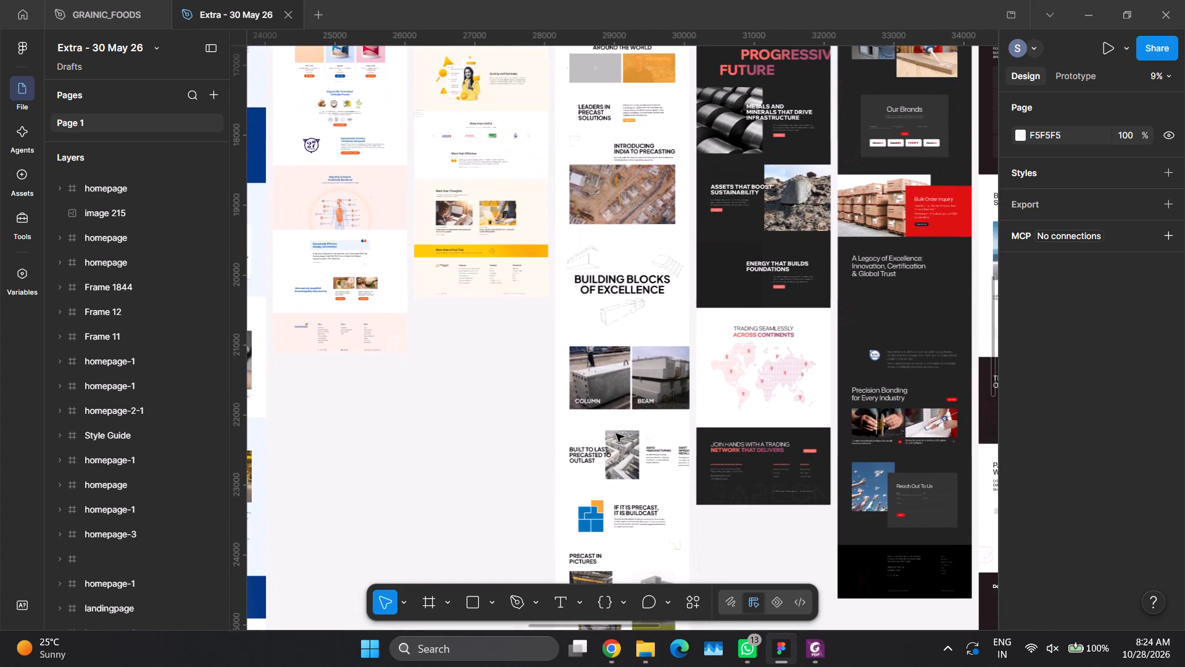
pyautogui.scroll(-4, 616, 434)
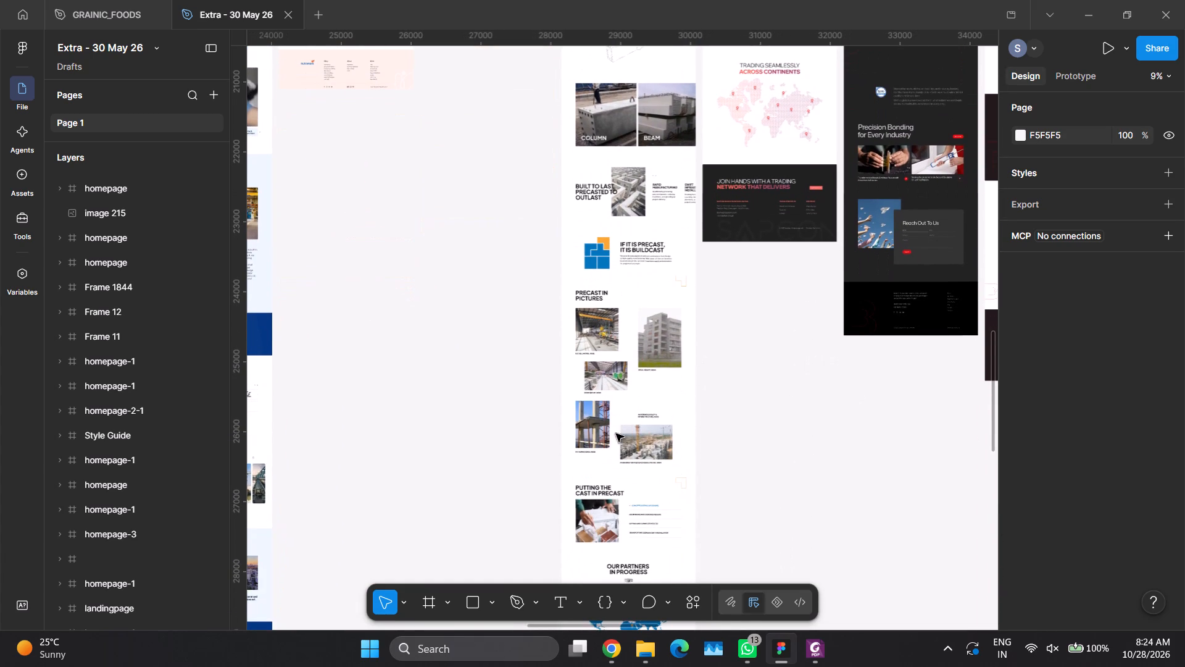
# Copy the "Putting the Cast in Precast" section group from the precast homepage and paste it into the GRAINIC_FOODS about frame.
pyautogui.scroll(-1, 616, 434)
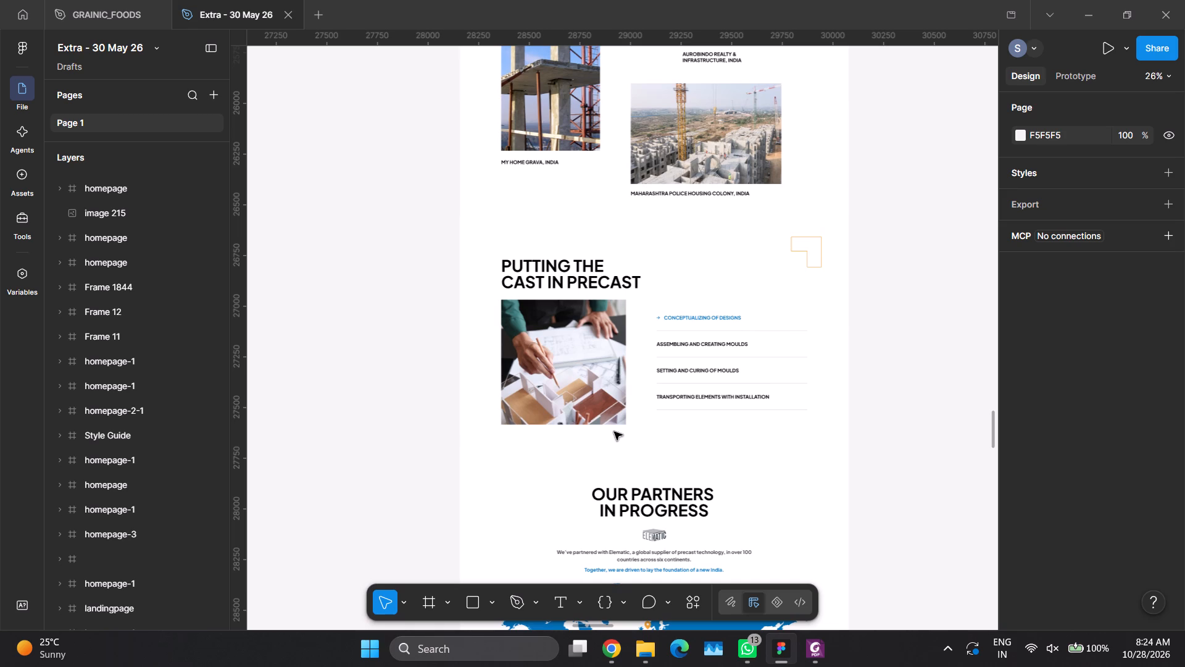
pyautogui.click(531, 314)
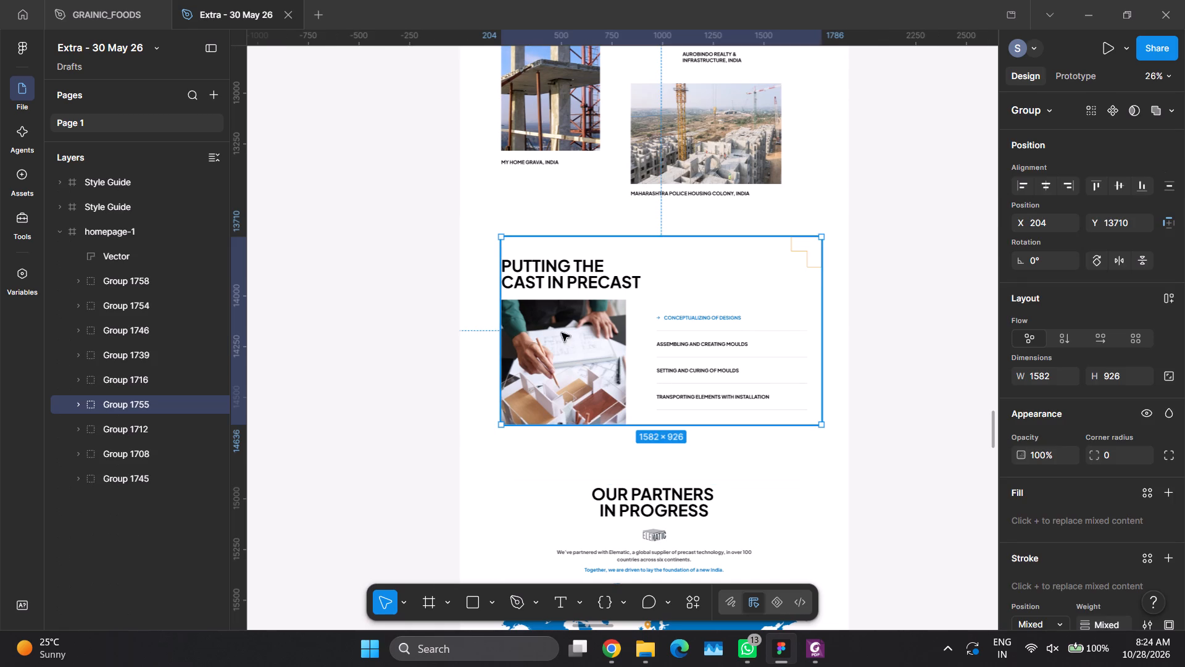
pyautogui.hotkey('ctrl', 'c')
pyautogui.click(105, 20)
pyautogui.scroll(-1, 639, 282)
pyautogui.scroll(2, 638, 281)
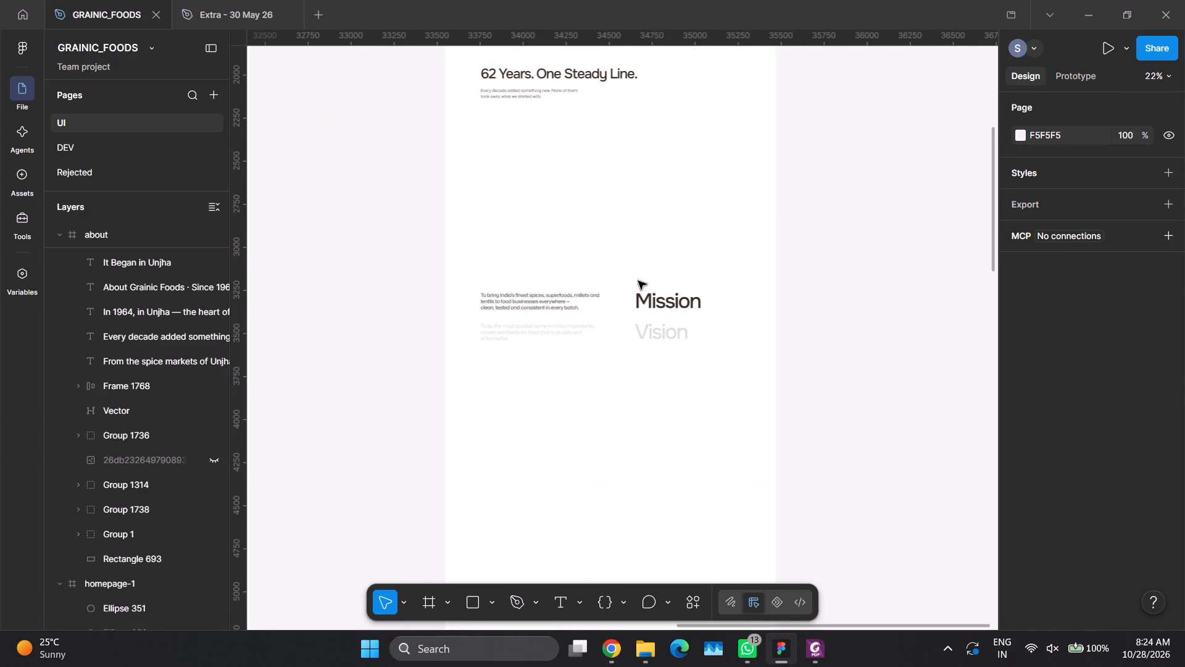
pyautogui.scroll(-1, 638, 281)
pyautogui.hotkey('ctrl', 'v')
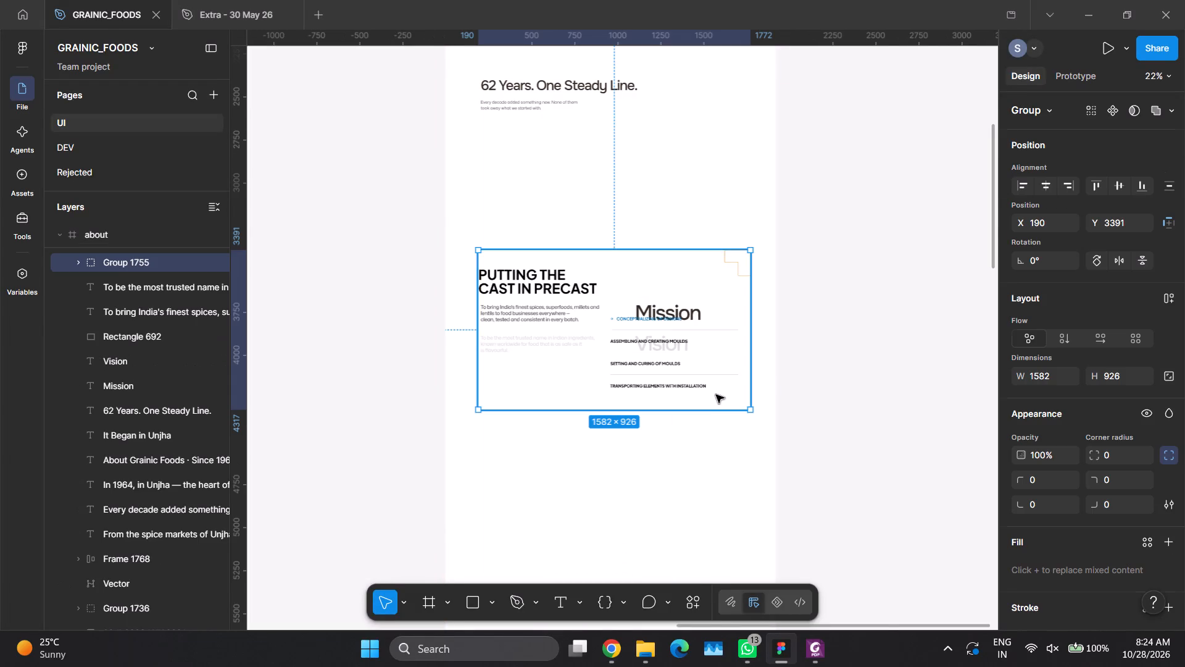
# Move the pasted precast section below Mission and Vision to about X 204, Y 5124, aligning it to the first column with layout guides shown.
pyautogui.moveTo(522, 274); pyautogui.dragTo(530, 444)
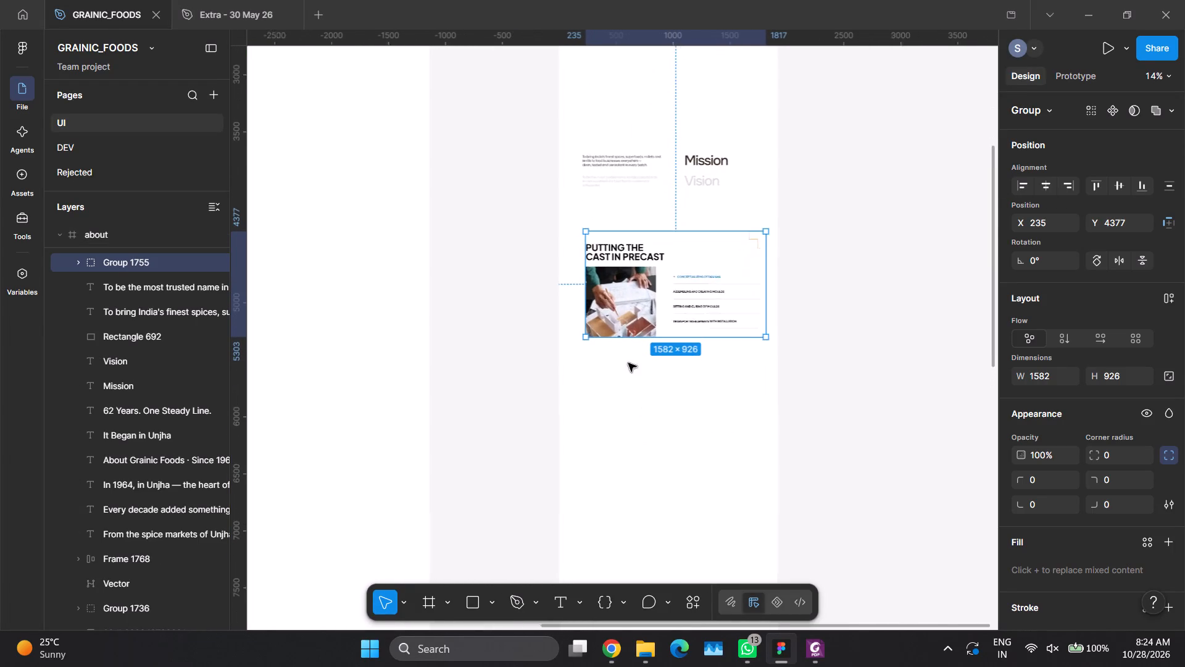
pyautogui.moveTo(612, 290); pyautogui.dragTo(605, 375)
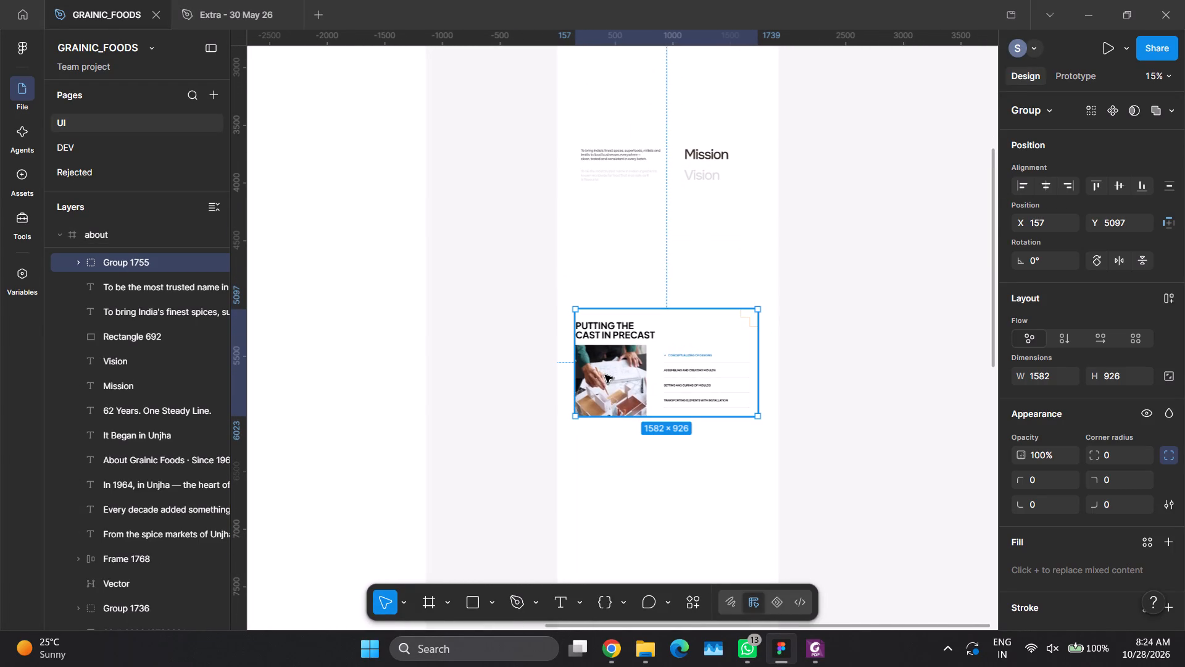
pyautogui.hotkey('shift', 'g')
pyautogui.click(588, 359)
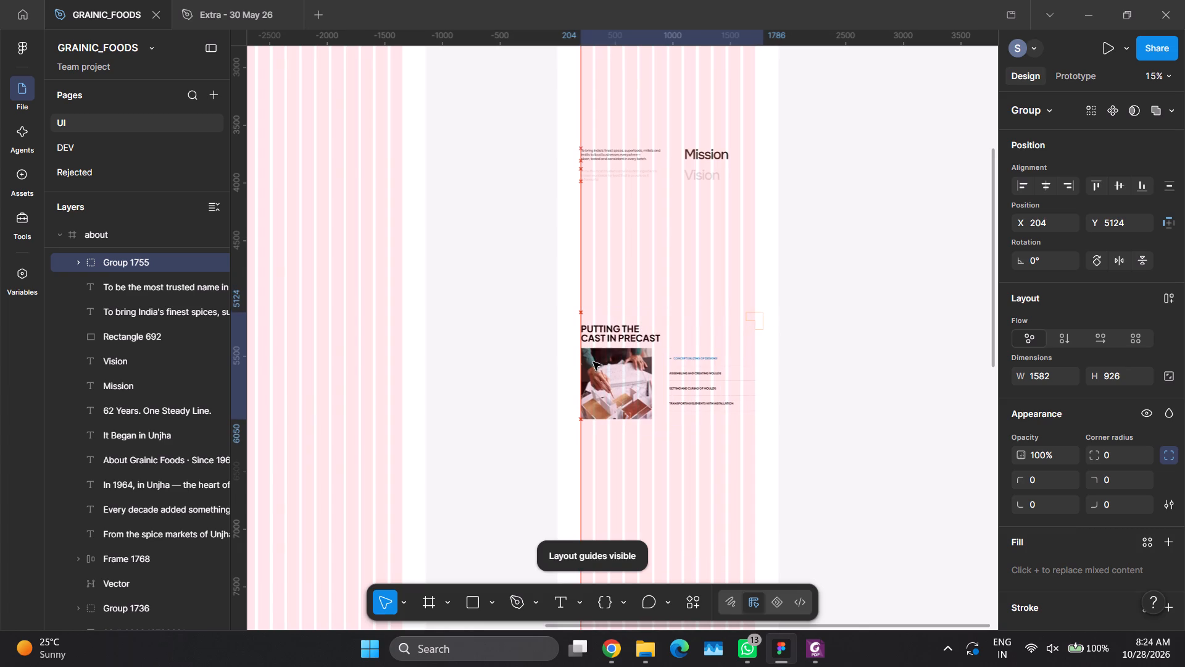
# Delete the decorative corner outline from the upper corner of the pasted "Putting the Cast in Precast" section.
pyautogui.click(917, 329)
pyautogui.keyDown('ctrl'); pyautogui.scroll(9, 622, 411); pyautogui.keyUp('ctrl')
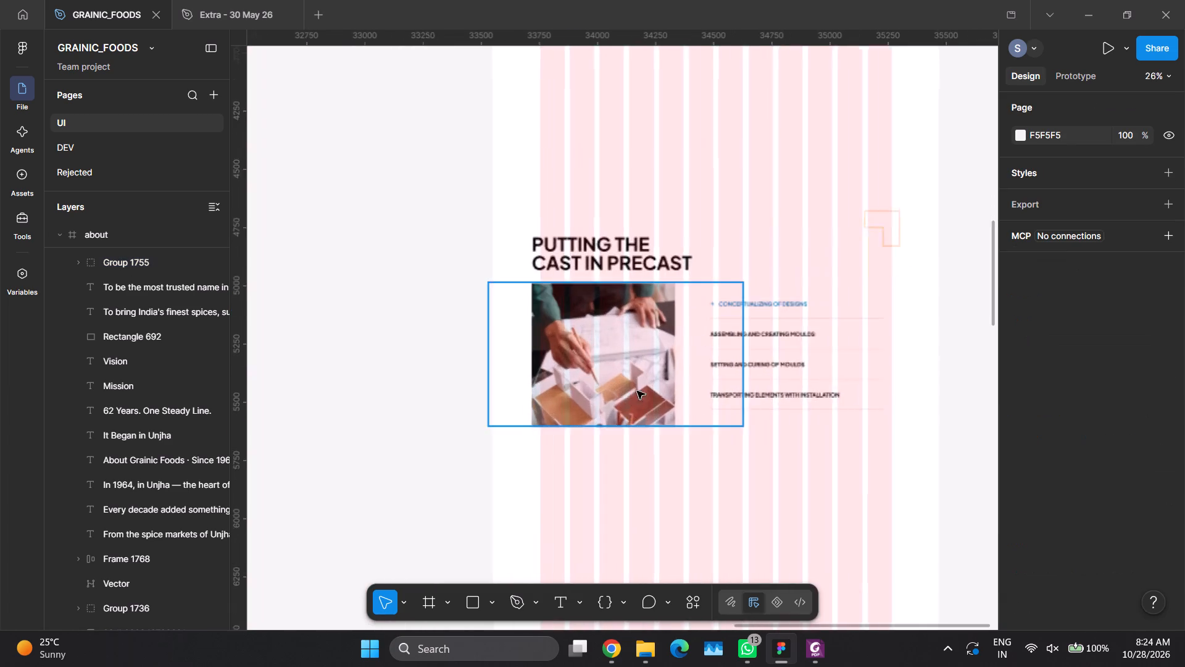
pyautogui.keyDown('ctrl'); pyautogui.scroll(8, 637, 391); pyautogui.keyUp('ctrl')
pyautogui.keyDown('ctrl'); pyautogui.scroll(-5, 473, 374); pyautogui.keyUp('ctrl')
pyautogui.doubleClick(826, 222)
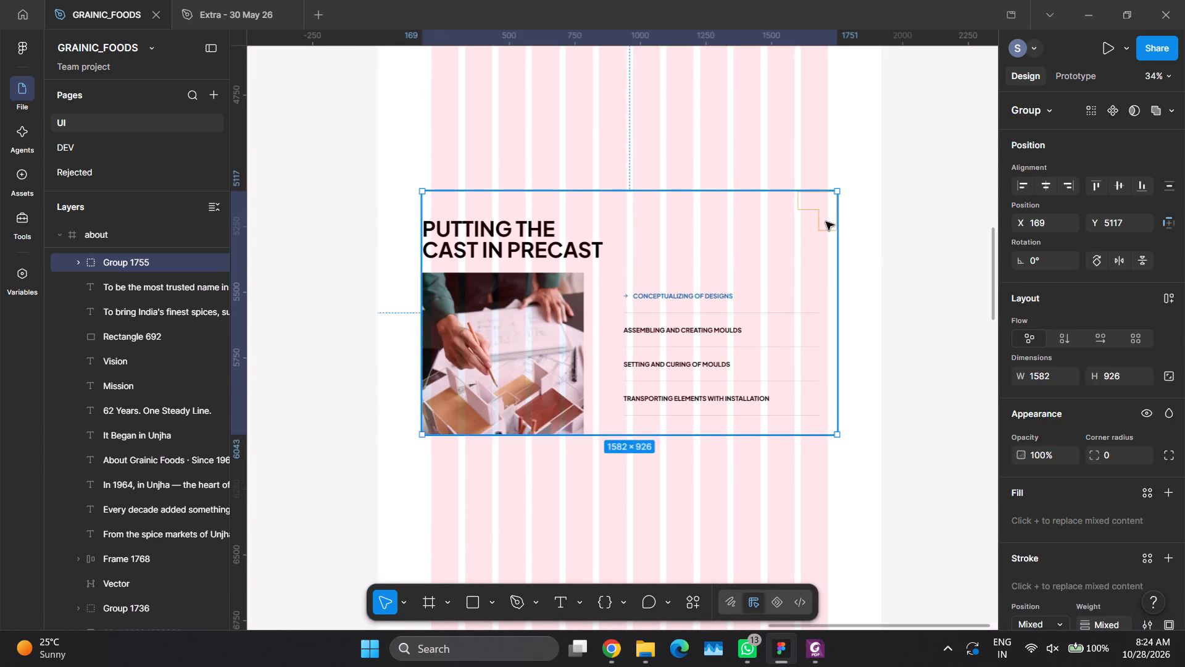
pyautogui.press('Delete')
pyautogui.click(938, 311)
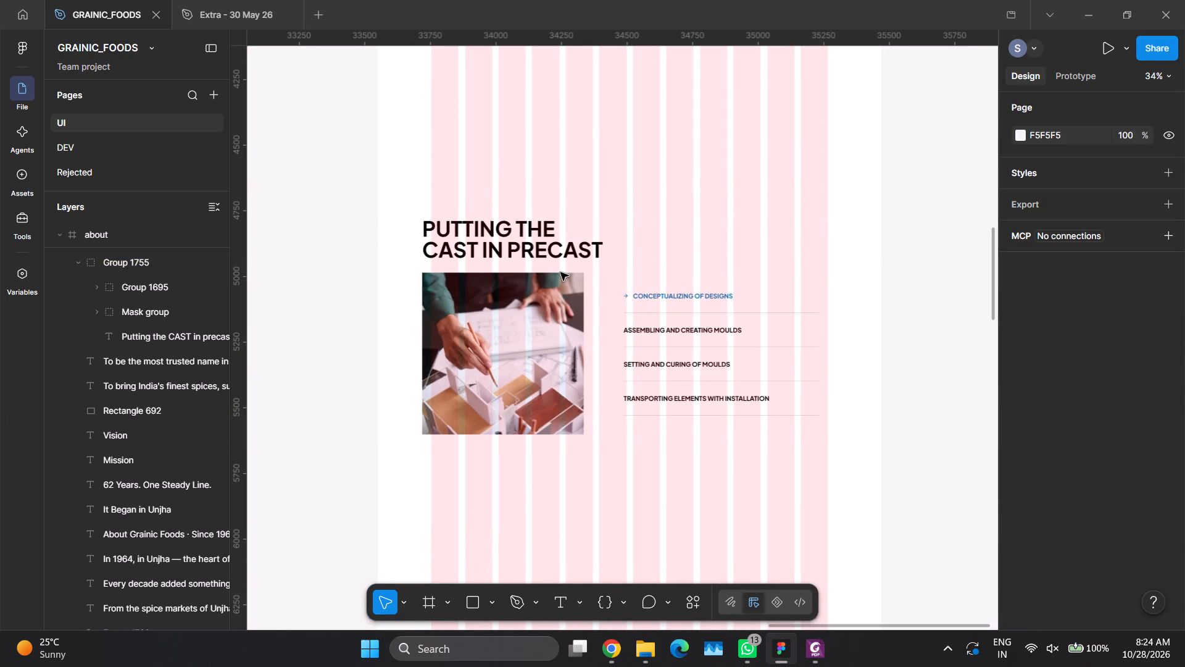
# Recolour the blue accent in the precast section's list group to the page's green 4B8044.
pyautogui.click(543, 259)
pyautogui.doubleClick(650, 293)
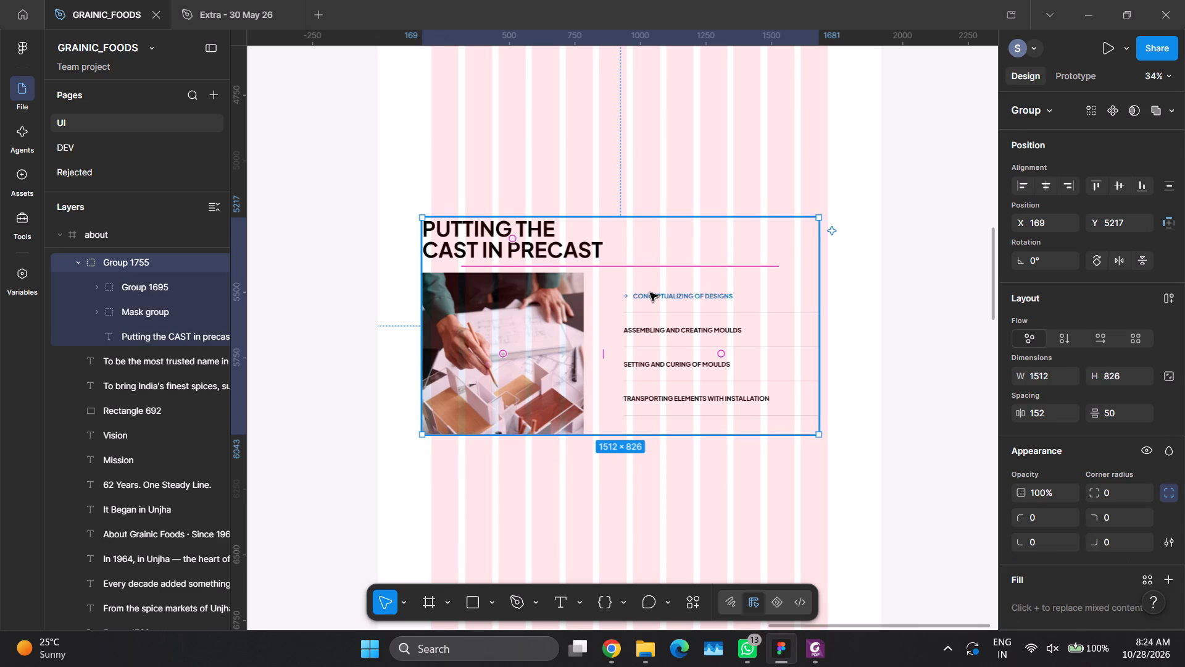
pyautogui.scroll(-6, 1085, 603)
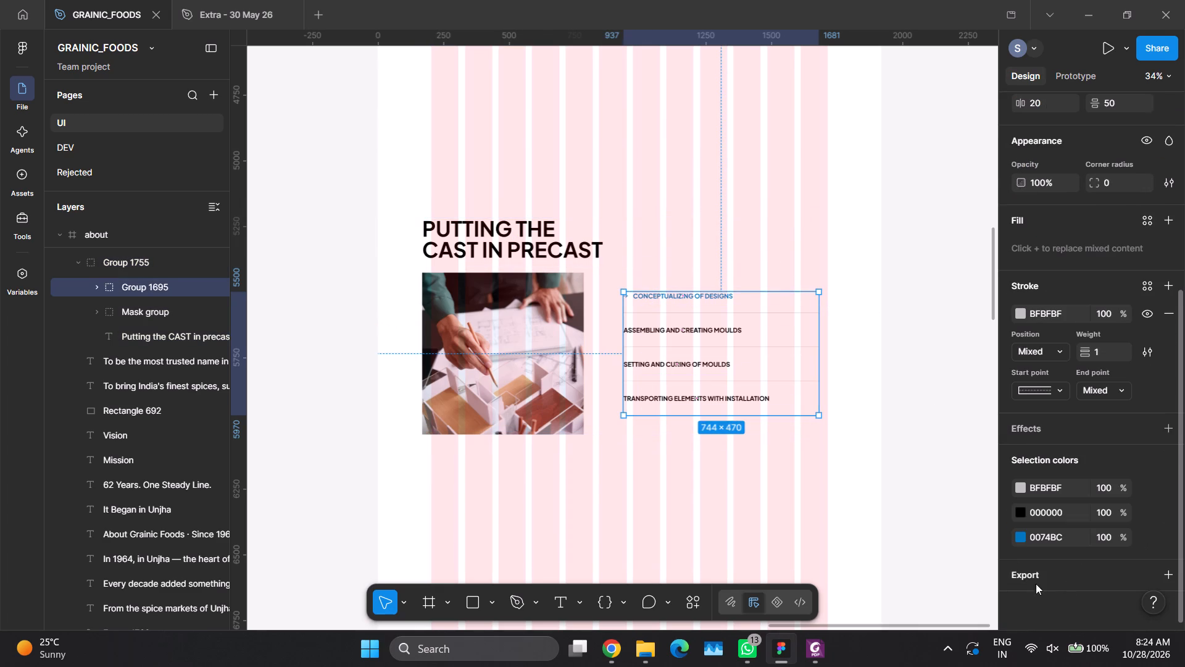
pyautogui.click(1020, 538)
pyautogui.click(835, 567)
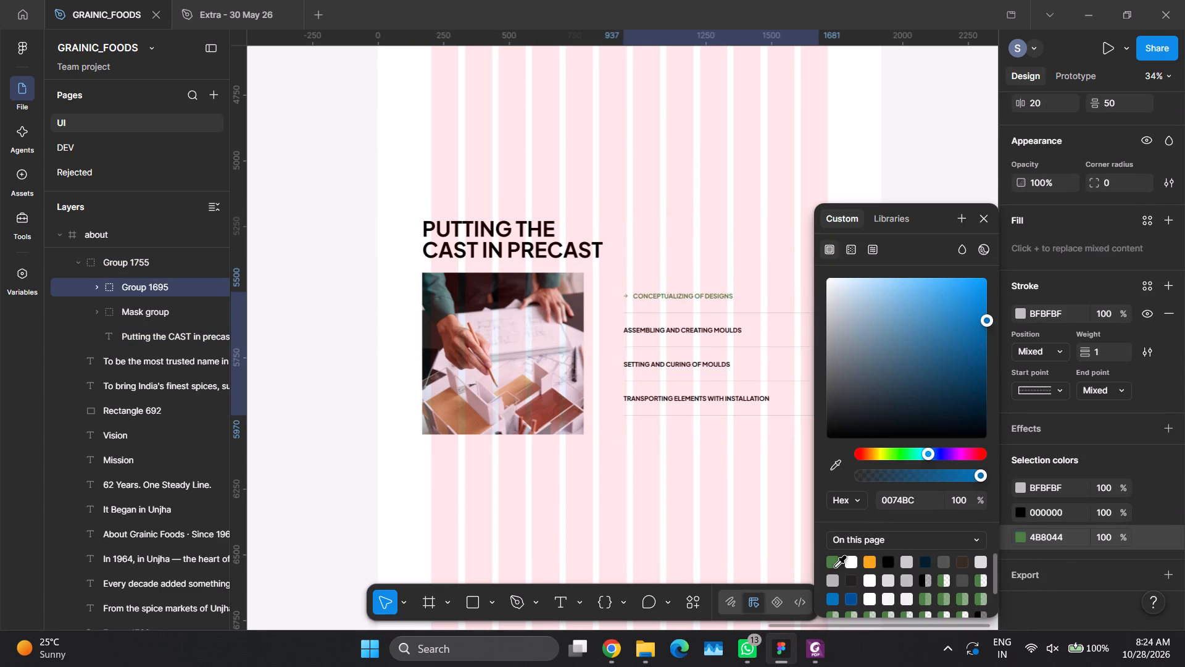
pyautogui.doubleClick(934, 101)
# Copy the first proof point from the PDF and replace "Assembling and creating moulds" with "100% batches tested", without the square brackets.
pyautogui.hotkey('alt', 'Tab')
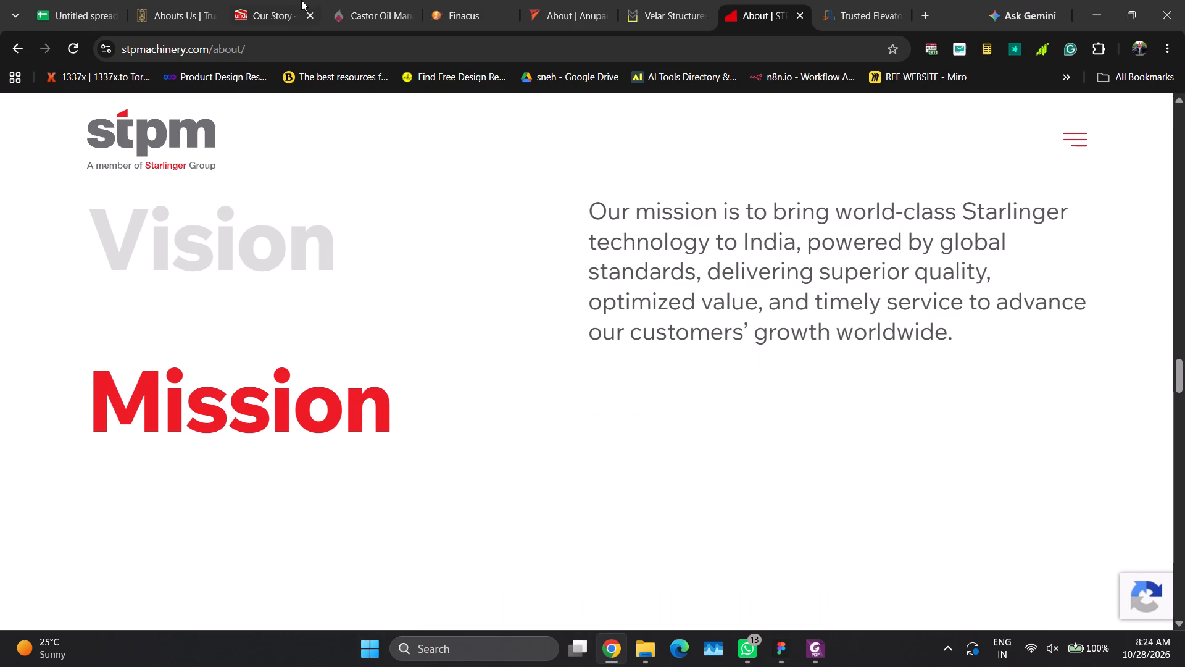
pyautogui.click(809, 653)
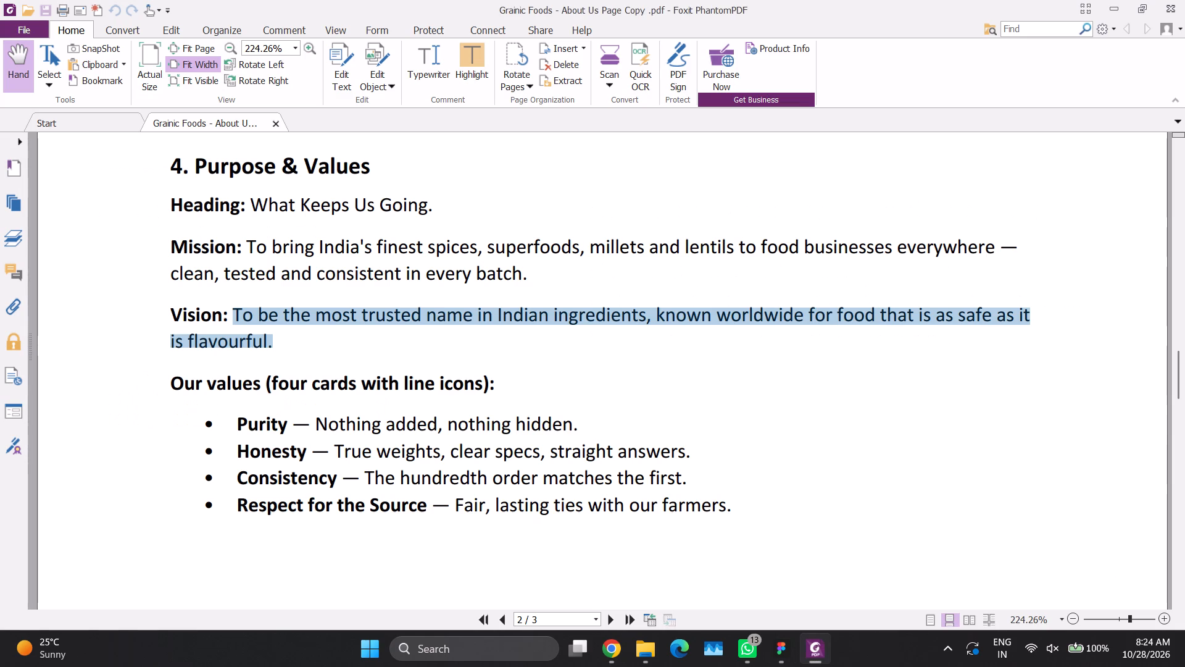
pyautogui.scroll(-5, 511, 437)
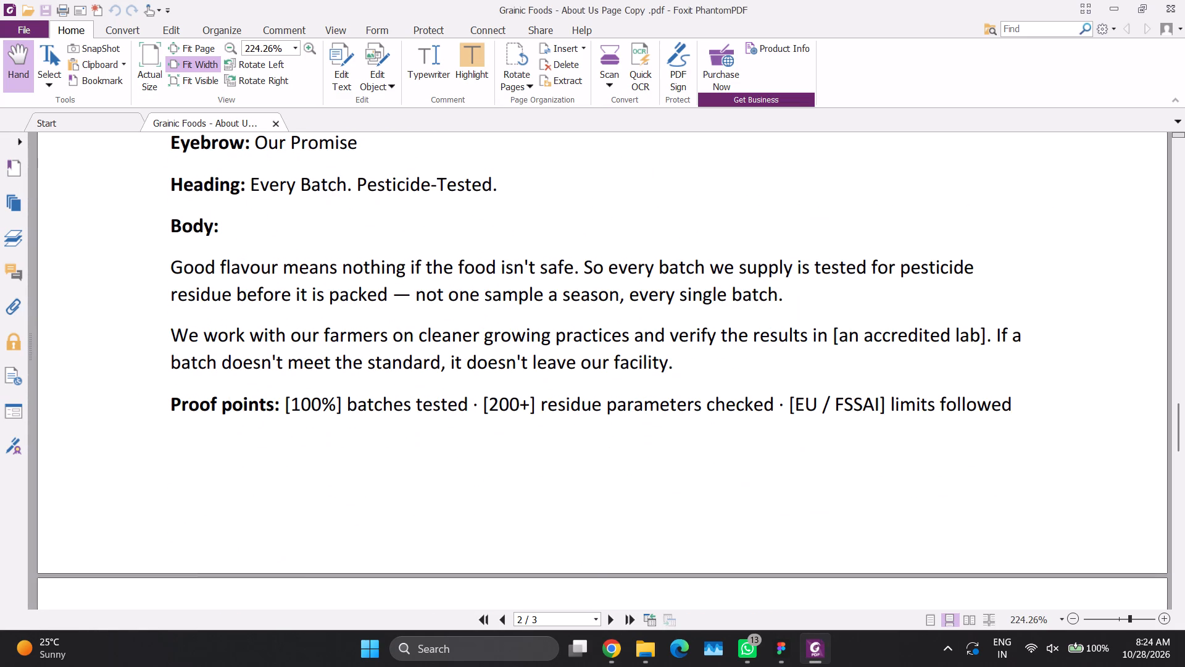
pyautogui.moveTo(284, 401); pyautogui.dragTo(464, 407)
pyautogui.hotkey('ctrl', 'c')
pyautogui.hotkey('alt', 'Tab')
pyautogui.hotkey('alt', 'Tab')
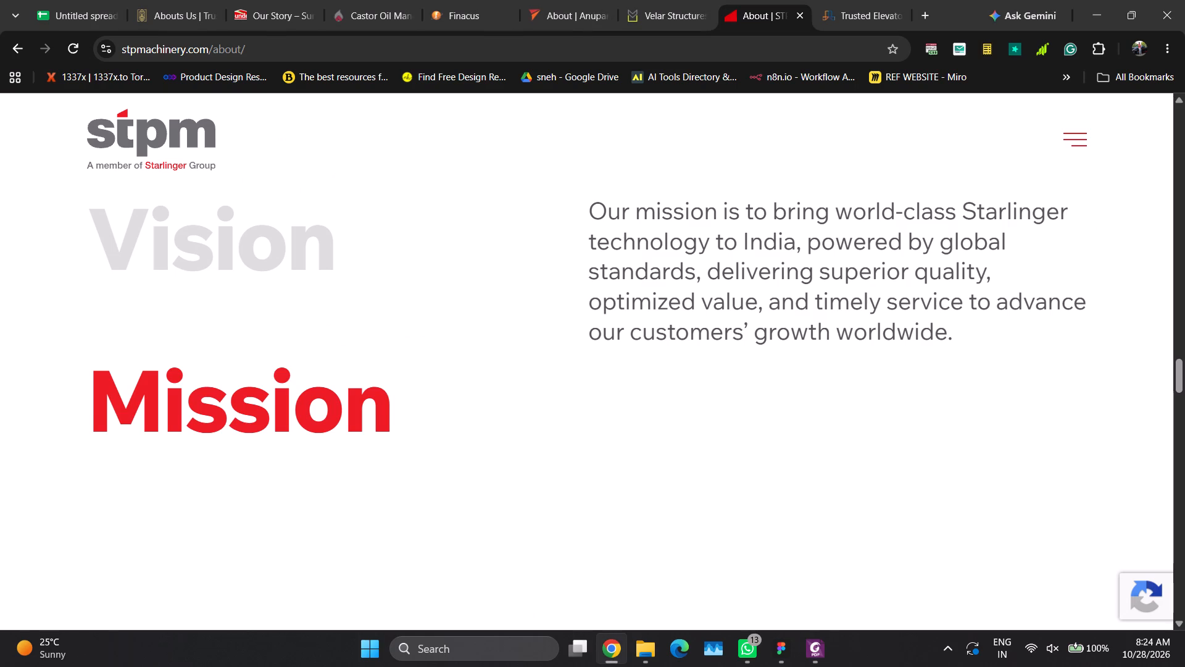
pyautogui.hotkey('alt', 'Tab')
pyautogui.keyDown('ctrl'); pyautogui.doubleClick(668, 330); pyautogui.keyUp('ctrl')
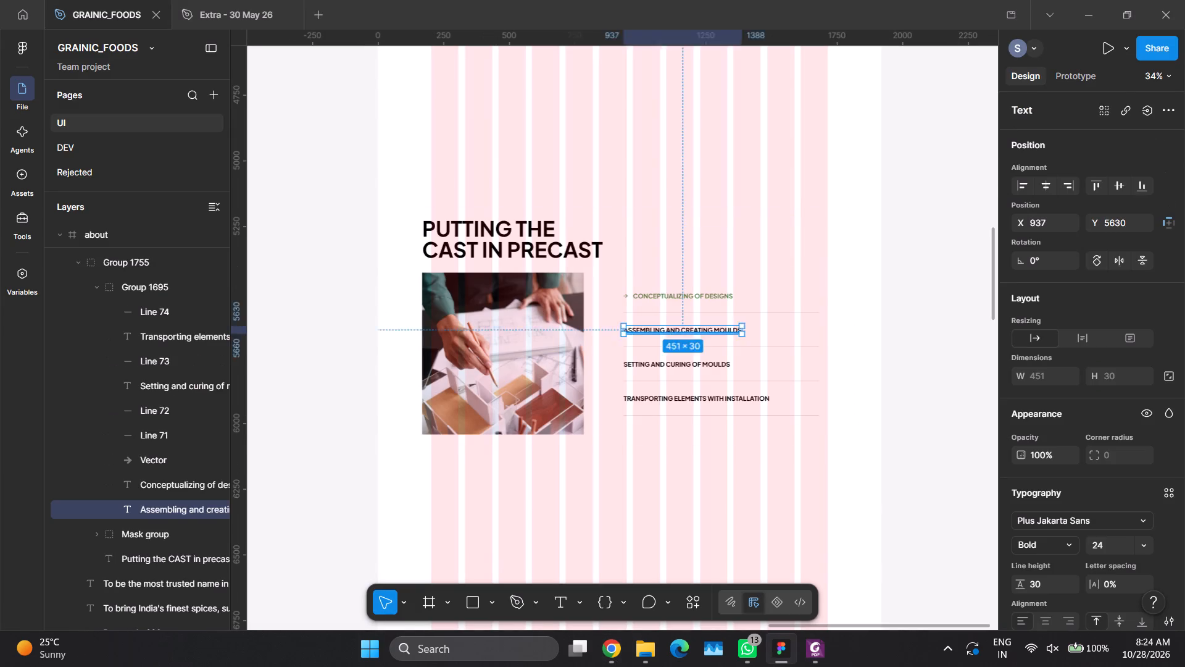
pyautogui.hotkey('ctrl', 'v')
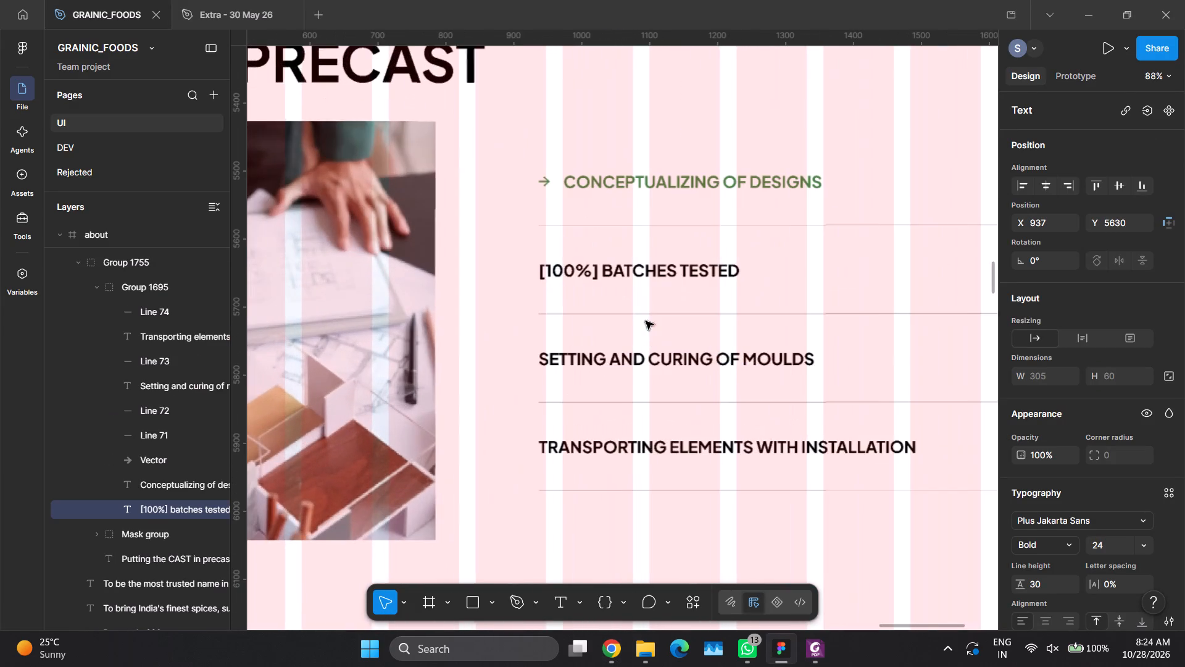
pyautogui.click(599, 272)
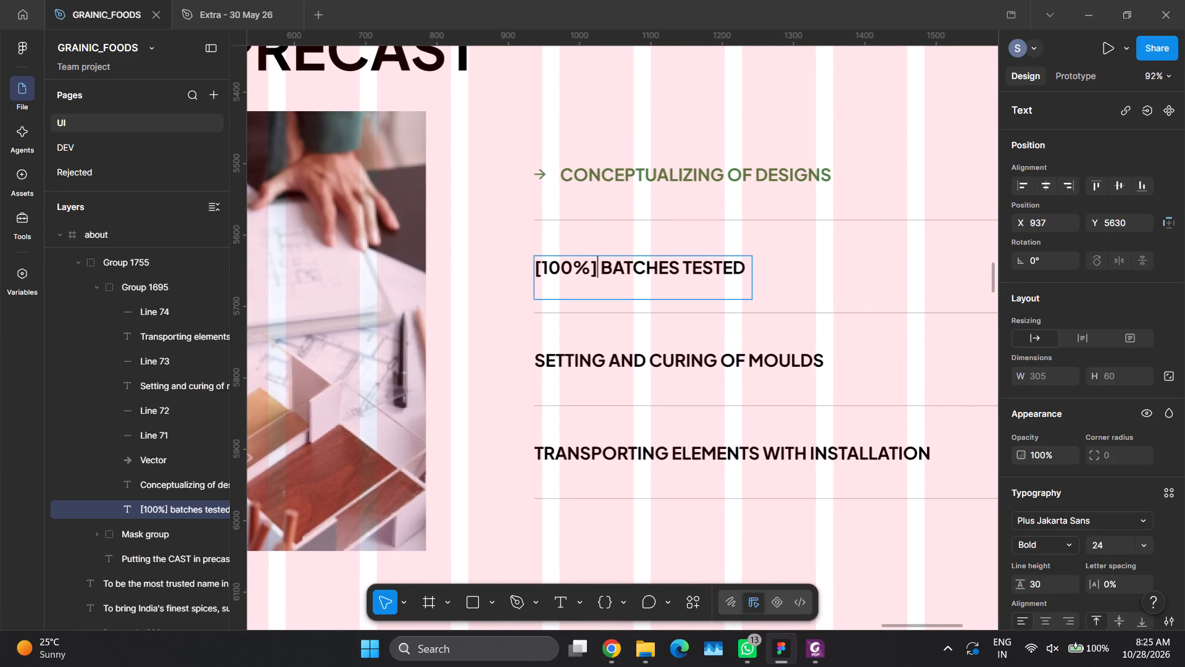
pyautogui.press('BackSpace')
pyautogui.click(544, 272)
pyautogui.press('BackSpace')
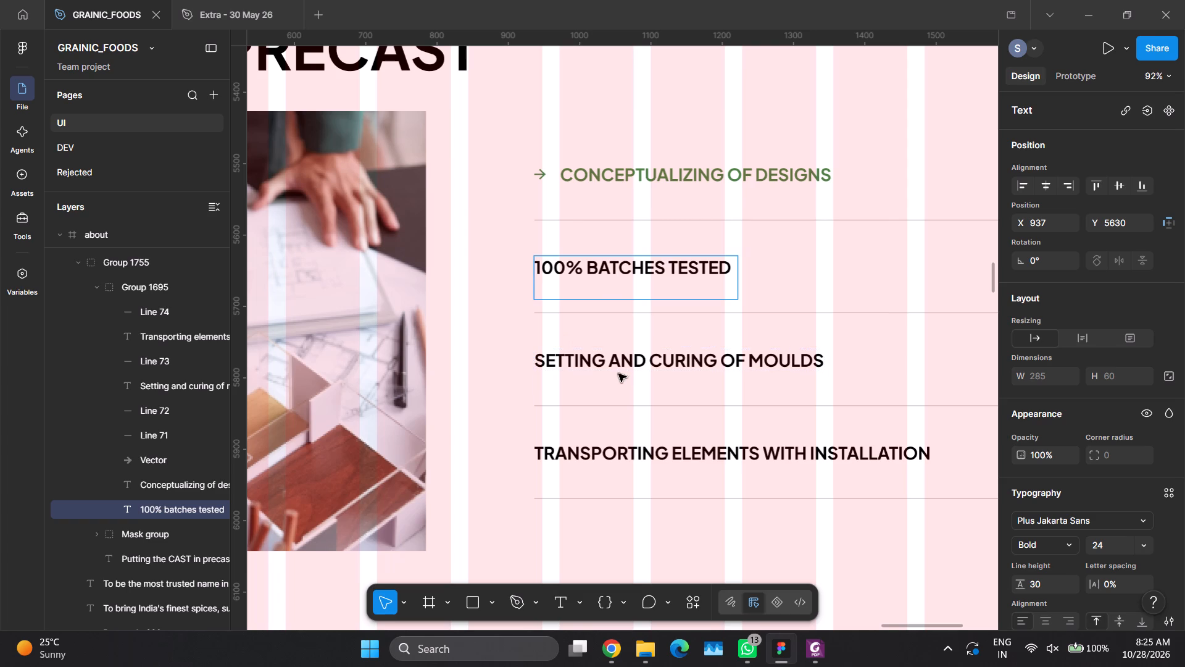
pyautogui.click(618, 374)
# Copy the second proof point from the PDF and replace "Setting and curing of moulds" with "200+ residue parameters checked", without the square brackets.
pyautogui.hotkey('alt', 'Tab')
pyautogui.hotkey('alt', 'Tab')
pyautogui.hotkey('alt', 'Tab')
pyautogui.hotkey('alt', 'Tab')
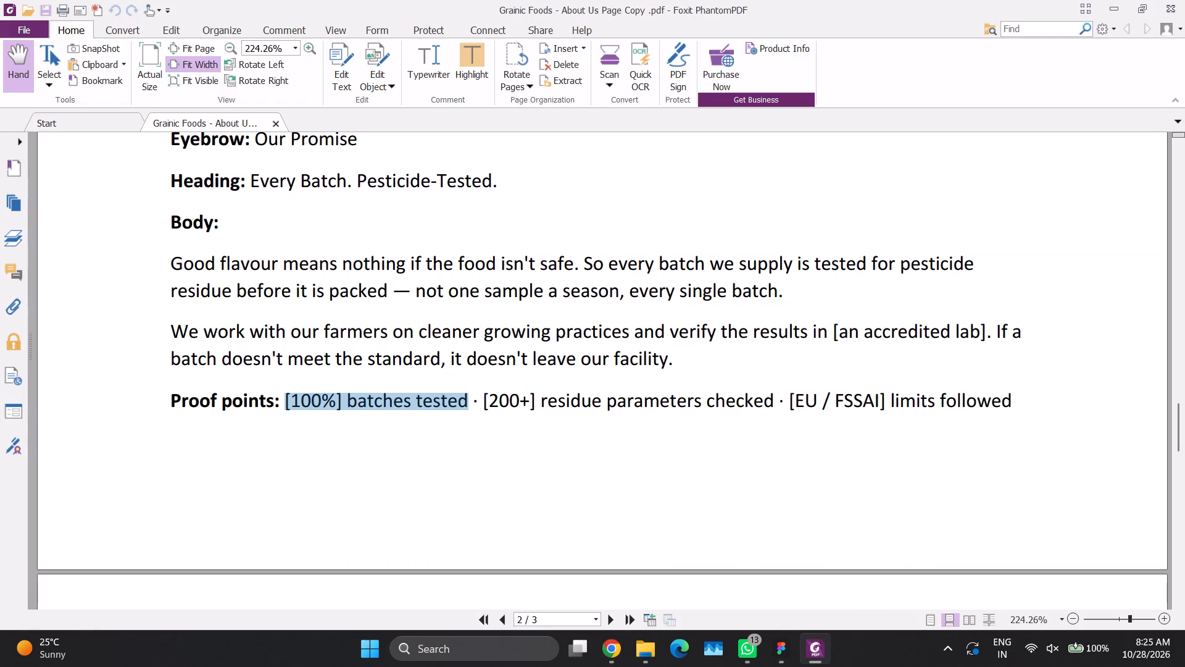
pyautogui.moveTo(483, 403); pyautogui.dragTo(771, 406)
pyautogui.hotkey('ctrl', 'c')
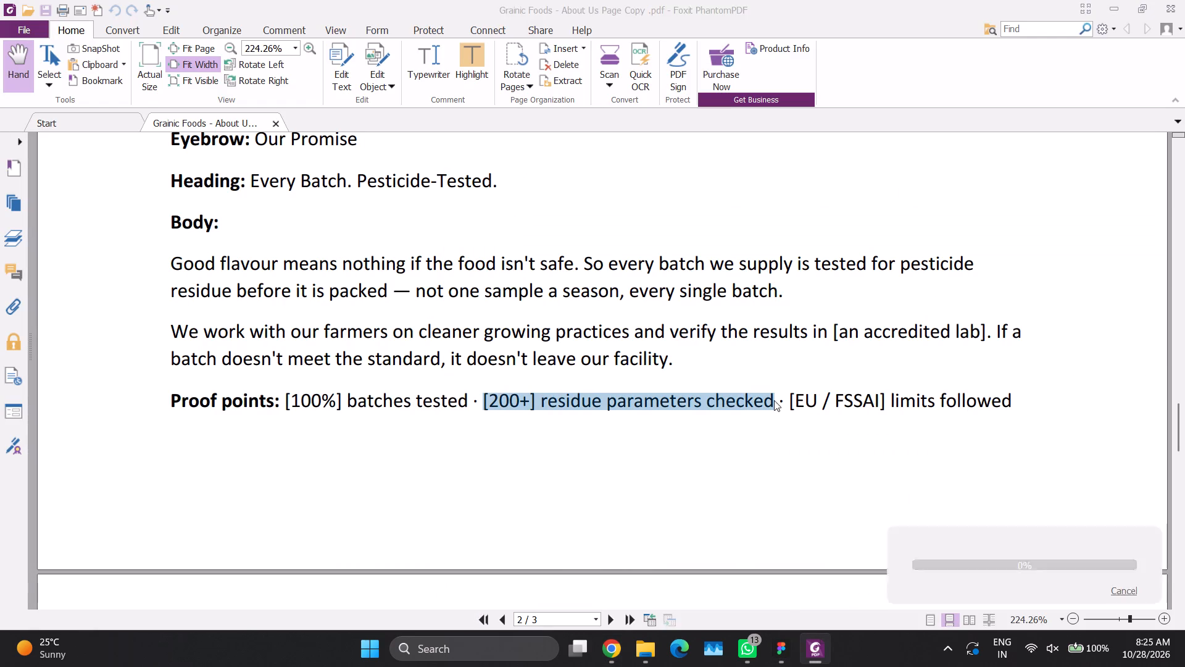
pyautogui.hotkey('alt', 'Tab')
pyautogui.keyDown('ctrl'); pyautogui.doubleClick(720, 367); pyautogui.keyUp('ctrl')
pyautogui.hotkey('ctrl', 'v')
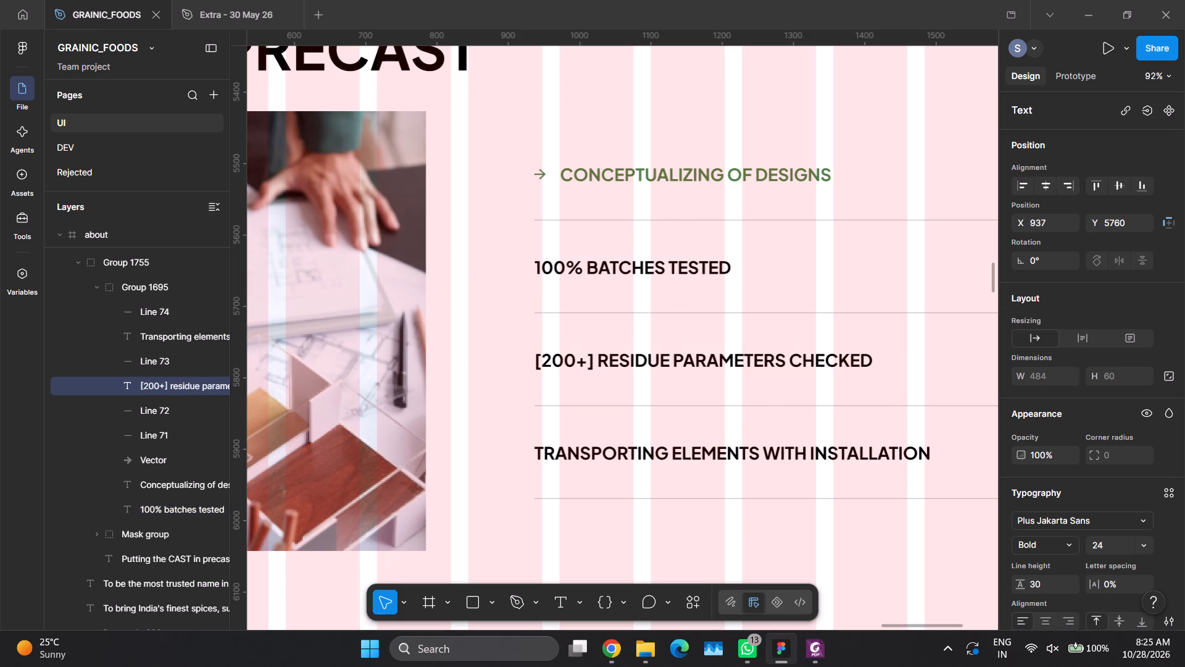
pyautogui.click(595, 367)
pyautogui.press('BackSpace')
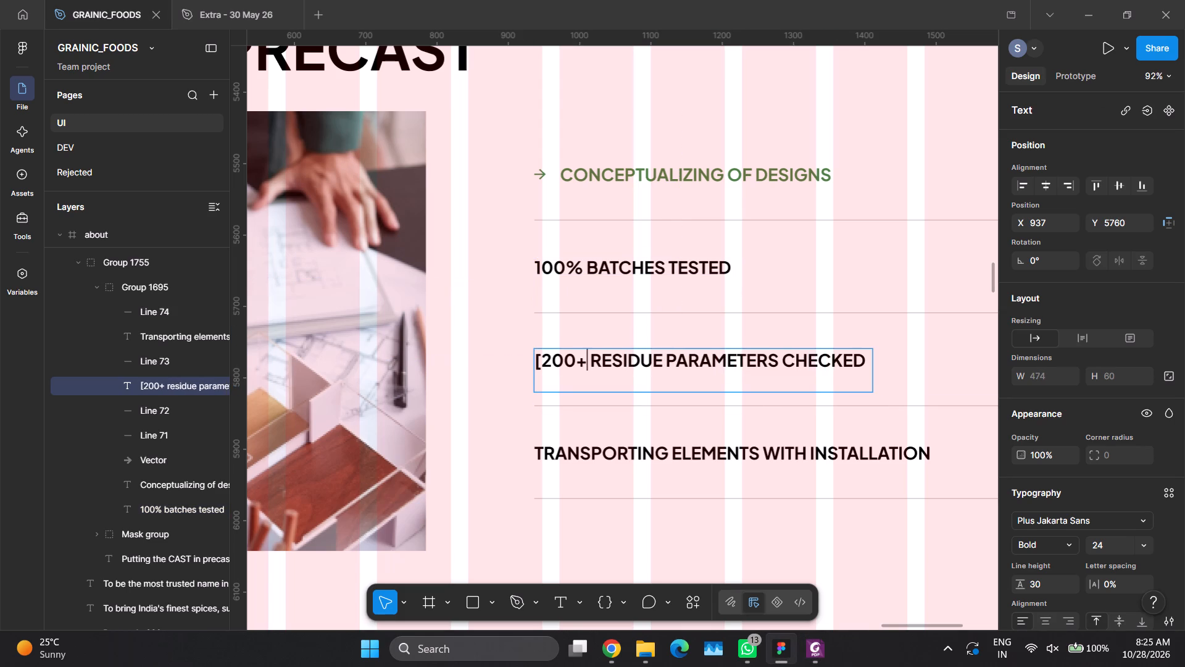
pyautogui.click(545, 365)
pyautogui.press('BackSpace')
pyautogui.click(583, 363)
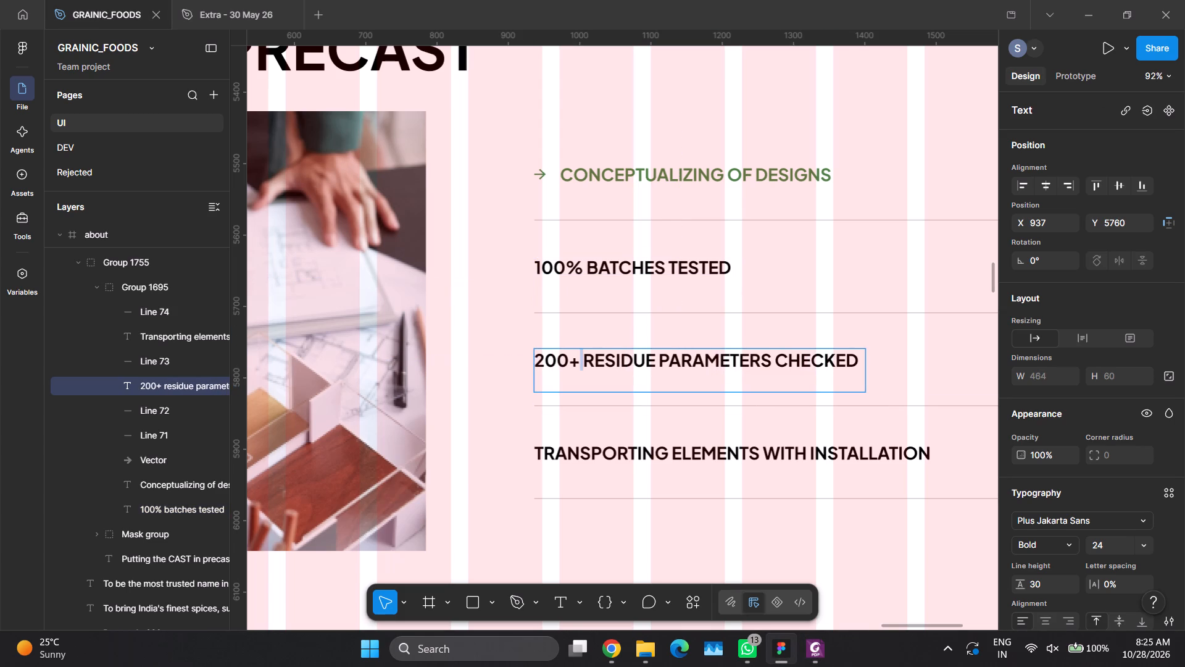
pyautogui.click(581, 387)
# Copy the third proof point from the PDF over "Transporting elements with installation", changing its brackets to parentheses: "(EU / FSSAI) limits followed".
pyautogui.hotkey('alt', 'Tab')
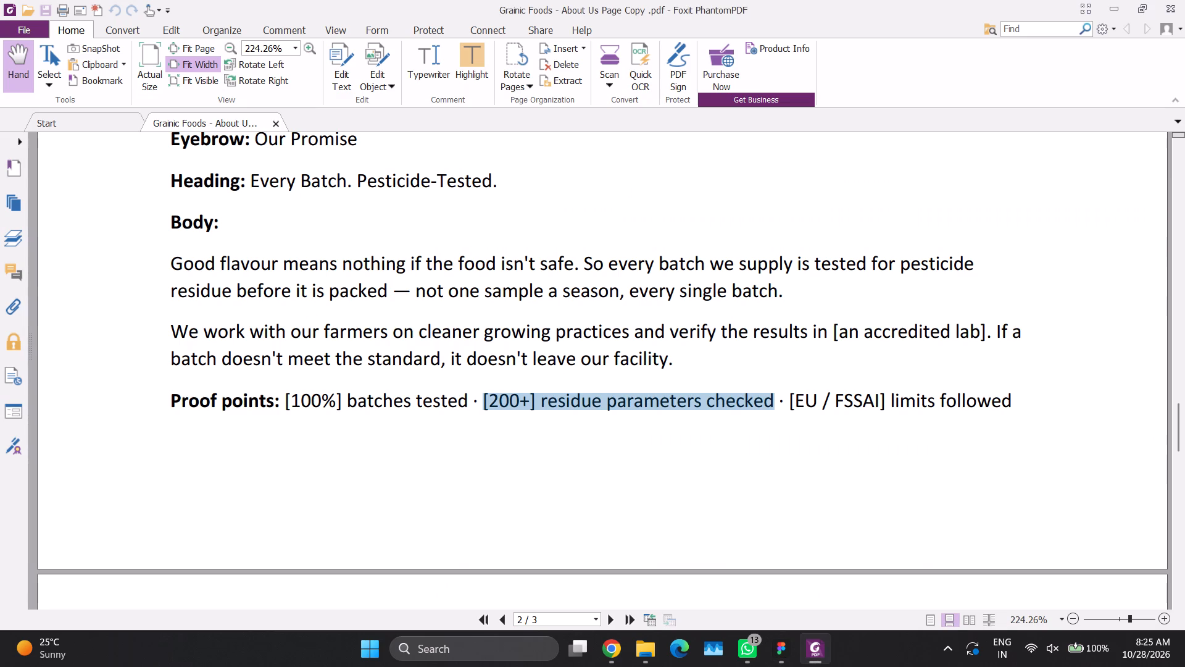
pyautogui.moveTo(790, 401); pyautogui.dragTo(1013, 413)
pyautogui.hotkey('ctrl', 'c')
pyautogui.hotkey('alt', 'Tab')
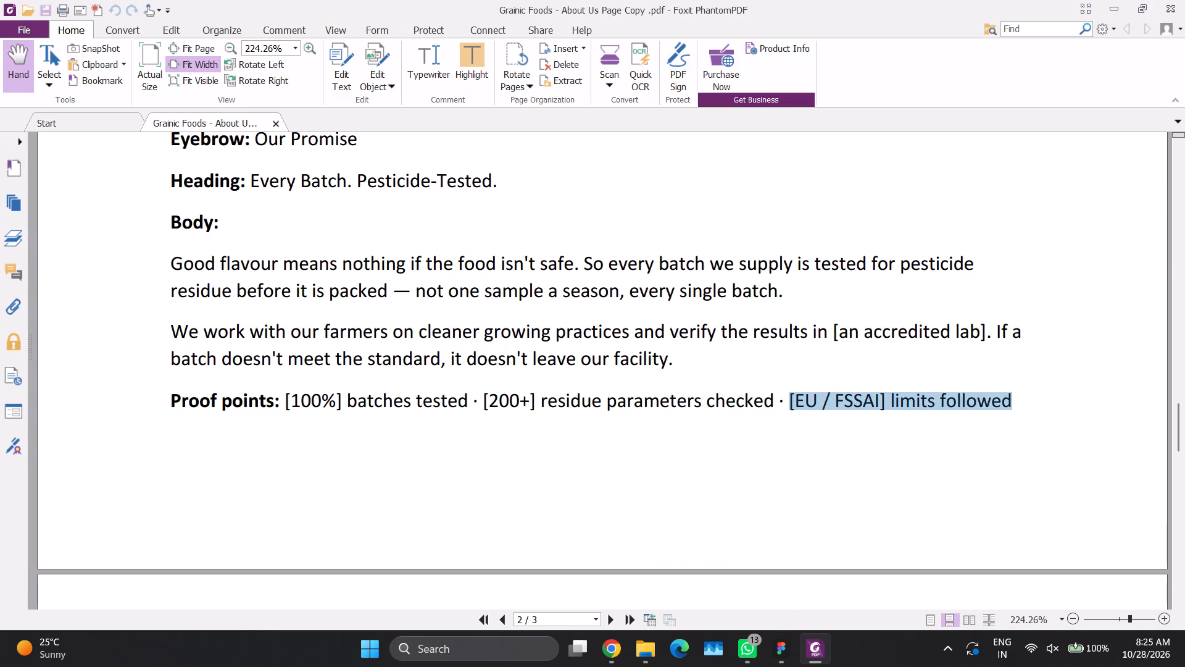
pyautogui.doubleClick(717, 448)
pyautogui.hotkey('ctrl', 'a')
pyautogui.hotkey('ctrl', 'v')
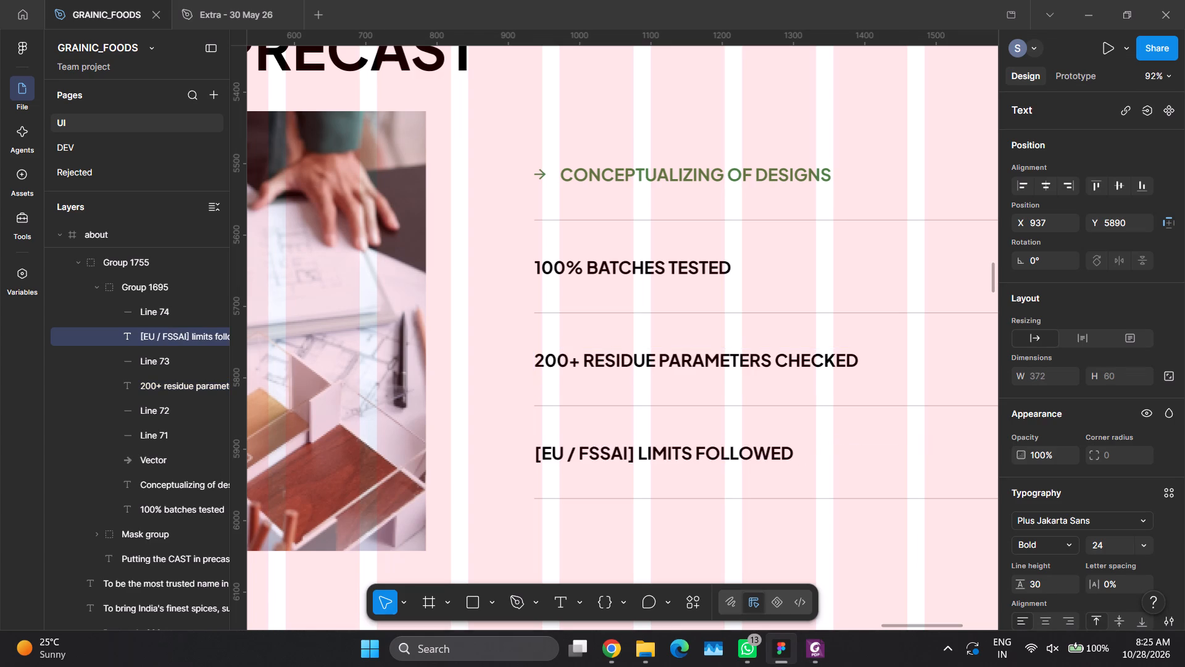
pyautogui.click(635, 457)
pyautogui.press('BackSpace')
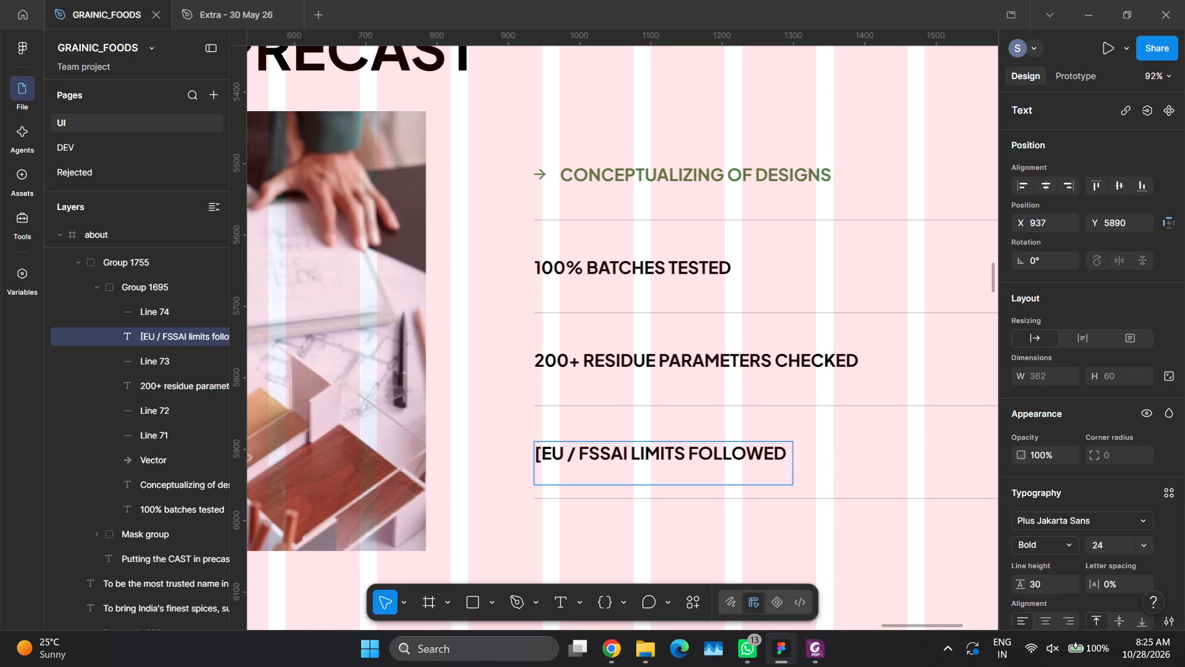
pyautogui.hotkey('shift', '}')
pyautogui.press('BackSpace')
pyautogui.press('0')
pyautogui.press('BackSpace')
pyautogui.hotkey('shift', ')')
pyautogui.moveTo(542, 453); pyautogui.dragTo(536, 455)
pyautogui.hotkey('shift', '(')
pyautogui.click(576, 464)
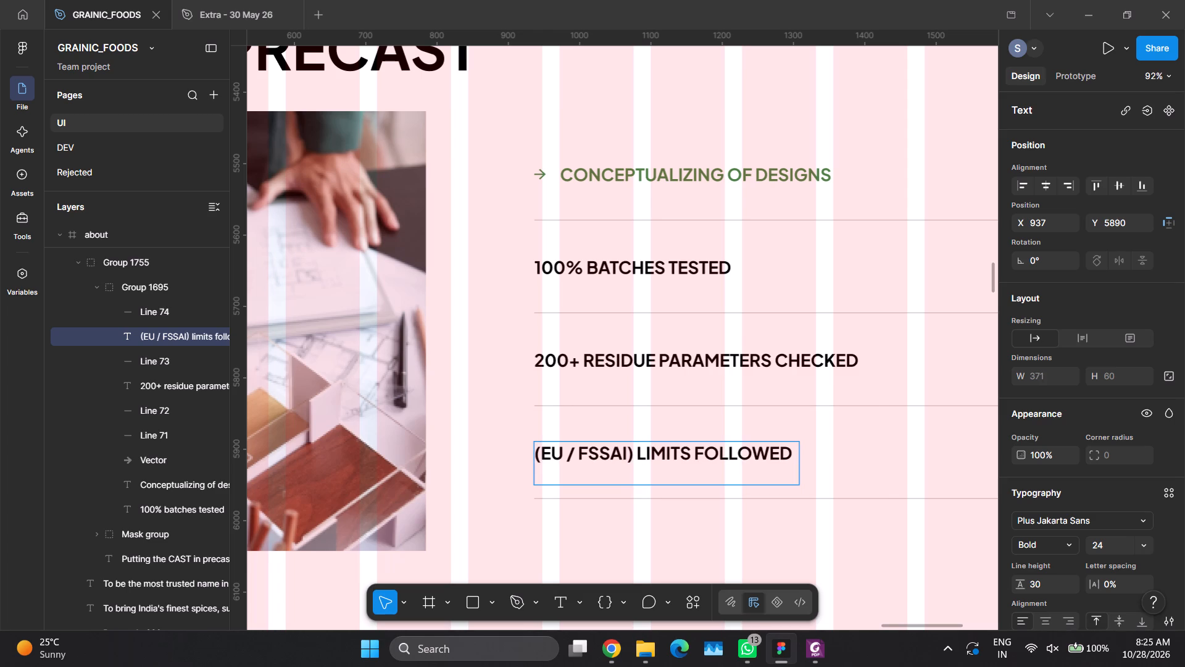
pyautogui.click(845, 415)
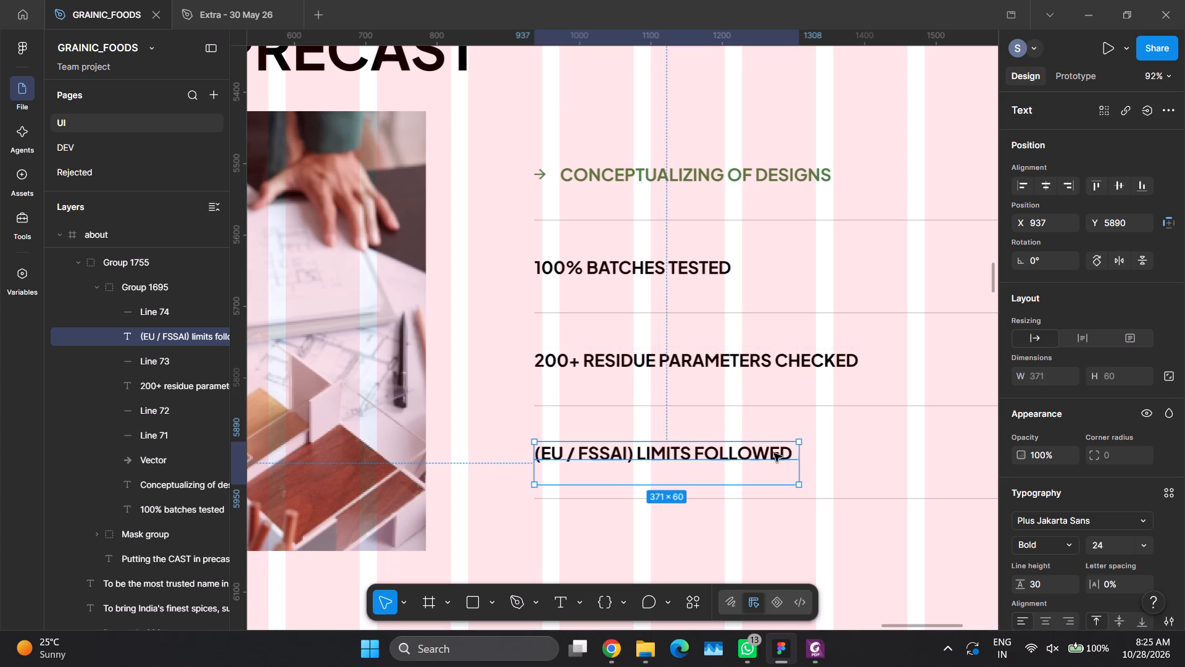
# Remove the trailing empty line from the "(EU / FSSAI) limits followed" and "200+ residue parameters checked" texts.
pyautogui.doubleClick(730, 447)
pyautogui.click(607, 471)
pyautogui.press('BackSpace')
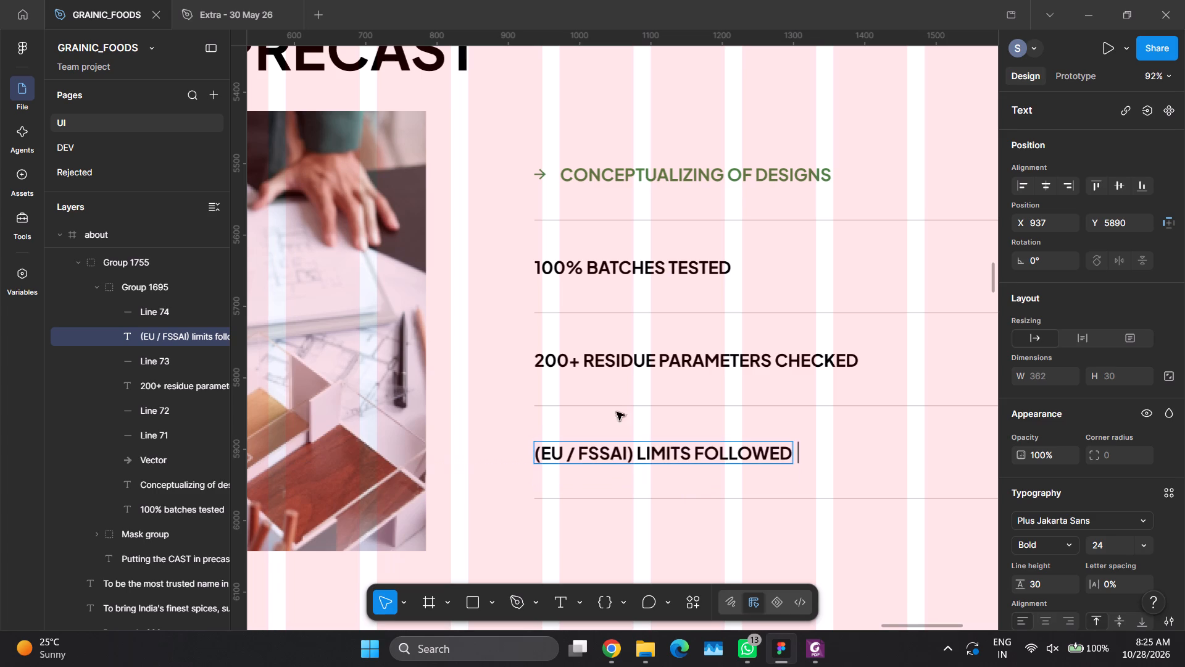
pyautogui.click(589, 369)
pyautogui.click(569, 381)
pyautogui.press('BackSpace')
pyautogui.click(522, 403)
pyautogui.click(555, 401)
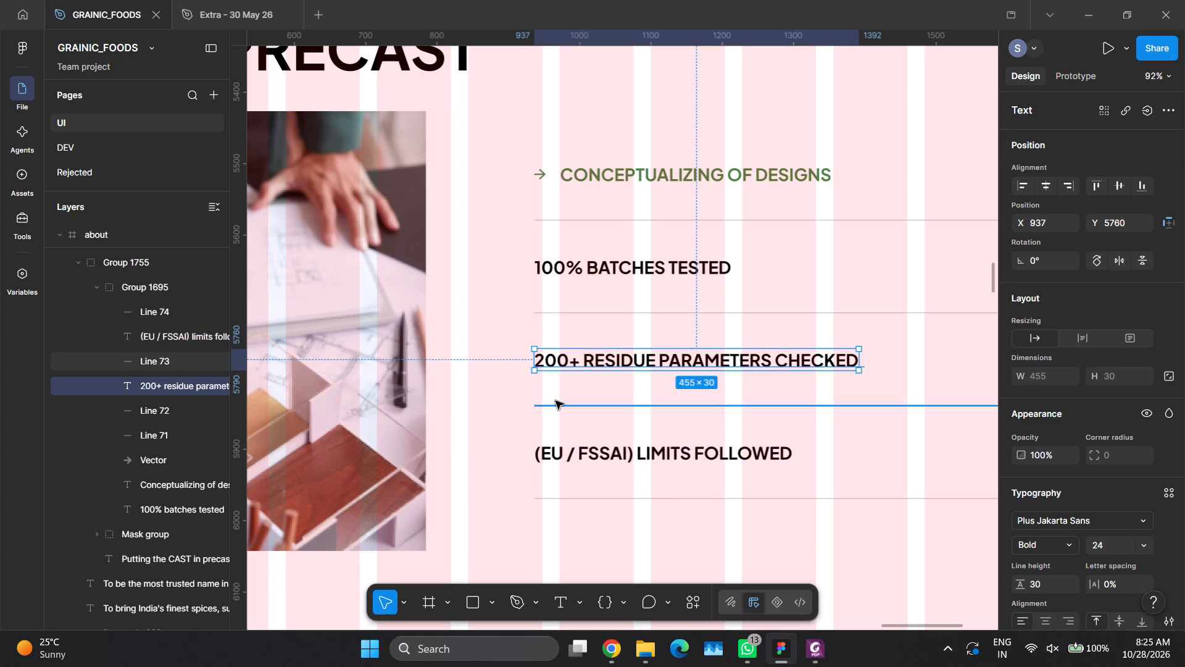
# Move the green arrow down to the "100% batches tested" row at Y 5638 and shift that text to X 972 beside it.
pyautogui.keyDown('ctrl'); pyautogui.scroll(-3, 588, 310); pyautogui.keyUp('ctrl')
pyautogui.keyDown('ctrl'); pyautogui.scroll(1, 588, 310); pyautogui.keyUp('ctrl')
pyautogui.keyDown('ctrl'); pyautogui.scroll(-3, 588, 310); pyautogui.keyUp('ctrl')
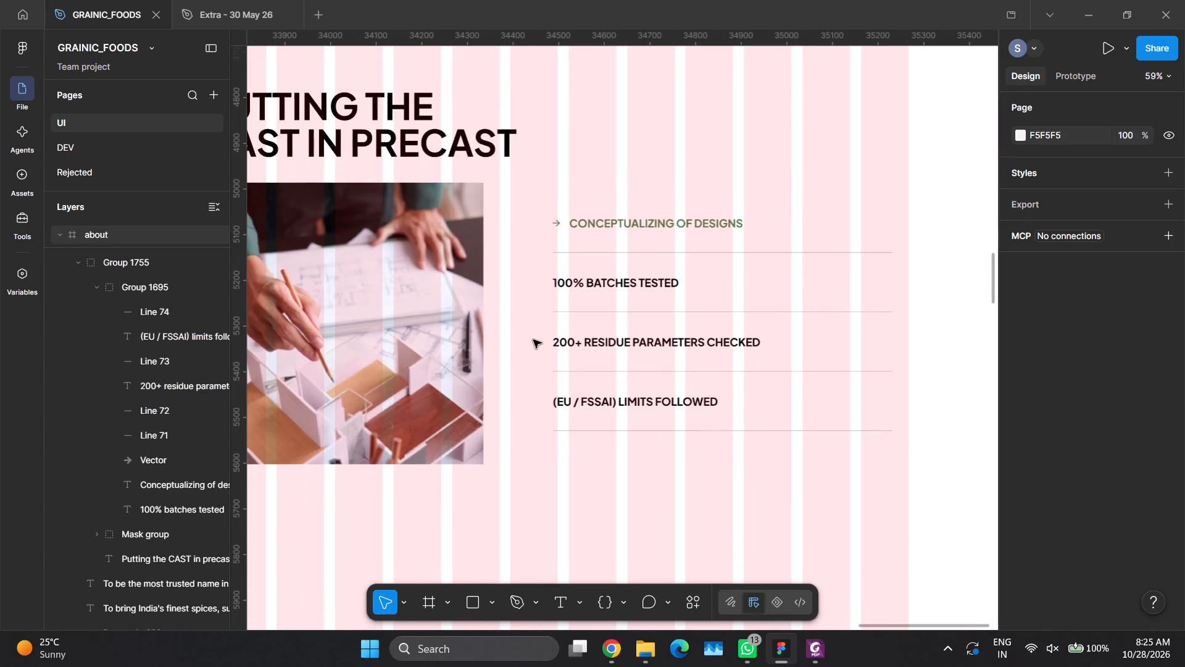
pyautogui.keyDown('ctrl'); pyautogui.click(582, 224); pyautogui.keyUp('ctrl')
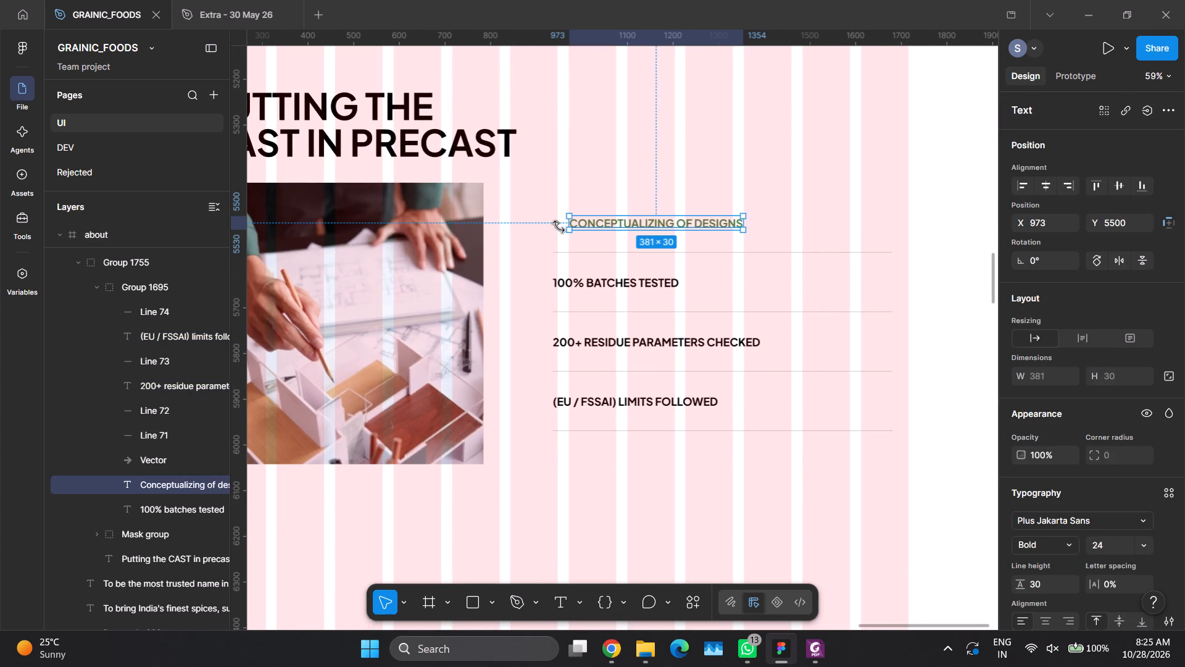
pyautogui.keyDown('ctrl'); pyautogui.click(554, 225); pyautogui.keyUp('ctrl')
pyautogui.keyDown('ctrl'); pyautogui.scroll(1, 565, 277); pyautogui.keyUp('ctrl')
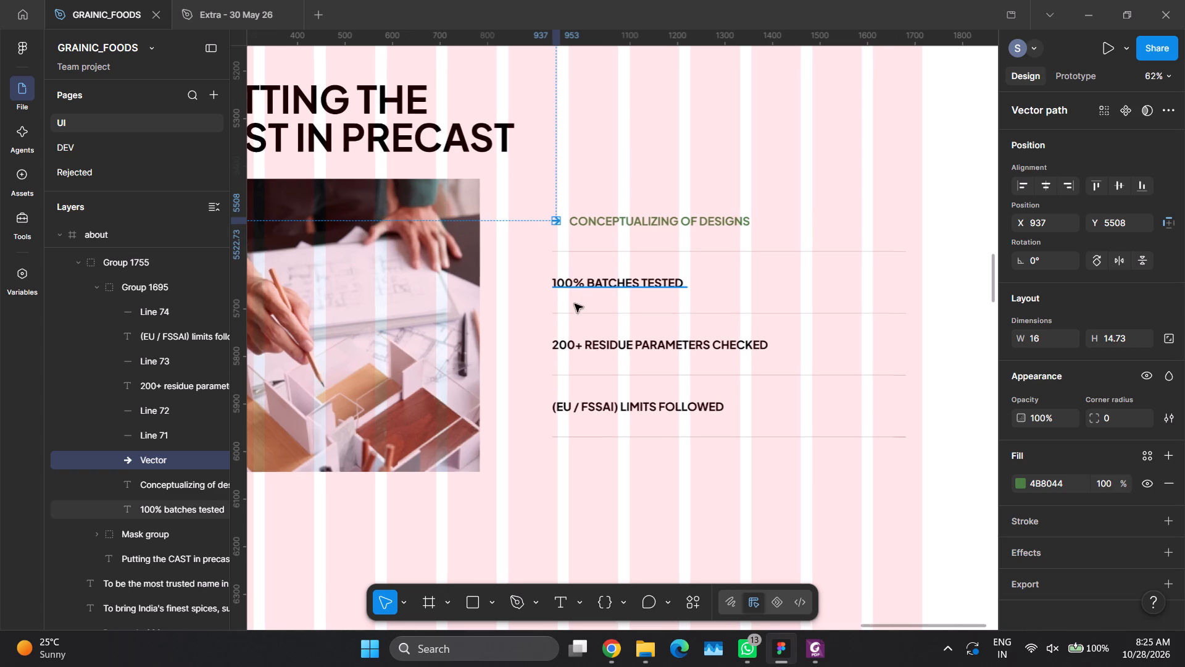
pyautogui.keyDown('ctrl'); pyautogui.scroll(-2, 575, 304); pyautogui.keyUp('ctrl')
pyautogui.keyDown('ctrl'); pyautogui.scroll(5, 575, 304); pyautogui.keyUp('ctrl')
pyautogui.keyDown('ctrl'); pyautogui.scroll(-1, 575, 304); pyautogui.keyUp('ctrl')
pyautogui.keyDown('ctrl'); pyautogui.scroll(3, 575, 304); pyautogui.keyUp('ctrl')
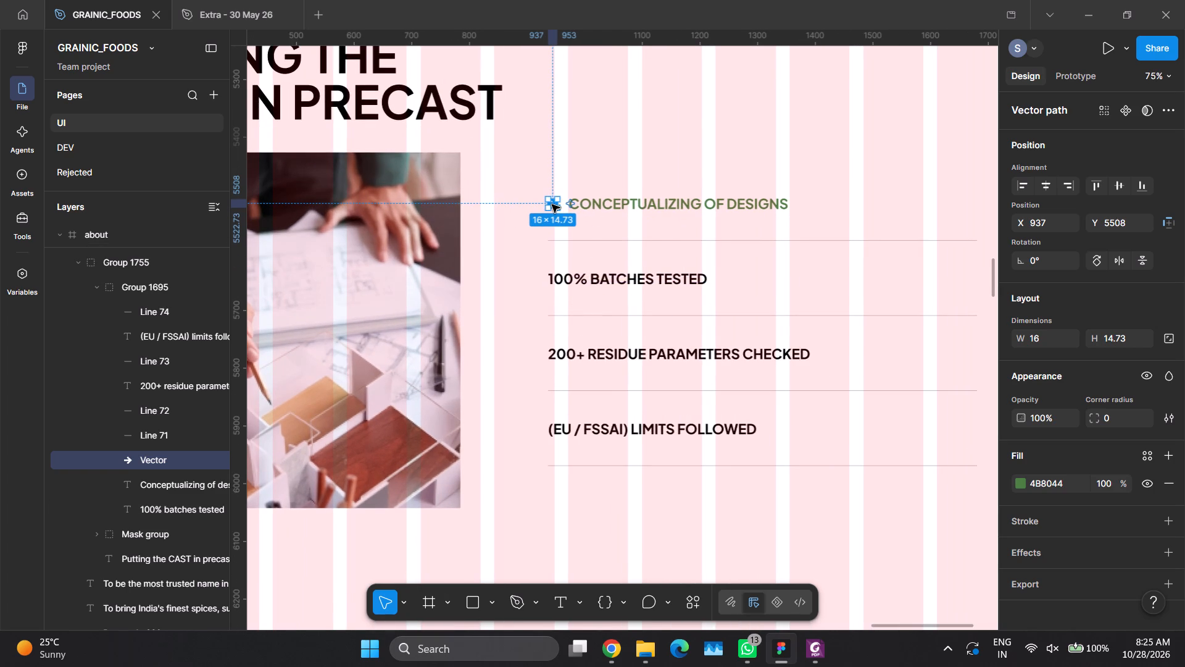
pyautogui.moveTo(552, 204); pyautogui.dragTo(552, 279)
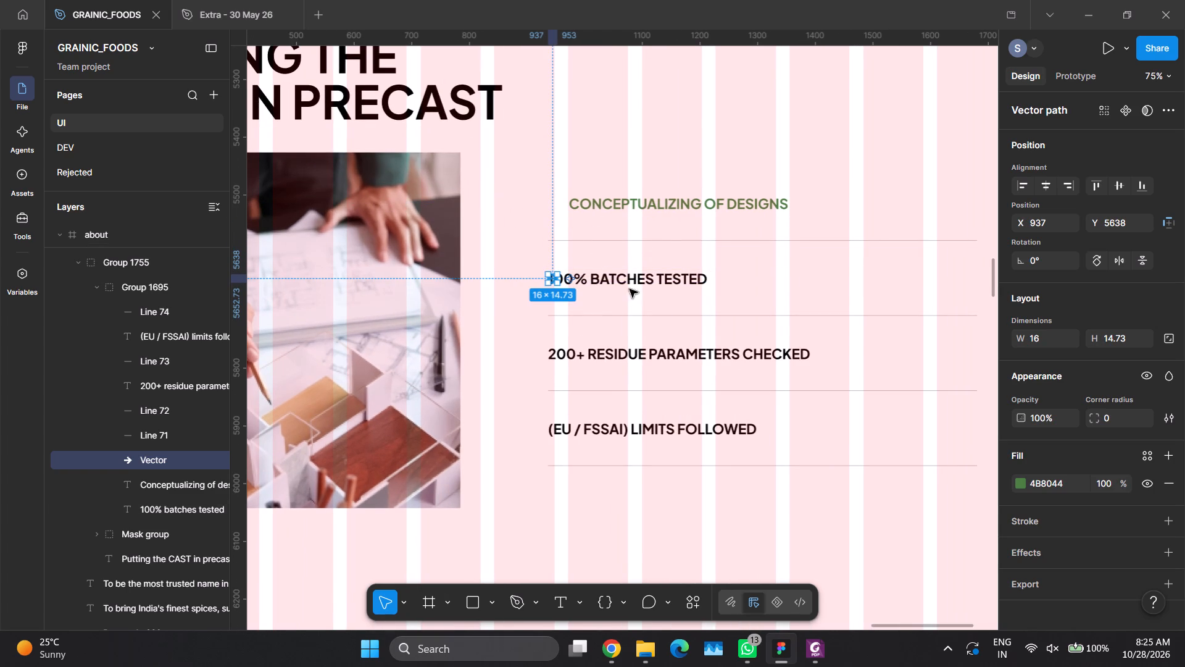
pyautogui.click(613, 282)
pyautogui.keyDown('shift'); pyautogui.moveTo(594, 282); pyautogui.dragTo(614, 282); pyautogui.keyUp('shift')
# Remove the trailing empty line from the "100% batches tested" text and align it at X 973 with "Conceptualizing of designs".
pyautogui.doubleClick(605, 284)
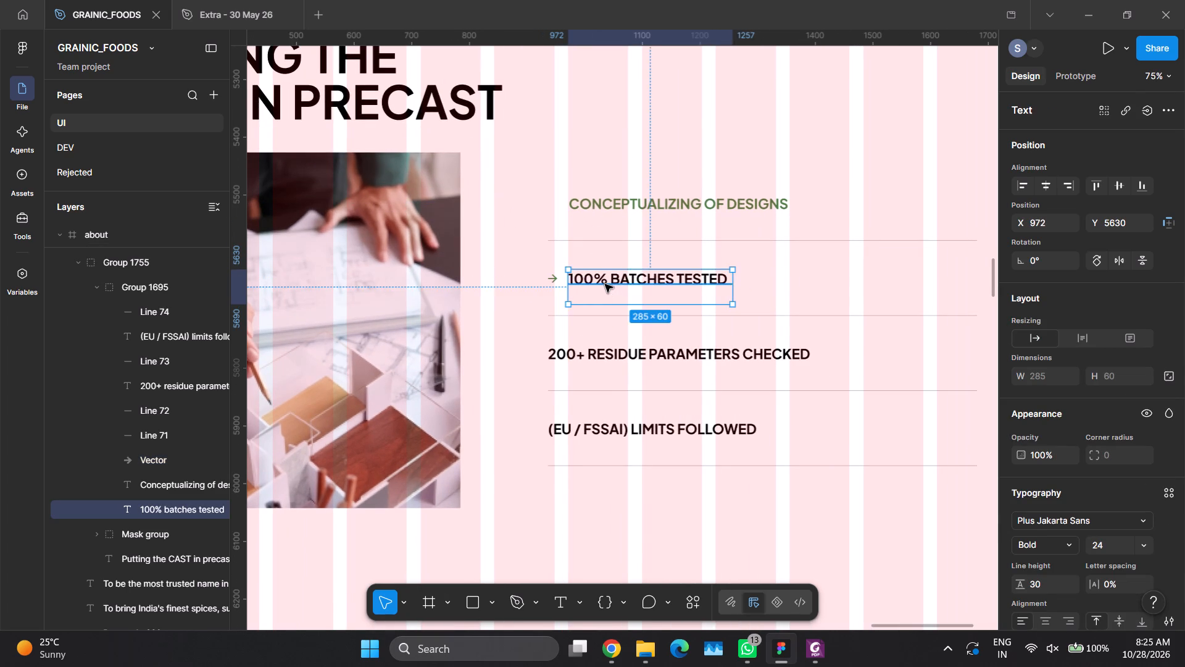
pyautogui.click(594, 295)
pyautogui.press('BackSpace')
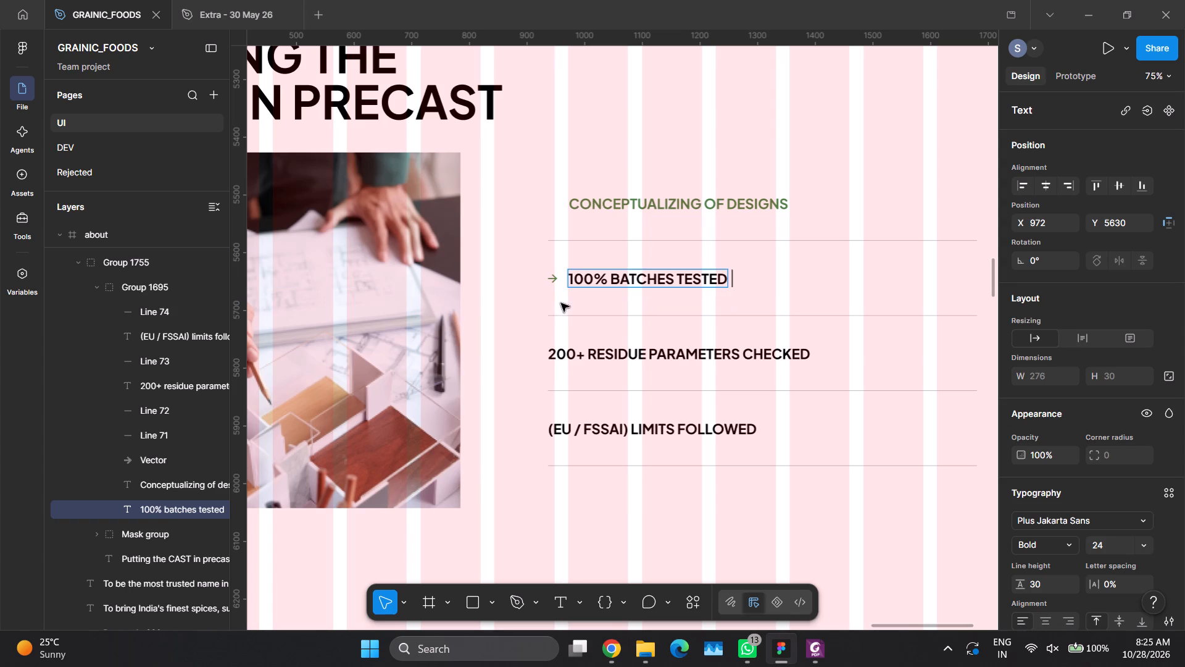
pyautogui.click(562, 303)
pyautogui.click(580, 277)
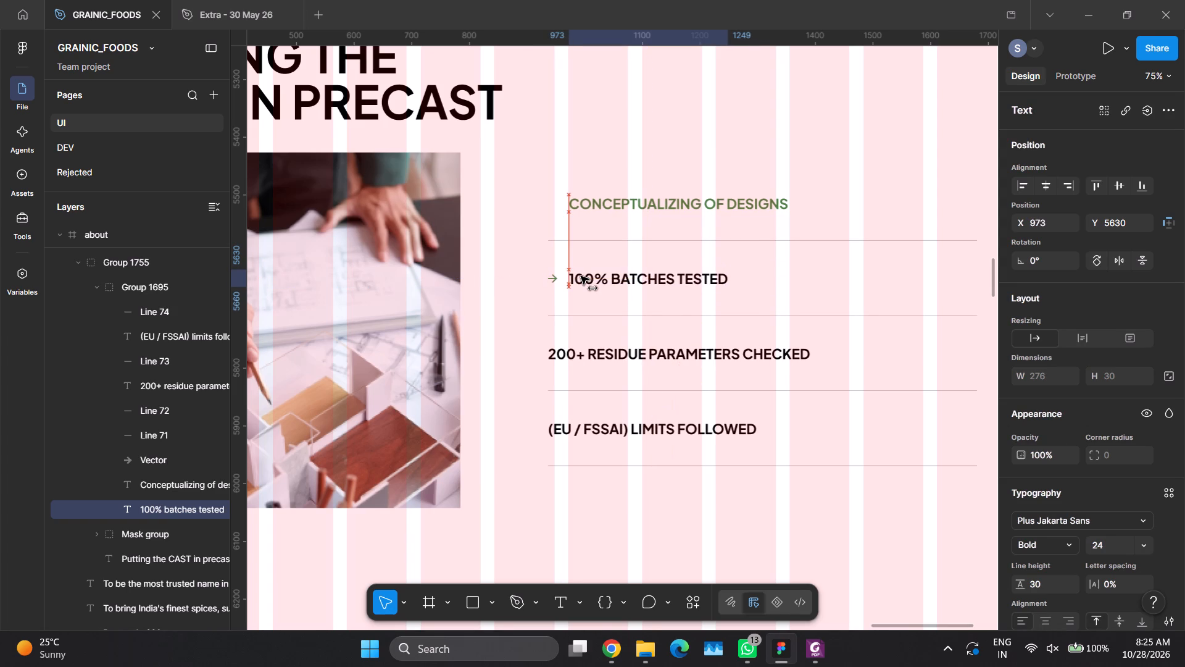
# Change the fill of the "100% batches tested" text to the green 4B8044 from the page colours.
pyautogui.scroll(-1, 1040, 587)
pyautogui.scroll(1, 1040, 587)
pyautogui.scroll(-1, 1036, 579)
pyautogui.scroll(1, 1036, 579)
pyautogui.scroll(-6, 1036, 579)
pyautogui.scroll(1, 1036, 579)
pyautogui.scroll(-2, 1036, 579)
pyautogui.click(1021, 555)
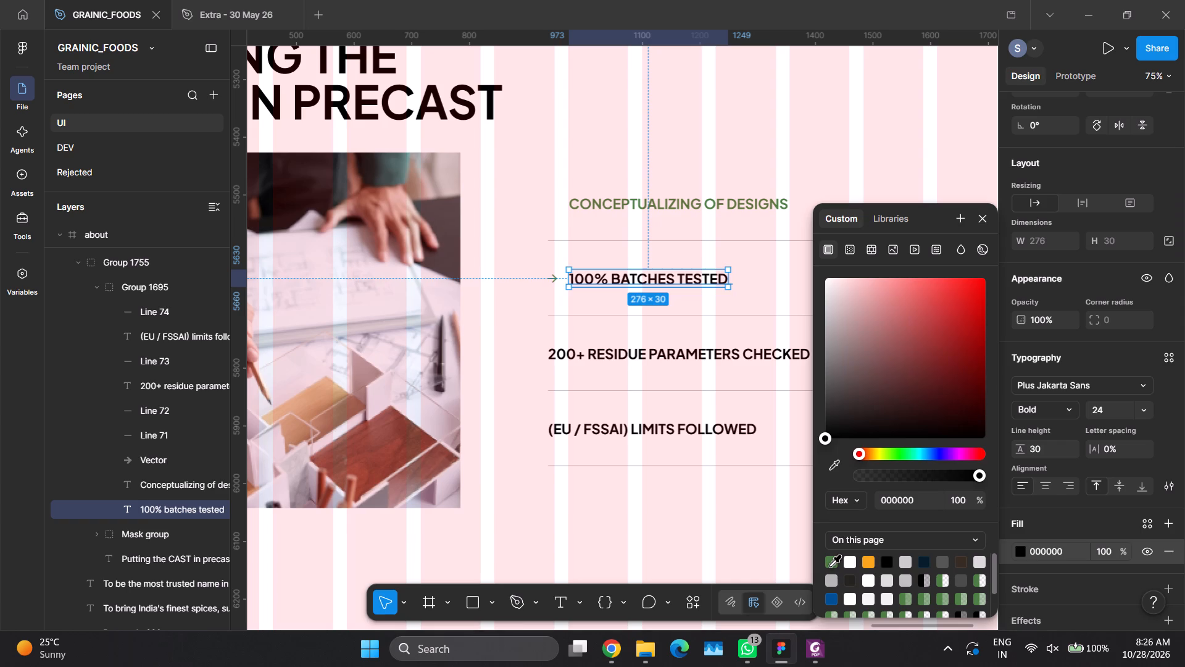
pyautogui.click(830, 566)
# Delete the "Conceptualizing of designs" text from above the proof points.
pyautogui.click(669, 209)
pyautogui.press('Delete')
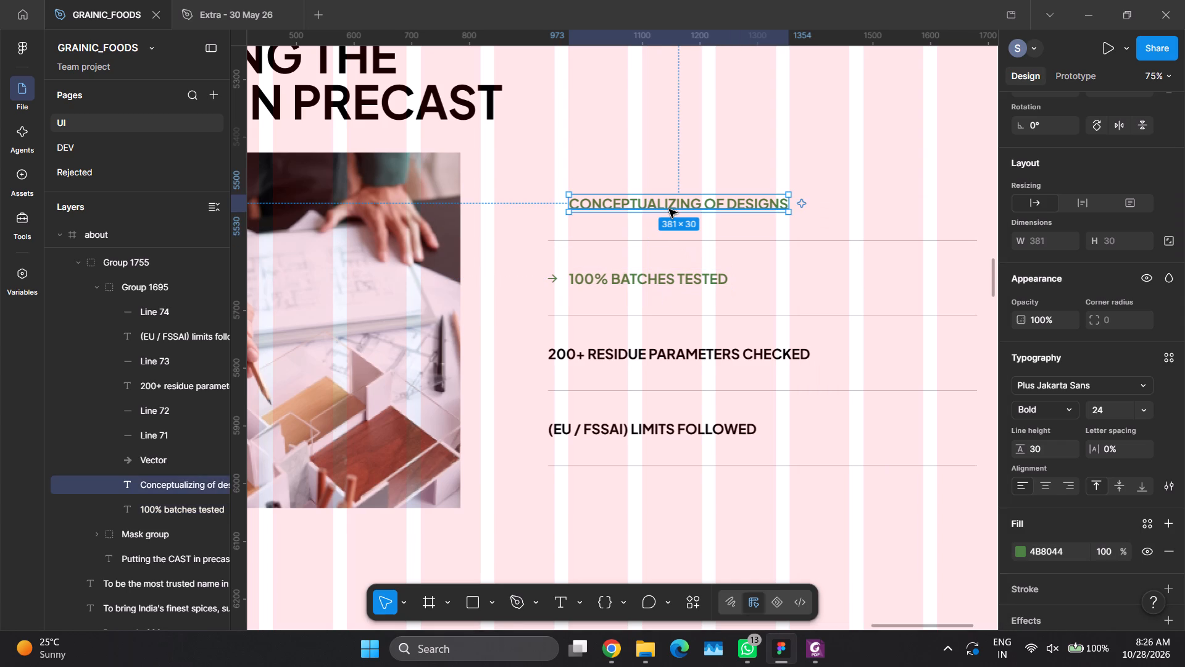
# Move the group of proof-point rows and divider lines down so its bottom line aligns with the photo's bottom edge.
pyautogui.moveTo(525, 217); pyautogui.dragTo(610, 492)
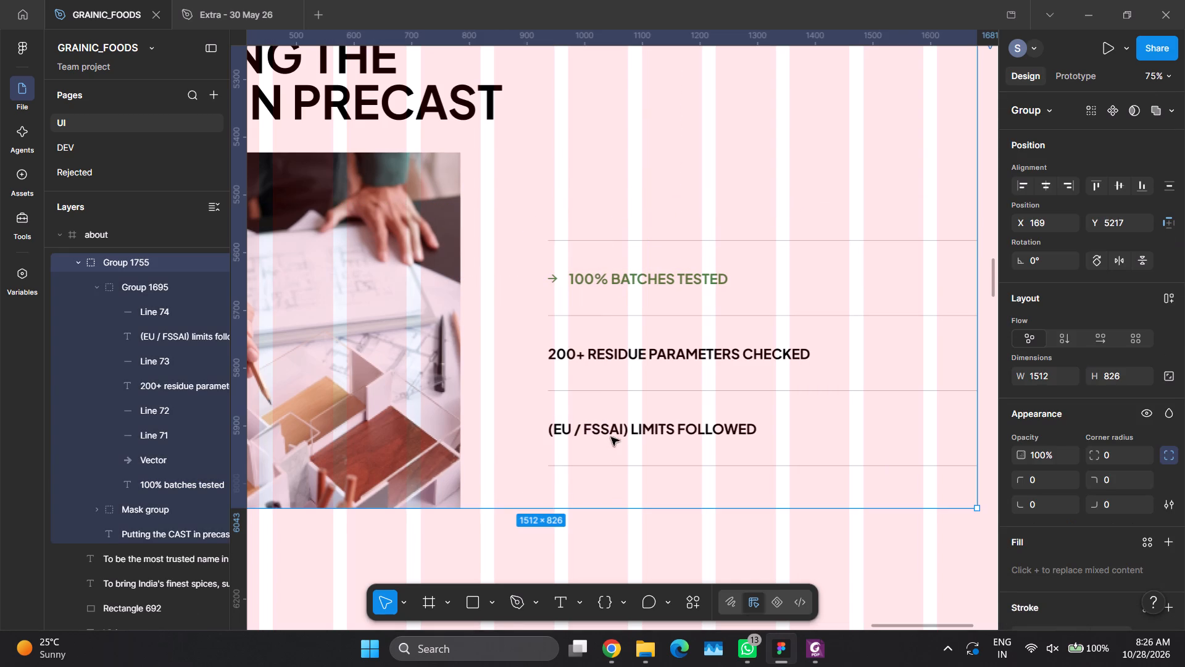
pyautogui.click(533, 243)
pyautogui.moveTo(531, 212); pyautogui.dragTo(618, 490)
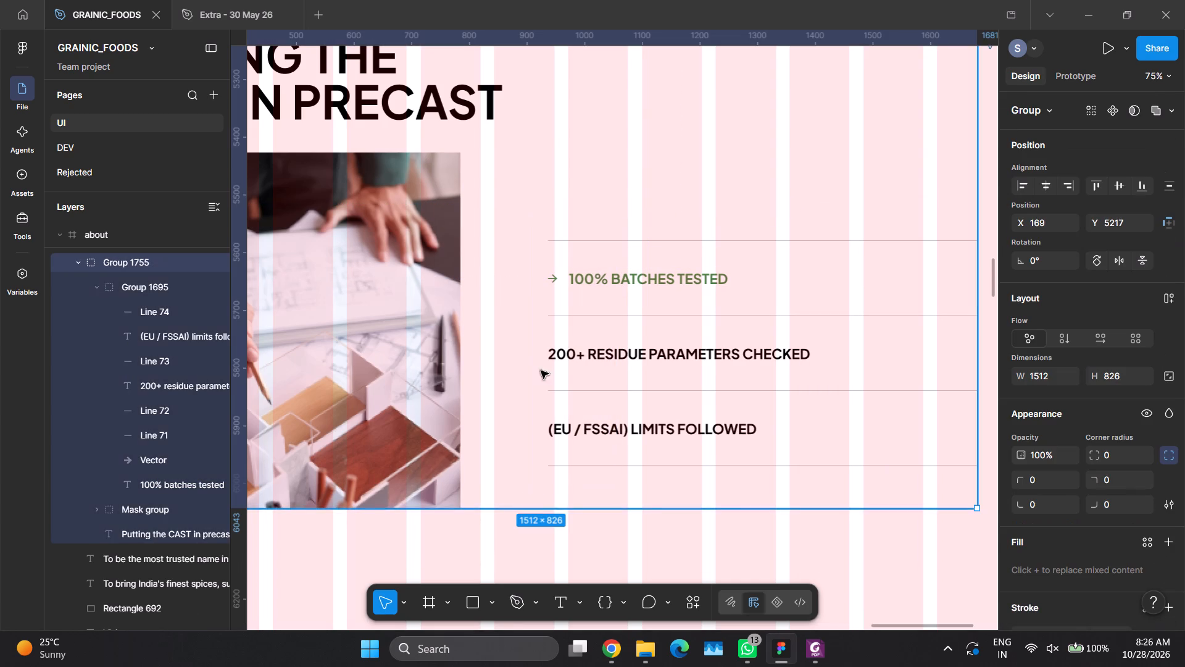
pyautogui.click(527, 336)
pyautogui.moveTo(534, 215); pyautogui.dragTo(955, 469)
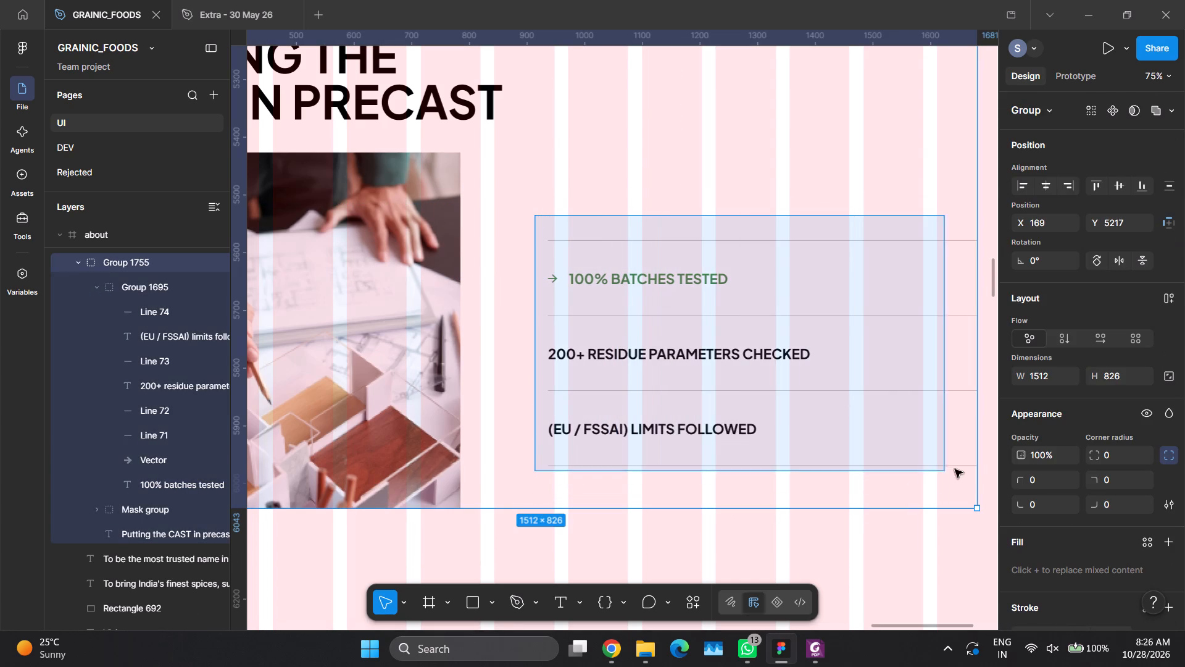
pyautogui.moveTo(955, 469); pyautogui.dragTo(983, 479)
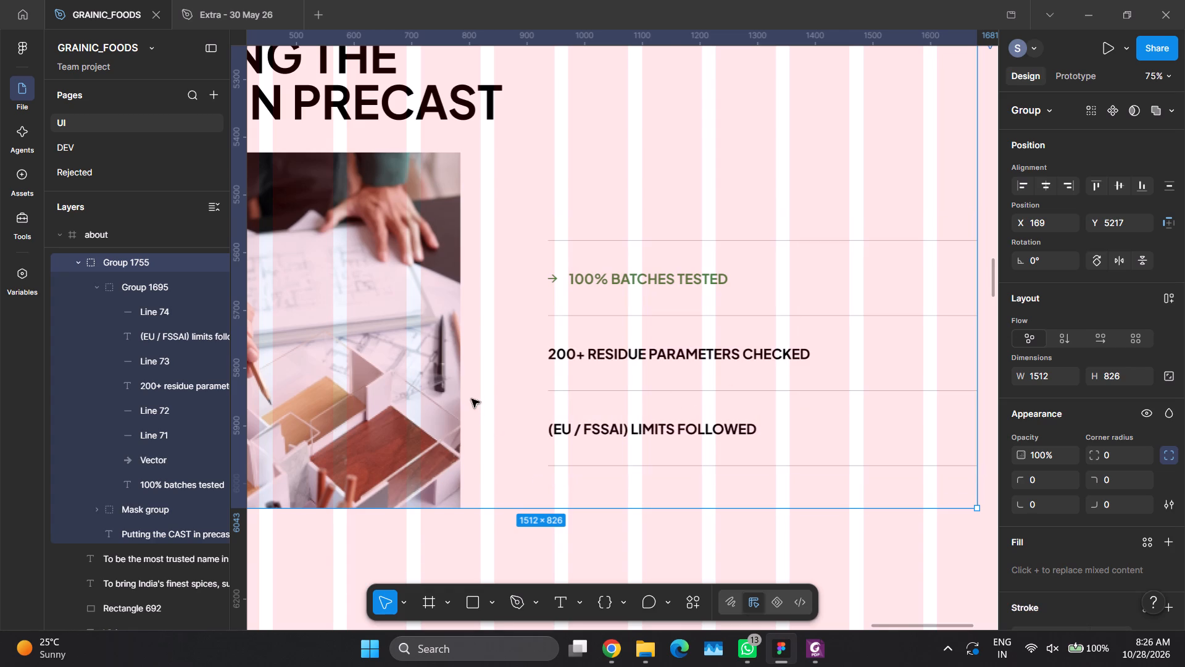
pyautogui.click(473, 395)
pyautogui.keyDown('ctrl'); pyautogui.moveTo(539, 214); pyautogui.dragTo(663, 490); pyautogui.keyUp('ctrl')
pyautogui.moveTo(596, 355); pyautogui.dragTo(597, 403)
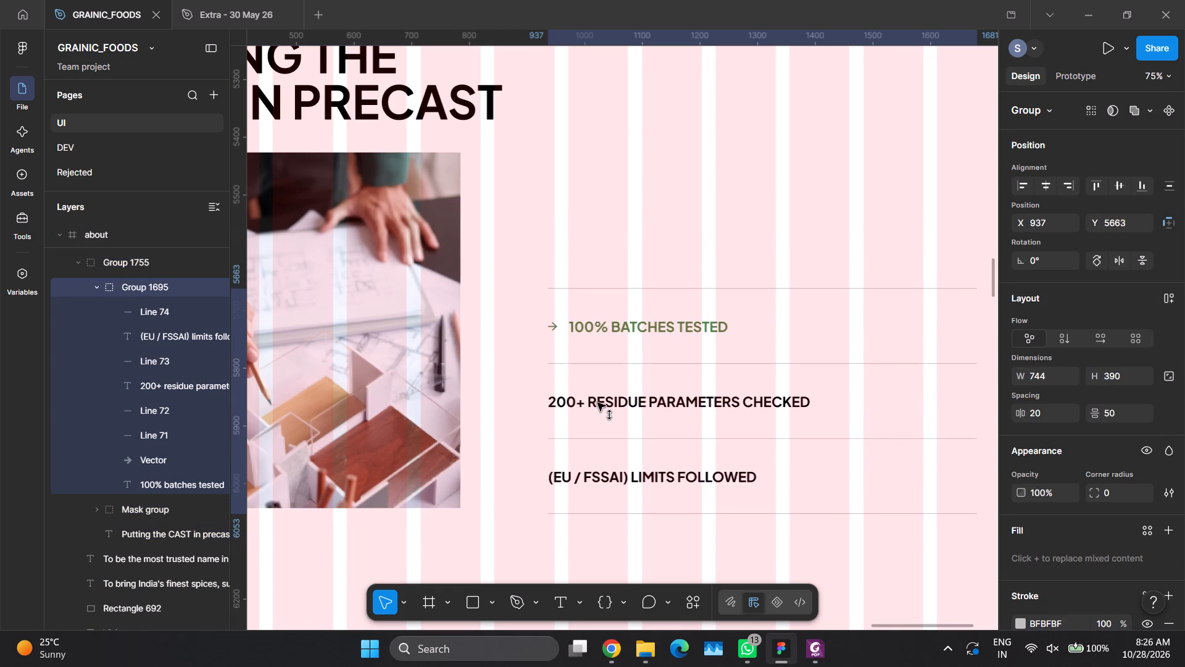
pyautogui.moveTo(597, 403); pyautogui.dragTo(597, 399)
pyautogui.click(510, 386)
# Copy "Every Batch. Pesticide-Tested." from the PDF and replace the "Putting the CAST in precast" heading with it.
pyautogui.keyDown('ctrl'); pyautogui.scroll(-3, 513, 391); pyautogui.keyUp('ctrl')
pyautogui.keyDown('ctrl'); pyautogui.scroll(1, 513, 391); pyautogui.keyUp('ctrl')
pyautogui.keyDown('ctrl'); pyautogui.scroll(-2, 513, 391); pyautogui.keyUp('ctrl')
pyautogui.keyDown('ctrl'); pyautogui.scroll(1, 515, 392); pyautogui.keyUp('ctrl')
pyautogui.keyDown('ctrl'); pyautogui.scroll(-3, 515, 392); pyautogui.keyUp('ctrl')
pyautogui.keyDown('ctrl'); pyautogui.scroll(3, 515, 392); pyautogui.keyUp('ctrl')
pyautogui.keyDown('ctrl'); pyautogui.scroll(-5, 515, 392); pyautogui.keyUp('ctrl')
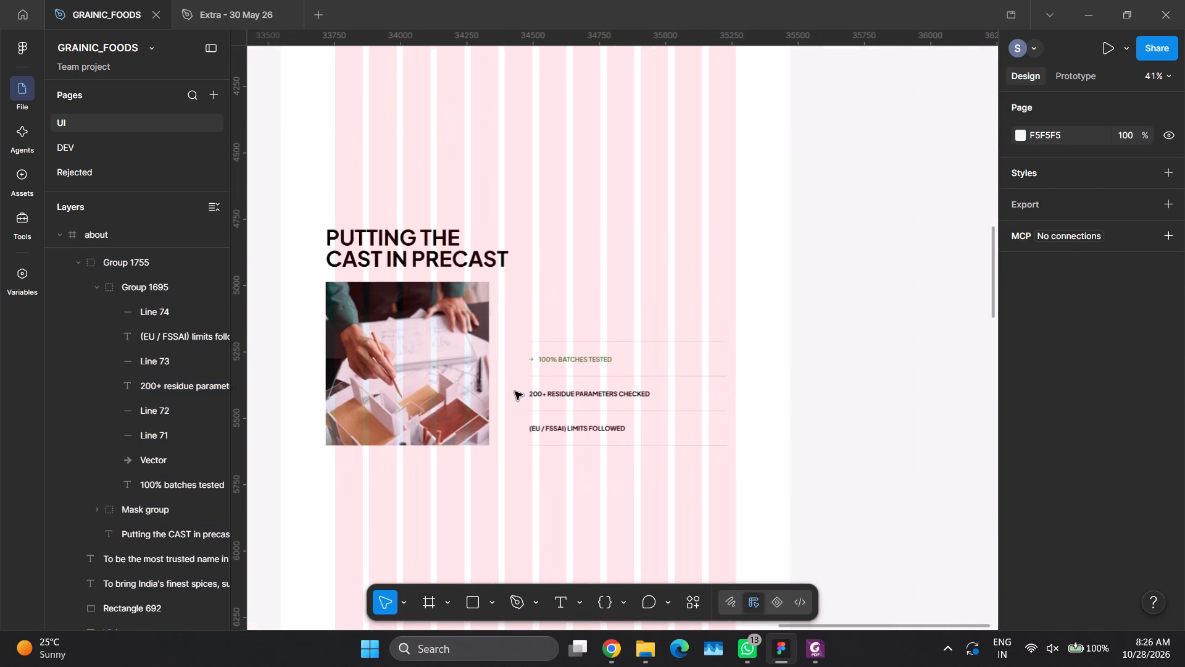
pyautogui.hotkey('alt', 'Tab')
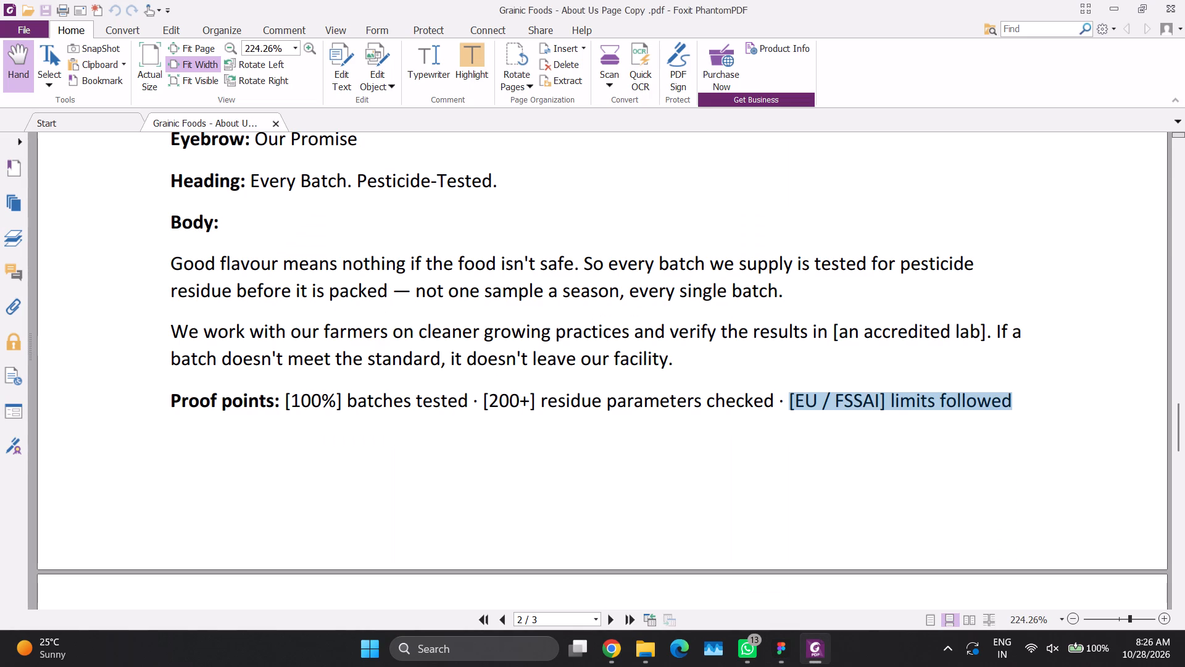
pyautogui.moveTo(251, 179); pyautogui.dragTo(488, 188)
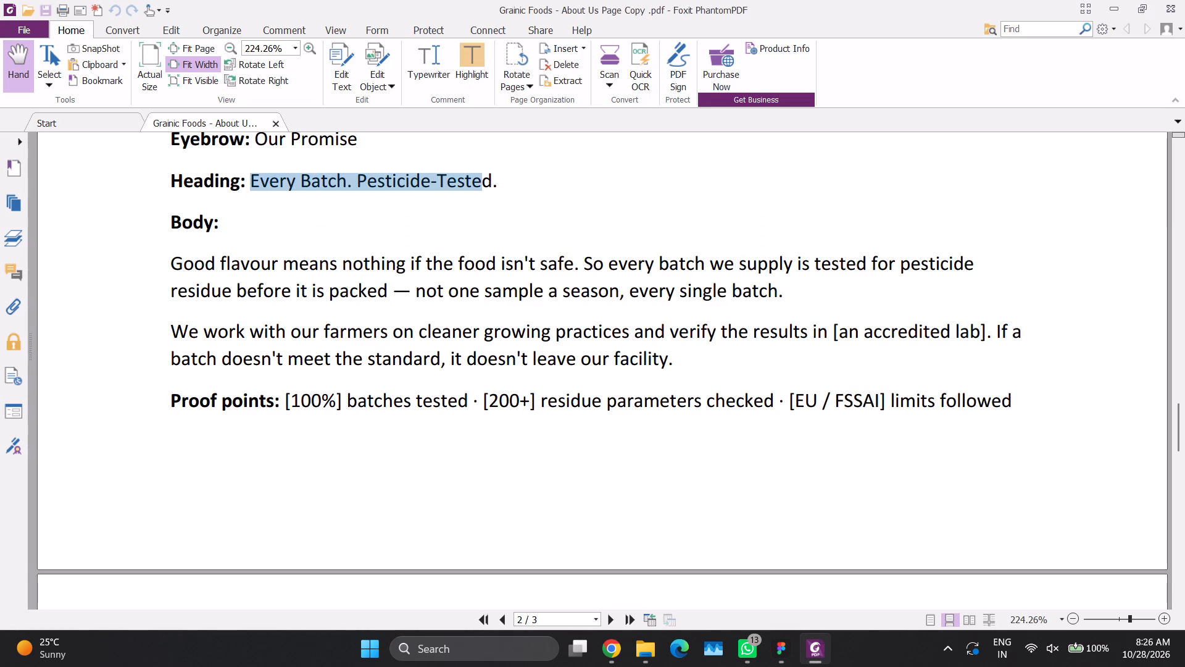
pyautogui.moveTo(488, 188); pyautogui.dragTo(496, 190)
pyautogui.hotkey('ctrl', 'c')
pyautogui.hotkey('alt', 'Tab')
pyautogui.keyDown('ctrl'); pyautogui.doubleClick(364, 248); pyautogui.keyUp('ctrl')
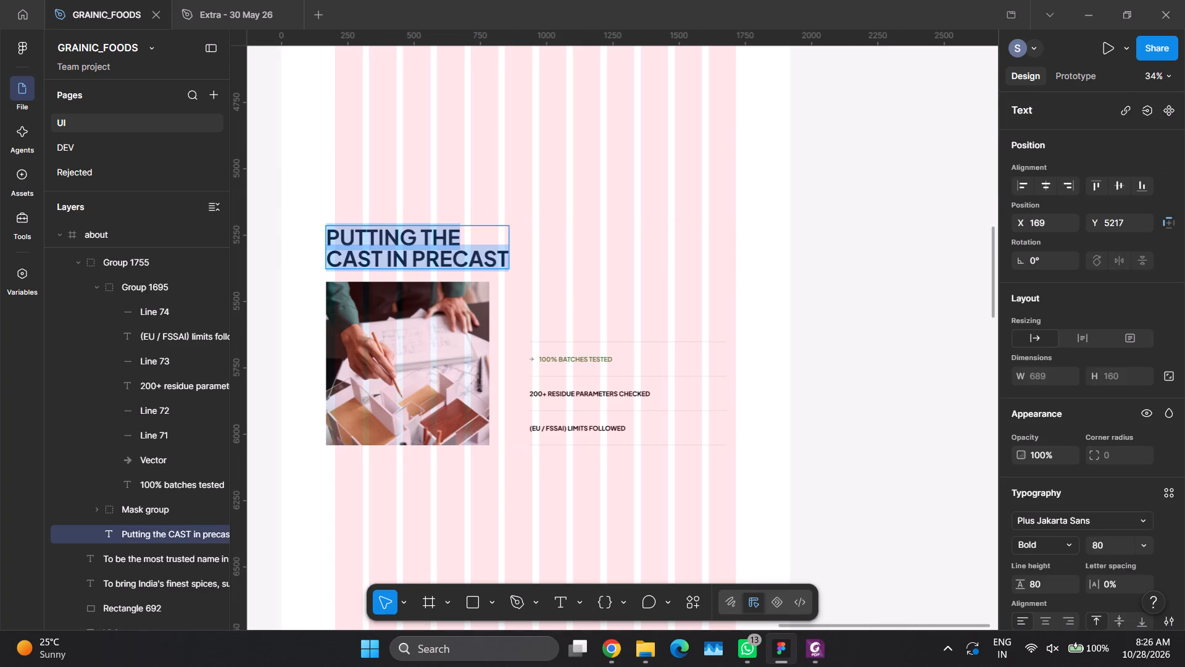
pyautogui.hotkey('ctrl', 'v')
pyautogui.click(567, 271)
# Copy the properties of the "62 Years. One Steady Line." heading and paste them onto the "Every Batch. Pesticide-Tested." heading.
pyautogui.keyDown('ctrl'); pyautogui.scroll(-8, 581, 350); pyautogui.keyUp('ctrl')
pyautogui.keyDown('ctrl'); pyautogui.scroll(2, 579, 350); pyautogui.keyUp('ctrl')
pyautogui.keyDown('ctrl'); pyautogui.scroll(-4, 579, 350); pyautogui.keyUp('ctrl')
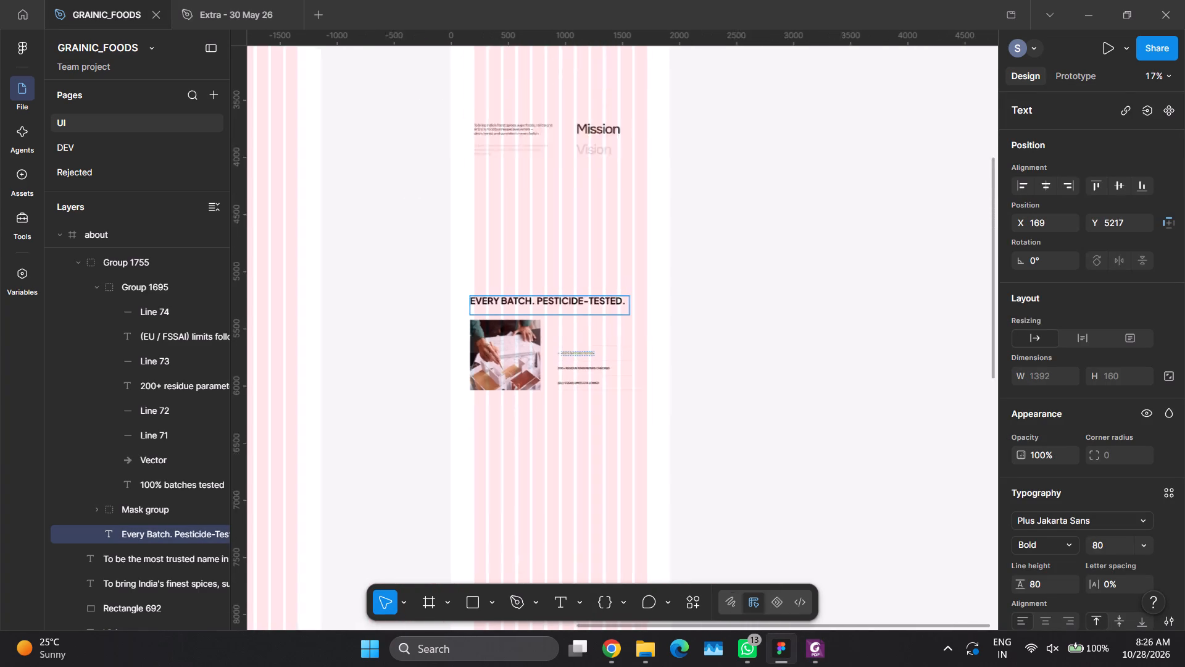
pyautogui.scroll(7, 579, 208)
pyautogui.click(762, 210)
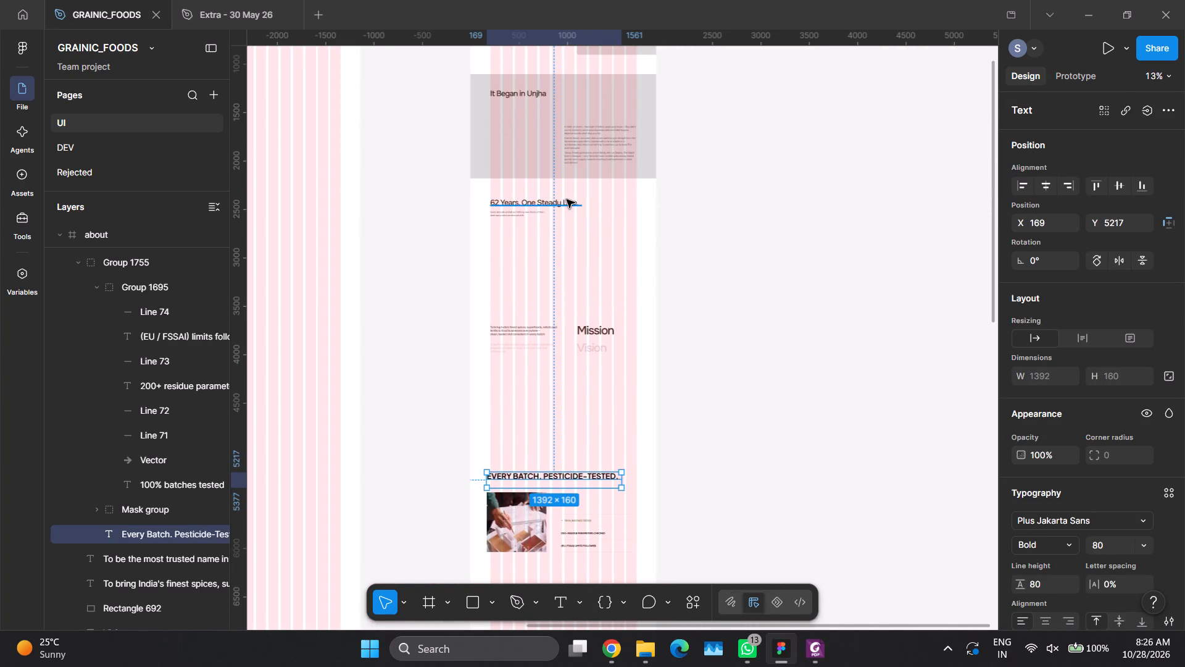
pyautogui.click(567, 199)
pyautogui.hotkey('ctrl', 'alt', 'c')
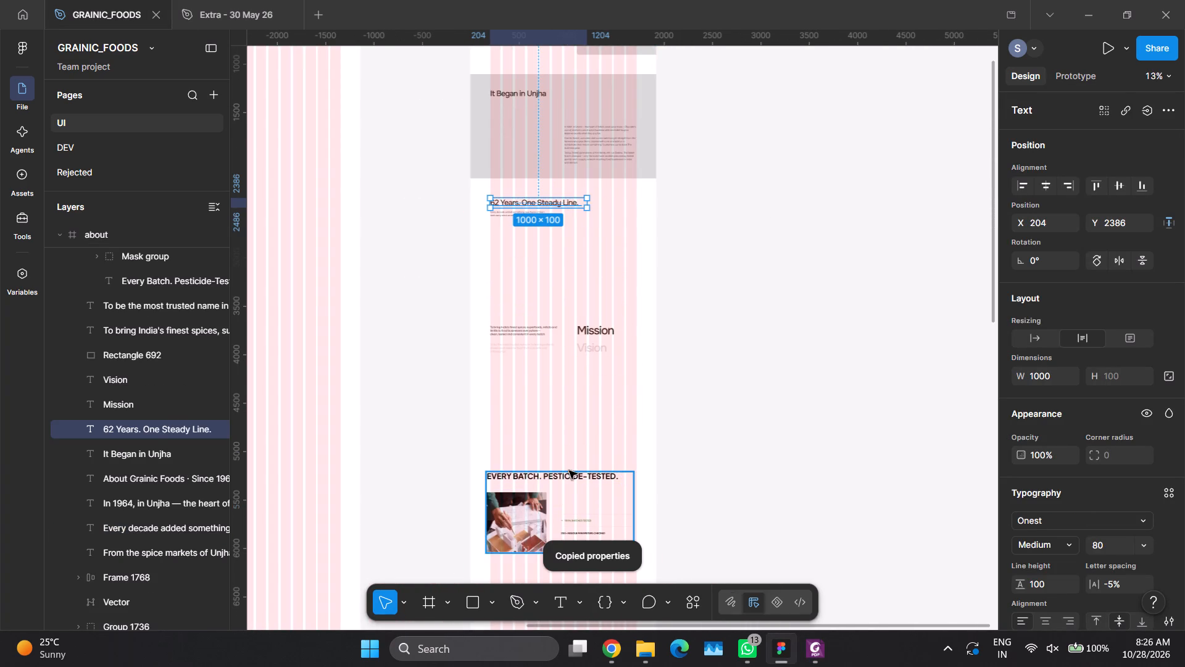
pyautogui.click(569, 473)
pyautogui.keyDown('ctrl'); pyautogui.click(569, 477); pyautogui.keyUp('ctrl')
pyautogui.keyDown('ctrl'); pyautogui.click(594, 483); pyautogui.keyUp('ctrl')
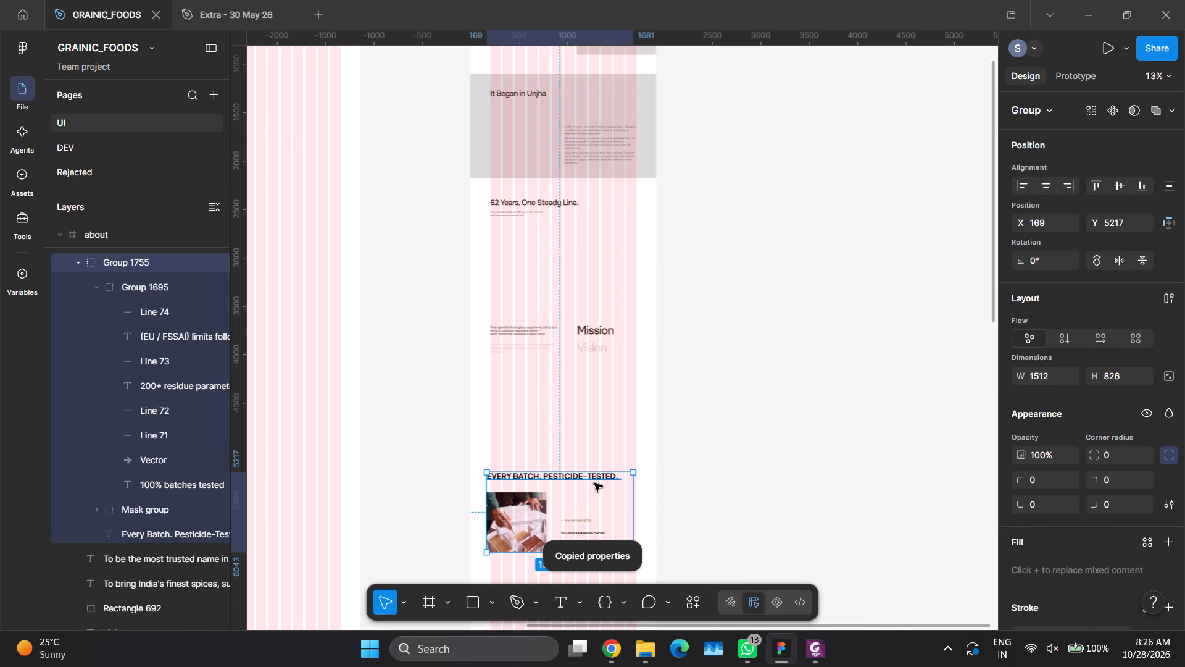
pyautogui.hotkey('ctrl', 'alt', 'v')
# Narrow the "Every Batch. Pesticide-Tested." text box to about 779 wide so the heading wraps onto two lines.
pyautogui.keyDown('ctrl'); pyautogui.scroll(1, 544, 489); pyautogui.keyUp('ctrl')
pyautogui.keyDown('ctrl'); pyautogui.scroll(-3, 544, 489); pyautogui.keyUp('ctrl')
pyautogui.keyDown('ctrl'); pyautogui.scroll(7, 544, 489); pyautogui.keyUp('ctrl')
pyautogui.keyDown('ctrl'); pyautogui.scroll(-1, 543, 486); pyautogui.keyUp('ctrl')
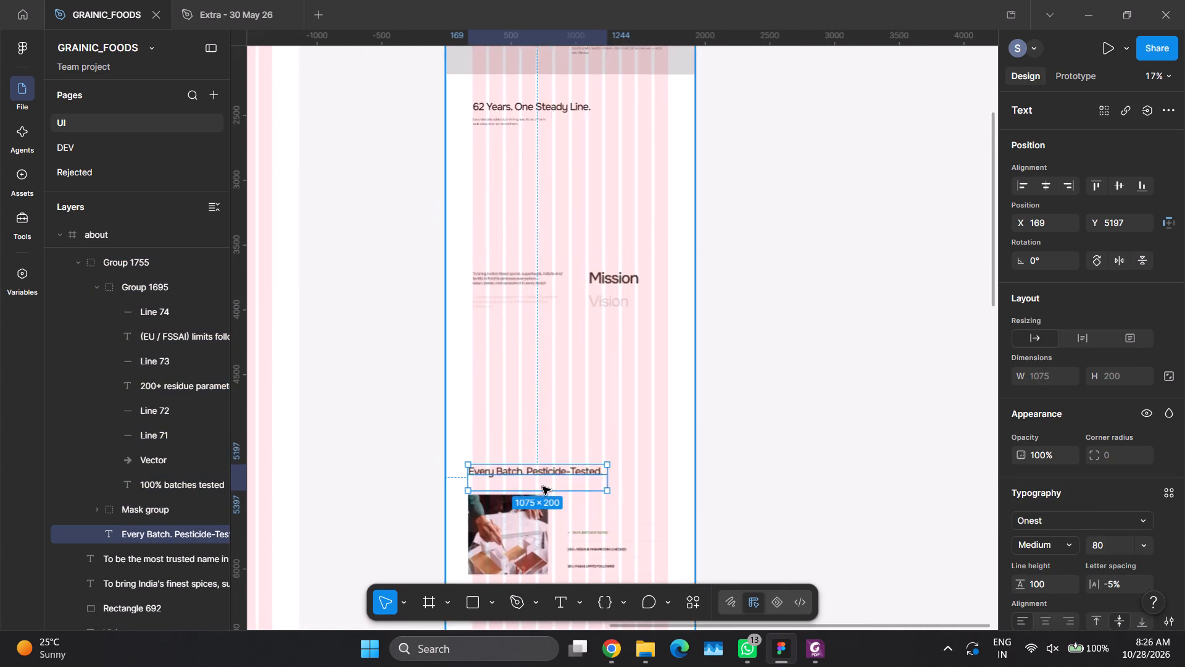
pyautogui.keyDown('ctrl'); pyautogui.scroll(3, 543, 487); pyautogui.keyUp('ctrl')
pyautogui.keyDown('ctrl'); pyautogui.scroll(-1, 543, 487); pyautogui.keyUp('ctrl')
pyautogui.keyDown('ctrl'); pyautogui.scroll(4, 543, 487); pyautogui.keyUp('ctrl')
pyautogui.keyDown('ctrl'); pyautogui.scroll(-1, 543, 487); pyautogui.keyUp('ctrl')
pyautogui.moveTo(620, 483); pyautogui.dragTo(572, 477)
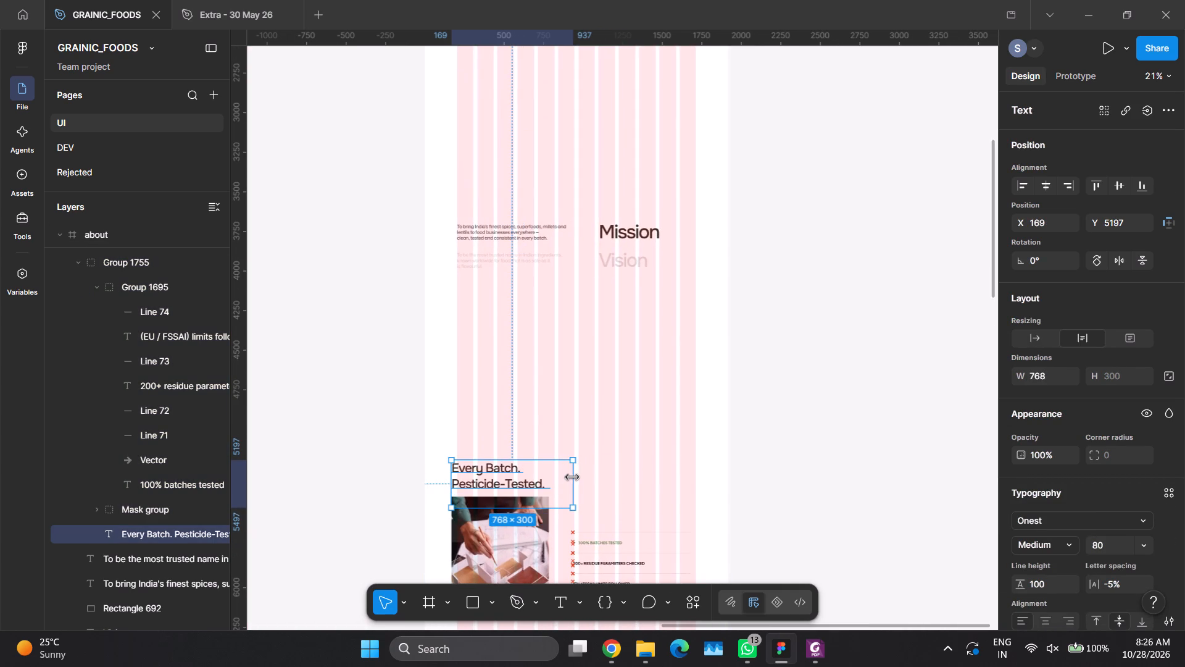
pyautogui.moveTo(572, 477); pyautogui.dragTo(575, 477)
# Remove the trailing empty line from the "Every Batch. Pesticide-Tested." heading.
pyautogui.doubleClick(526, 483)
pyautogui.click(496, 495)
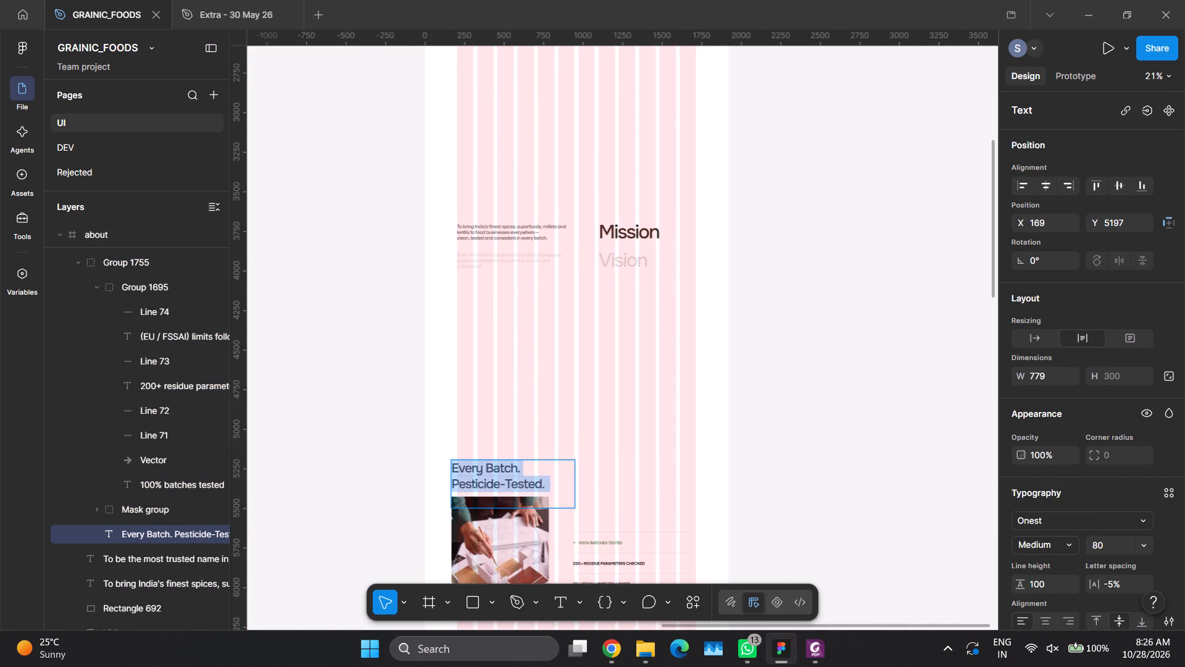
pyautogui.press('BackSpace')
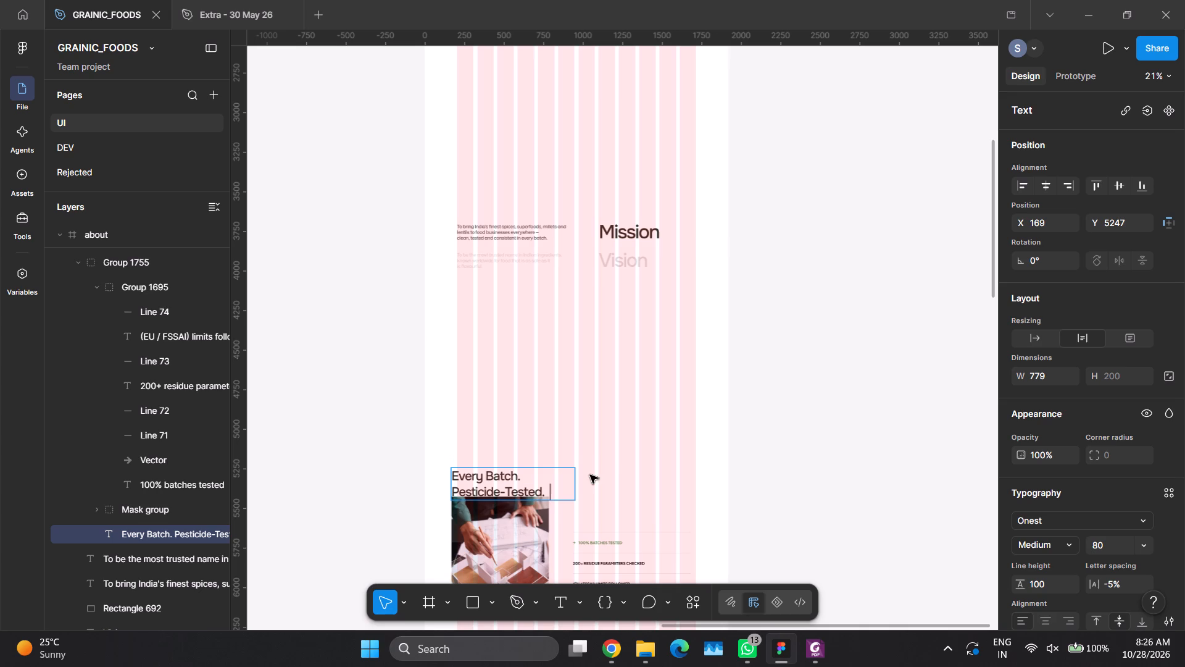
pyautogui.click(610, 471)
# Move the "Every Batch. Pesticide-Tested." heading up to Y 5177, leaving a 50 gap above the photo.
pyautogui.moveTo(501, 484); pyautogui.dragTo(501, 476)
pyautogui.hotkey('alt', 'Up')
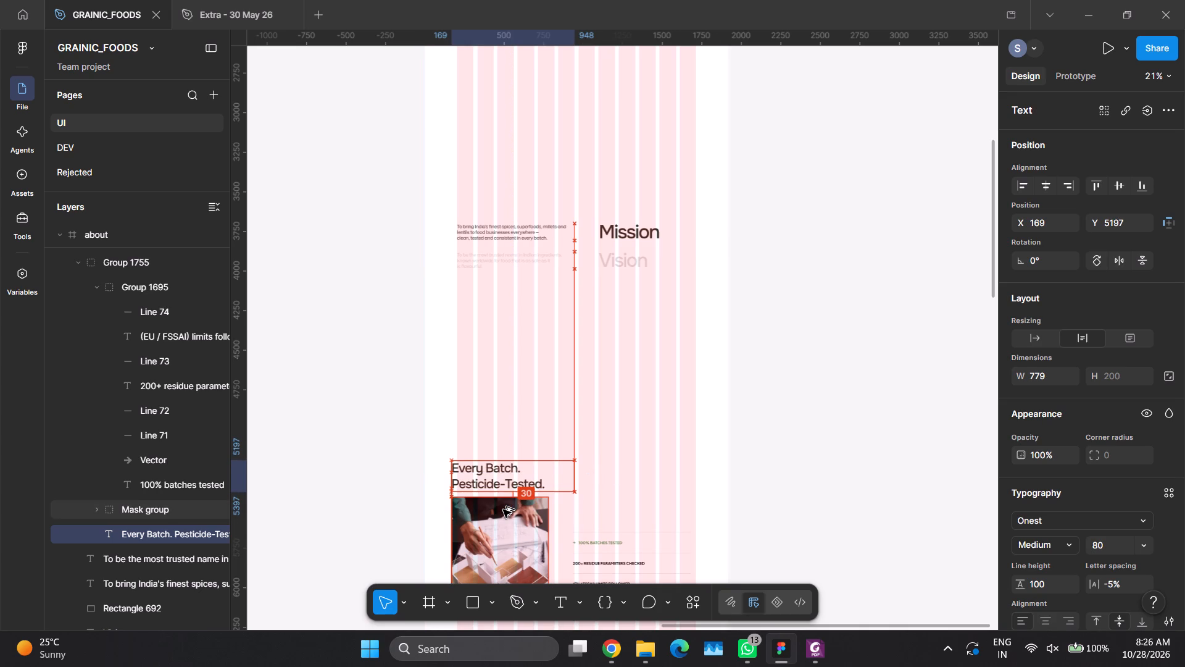
pyautogui.hotkey('alt', 'shift', 'Up')
pyautogui.hotkey('alt', 'shift', 'Up')
pyautogui.click(946, 522)
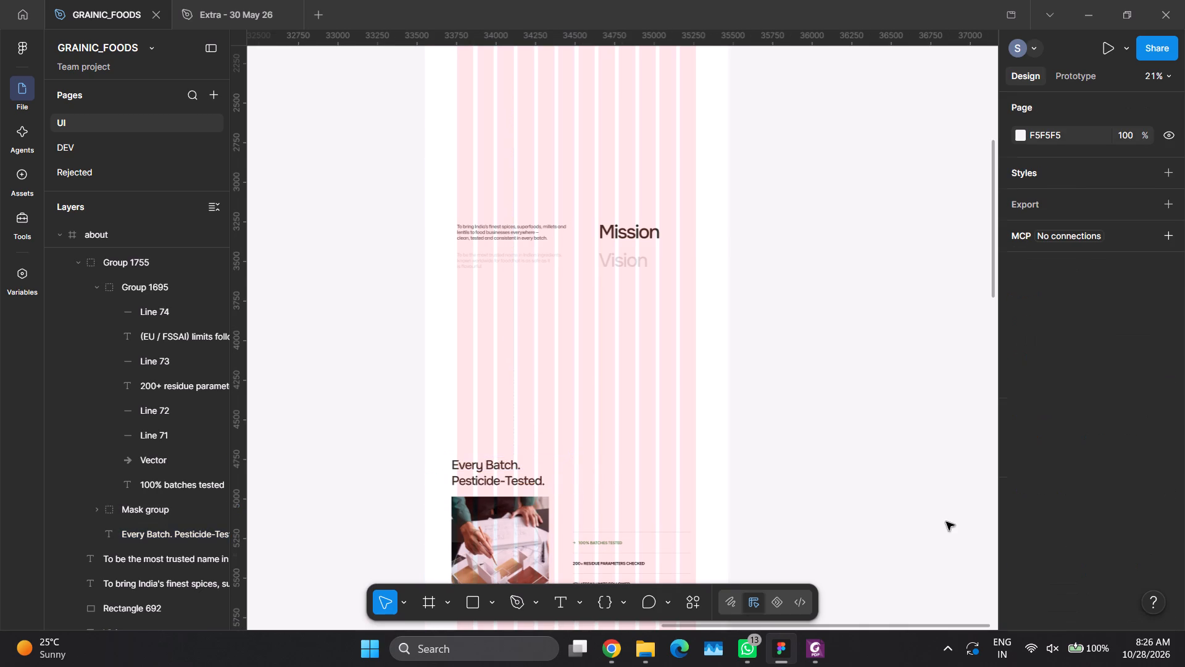
# Paste a copy of the Mission paragraph above the "100% batches tested" row, aligned with the left edge of the divider lines.
pyautogui.scroll(-2, 685, 472)
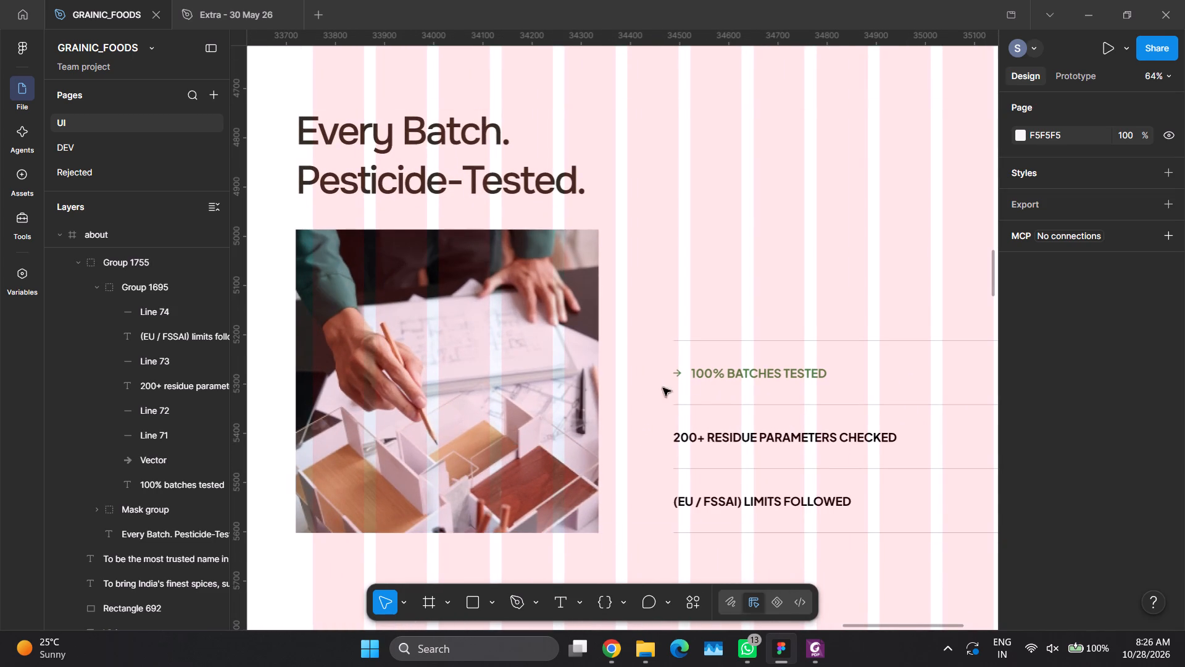
pyautogui.keyDown('ctrl'); pyautogui.scroll(-7, 577, 414); pyautogui.keyUp('ctrl')
pyautogui.keyDown('ctrl'); pyautogui.scroll(3, 563, 382); pyautogui.keyUp('ctrl')
pyautogui.keyDown('ctrl'); pyautogui.scroll(-1, 563, 384); pyautogui.keyUp('ctrl')
pyautogui.keyDown('ctrl'); pyautogui.scroll(3, 563, 385); pyautogui.keyUp('ctrl')
pyautogui.keyDown('ctrl'); pyautogui.scroll(-3, 563, 385); pyautogui.keyUp('ctrl')
pyautogui.keyDown('ctrl'); pyautogui.scroll(1, 562, 386); pyautogui.keyUp('ctrl')
pyautogui.keyDown('ctrl'); pyautogui.scroll(-1, 562, 386); pyautogui.keyUp('ctrl')
pyautogui.keyDown('ctrl'); pyautogui.scroll(1, 562, 386); pyautogui.keyUp('ctrl')
pyautogui.keyDown('ctrl'); pyautogui.scroll(-2, 562, 386); pyautogui.keyUp('ctrl')
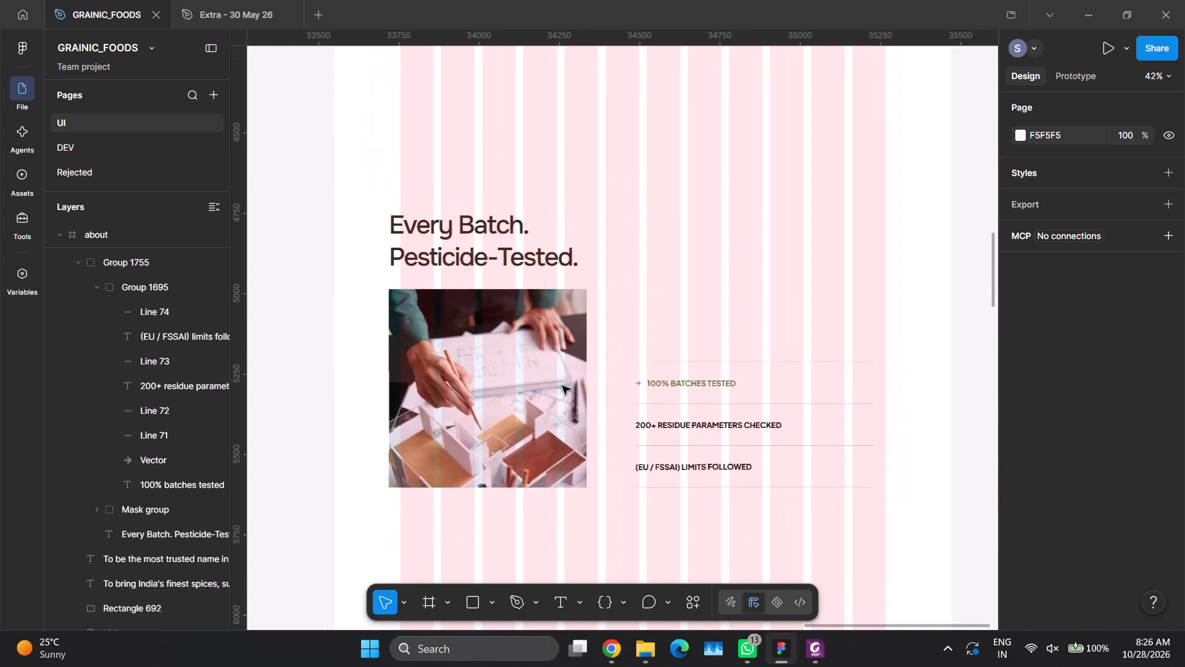
pyautogui.scroll(5, 562, 386)
pyautogui.click(524, 275)
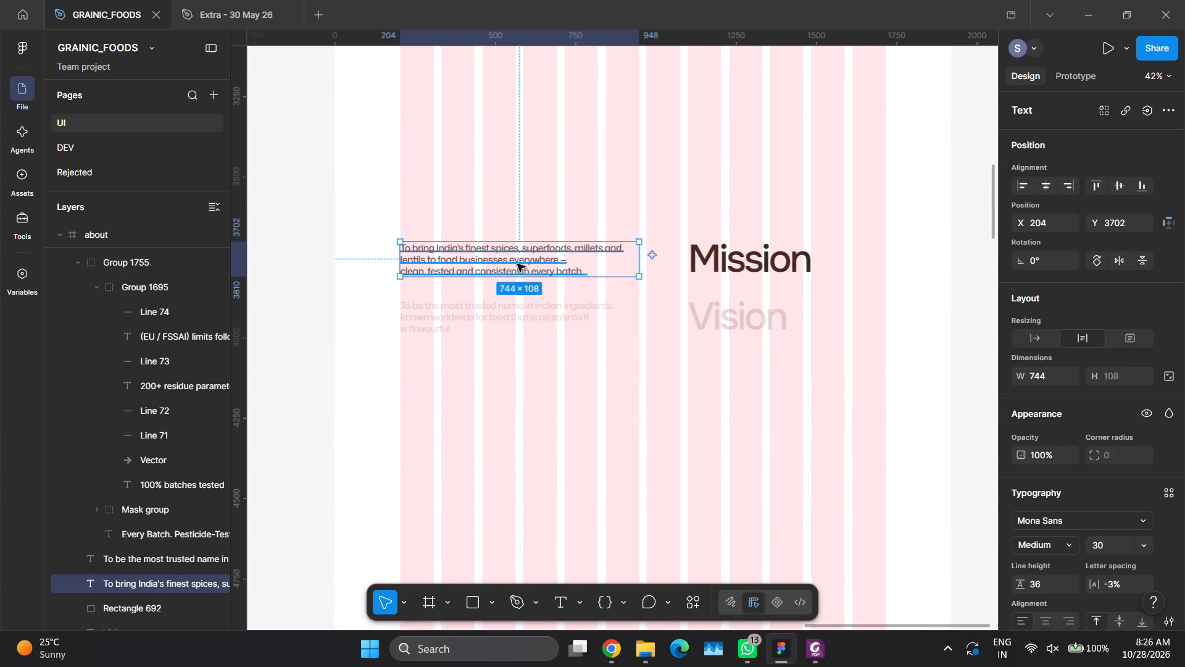
pyautogui.hotkey('ctrl', 'c')
pyautogui.click(788, 515)
pyautogui.scroll(-5, 788, 515)
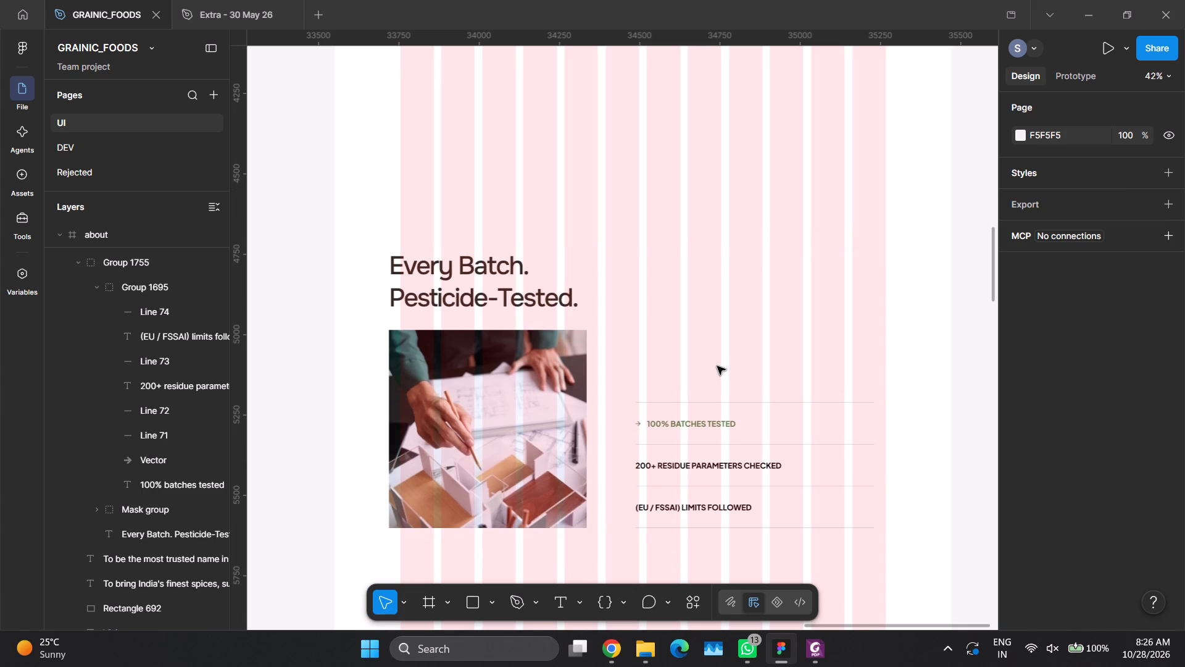
pyautogui.click(717, 366)
pyautogui.hotkey('ctrl', 'v')
pyautogui.moveTo(594, 334); pyautogui.dragTo(684, 338)
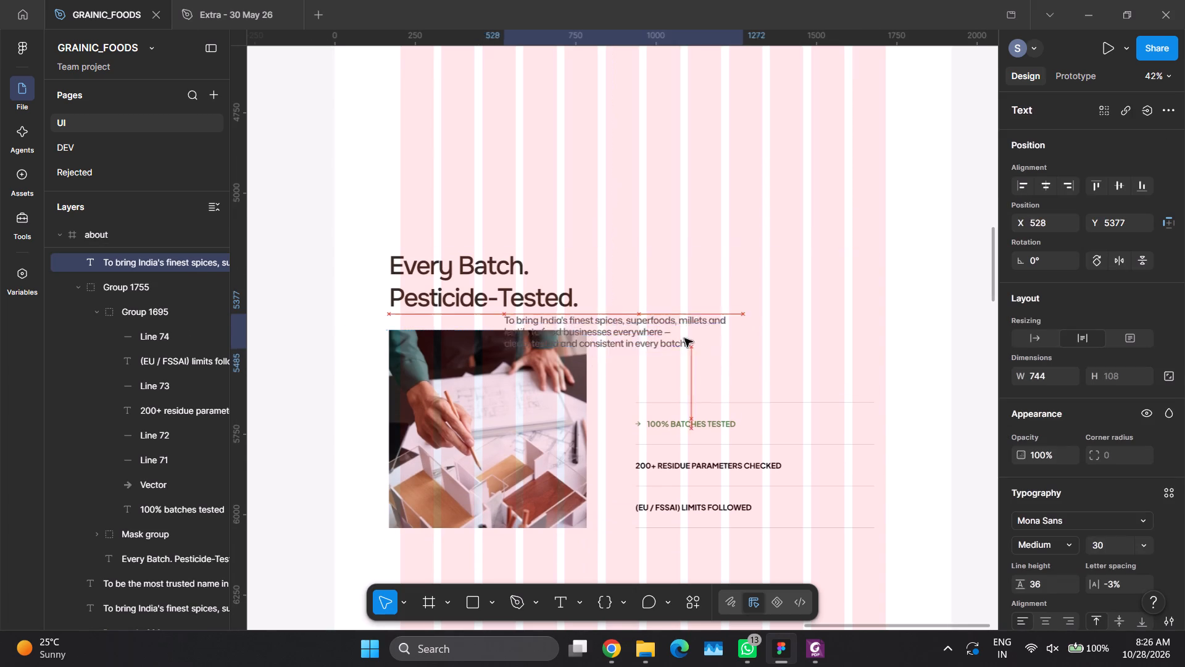
pyautogui.moveTo(684, 338); pyautogui.dragTo(726, 349)
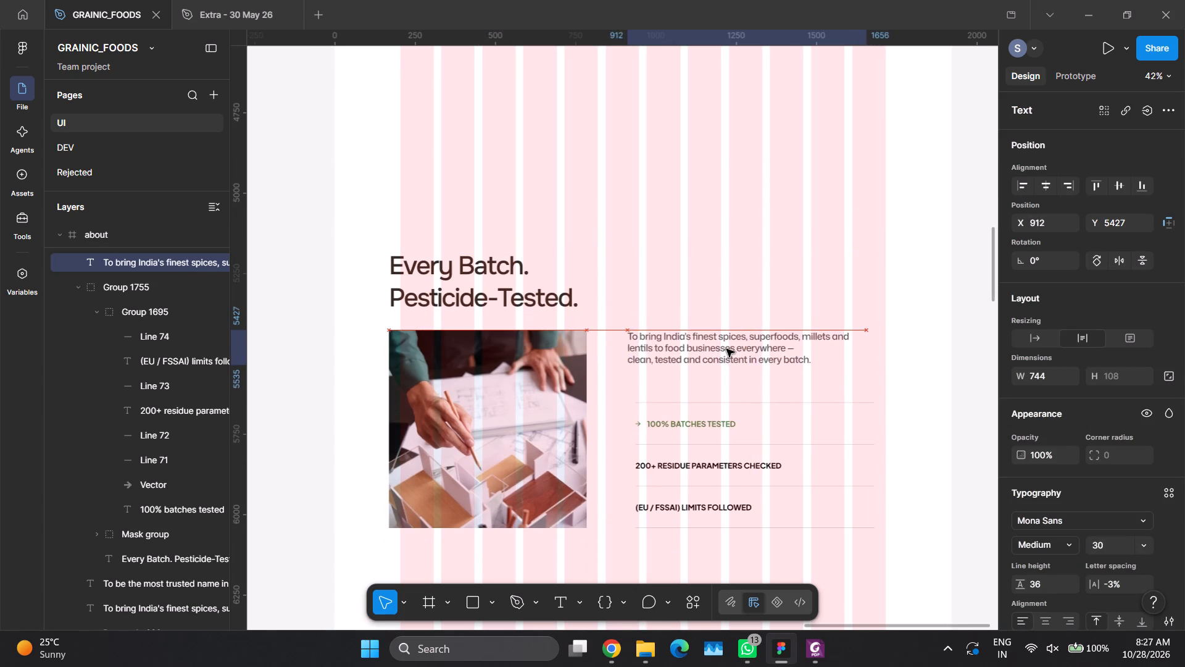
pyautogui.moveTo(726, 349); pyautogui.dragTo(736, 364)
pyautogui.click(736, 236)
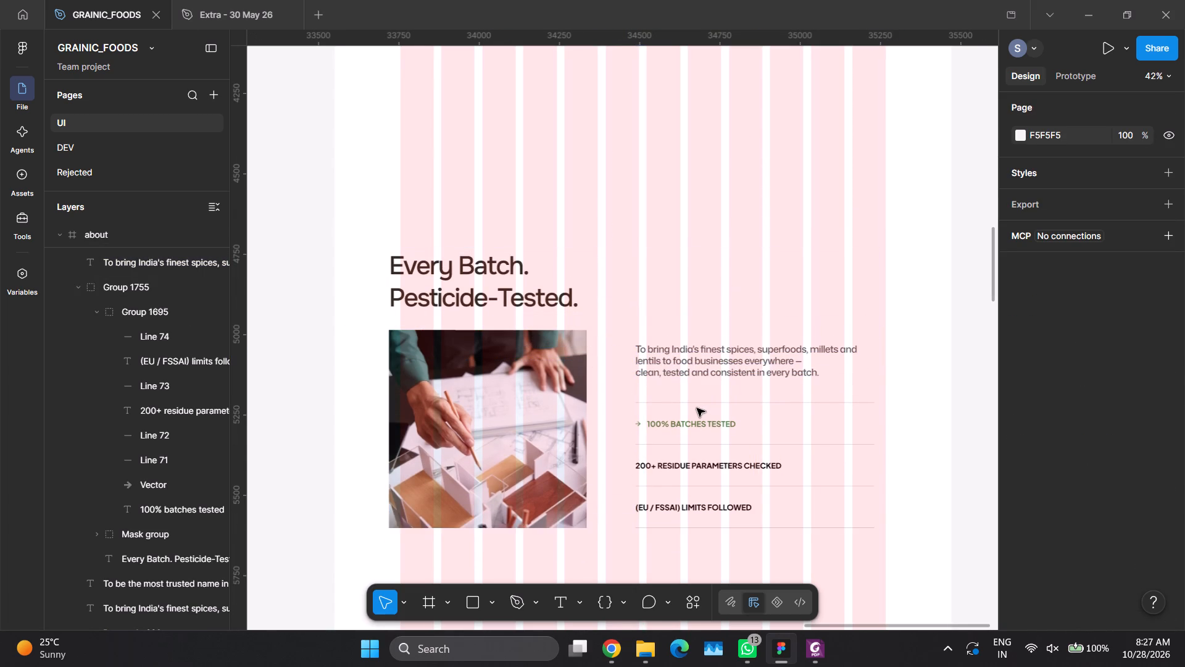
# Move the group holding the heading, photo and proof points to X 204, aligned with the layout grid's first column.
pyautogui.moveTo(562, 424); pyautogui.dragTo(569, 424)
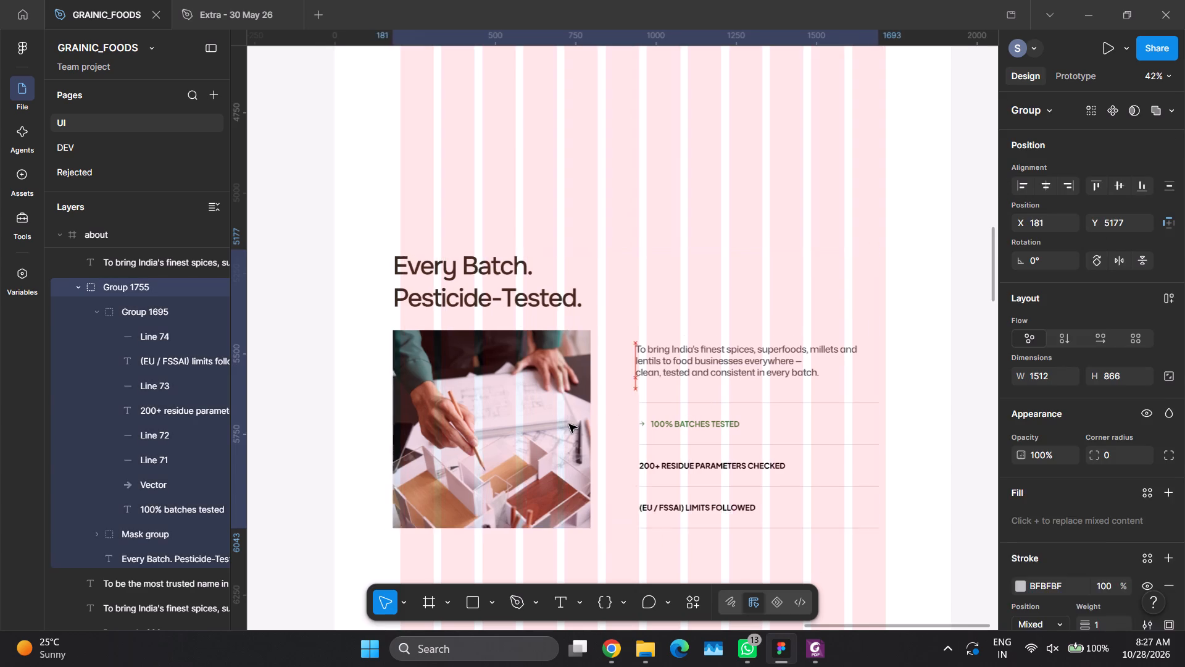
pyautogui.moveTo(569, 424); pyautogui.dragTo(570, 424)
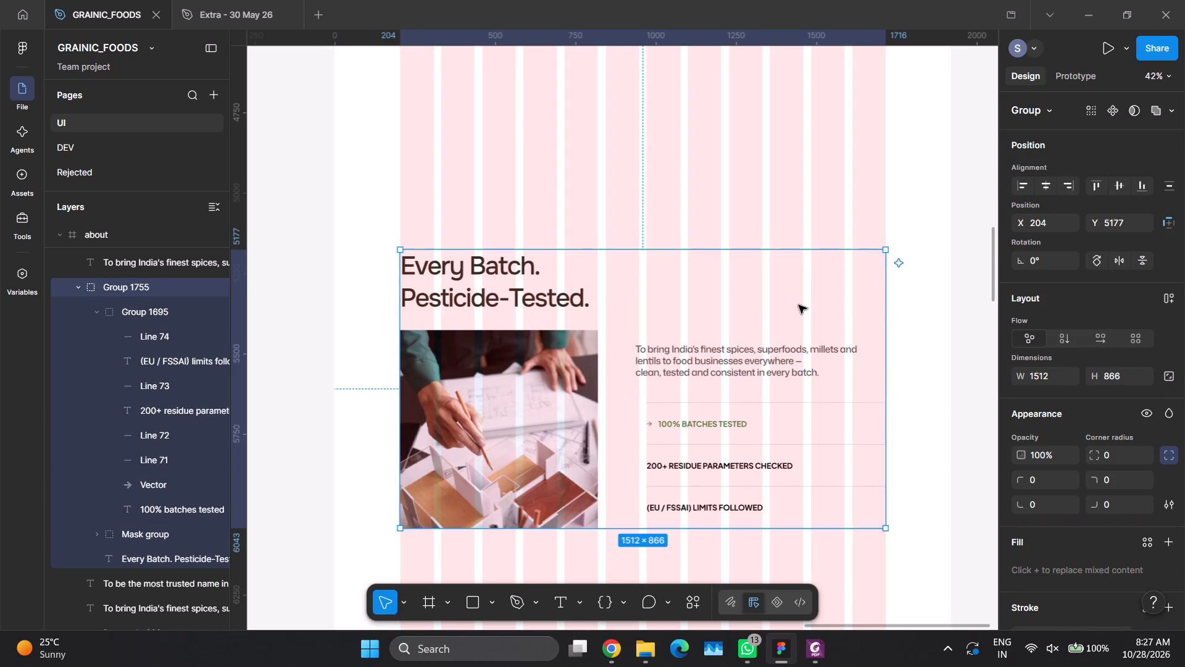
pyautogui.click(799, 305)
# Shift the pasted paragraph right and slightly up to line it up with the repositioned proof-point rows.
pyautogui.click(736, 346)
pyautogui.moveTo(695, 357); pyautogui.dragTo(705, 350)
# Replace the pasted Mission paragraph with the two body paragraphs under "Every Batch. Pesticide-Tested." copied from the PDF.
pyautogui.hotkey('alt', 'Tab')
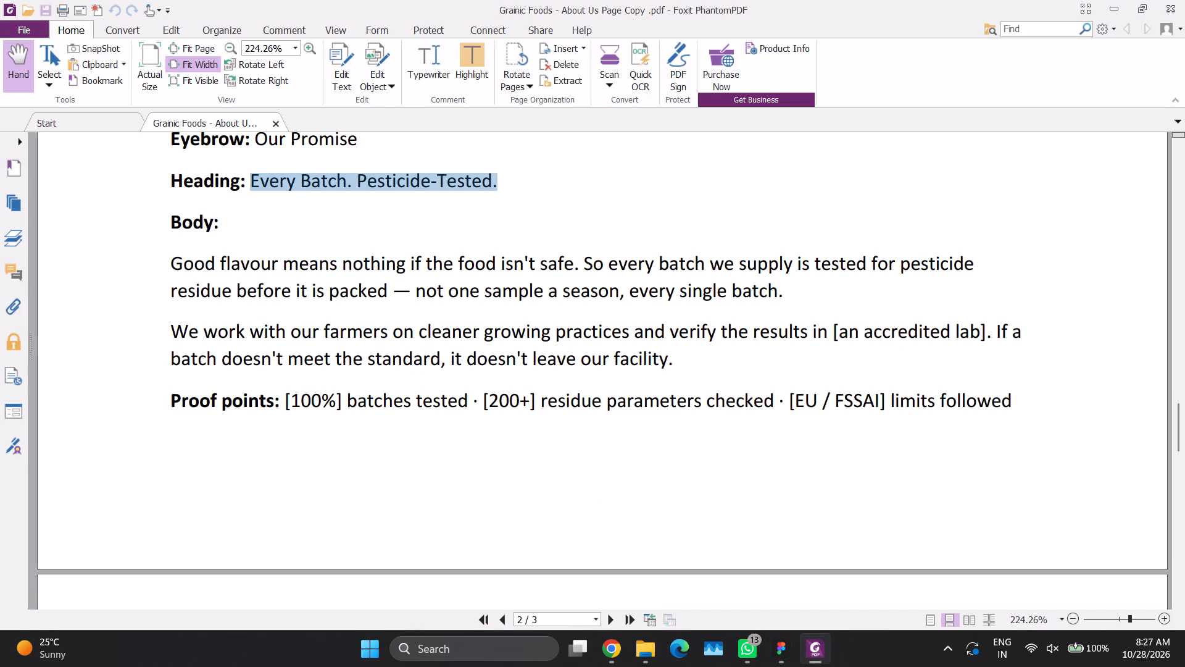
pyautogui.moveTo(173, 261); pyautogui.dragTo(690, 359)
pyautogui.hotkey('ctrl', 'c')
pyautogui.hotkey('alt', 'Tab')
pyautogui.doubleClick(700, 363)
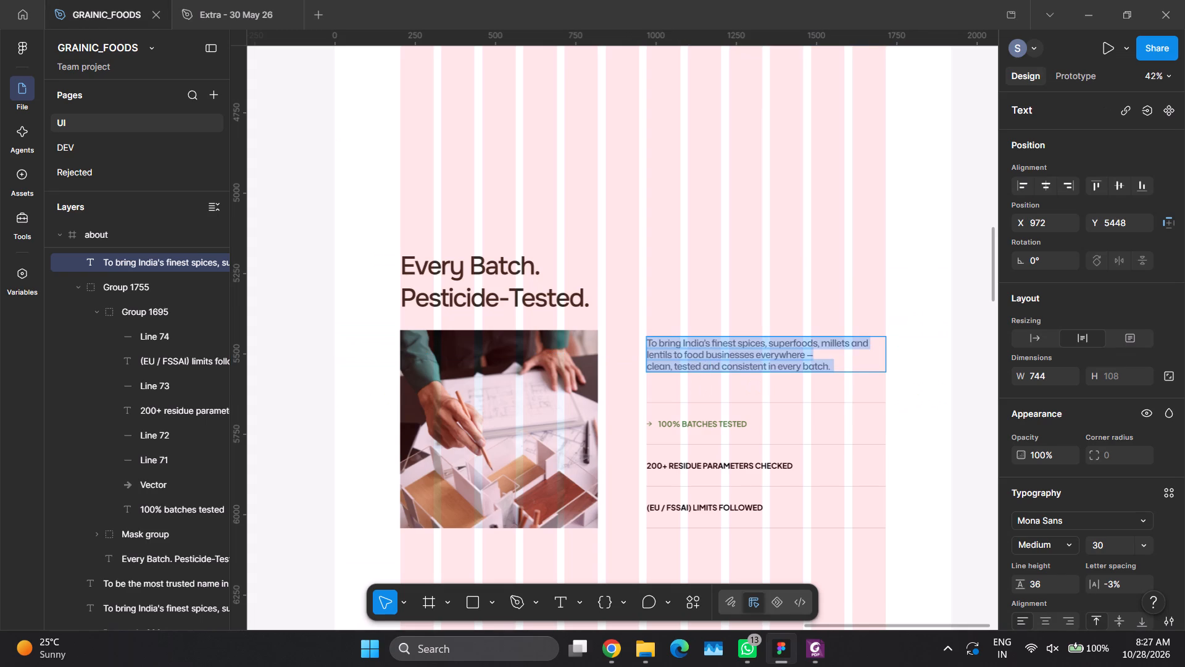
pyautogui.hotkey('ctrl', 'v')
pyautogui.press('BackSpace')
pyautogui.click(773, 250)
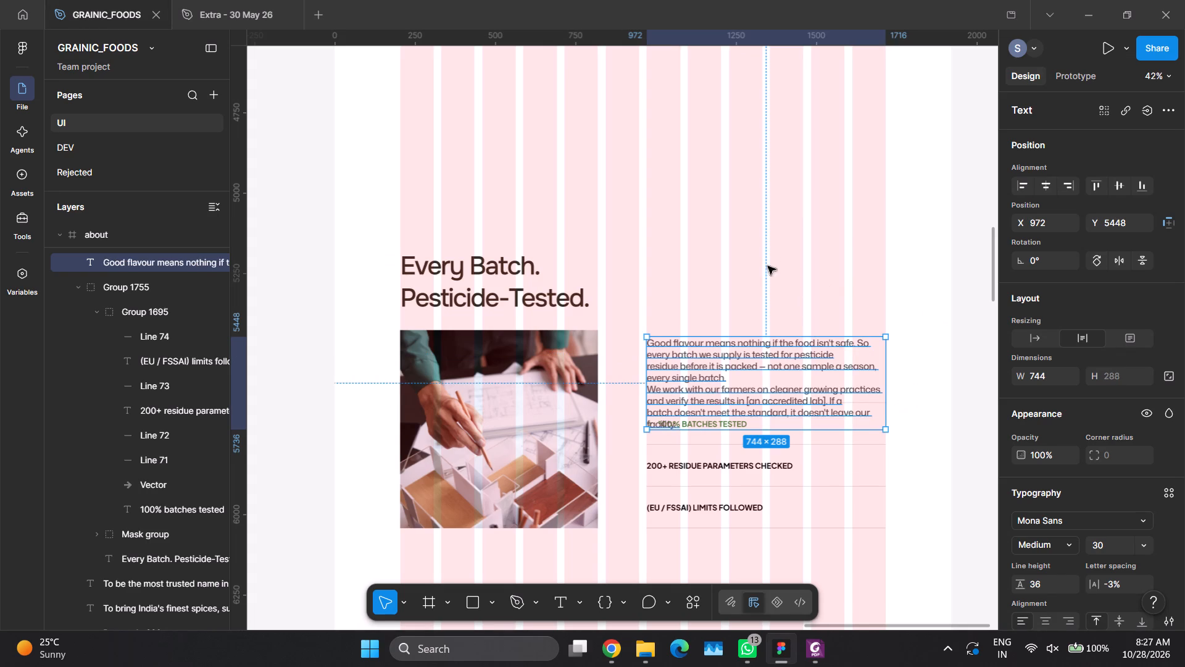
# Move the body text up to Y 5180 and remove the stray break before "batch doesn't meet", keeping "We work with our farmers" on a new line.
pyautogui.moveTo(684, 375); pyautogui.dragTo(682, 288)
pyautogui.doubleClick(682, 288)
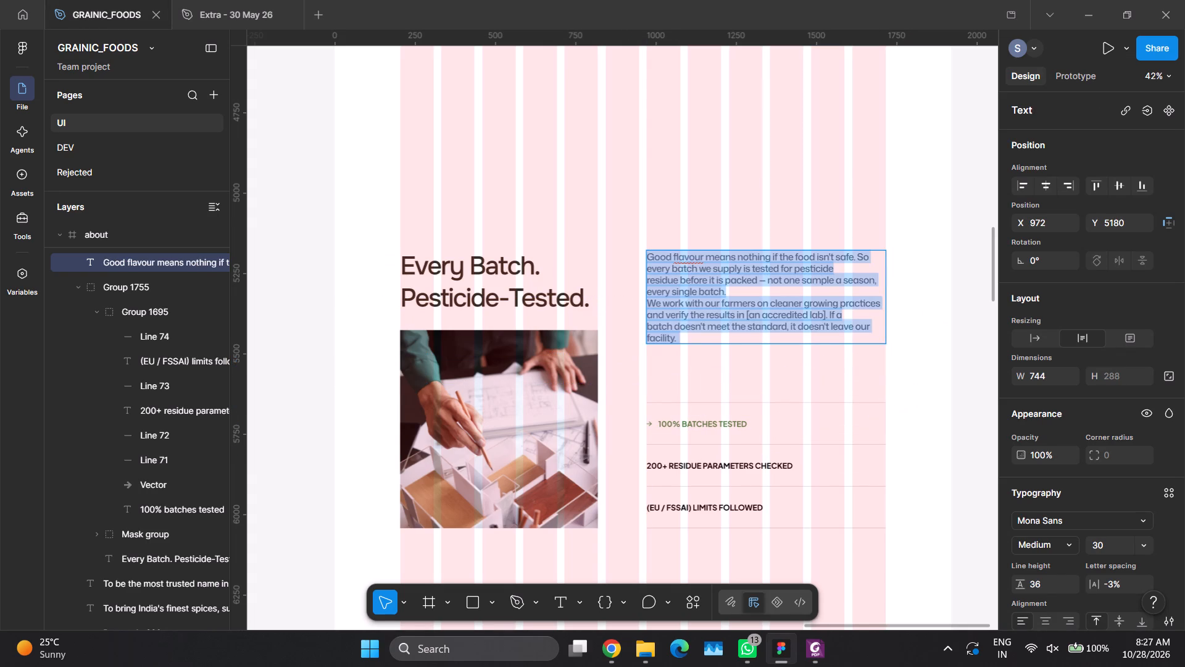
pyautogui.click(651, 306)
pyautogui.press('BackSpace')
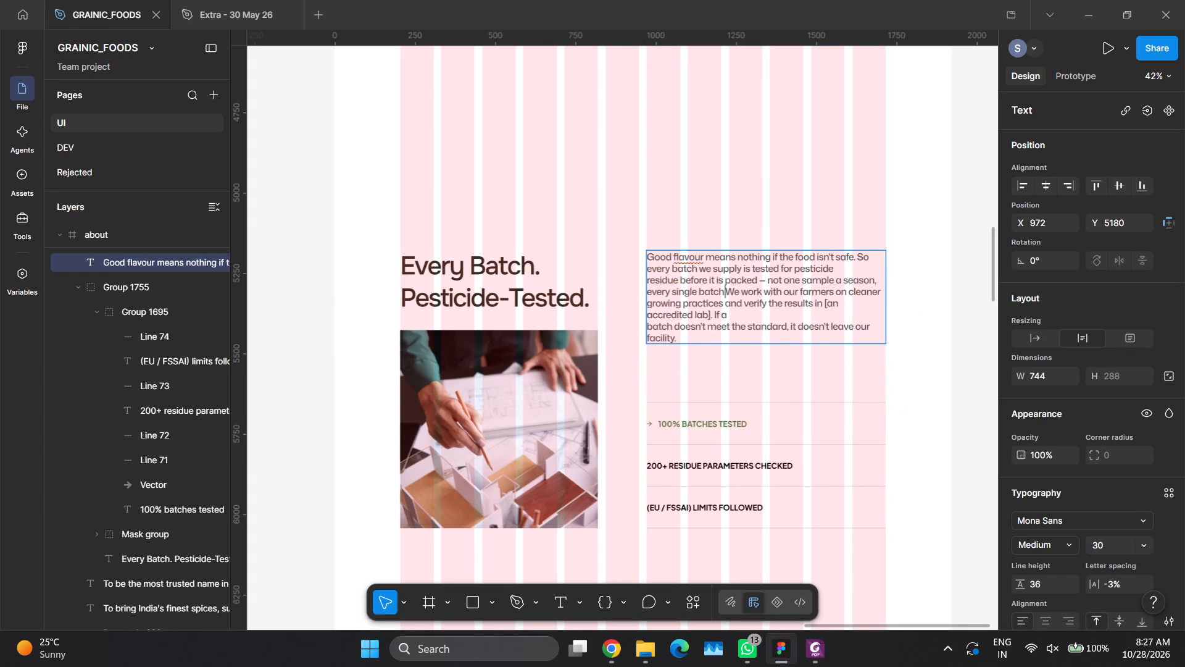
pyautogui.click(646, 328)
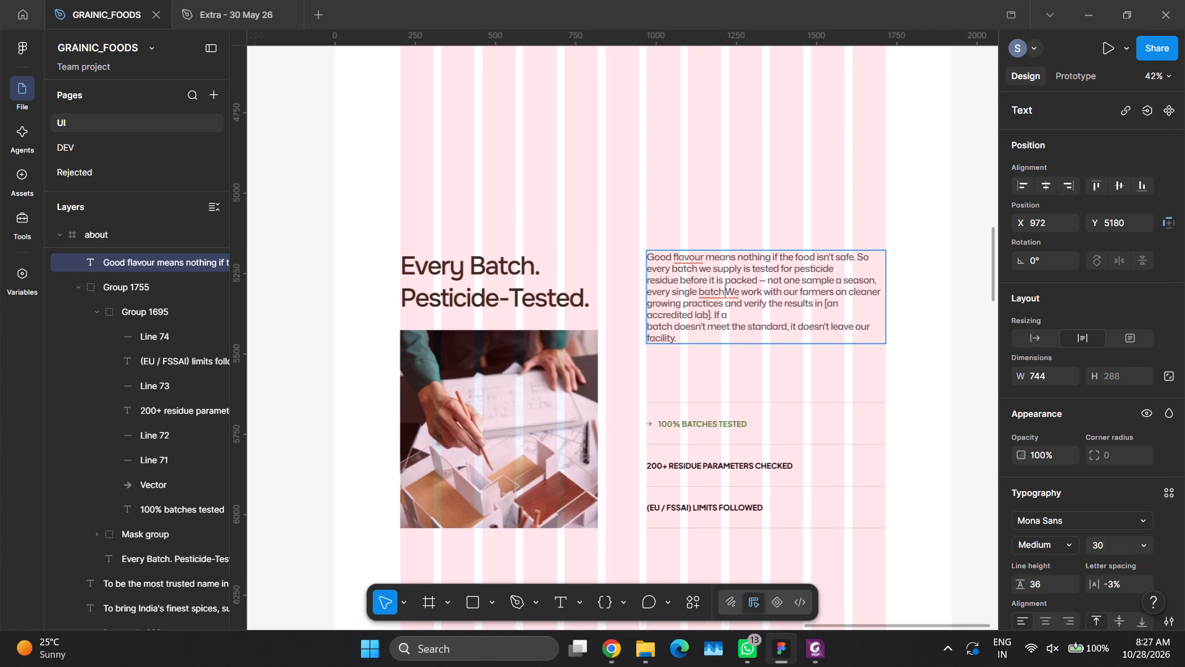
pyautogui.click(649, 328)
pyautogui.press('BackSpace')
pyautogui.press('space')
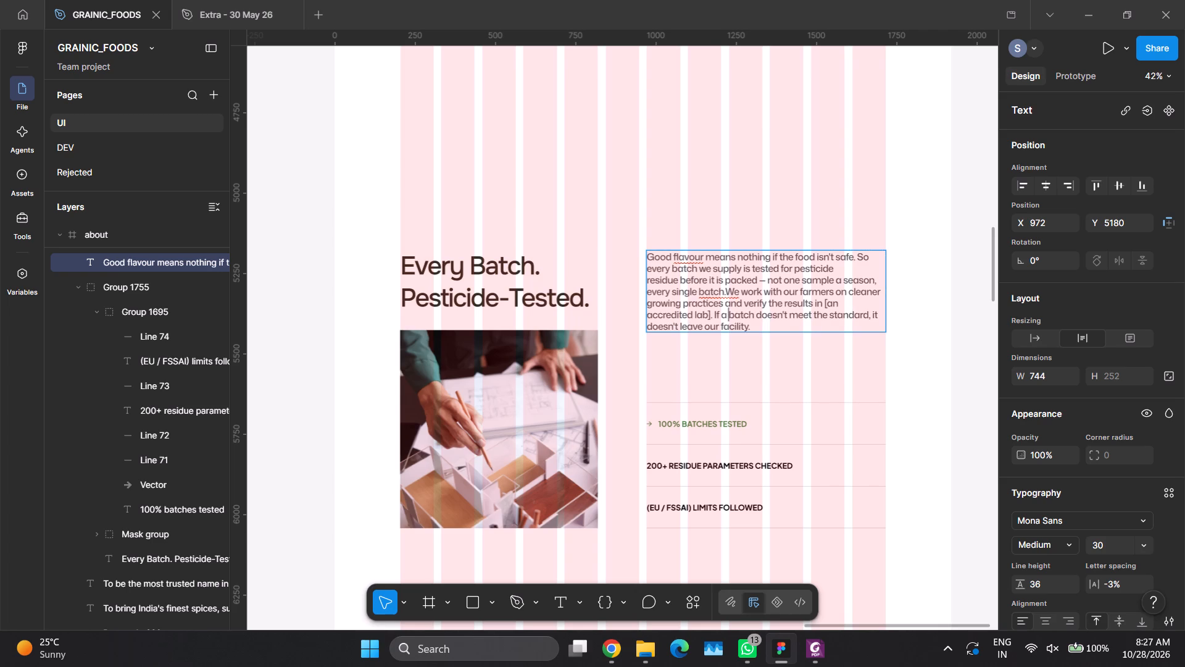
pyautogui.click(725, 293)
pyautogui.press('Return')
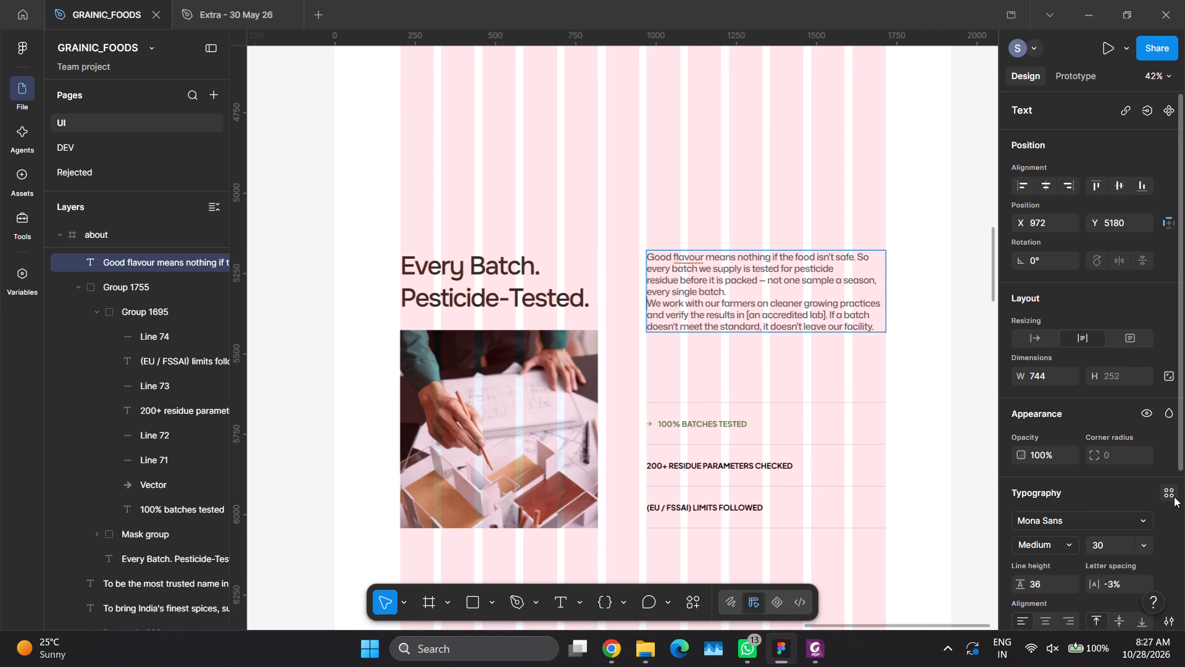
# Set the paragraph spacing of the whole body text to 15.
pyautogui.hotkey('ctrl', 'a')
pyautogui.click(1173, 621)
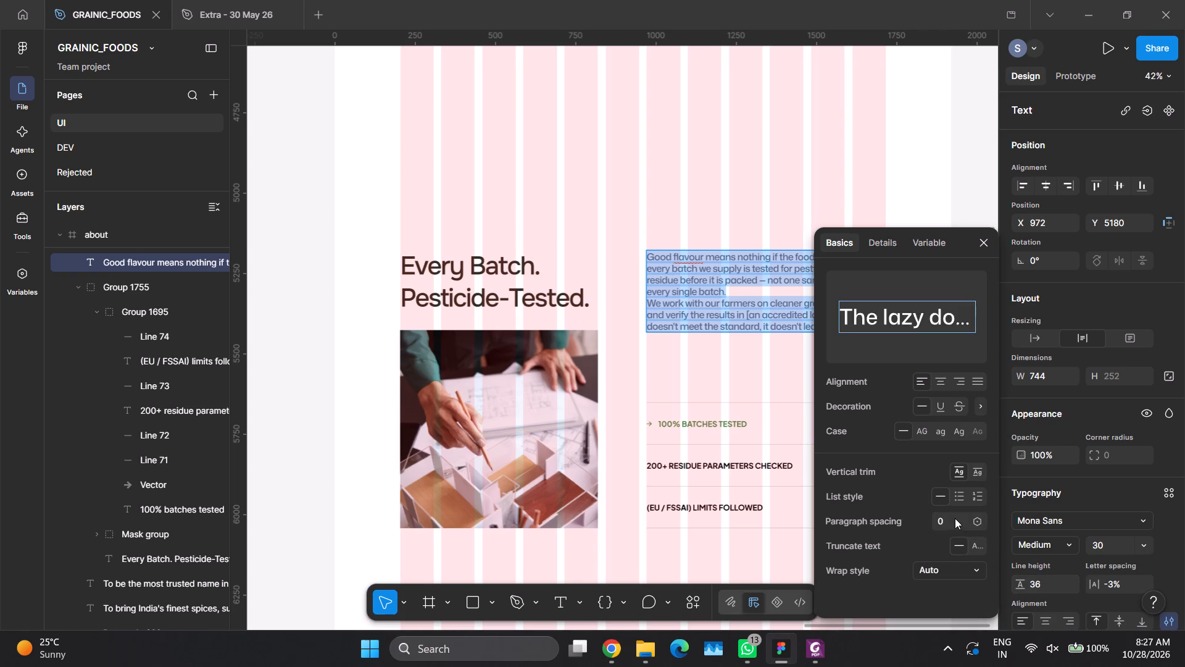
pyautogui.click(954, 518)
pyautogui.press('1')
pyautogui.press('5')
pyautogui.press('Return')
pyautogui.doubleClick(652, 376)
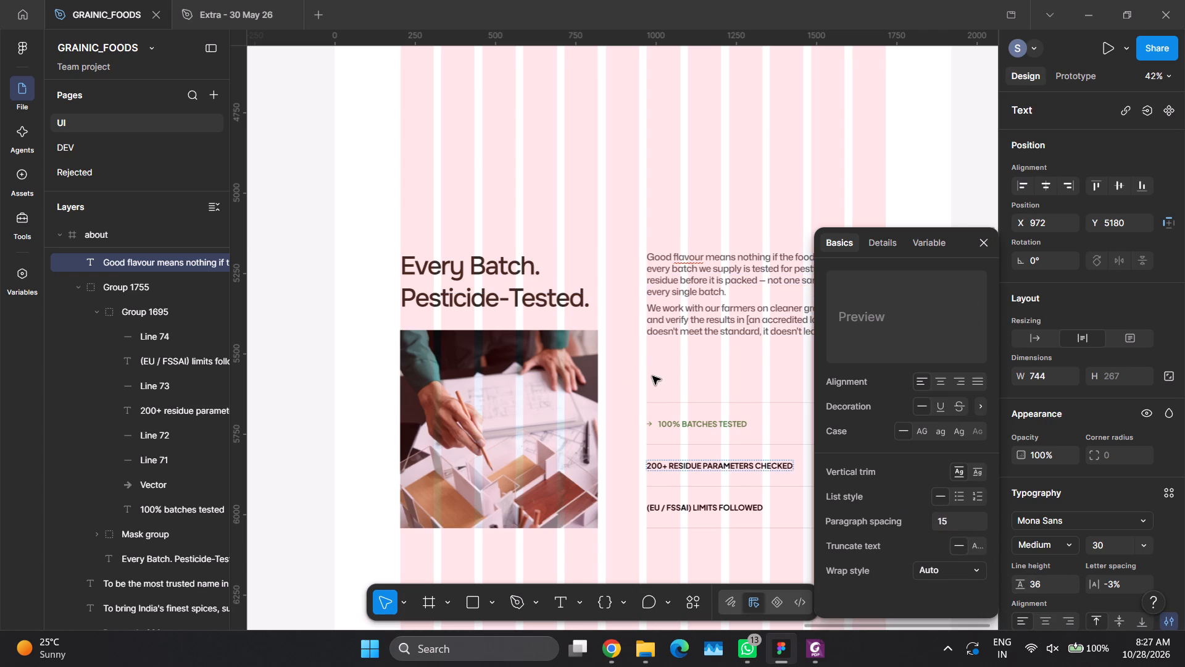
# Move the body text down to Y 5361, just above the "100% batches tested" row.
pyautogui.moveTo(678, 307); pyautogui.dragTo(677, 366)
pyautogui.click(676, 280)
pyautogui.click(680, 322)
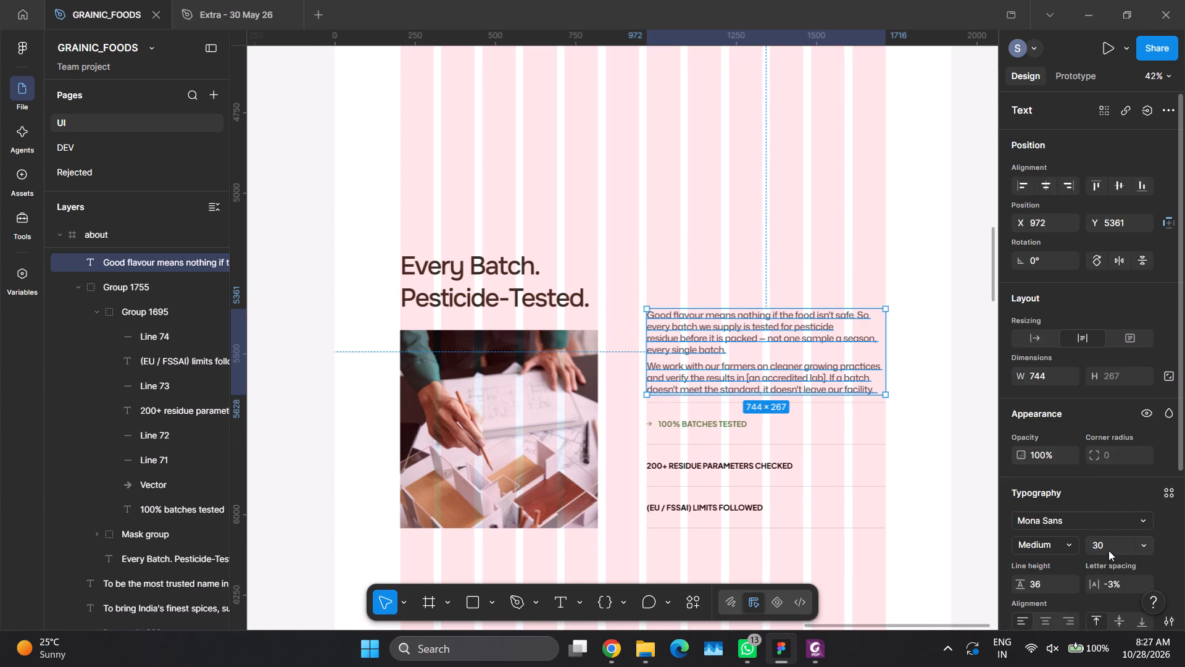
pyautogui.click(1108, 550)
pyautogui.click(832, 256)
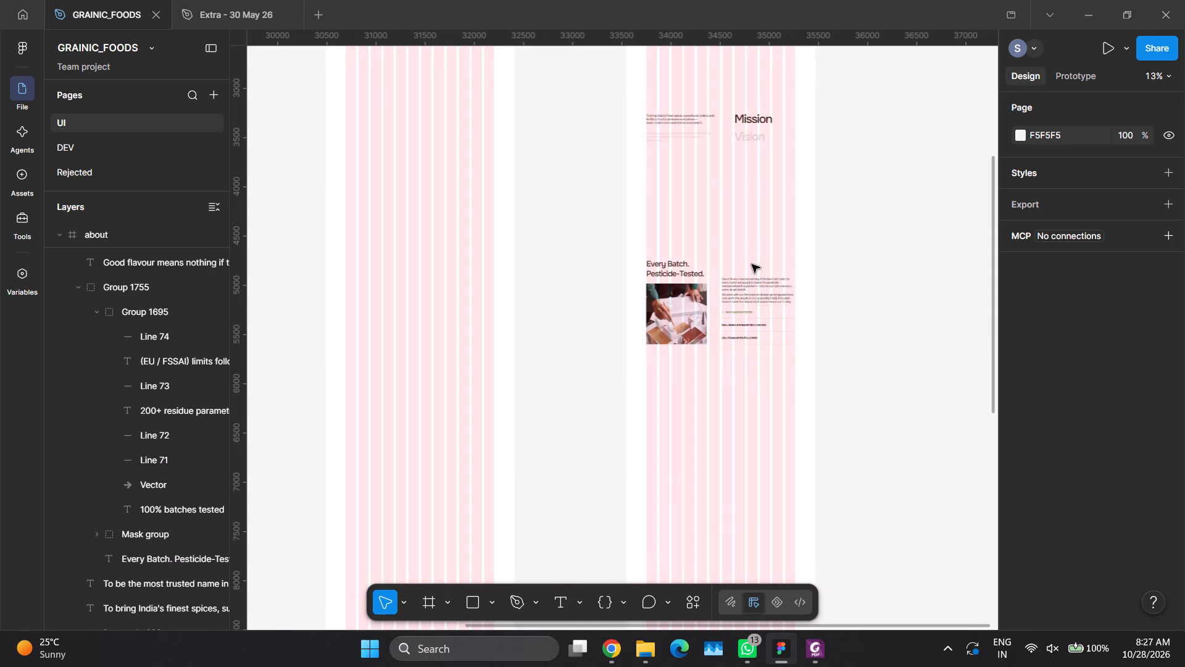
# Copy the text properties of the "In 1964, in Unjha" paragraph onto the pesticide-testing body text.
pyautogui.scroll(3, 752, 264)
pyautogui.click(748, 257)
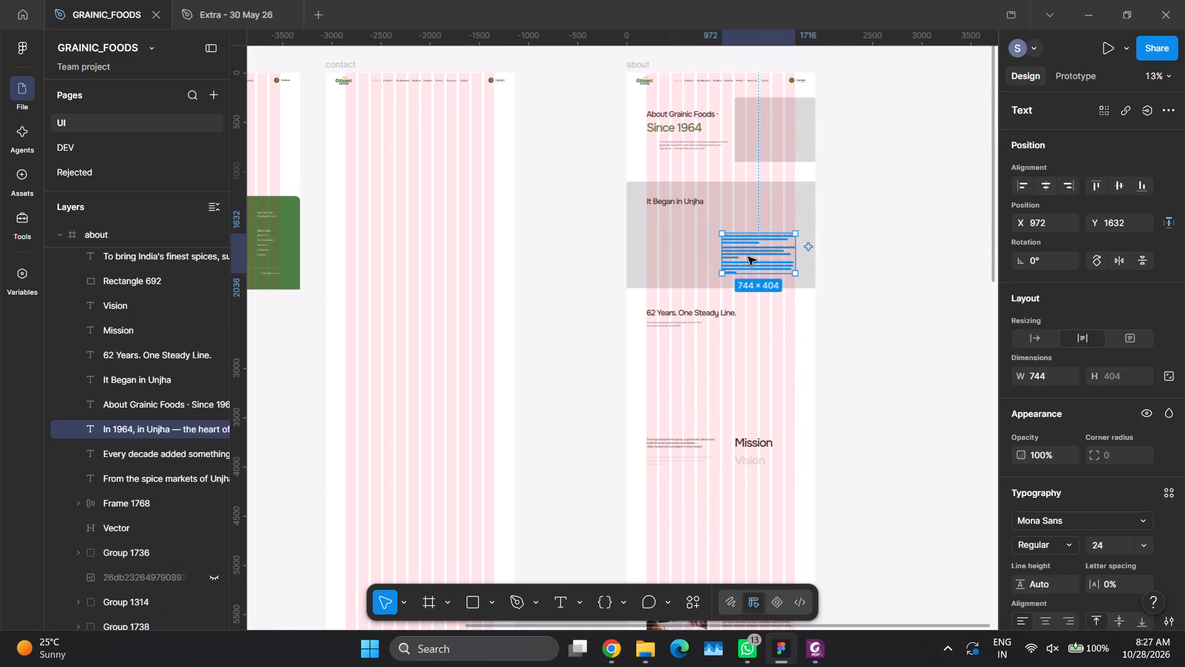
pyautogui.hotkey('ctrl', 'alt', 'c')
pyautogui.scroll(-4, 748, 257)
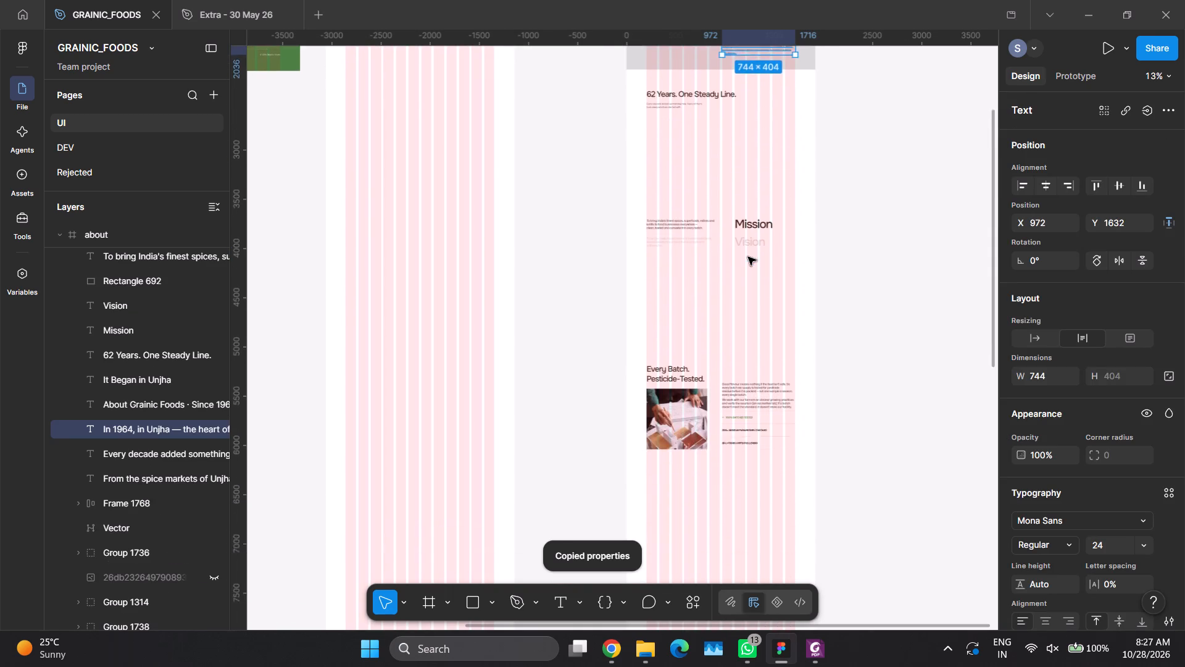
pyautogui.scroll(-1, 748, 257)
pyautogui.click(722, 350)
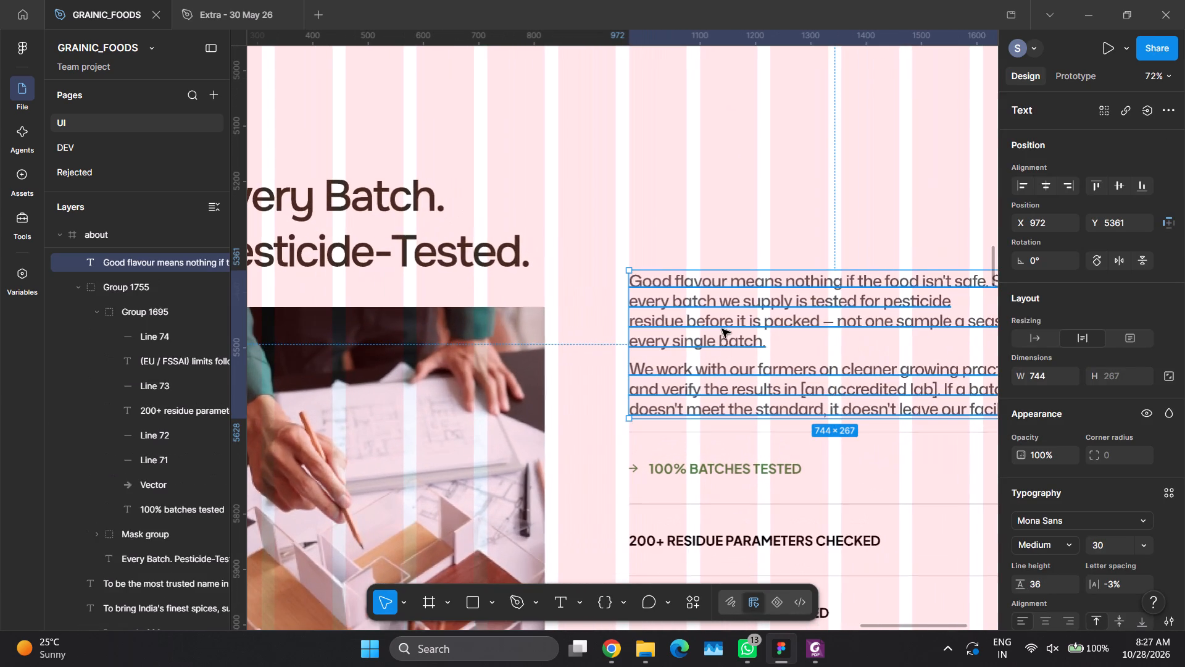
pyautogui.hotkey('ctrl', 'alt', 'v')
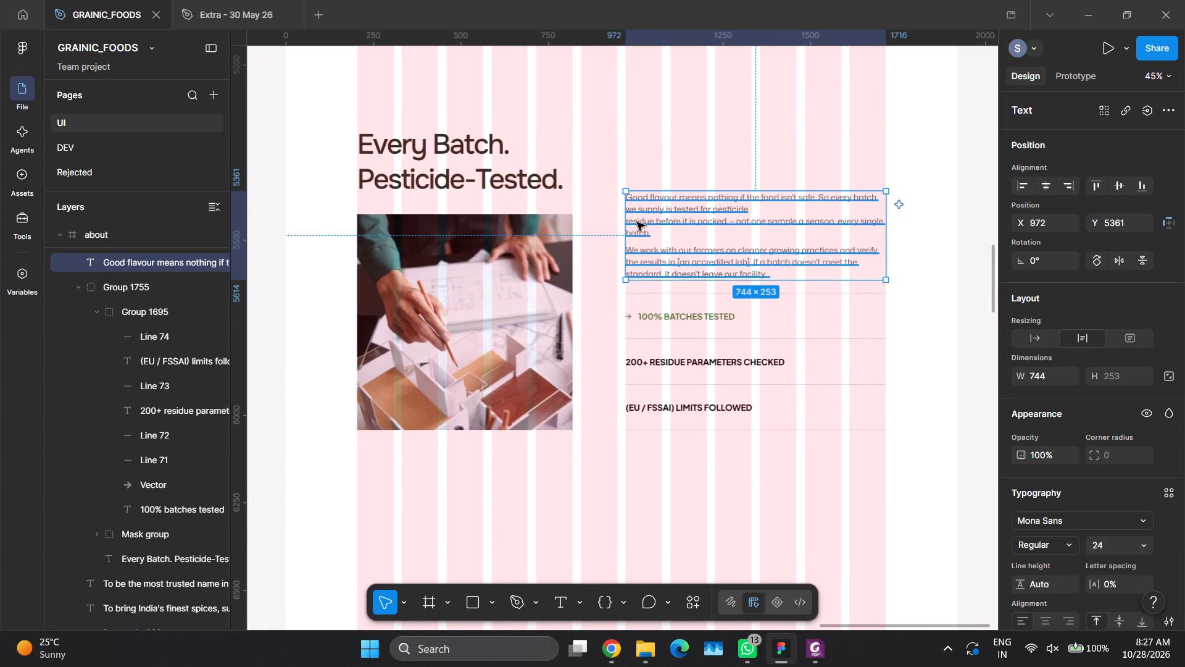
# Move the body text up clear of the proof points and ungroup the heading, photo and proof-point group.
pyautogui.moveTo(639, 226); pyautogui.dragTo(639, 249)
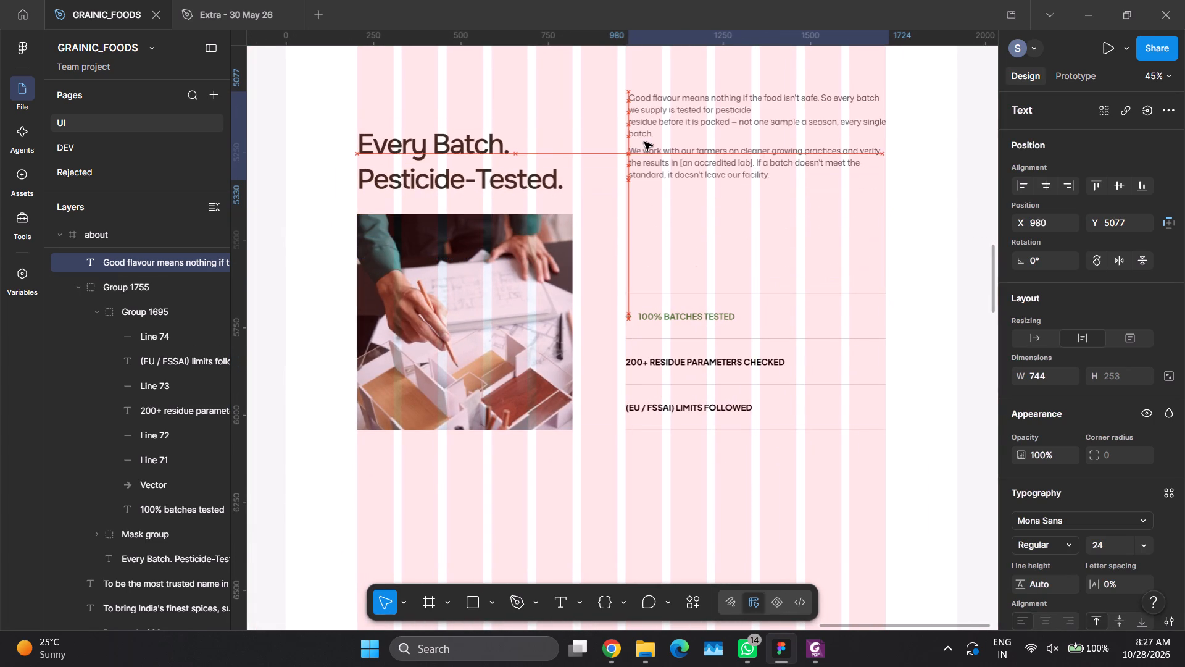
pyautogui.click(525, 287)
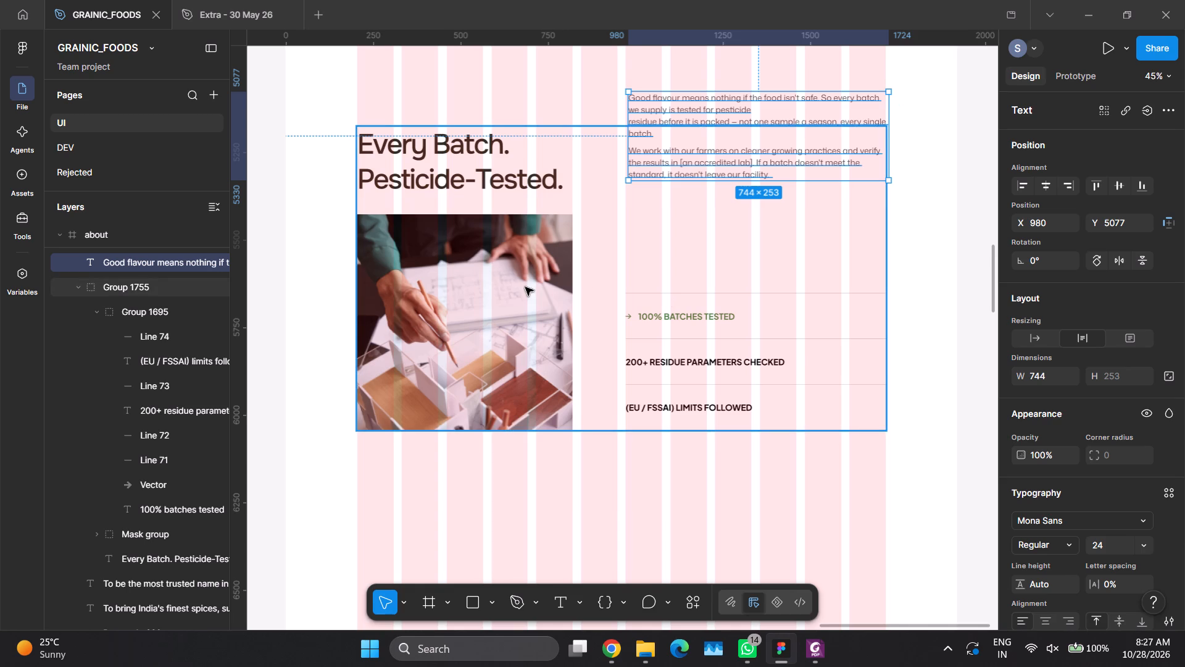
pyautogui.rightClick(525, 288)
pyautogui.click(549, 363)
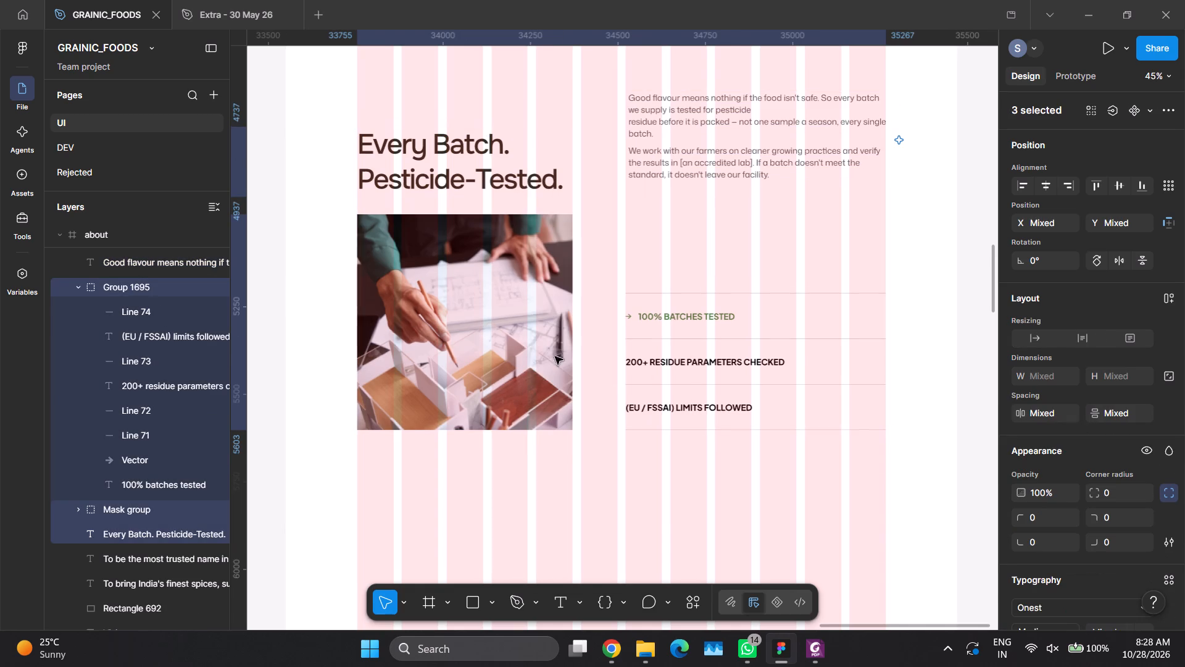
pyautogui.click(907, 281)
# Set the proof-point group's vertical spacing to 30 and move it to Y 5773, bottom-aligned with the photo.
pyautogui.click(713, 293)
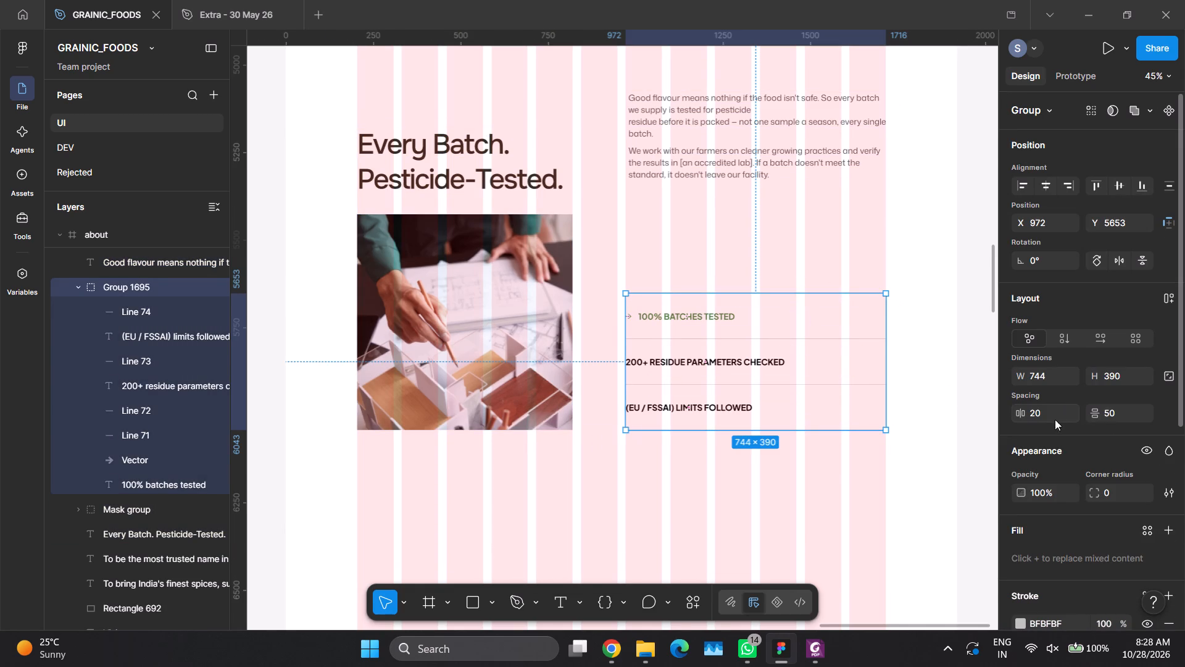
pyautogui.click(1116, 414)
pyautogui.write('30')
pyautogui.press('Return')
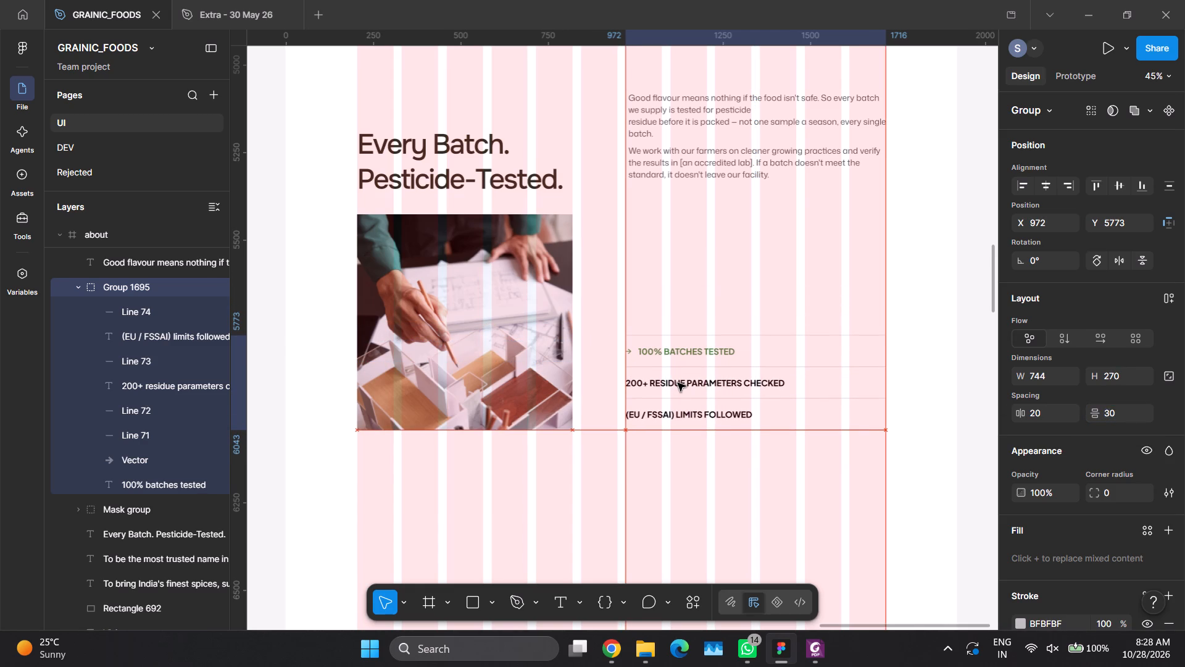
pyautogui.click(695, 276)
# Move the body text to X 972, Y 5427, aligned with the photo's top edge and the proof points' left edge.
pyautogui.click(668, 179)
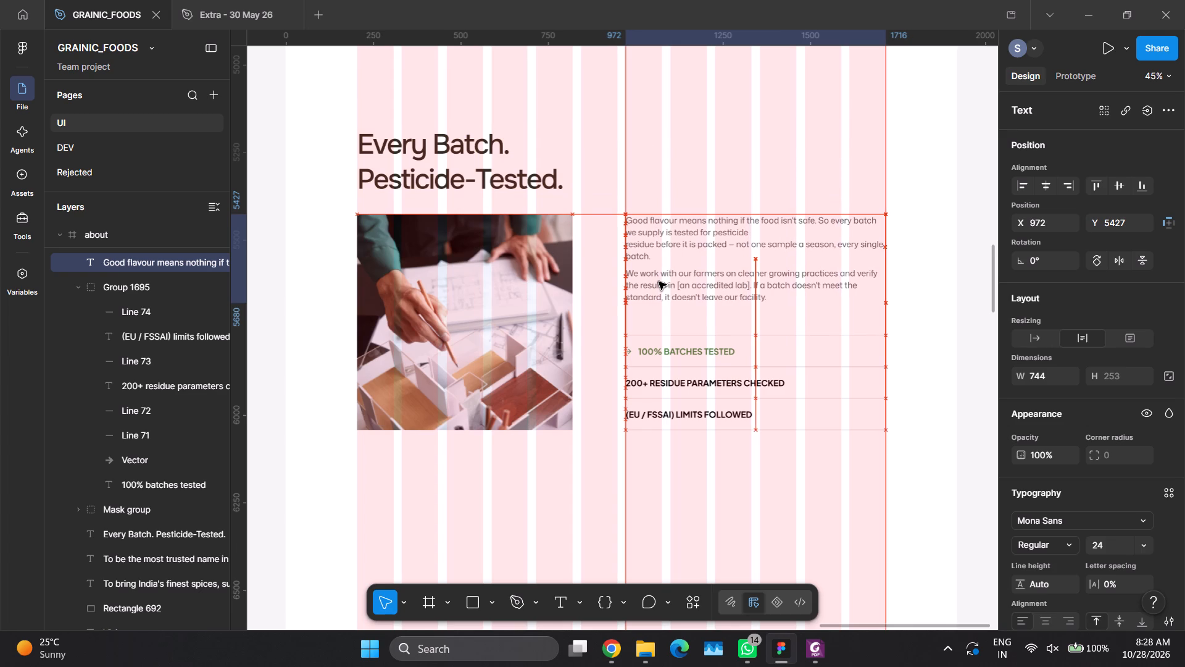
pyautogui.click(928, 273)
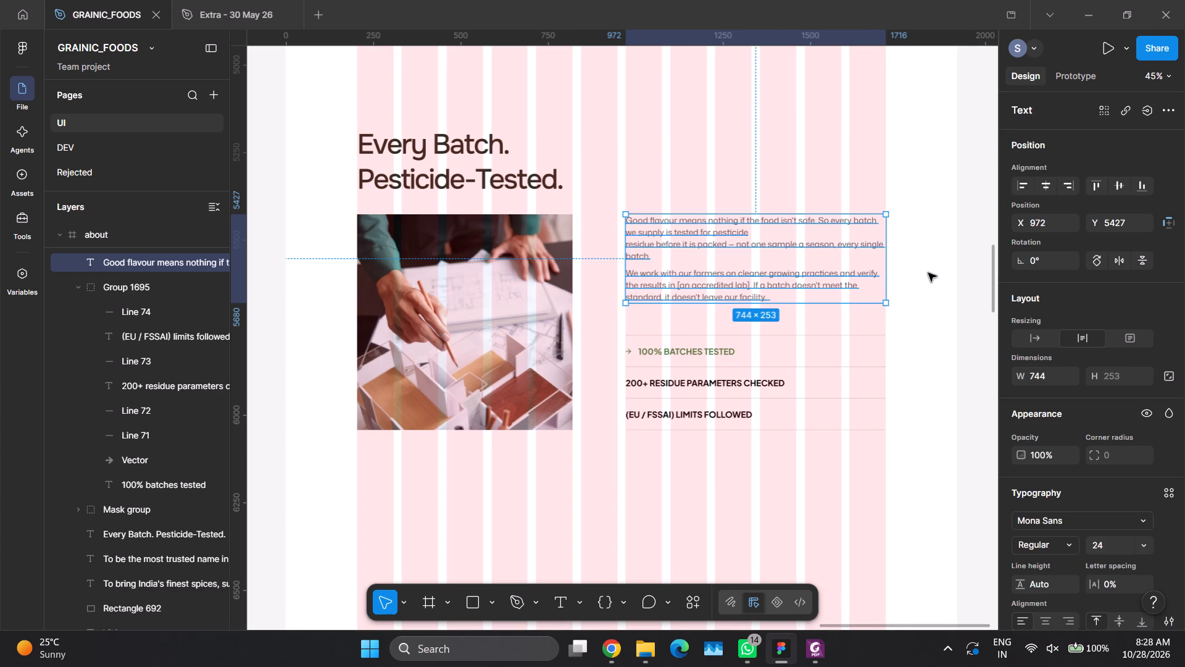
pyautogui.click(673, 379)
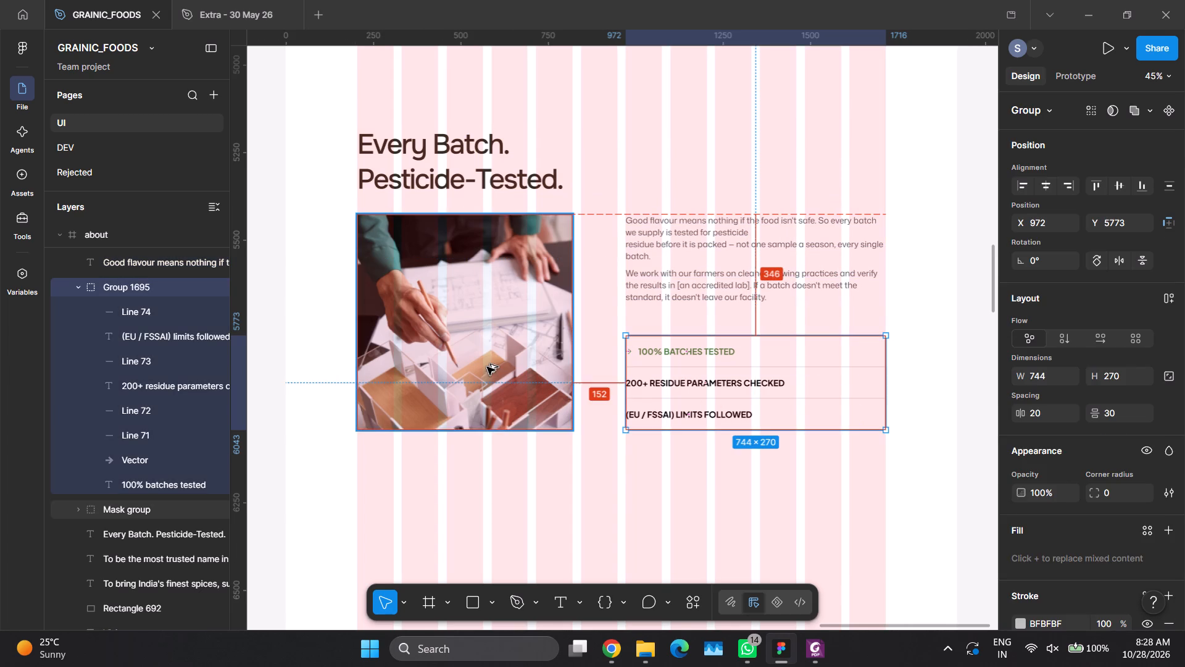
pyautogui.click(641, 489)
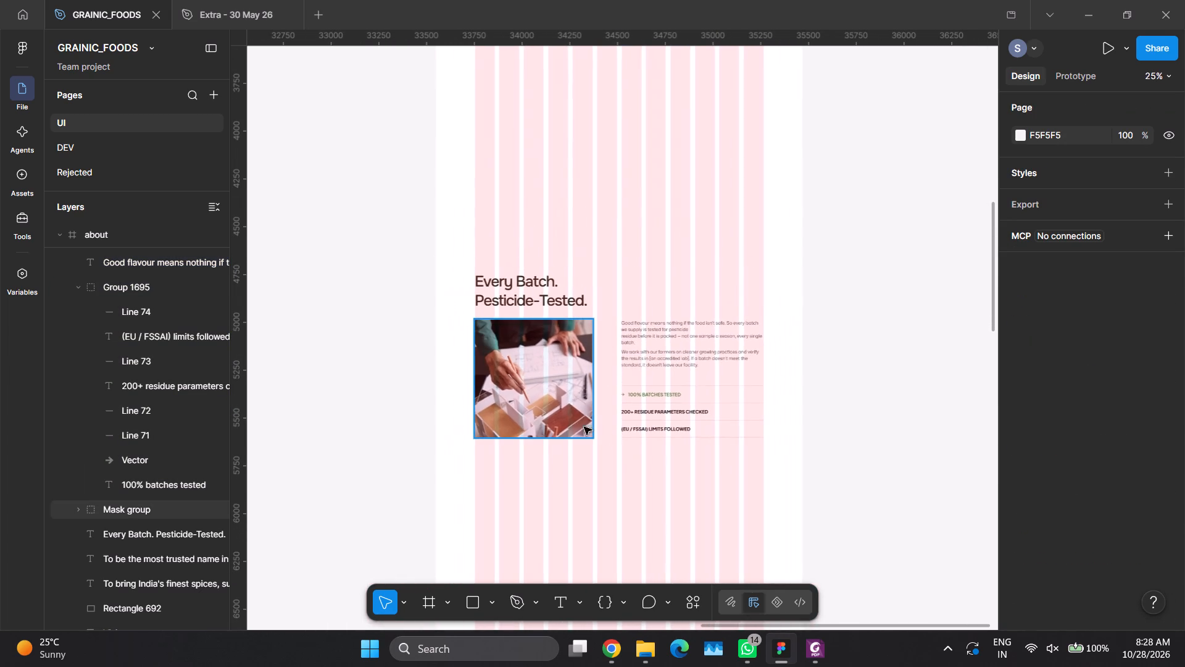
# Group the "Every Batch. Pesticide-Tested." heading, photo, body text and proof points together.
pyautogui.moveTo(460, 246); pyautogui.dragTo(754, 446)
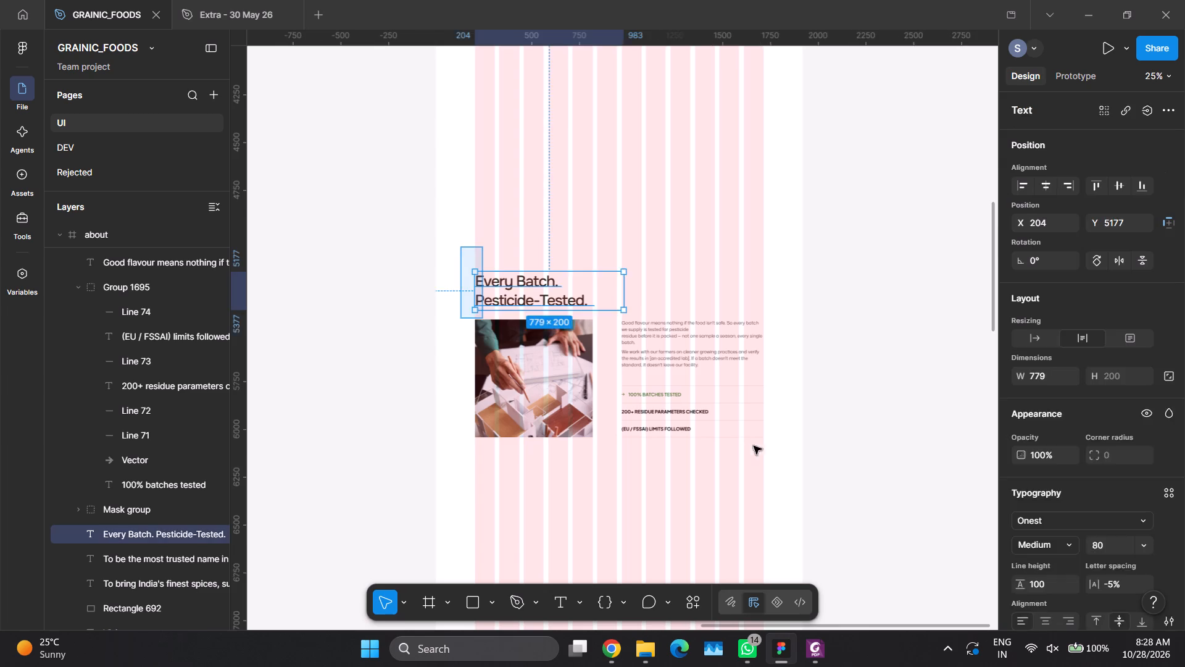
pyautogui.moveTo(754, 446); pyautogui.dragTo(784, 451)
pyautogui.hotkey('ctrl', 'g')
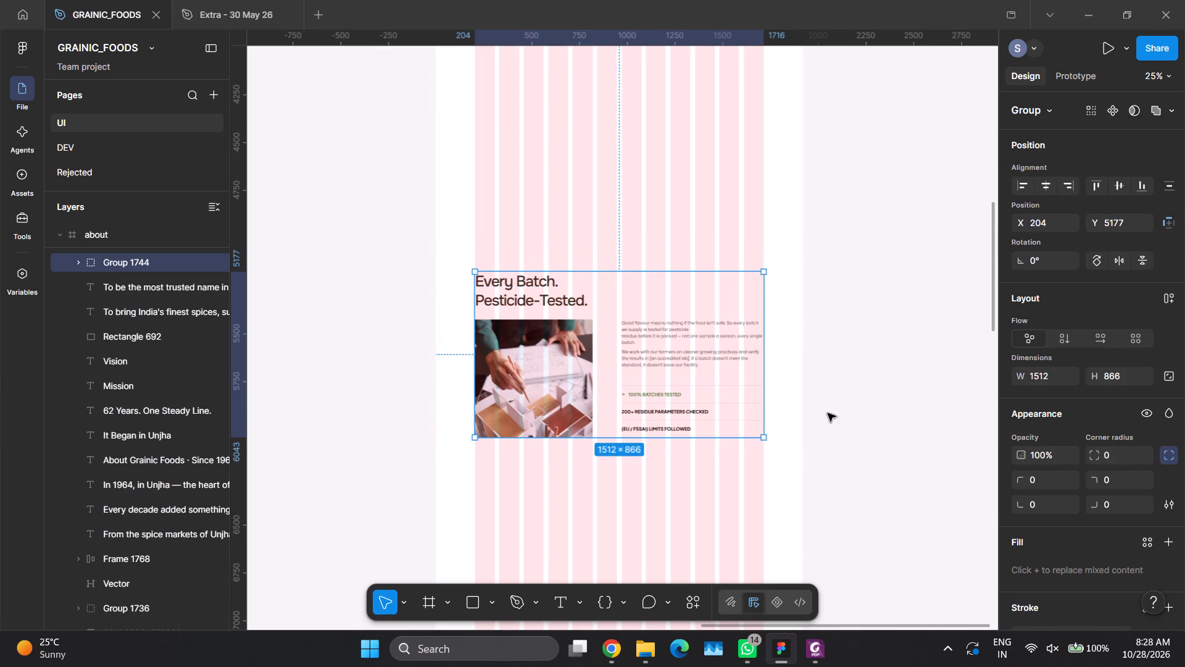
pyautogui.click(888, 398)
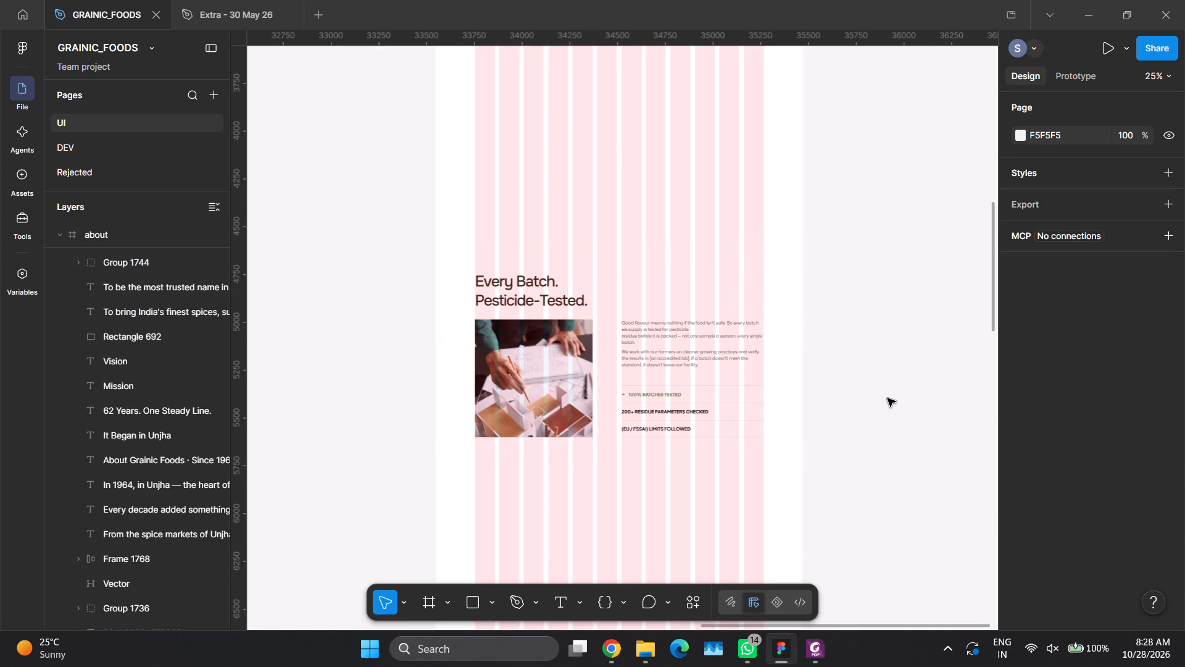
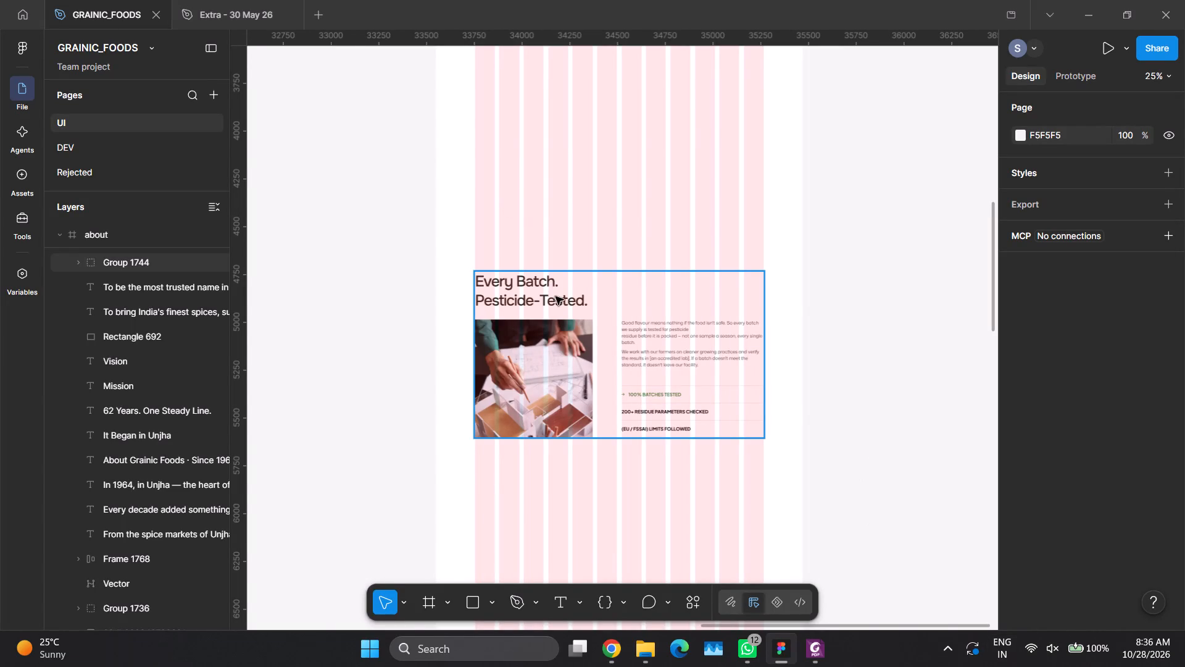
# Copy the "Every Batch. Pesticide-Tested." heading text layer from the grouped section.
pyautogui.hotkey('alt', 'Tab')
pyautogui.hotkey('alt', 'Tab')
pyautogui.keyDown('ctrl'); pyautogui.click(532, 295); pyautogui.keyUp('ctrl')
pyautogui.doubleClick(518, 299)
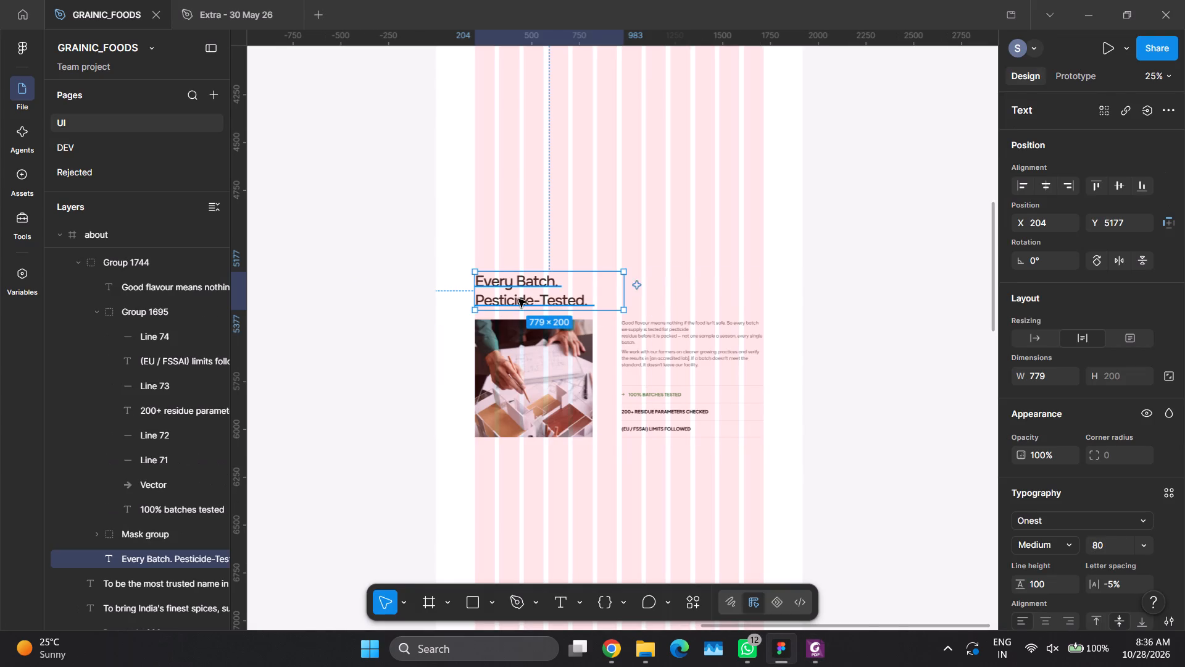
pyautogui.hotkey('ctrl', 'c')
pyautogui.click(852, 311)
# In a new Chrome tab, search Google for "every batch. pesticide-tested. unsplash" using the copied heading.
pyautogui.hotkey('alt', 'Tab')
pyautogui.hotkey('alt', 'Tab')
pyautogui.hotkey('alt', 'Tab')
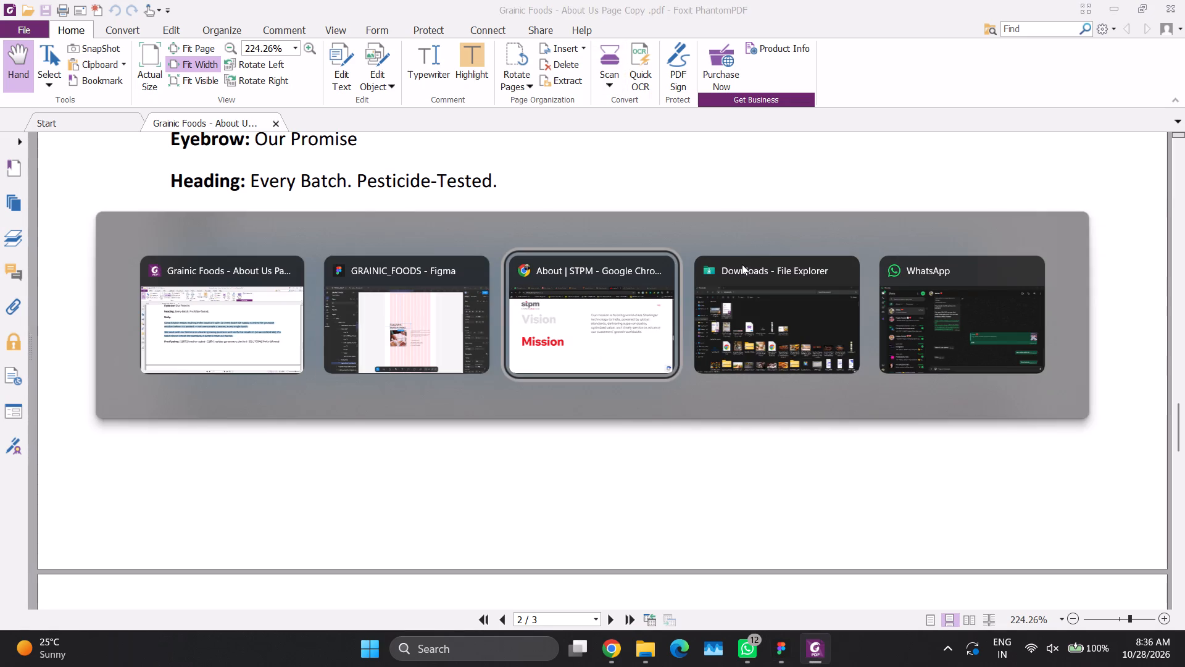
pyautogui.click(933, 14)
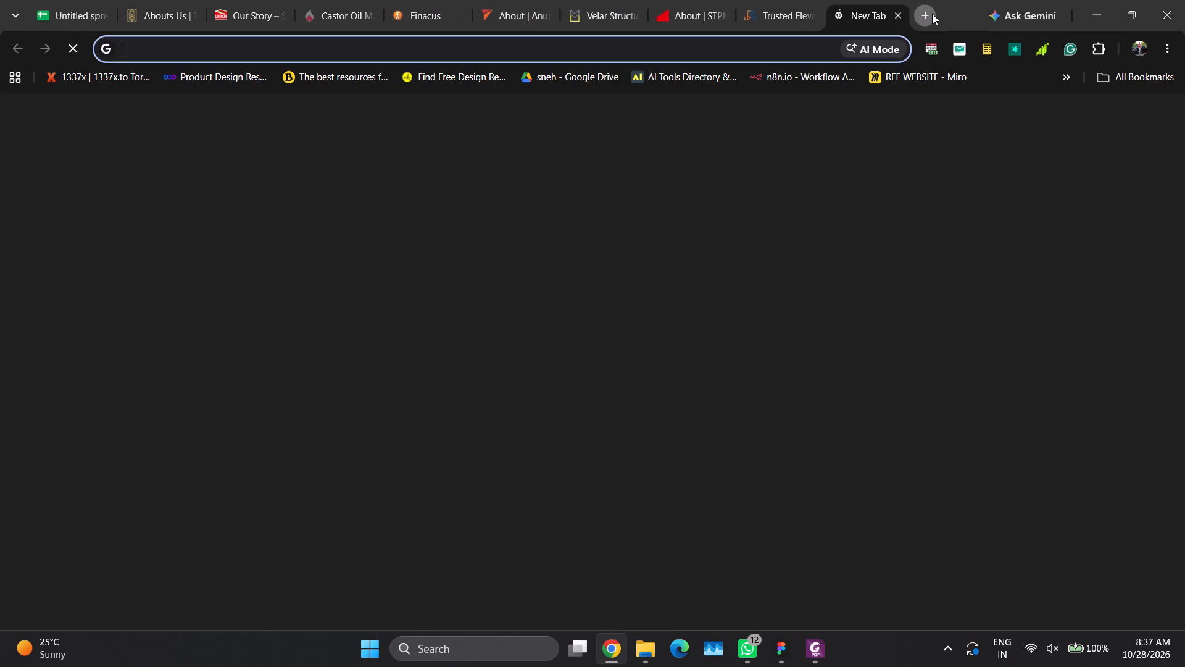
pyautogui.hotkey('ctrl', 'v')
pyautogui.press('space')
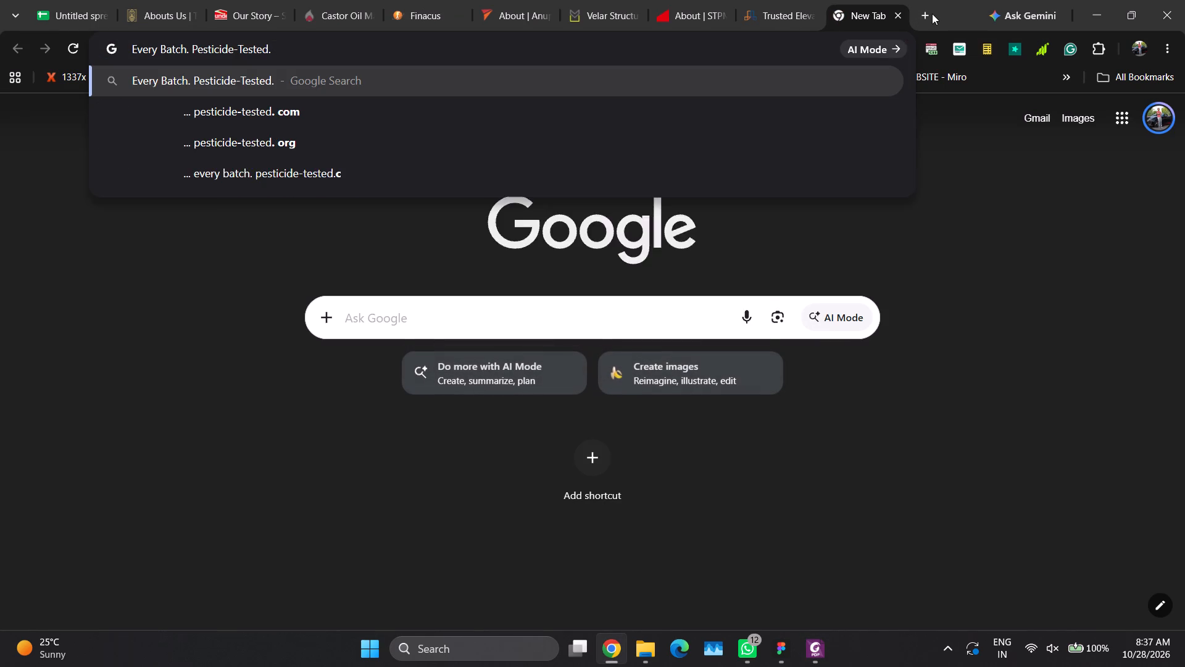
pyautogui.write('pi')
pyautogui.press('BackSpace')
pyautogui.press('BackSpace')
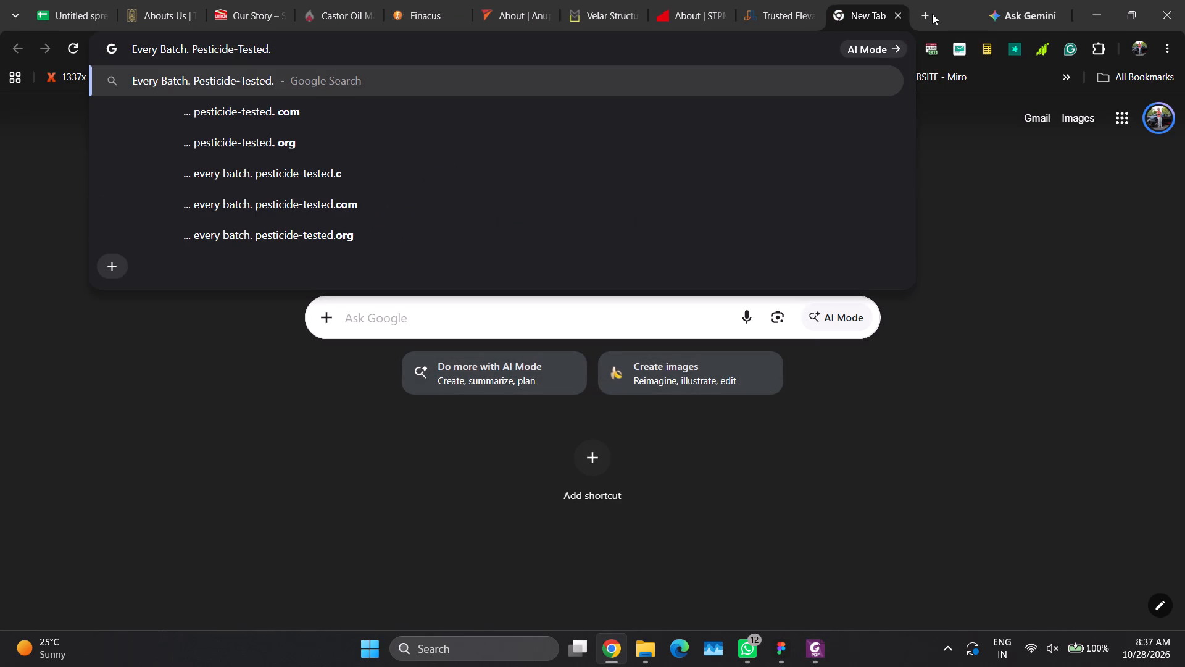
pyautogui.write('un')
pyautogui.write('spla')
pyautogui.press('Down')
pyautogui.press('Return')
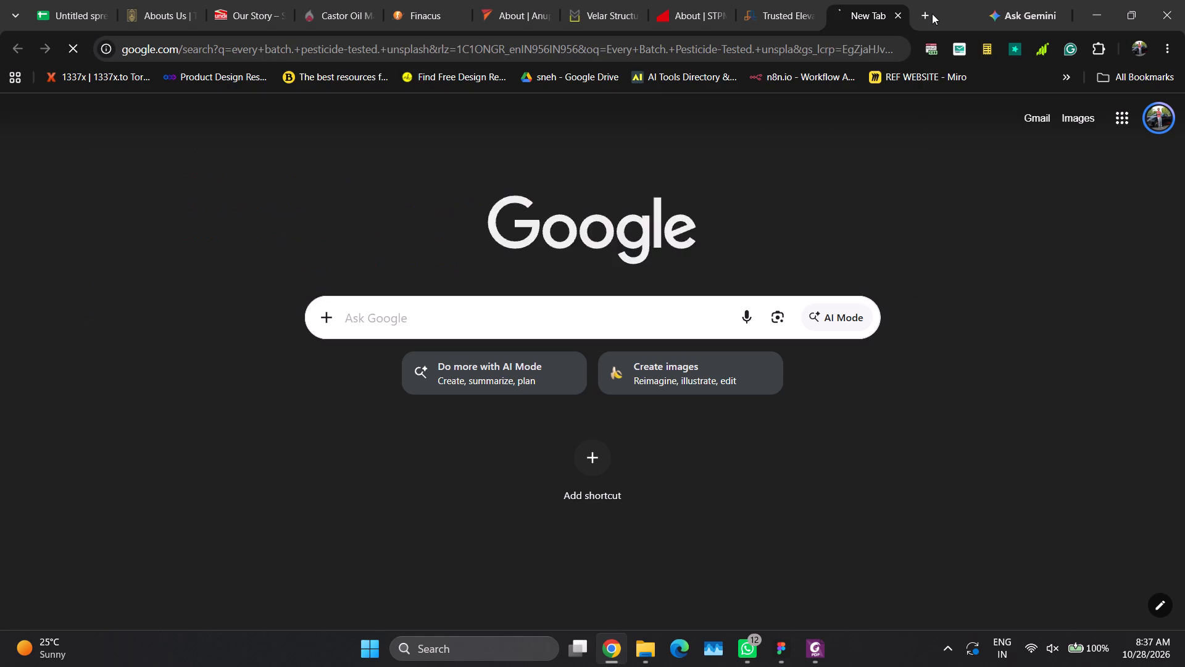
# Open the Unsplash pesticides pictures page from the search results.
pyautogui.scroll(-5, 372, 426)
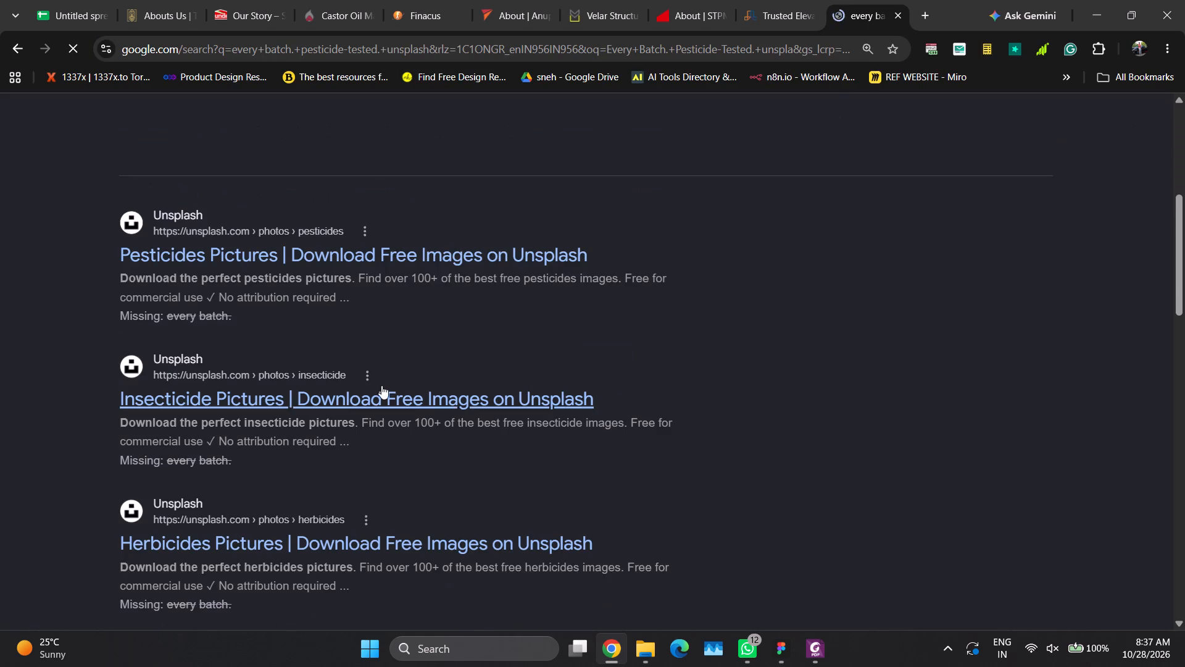
pyautogui.click(341, 258)
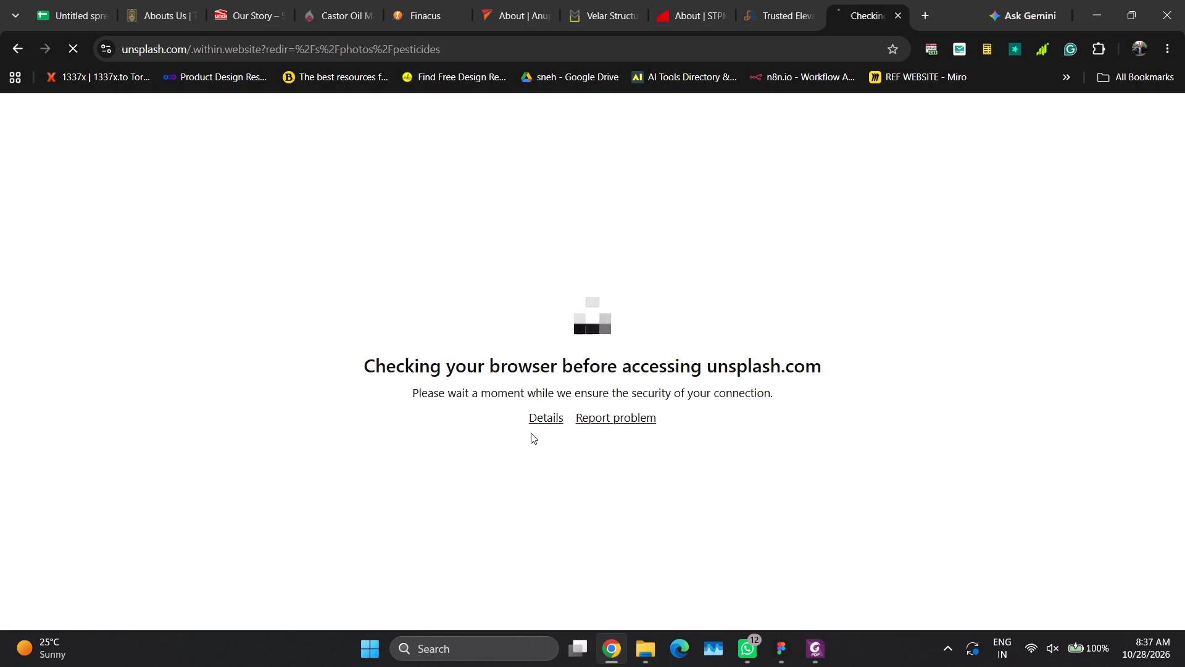
pyautogui.hotkey('alt', 'Tab')
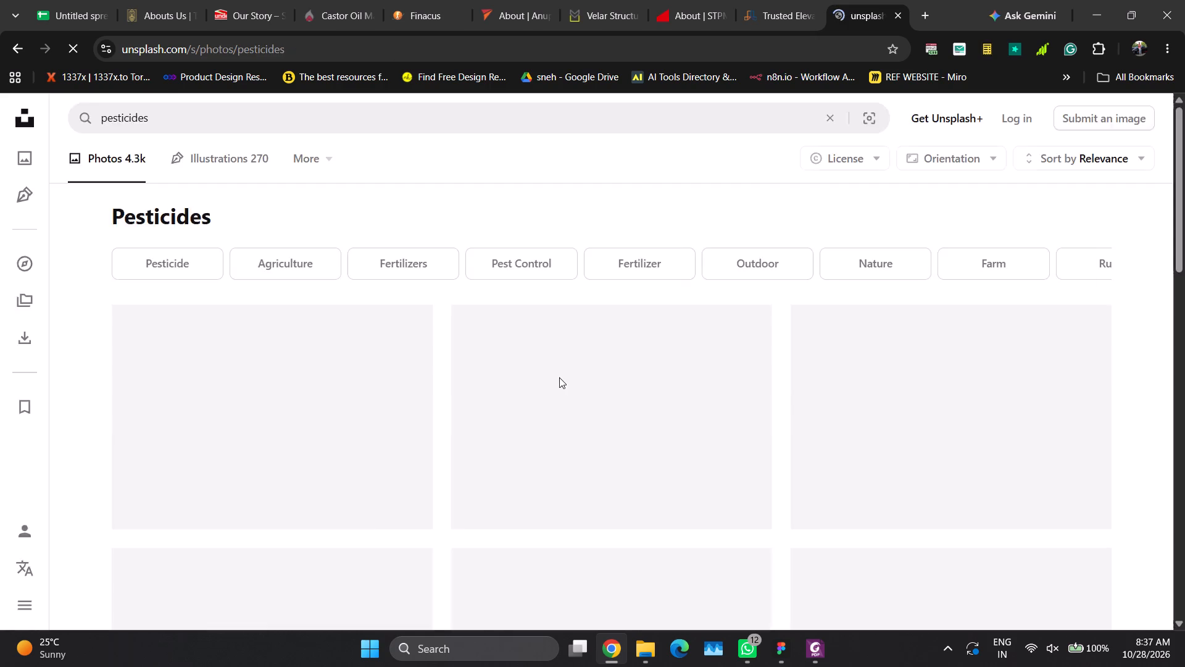
pyautogui.hotkey('alt', 'Tab')
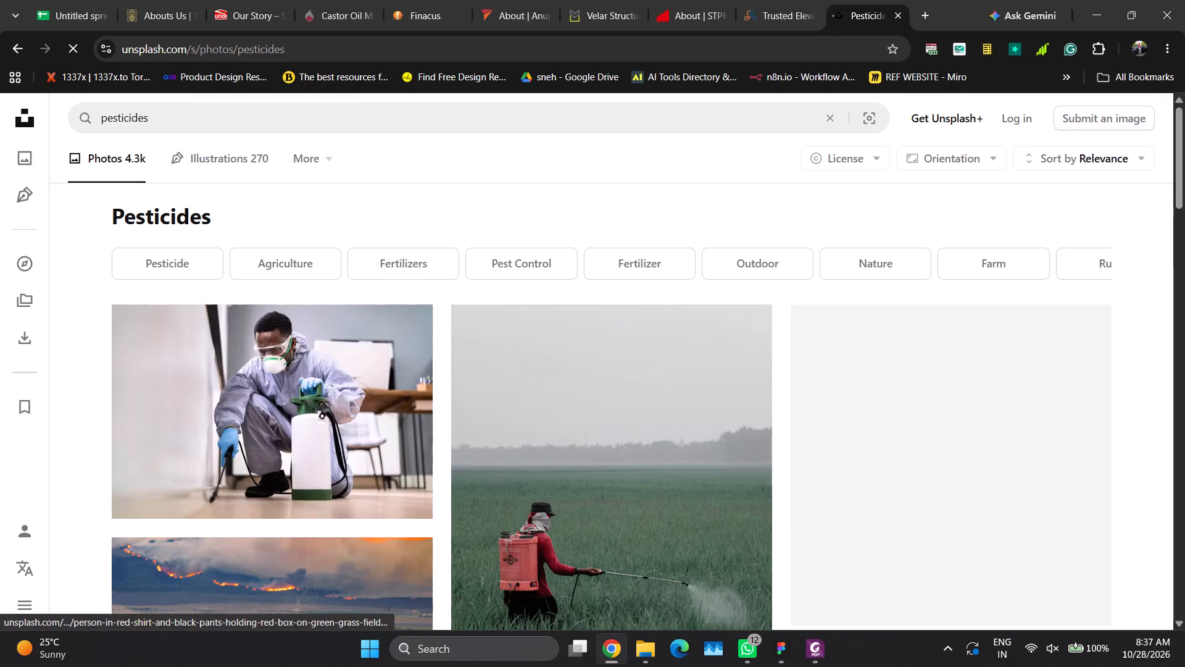
# Look through the Unsplash pesticides photos for a picture suited to the pesticide-tested section, loading more results.
pyautogui.scroll(-6, 570, 408)
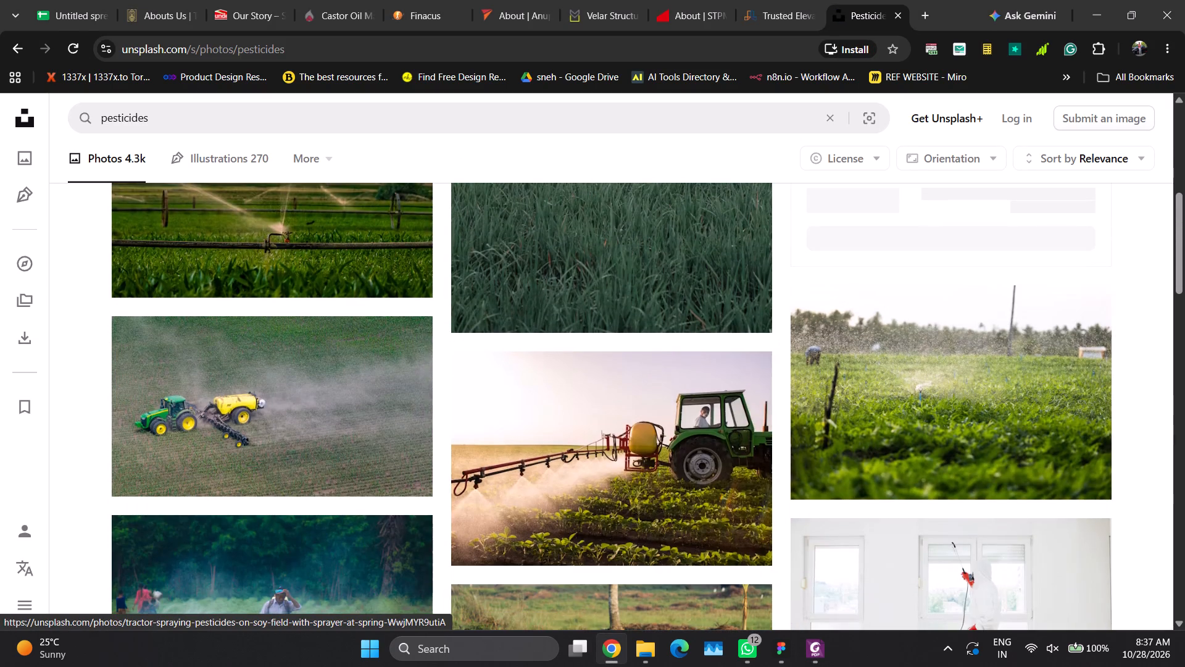
pyautogui.scroll(-3, 570, 408)
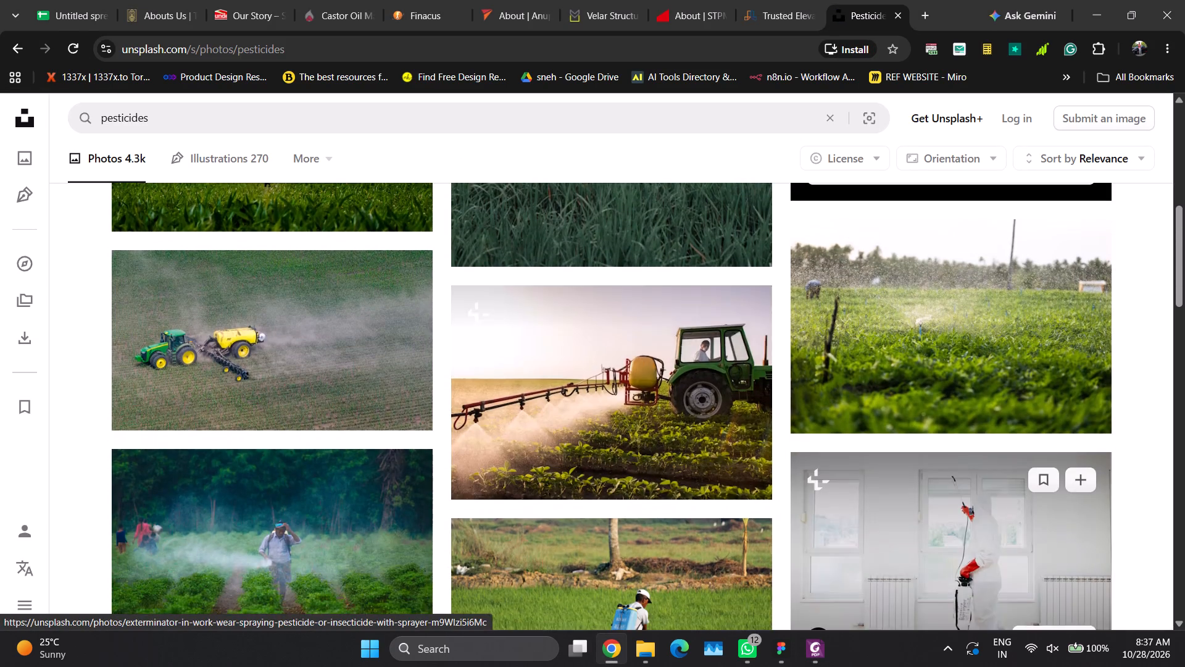
pyautogui.scroll(-1, 945, 492)
pyautogui.scroll(-3, 816, 484)
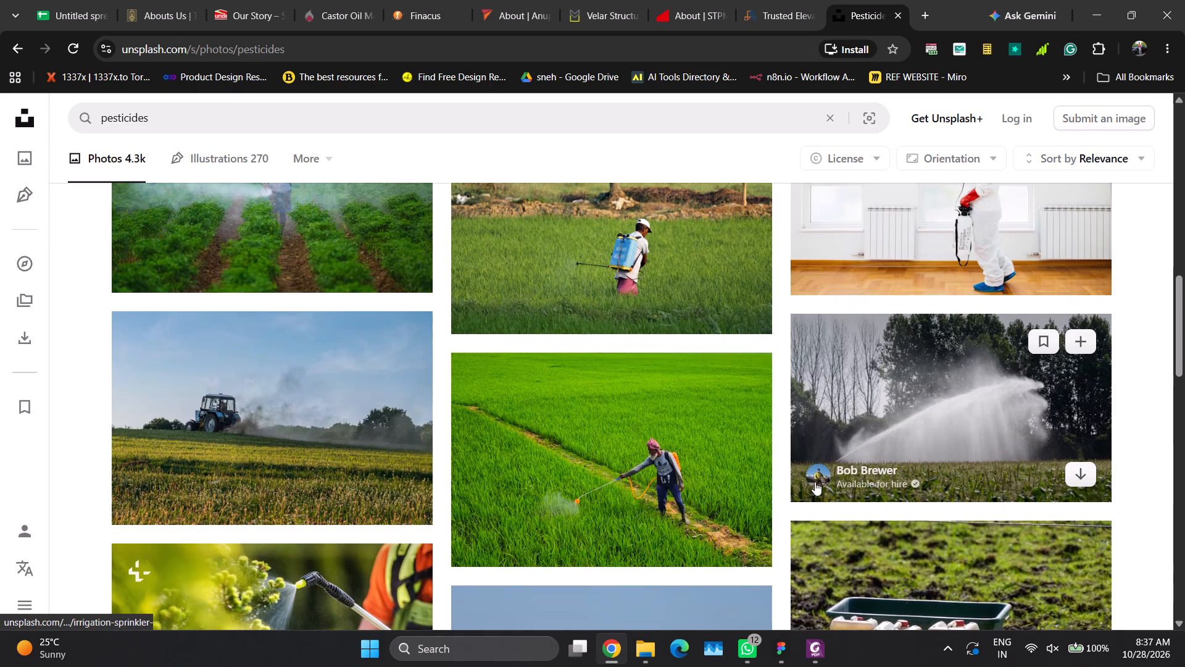
pyautogui.scroll(-3, 407, 516)
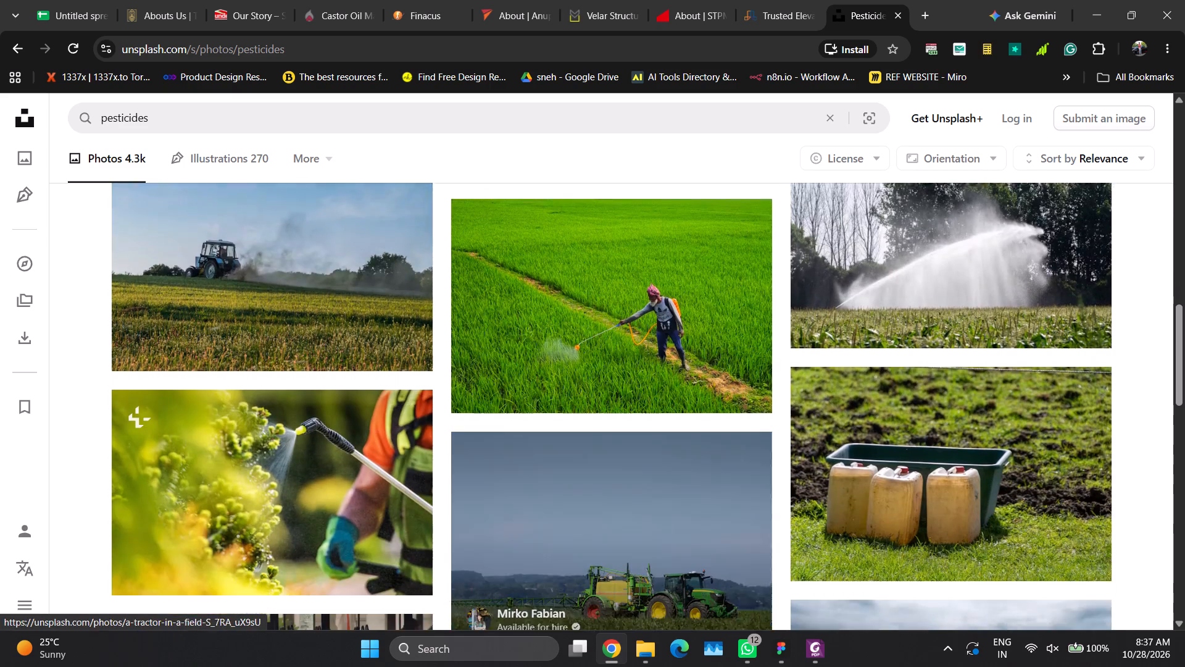
pyautogui.scroll(-1, 531, 514)
pyautogui.scroll(-3, 631, 518)
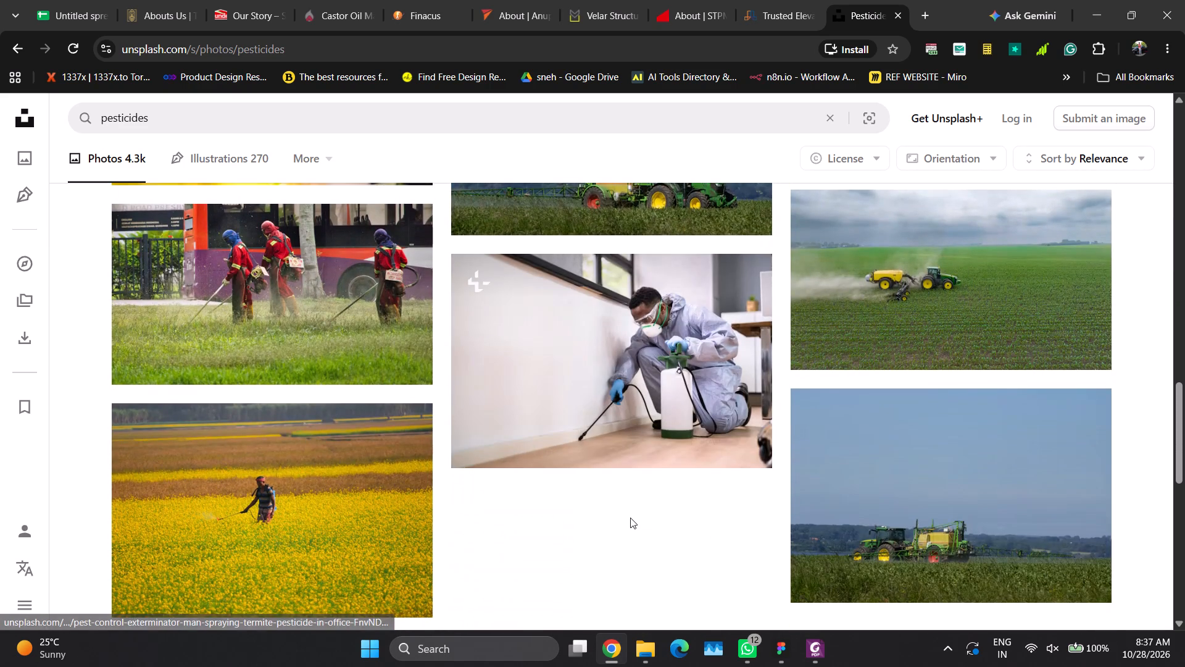
pyautogui.scroll(-5, 628, 517)
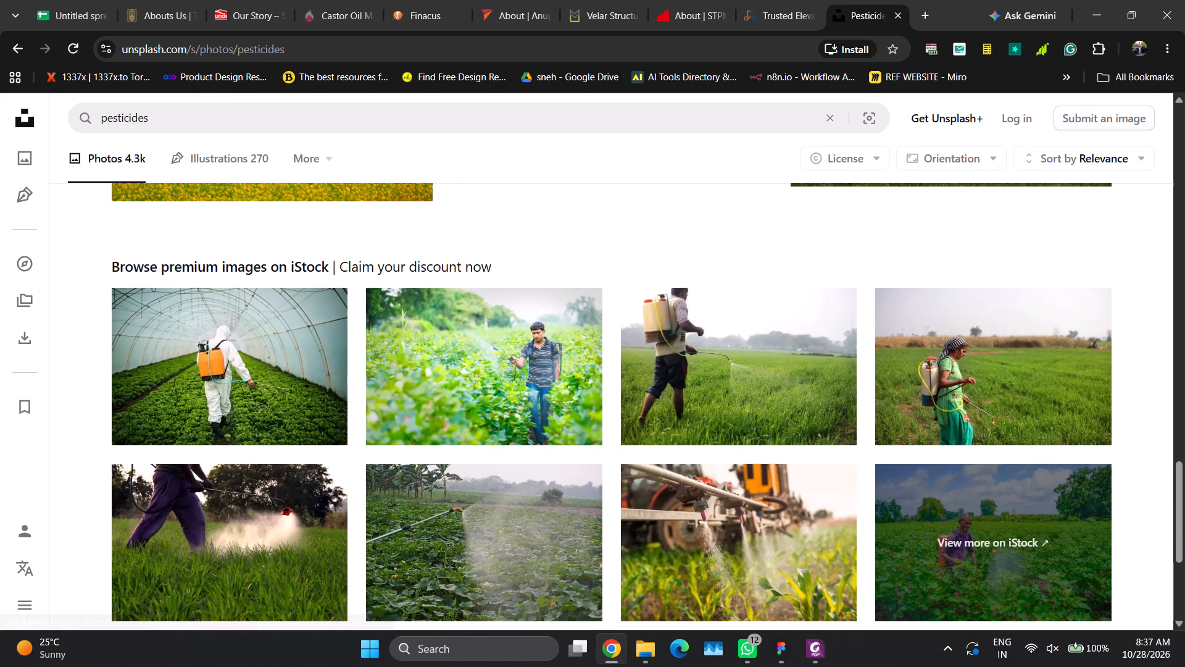
pyautogui.scroll(-3, 683, 510)
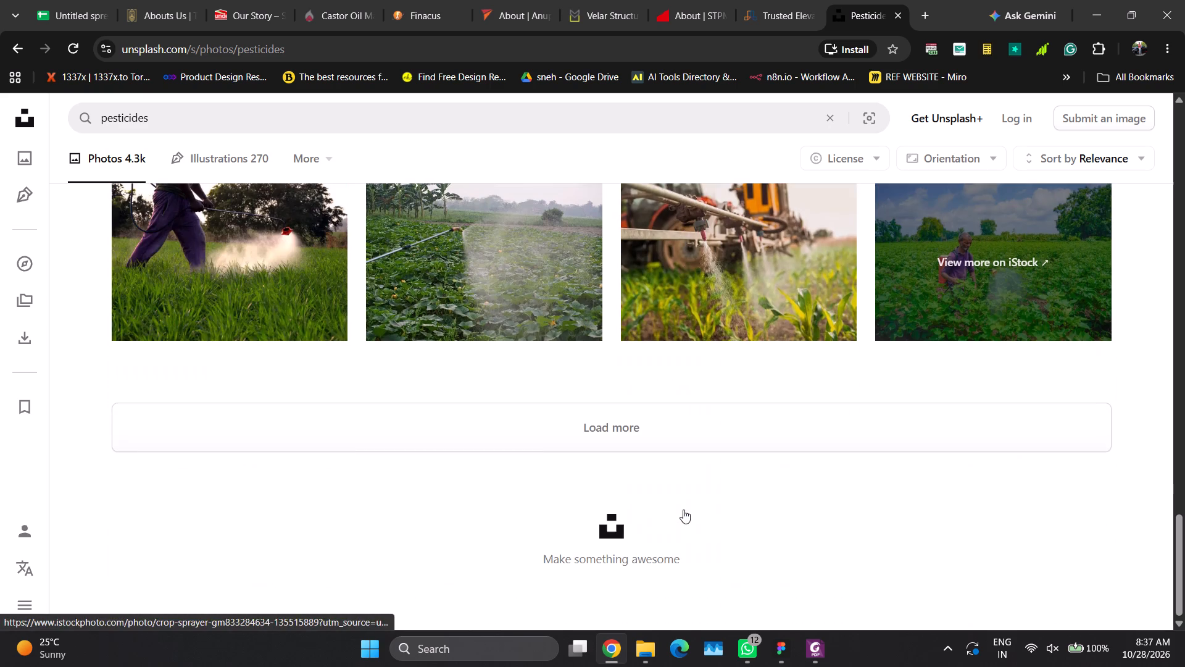
pyautogui.scroll(-2, 683, 510)
pyautogui.click(663, 419)
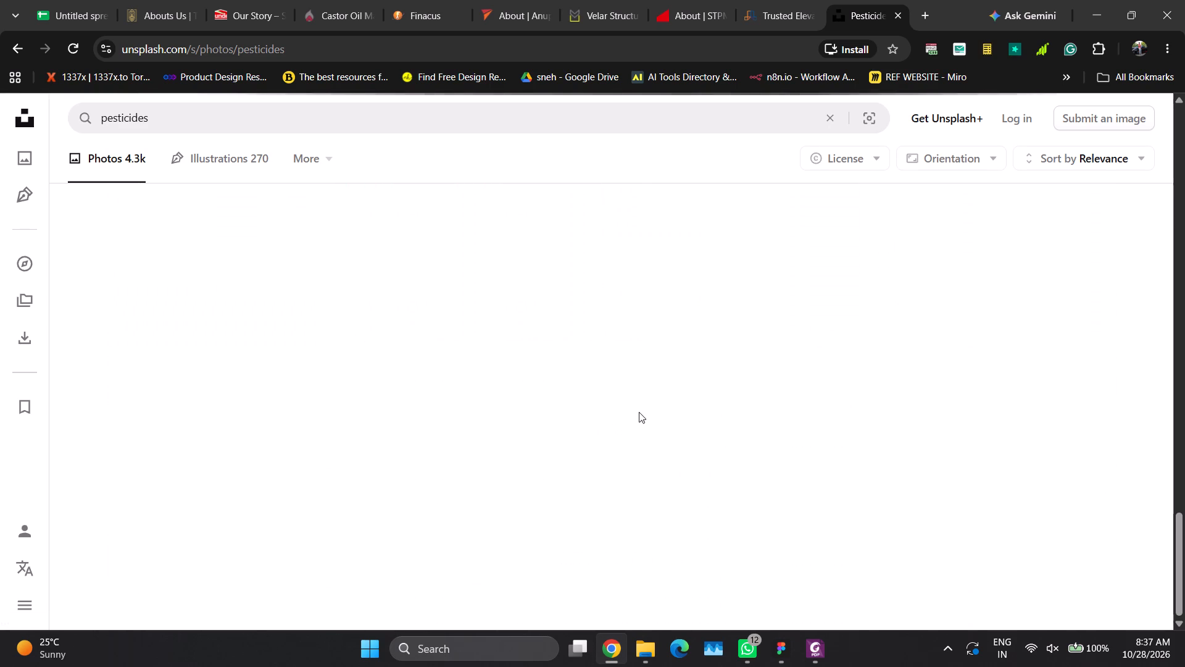
# Copy the word "farmers" from the body copy in the Foxit PDF and search Unsplash in Chrome for "farmers field".
pyautogui.hotkey('alt', 'Tab')
pyautogui.click(652, 434)
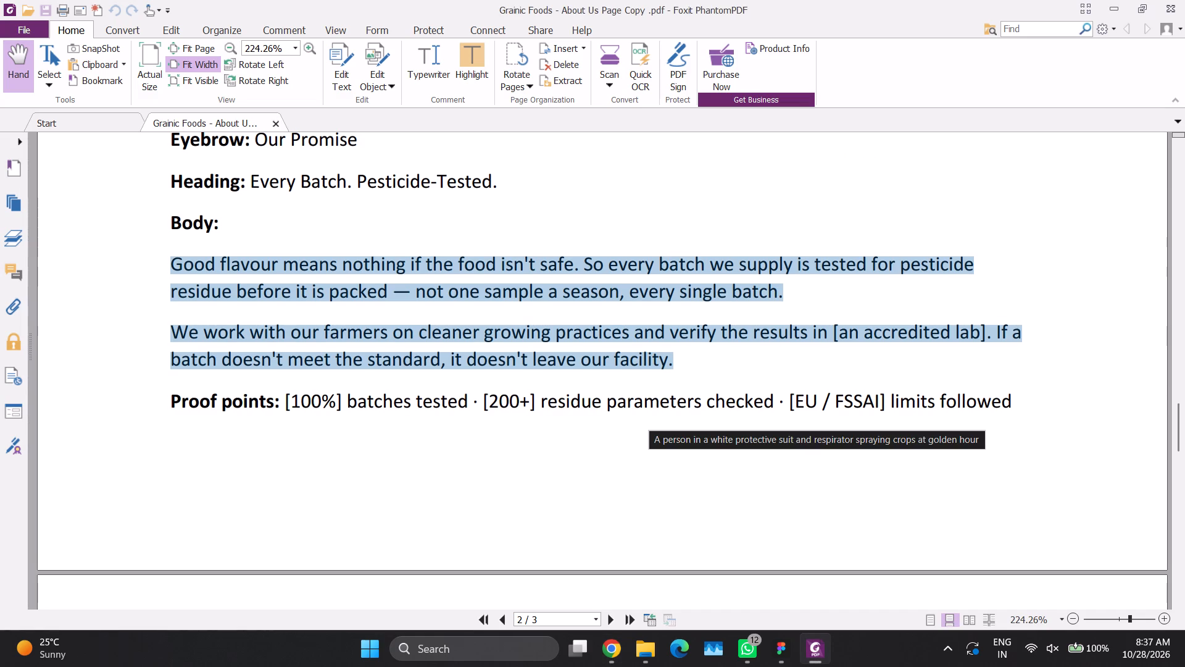
pyautogui.click(506, 241)
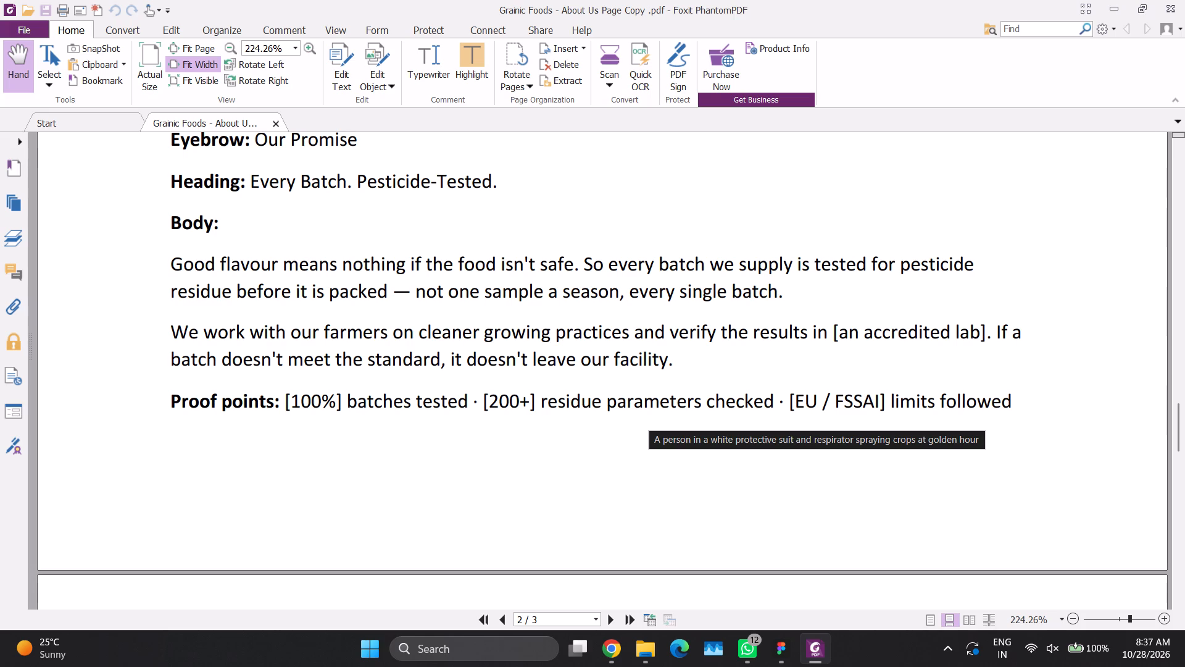
pyautogui.moveTo(325, 330); pyautogui.dragTo(386, 332)
pyautogui.hotkey('ctrl', 'c')
pyautogui.hotkey('alt', 'Tab')
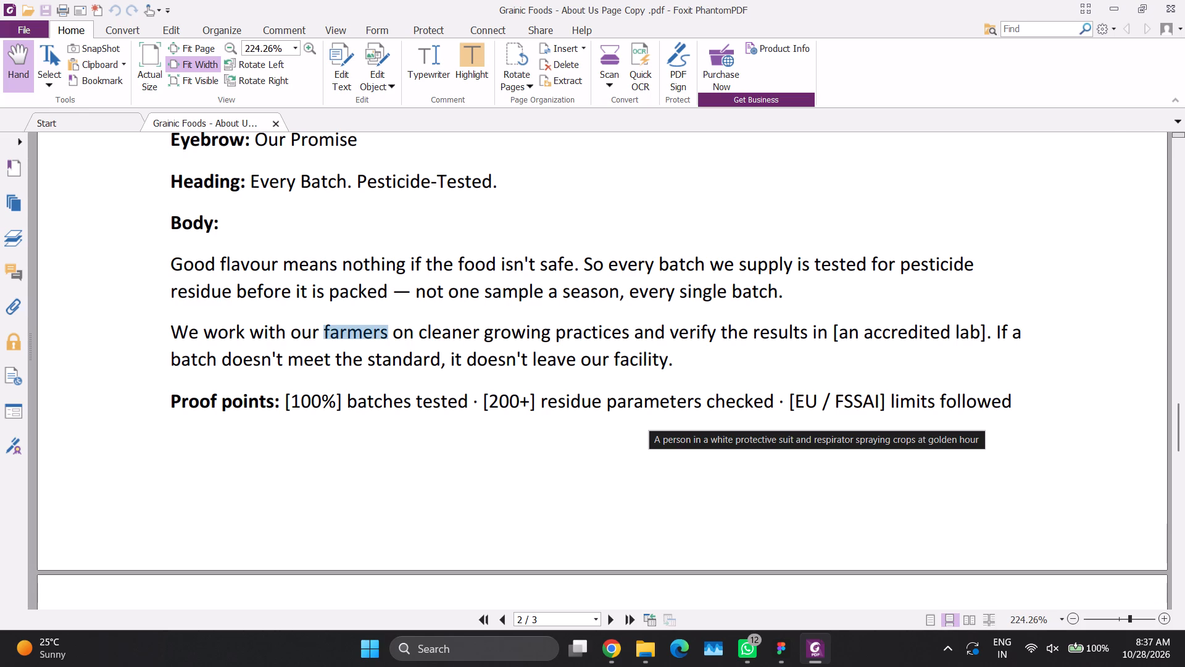
pyautogui.click(240, 126)
pyautogui.hotkey('ctrl', 'a')
pyautogui.hotkey('ctrl', 'v')
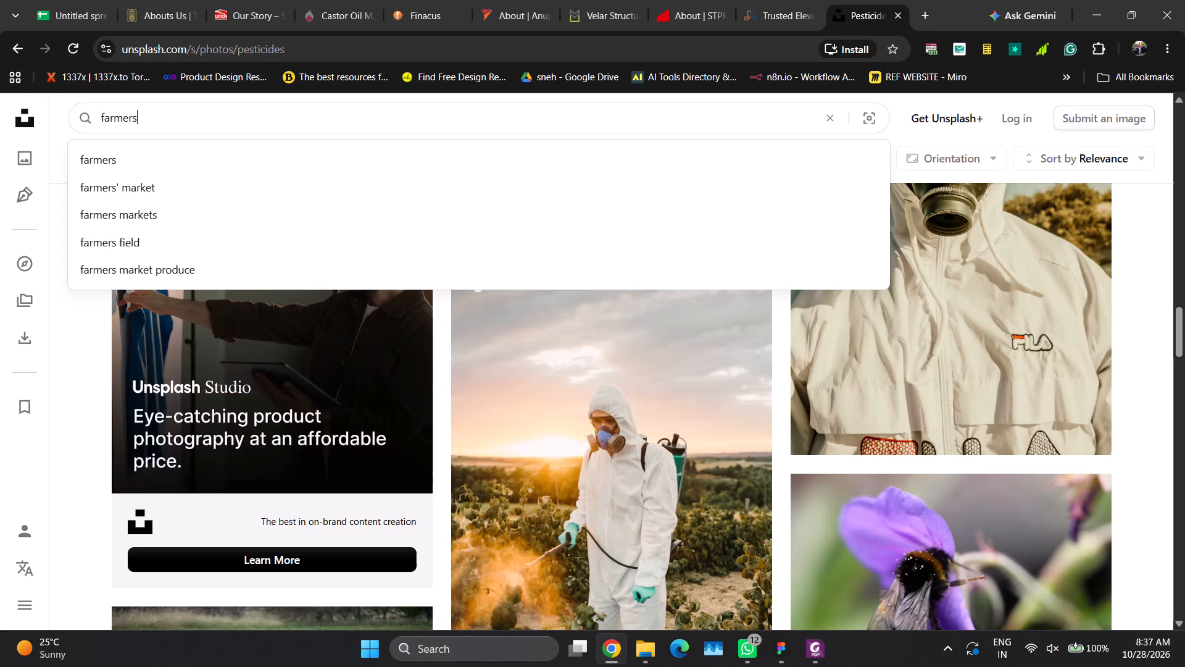
pyautogui.press('Down')
pyautogui.press('Down')
pyautogui.press('Down')
pyautogui.press('Down')
pyautogui.press('Return')
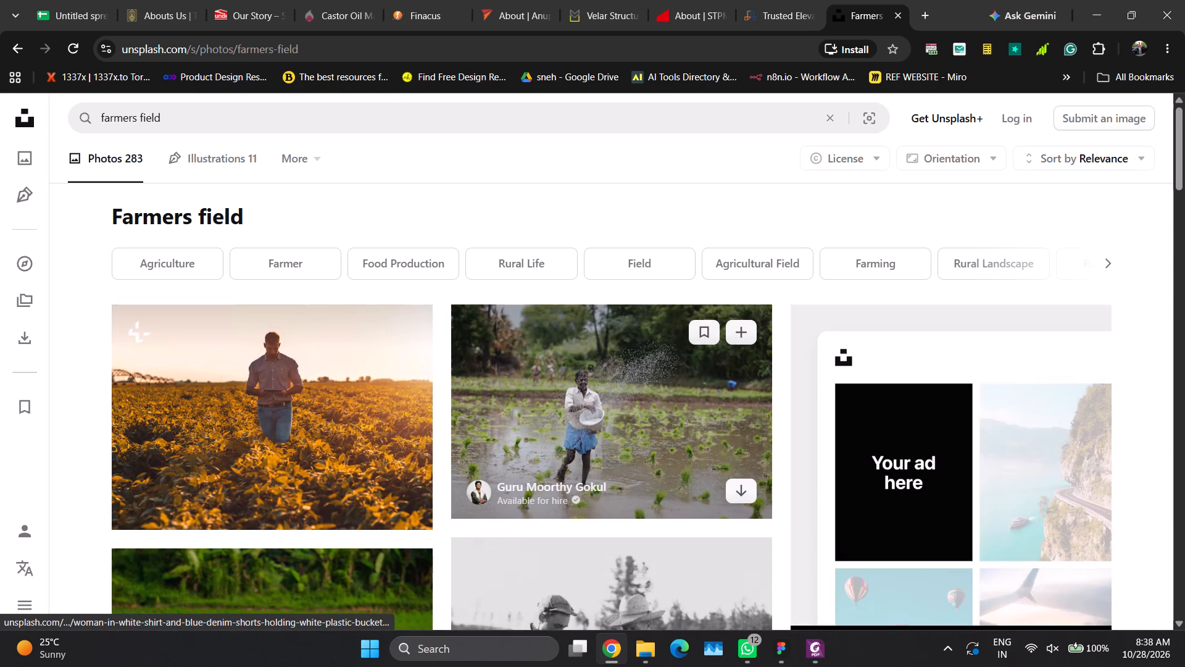
# Look through the Unsplash "farmers field" photos for one suited to the pesticide-tested section, loading more results.
pyautogui.scroll(-4, 778, 418)
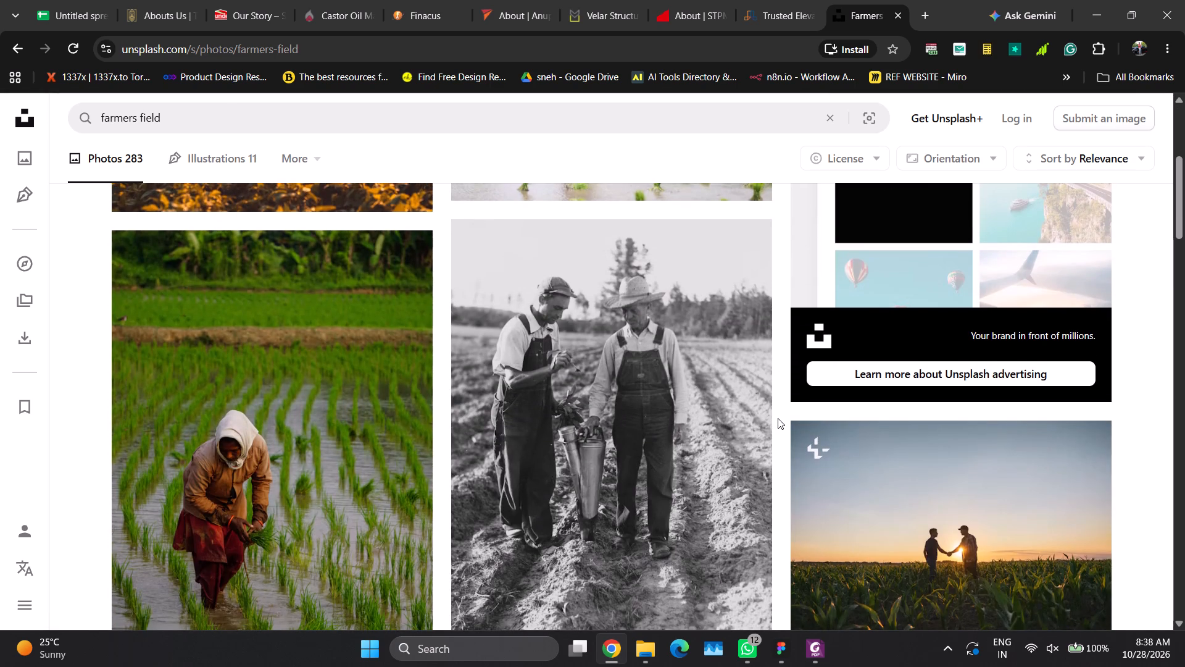
pyautogui.scroll(-4, 778, 418)
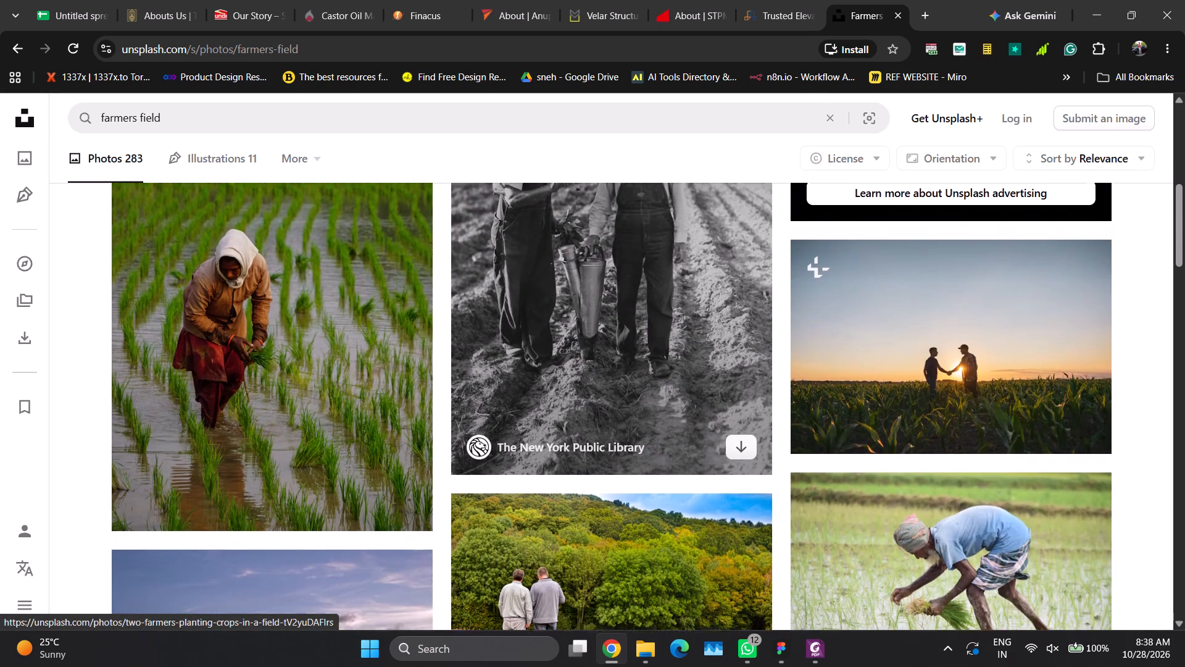
pyautogui.scroll(-3, 707, 421)
pyautogui.scroll(-1, 1123, 345)
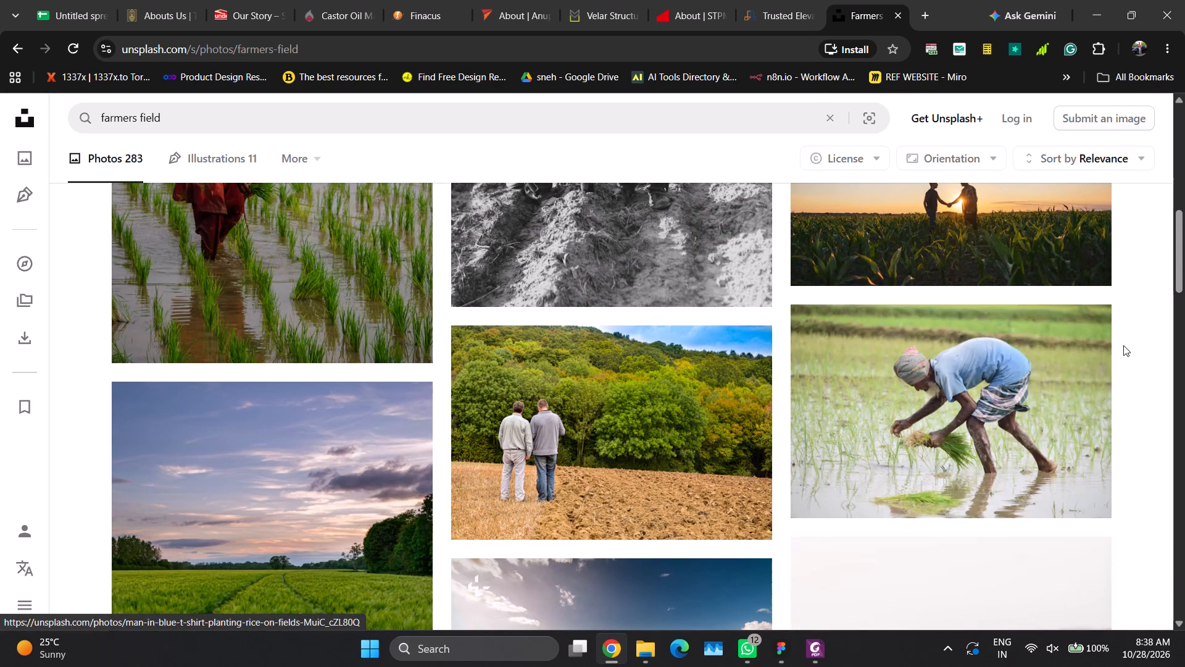
pyautogui.scroll(-6, 1123, 345)
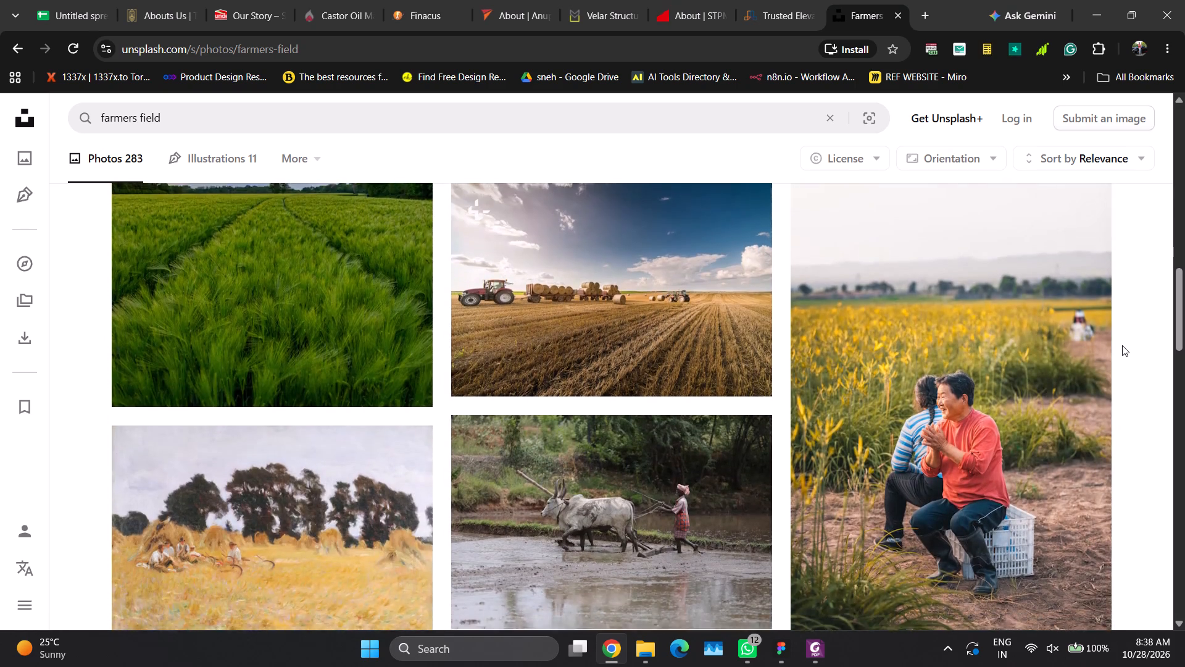
pyautogui.scroll(-2, 1122, 345)
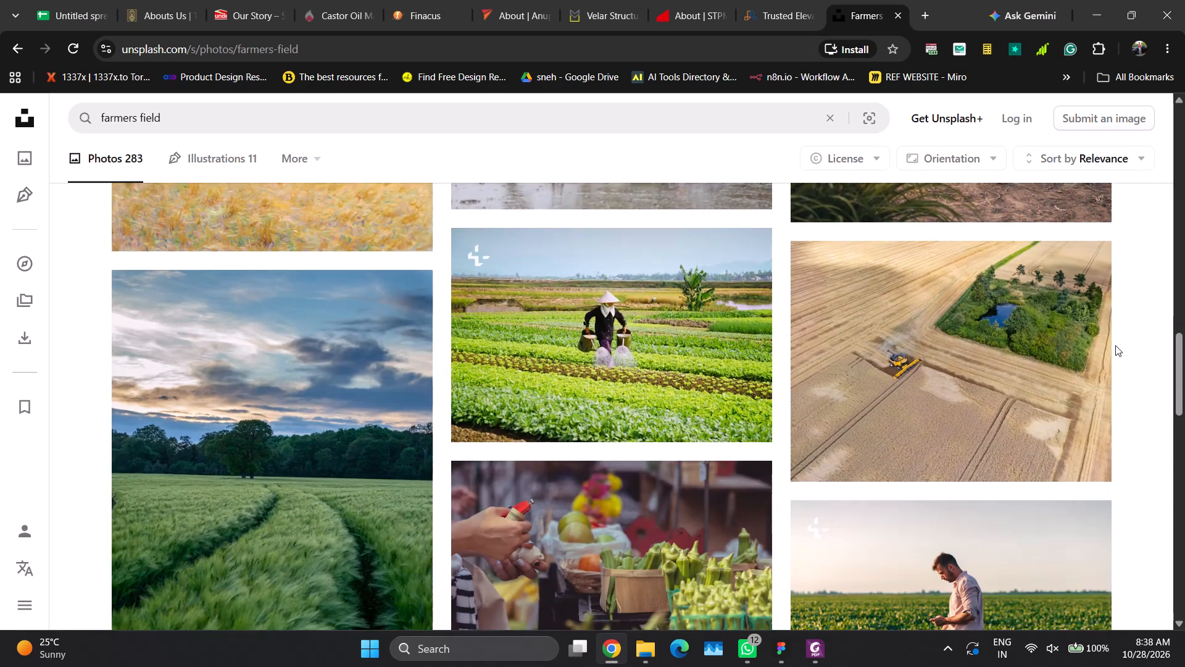
pyautogui.scroll(-1, 1115, 345)
pyautogui.scroll(-2, 838, 392)
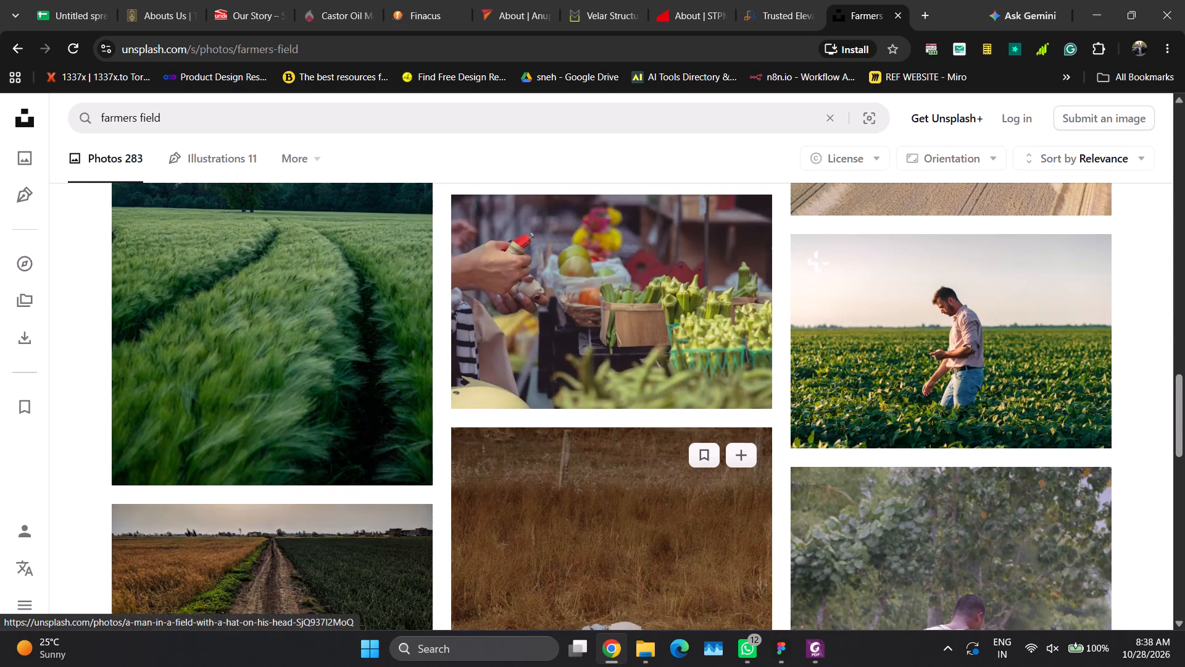
pyautogui.scroll(-3, 639, 451)
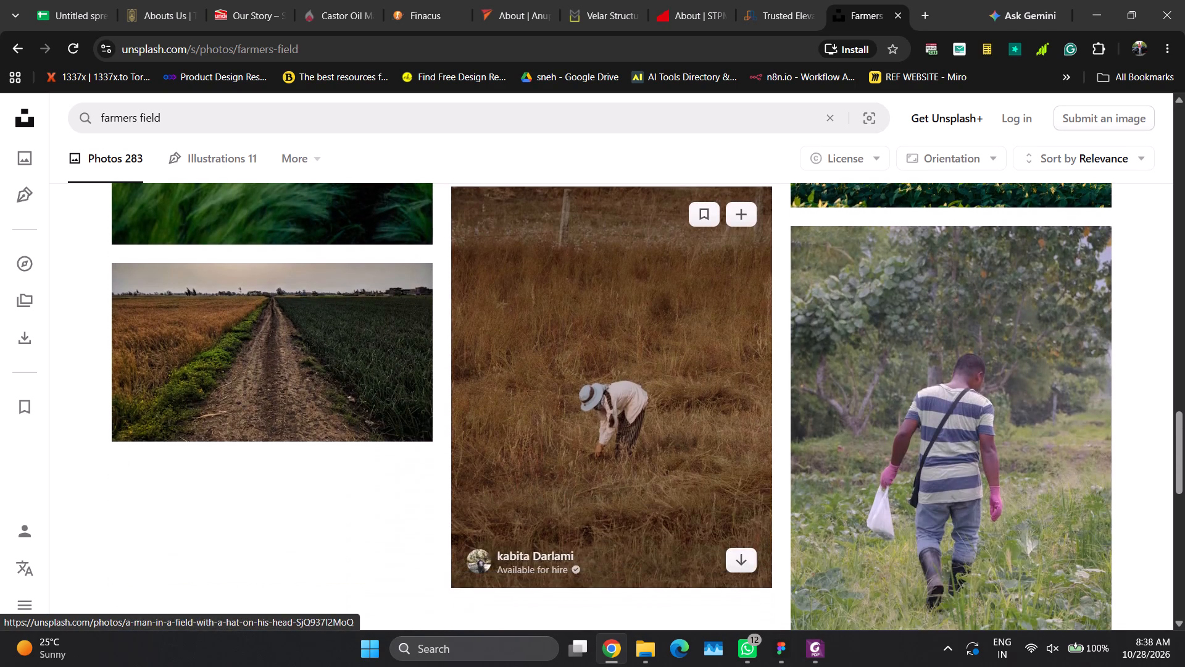
pyautogui.scroll(-12, 594, 442)
pyautogui.click(611, 424)
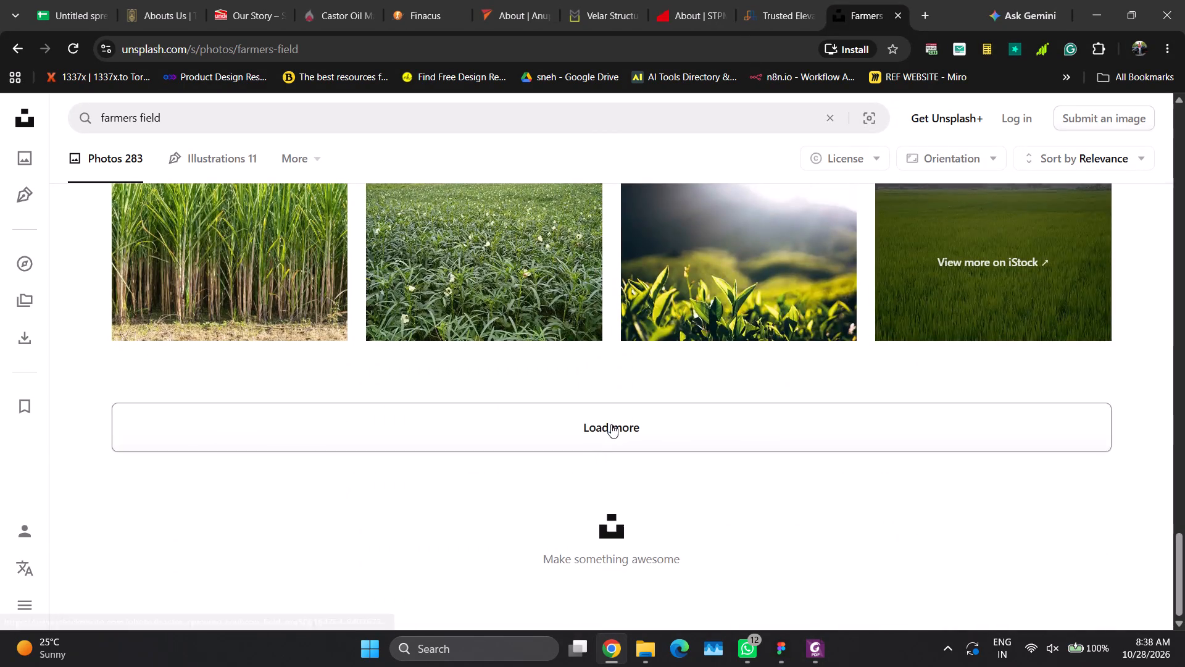
pyautogui.scroll(3, 607, 421)
pyautogui.scroll(-2, 613, 419)
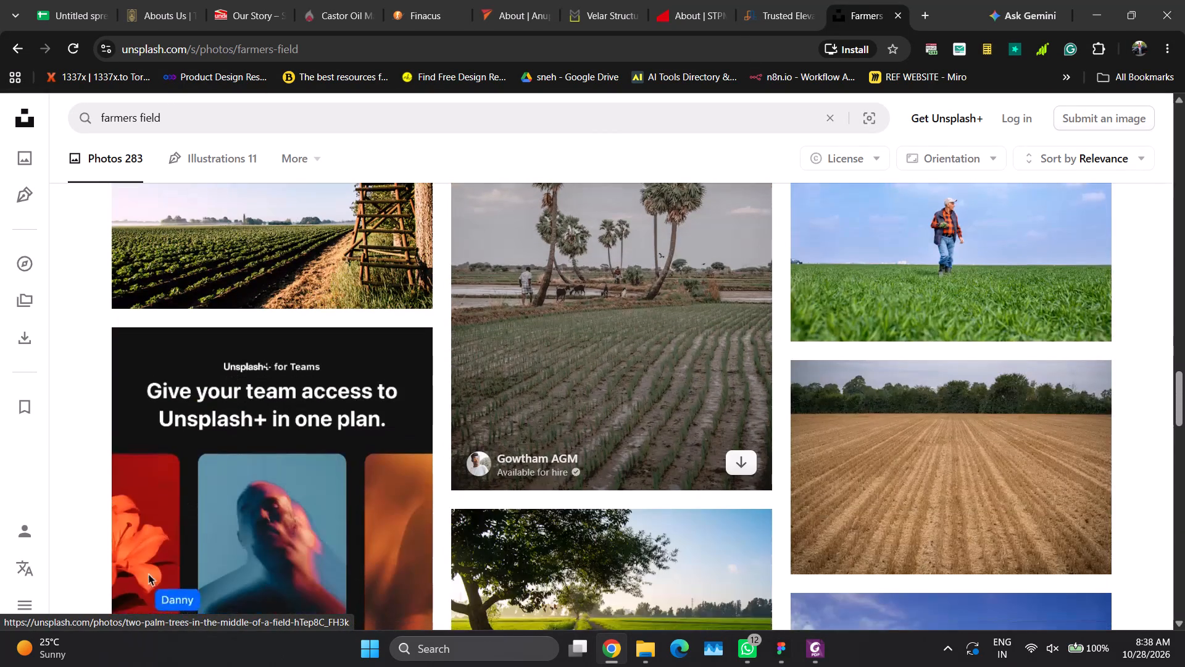
pyautogui.scroll(-8, 625, 429)
pyautogui.hscroll(-1, 779, 383)
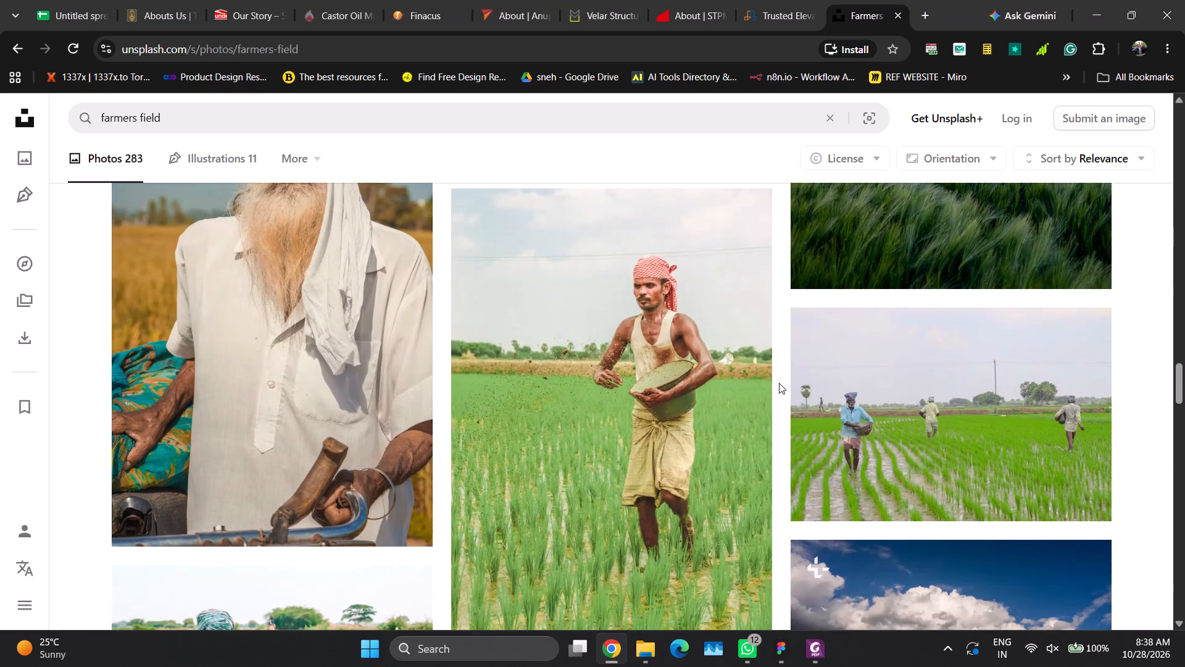
pyautogui.hscroll(-1, 779, 383)
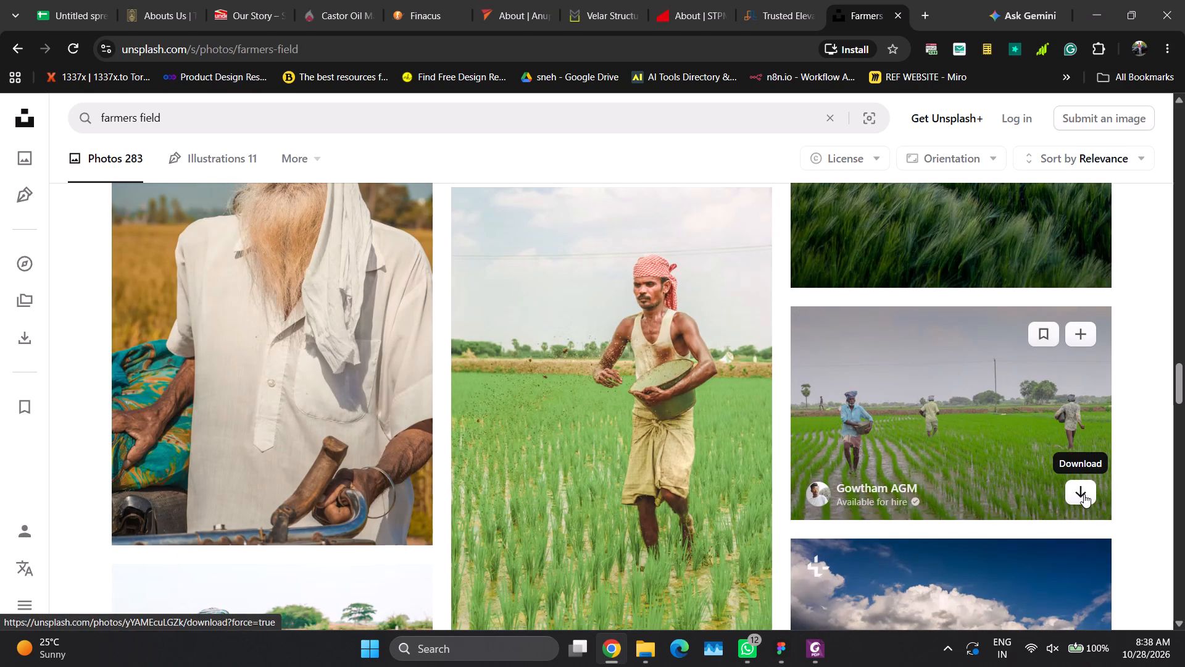
# Download the photo of three farmers walking across a lush green rice field and save it as a JPEG in Downloads.
pyautogui.click(1084, 494)
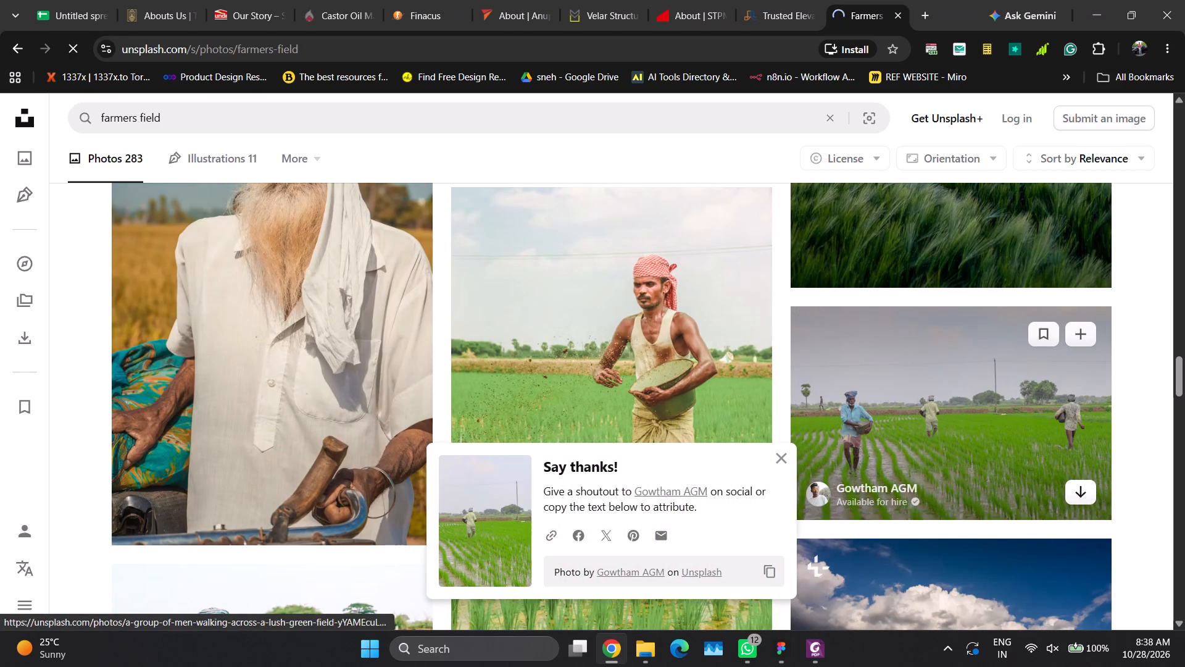
pyautogui.scroll(-4, 862, 489)
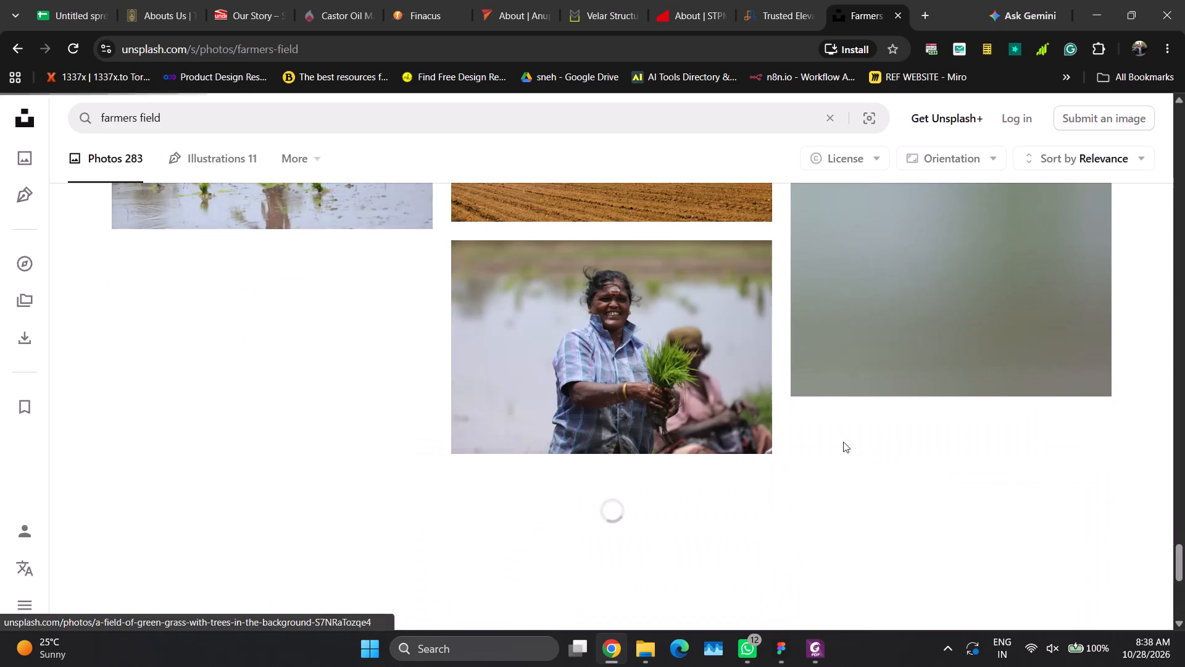
pyautogui.scroll(3, 843, 442)
pyautogui.scroll(2, 716, 413)
pyautogui.scroll(3, 442, 355)
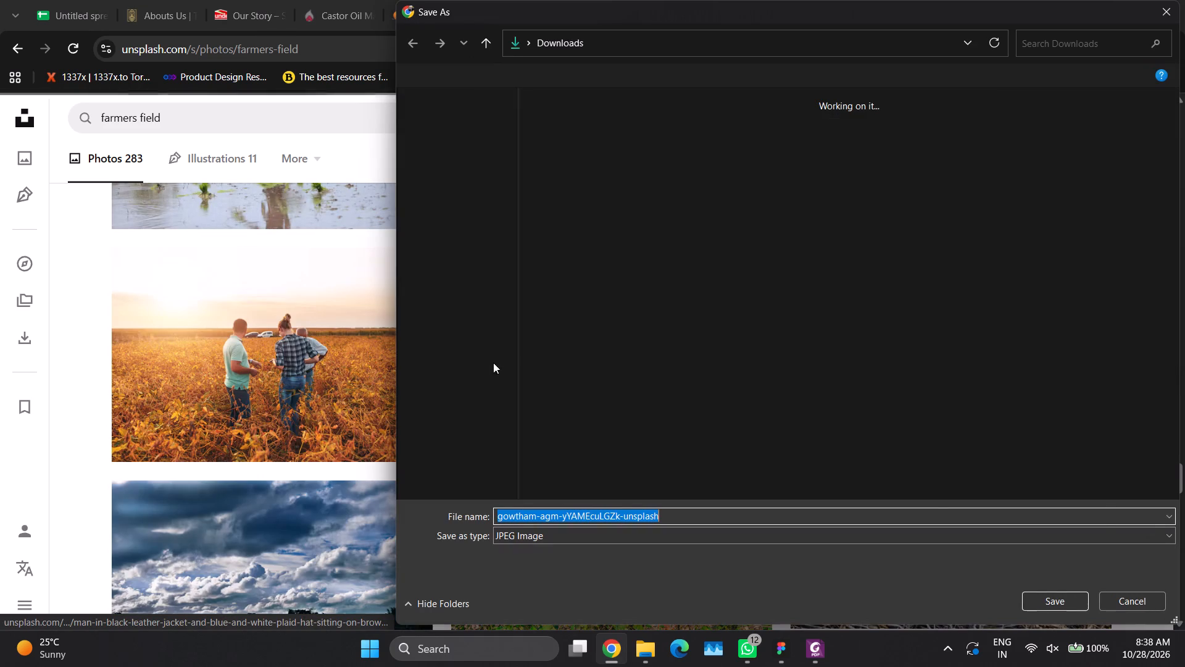
pyautogui.click(1060, 603)
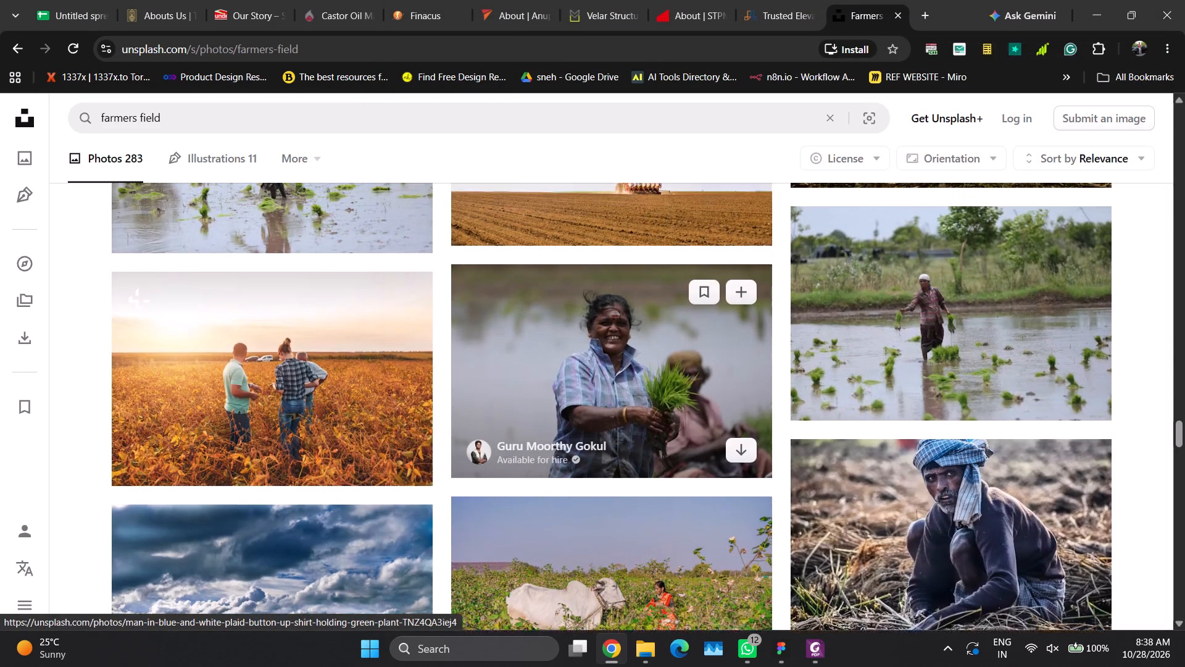
# Look back through the already loaded farmers field photos, from the paddy planting shots up to the downloaded photo, for further candidates.
pyautogui.scroll(2, 684, 427)
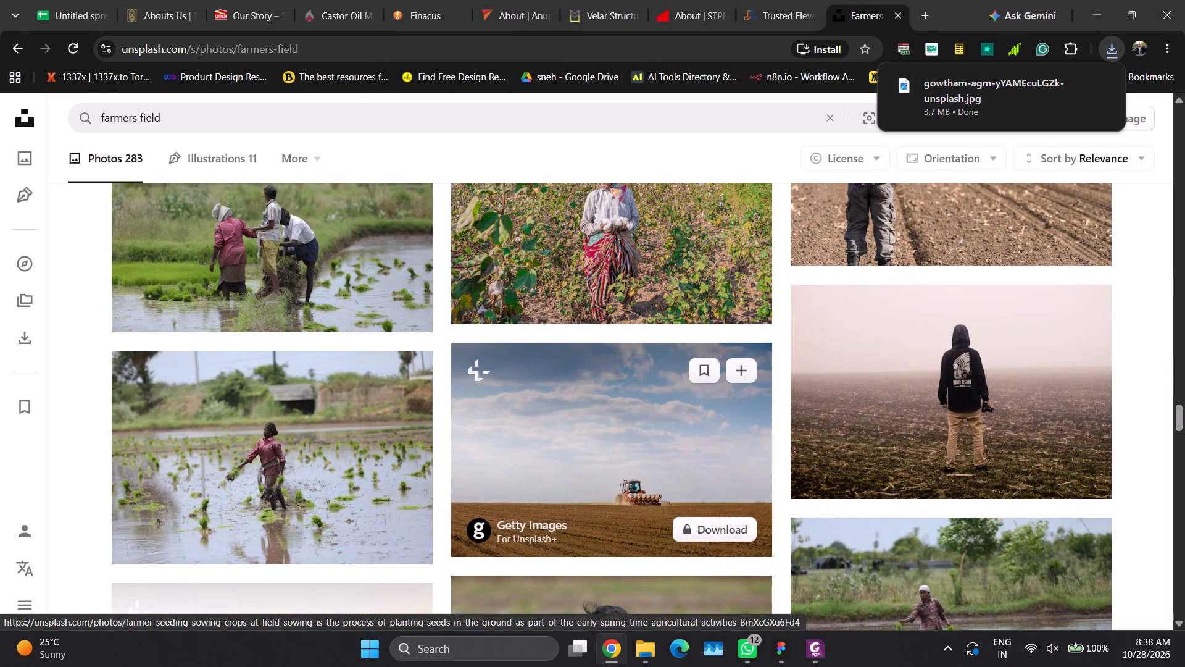
pyautogui.scroll(3, 684, 427)
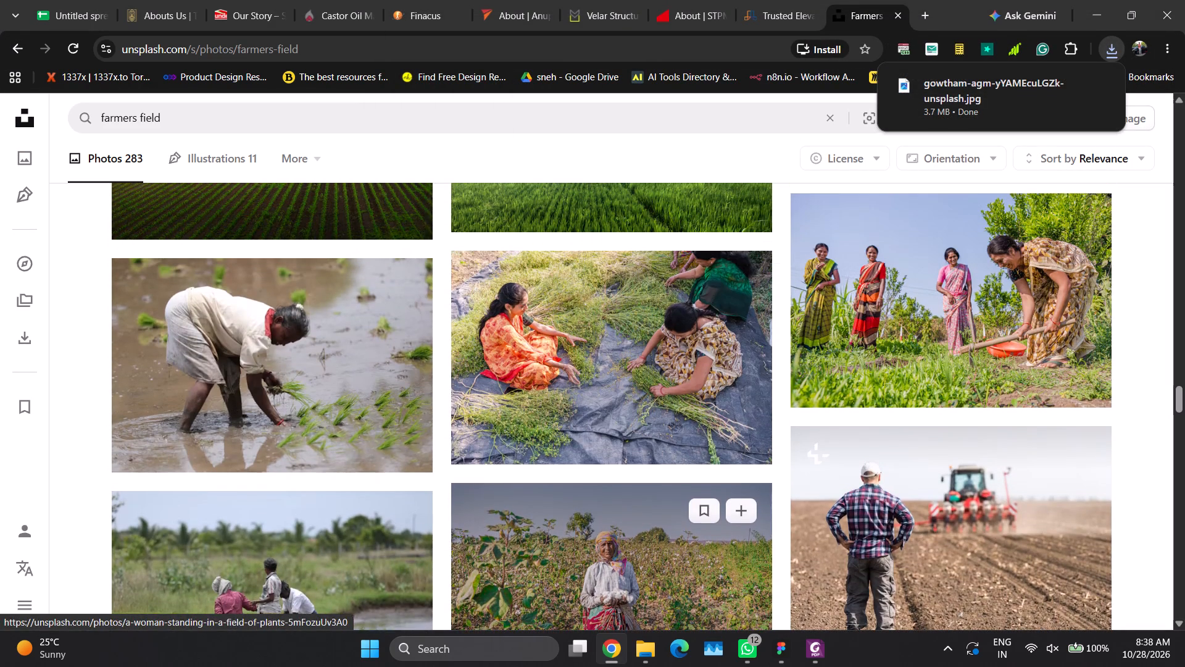
pyautogui.scroll(2, 684, 427)
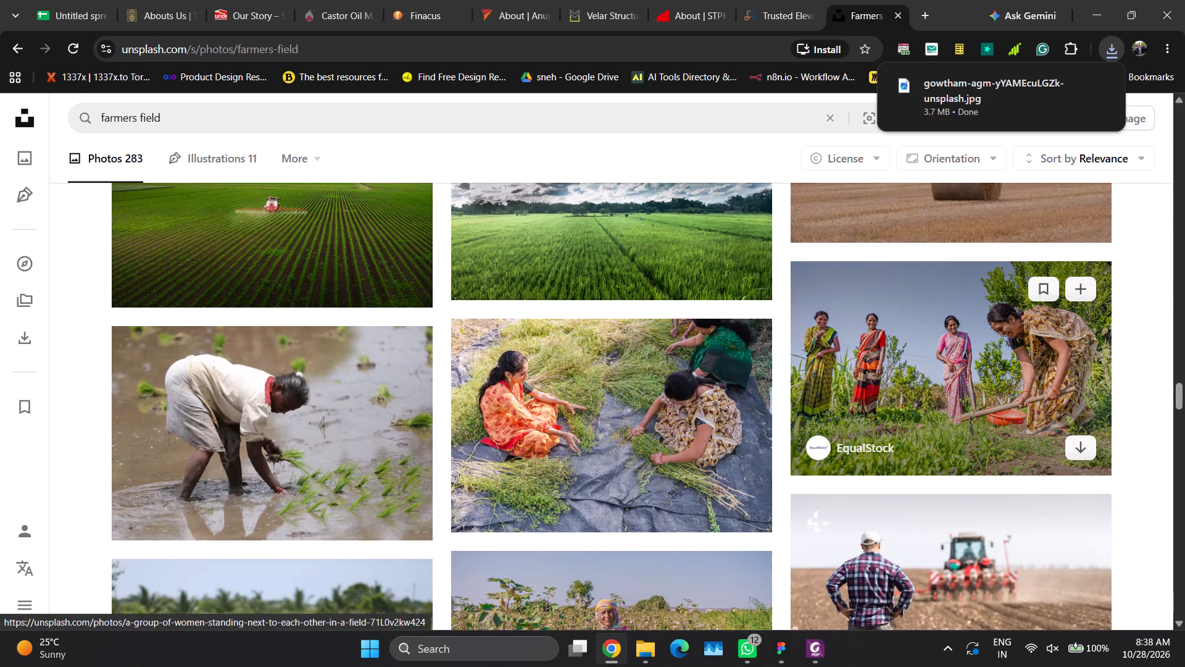
pyautogui.scroll(1, 904, 421)
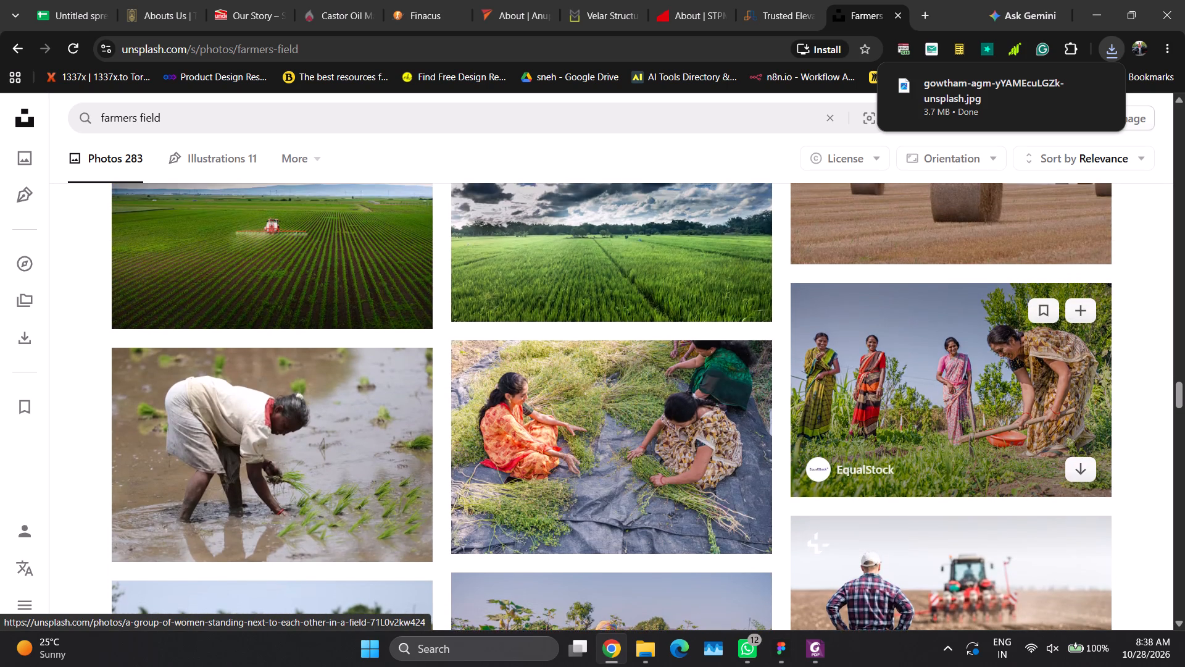
pyautogui.scroll(1, 696, 459)
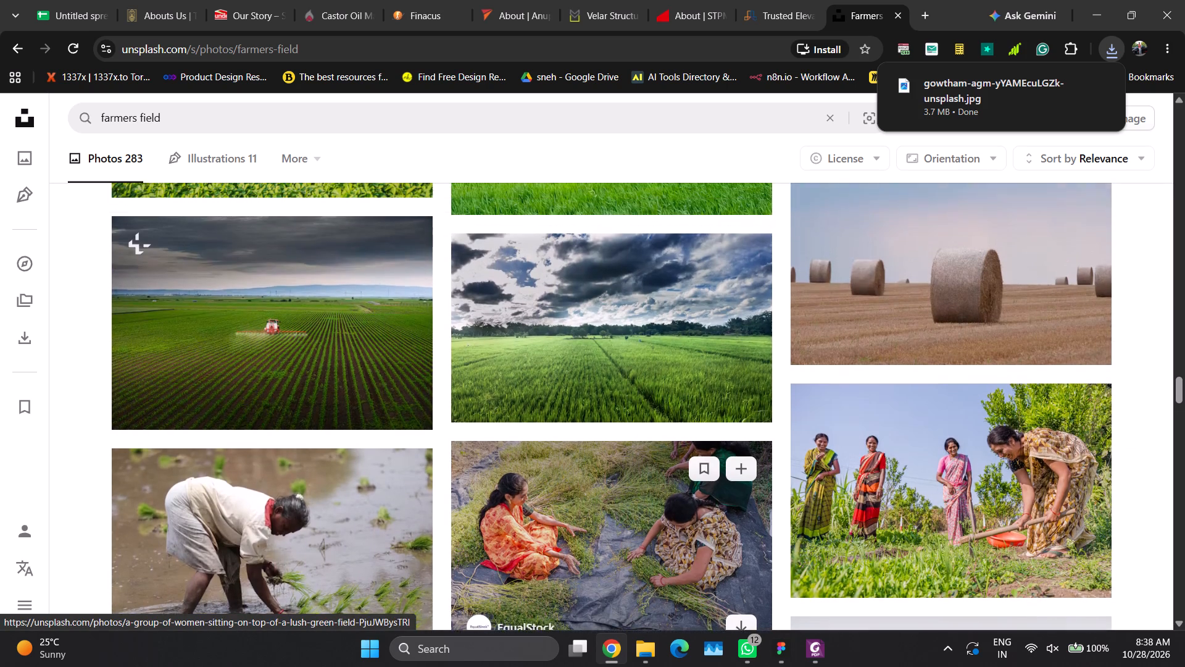
pyautogui.scroll(4, 696, 459)
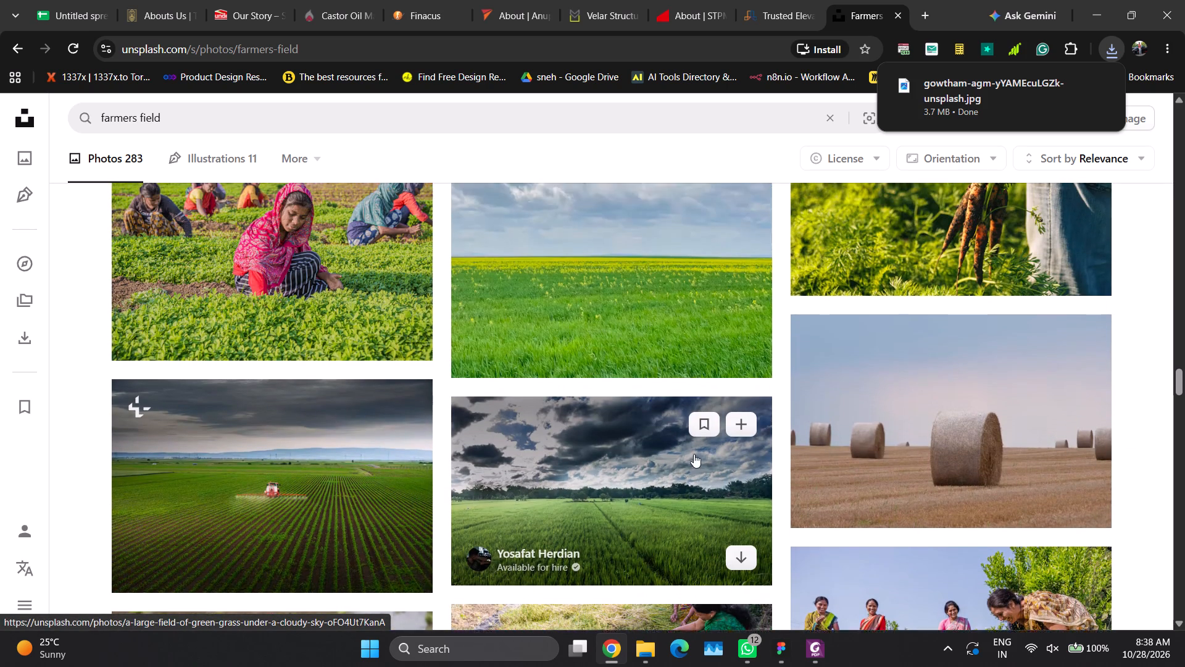
pyautogui.scroll(3, 694, 454)
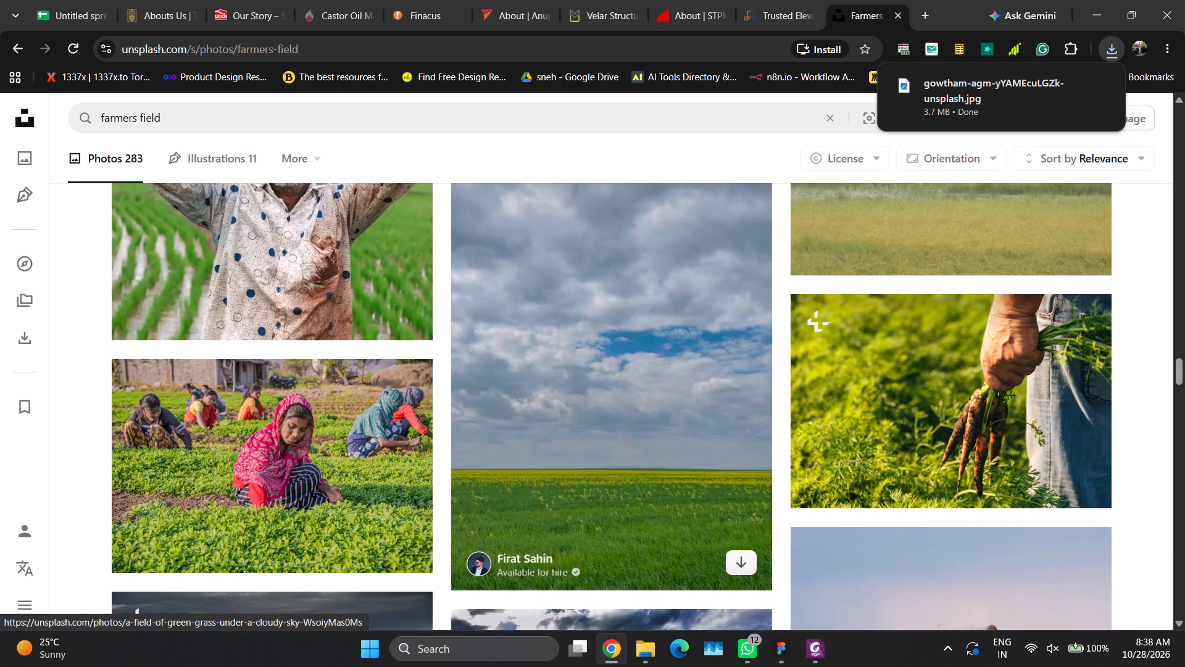
pyautogui.scroll(4, 558, 449)
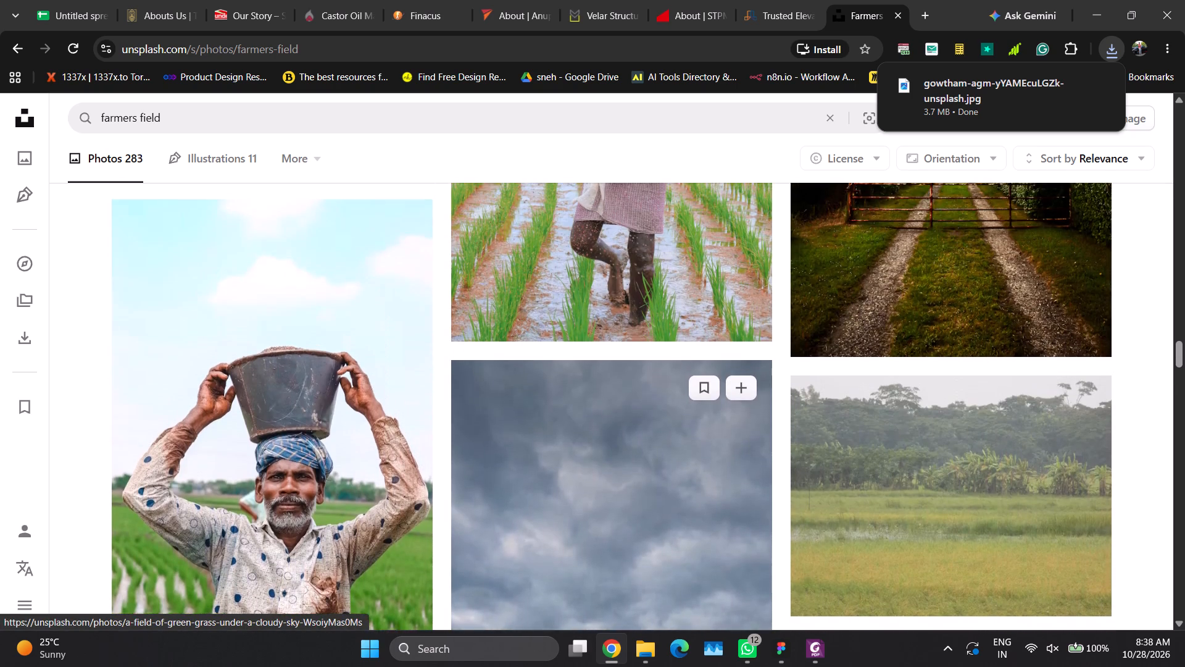
pyautogui.scroll(3, 559, 446)
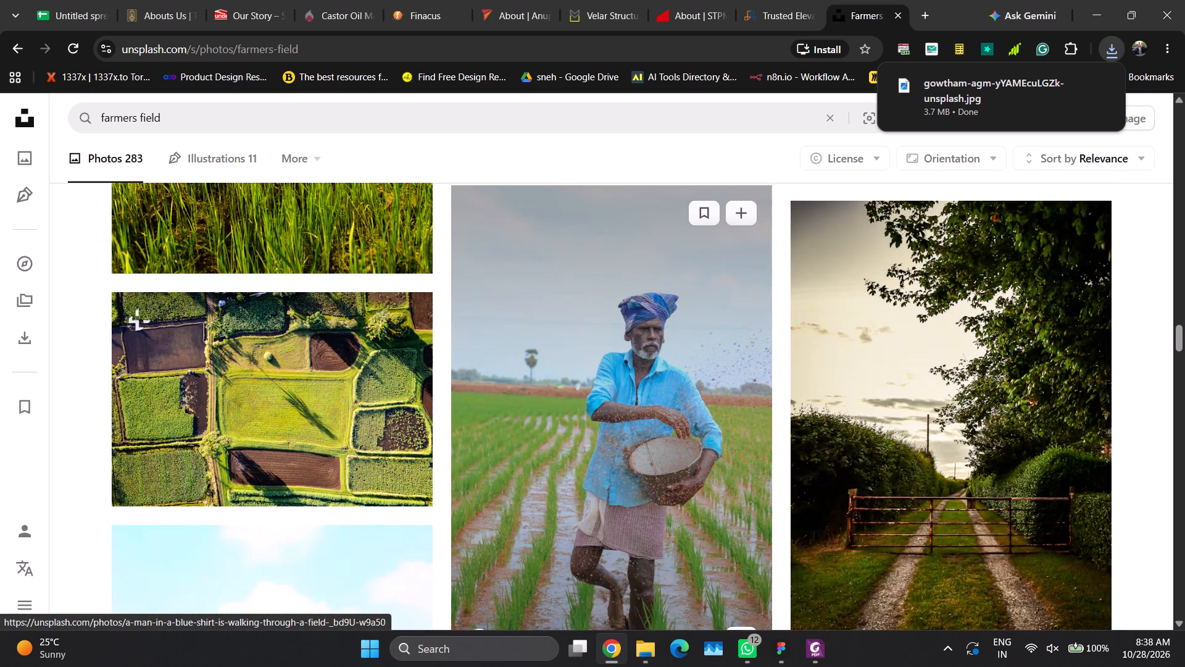
pyautogui.scroll(3, 559, 445)
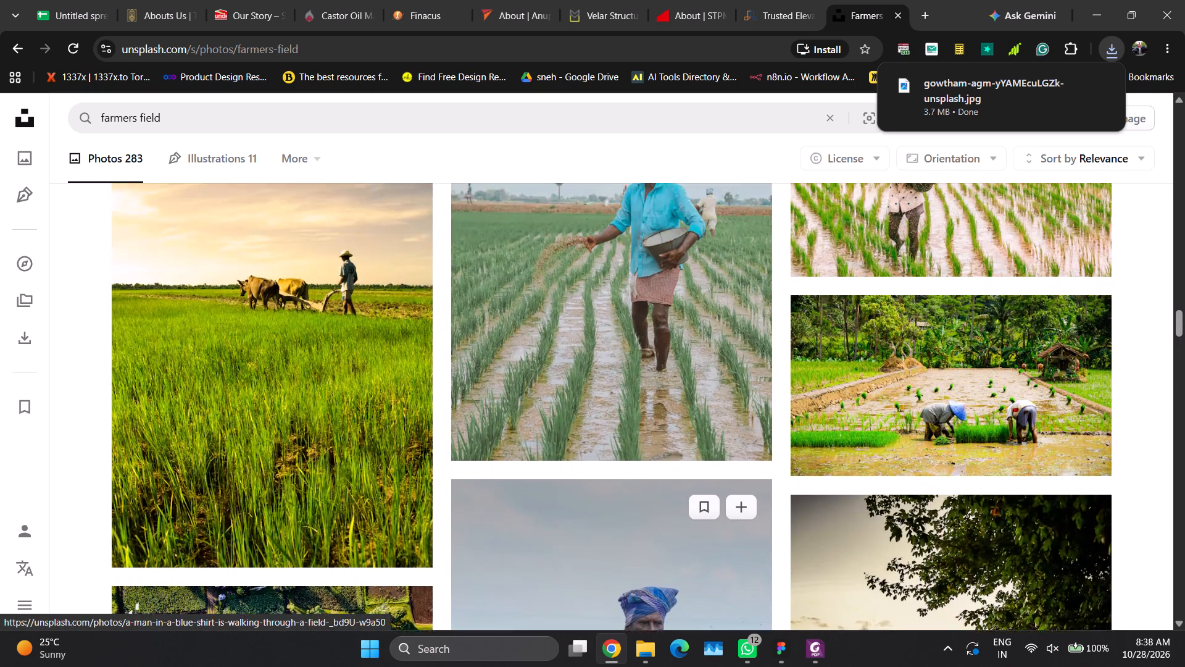
pyautogui.scroll(1, 559, 445)
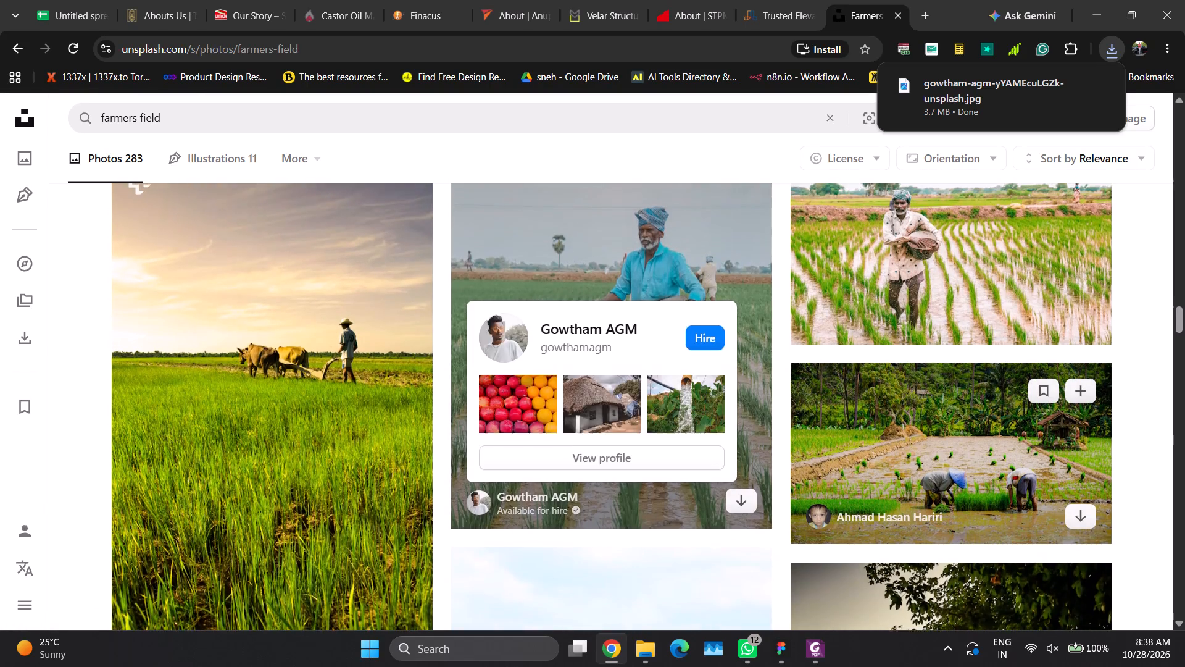
pyautogui.scroll(1, 1004, 506)
pyautogui.scroll(1, 1079, 468)
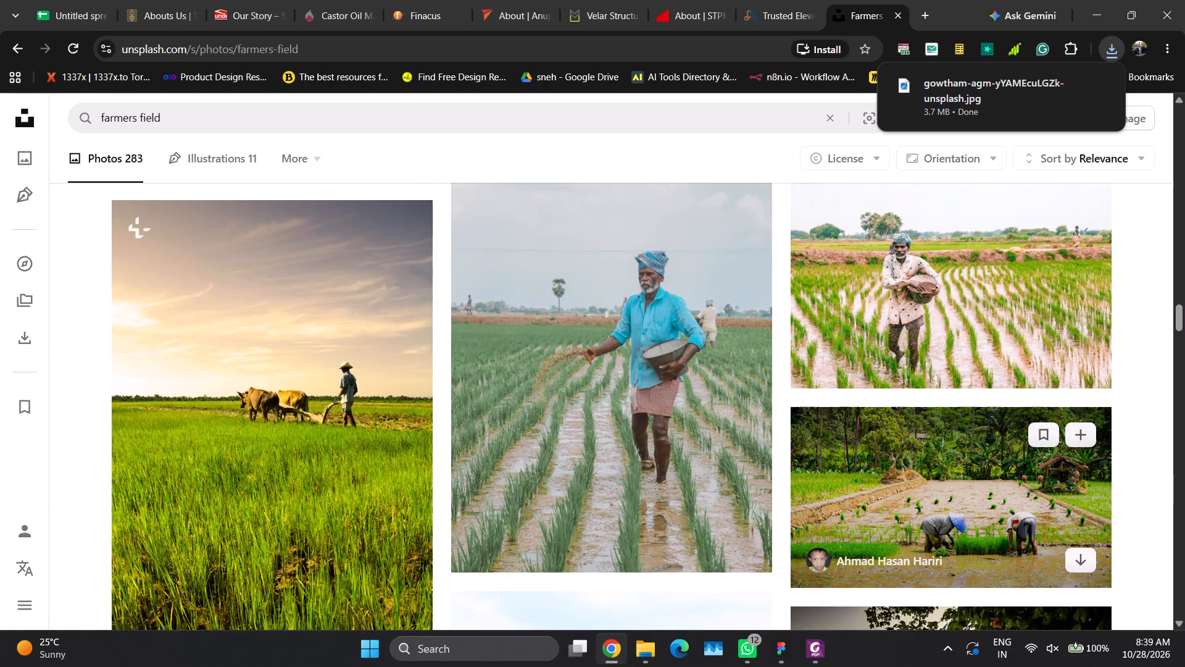
pyautogui.scroll(4, 1079, 468)
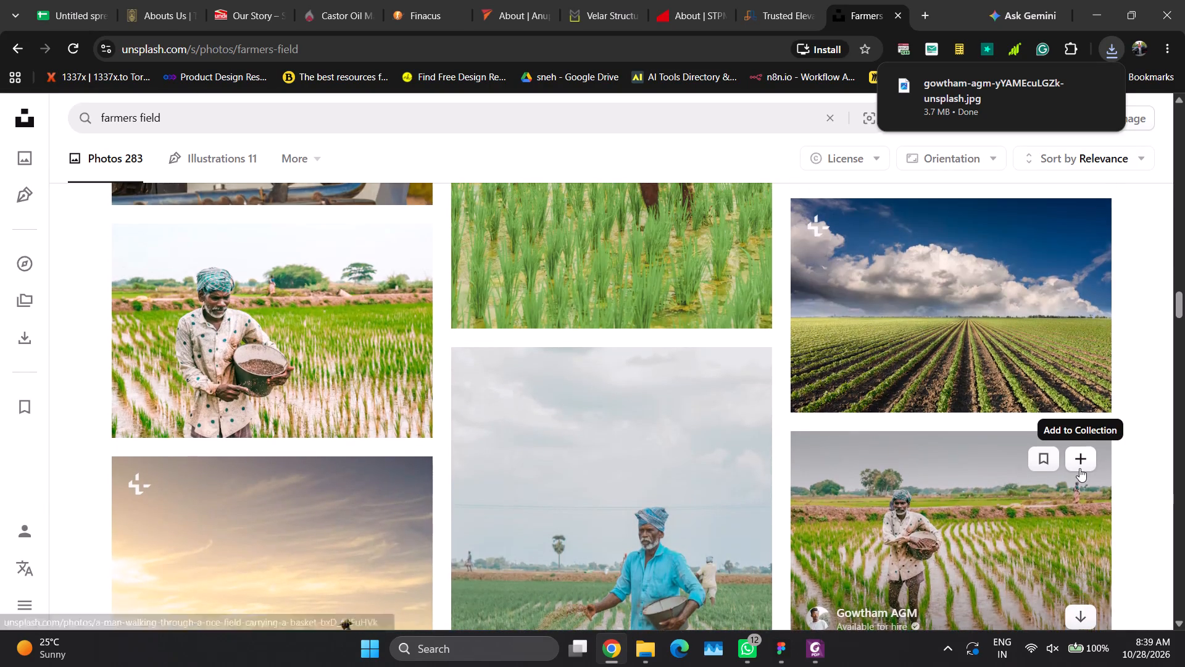
pyautogui.scroll(4, 1079, 468)
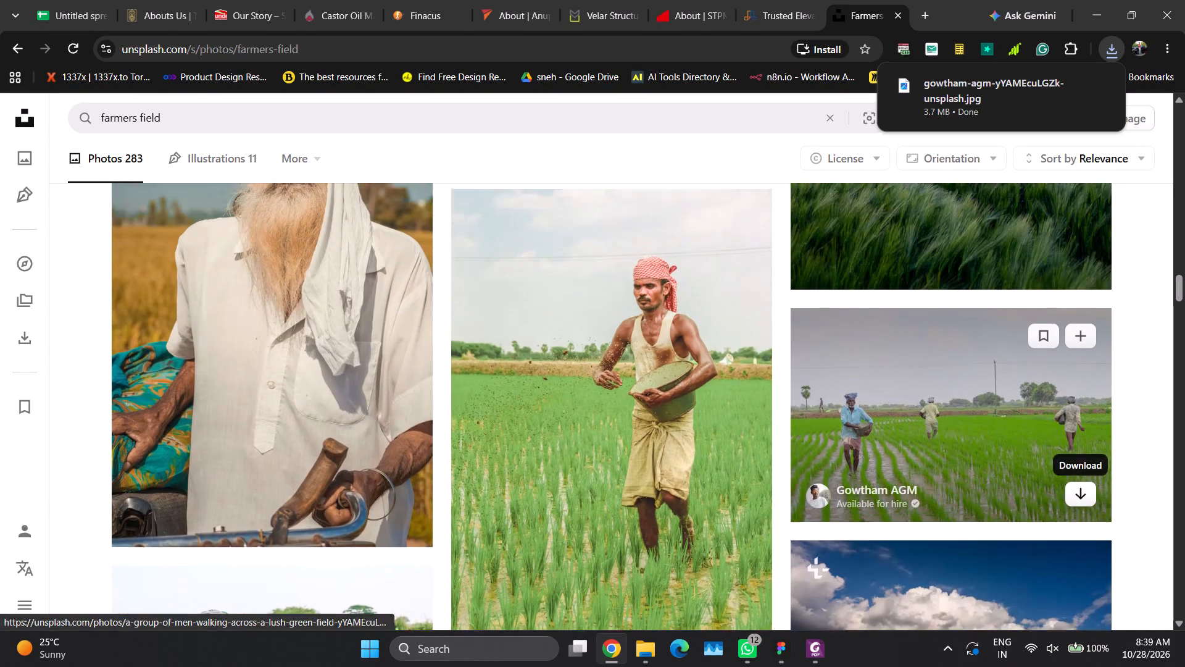
pyautogui.scroll(3, 1079, 468)
# Look further through the Unsplash "farmers field" photos, past the downloaded one, for more candidates suited to the pesticide-tested section.
pyautogui.scroll(-5, 1078, 468)
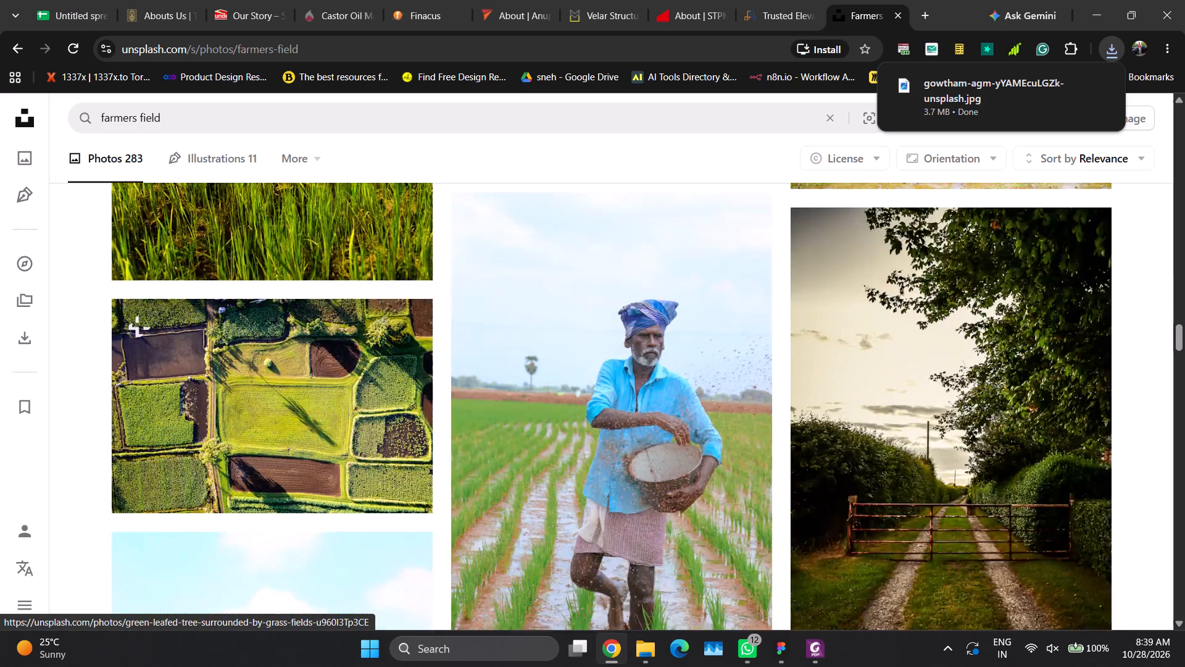
pyautogui.scroll(-9, 1078, 468)
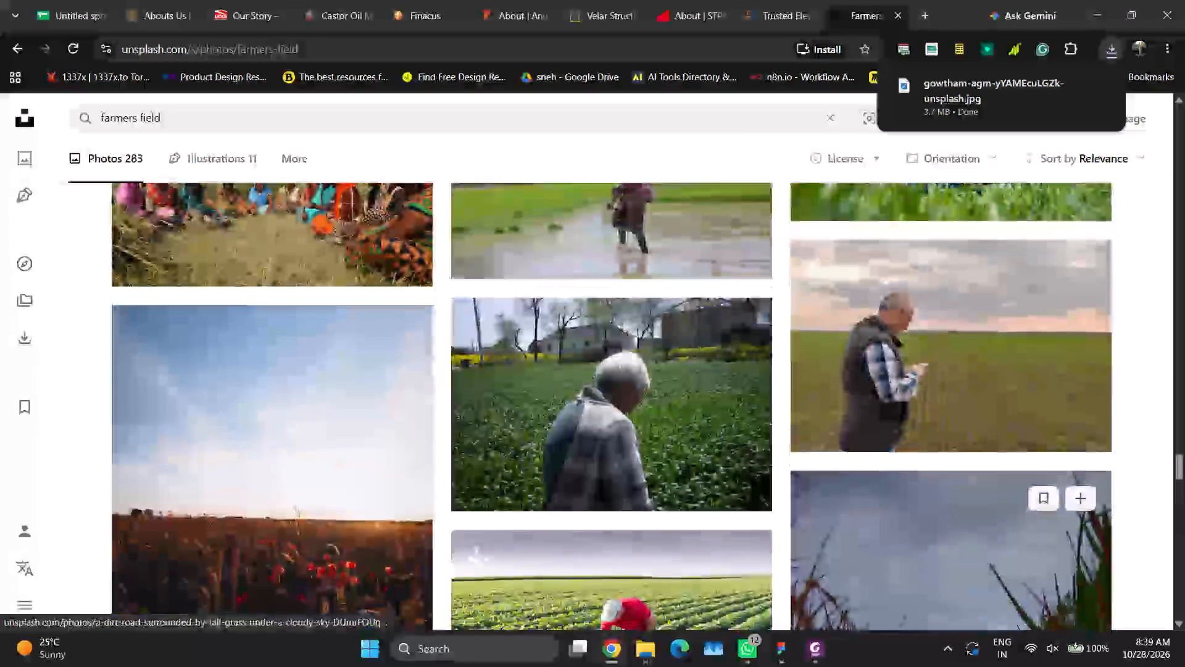
pyautogui.scroll(-1, 1078, 468)
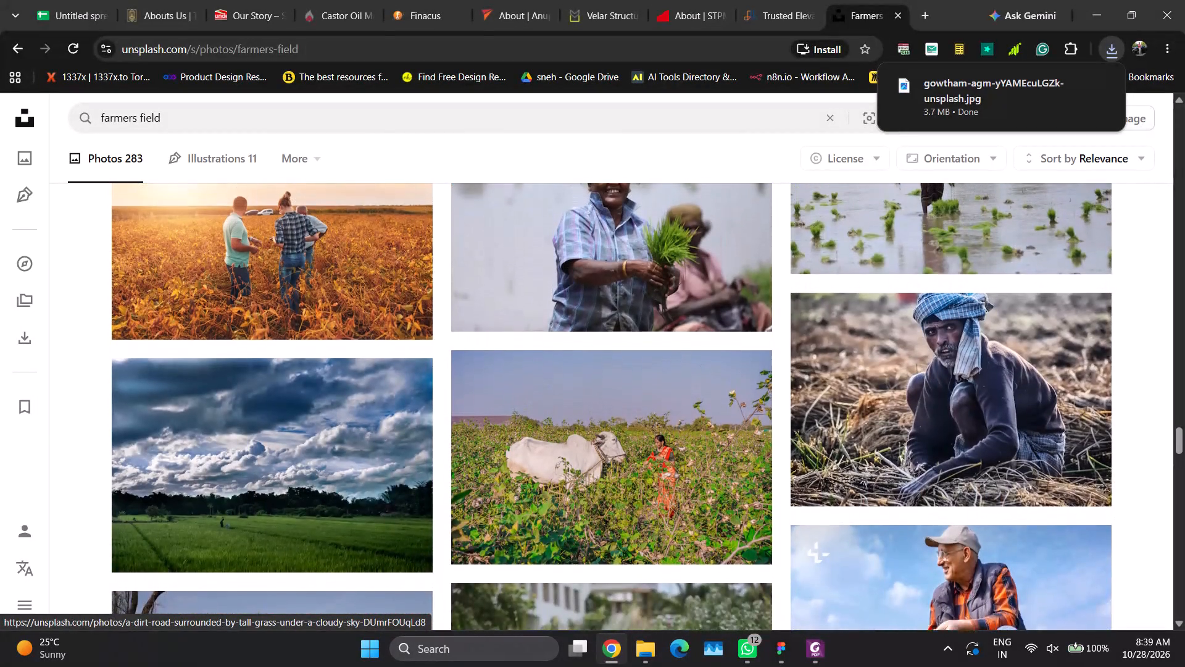
pyautogui.scroll(-1, 1078, 468)
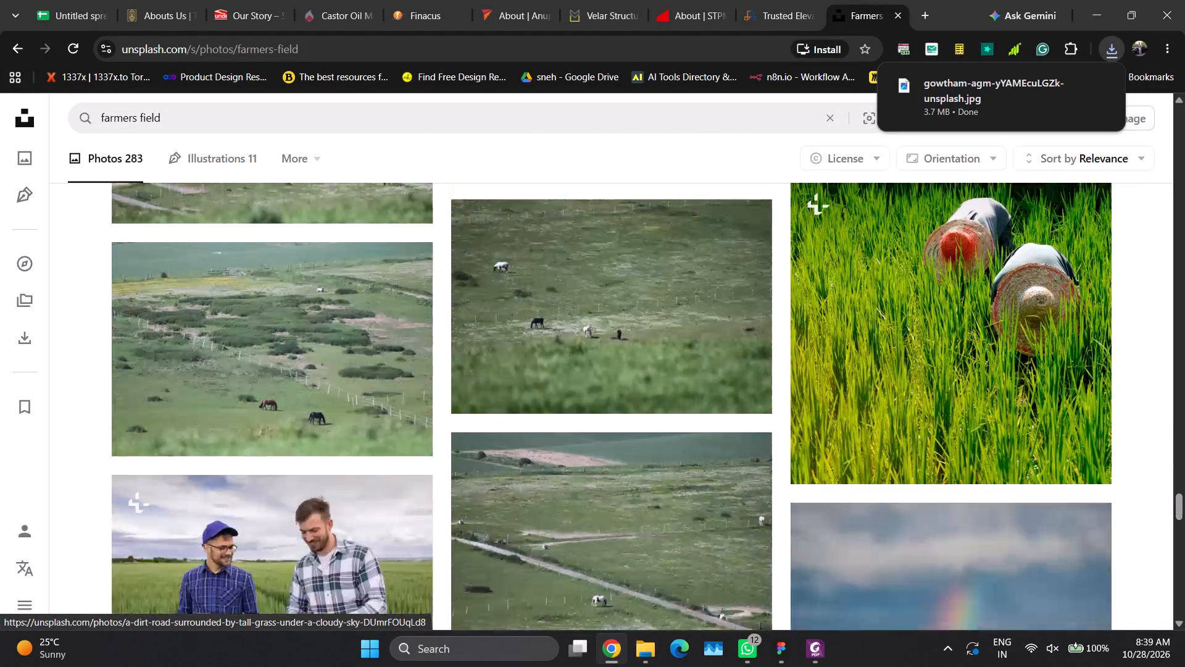
pyautogui.scroll(-1, 1078, 468)
pyautogui.hscroll(-1, 1078, 468)
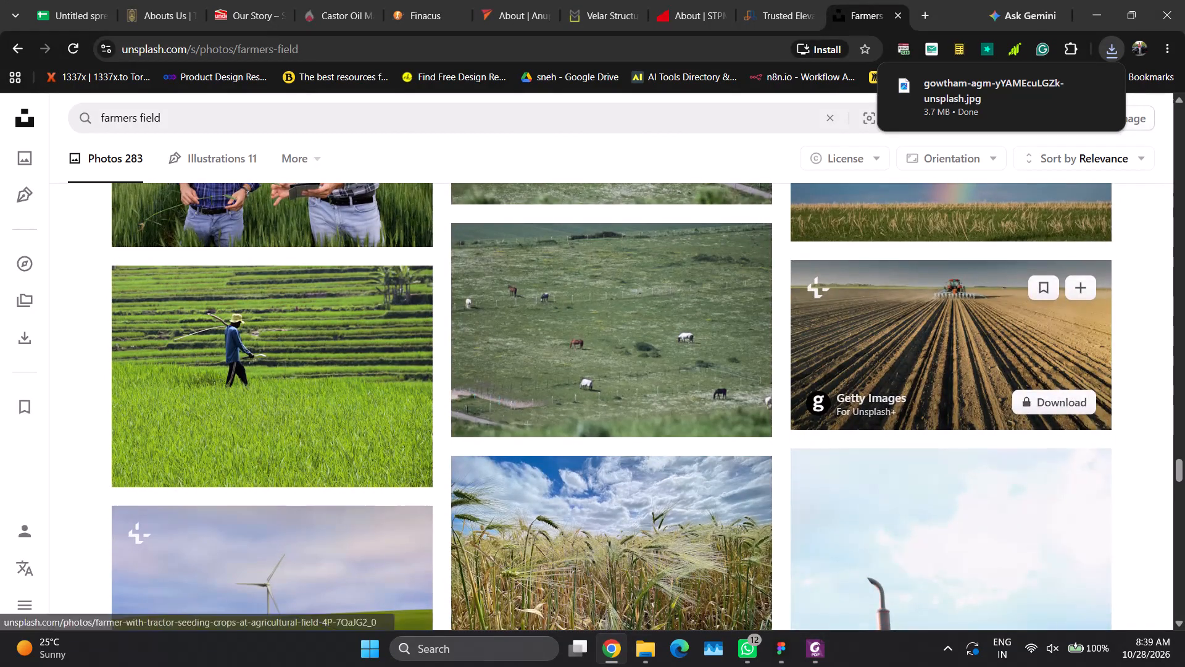
pyautogui.scroll(-1, 382, 432)
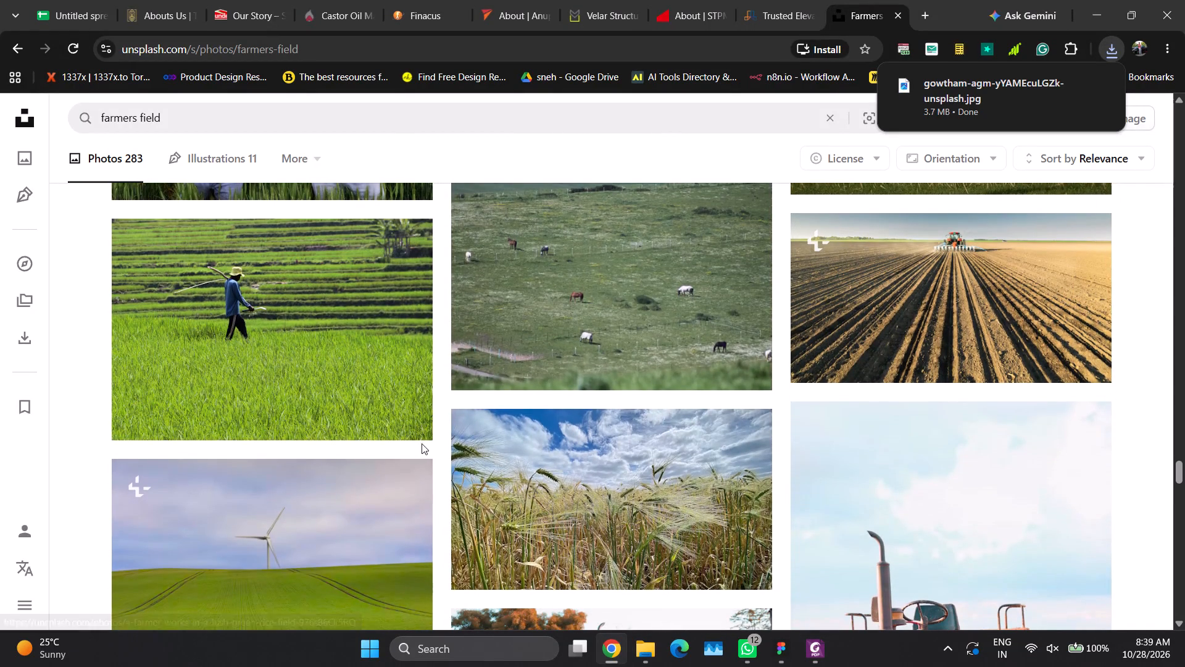
pyautogui.scroll(-2, 615, 463)
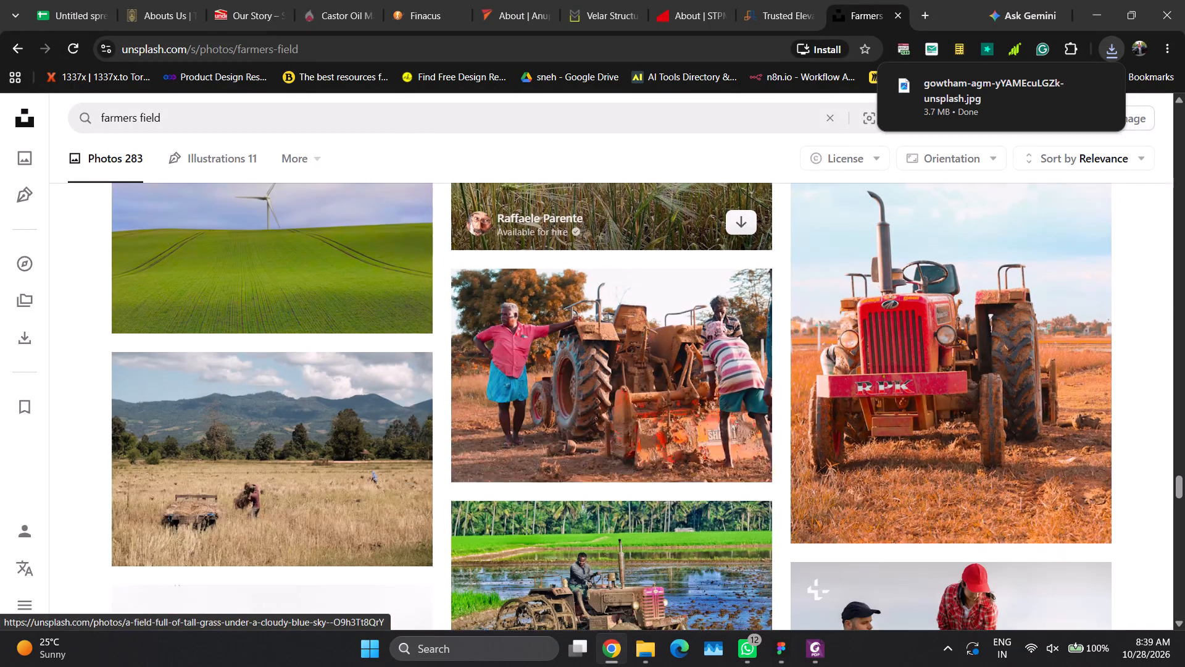
pyautogui.scroll(-3, 615, 463)
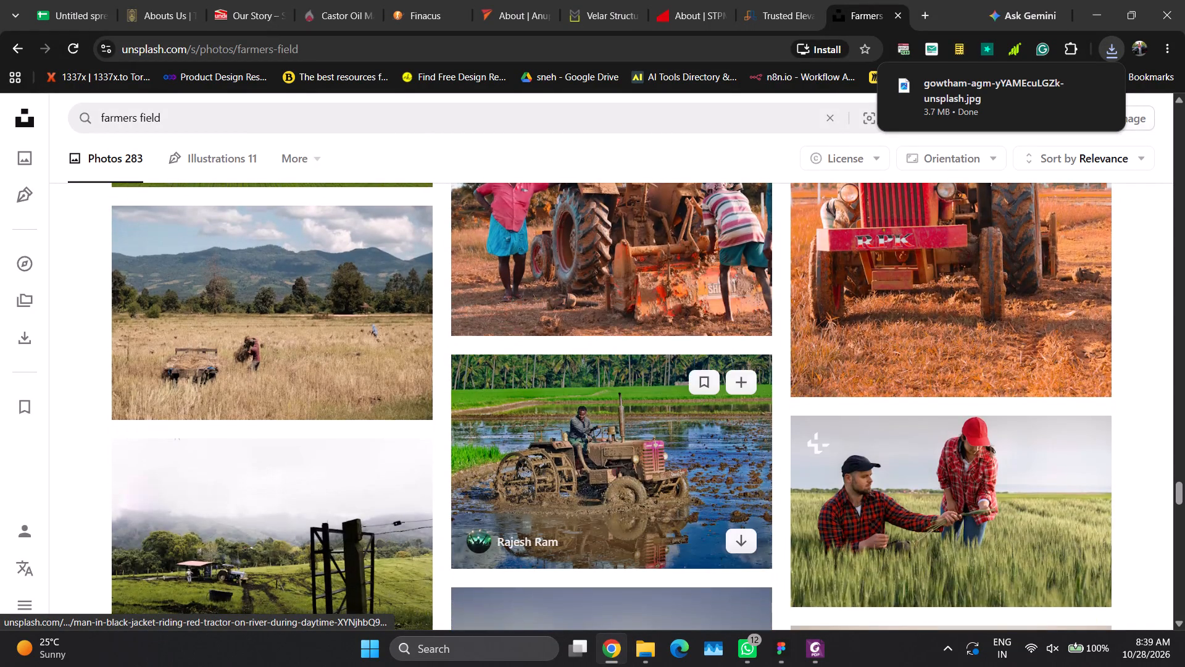
pyautogui.scroll(-4, 615, 463)
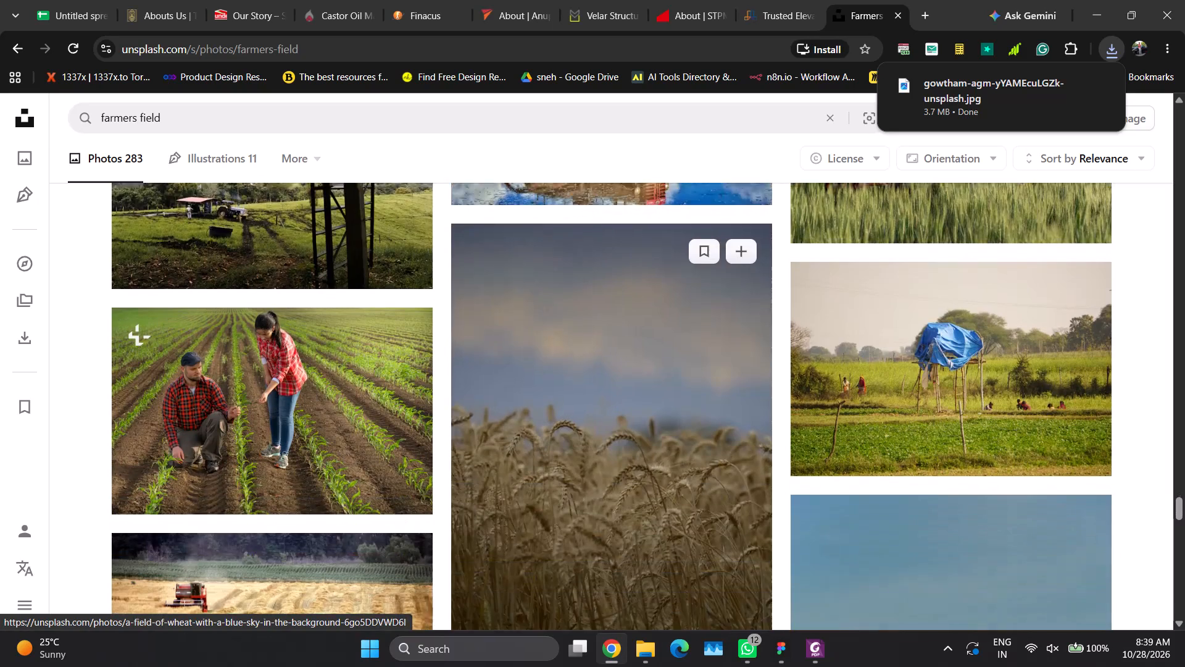
pyautogui.scroll(-3, 615, 463)
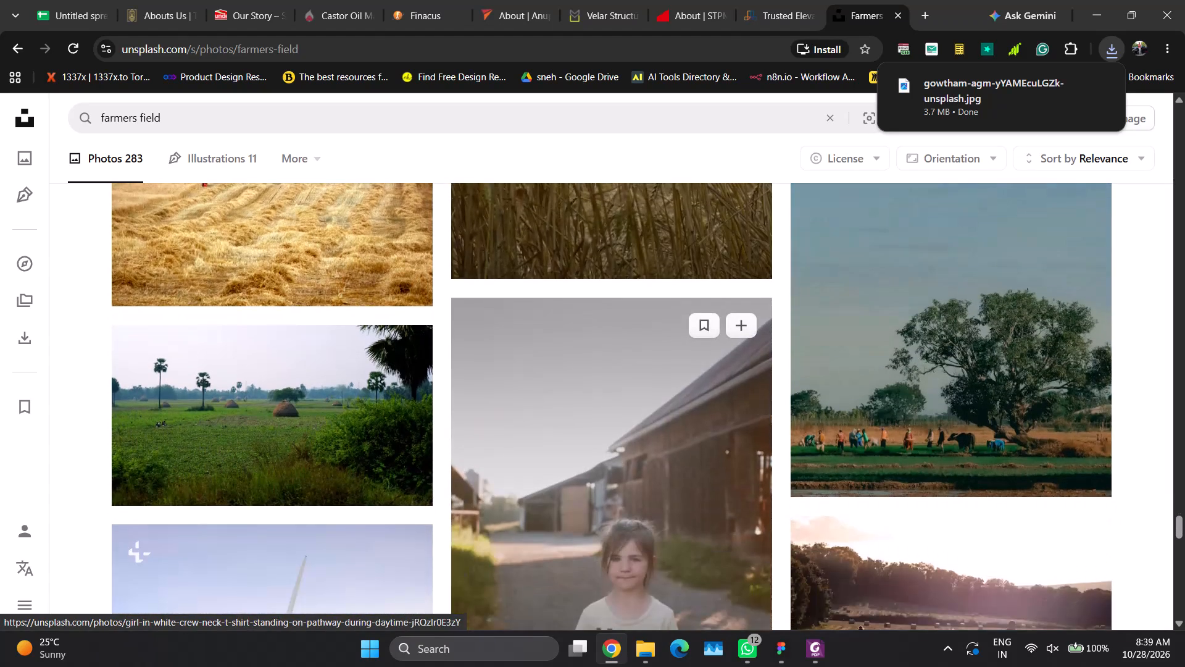
pyautogui.scroll(1, 615, 463)
pyautogui.scroll(-1, 615, 463)
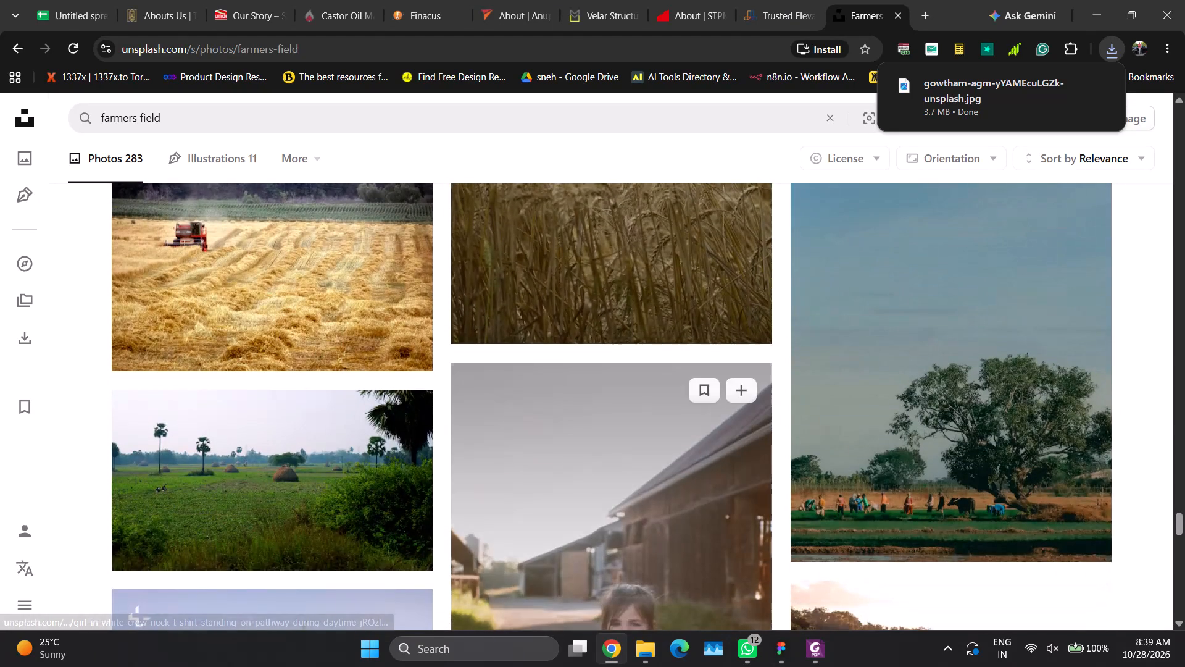
pyautogui.scroll(-4, 615, 463)
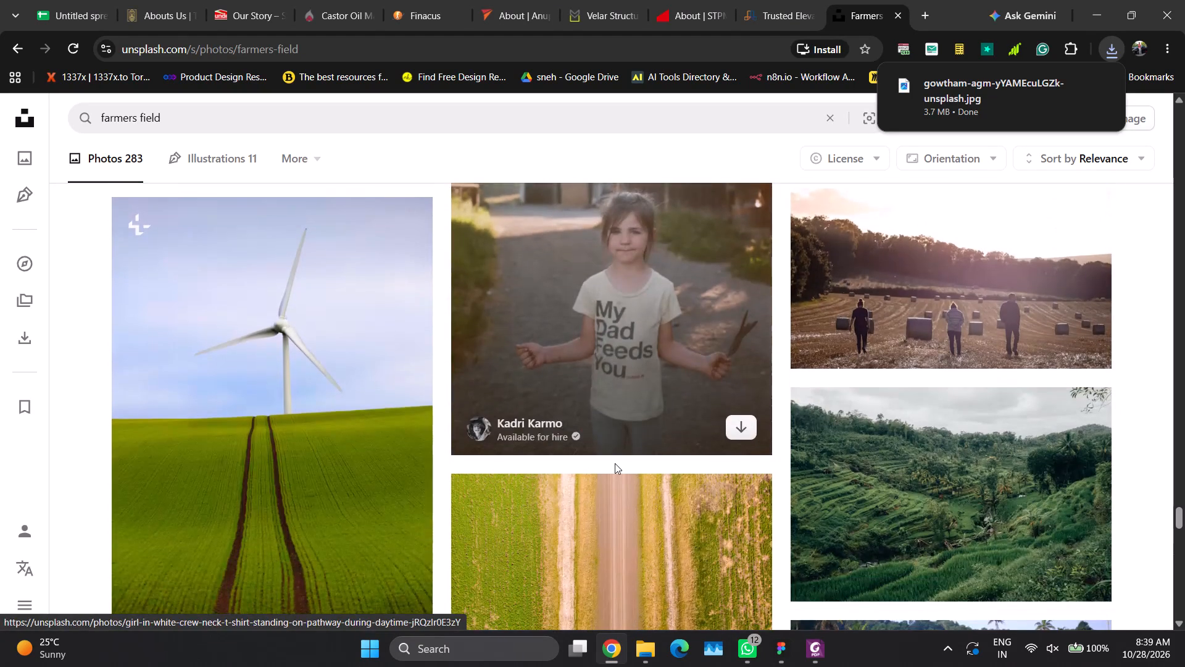
pyautogui.scroll(-4, 615, 463)
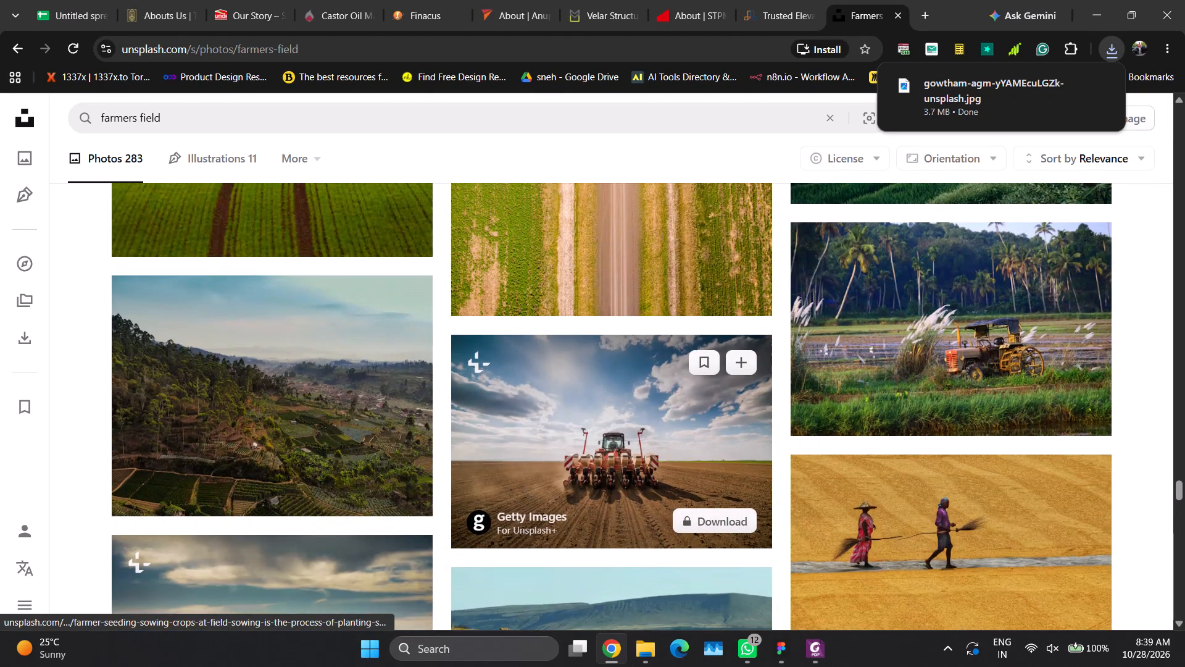
pyautogui.scroll(-4, 615, 463)
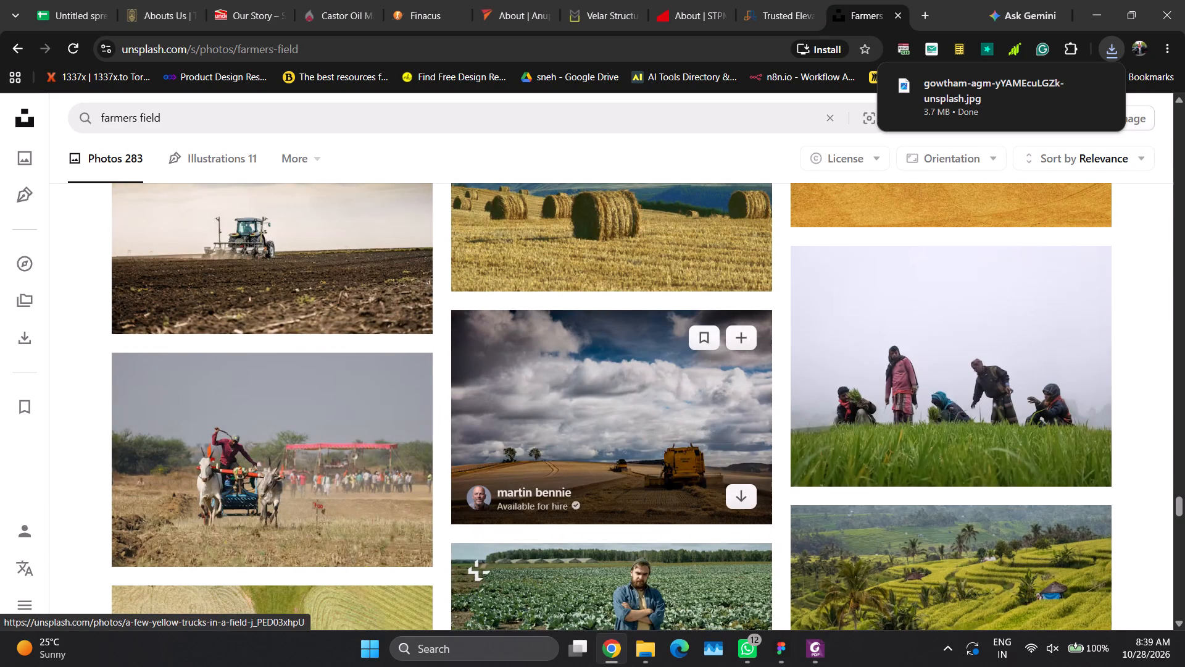
pyautogui.scroll(-1, 647, 424)
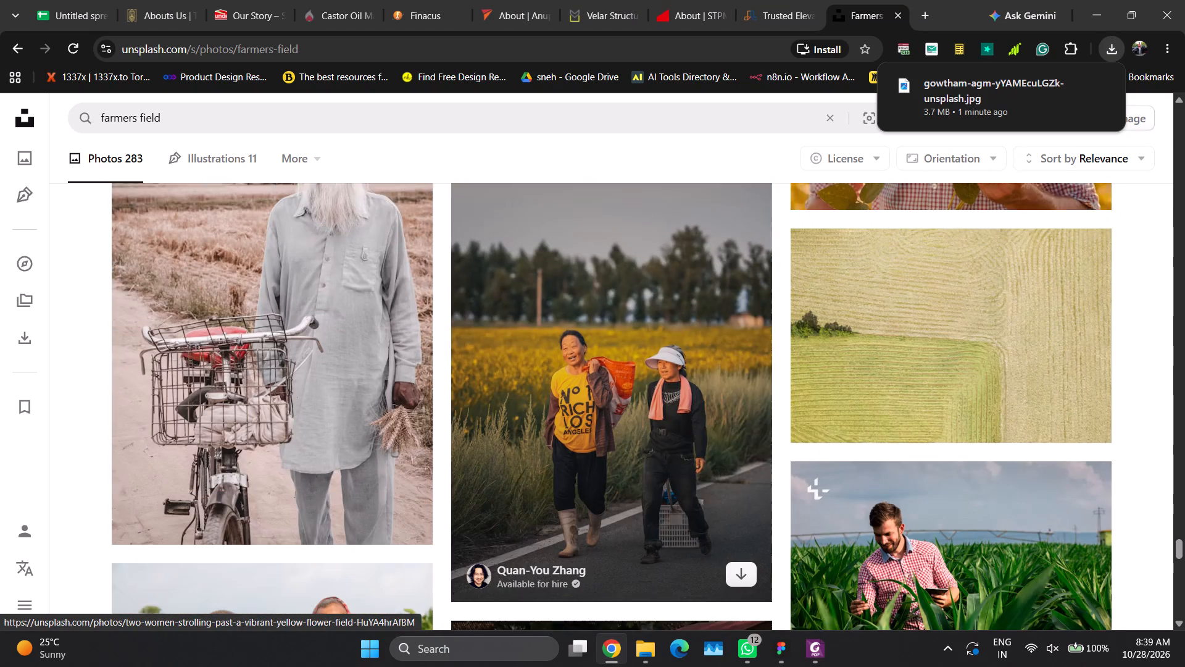
pyautogui.scroll(-3, 647, 424)
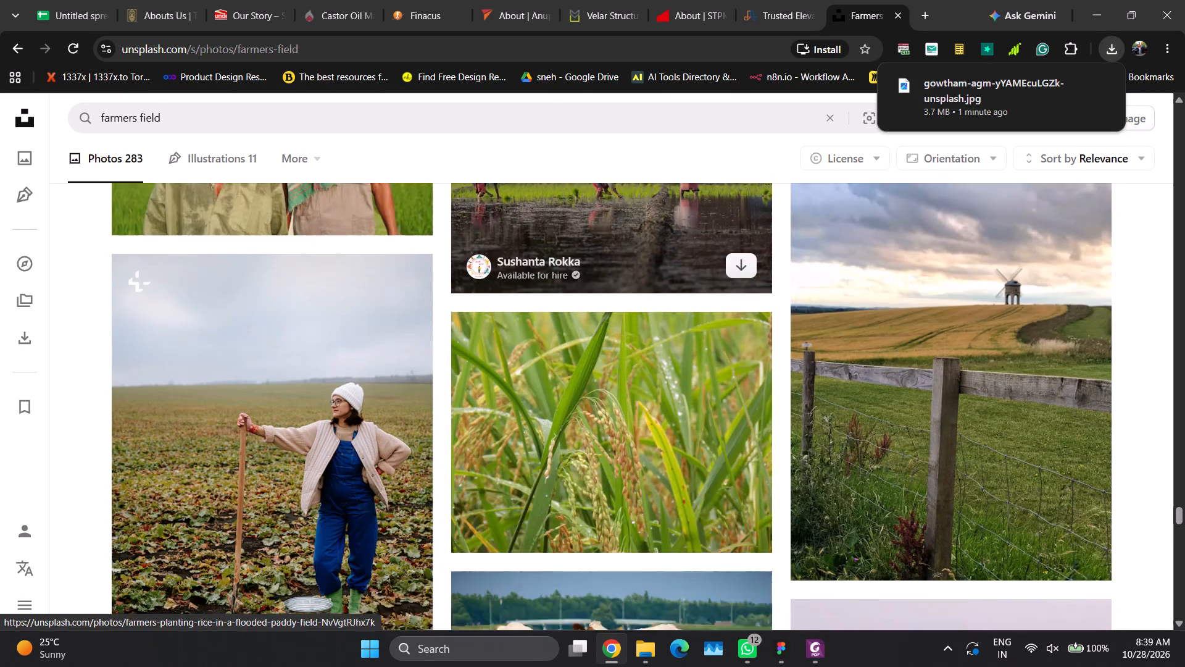
pyautogui.scroll(-4, 647, 424)
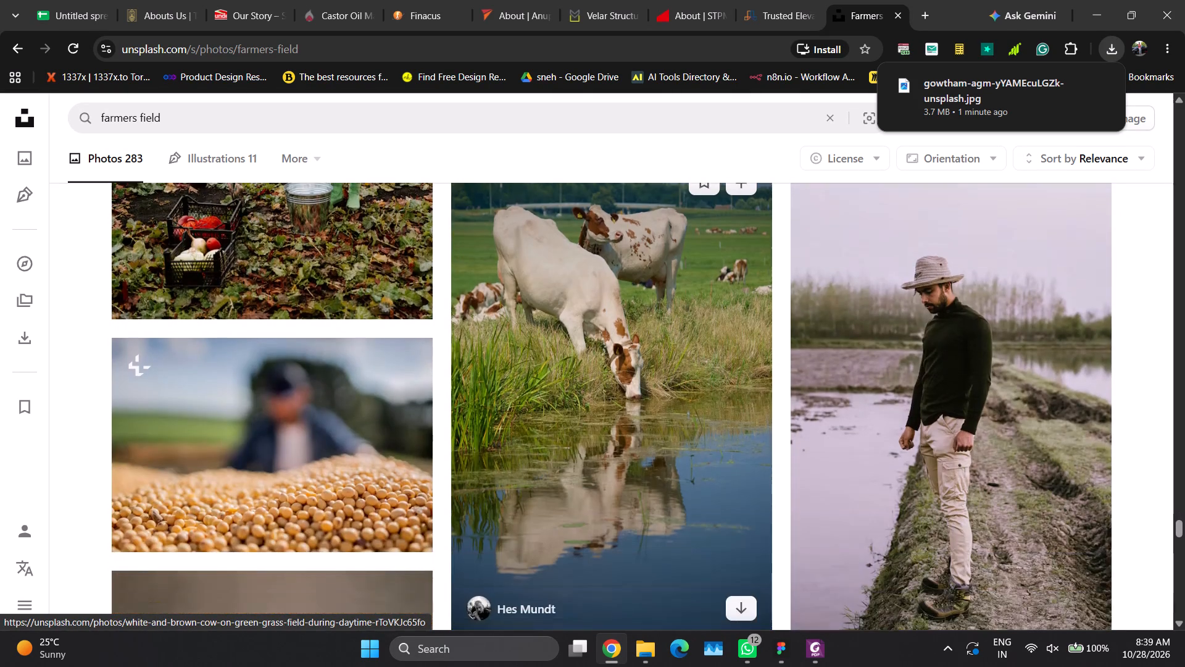
pyautogui.scroll(-5, 647, 424)
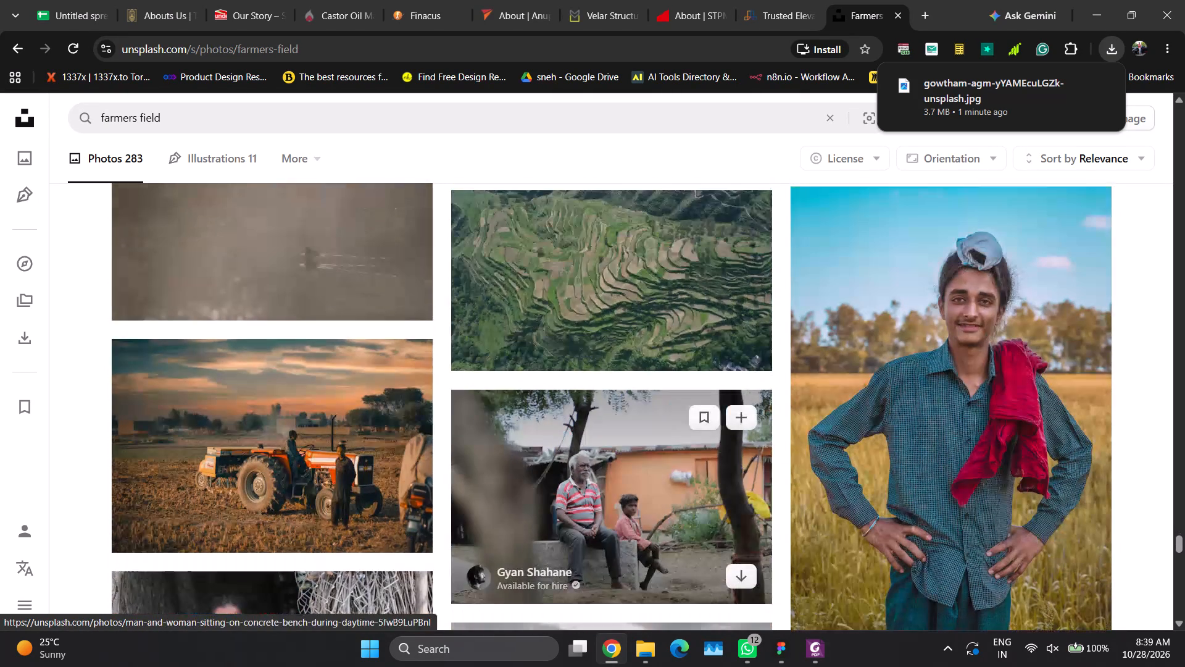
pyautogui.scroll(-1, 647, 424)
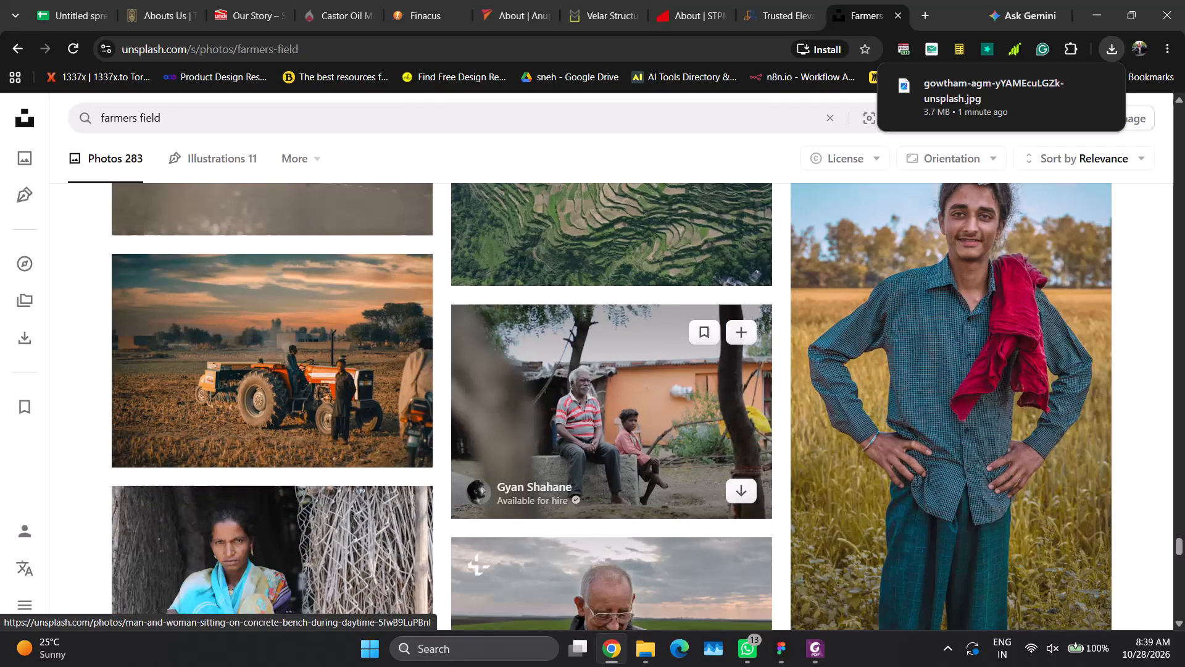
pyautogui.scroll(-3, 647, 424)
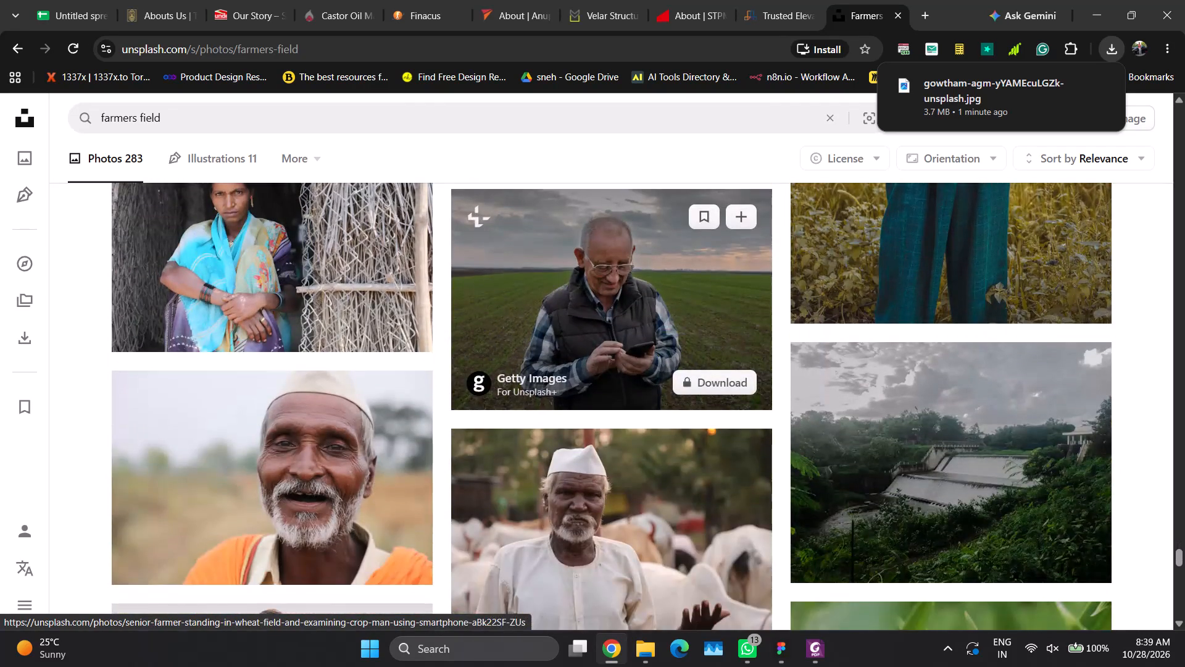
pyautogui.scroll(-6, 647, 424)
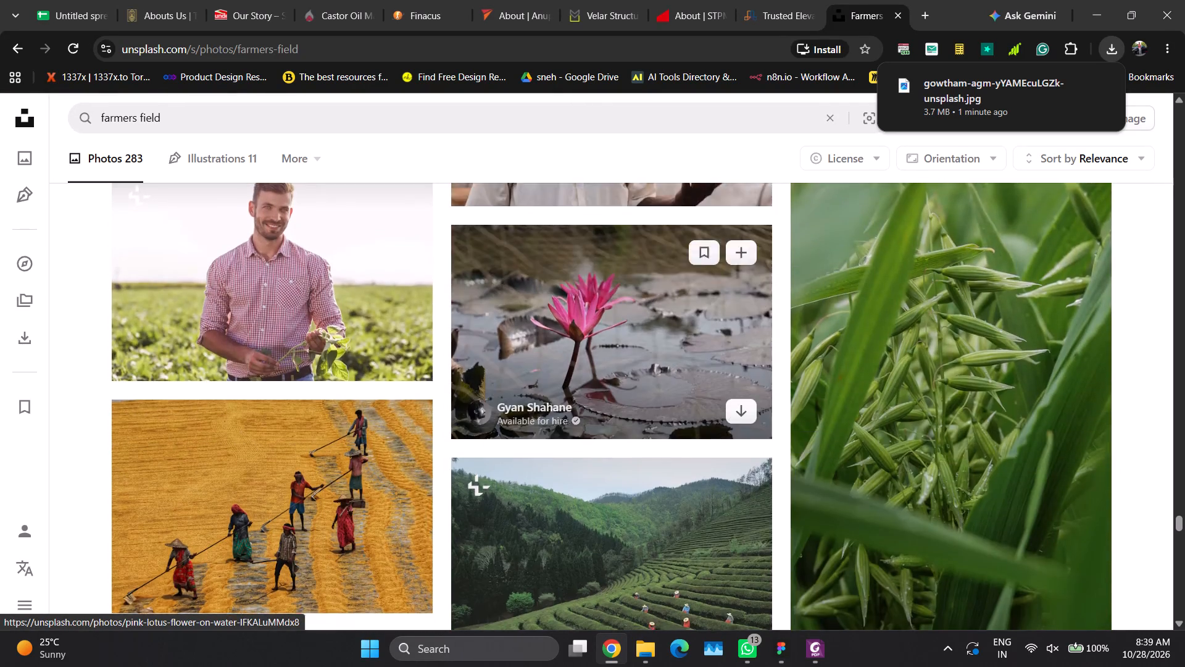
pyautogui.scroll(-3, 647, 424)
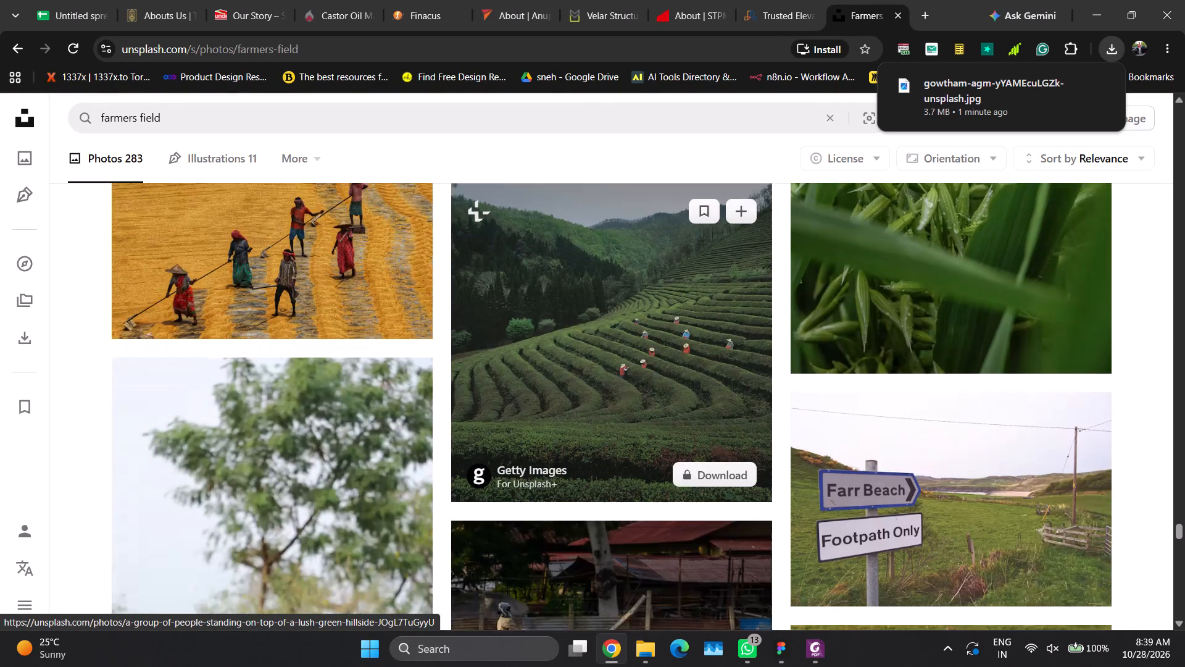
pyautogui.scroll(-4, 647, 424)
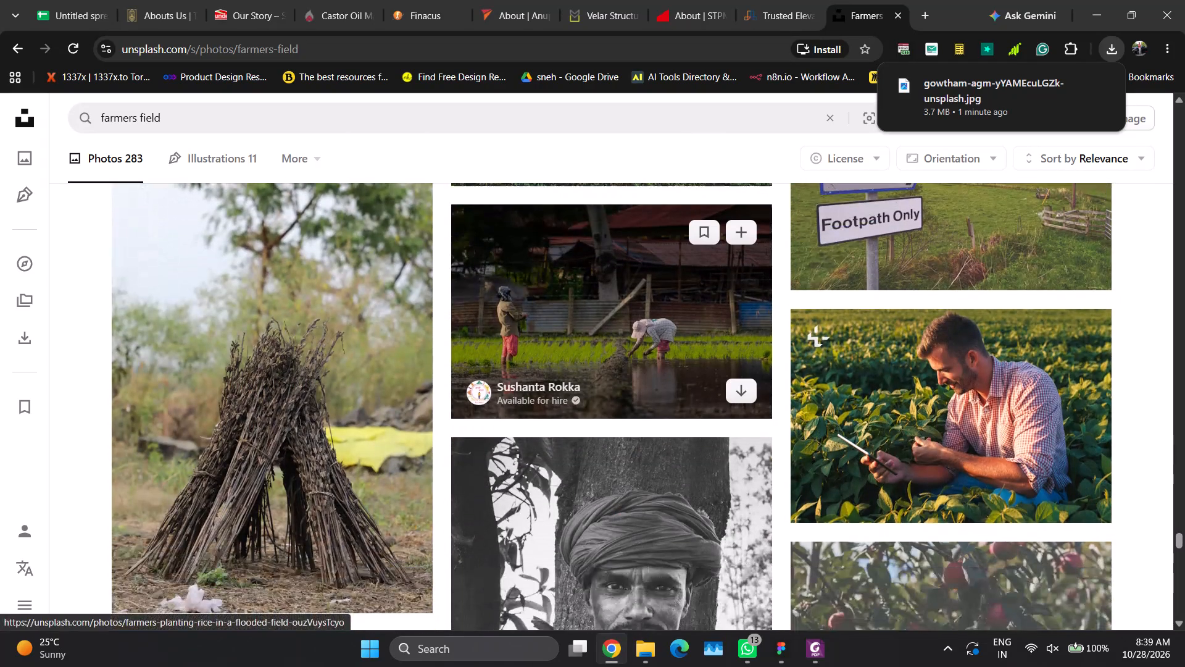
pyautogui.scroll(-1, 647, 424)
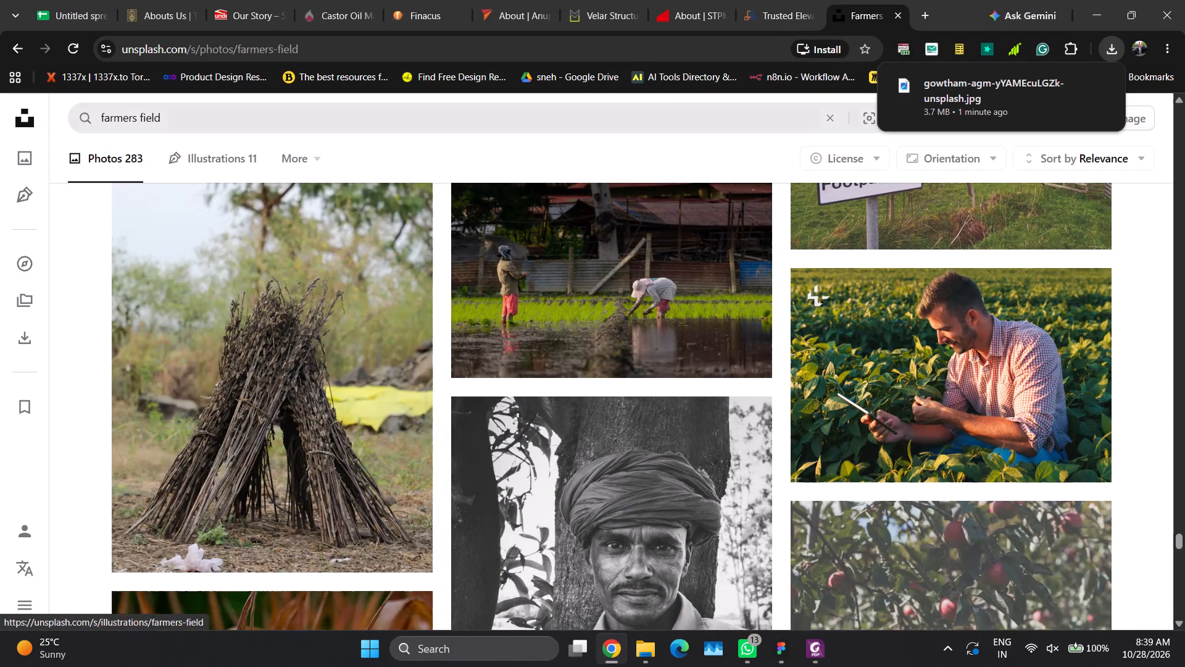
# Refine the Unsplash photo search to "farmers spice field".
pyautogui.click(135, 118)
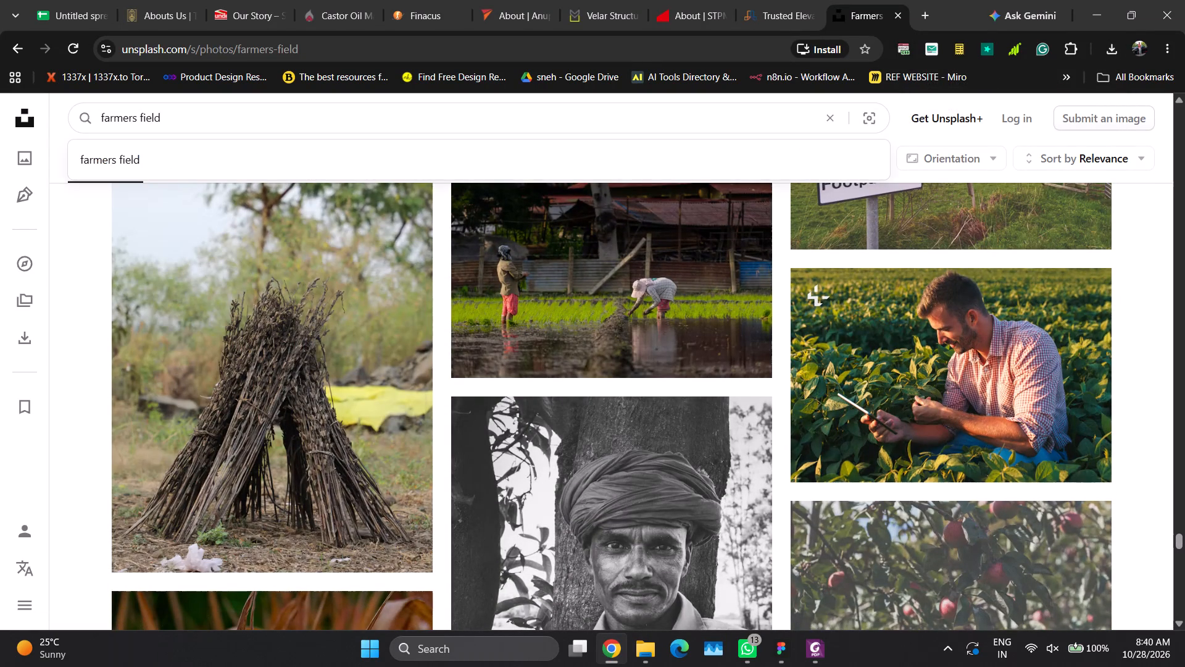
pyautogui.press('space')
pyautogui.write('spice')
pyautogui.press('Return')
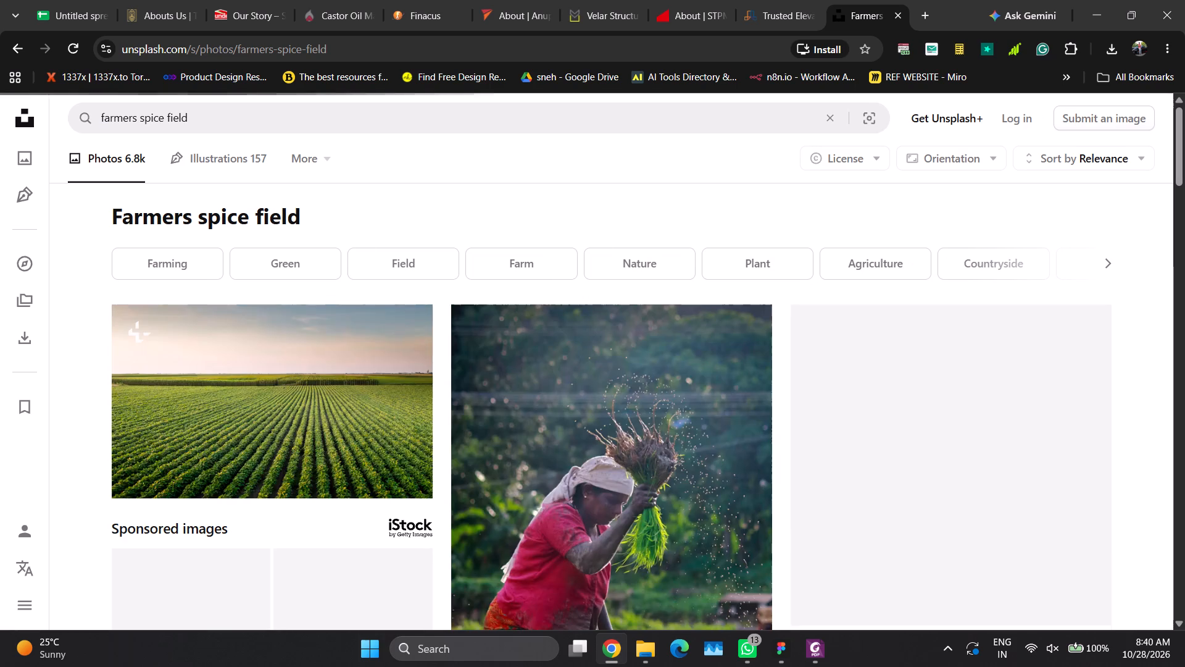
# Look through the first batch of Unsplash "farmers spice field" photos for candidates suited to the pesticide-tested section.
pyautogui.scroll(-5, 135, 118)
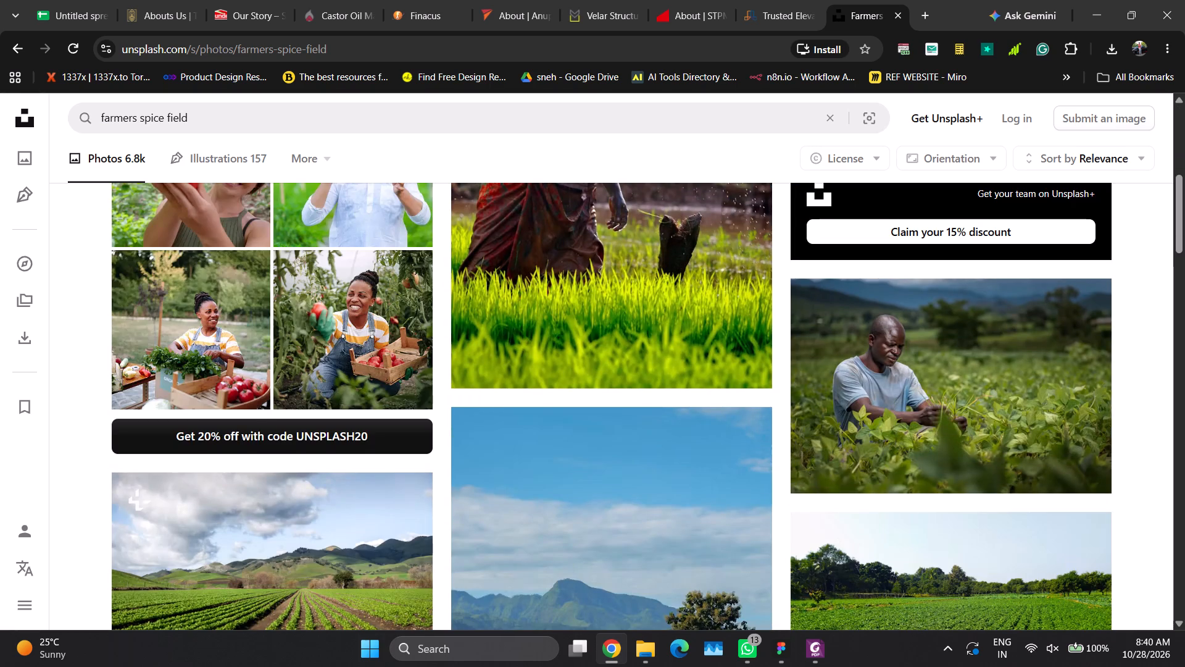
pyautogui.scroll(-3, 135, 118)
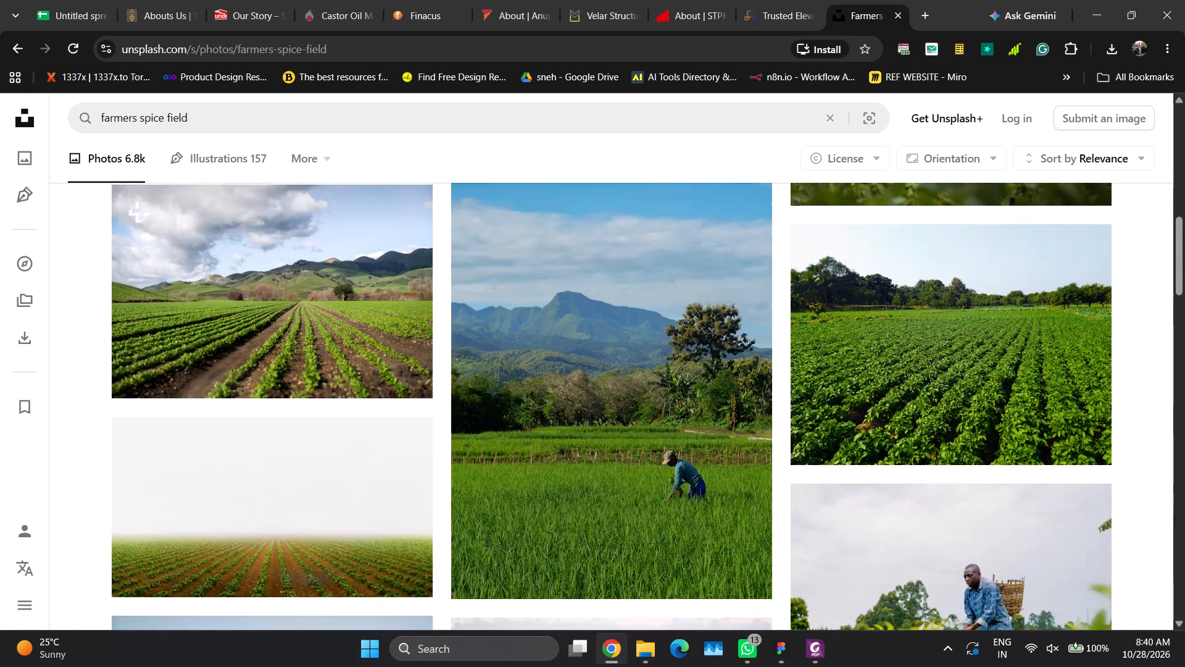
pyautogui.scroll(-2, 135, 118)
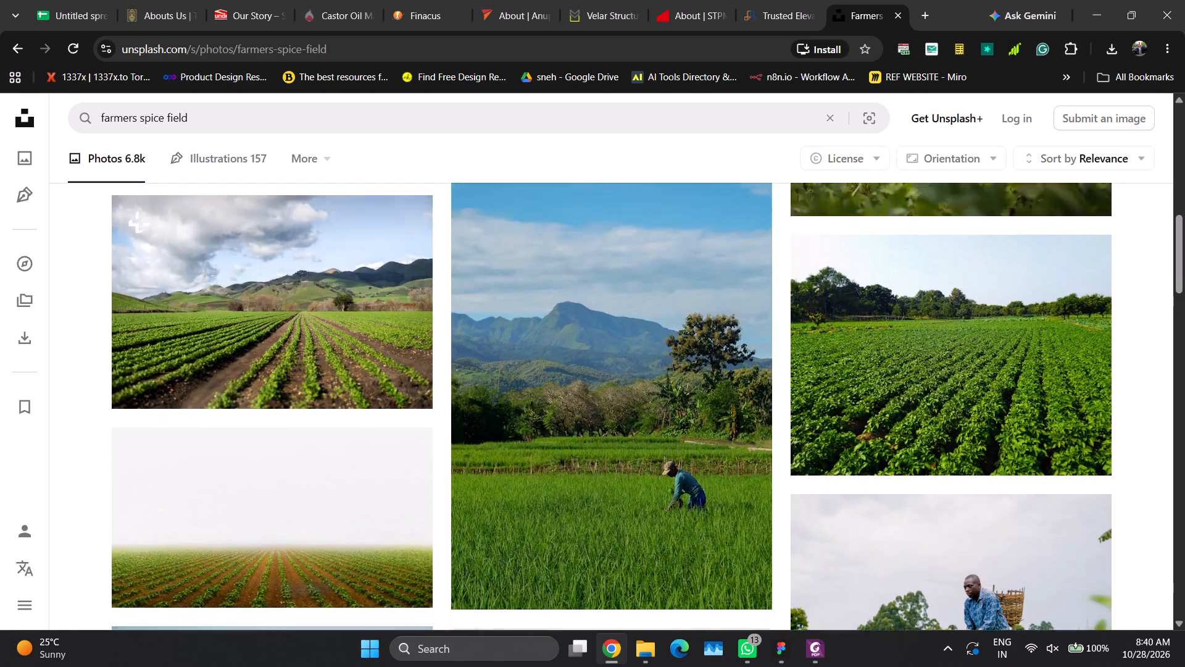
pyautogui.scroll(-3, 135, 118)
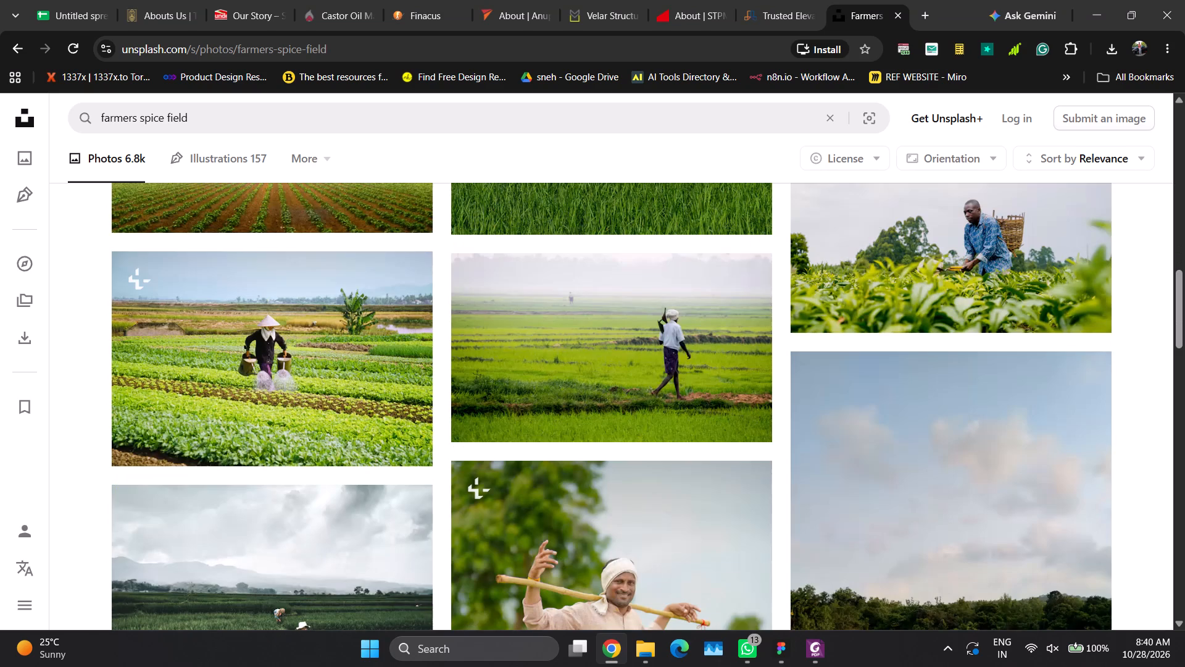
pyautogui.scroll(-5, 135, 118)
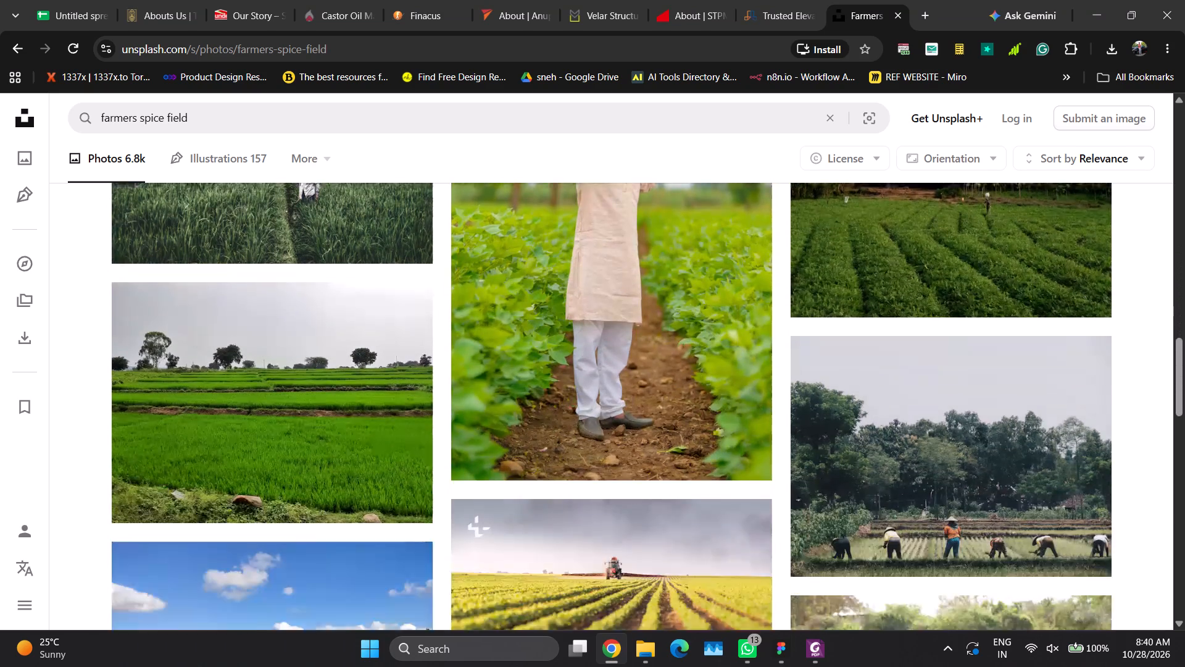
pyautogui.scroll(-3, 135, 118)
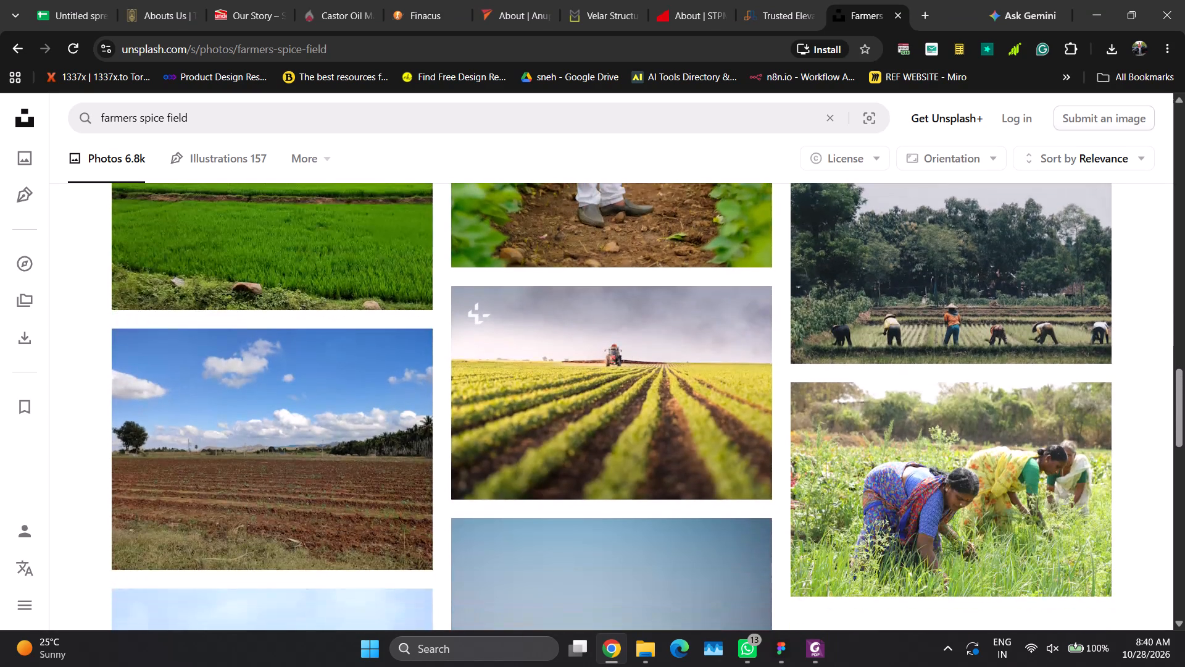
pyautogui.scroll(-3, 135, 118)
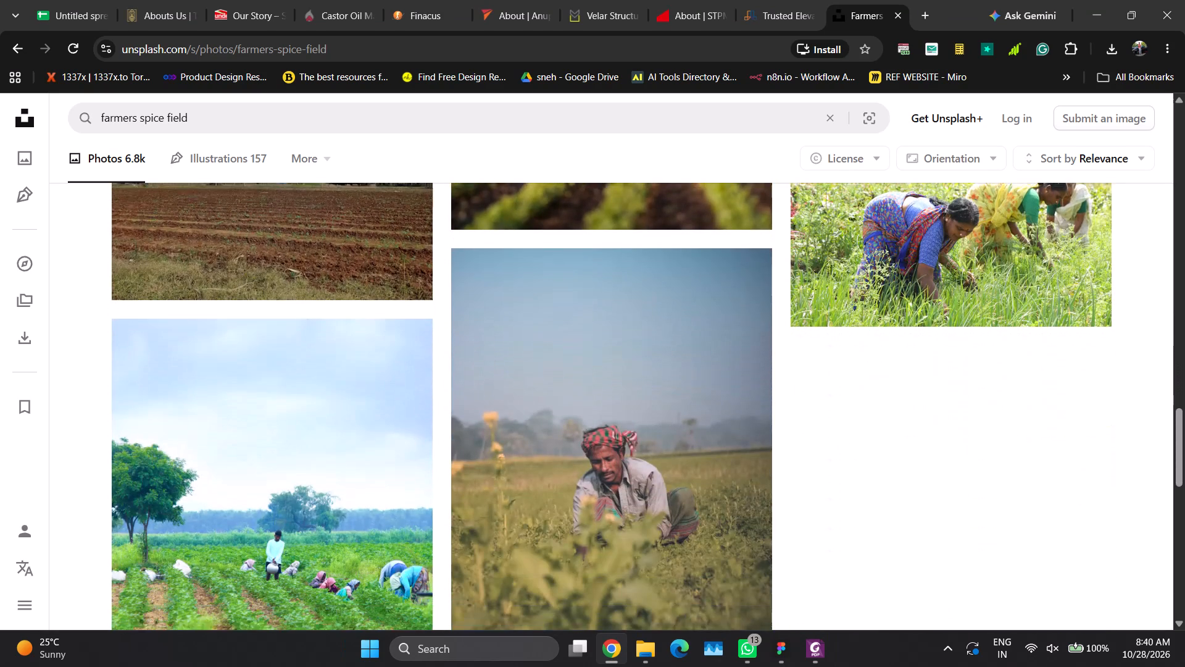
pyautogui.scroll(-1, 135, 118)
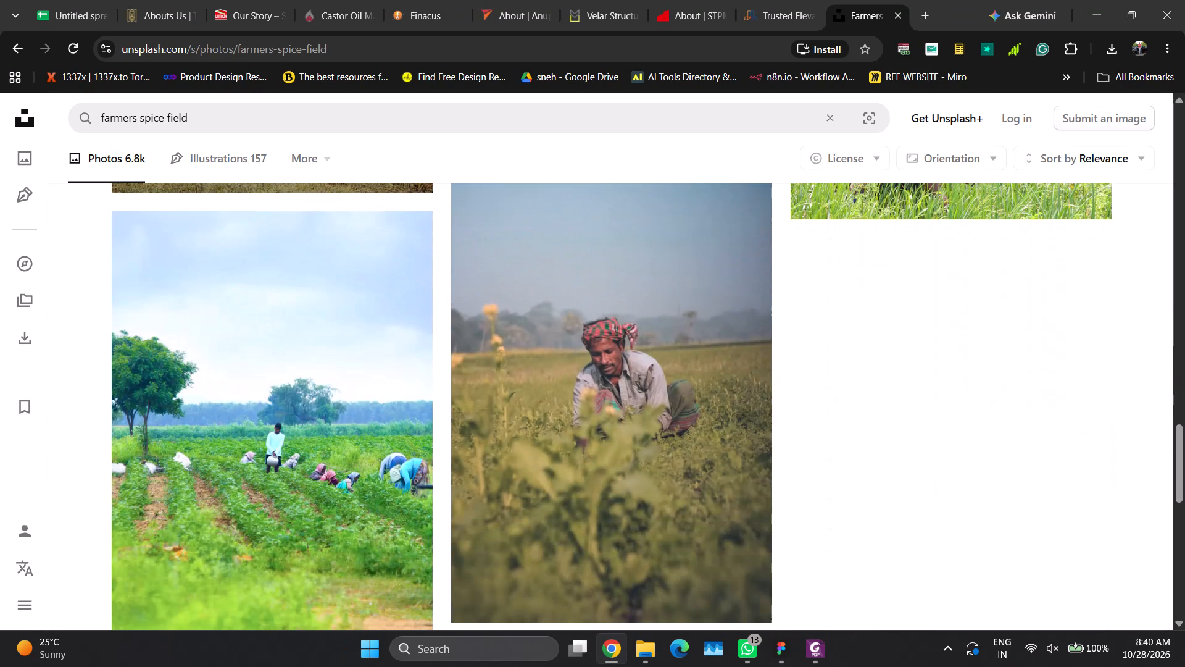
pyautogui.scroll(-1, 135, 118)
pyautogui.scroll(1, 135, 118)
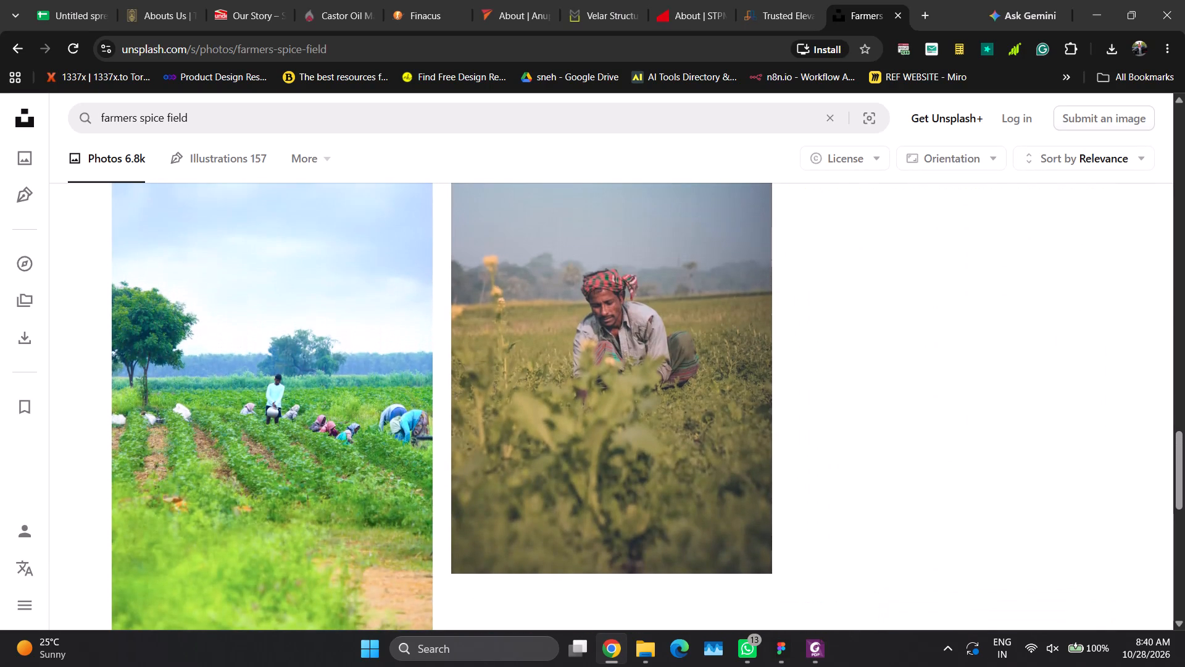
pyautogui.scroll(1, 135, 118)
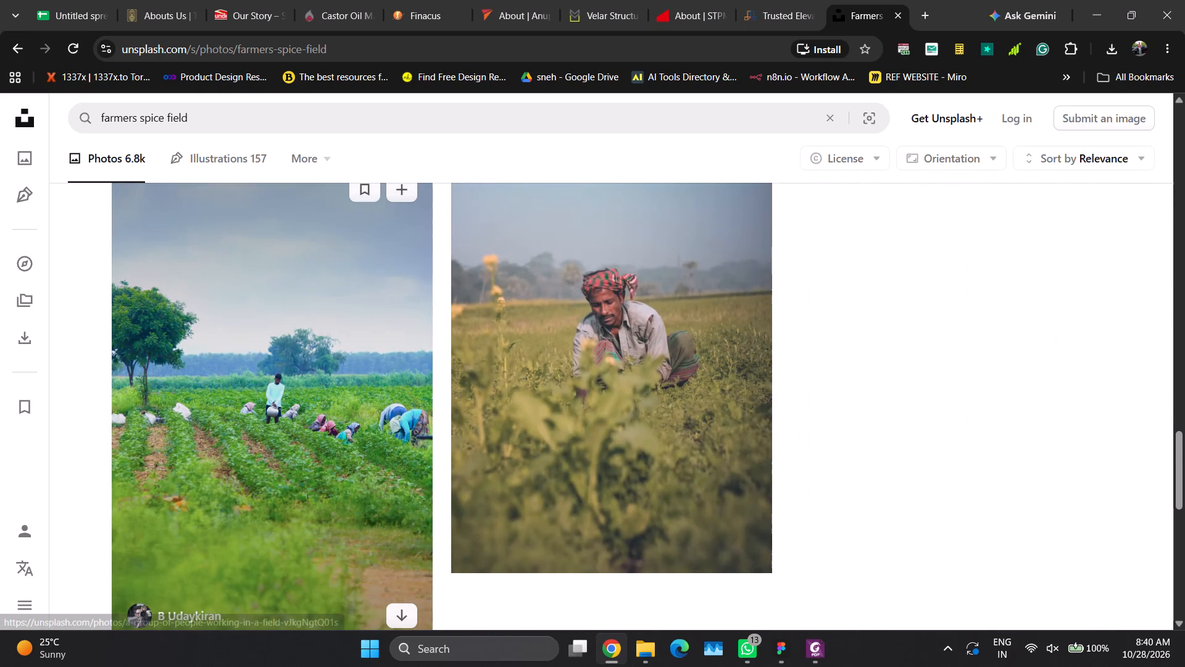
pyautogui.scroll(-6, 420, 508)
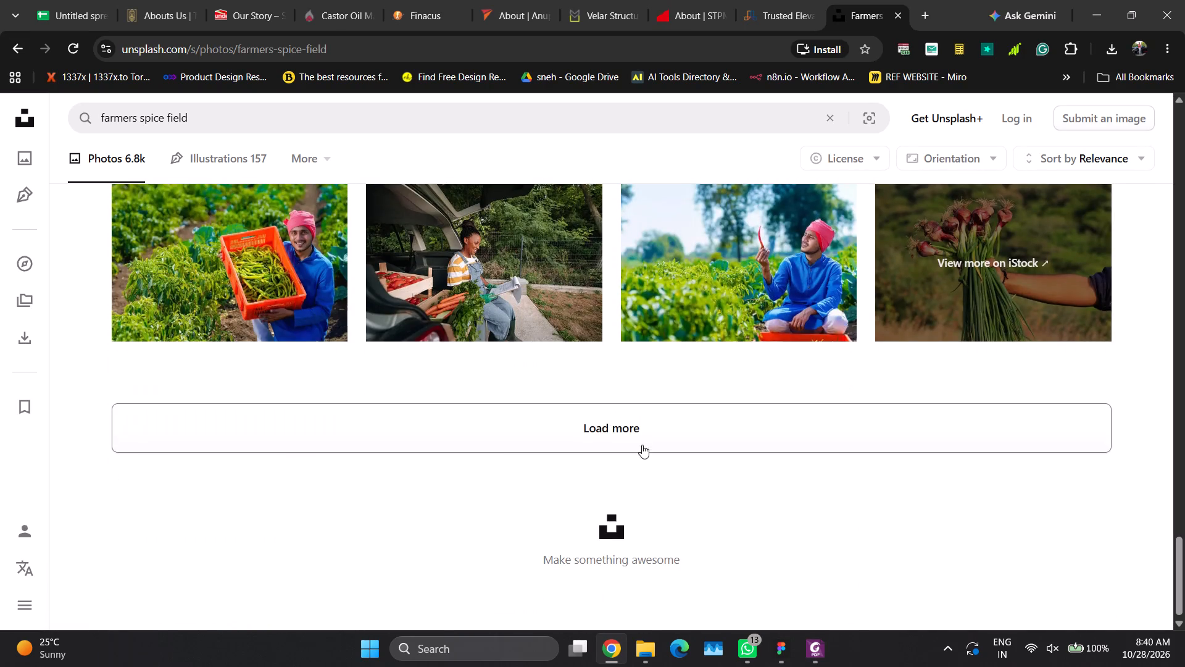
# Load more "farmers spice field" results and look through the additional photos for farmers at work among crops.
pyautogui.click(641, 445)
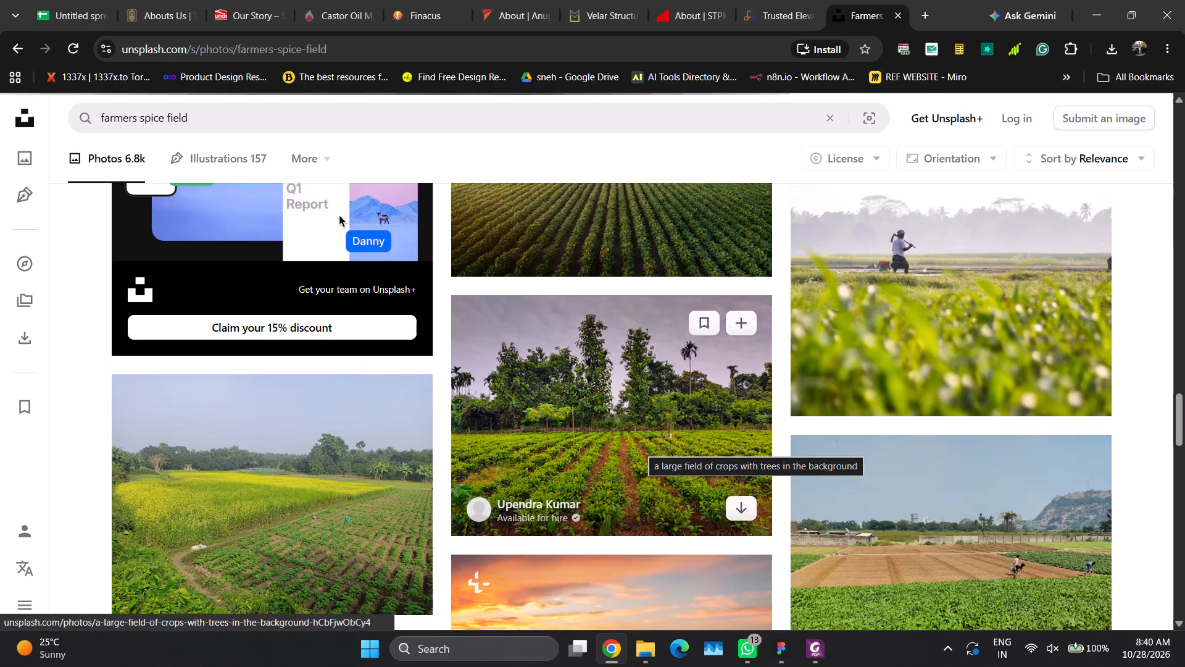
pyautogui.hscroll(-1, 641, 445)
pyautogui.scroll(-2, 704, 418)
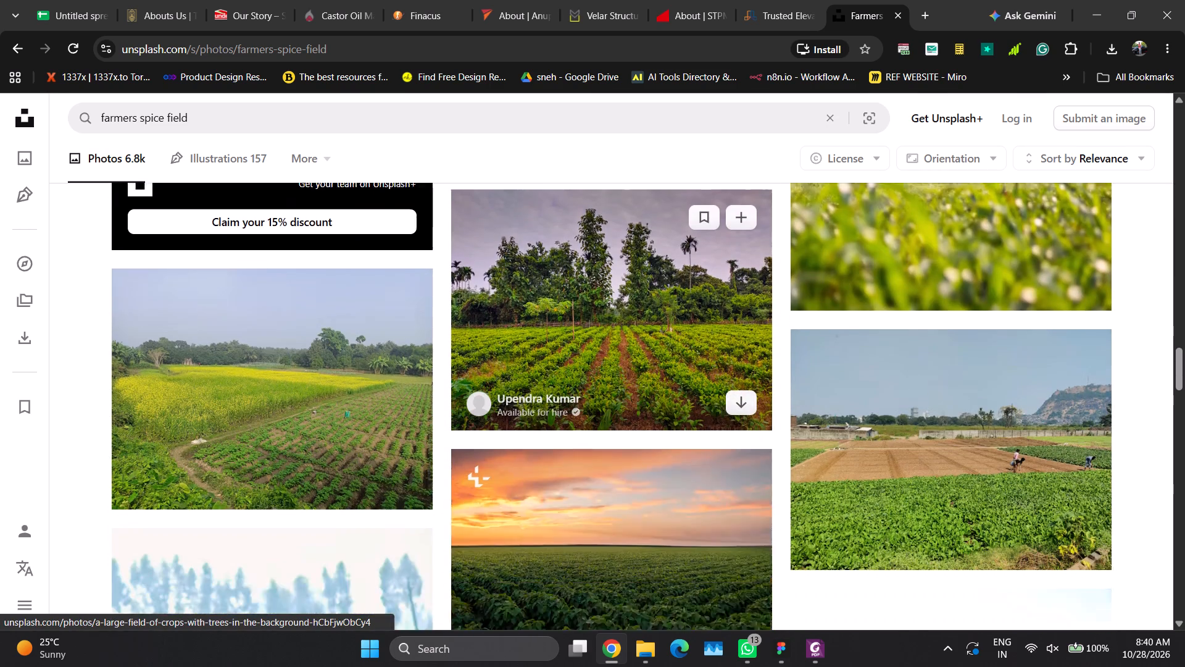
pyautogui.scroll(-2, 738, 417)
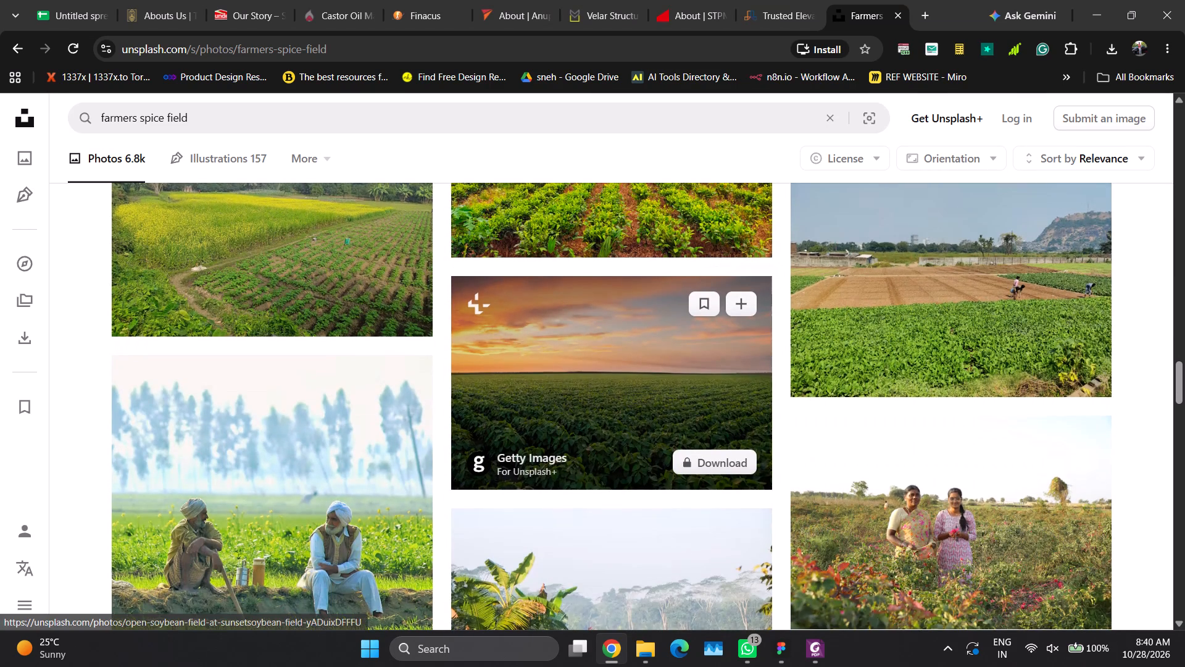
pyautogui.scroll(-2, 718, 415)
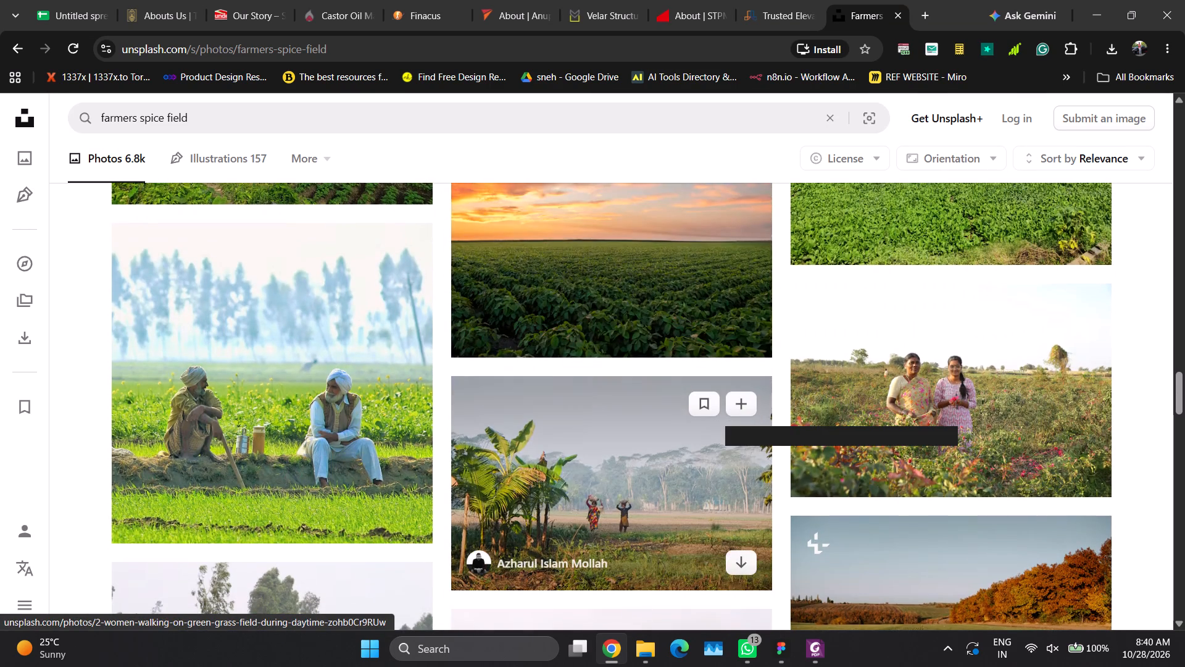
pyautogui.scroll(-1, 718, 415)
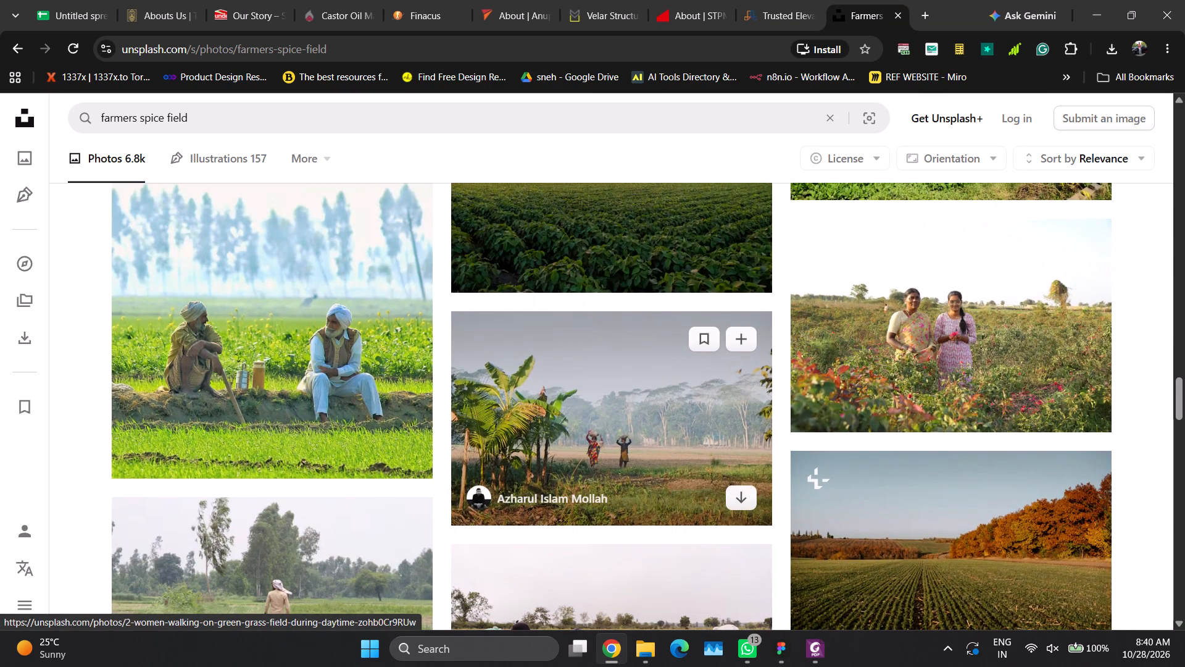
pyautogui.scroll(-4, 718, 415)
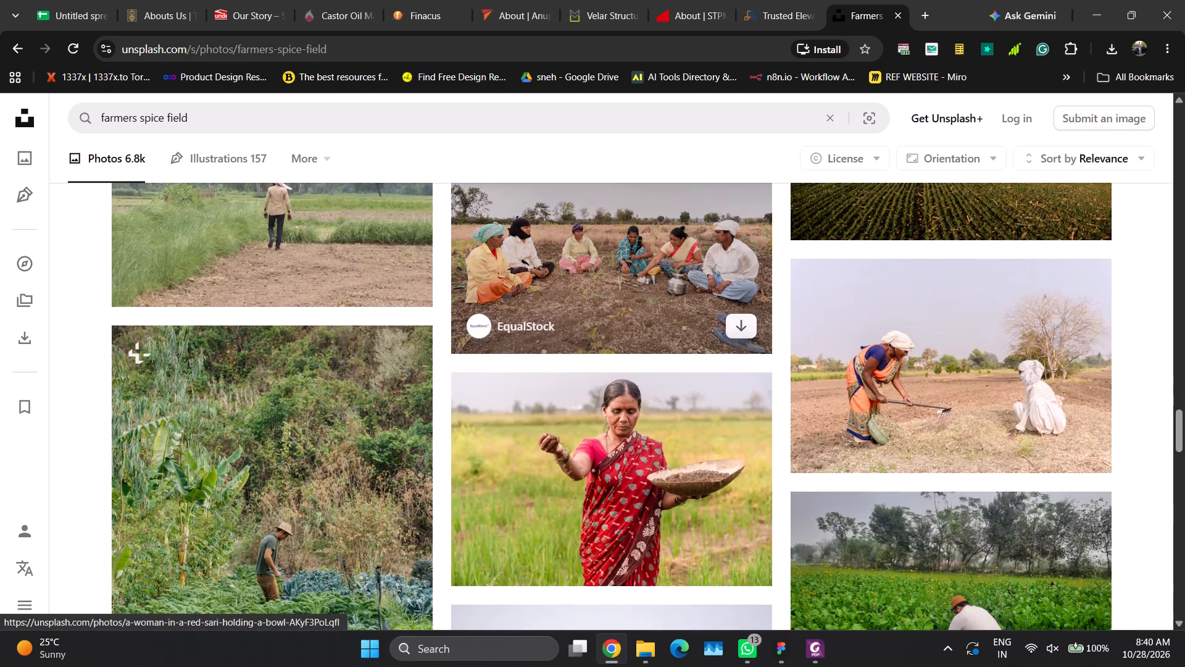
pyautogui.scroll(-4, 718, 415)
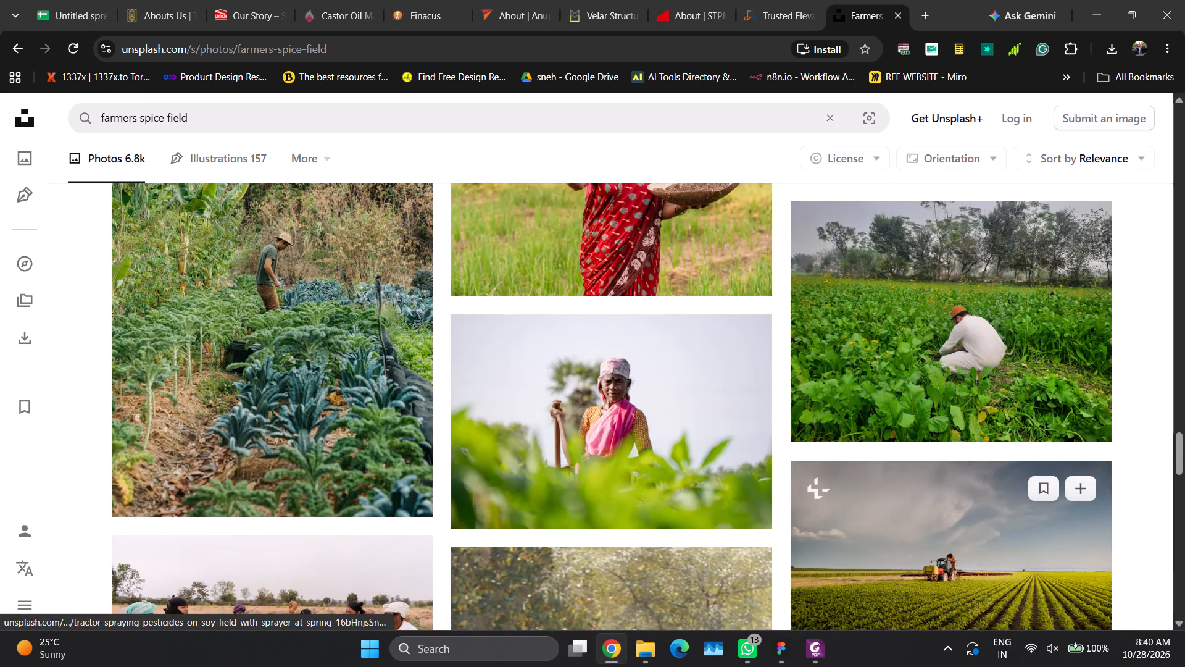
pyautogui.scroll(-2, 981, 548)
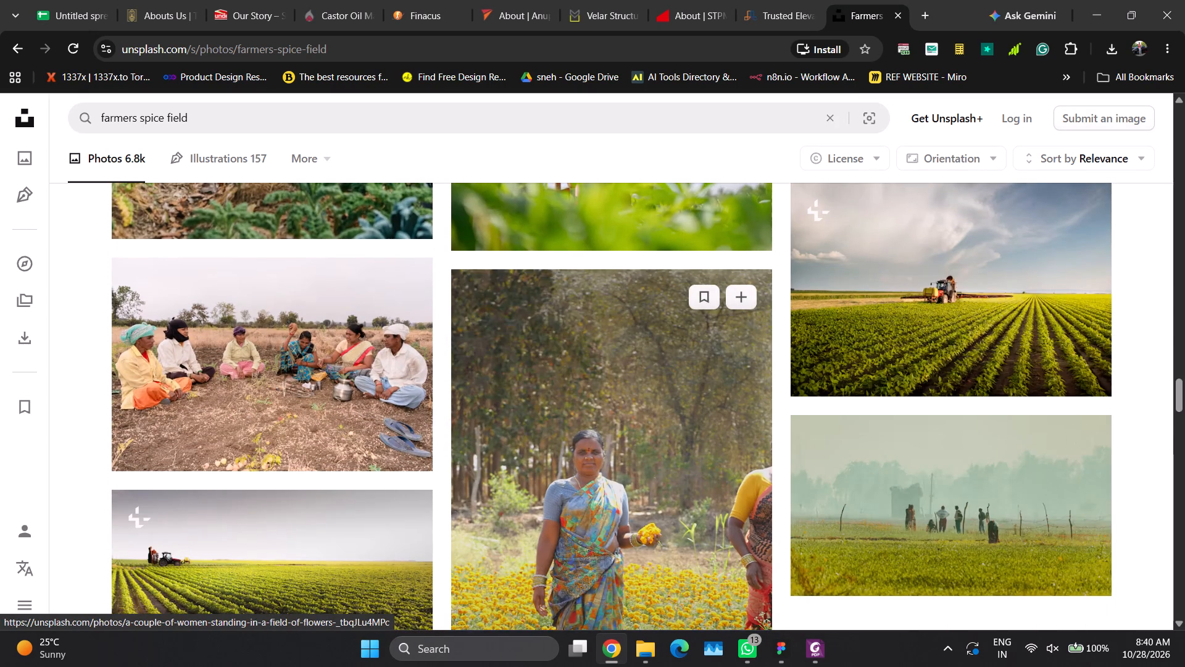
pyautogui.scroll(-3, 734, 418)
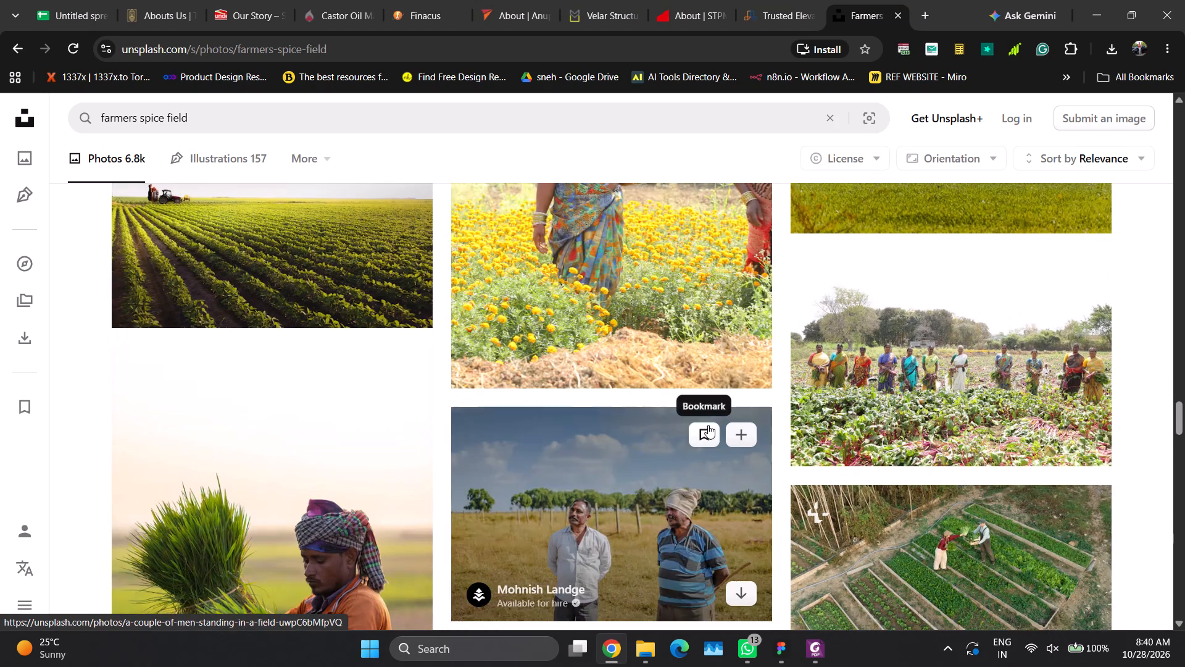
pyautogui.scroll(-1, 708, 425)
pyautogui.scroll(-1, 748, 500)
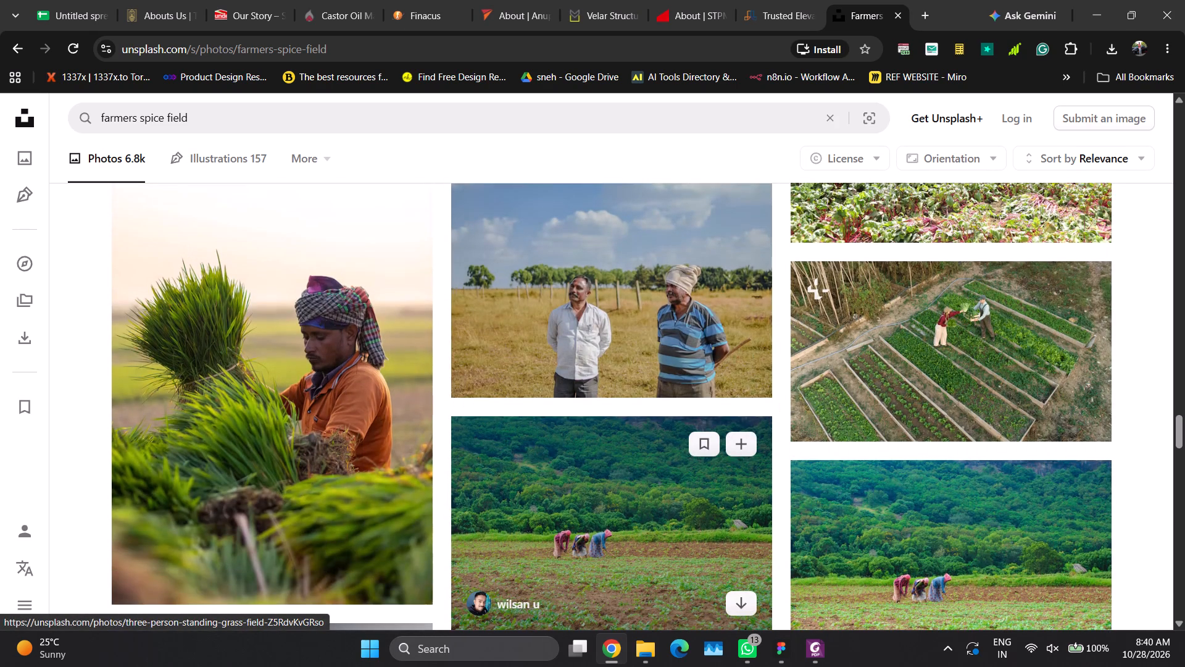
# Download the photo of the farmer in an orange shirt and checked headscarf handling rice seedlings, saving it as a JPEG in Downloads.
pyautogui.scroll(-1, 481, 448)
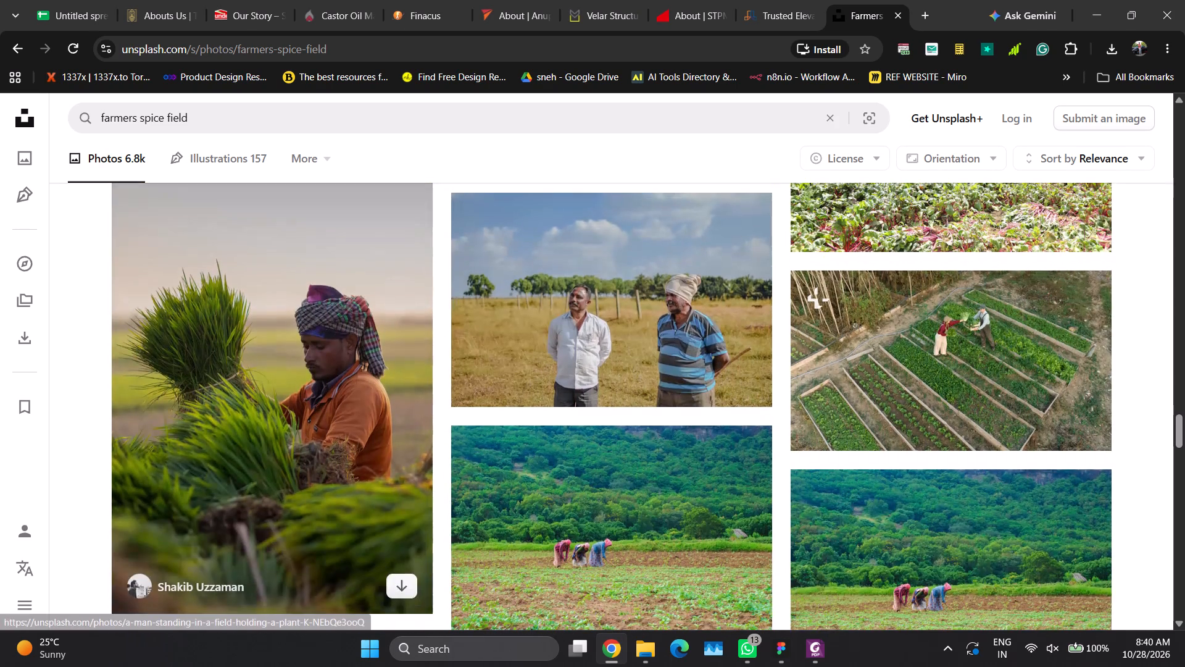
pyautogui.scroll(-1, 393, 415)
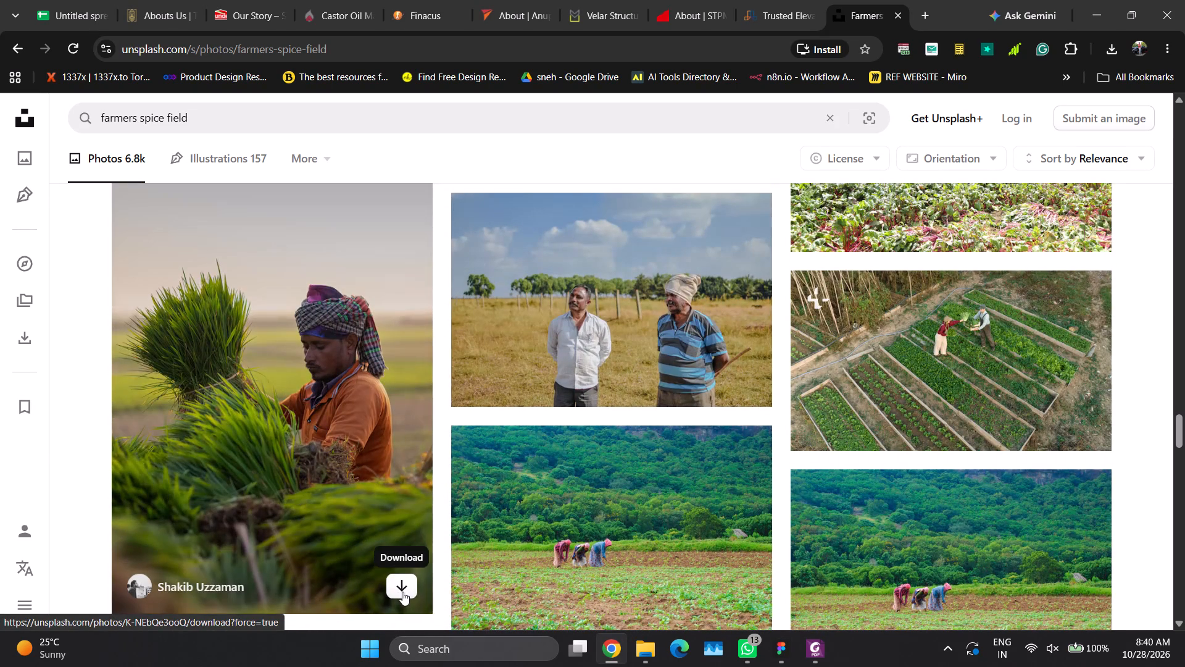
pyautogui.click(403, 587)
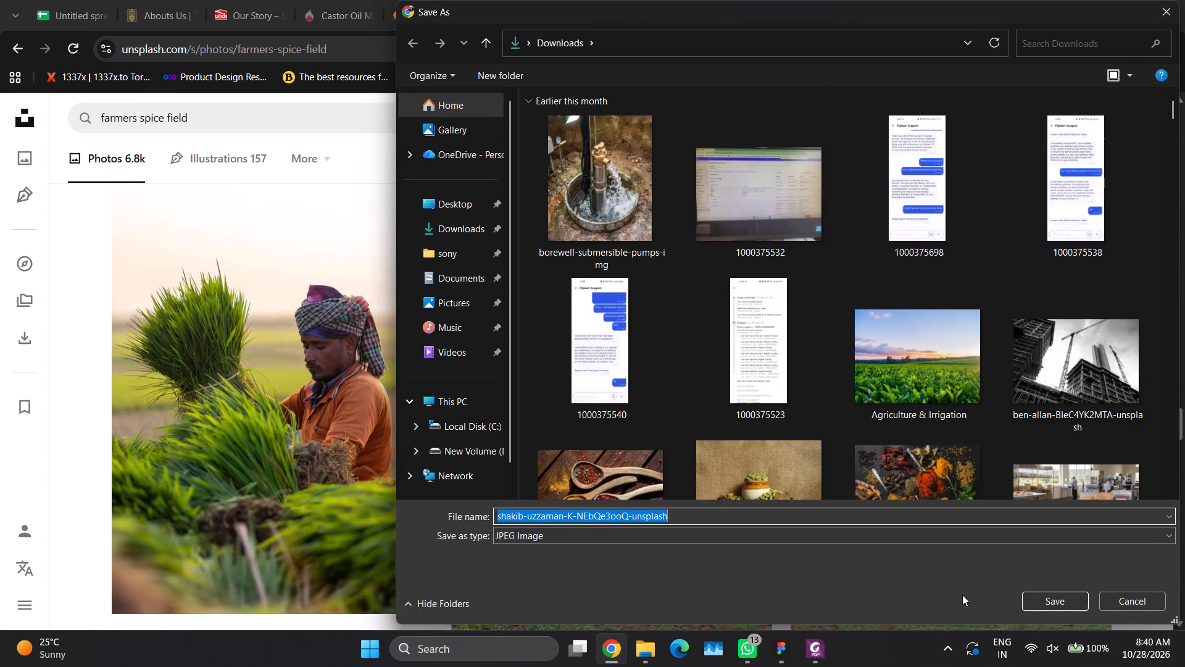
pyautogui.click(1044, 605)
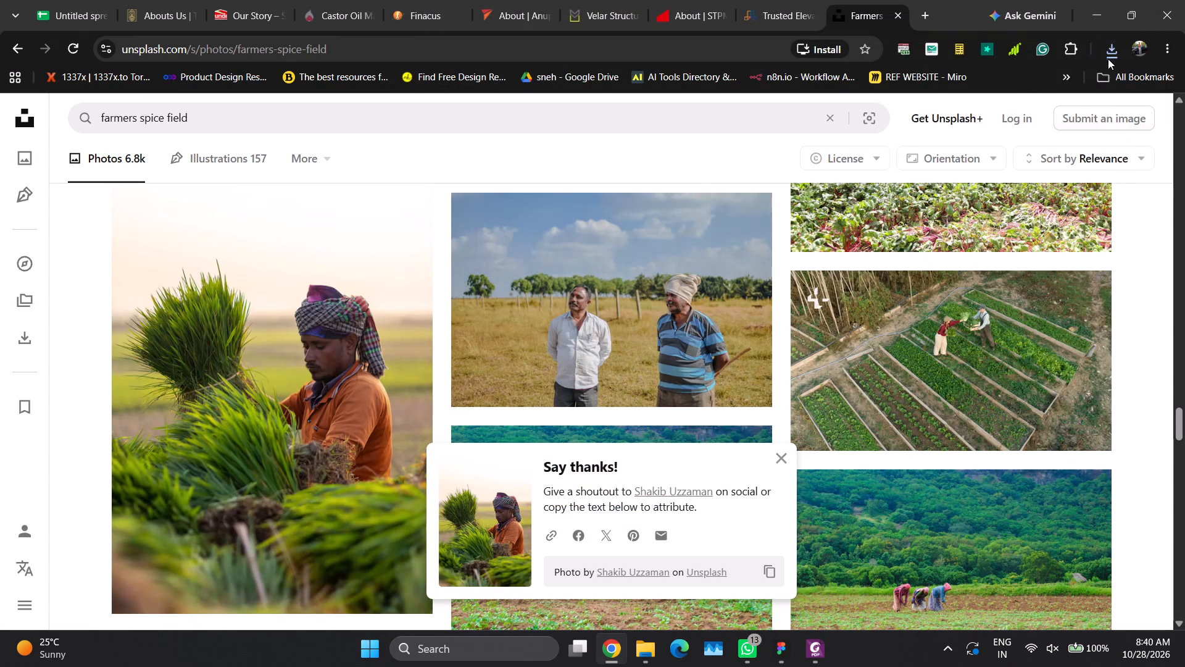
# Show the downloaded rice-seedling farmer photo in its folder in File Explorer.
pyautogui.click(1076, 88)
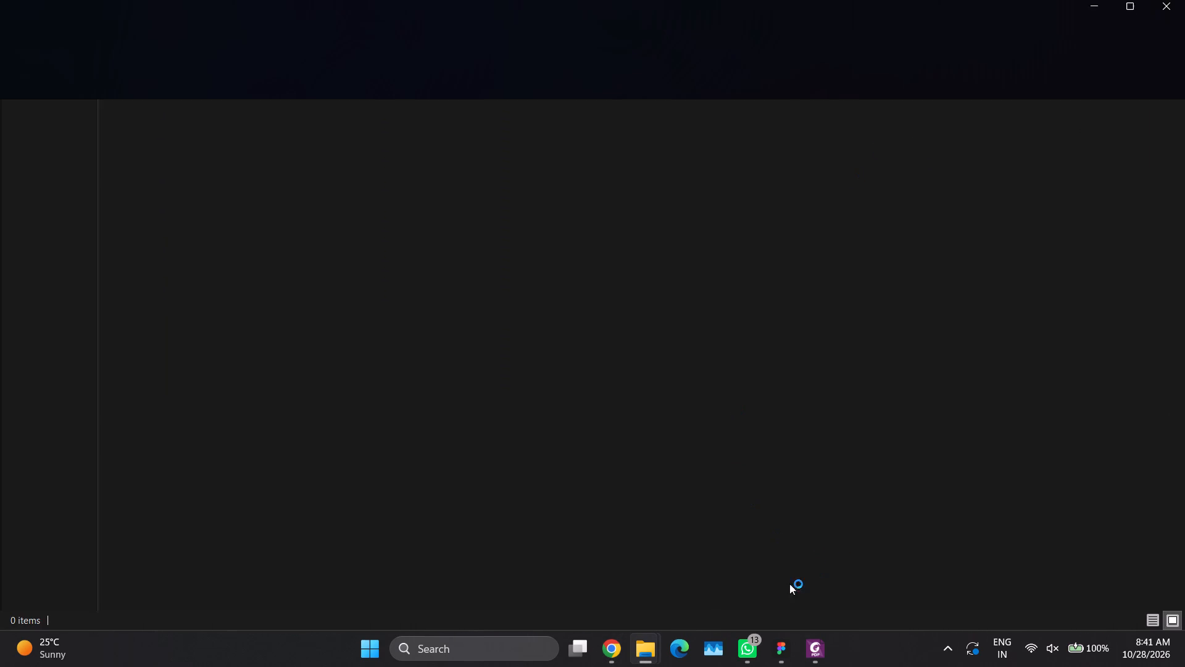
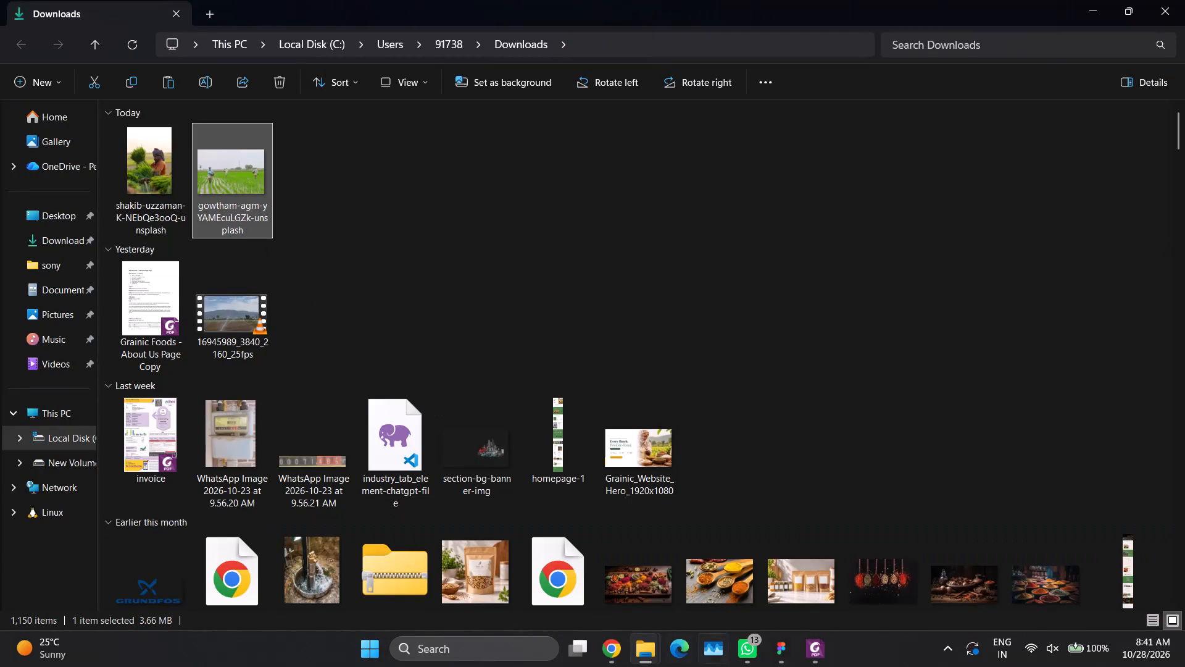
# Switch to Figma, paste the paddy-field farmers photo onto the canvas, and scale it down to about 920 × 613.
pyautogui.click(773, 654)
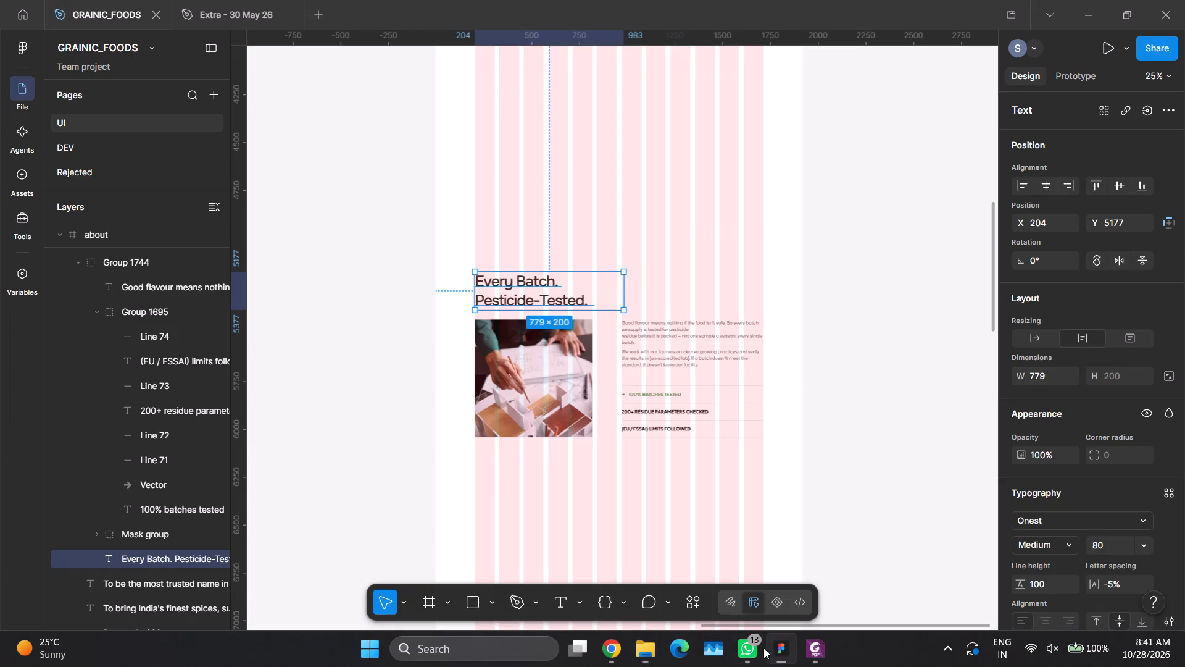
pyautogui.click(885, 476)
pyautogui.hotkey('ctrl', 'v')
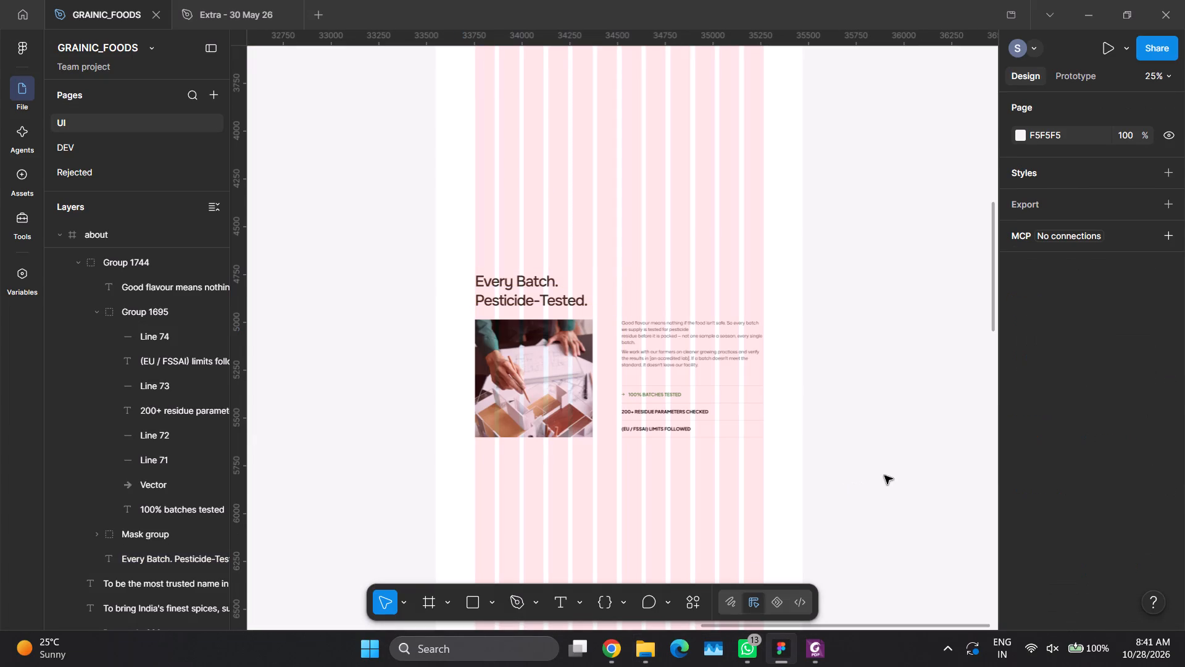
pyautogui.click(875, 474)
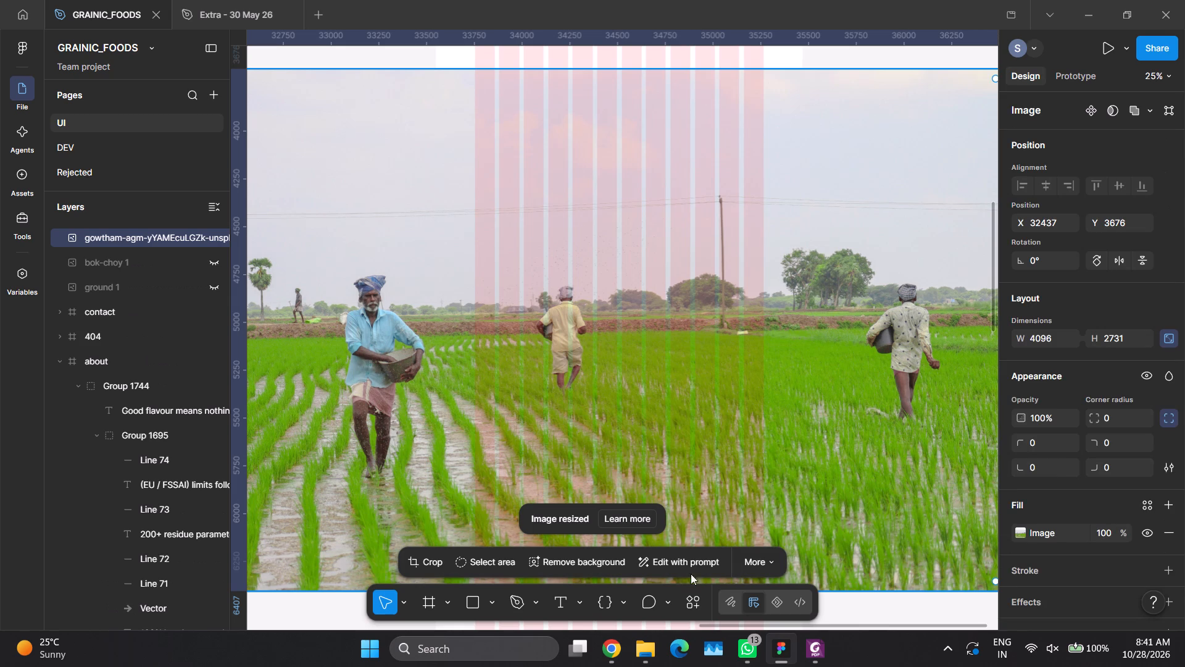
pyautogui.keyDown('alt'); pyautogui.keyDown('shift'); pyautogui.moveTo(855, 589); pyautogui.dragTo(789, 380); pyautogui.keyUp('shift'); pyautogui.keyUp('alt')
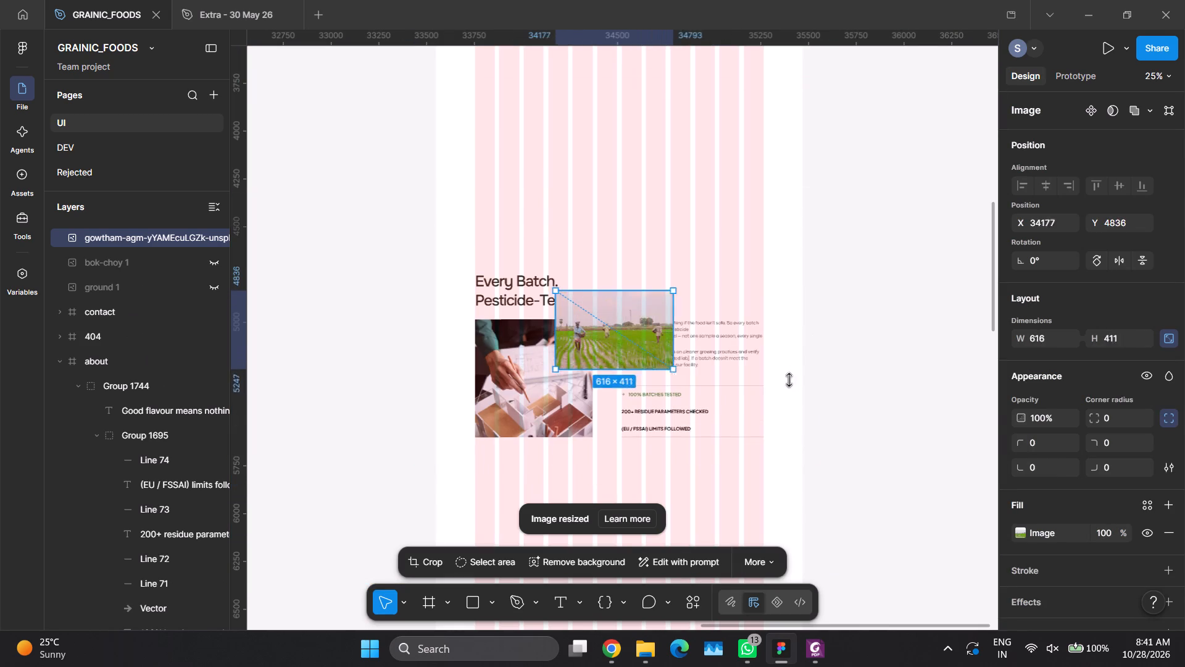
pyautogui.keyDown('alt'); pyautogui.keyDown('shift'); pyautogui.moveTo(789, 380); pyautogui.dragTo(789, 388); pyautogui.keyUp('shift'); pyautogui.keyUp('alt')
# Move the farmers photo into the pesticide-tested section's image mask group and centre it horizontally and vertically.
pyautogui.hotkey('ctrl', 'x')
pyautogui.keyDown('ctrl'); pyautogui.click(556, 417); pyautogui.keyUp('ctrl')
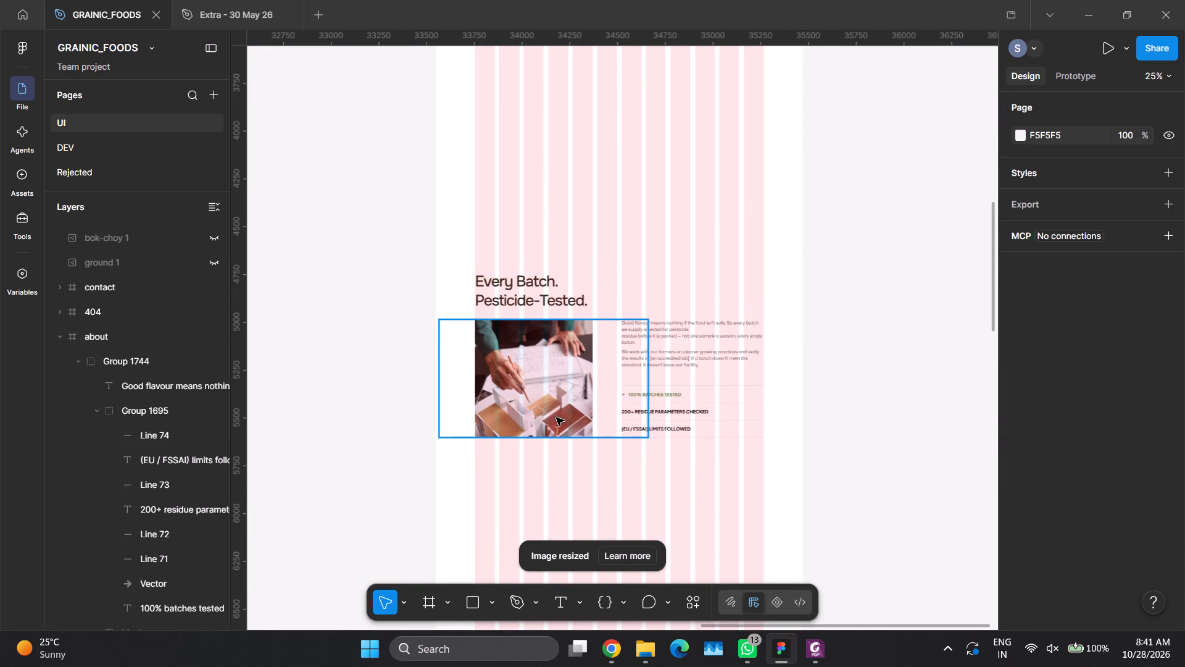
pyautogui.hotkey('ctrl', 'v')
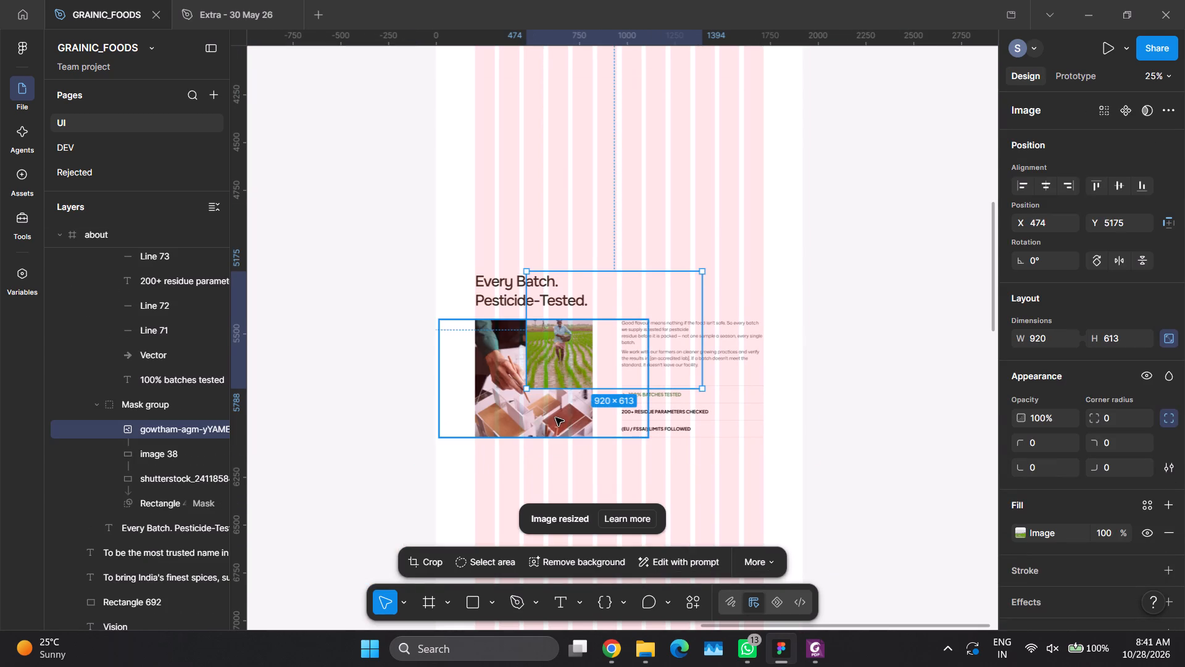
pyautogui.click(1044, 189)
pyautogui.click(1125, 183)
# Enlarge the farmers photo to fill the square mask and reposition it so the farmer carrying the basket stays in view.
pyautogui.keyDown('ctrl'); pyautogui.scroll(4, 504, 412); pyautogui.keyUp('ctrl')
pyautogui.keyDown('ctrl'); pyautogui.scroll(-1, 505, 412); pyautogui.keyUp('ctrl')
pyautogui.keyDown('ctrl'); pyautogui.scroll(4, 558, 408); pyautogui.keyUp('ctrl')
pyautogui.keyDown('ctrl'); pyautogui.scroll(-1, 558, 408); pyautogui.keyUp('ctrl')
pyautogui.keyDown('shift'); pyautogui.moveTo(518, 395); pyautogui.dragTo(543, 397); pyautogui.keyUp('shift')
pyautogui.keyDown('shift'); pyautogui.moveTo(536, 281); pyautogui.dragTo(536, 270); pyautogui.keyUp('shift')
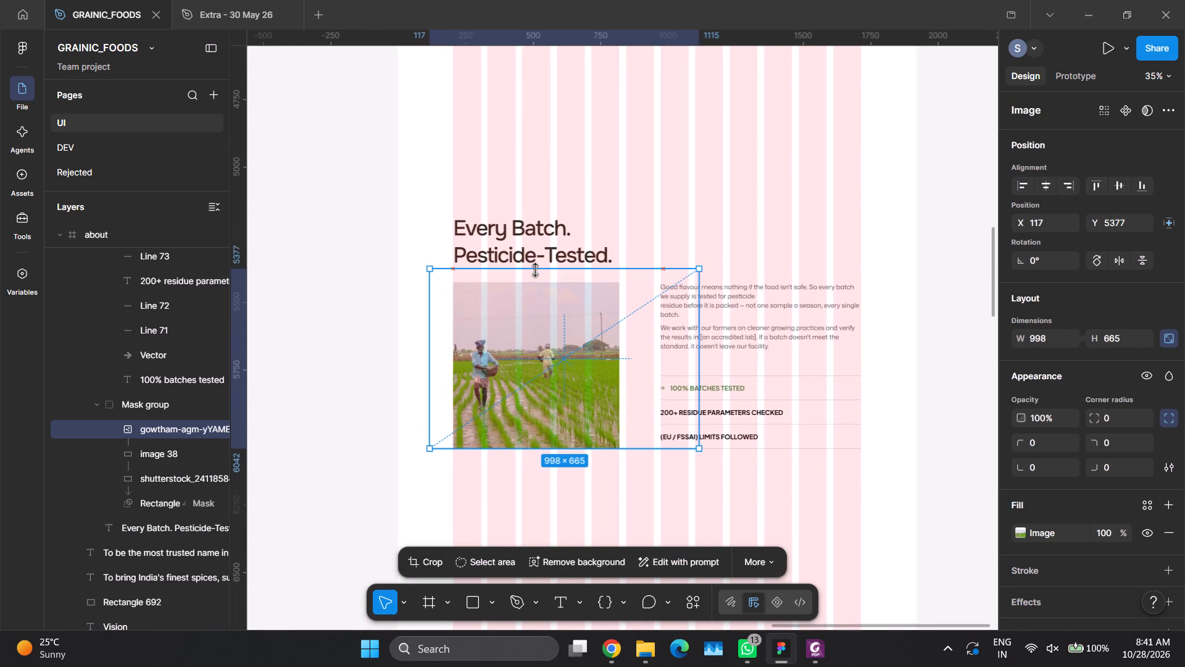
pyautogui.keyDown('shift'); pyautogui.moveTo(536, 270); pyautogui.dragTo(538, 235); pyautogui.keyUp('shift')
pyautogui.keyDown('shift'); pyautogui.moveTo(522, 388); pyautogui.dragTo(543, 390); pyautogui.keyUp('shift')
pyautogui.click(332, 461)
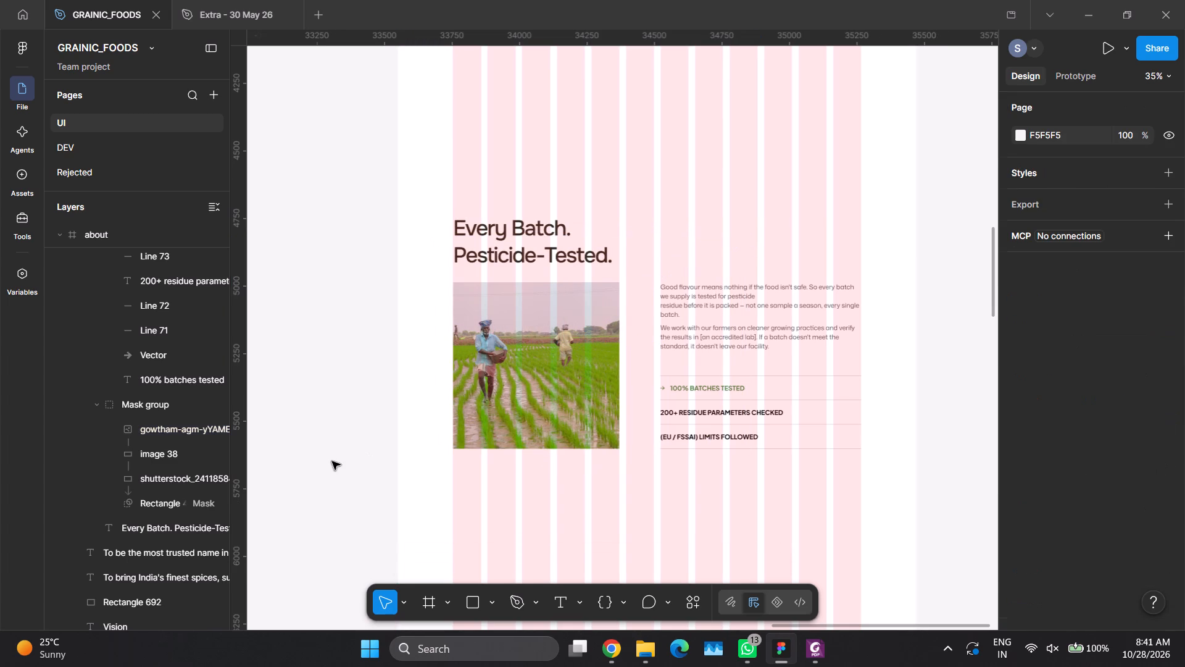
# Set the corner radius of the farmers photo's mask group to 20.
pyautogui.click(589, 375)
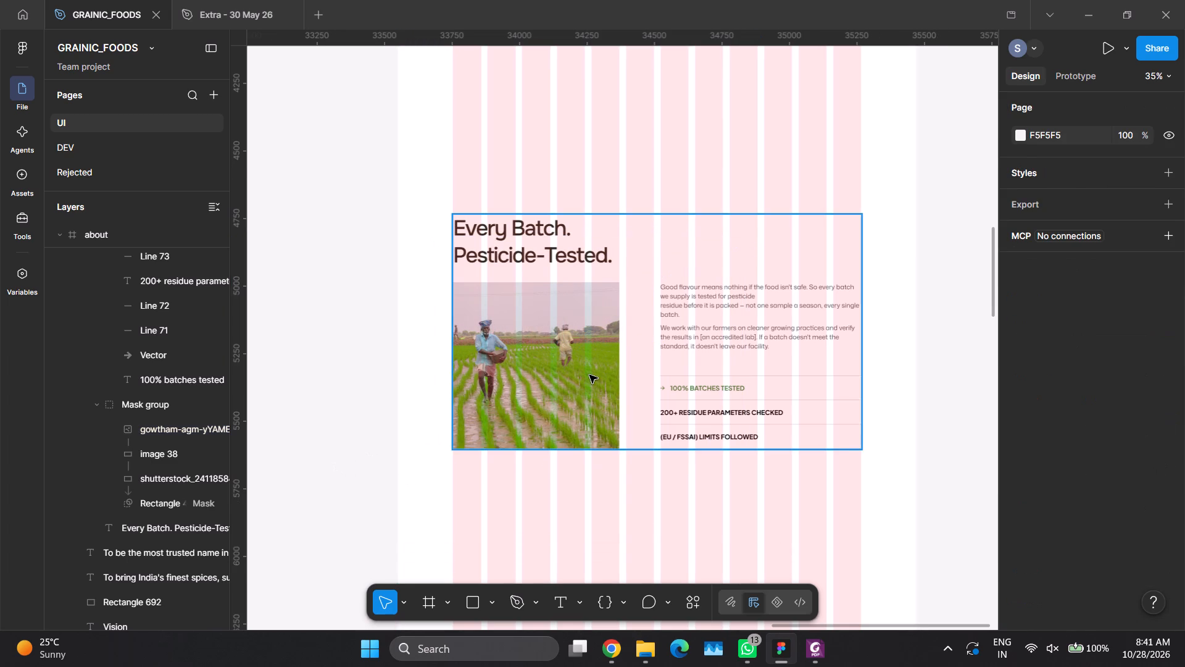
pyautogui.doubleClick(589, 375)
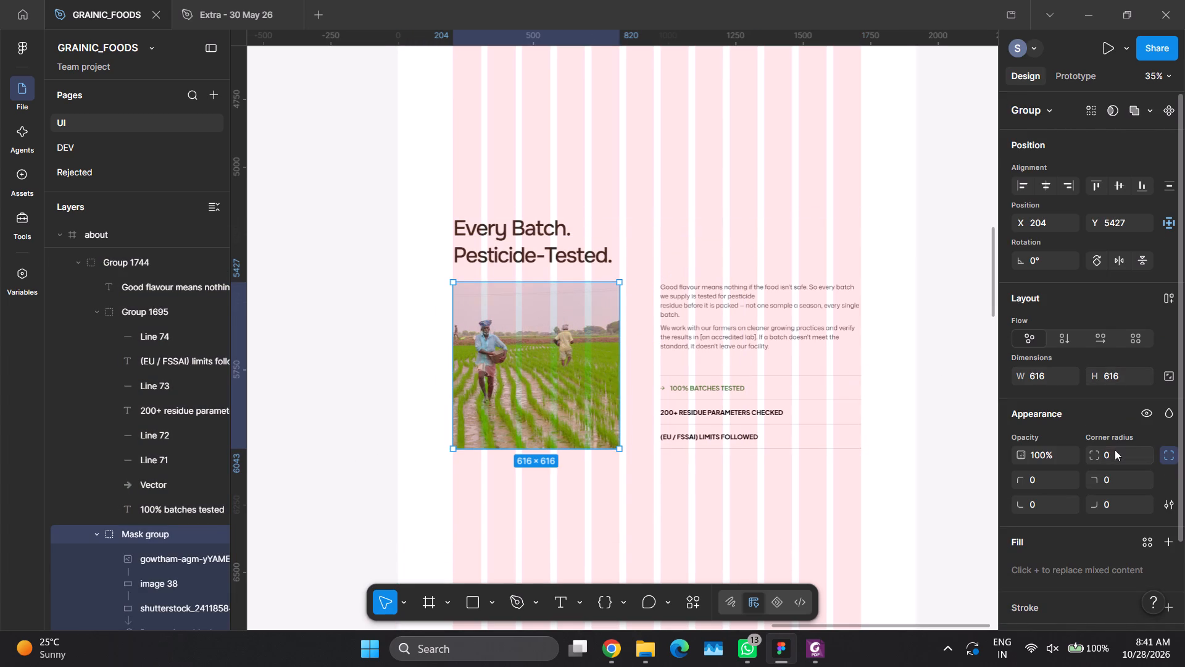
pyautogui.click(1115, 450)
pyautogui.write('20')
pyautogui.press('Return')
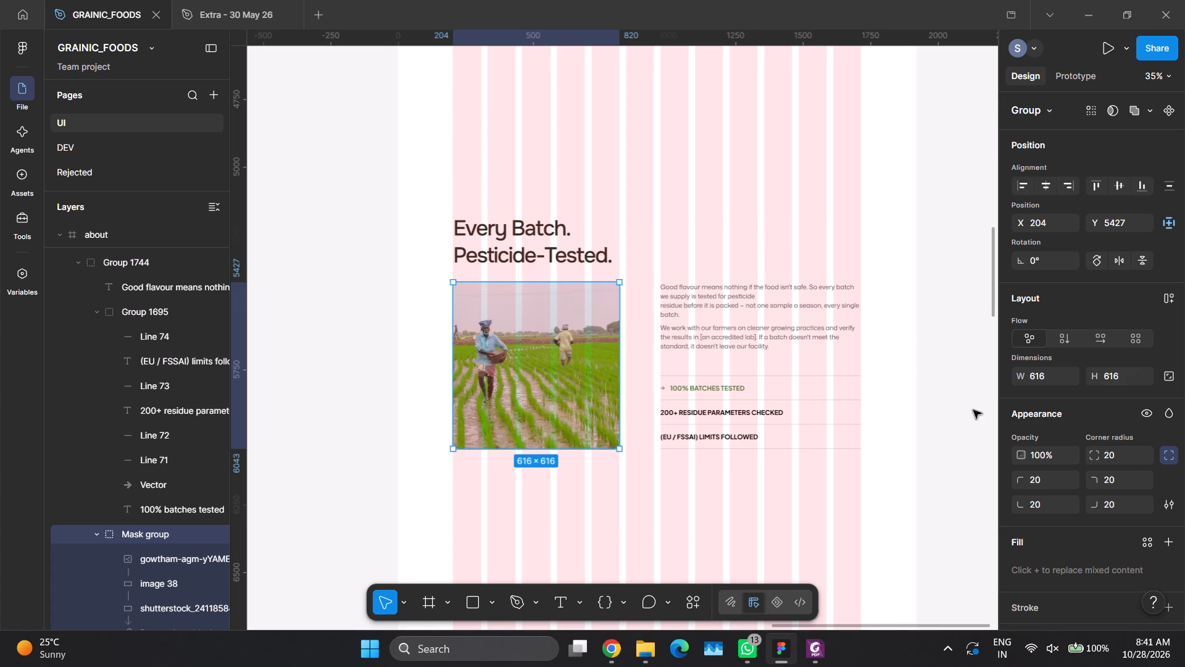
pyautogui.click(954, 403)
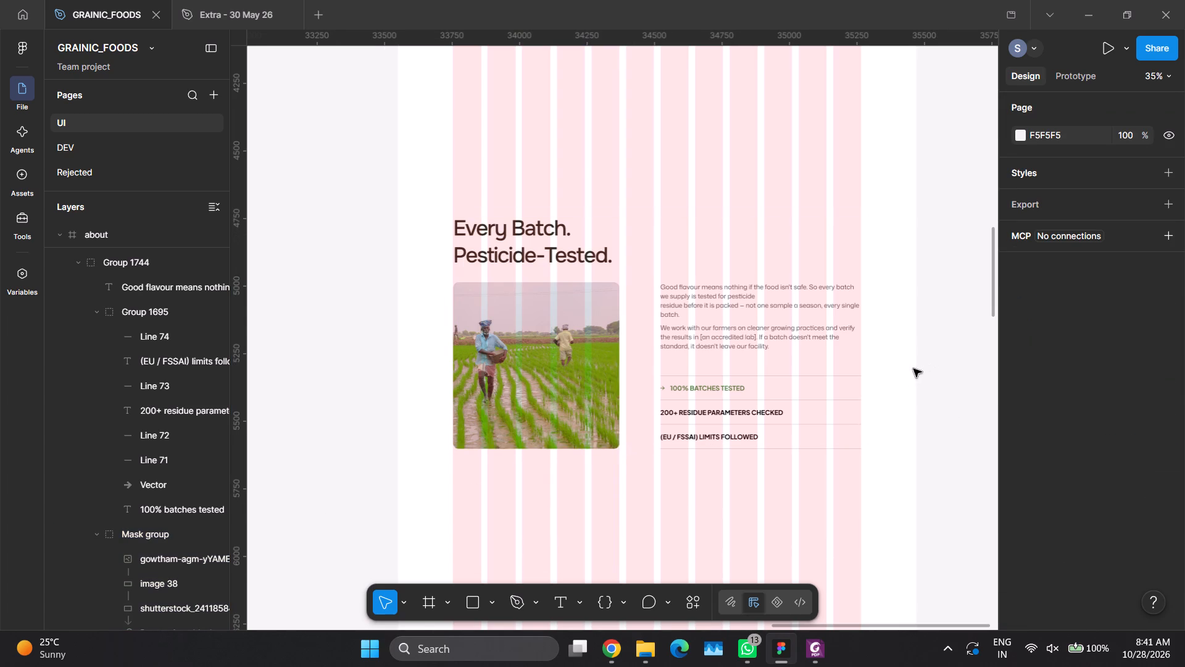
# Switch to the PDF copy in Foxit PhantomPDF and check what content follows the pesticide-tested section's proof points.
pyautogui.click(692, 388)
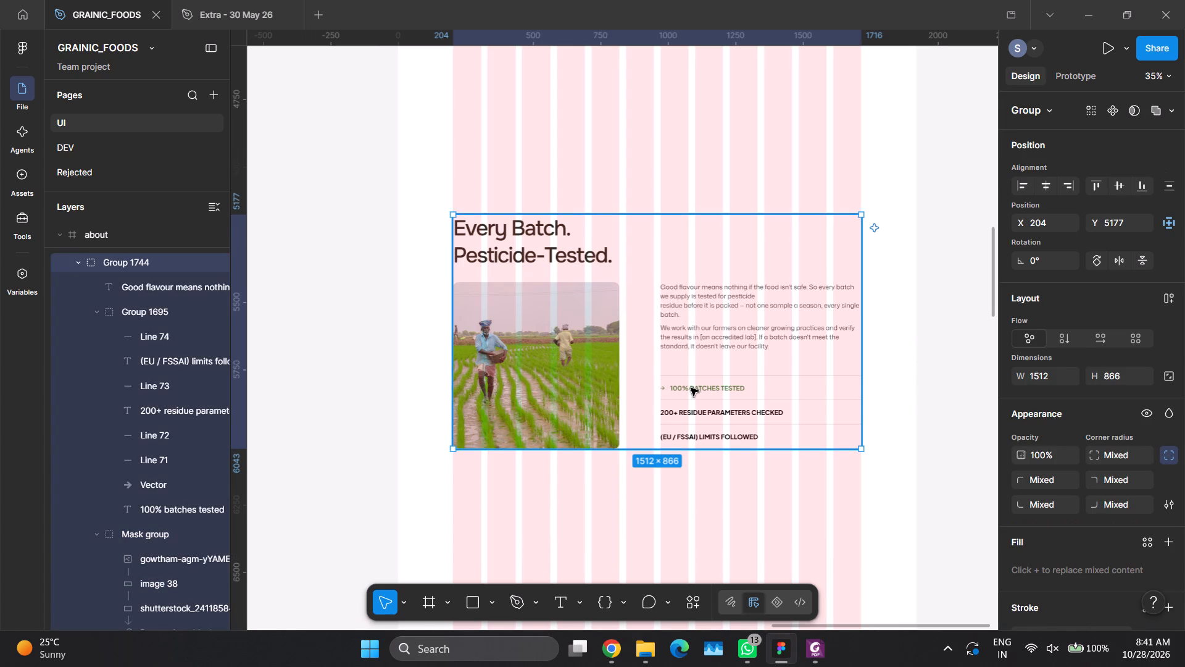
pyautogui.scroll(1, 691, 387)
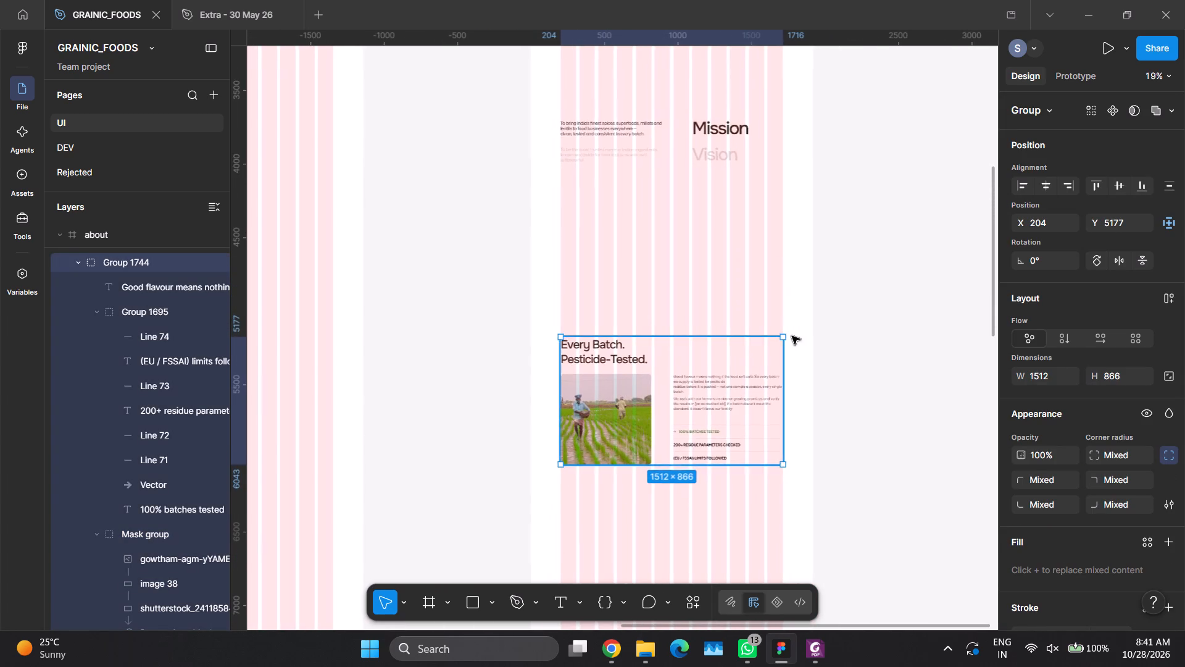
pyautogui.click(821, 322)
pyautogui.hotkey('alt', 'Tab')
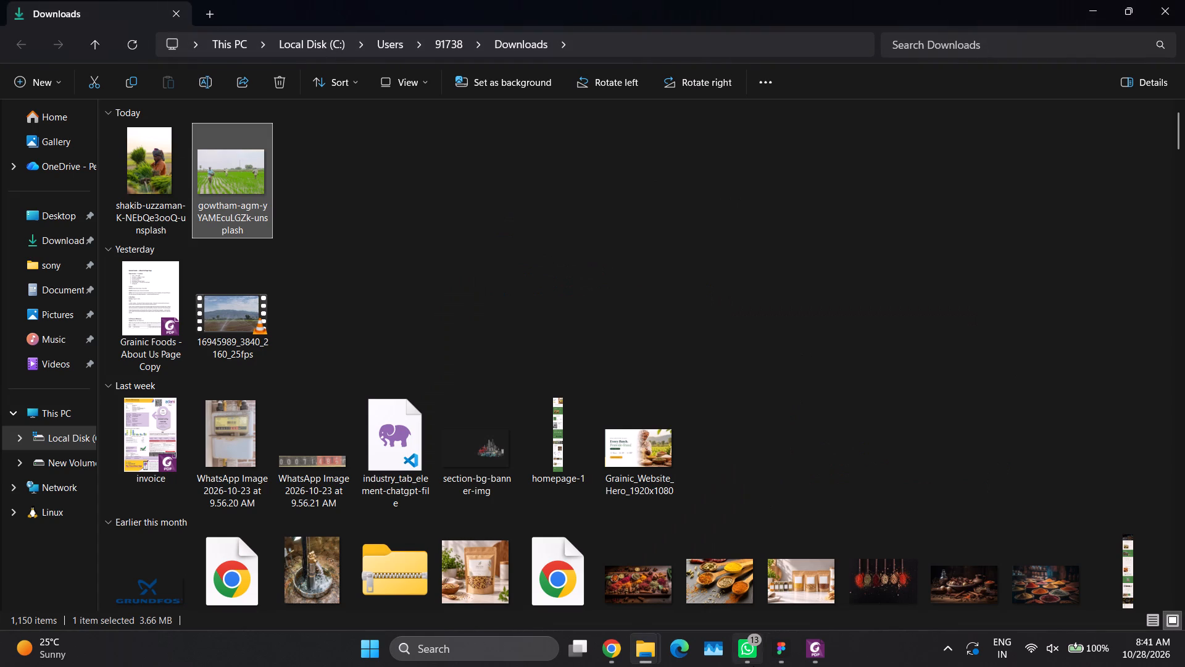
pyautogui.click(817, 649)
pyautogui.scroll(-1, 467, 426)
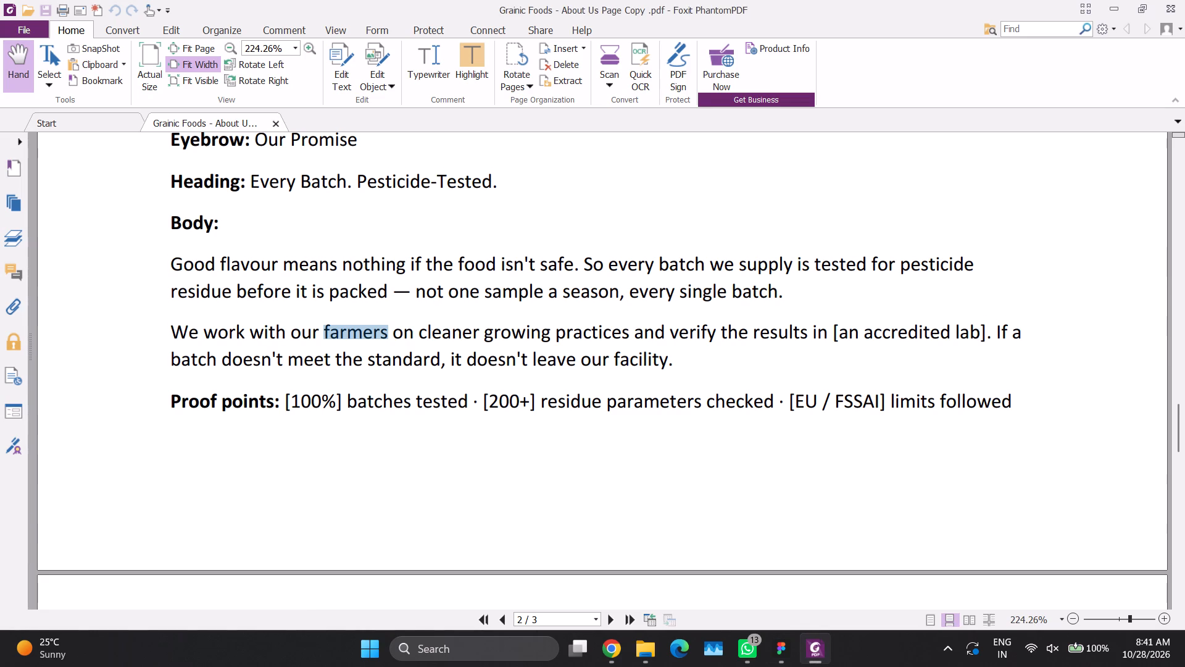
pyautogui.scroll(-2, 467, 426)
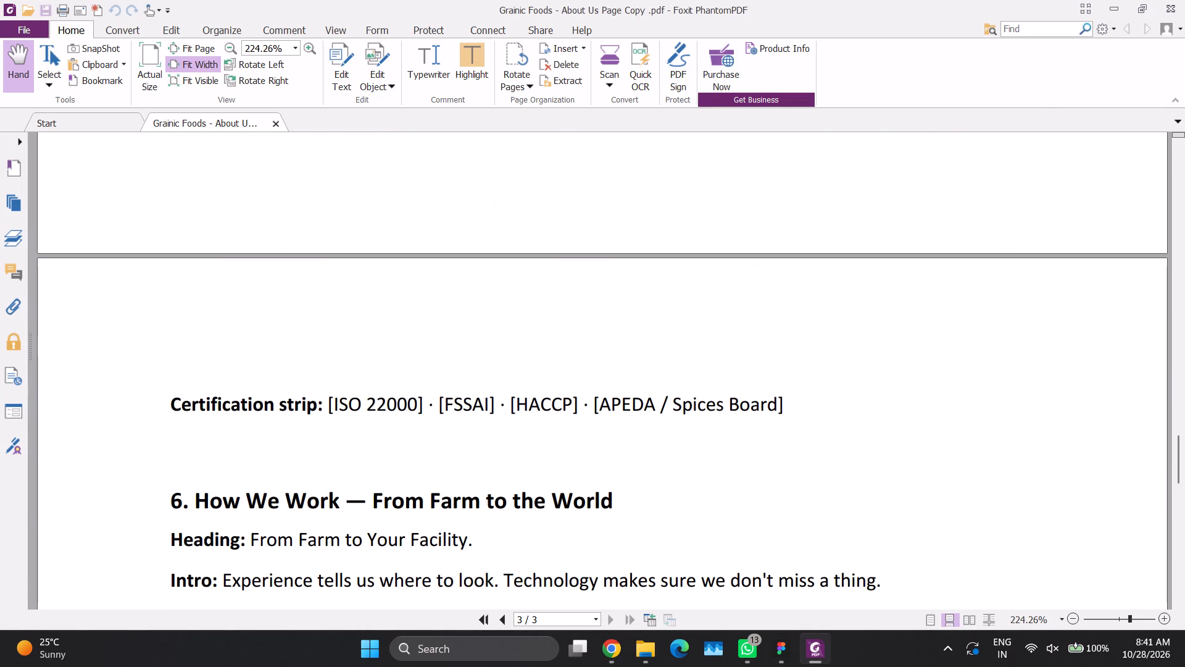
pyautogui.hotkey('alt', 'Tab')
pyautogui.hotkey('alt', 'Tab')
pyautogui.hotkey('alt', 'Tab')
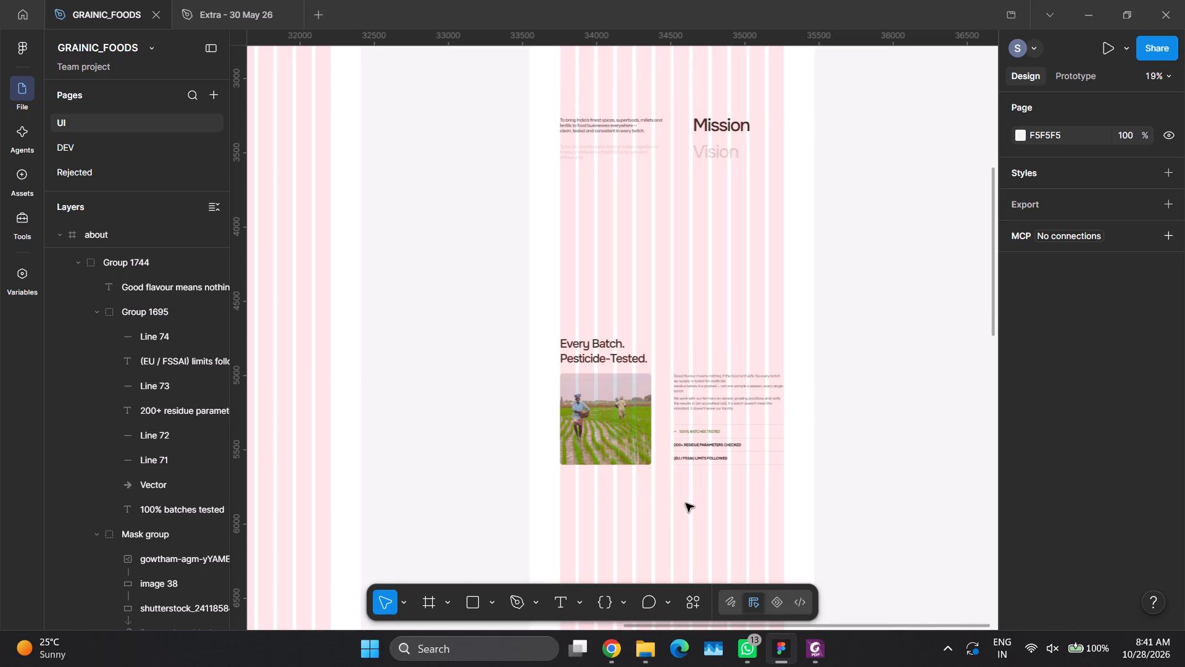
# In Figma, draw a rectangle about 1647 wide below the pesticide-tested section and set its height to 80.
pyautogui.scroll(-1, 626, 491)
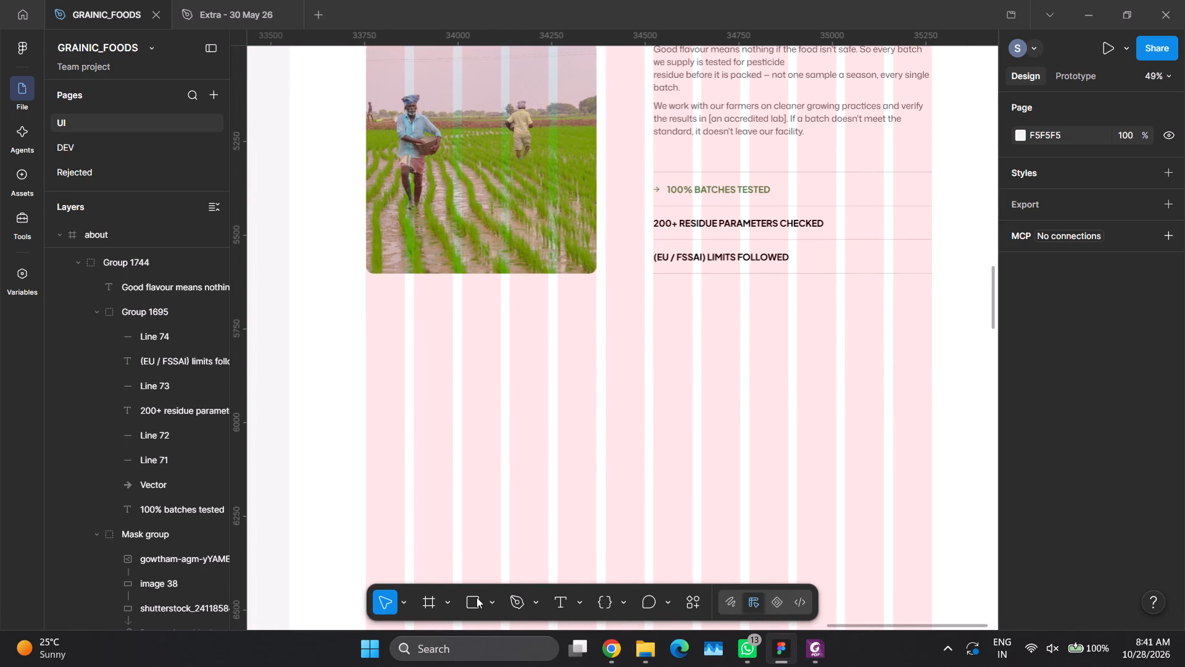
pyautogui.click(476, 597)
pyautogui.moveTo(310, 367); pyautogui.dragTo(918, 364)
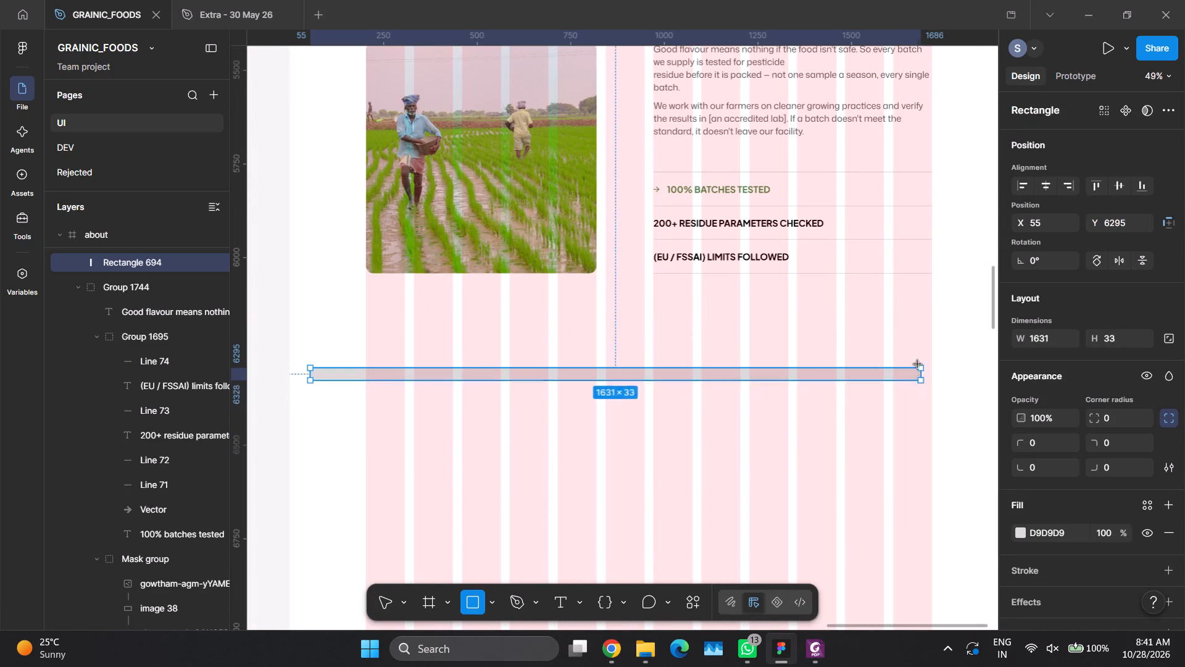
pyautogui.moveTo(918, 364); pyautogui.dragTo(927, 433)
pyautogui.click(1137, 327)
pyautogui.click(1134, 334)
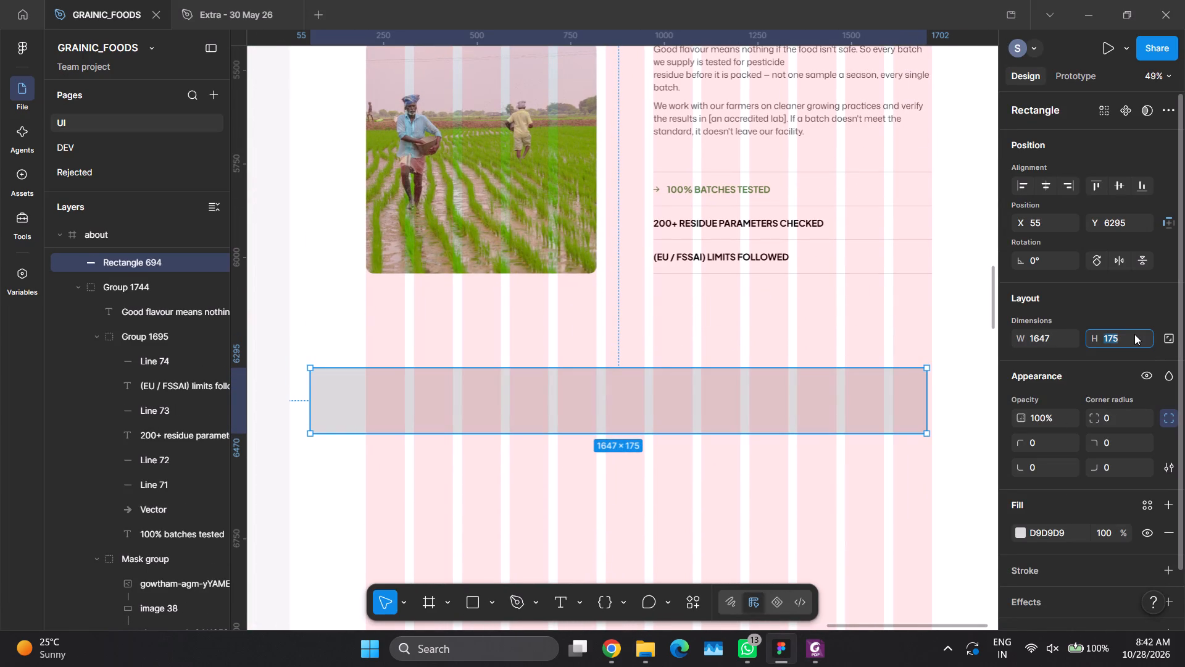
pyautogui.write('80')
pyautogui.press('Return')
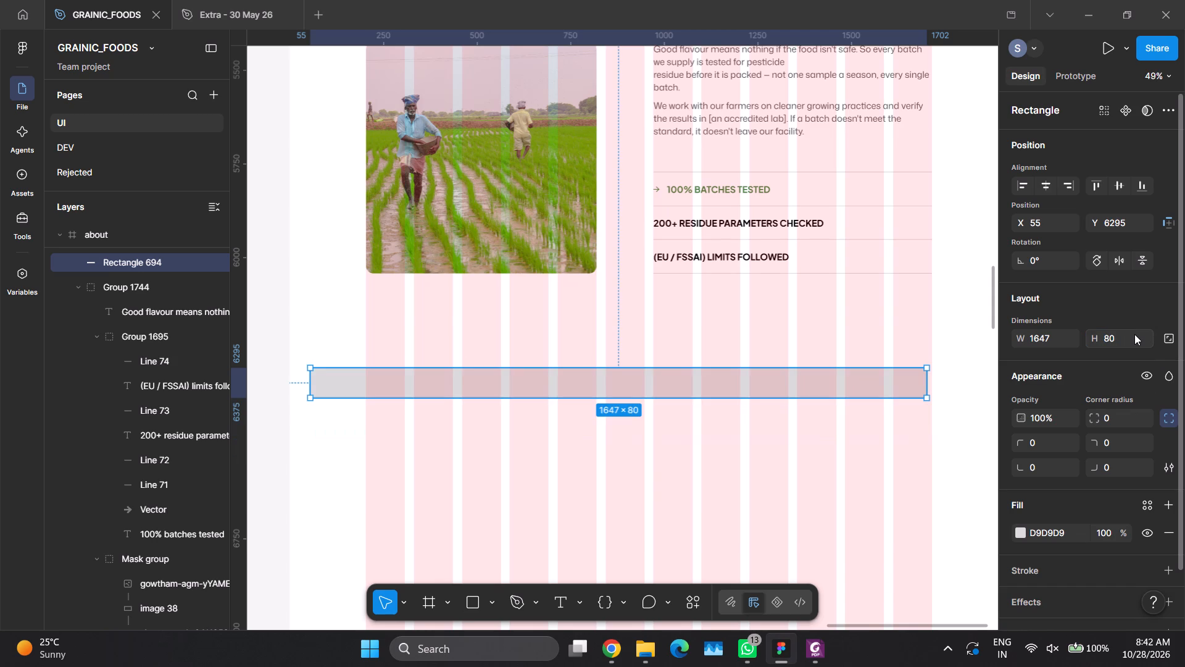
# Set the new rectangle's width to 1921 and centre it horizontally in the about frame as a full-width strip.
pyautogui.keyDown('ctrl'); pyautogui.scroll(-1, 788, 374); pyautogui.keyUp('ctrl')
pyautogui.keyDown('ctrl'); pyautogui.scroll(1, 787, 374); pyautogui.keyUp('ctrl')
pyautogui.keyDown('ctrl'); pyautogui.scroll(-2, 787, 374); pyautogui.keyUp('ctrl')
pyautogui.keyDown('ctrl'); pyautogui.scroll(1, 786, 374); pyautogui.keyUp('ctrl')
pyautogui.keyDown('ctrl'); pyautogui.scroll(-4, 786, 374); pyautogui.keyUp('ctrl')
pyautogui.keyDown('ctrl'); pyautogui.scroll(3, 789, 372); pyautogui.keyUp('ctrl')
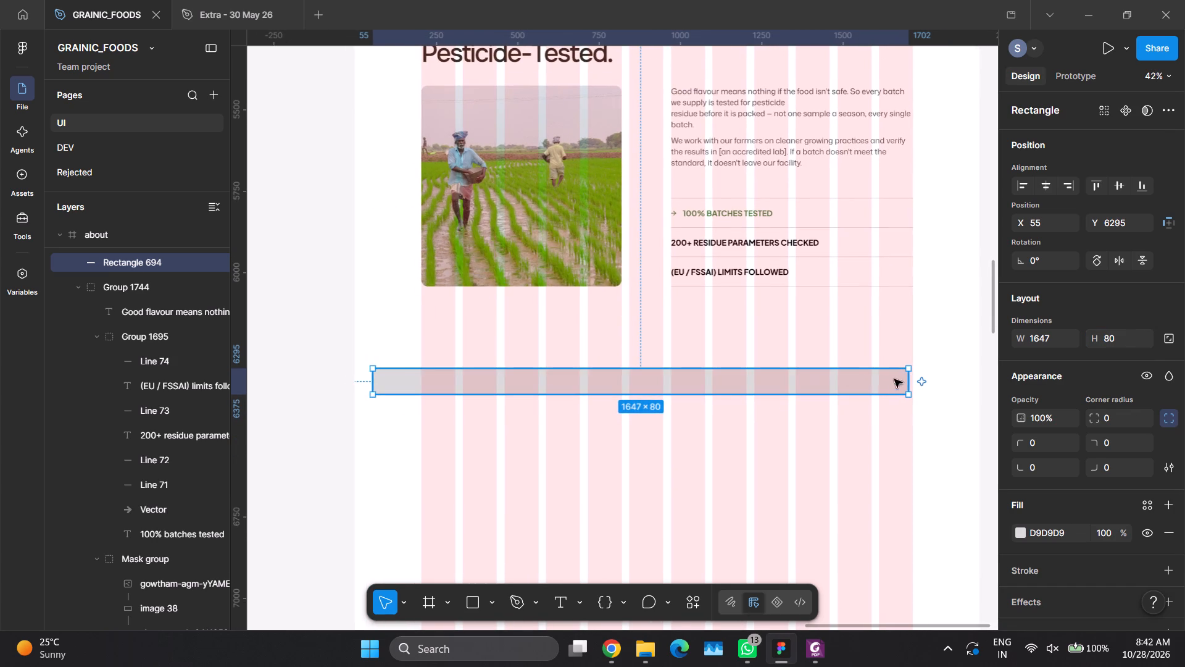
pyautogui.keyDown('ctrl'); pyautogui.scroll(-1, 677, 416); pyautogui.keyUp('ctrl')
pyautogui.keyDown('ctrl'); pyautogui.scroll(1, 677, 416); pyautogui.keyUp('ctrl')
pyautogui.keyDown('ctrl'); pyautogui.scroll(-1, 677, 416); pyautogui.keyUp('ctrl')
pyautogui.keyDown('ctrl'); pyautogui.scroll(1, 677, 416); pyautogui.keyUp('ctrl')
pyautogui.keyDown('ctrl'); pyautogui.scroll(-1, 677, 416); pyautogui.keyUp('ctrl')
pyautogui.keyDown('alt'); pyautogui.moveTo(897, 382); pyautogui.dragTo(933, 384); pyautogui.keyUp('alt')
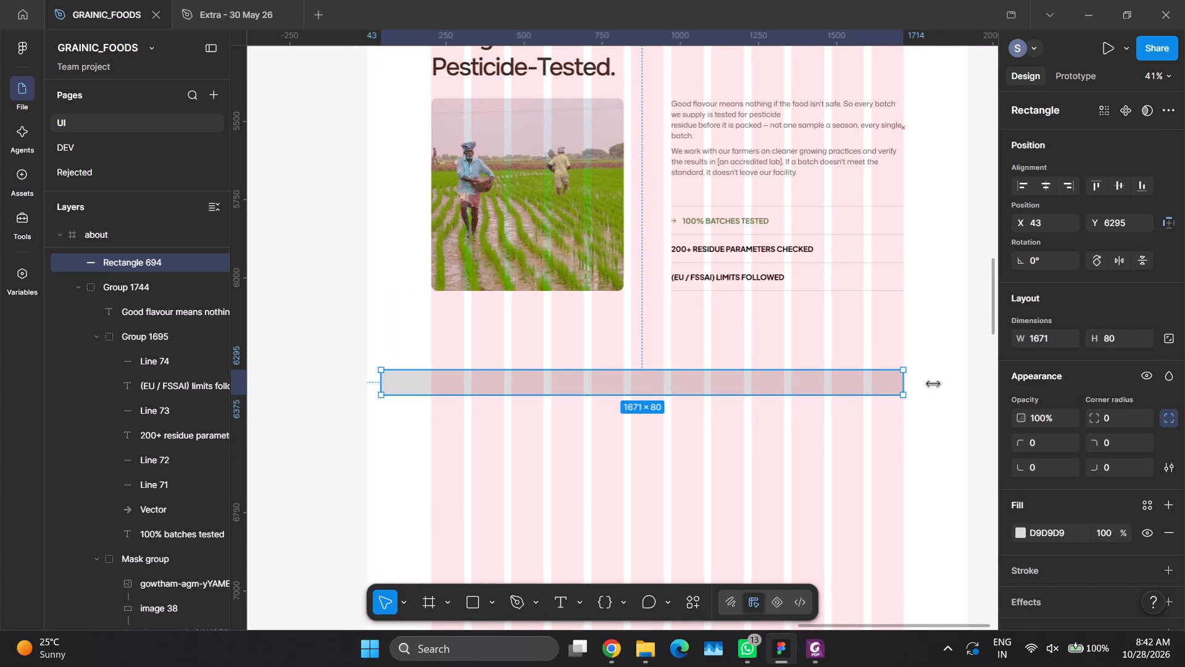
pyautogui.keyDown('alt'); pyautogui.moveTo(933, 384); pyautogui.dragTo(973, 385); pyautogui.keyUp('alt')
pyautogui.click(1048, 187)
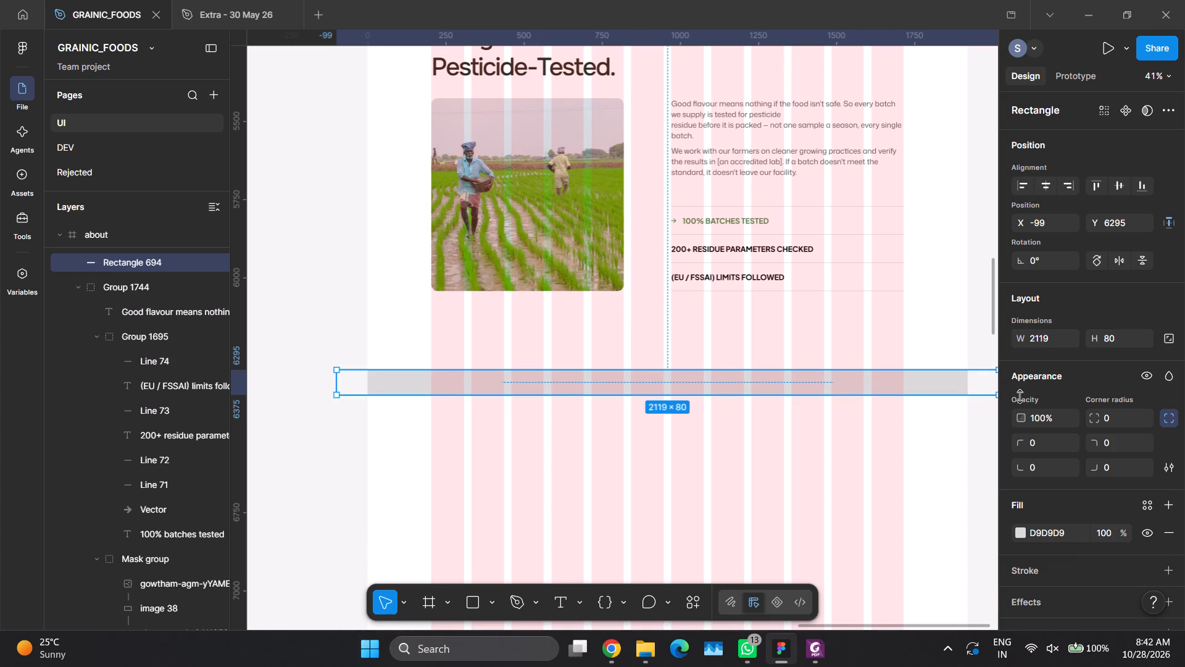
pyautogui.click(1053, 335)
pyautogui.write('1921')
pyautogui.press('Return')
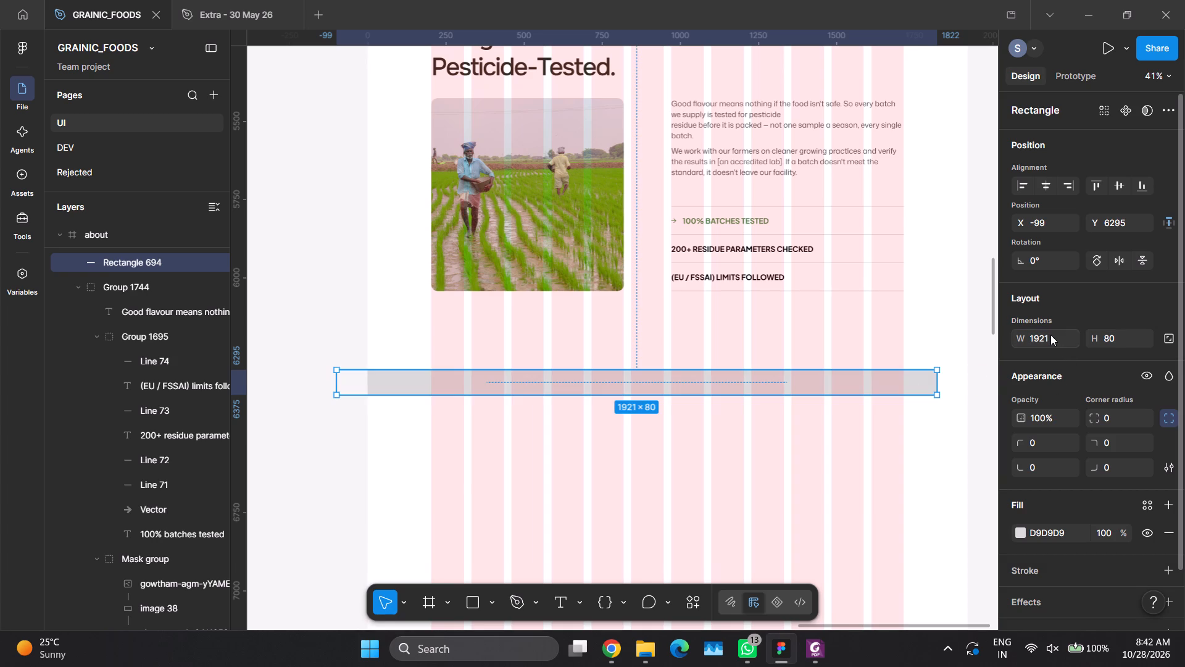
pyautogui.click(1049, 188)
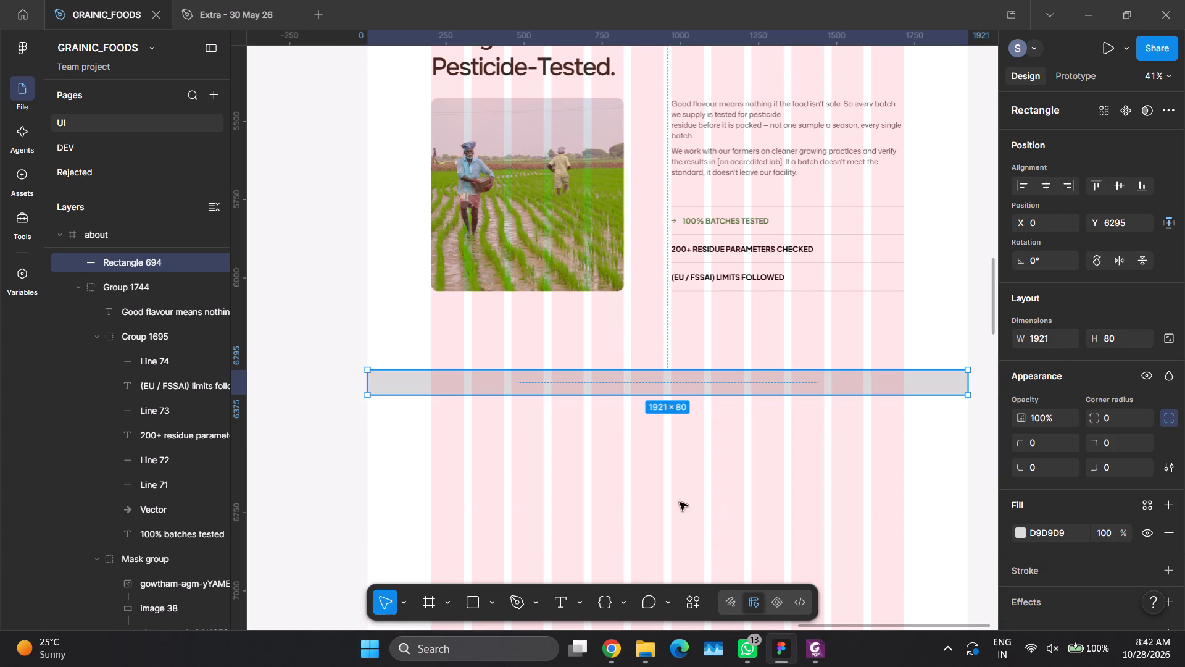
# Fill the full-width strip with the page's existing green, 4B8044.
pyautogui.click(1021, 534)
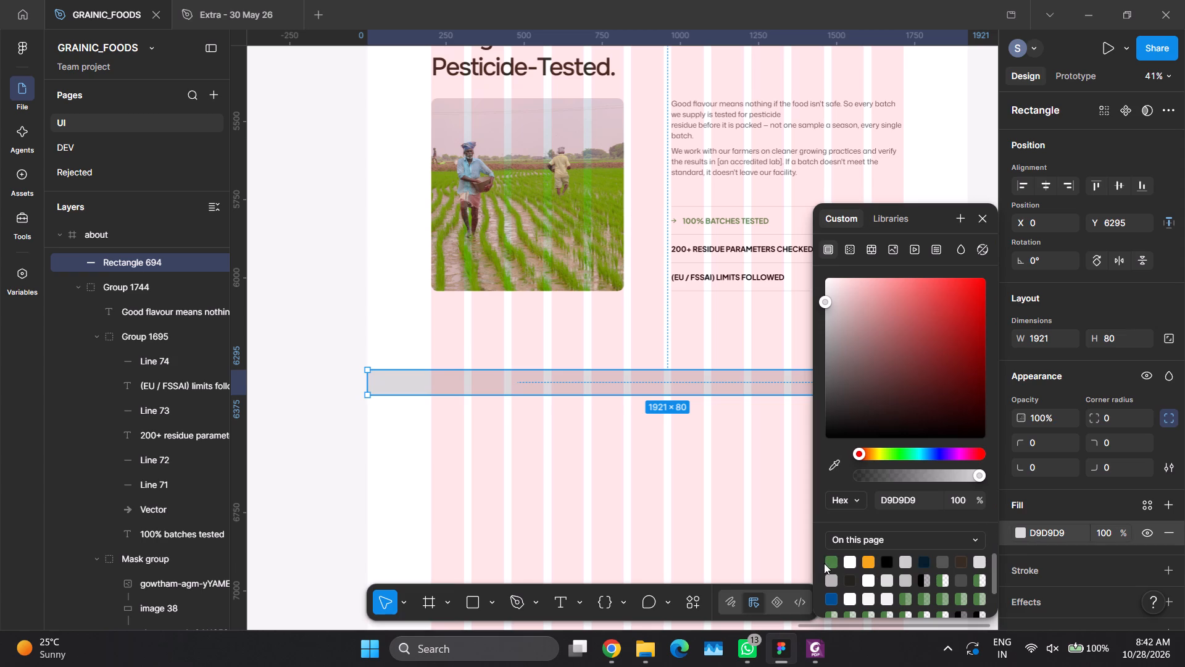
pyautogui.click(826, 563)
pyautogui.click(697, 511)
pyautogui.click(669, 385)
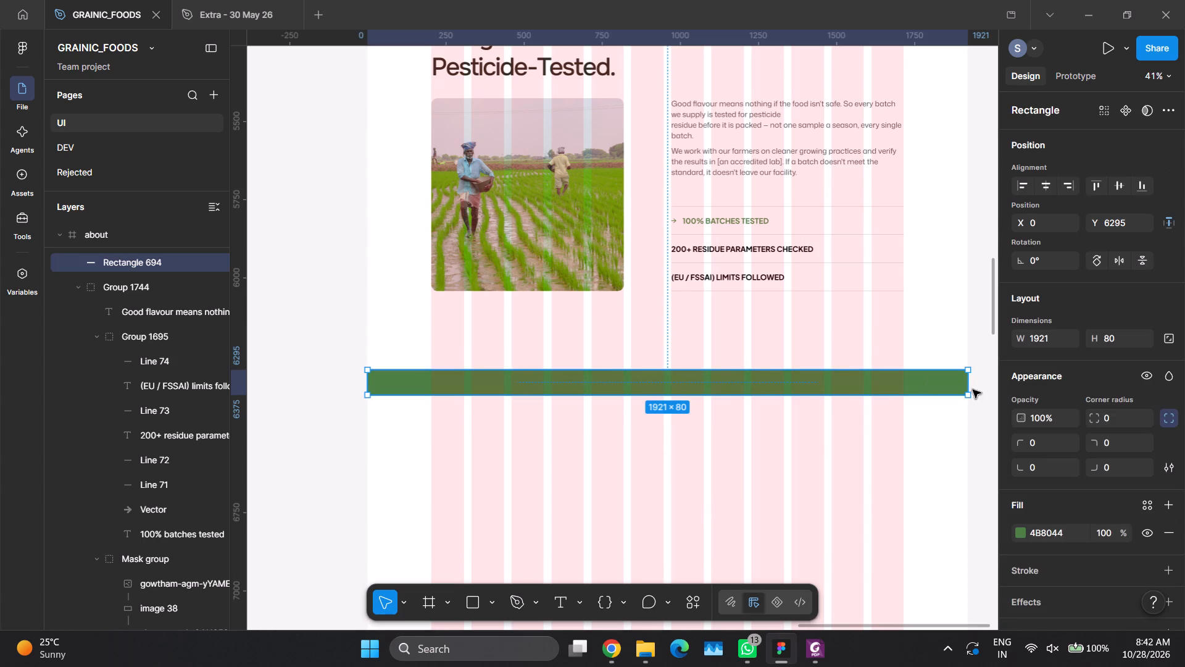
# Rotate the green strip to about -3.78° so it slopes down to the right.
pyautogui.moveTo(975, 401); pyautogui.dragTo(978, 388)
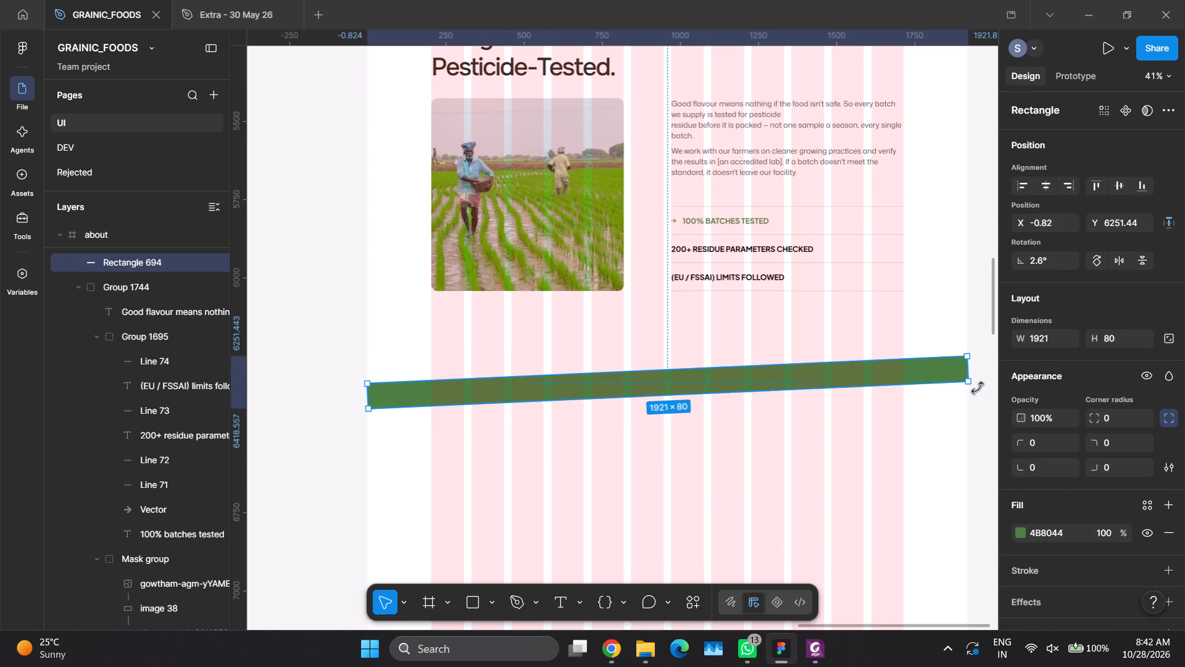
pyautogui.moveTo(978, 388); pyautogui.dragTo(984, 424)
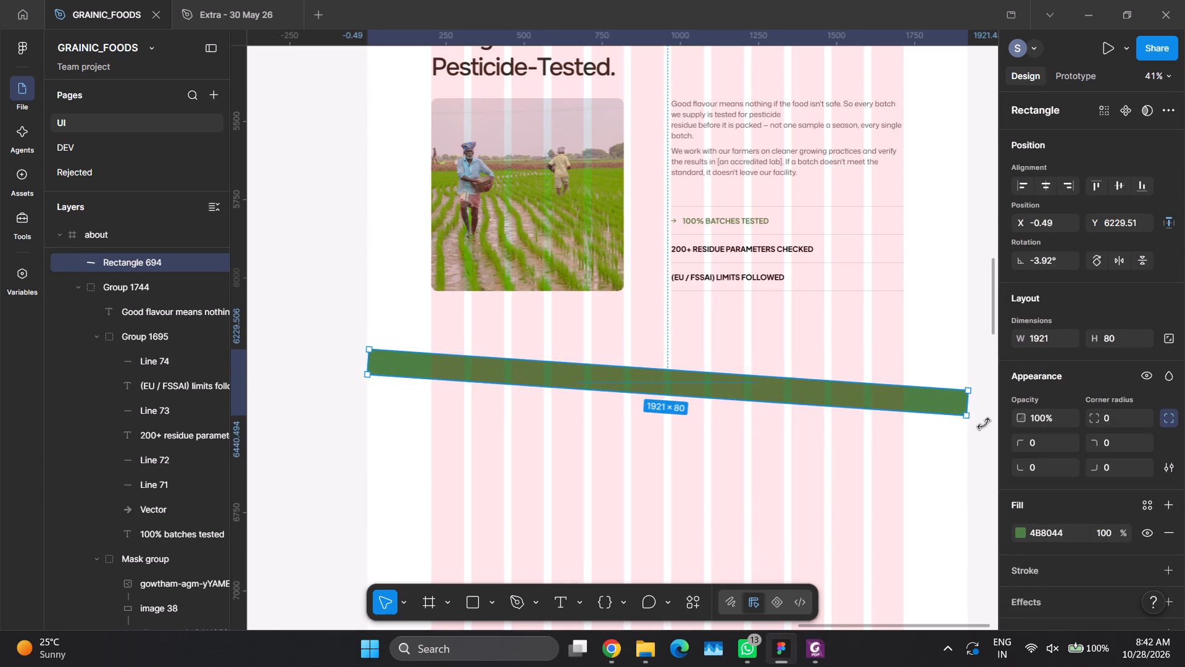
pyautogui.moveTo(984, 424); pyautogui.dragTo(984, 423)
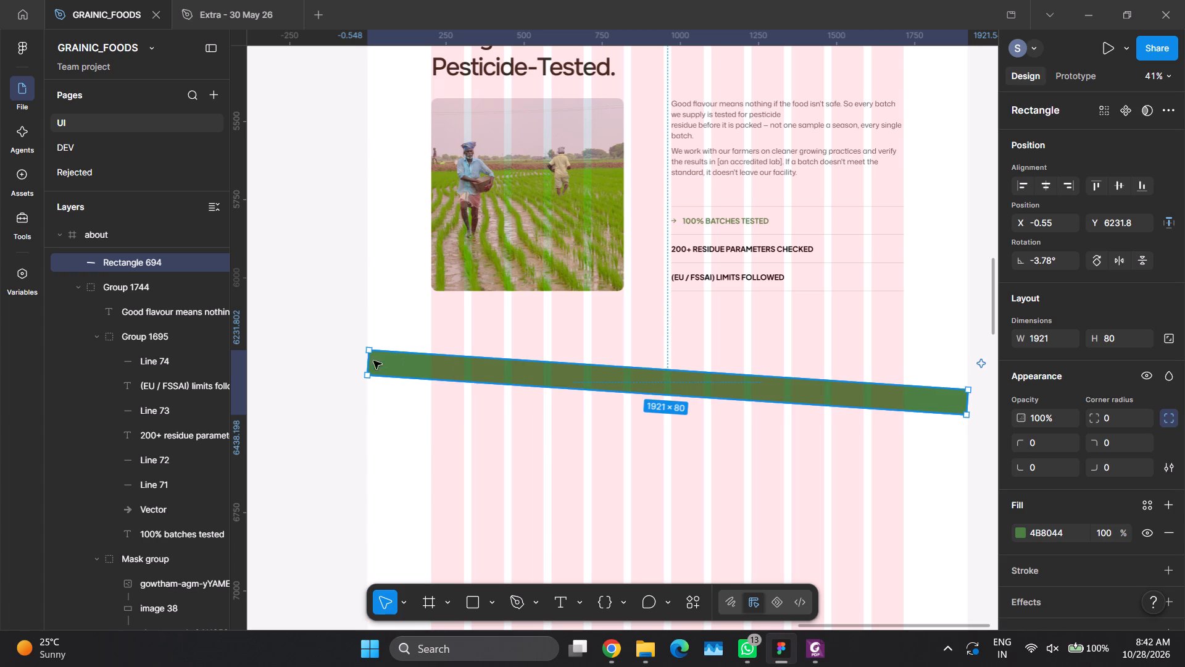
# Widen the tilted strip to about 1977 so it overhangs both frame edges, and move it up closer to the section above.
pyautogui.keyDown('alt'); pyautogui.moveTo(365, 362); pyautogui.dragTo(359, 360); pyautogui.keyUp('alt')
pyautogui.moveTo(415, 366); pyautogui.dragTo(423, 333)
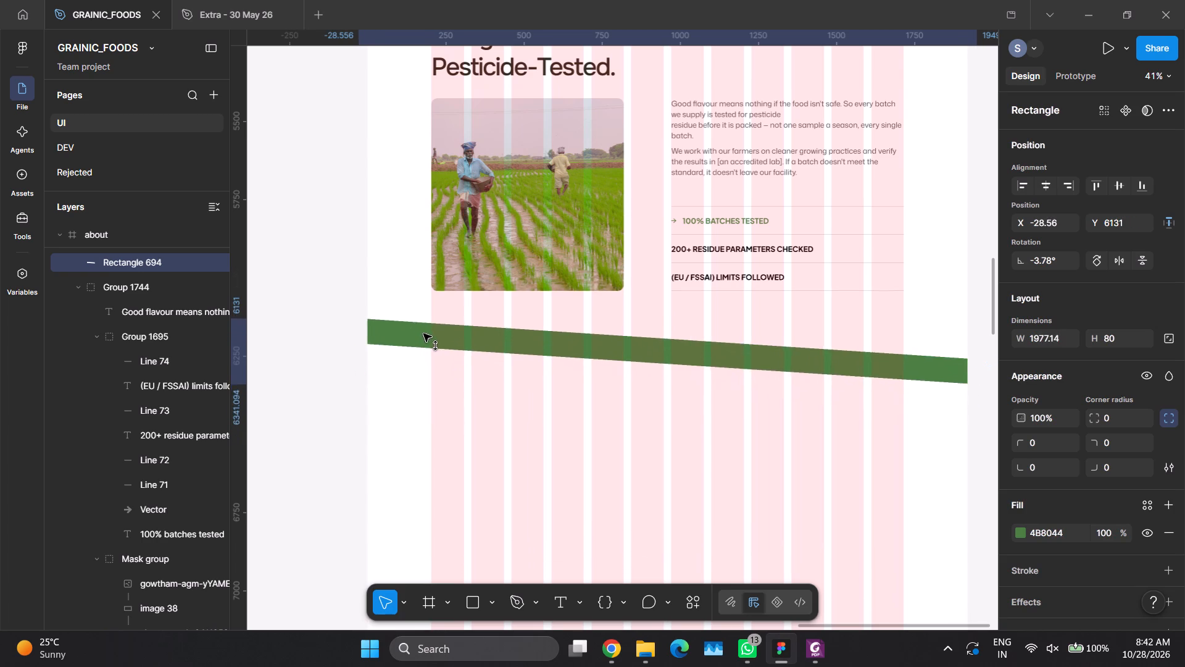
pyautogui.moveTo(423, 333); pyautogui.dragTo(425, 332)
# Reduce the green strip's tilt to about -1.1° and align it to the vertical centre of the about frame.
pyautogui.moveTo(977, 387); pyautogui.dragTo(983, 375)
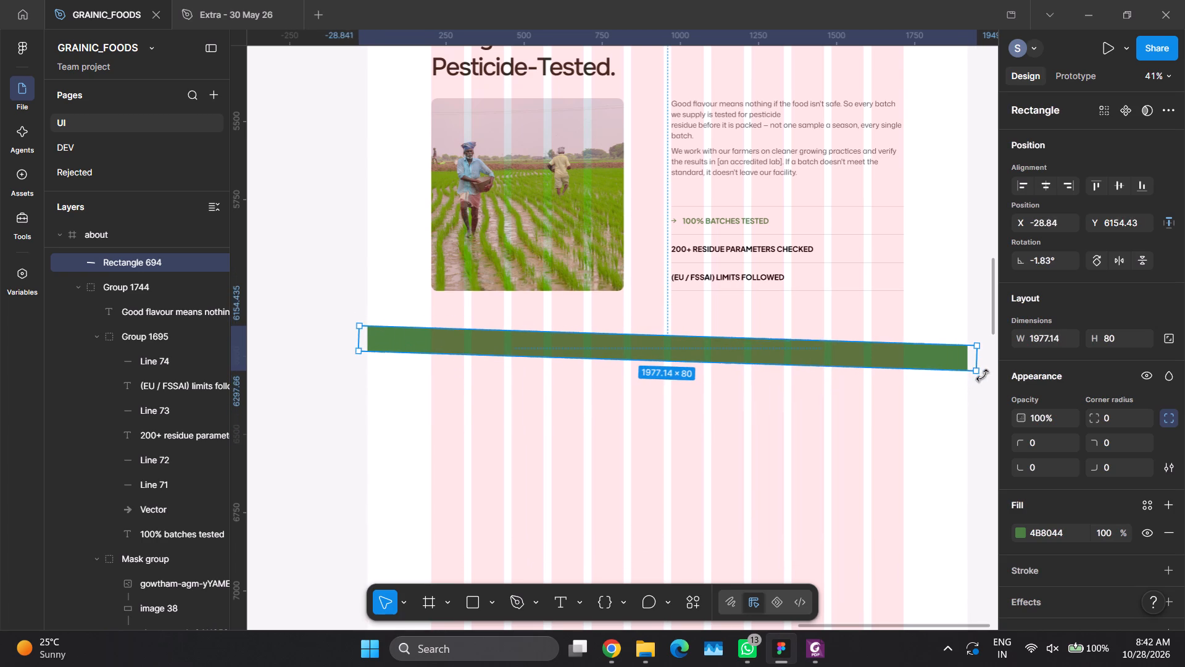
pyautogui.moveTo(983, 375); pyautogui.dragTo(983, 374)
pyautogui.click(1120, 182)
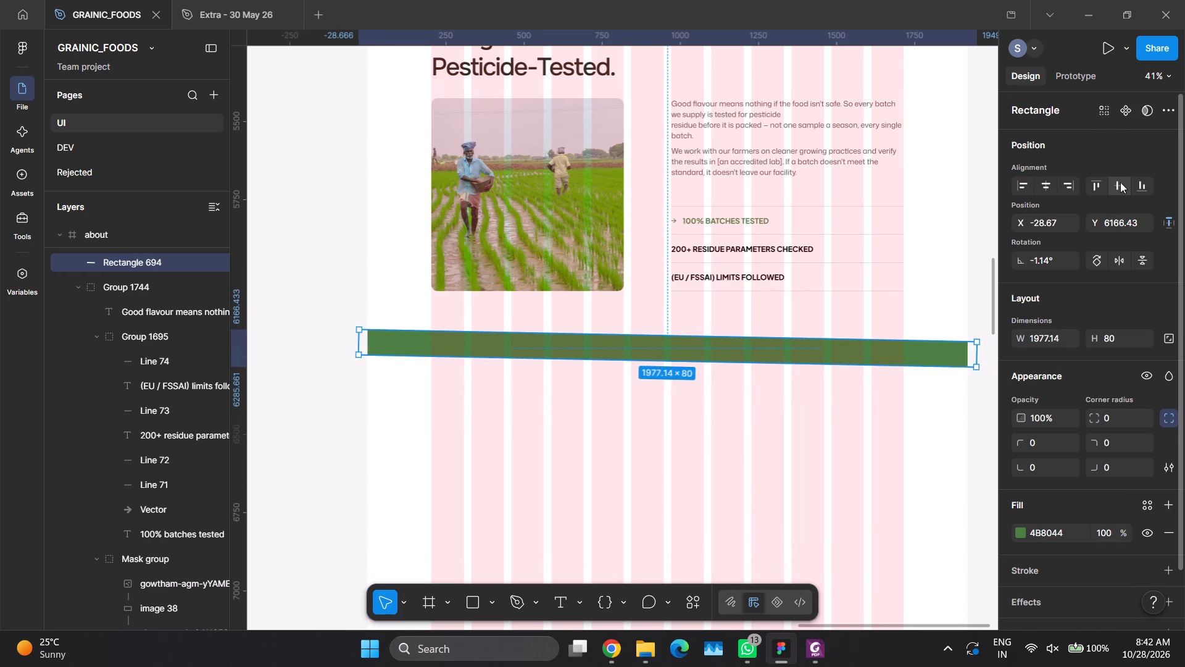
# Reset the green strip's rotation to 0° so it lies level.
pyautogui.click(1044, 256)
pyautogui.press('0')
pyautogui.press('Return')
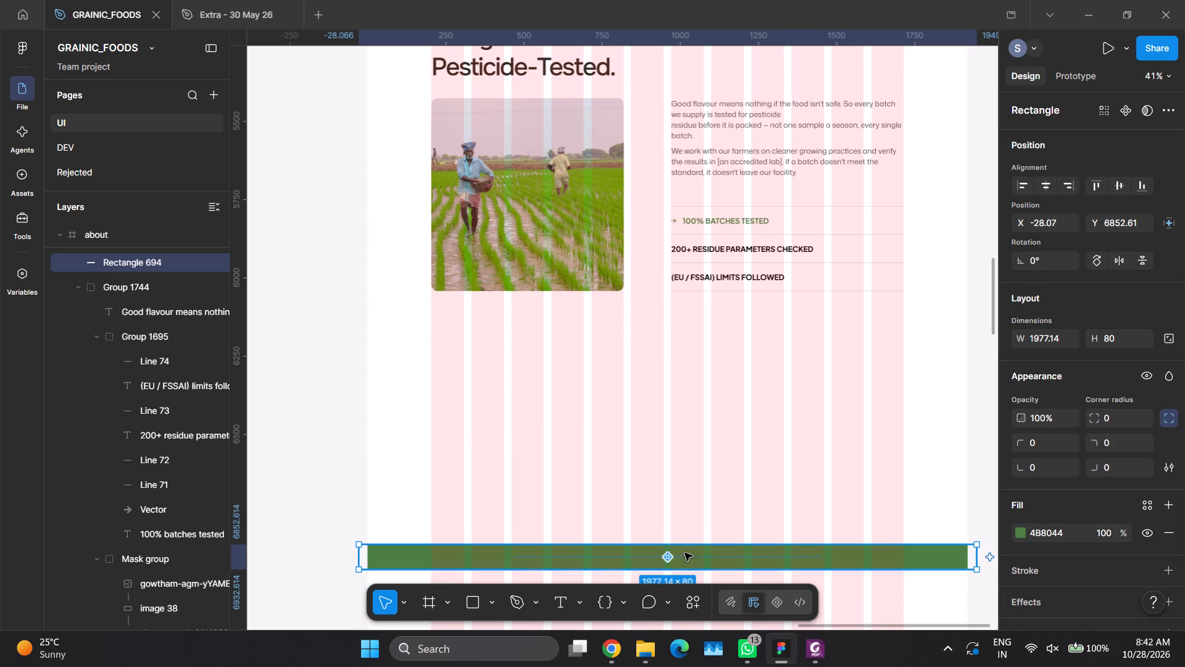
# Move the green strip up to Y 6193, just below the pesticide-tested section.
pyautogui.moveTo(686, 561); pyautogui.dragTo(702, 351)
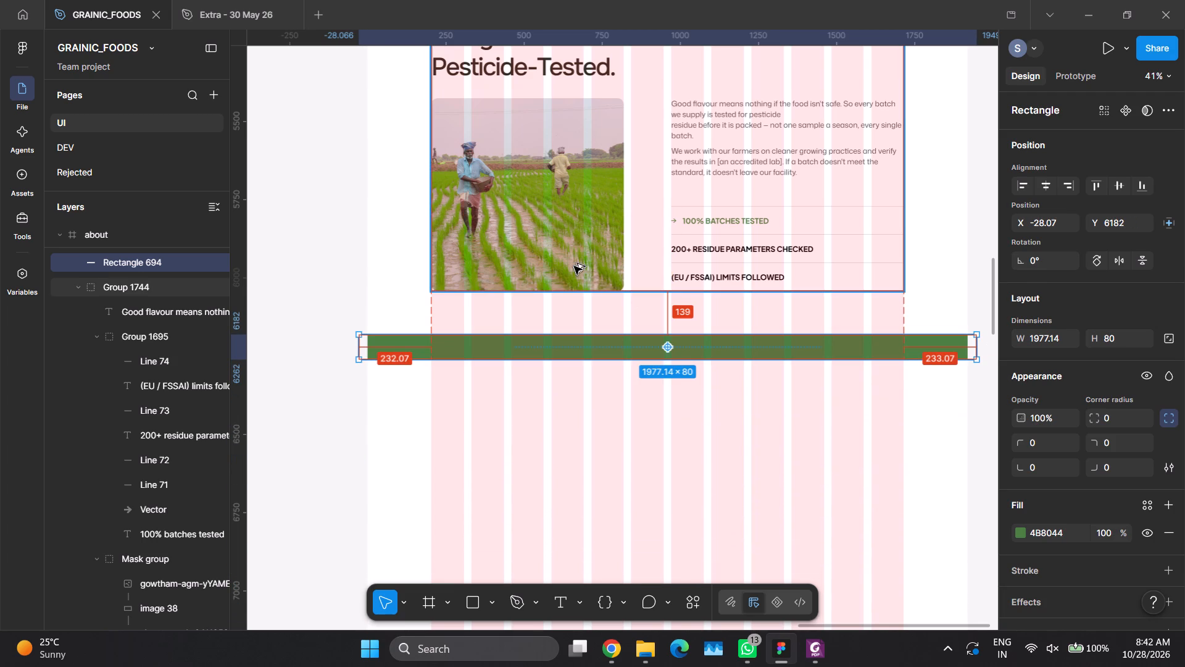
pyautogui.hotkey('alt', 'shift', 'Down')
pyautogui.hotkey('alt', 'shift', 'Down')
pyautogui.hotkey('alt', 'shift', 'Down')
pyautogui.hotkey('alt', 'shift', 'Down')
pyautogui.hotkey('alt', 'shift', 'Down')
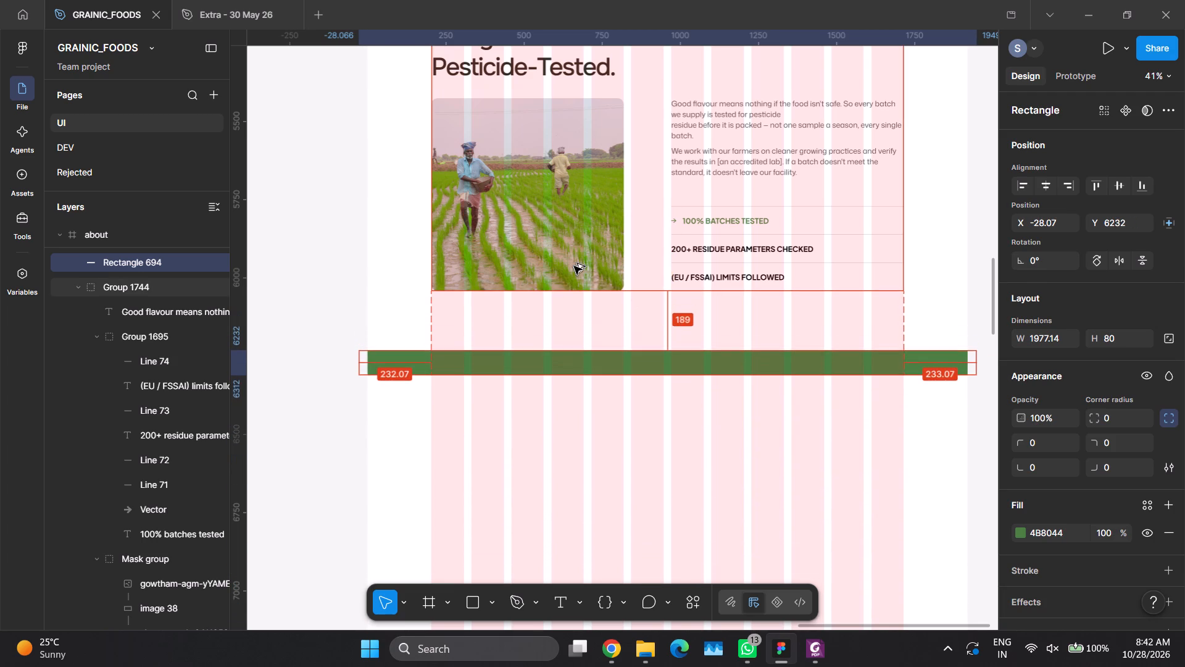
pyautogui.hotkey('alt', 'shift', 'Up')
pyautogui.hotkey('alt', 'shift', 'Up')
pyautogui.hotkey('alt', 'shift', 'Up')
pyautogui.hotkey('alt', 'shift', 'Up')
pyautogui.hotkey('alt', 'Down')
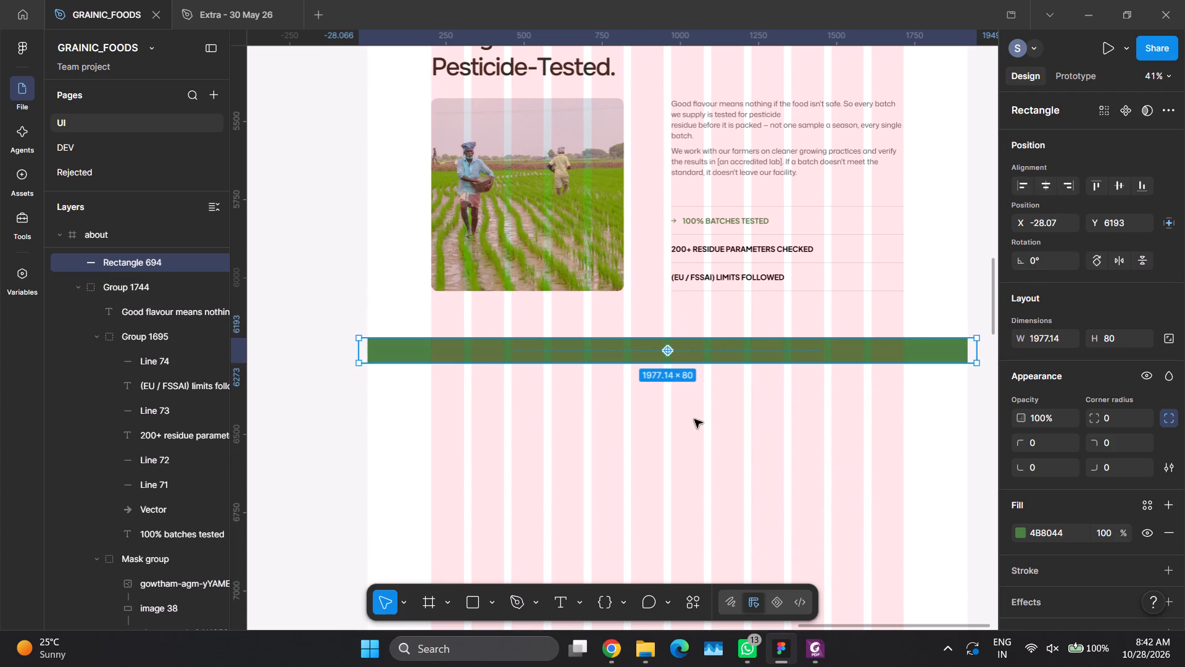
pyautogui.click(600, 404)
# Duplicate the (EU / FSSAI) limits followed text into the empty area below the green strip, at X 50, Y 6466.
pyautogui.keyDown('ctrl'); pyautogui.click(684, 282); pyautogui.keyUp('ctrl')
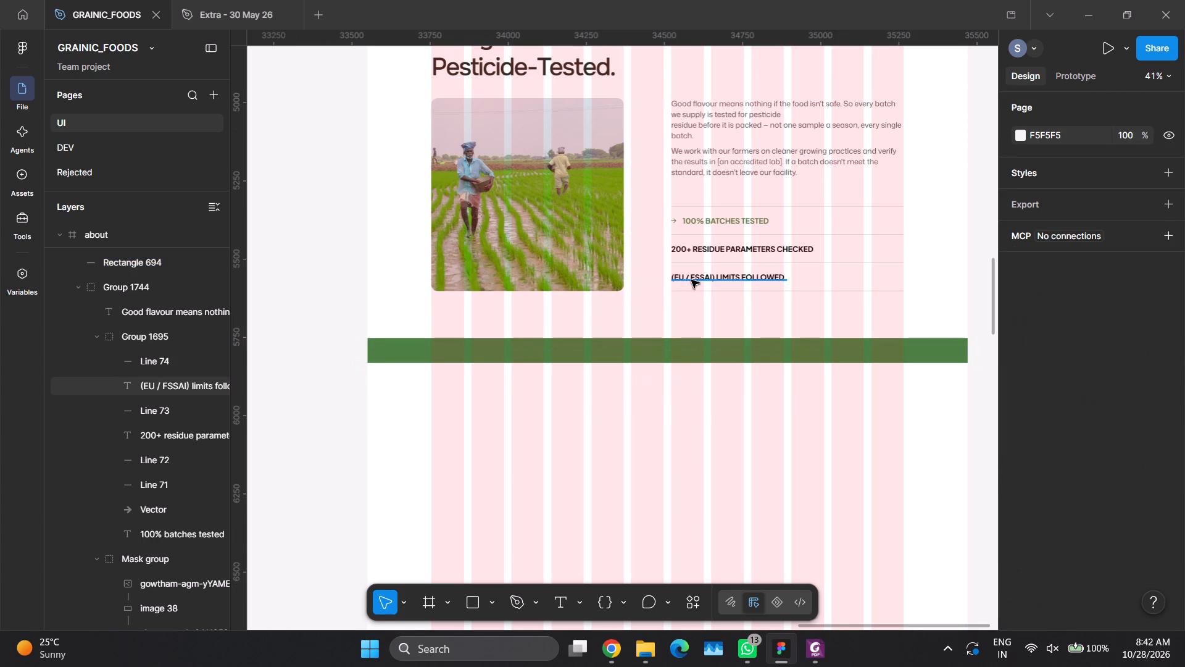
pyautogui.keyDown('alt'); pyautogui.moveTo(702, 276); pyautogui.dragTo(414, 428); pyautogui.keyUp('alt')
# Switch to the PDF copy and copy the certification strip line from [ISO 22000] through [APEDA / Spices Board].
pyautogui.hotkey('alt', 'Tab')
pyautogui.hotkey('alt', 'Tab')
pyautogui.hotkey('alt', 'Tab')
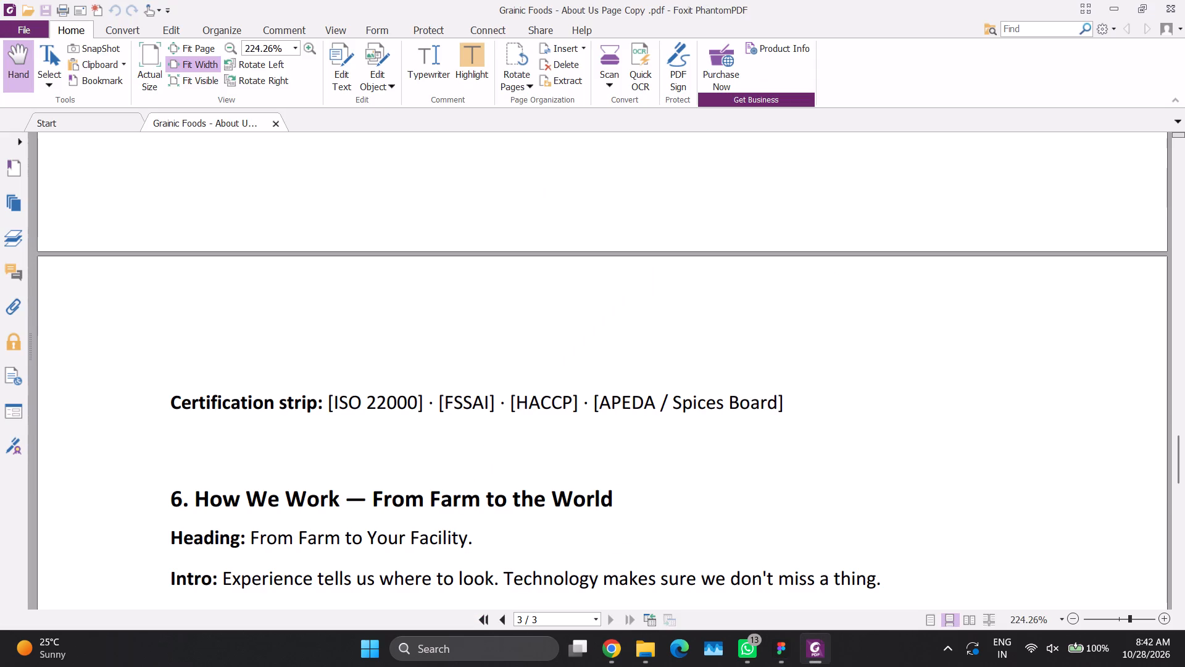
pyautogui.moveTo(328, 401); pyautogui.dragTo(777, 403)
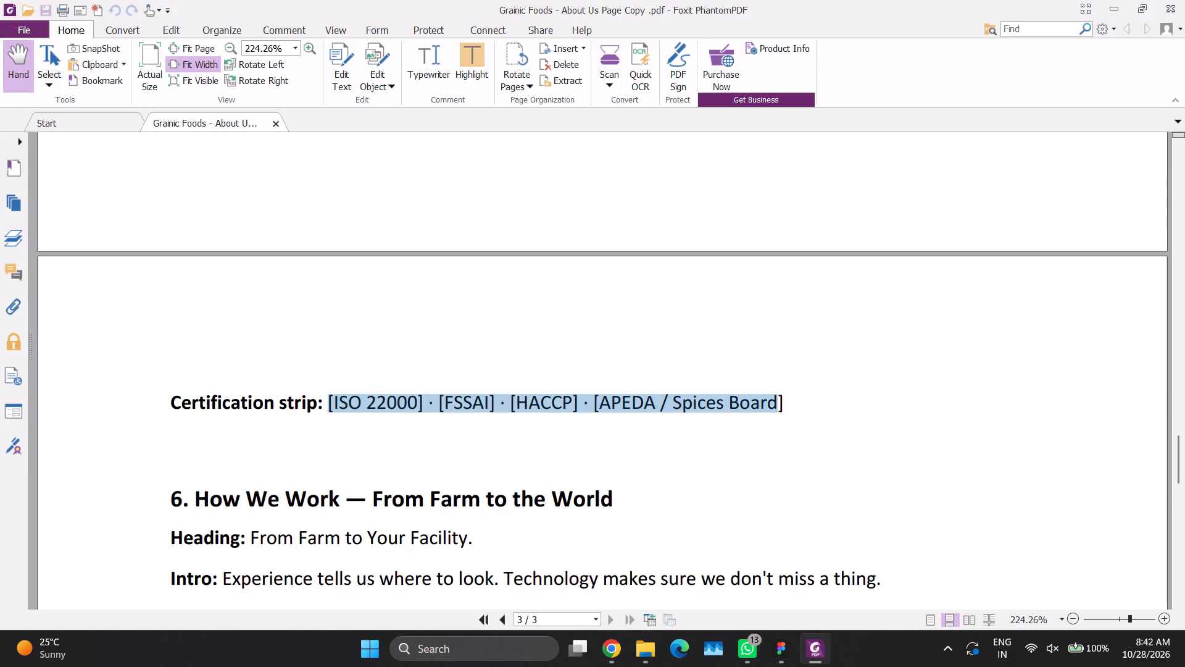
pyautogui.moveTo(777, 403); pyautogui.dragTo(783, 403)
pyautogui.hotkey('ctrl', 'c')
pyautogui.click(862, 412)
# Back in Figma, replace the duplicated text with the copied certification line and remove its trailing character.
pyautogui.hotkey('alt', 'Tab')
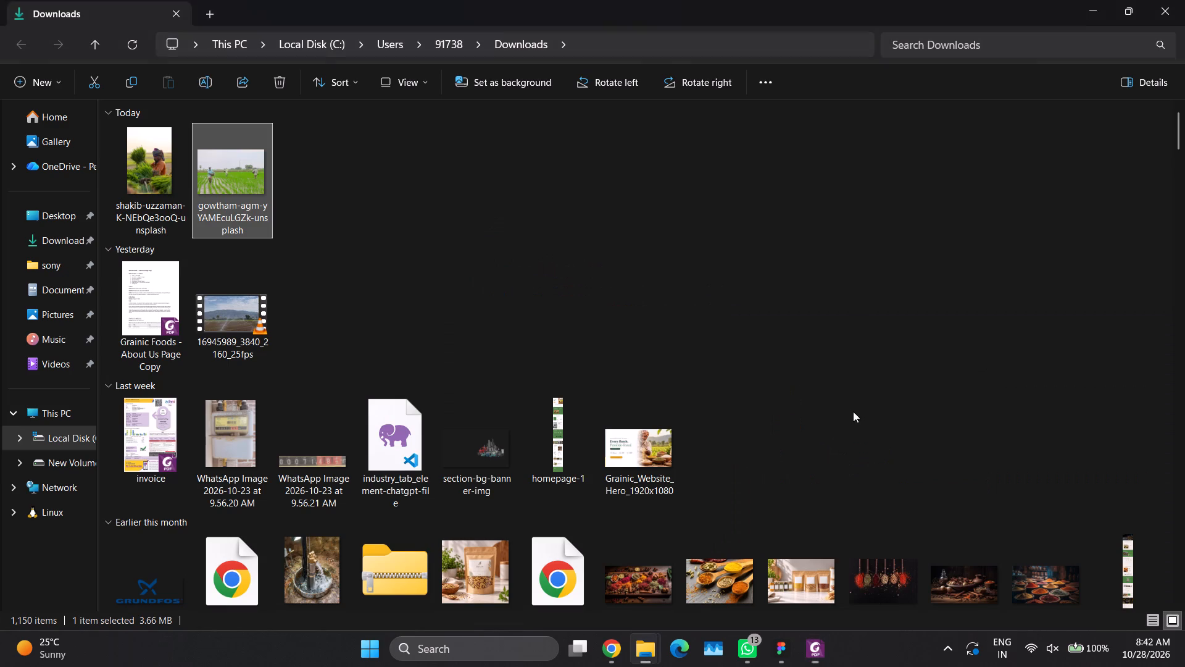
pyautogui.hotkey('alt', 'Tab')
pyautogui.hotkey('alt', 'Tab')
pyautogui.doubleClick(428, 429)
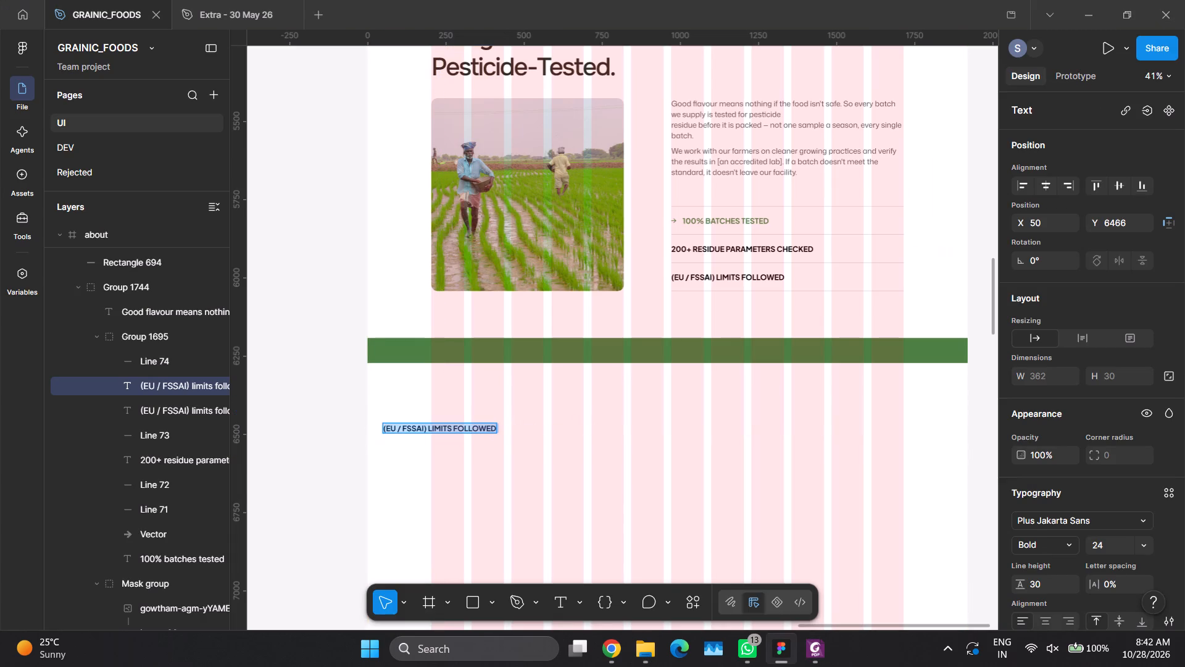
pyautogui.hotkey('ctrl', 'v')
pyautogui.press('BackSpace')
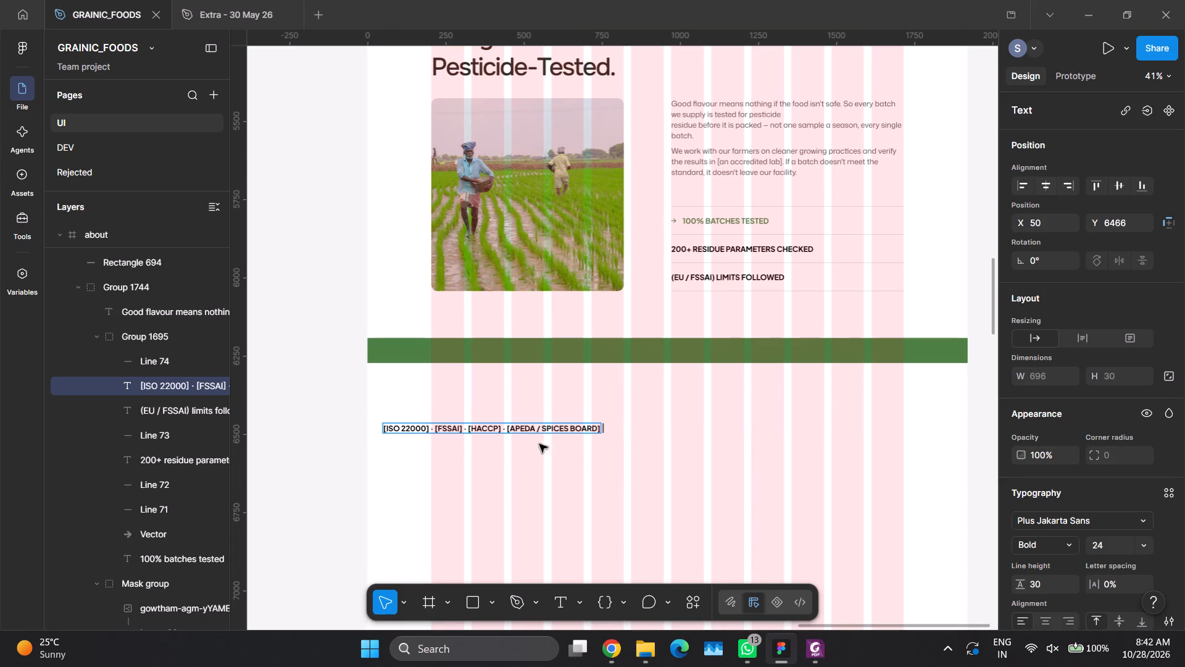
pyautogui.click(505, 430)
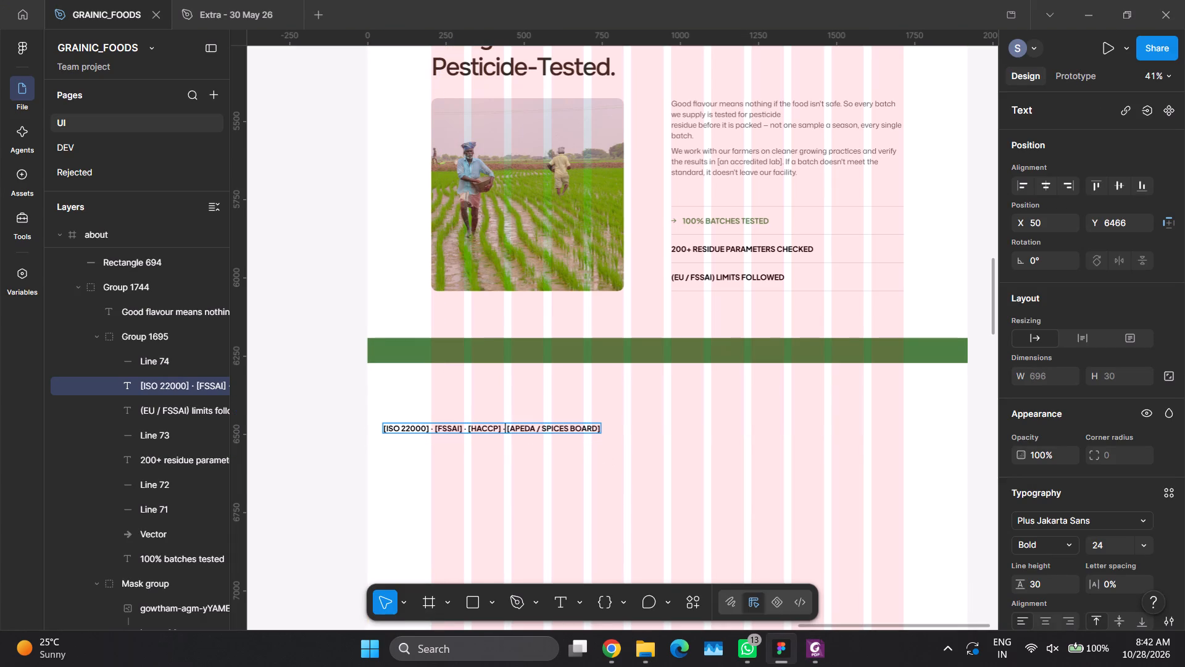
pyautogui.click(506, 432)
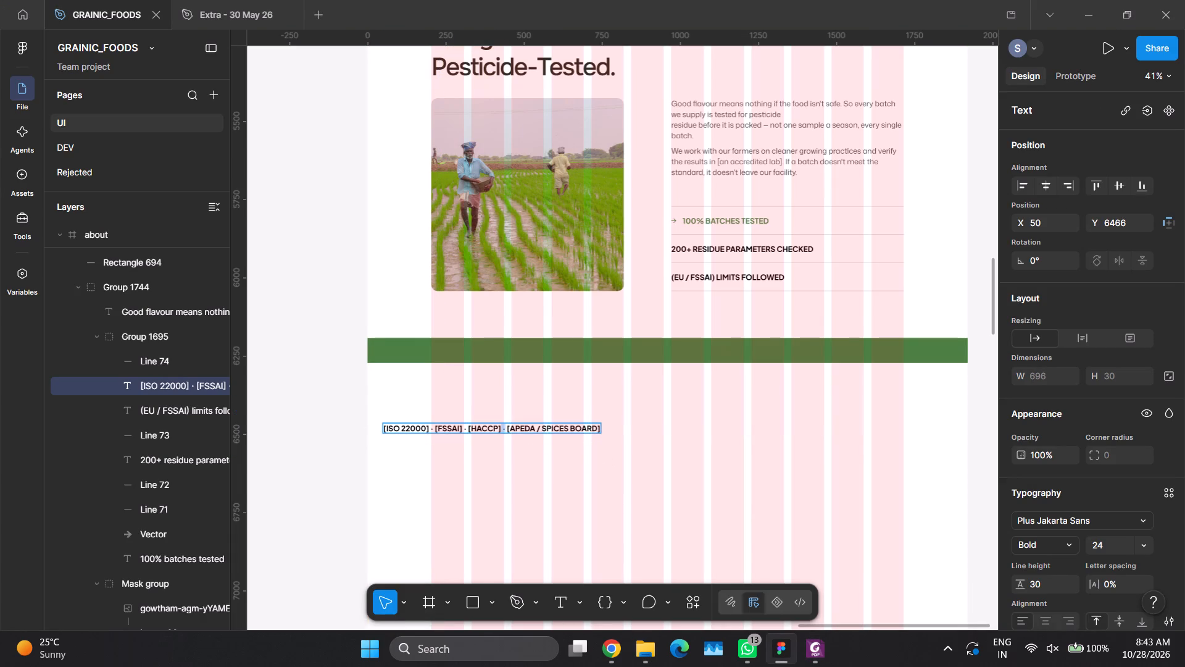
pyautogui.click(511, 438)
pyautogui.click(513, 458)
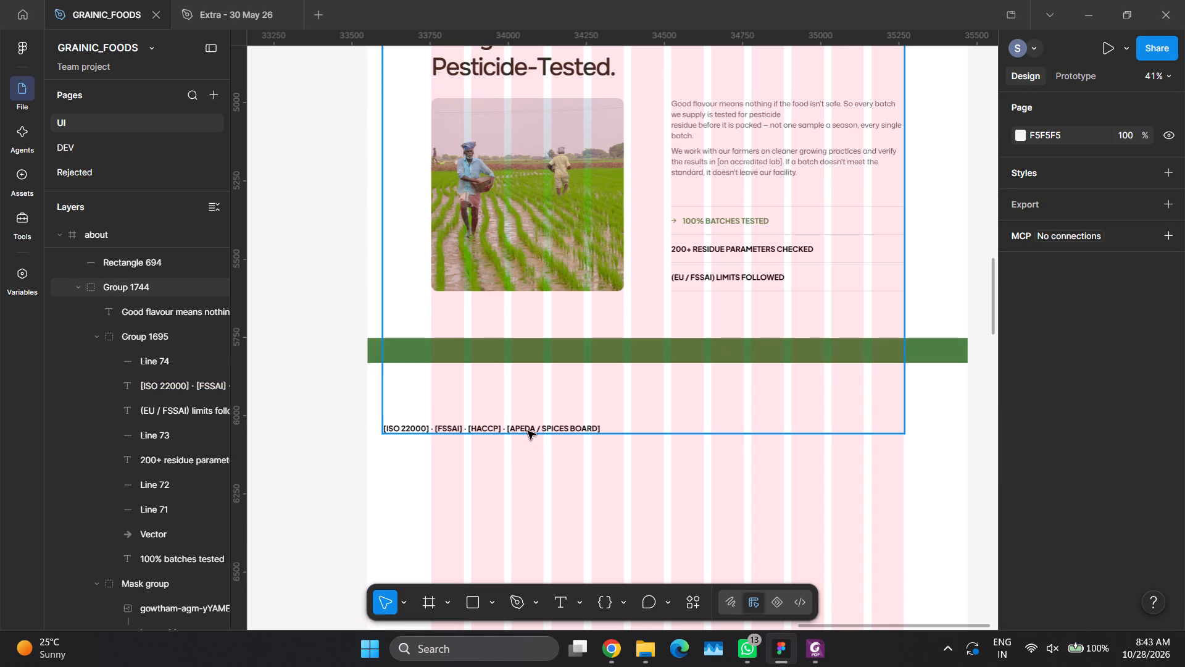
# Move the certification text layer out of its nested groups so it sits directly in the about frame, just below Rectangle 694.
pyautogui.click(528, 431)
pyautogui.keyDown('ctrl'); pyautogui.doubleClick(528, 426); pyautogui.keyUp('ctrl')
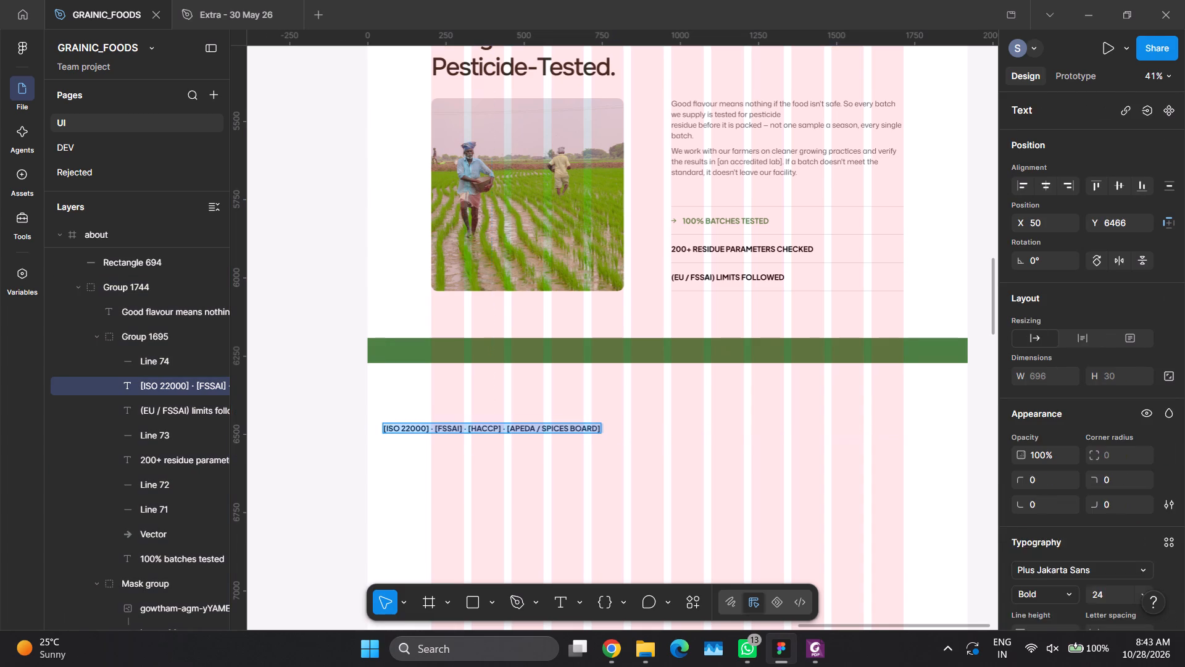
pyautogui.moveTo(157, 387); pyautogui.dragTo(115, 324)
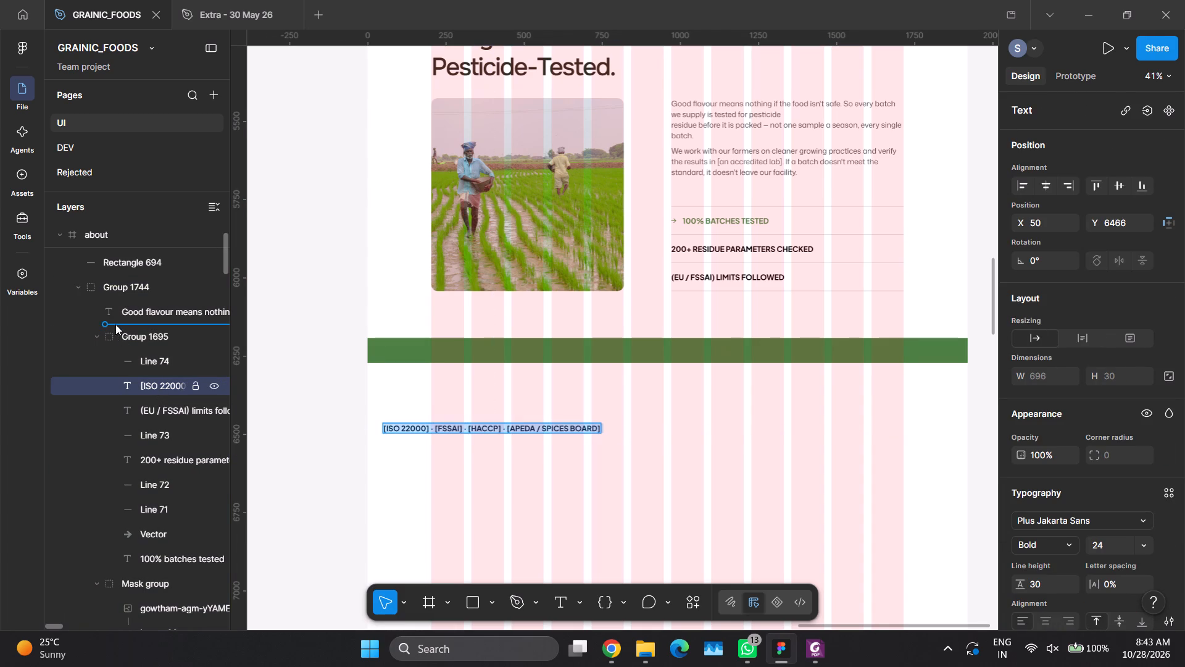
pyautogui.click(493, 497)
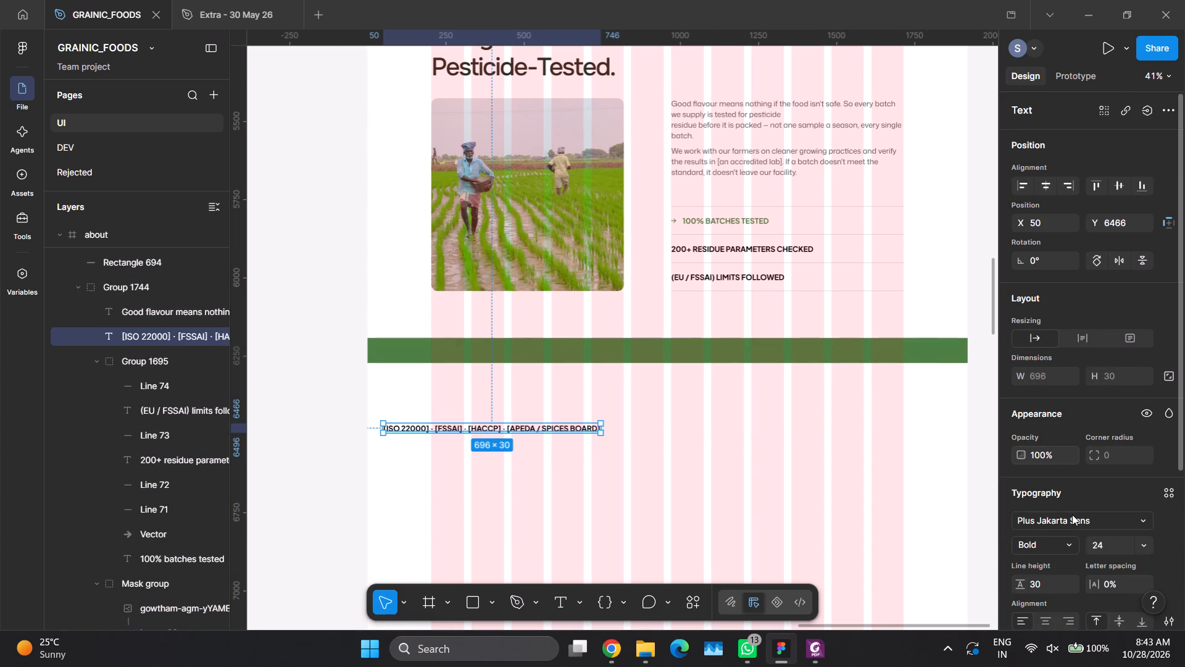
pyautogui.click(579, 455)
pyautogui.keyDown('ctrl'); pyautogui.scroll(2, 452, 450); pyautogui.keyUp('ctrl')
pyautogui.keyDown('ctrl'); pyautogui.scroll(-1, 452, 450); pyautogui.keyUp('ctrl')
pyautogui.keyDown('ctrl'); pyautogui.scroll(1, 452, 450); pyautogui.keyUp('ctrl')
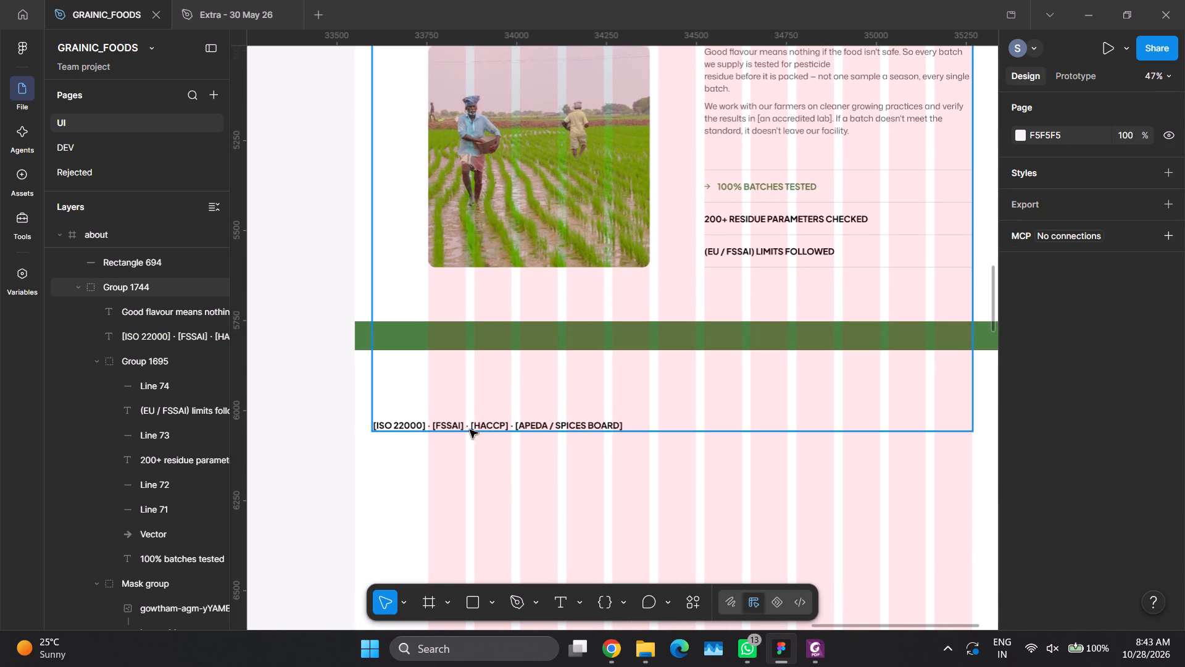
pyautogui.doubleClick(476, 427)
pyautogui.doubleClick(476, 424)
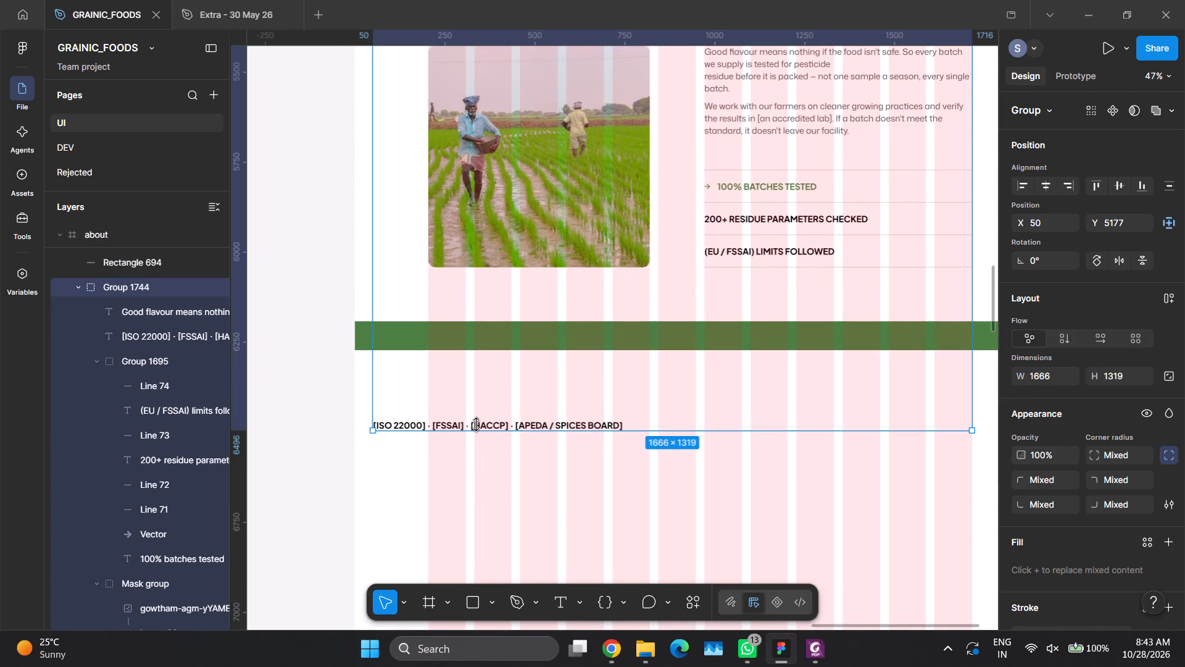
pyautogui.click(142, 332)
pyautogui.moveTo(143, 330); pyautogui.dragTo(121, 296)
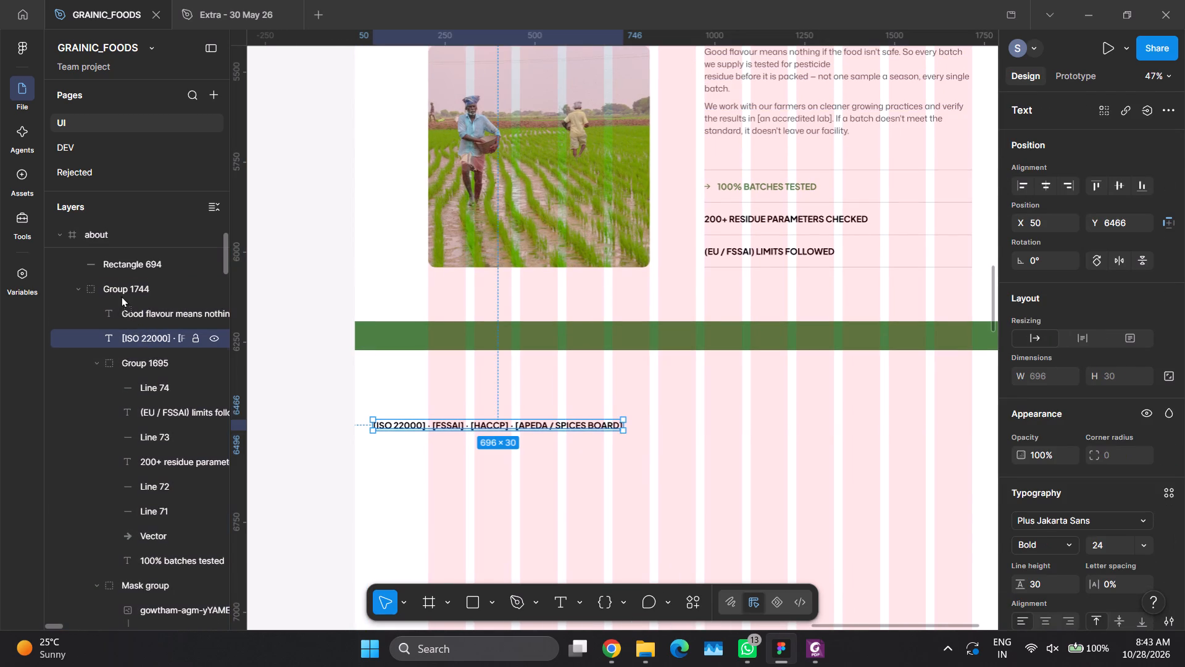
pyautogui.moveTo(121, 296); pyautogui.dragTo(93, 349)
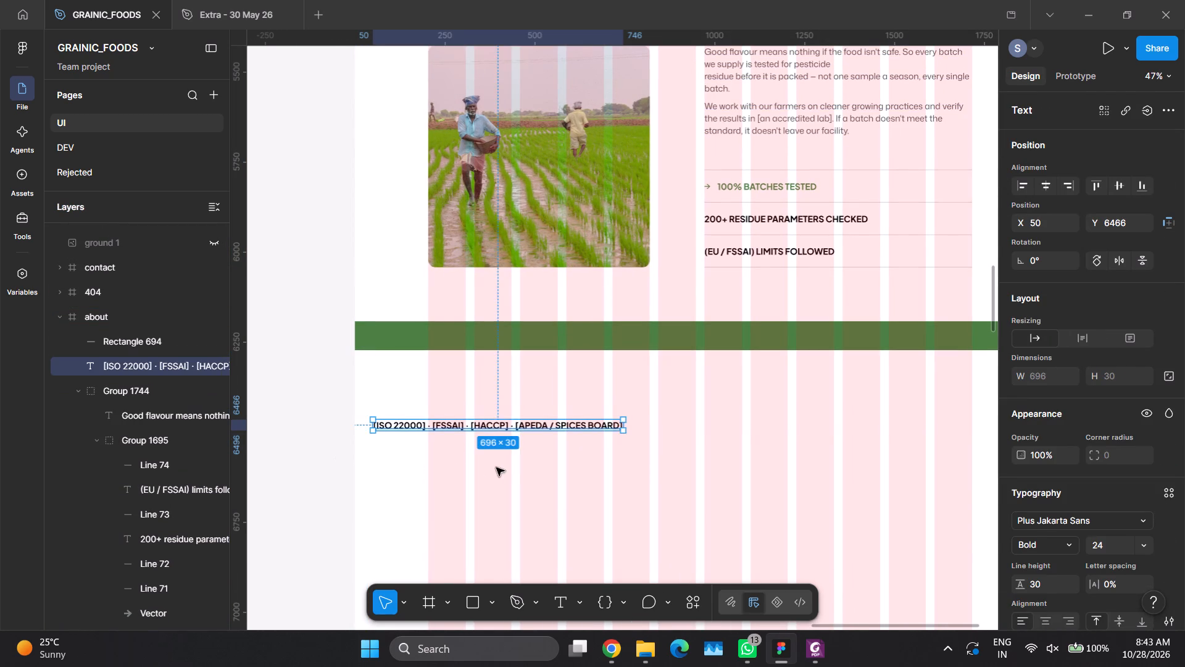
# Place the certification text on the green strip at X 50, Y 6218, vertically centred, and bring it to the front.
pyautogui.click(504, 469)
pyautogui.moveTo(463, 427); pyautogui.dragTo(467, 340)
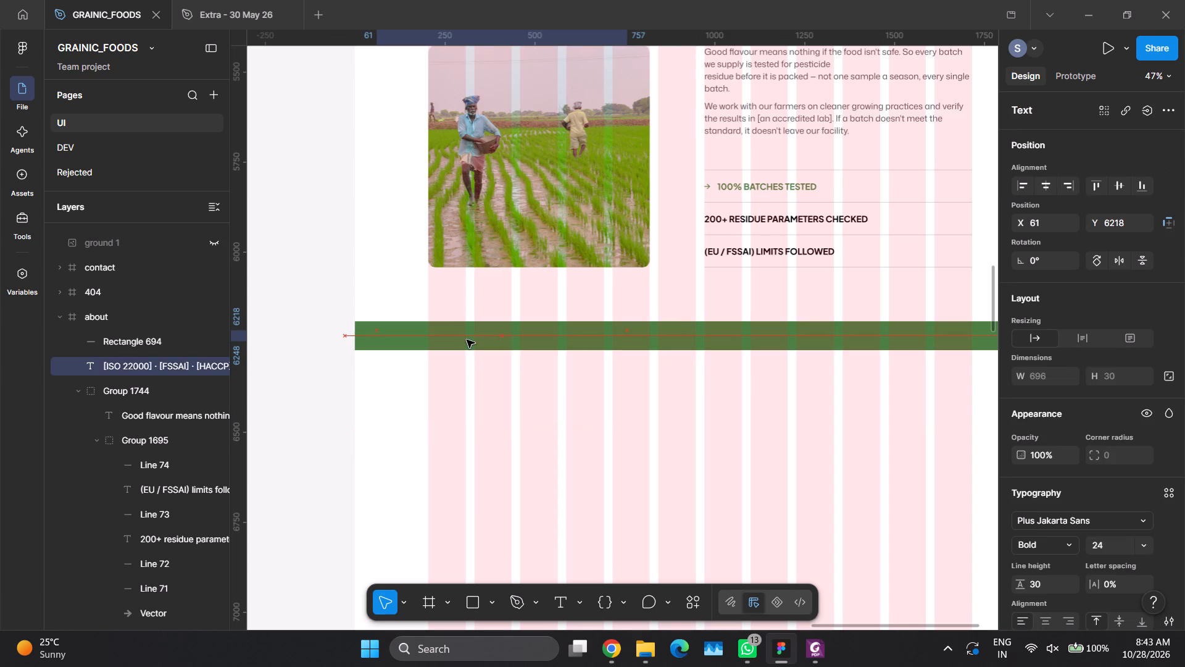
pyautogui.hotkey('ctrl', 'shift', ']')
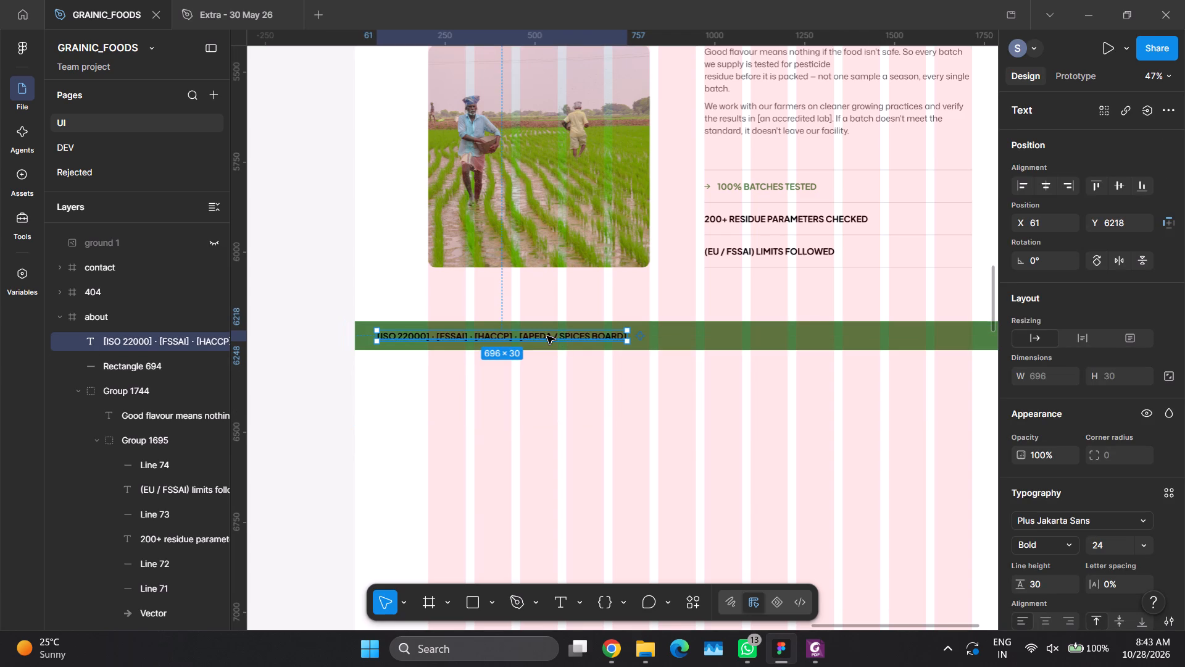
pyautogui.click(543, 337)
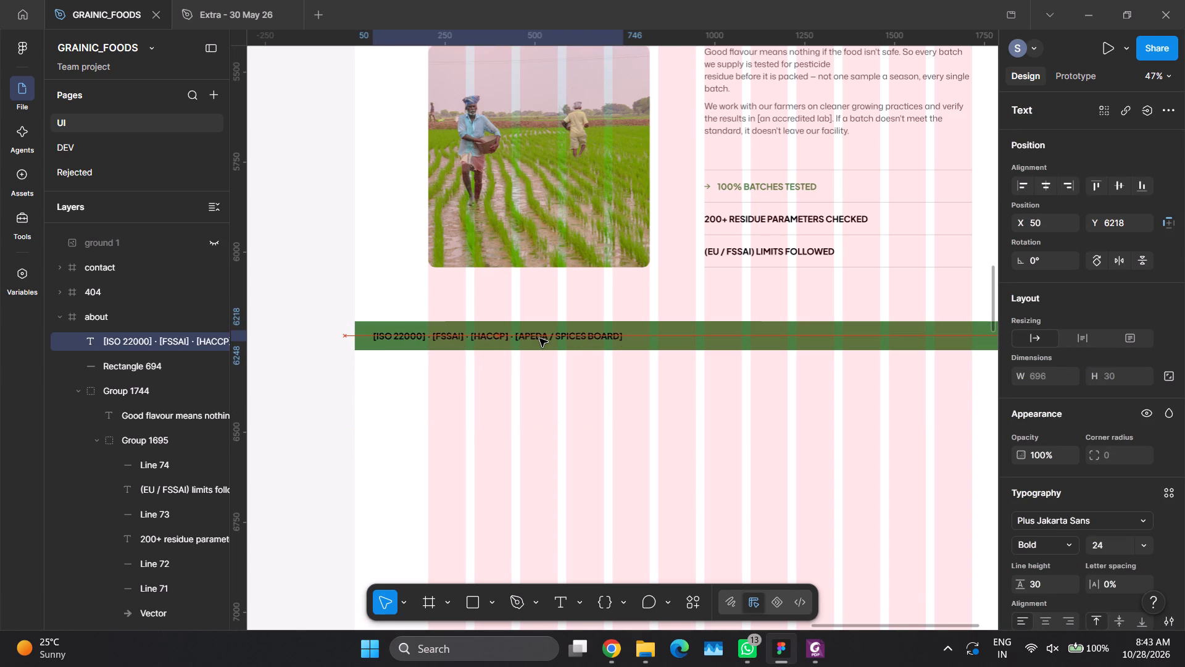
# Change the certification text's fill to white, using the hex value FF.
pyautogui.scroll(1, 1061, 600)
pyautogui.scroll(-2, 1061, 600)
pyautogui.click(1062, 534)
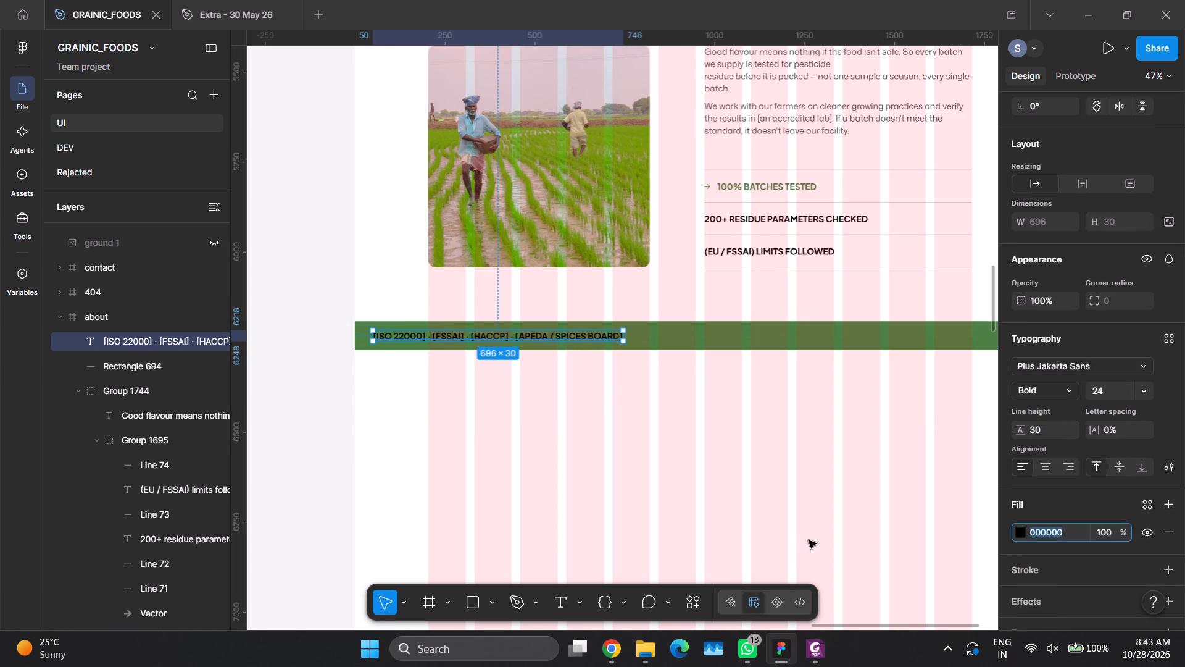
pyautogui.press('f')
pyautogui.press('f')
pyautogui.click(739, 522)
# Cut [APEDA / Spices Board] out of the certification line on the green strip, keeping the line at X 50, Y 6218.
pyautogui.click(562, 335)
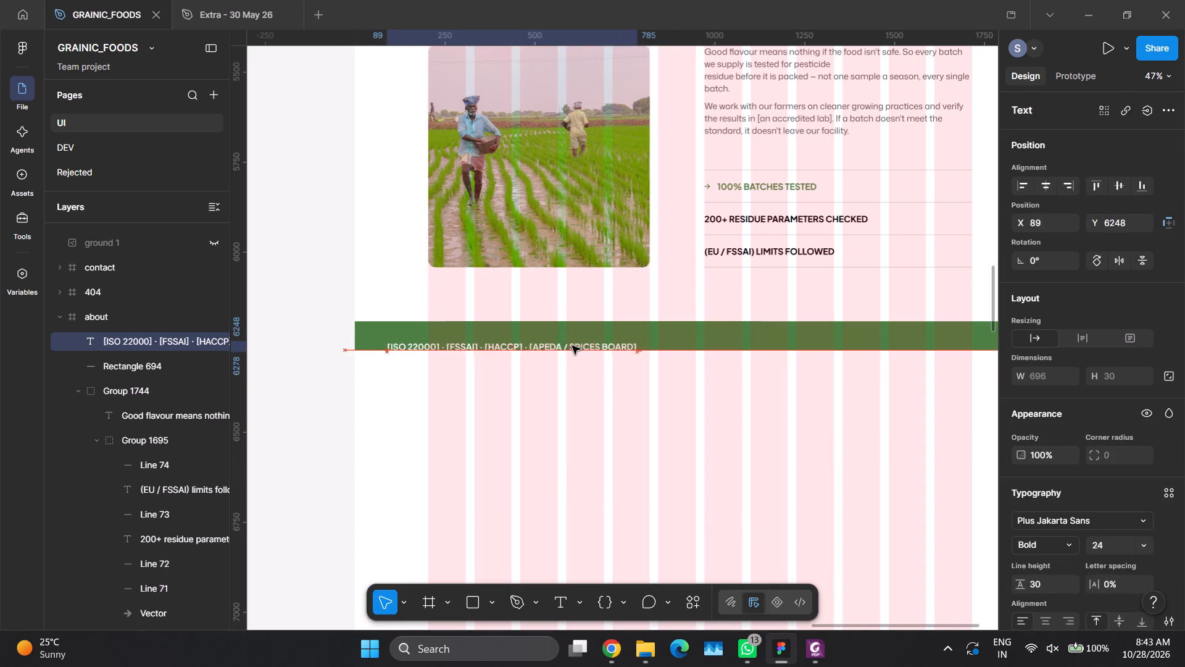
pyautogui.keyDown('ctrl'); pyautogui.scroll(1, 457, 342); pyautogui.keyUp('ctrl')
pyautogui.keyDown('ctrl'); pyautogui.scroll(-4, 457, 342); pyautogui.keyUp('ctrl')
pyautogui.keyDown('ctrl'); pyautogui.scroll(3, 457, 342); pyautogui.keyUp('ctrl')
pyautogui.keyDown('ctrl'); pyautogui.scroll(-1, 457, 342); pyautogui.keyUp('ctrl')
pyautogui.keyDown('ctrl'); pyautogui.scroll(4, 457, 342); pyautogui.keyUp('ctrl')
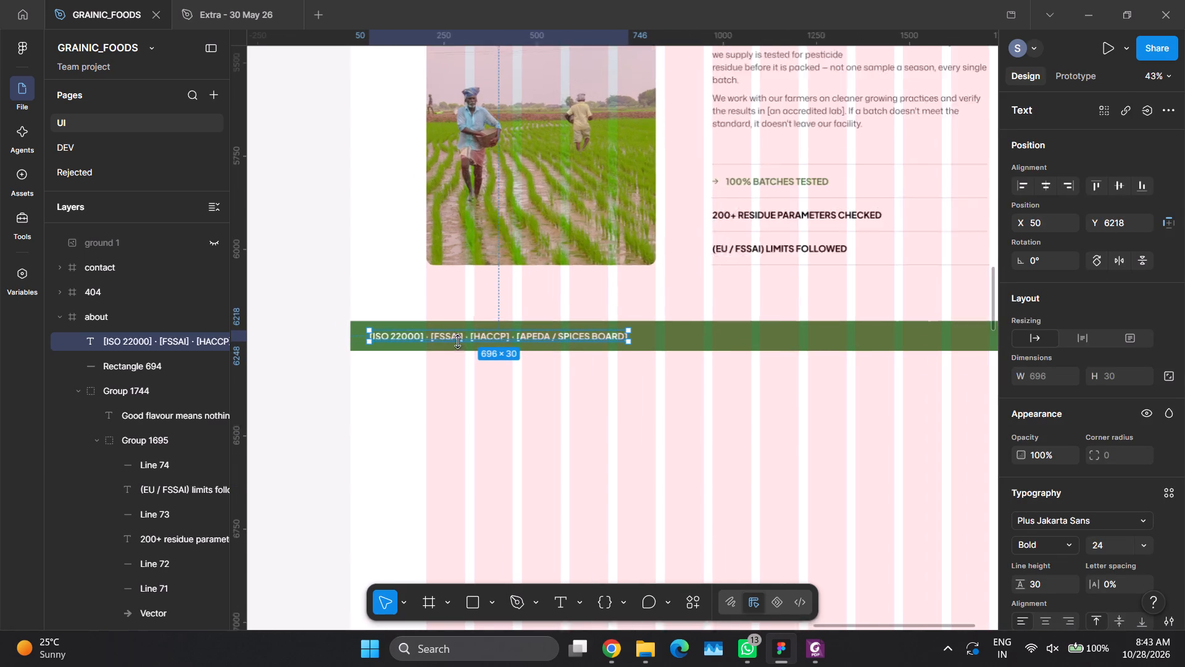
pyautogui.doubleClick(465, 331)
pyautogui.moveTo(523, 338); pyautogui.dragTo(531, 340)
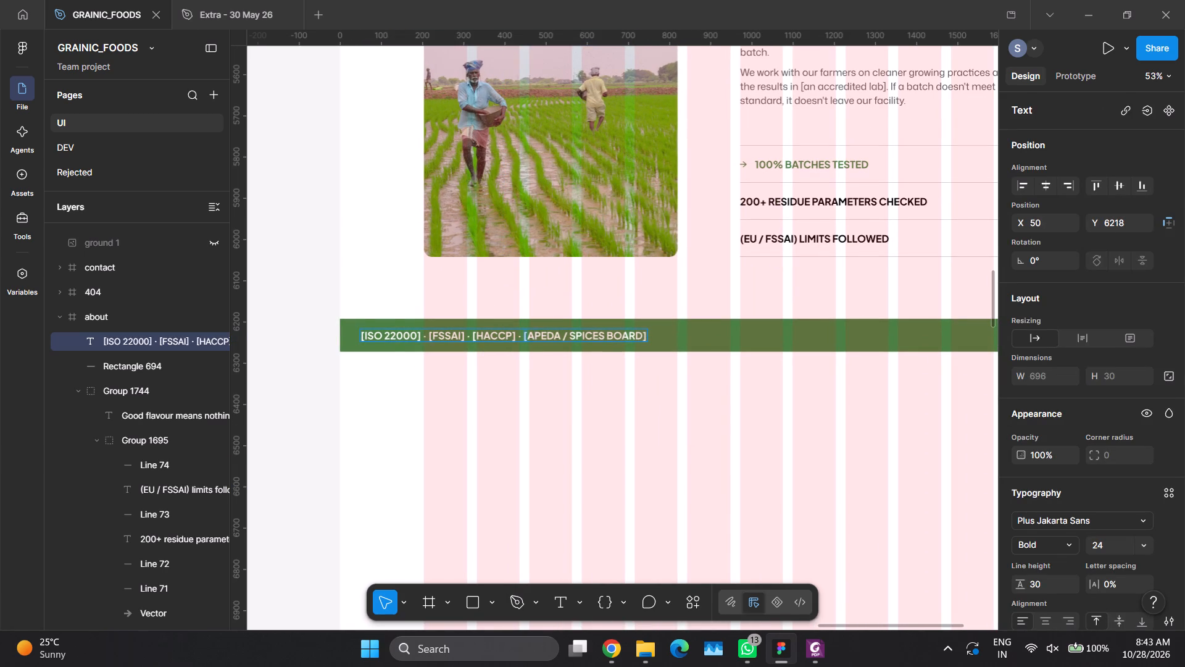
pyautogui.moveTo(531, 340); pyautogui.dragTo(652, 347)
pyautogui.hotkey('ctrl', 'x')
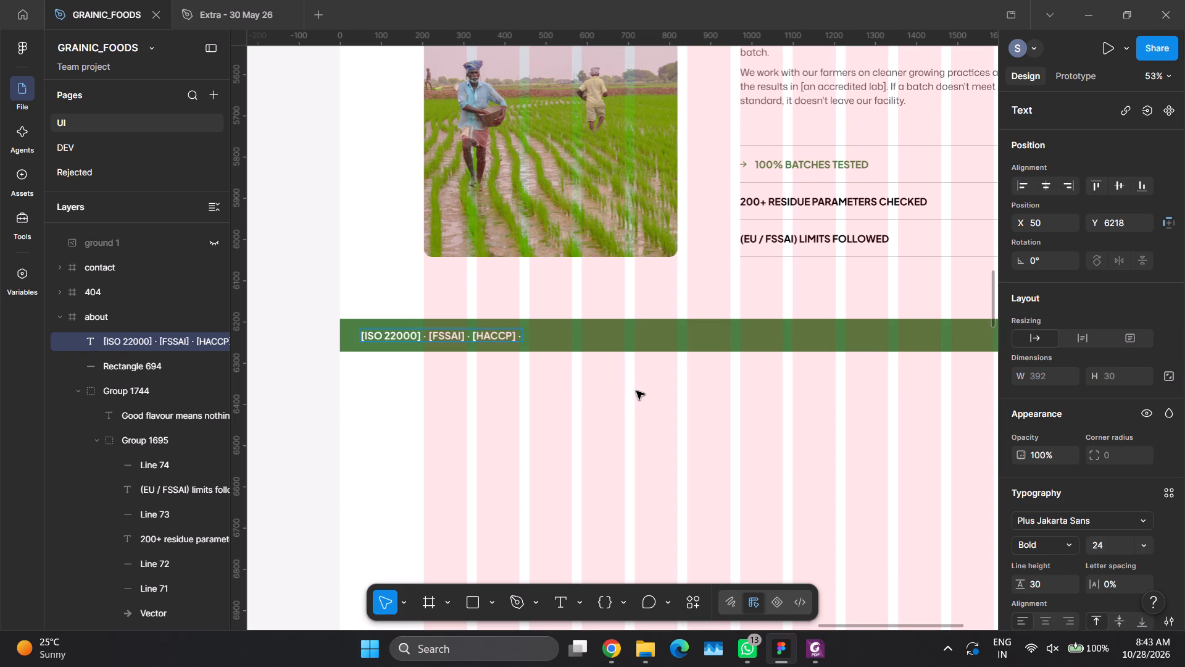
pyautogui.press('BackSpace')
pyautogui.click(482, 354)
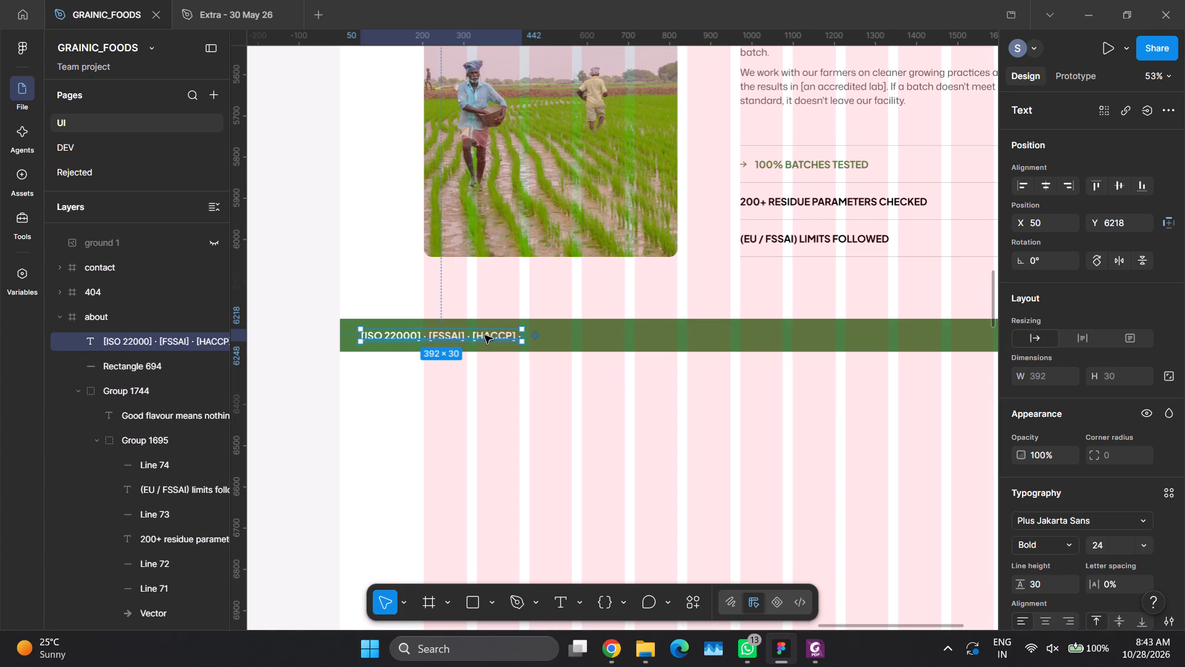
# Duplicate the remaining line along the strip, replace its text with [APEDA / Spices Board], and shift it clear of the original.
pyautogui.moveTo(484, 335); pyautogui.dragTo(628, 336)
pyautogui.doubleClick(628, 336)
pyautogui.hotkey('ctrl', 'v')
pyautogui.click(563, 385)
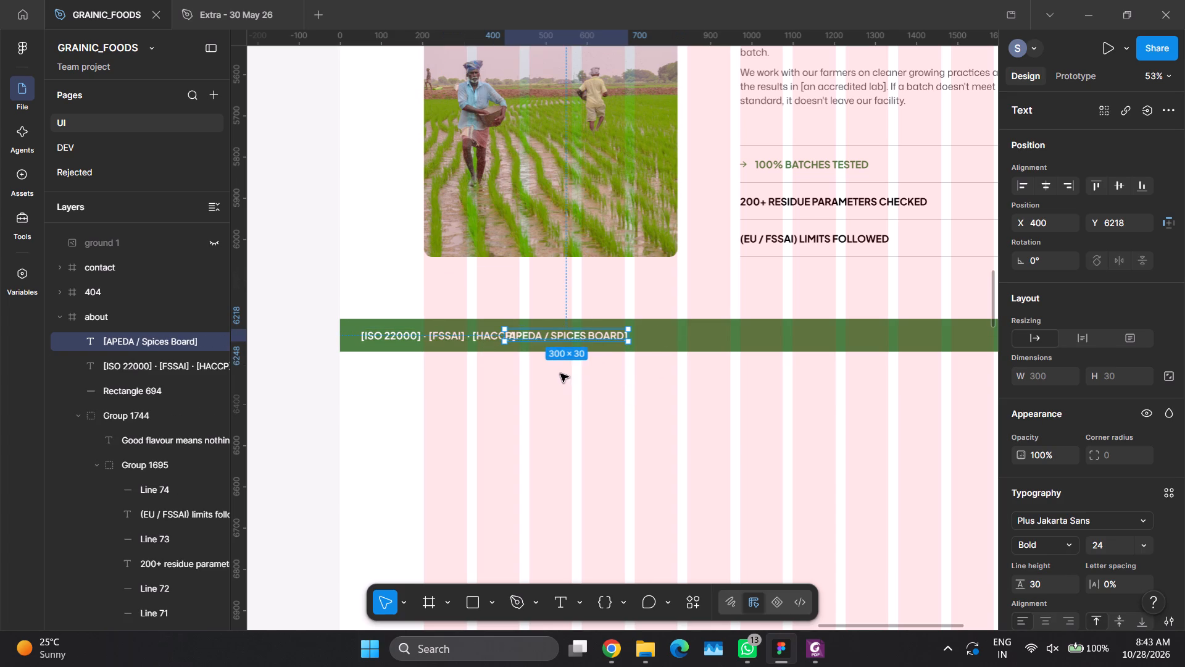
pyautogui.moveTo(538, 334); pyautogui.dragTo(617, 338)
pyautogui.click(545, 379)
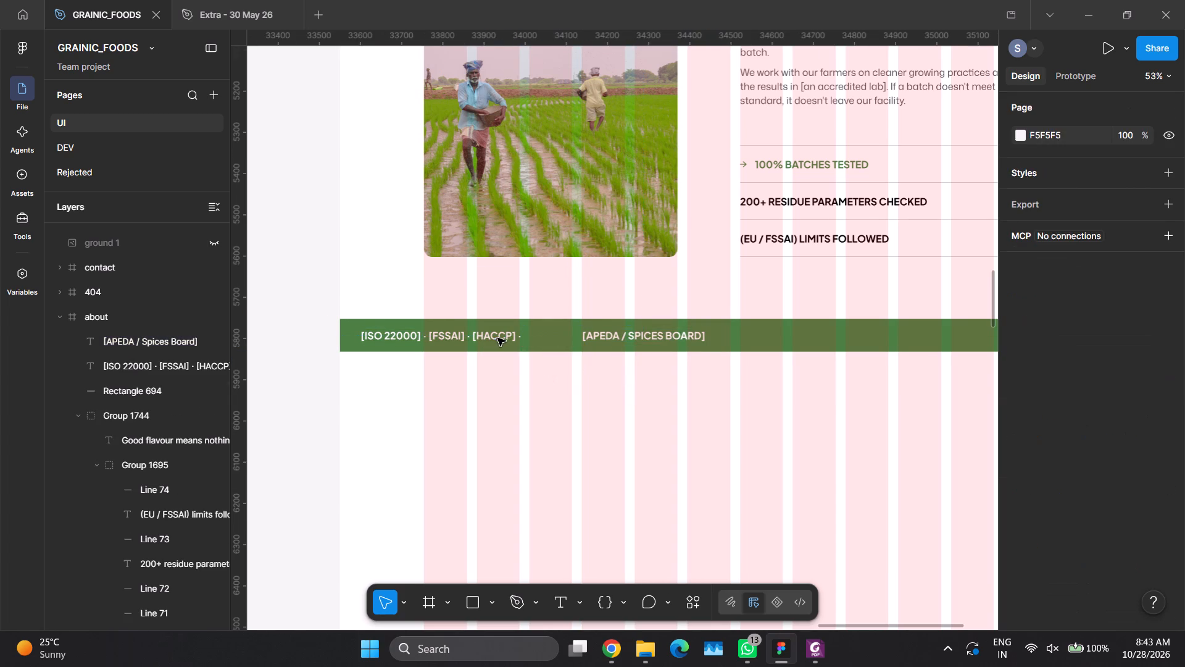
# Split [HACCP] out of the certification line into its own text on the strip at X 457, before the APEDA item.
pyautogui.doubleClick(497, 338)
pyautogui.moveTo(472, 338); pyautogui.dragTo(518, 343)
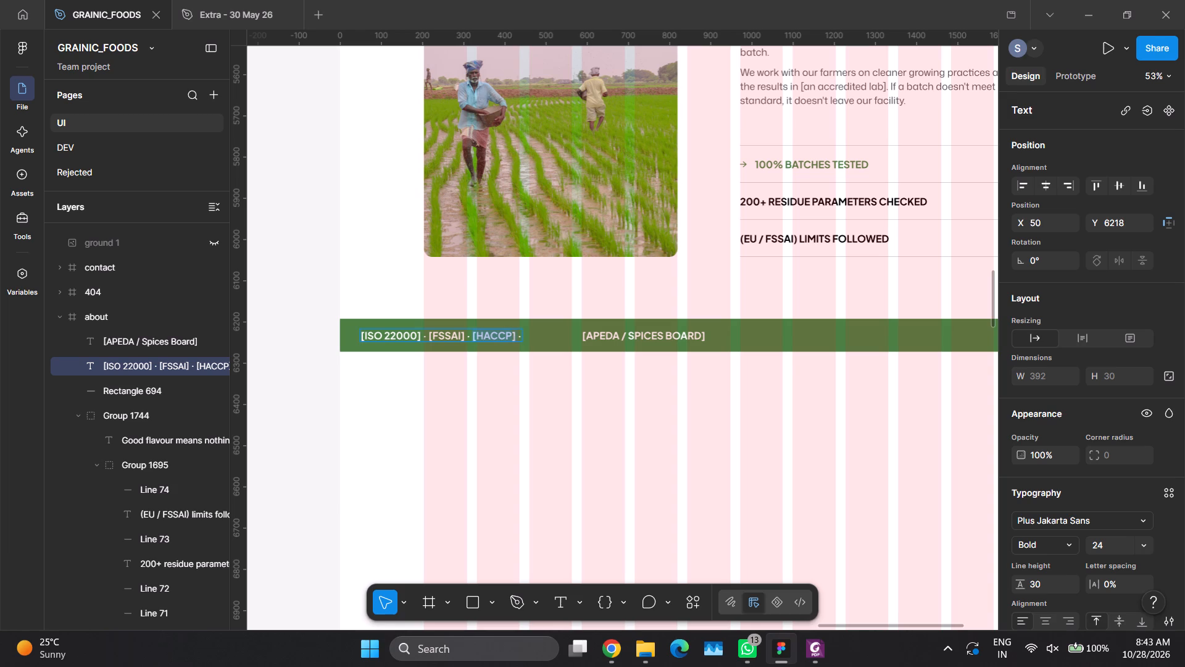
pyautogui.moveTo(518, 343); pyautogui.dragTo(516, 343)
pyautogui.hotkey('ctrl', 'x')
pyautogui.click(522, 414)
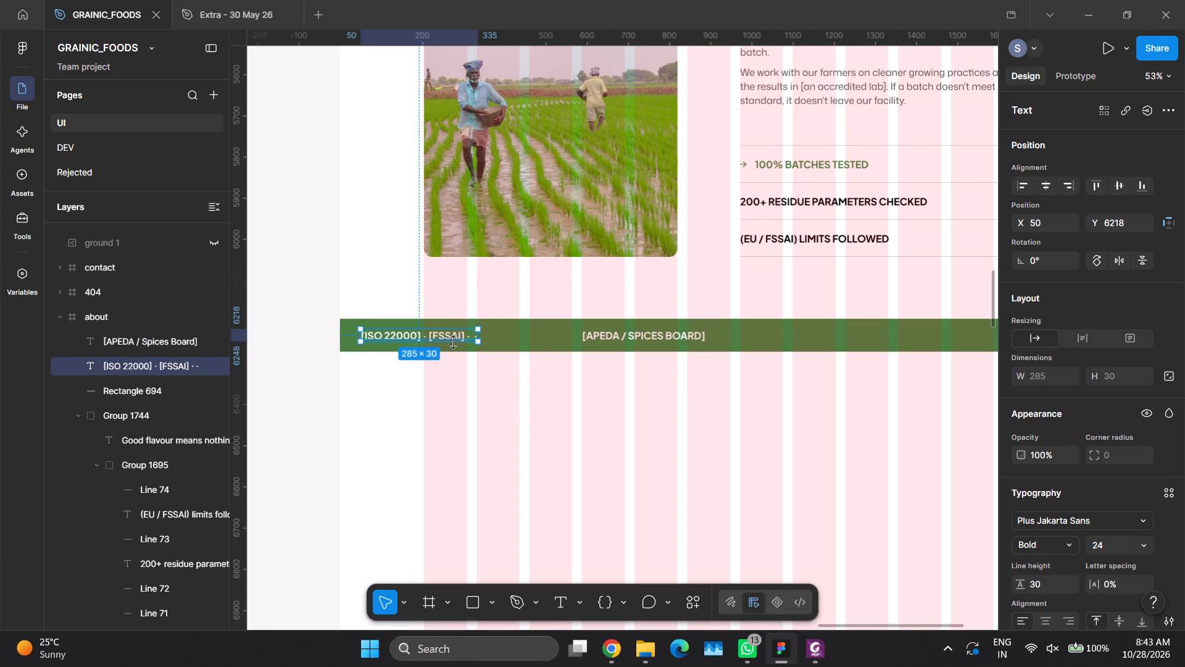
pyautogui.keyDown('alt'); pyautogui.keyDown('shift'); pyautogui.moveTo(444, 337); pyautogui.dragTo(534, 342); pyautogui.keyUp('shift'); pyautogui.keyUp('alt')
pyautogui.doubleClick(534, 342)
pyautogui.hotkey('ctrl', 'v')
pyautogui.click(534, 403)
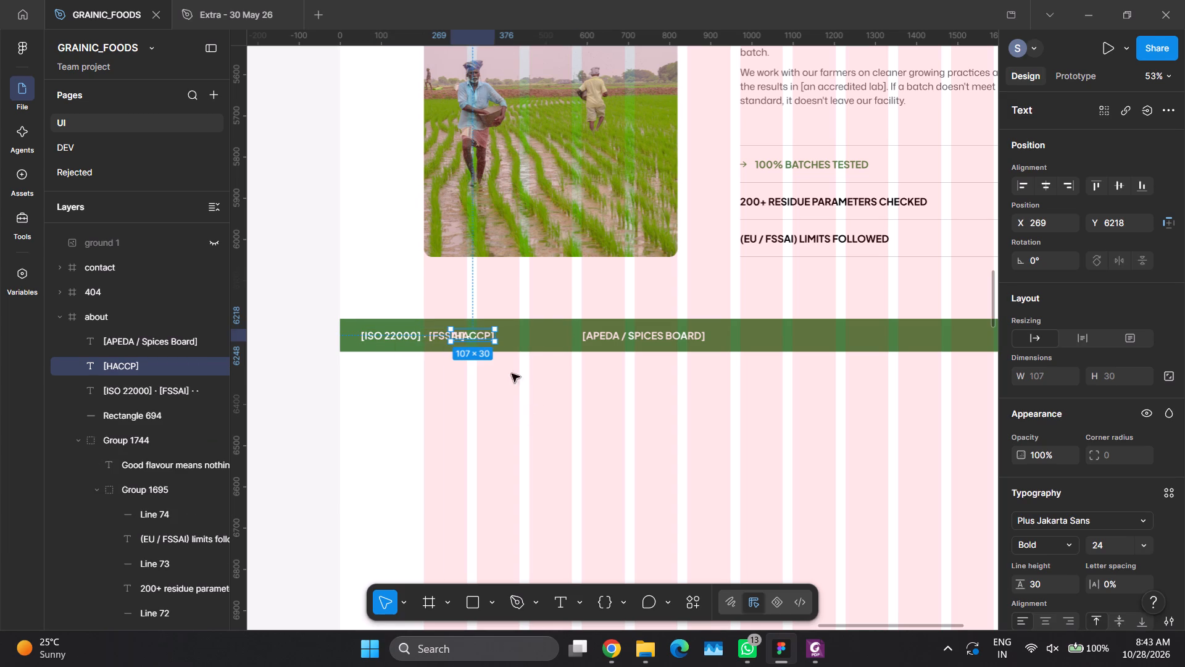
pyautogui.moveTo(478, 335); pyautogui.dragTo(554, 343)
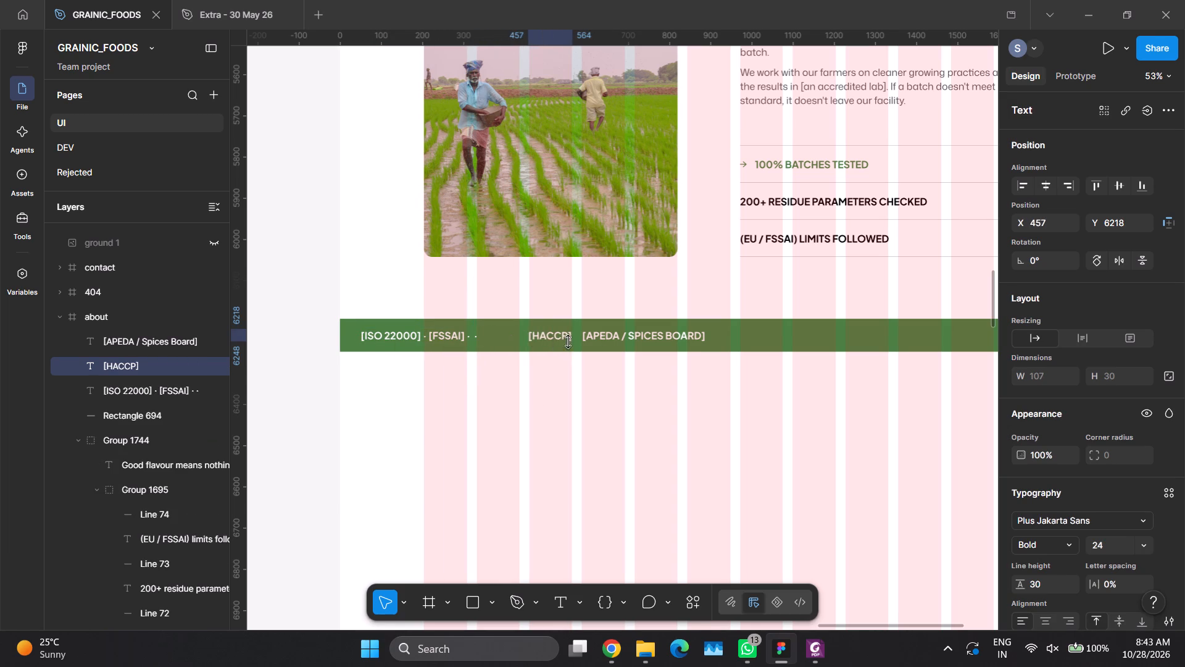
# Shift the [HACCP] and [APEDA / Spices Board] labels together further along the green strip, away from the remaining certification line.
pyautogui.keyDown('shift'); pyautogui.click(600, 335); pyautogui.keyUp('shift')
pyautogui.moveTo(547, 337); pyautogui.dragTo(584, 337)
pyautogui.click(557, 374)
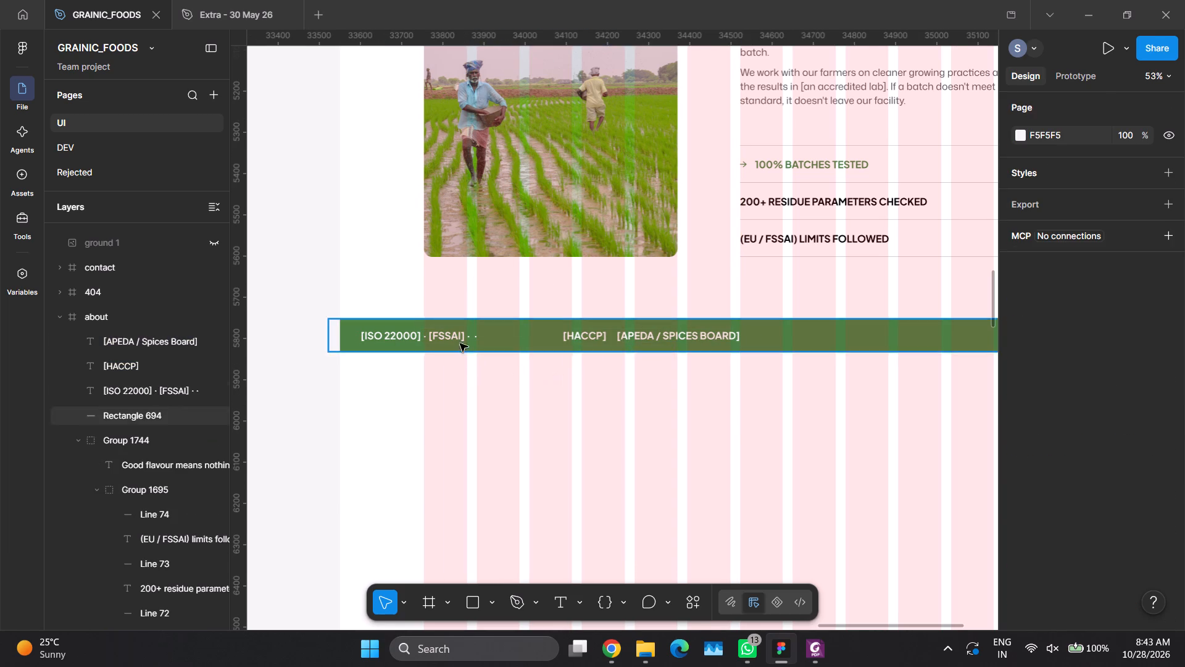
# Split [FSSAI] out of the certification line into its own text on the strip at X 296, Y 6218.
pyautogui.doubleClick(457, 337)
pyautogui.click(439, 334)
pyautogui.moveTo(428, 337); pyautogui.dragTo(458, 339)
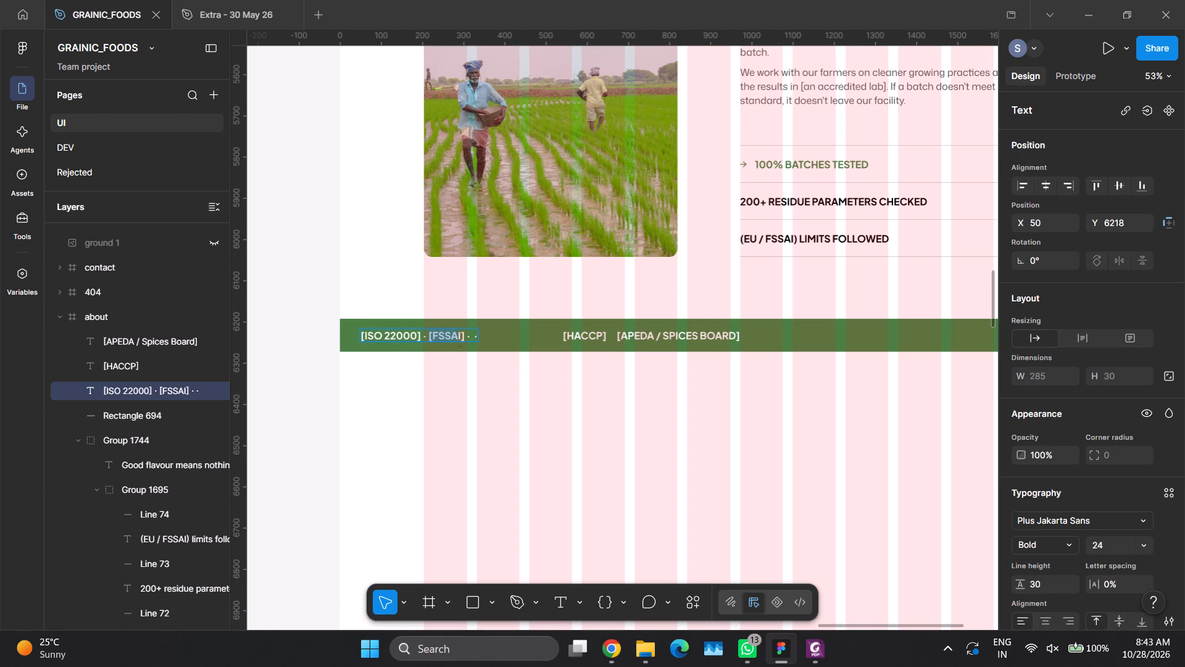
pyautogui.moveTo(458, 339); pyautogui.dragTo(464, 339)
pyautogui.hotkey('ctrl', 'x')
pyautogui.click(487, 396)
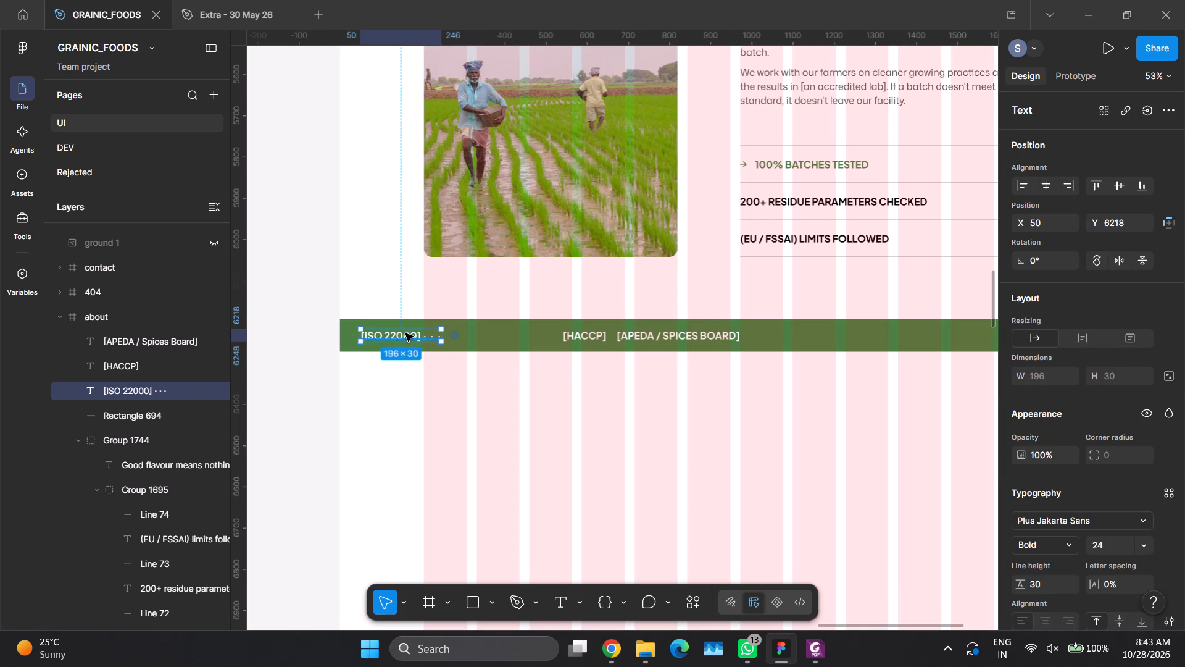
pyautogui.keyDown('alt'); pyautogui.moveTo(402, 332); pyautogui.dragTo(500, 338); pyautogui.keyUp('alt')
pyautogui.doubleClick(500, 338)
pyautogui.hotkey('ctrl', 'v')
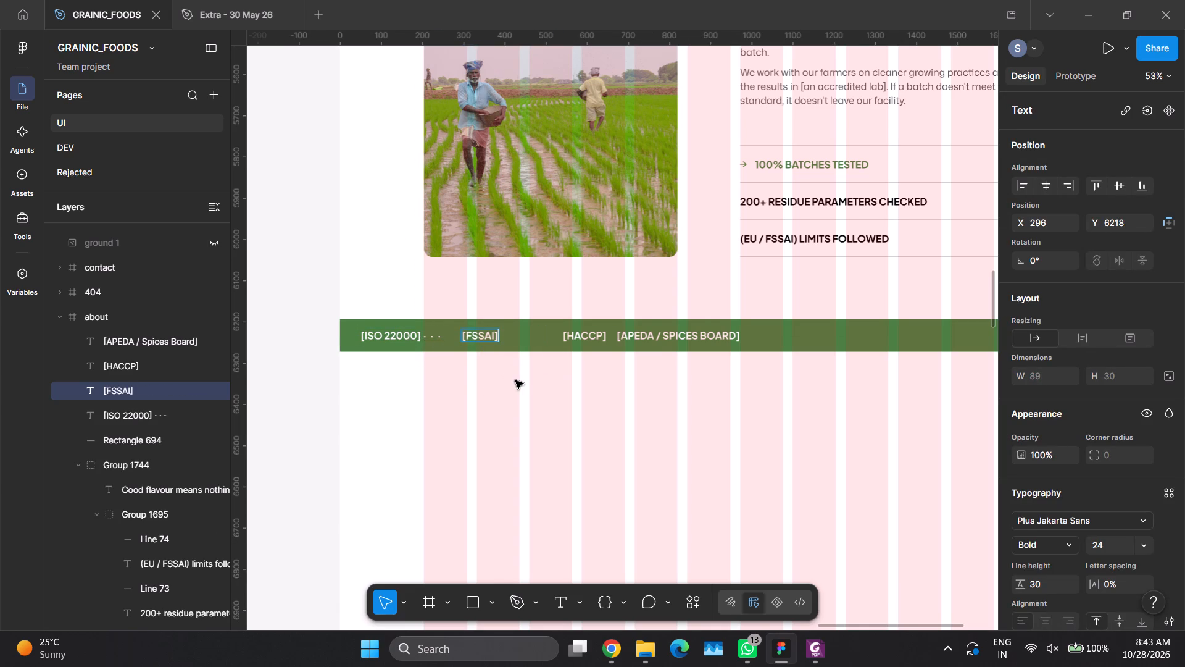
pyautogui.click(515, 380)
# Remove the leftover separator dots from the first certification text, leaving only [ISO 22000].
pyautogui.keyDown('ctrl'); pyautogui.scroll(6, 387, 371); pyautogui.keyUp('ctrl')
pyautogui.keyDown('ctrl'); pyautogui.scroll(-1, 402, 353); pyautogui.keyUp('ctrl')
pyautogui.keyDown('ctrl'); pyautogui.scroll(5, 403, 353); pyautogui.keyUp('ctrl')
pyautogui.keyDown('ctrl'); pyautogui.scroll(-1, 403, 353); pyautogui.keyUp('ctrl')
pyautogui.keyDown('ctrl'); pyautogui.scroll(1, 432, 312); pyautogui.keyUp('ctrl')
pyautogui.keyDown('ctrl'); pyautogui.scroll(-1, 432, 312); pyautogui.keyUp('ctrl')
pyautogui.keyDown('ctrl'); pyautogui.scroll(4, 432, 312); pyautogui.keyUp('ctrl')
pyautogui.keyDown('ctrl'); pyautogui.scroll(-1, 434, 313); pyautogui.keyUp('ctrl')
pyautogui.keyDown('ctrl'); pyautogui.scroll(1, 434, 314); pyautogui.keyUp('ctrl')
pyautogui.keyDown('ctrl'); pyautogui.doubleClick(467, 320); pyautogui.keyUp('ctrl')
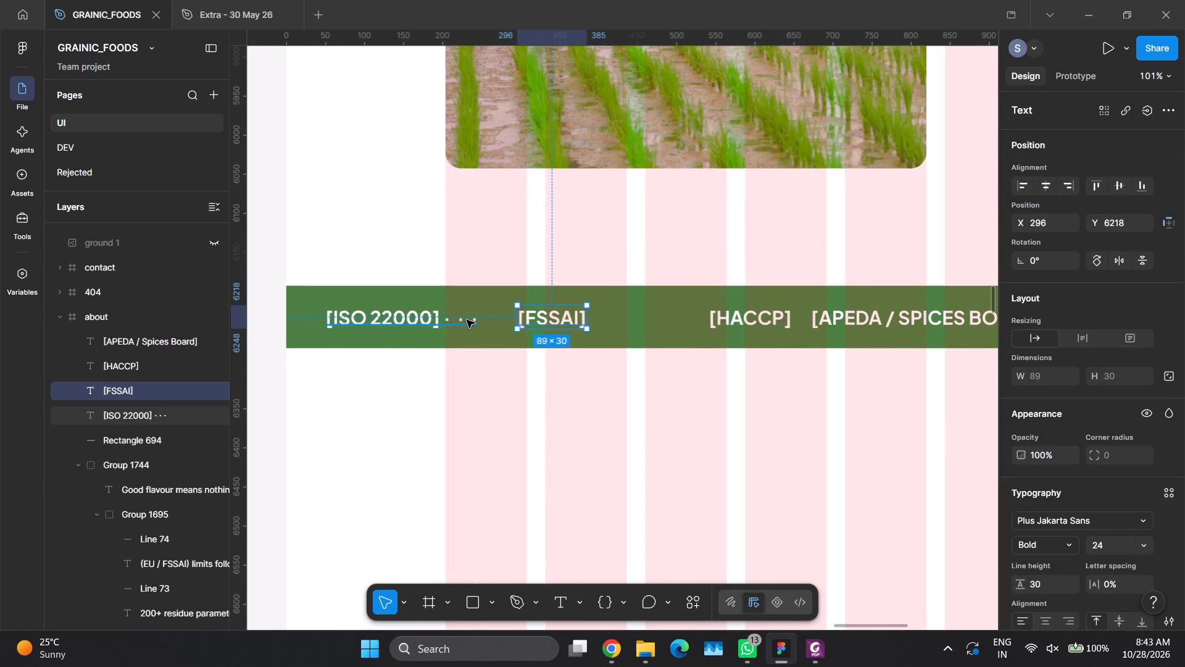
pyautogui.moveTo(475, 320); pyautogui.dragTo(446, 320)
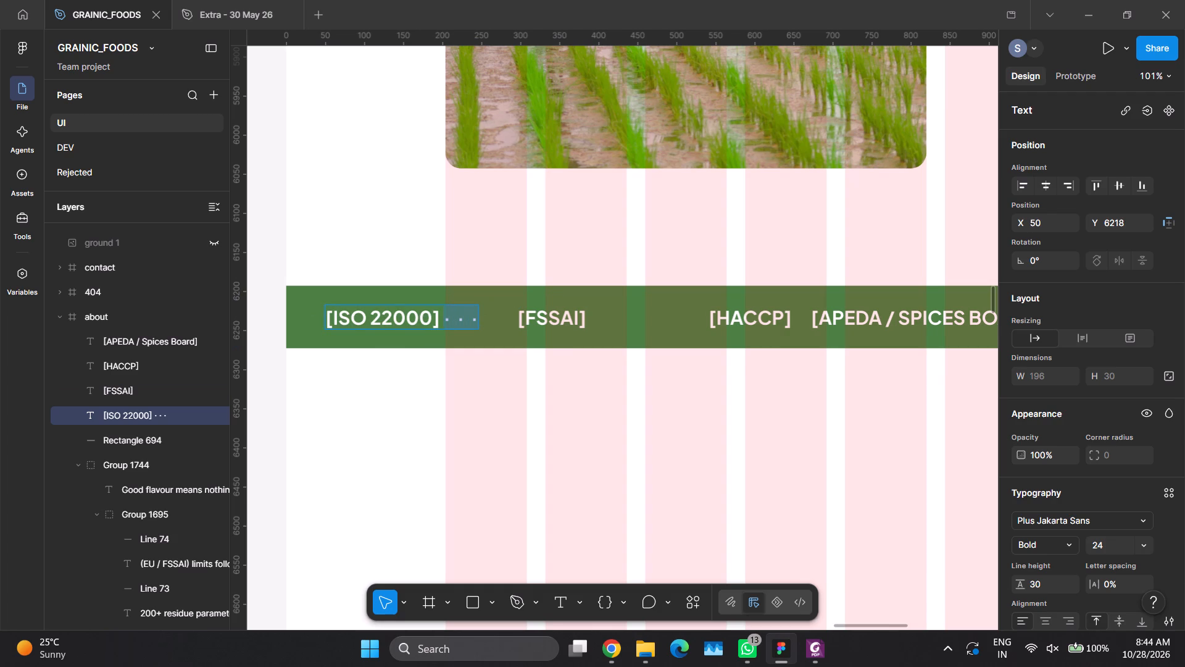
pyautogui.hotkey('ctrl', 'x')
pyautogui.press('BackSpace')
pyautogui.click(457, 429)
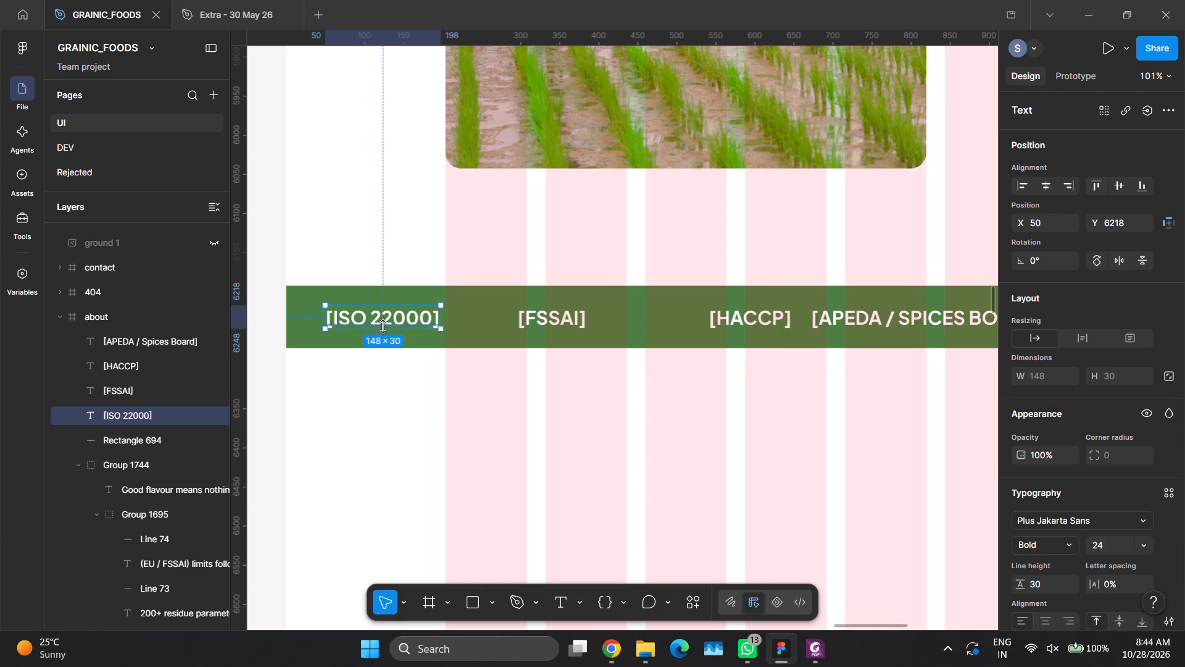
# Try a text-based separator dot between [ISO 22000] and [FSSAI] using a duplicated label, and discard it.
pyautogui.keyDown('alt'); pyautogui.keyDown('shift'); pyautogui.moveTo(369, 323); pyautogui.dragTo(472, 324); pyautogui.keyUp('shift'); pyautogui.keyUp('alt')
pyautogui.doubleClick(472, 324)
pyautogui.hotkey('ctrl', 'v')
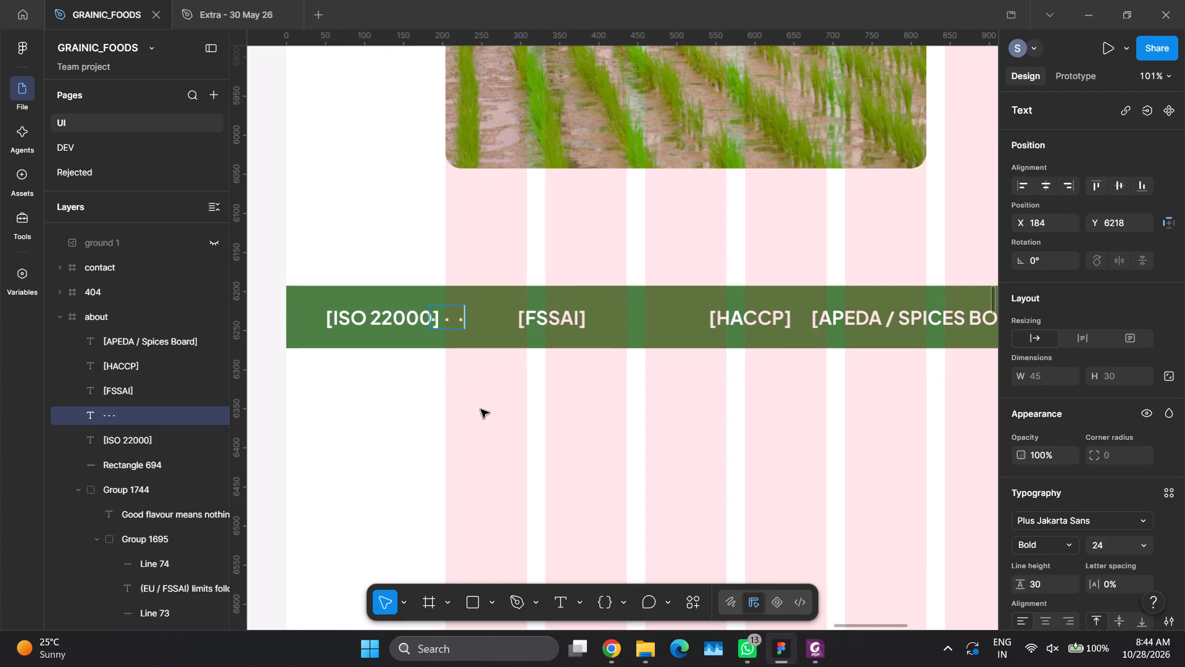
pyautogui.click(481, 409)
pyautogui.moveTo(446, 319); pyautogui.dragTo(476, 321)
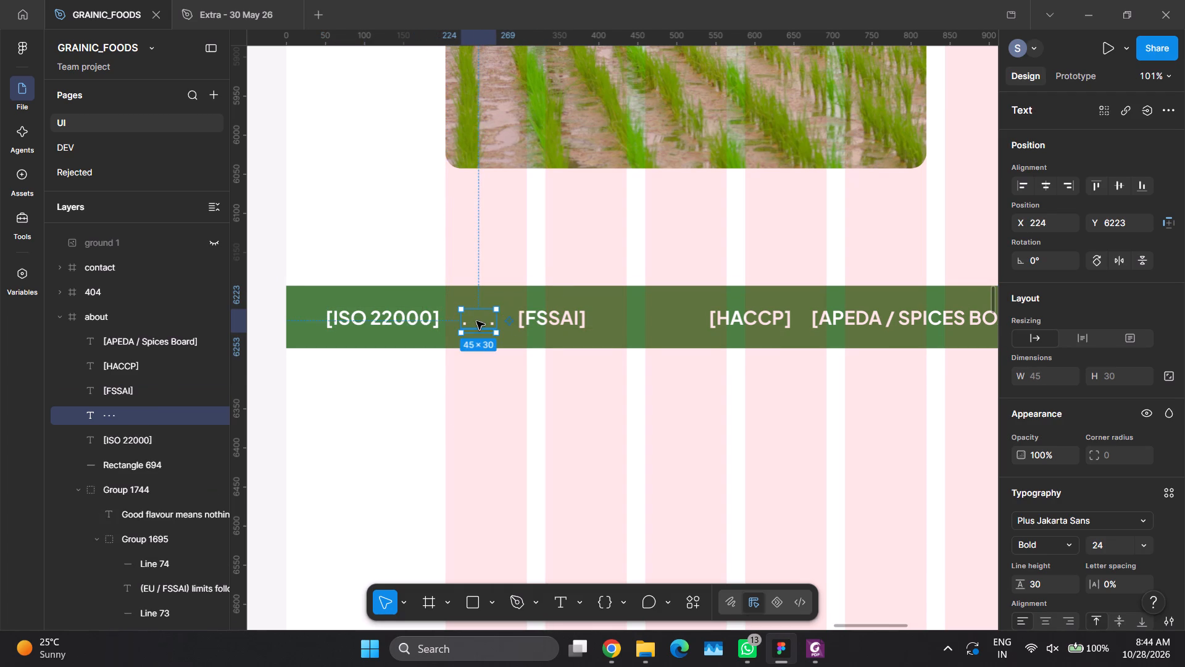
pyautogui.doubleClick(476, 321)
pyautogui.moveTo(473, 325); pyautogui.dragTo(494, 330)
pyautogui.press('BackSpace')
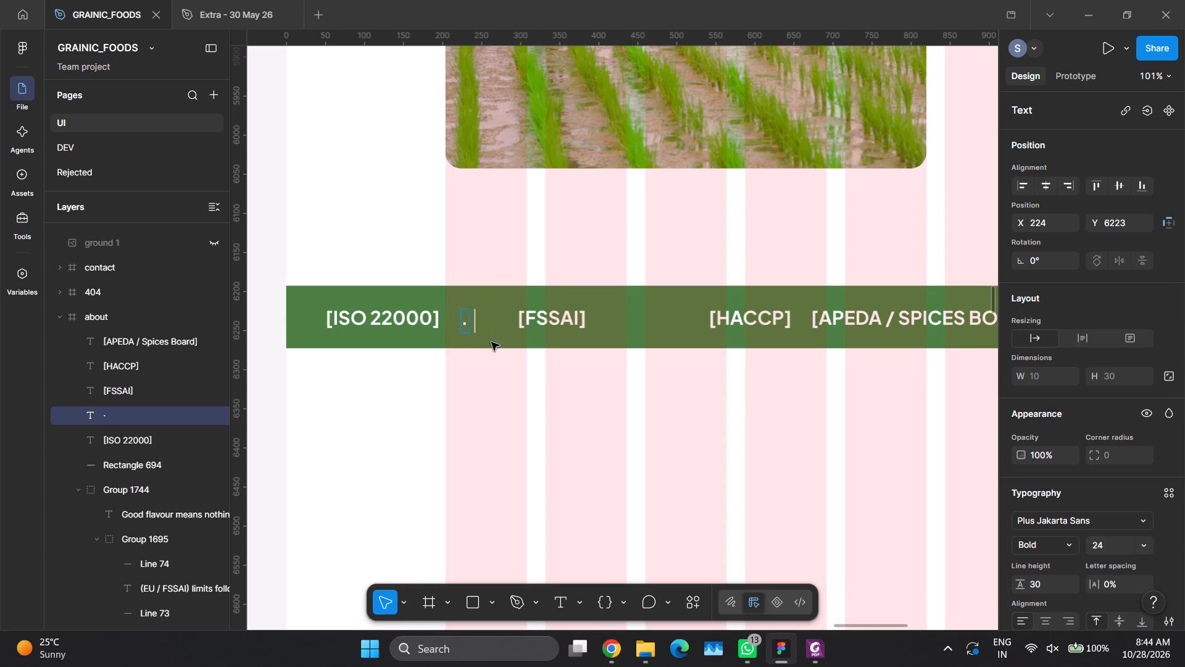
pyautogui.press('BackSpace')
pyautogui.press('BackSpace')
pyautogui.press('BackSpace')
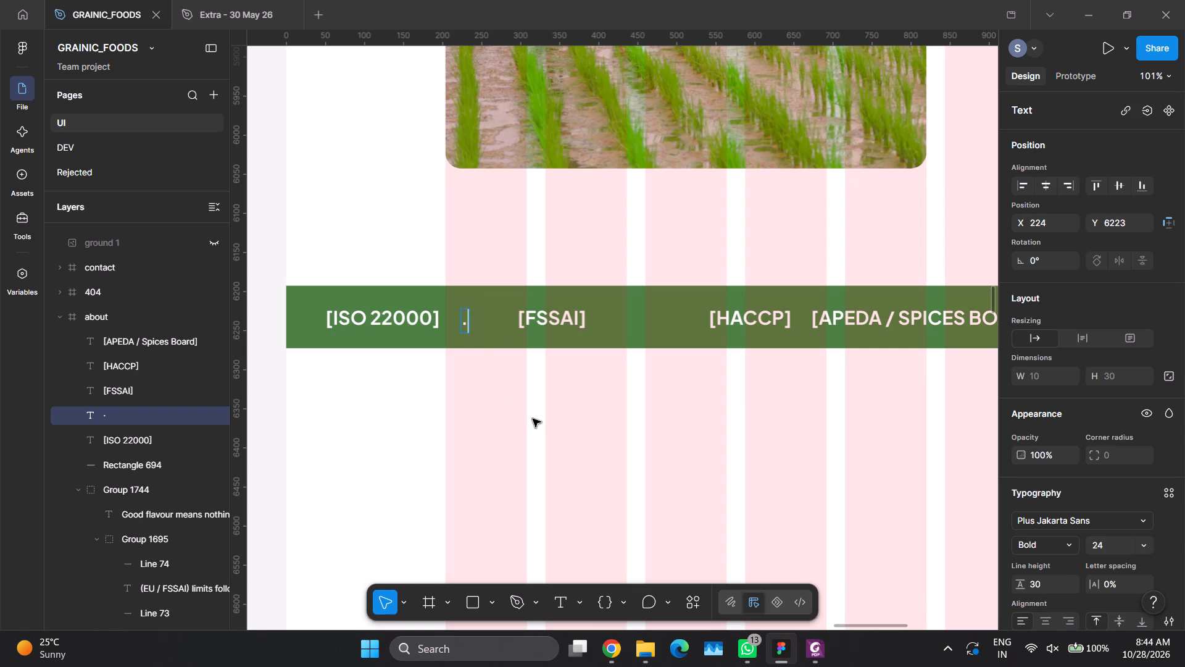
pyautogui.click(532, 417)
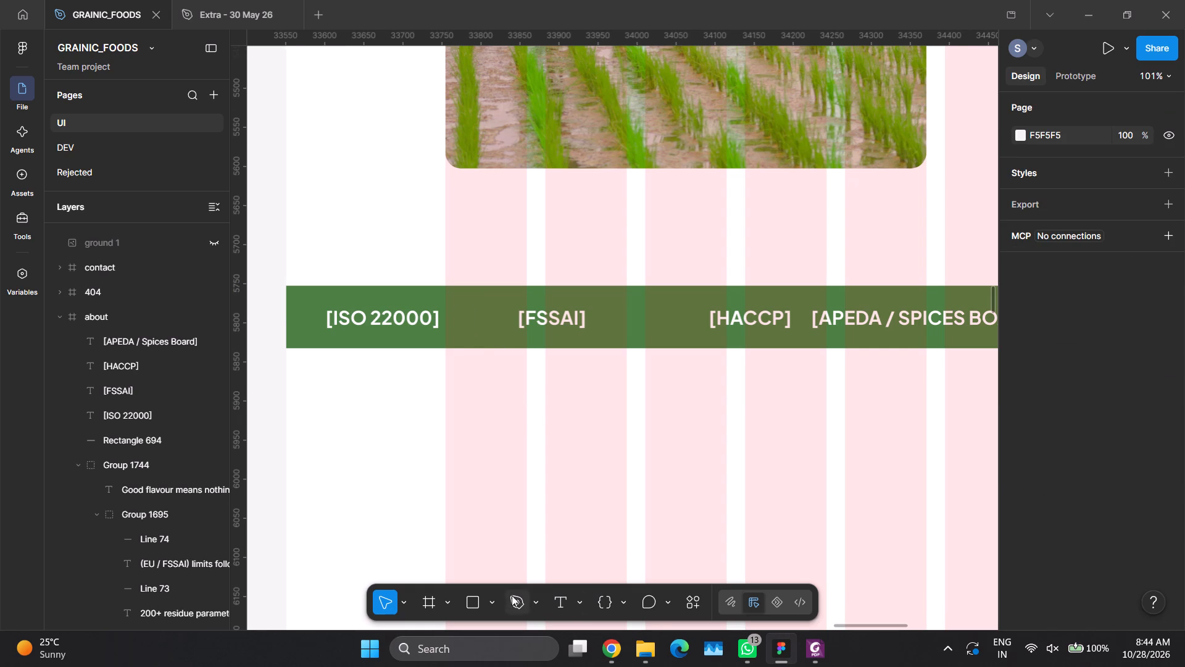
# Draw a 12 × 12 circle and place it between [ISO 22000] and [FSSAI] at X 231, Y 6227.
pyautogui.click(499, 597)
pyautogui.click(493, 602)
pyautogui.click(531, 522)
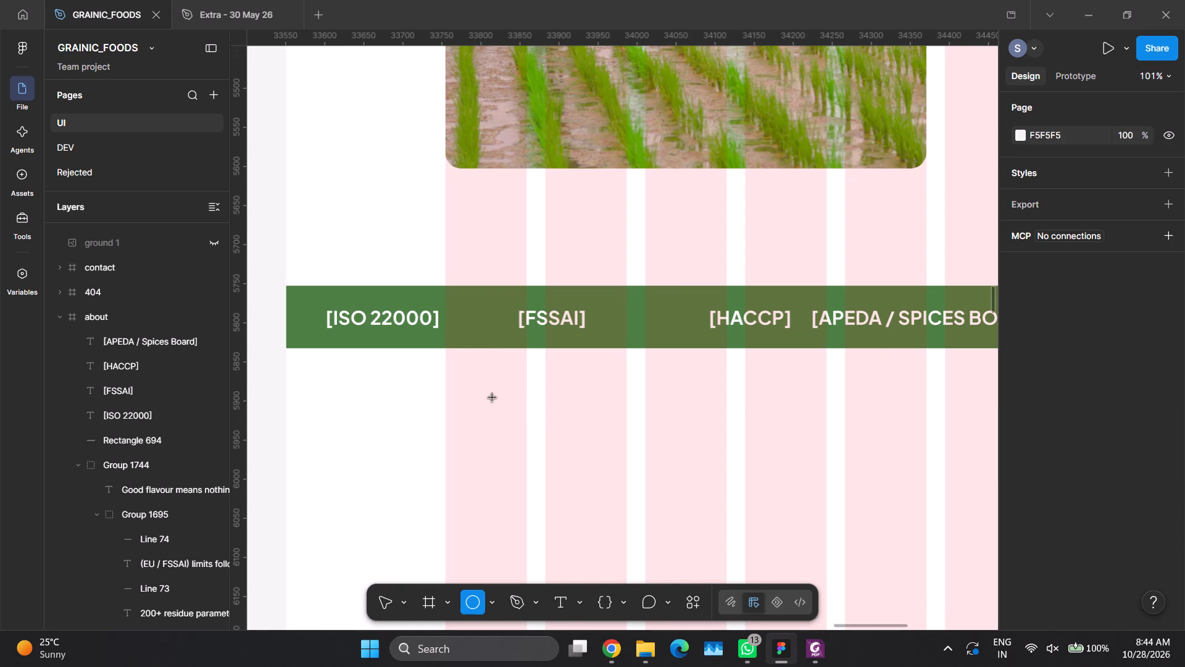
pyautogui.keyDown('shift'); pyautogui.moveTo(492, 396); pyautogui.dragTo(499, 405); pyautogui.keyUp('shift')
pyautogui.moveTo(496, 401); pyautogui.dragTo(480, 335)
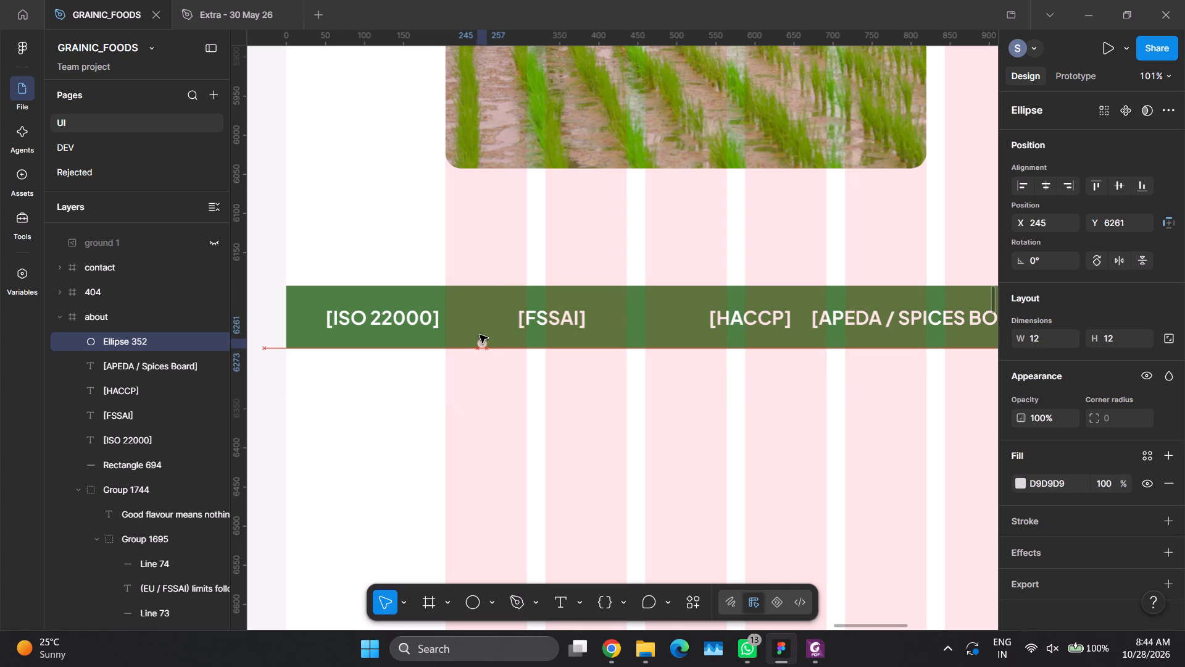
pyautogui.moveTo(480, 335); pyautogui.dragTo(471, 318)
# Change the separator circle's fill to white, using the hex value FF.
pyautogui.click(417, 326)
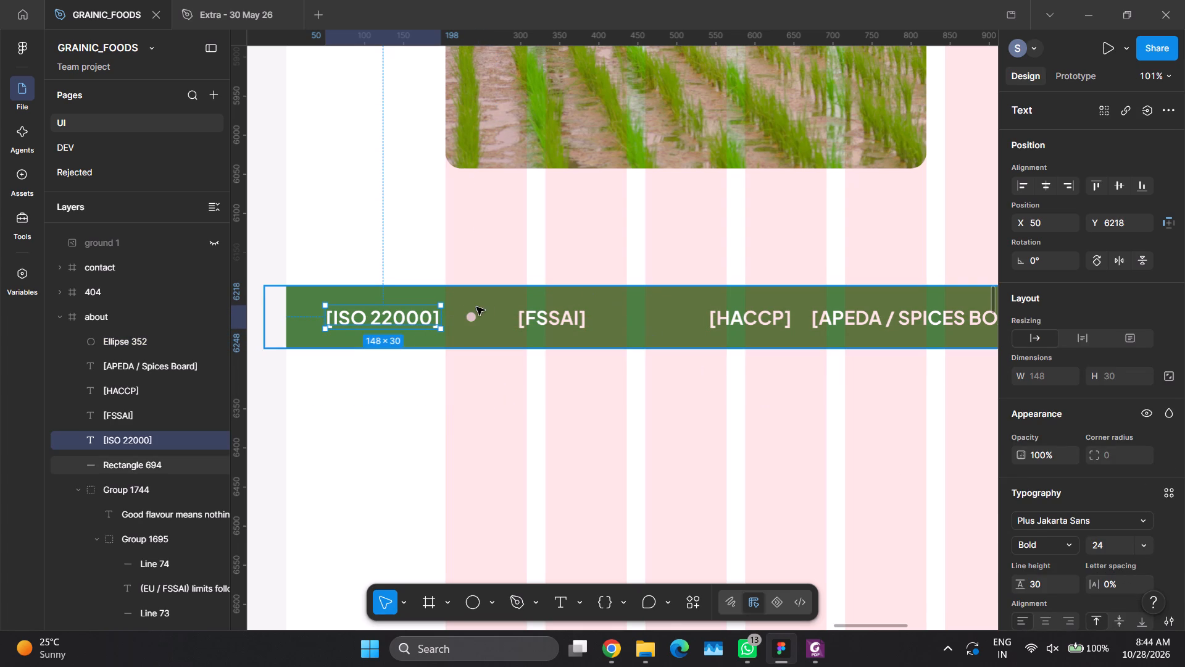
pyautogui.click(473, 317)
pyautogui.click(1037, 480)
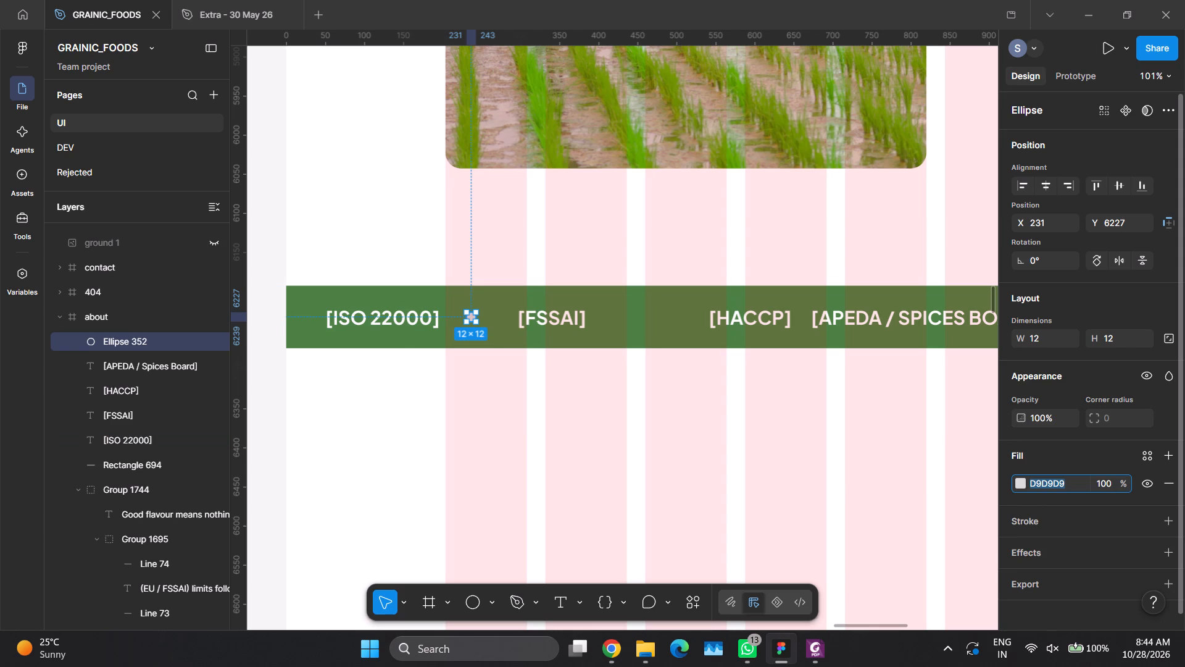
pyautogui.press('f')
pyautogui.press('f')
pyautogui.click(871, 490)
# Fill the separator circle with the page's orange colour, F9A51A.
pyautogui.keyDown('ctrl'); pyautogui.scroll(-3, 565, 469); pyautogui.keyUp('ctrl')
pyautogui.keyDown('ctrl'); pyautogui.scroll(2, 563, 469); pyautogui.keyUp('ctrl')
pyautogui.keyDown('ctrl'); pyautogui.scroll(-7, 563, 468); pyautogui.keyUp('ctrl')
pyautogui.keyDown('ctrl'); pyautogui.scroll(1, 534, 441); pyautogui.keyUp('ctrl')
pyautogui.keyDown('ctrl'); pyautogui.scroll(-4, 533, 440); pyautogui.keyUp('ctrl')
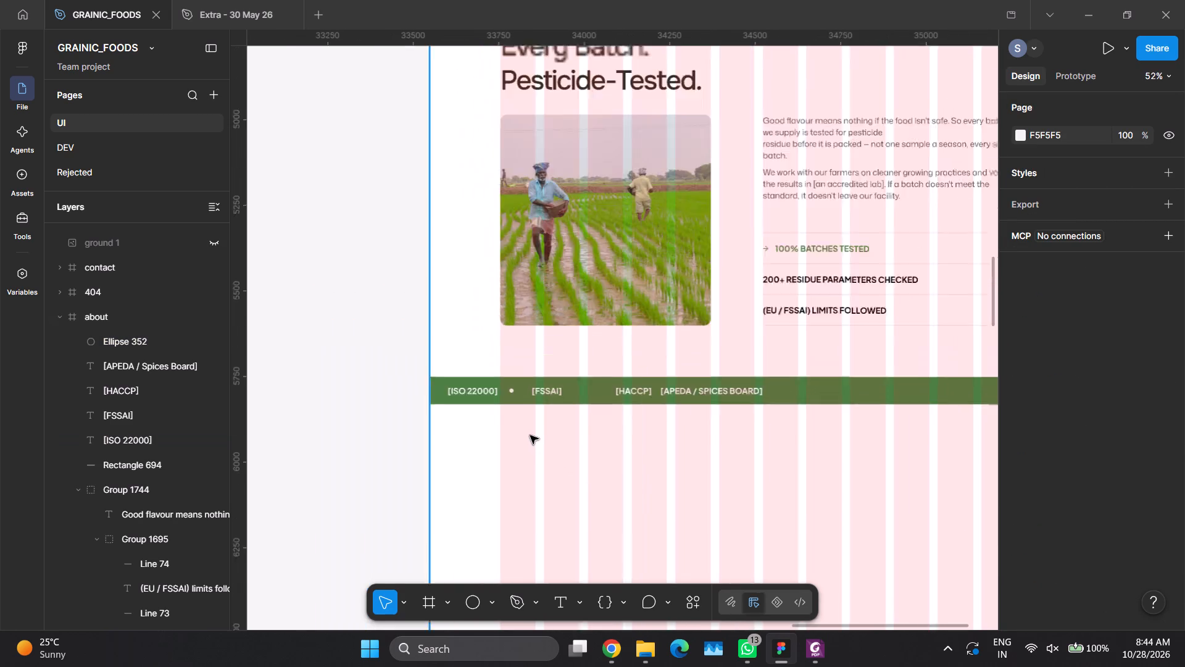
pyautogui.keyDown('ctrl'); pyautogui.scroll(-3, 529, 434); pyautogui.keyUp('ctrl')
pyautogui.keyDown('ctrl'); pyautogui.scroll(1, 528, 434); pyautogui.keyUp('ctrl')
pyautogui.keyDown('ctrl'); pyautogui.scroll(-3, 528, 434); pyautogui.keyUp('ctrl')
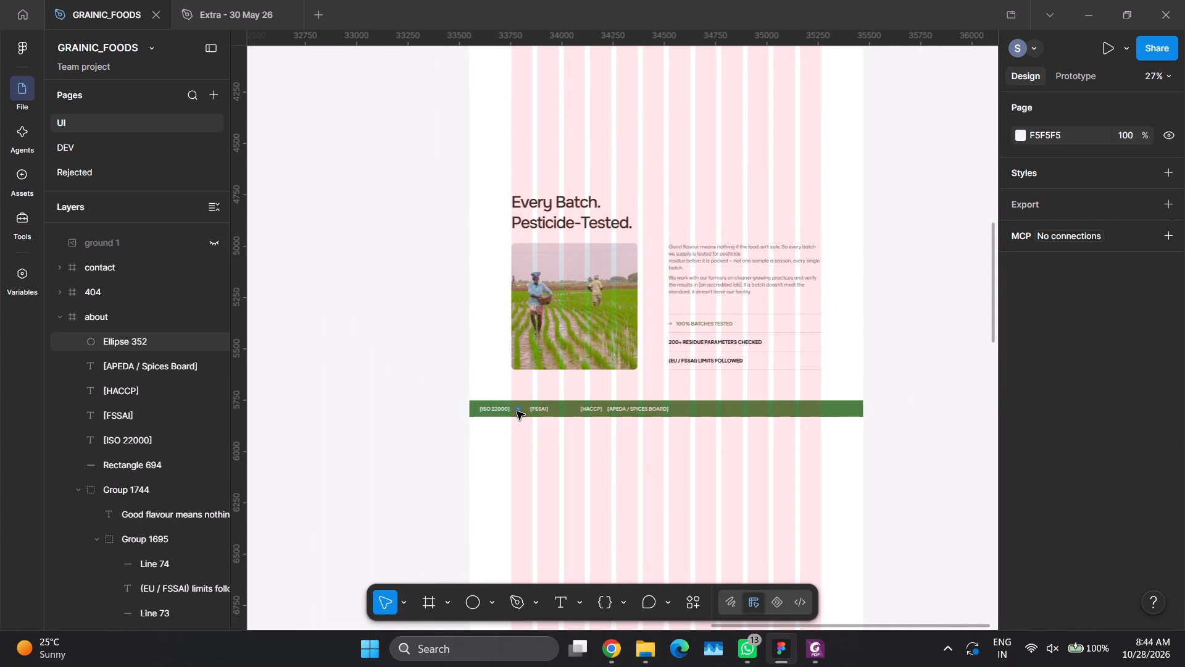
pyautogui.keyDown('ctrl'); pyautogui.click(517, 411); pyautogui.keyUp('ctrl')
pyautogui.click(1026, 486)
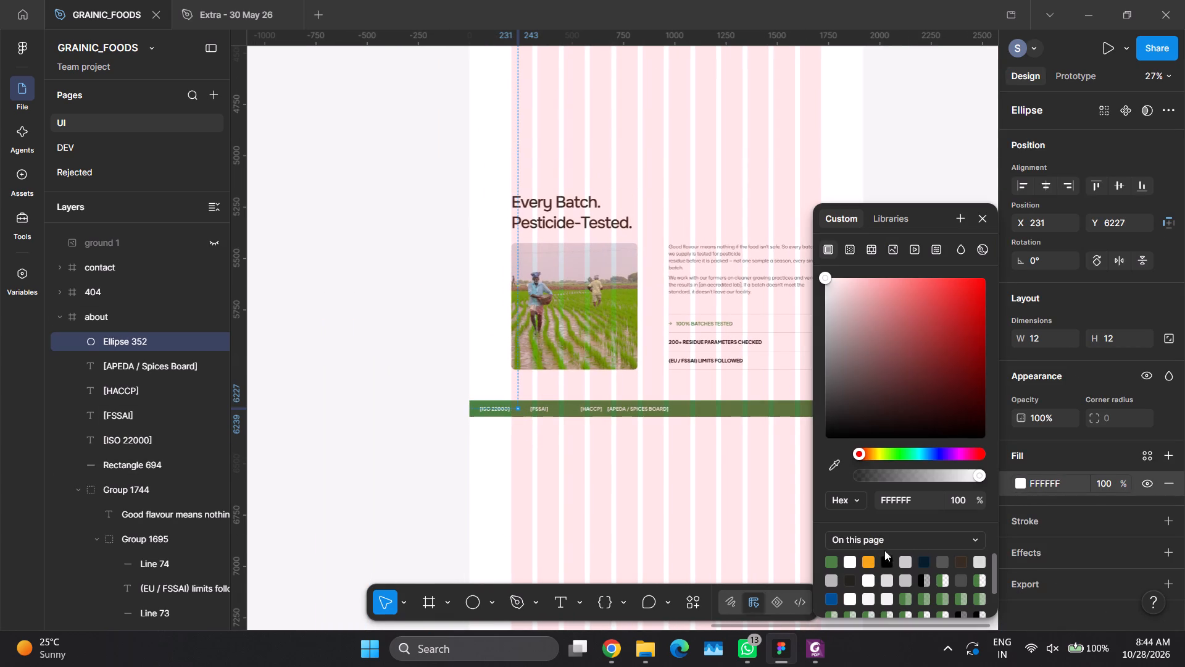
pyautogui.click(870, 561)
pyautogui.click(612, 489)
# Check the spacing between the [ISO 22000] label, the orange dot and the neighbouring labels.
pyautogui.scroll(1, 498, 426)
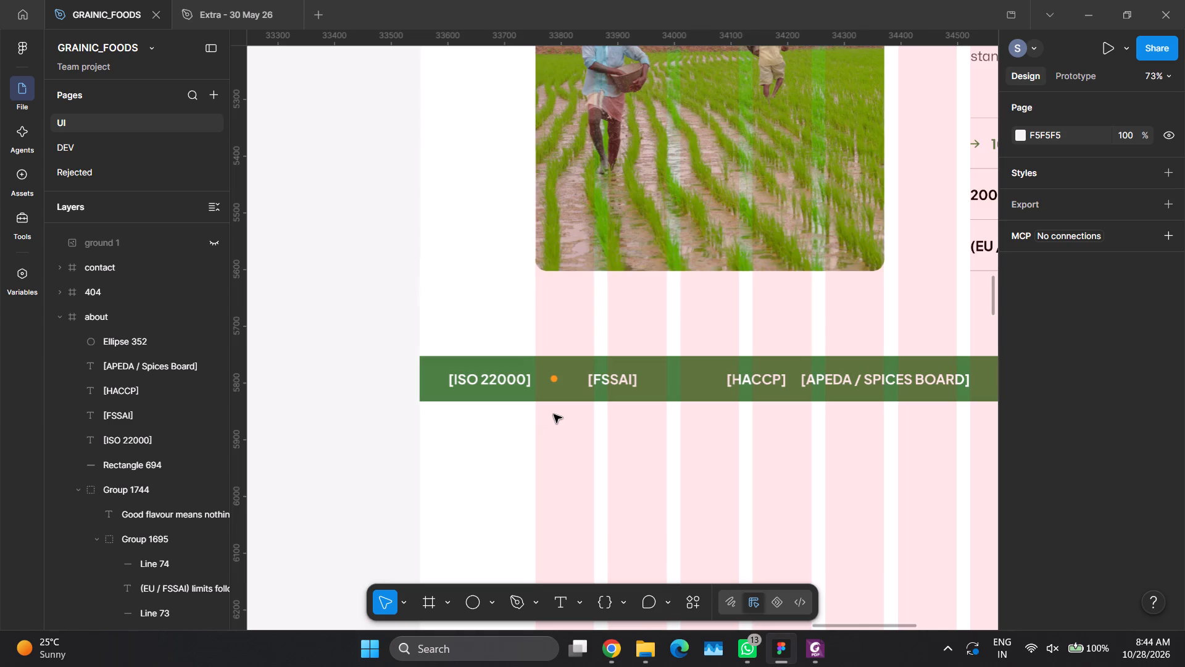
pyautogui.click(487, 355)
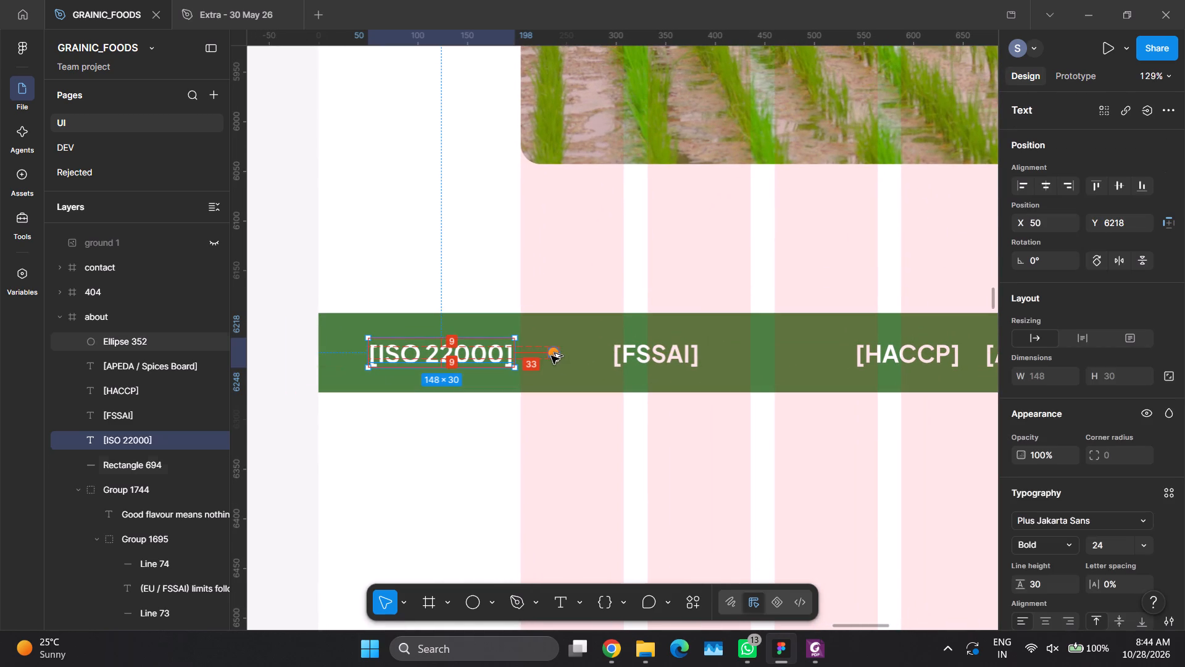
pyautogui.keyDown('ctrl'); pyautogui.scroll(-3, 467, 358); pyautogui.keyUp('ctrl')
pyautogui.keyDown('ctrl'); pyautogui.scroll(1, 467, 358); pyautogui.keyUp('ctrl')
pyautogui.keyDown('ctrl'); pyautogui.scroll(-1, 467, 358); pyautogui.keyUp('ctrl')
pyautogui.keyDown('ctrl'); pyautogui.scroll(1, 467, 358); pyautogui.keyUp('ctrl')
pyautogui.keyDown('ctrl'); pyautogui.scroll(-5, 467, 358); pyautogui.keyUp('ctrl')
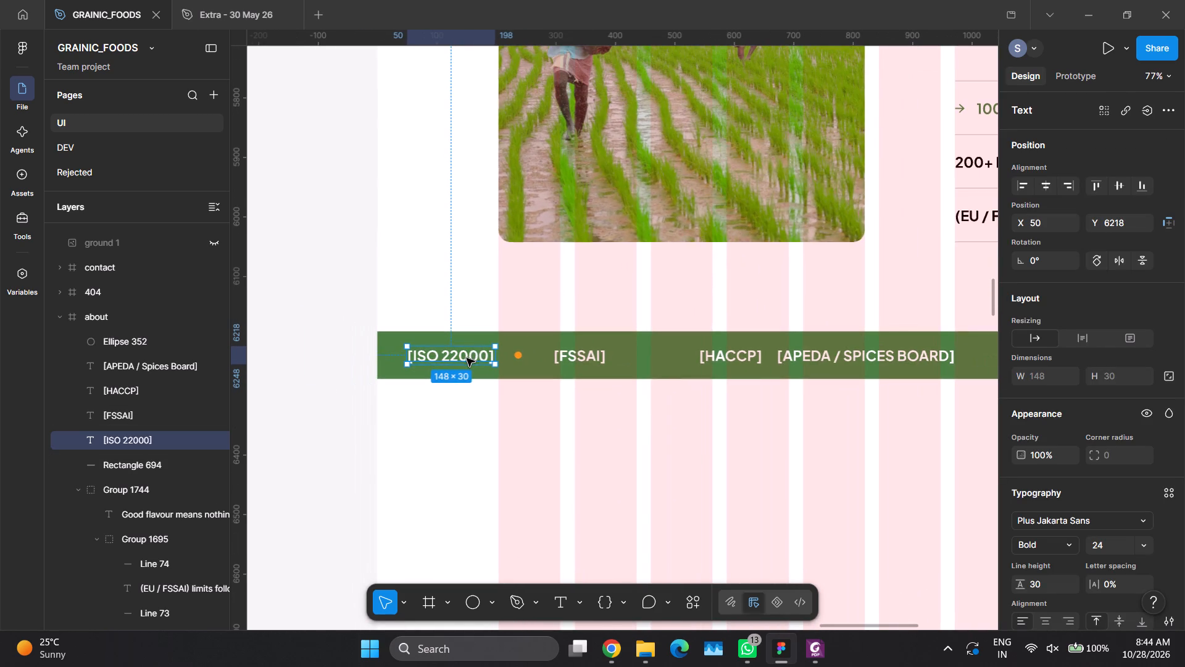
pyautogui.keyDown('shift'); pyautogui.click(516, 357); pyautogui.keyUp('shift')
pyautogui.keyDown('shift'); pyautogui.click(575, 359); pyautogui.keyUp('shift')
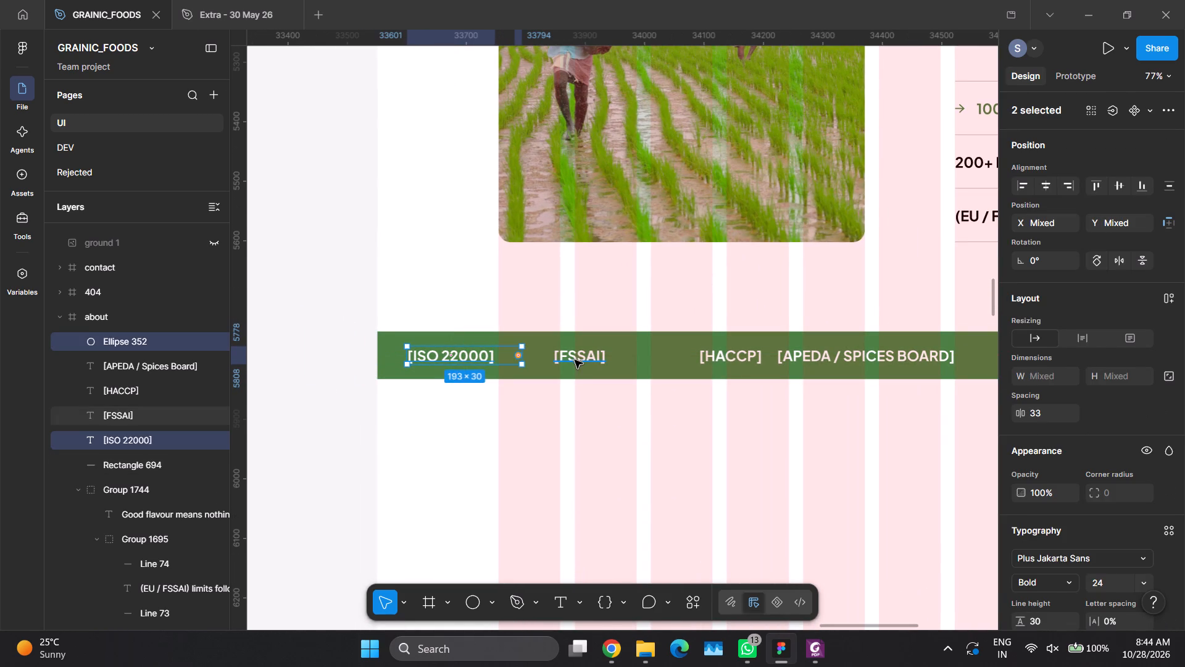
pyautogui.keyDown('shift'); pyautogui.click(717, 363); pyautogui.keyUp('shift')
pyautogui.click(634, 413)
# Copy the orange dot after [FSSAI], [HACCP] and [APEDA / Spices Board], moving [HACCP] to X 447 and closing up the APEDA label.
pyautogui.keyDown('alt'); pyautogui.moveTo(520, 359); pyautogui.dragTo(552, 359); pyautogui.keyUp('alt')
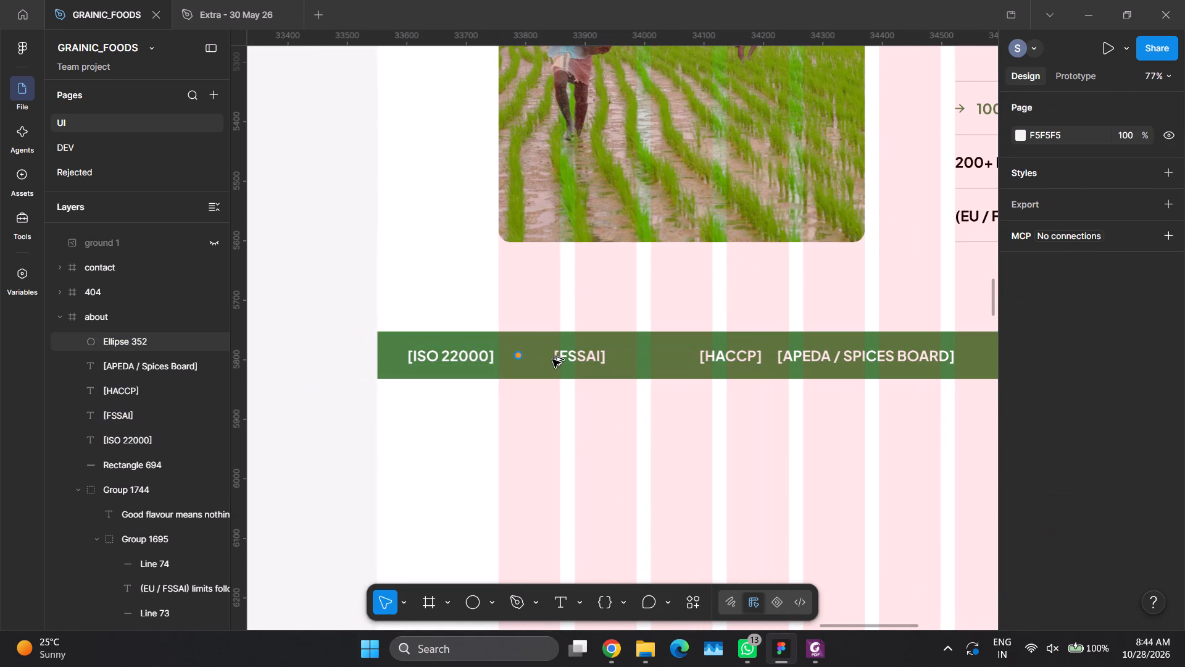
pyautogui.keyDown('alt'); pyautogui.moveTo(552, 359); pyautogui.dragTo(622, 363); pyautogui.keyUp('alt')
pyautogui.moveTo(707, 360); pyautogui.dragTo(650, 357)
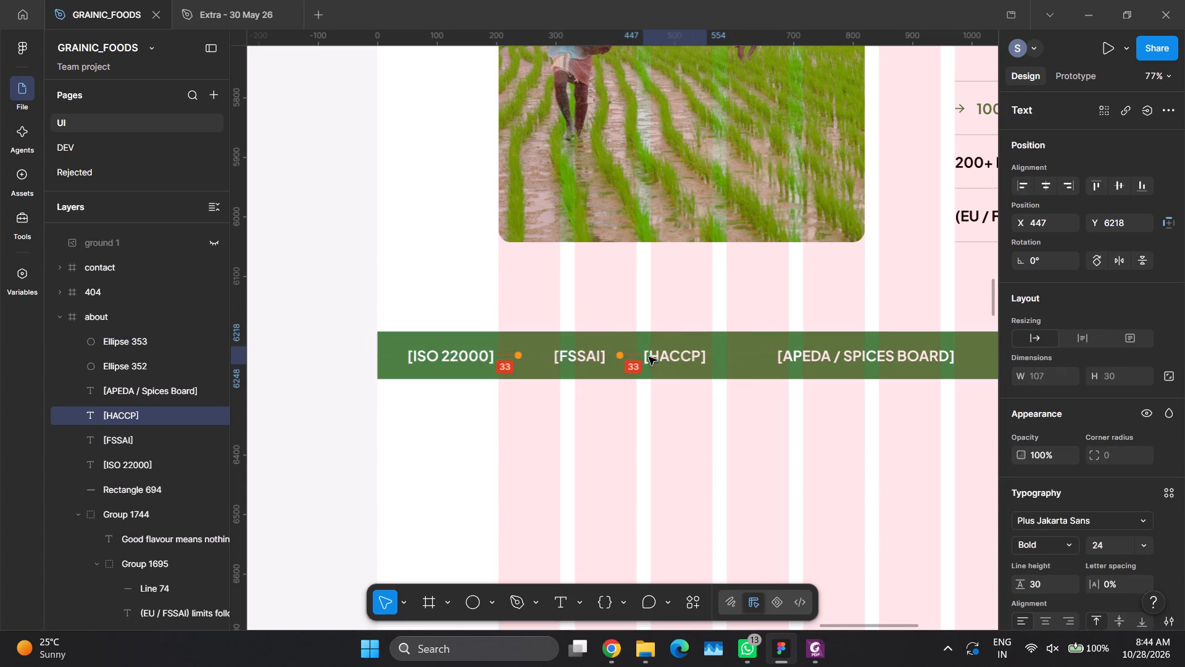
pyautogui.keyDown('alt'); pyautogui.moveTo(621, 356); pyautogui.dragTo(721, 359); pyautogui.keyUp('alt')
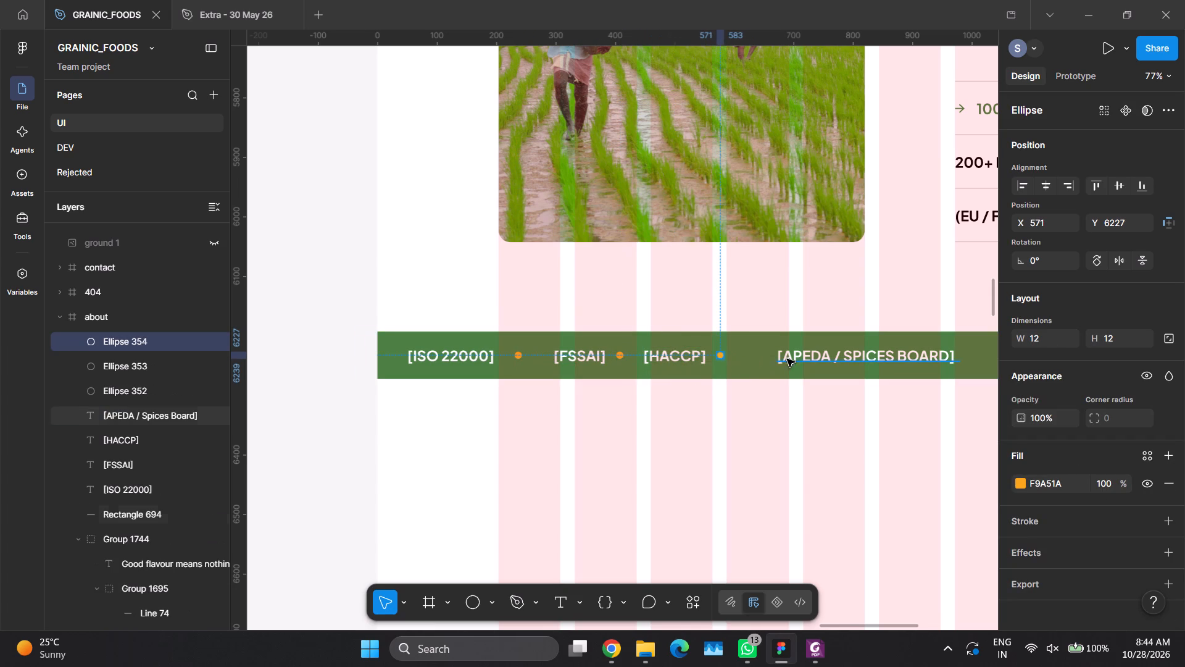
pyautogui.moveTo(787, 359); pyautogui.dragTo(755, 358)
pyautogui.keyDown('alt'); pyautogui.keyDown('shift'); pyautogui.moveTo(720, 356); pyautogui.dragTo(918, 361); pyautogui.keyUp('shift'); pyautogui.keyUp('alt')
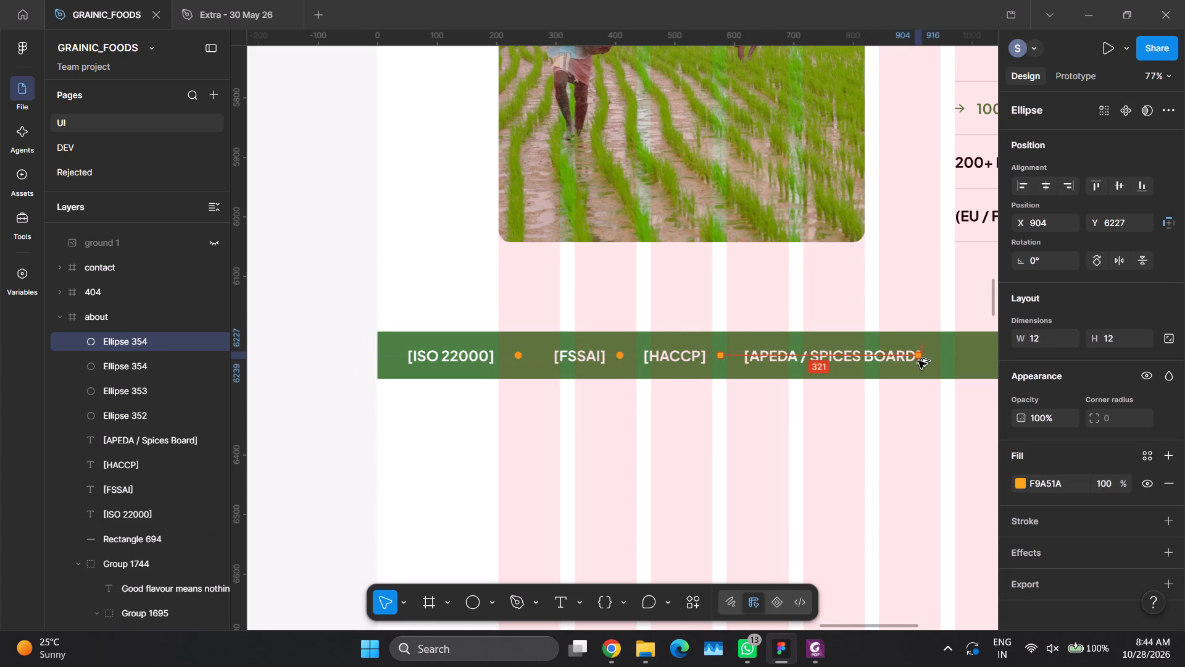
pyautogui.keyDown('alt'); pyautogui.keyDown('shift'); pyautogui.moveTo(918, 361); pyautogui.dragTo(932, 361); pyautogui.keyUp('shift'); pyautogui.keyUp('alt')
pyautogui.click(909, 396)
# Select the four certification labels and four orange dots, and align their vertical centres.
pyautogui.keyDown('ctrl'); pyautogui.scroll(-2, 588, 408); pyautogui.keyUp('ctrl')
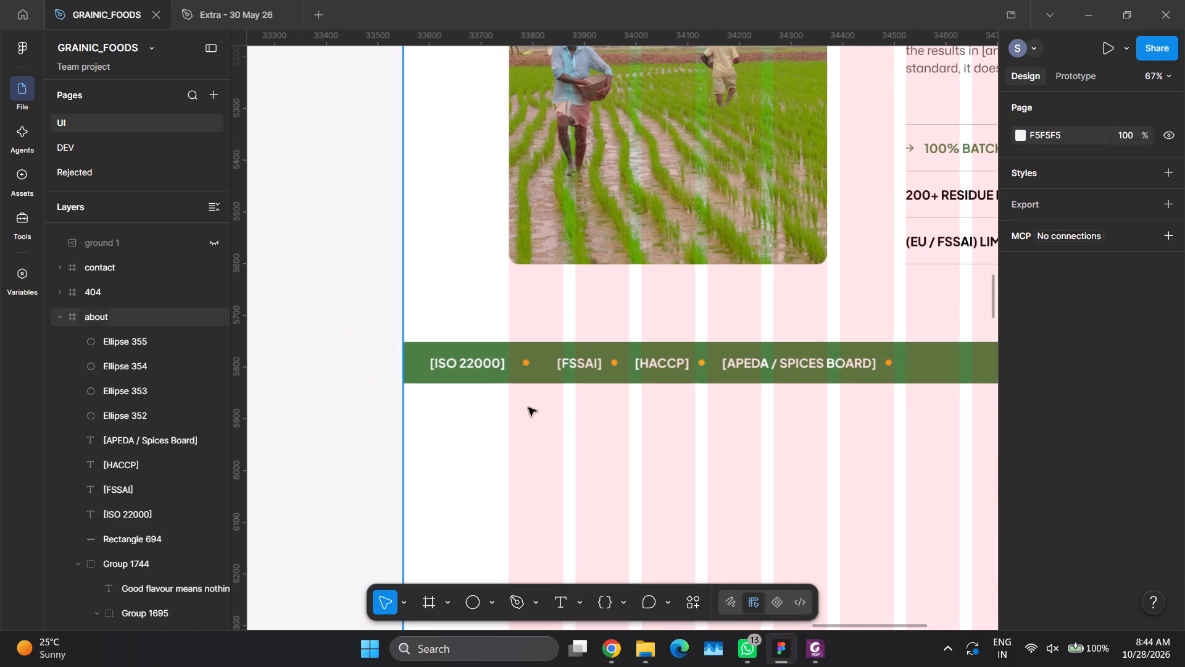
pyautogui.click(489, 372)
pyautogui.keyDown('shift'); pyautogui.click(527, 363); pyautogui.keyUp('shift')
pyautogui.keyDown('shift'); pyautogui.click(593, 369); pyautogui.keyUp('shift')
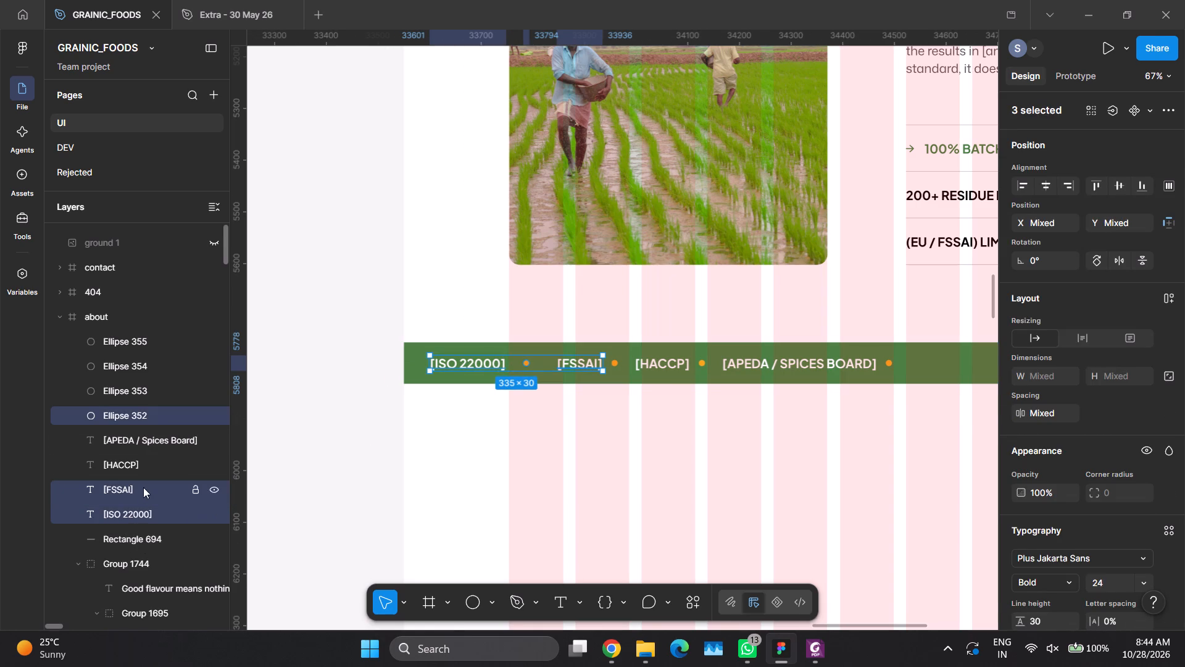
pyautogui.click(131, 514)
pyautogui.scroll(1, 131, 373)
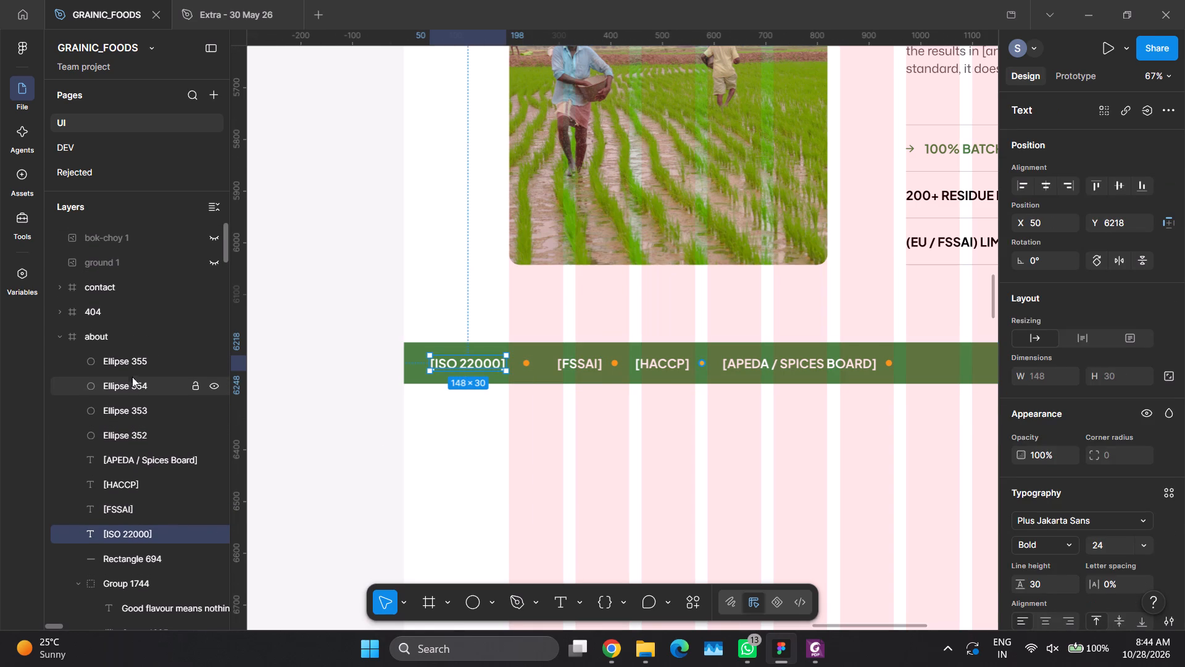
pyautogui.keyDown('shift'); pyautogui.click(133, 367); pyautogui.keyUp('shift')
pyautogui.click(1119, 190)
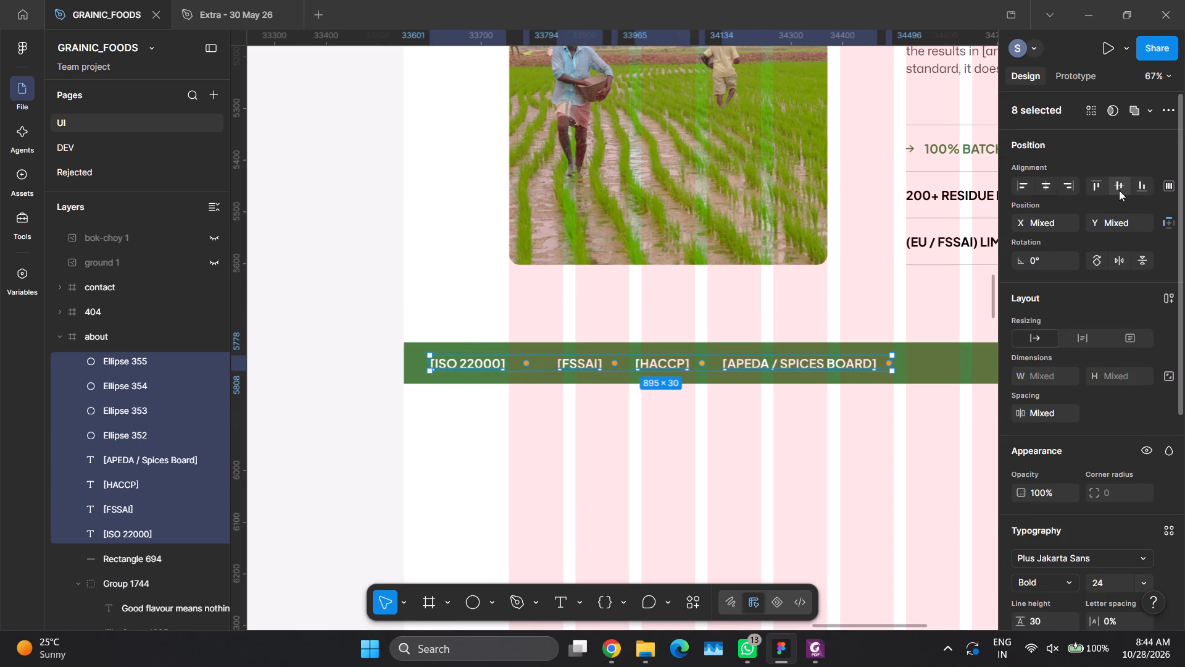
pyautogui.tripleClick(1119, 190)
pyautogui.tripleClick(1119, 190)
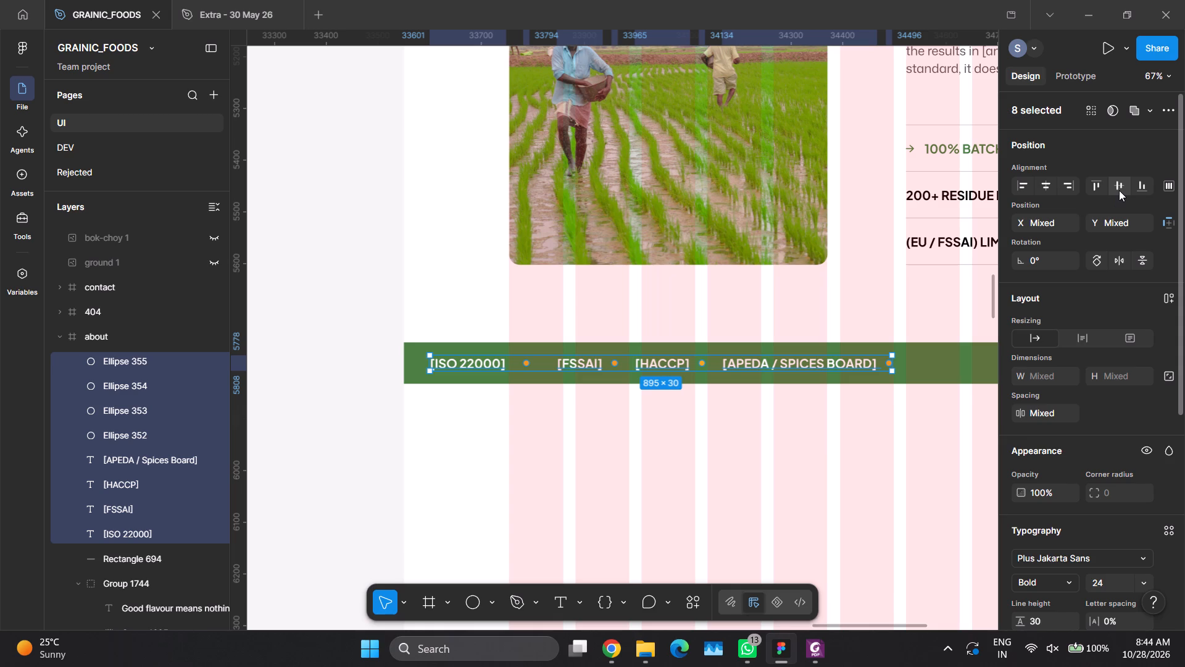
pyautogui.doubleClick(1120, 190)
# Set the line height of the four white certification labels to 24.
pyautogui.click(741, 406)
pyautogui.click(744, 367)
pyautogui.keyDown('shift'); pyautogui.click(650, 364); pyautogui.keyUp('shift')
pyautogui.keyDown('shift'); pyautogui.click(580, 366); pyautogui.keyUp('shift')
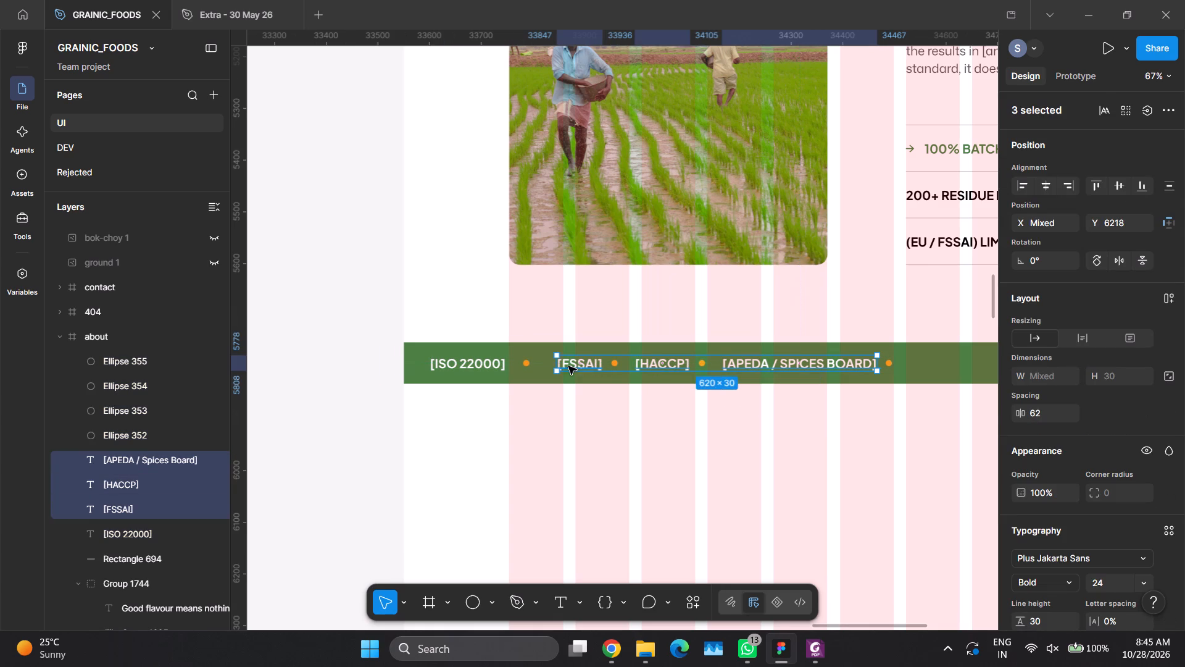
pyautogui.keyDown('shift'); pyautogui.click(473, 365); pyautogui.keyUp('shift')
pyautogui.click(1041, 624)
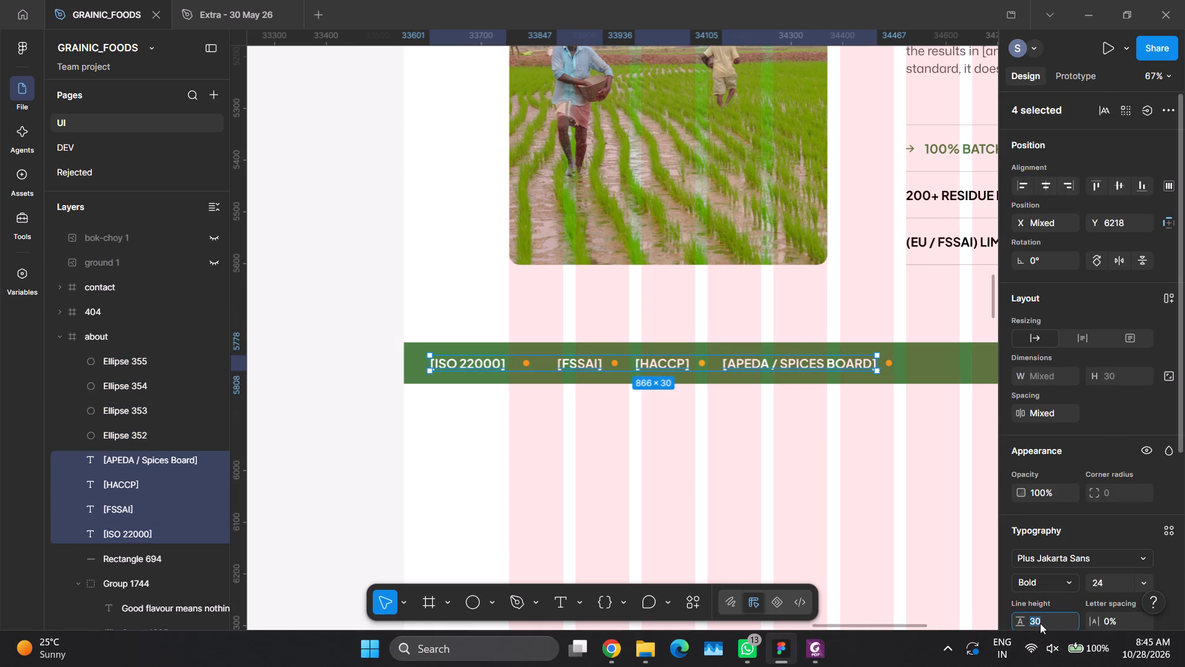
pyautogui.write('24')
pyautogui.press('Return')
pyautogui.click(804, 462)
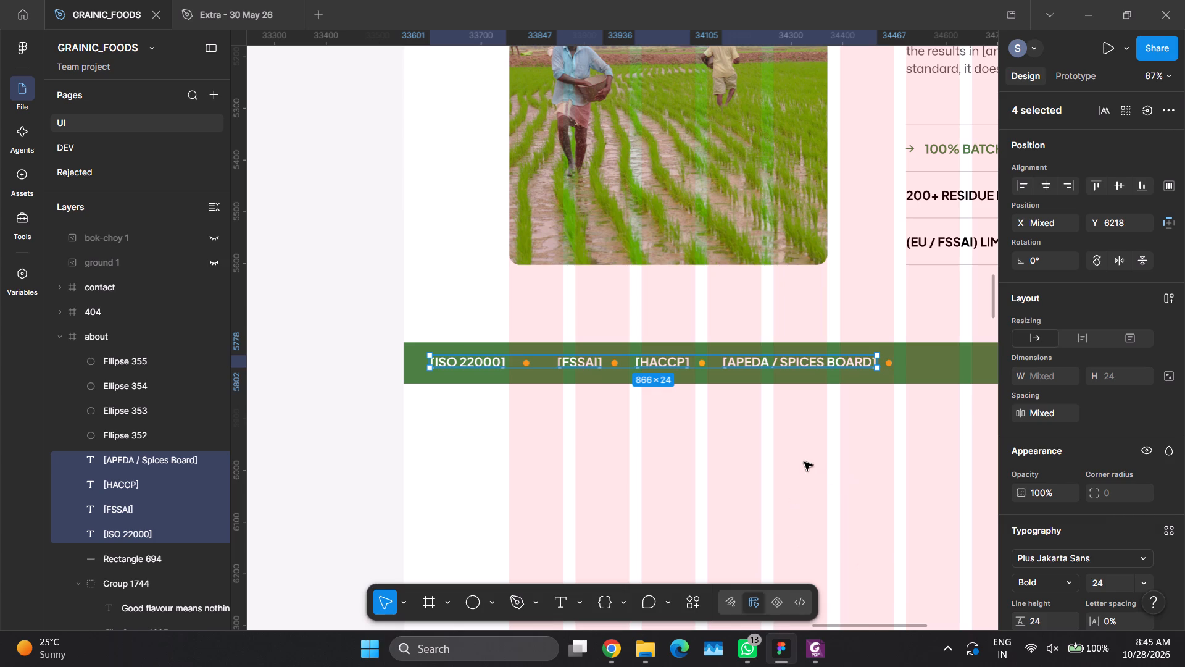
# Select the four certification labels and their four orange dots, and align their vertical centres.
pyautogui.click(109, 532)
pyautogui.keyDown('shift'); pyautogui.click(141, 364); pyautogui.keyUp('shift')
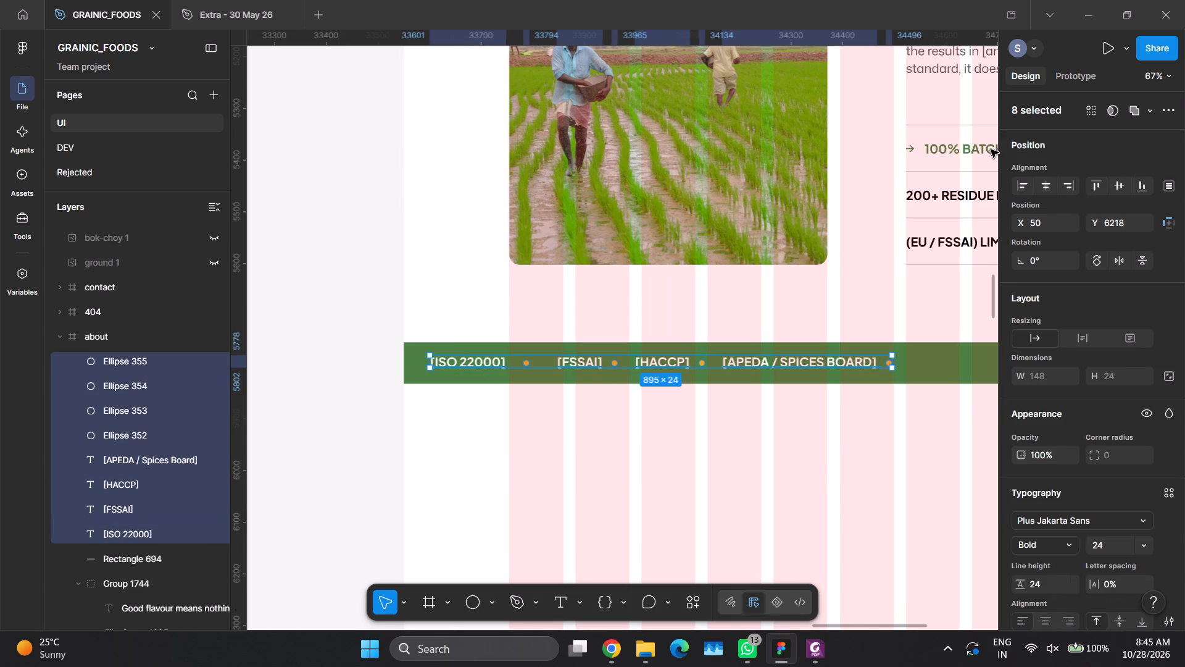
pyautogui.click(1111, 180)
pyautogui.tripleClick(1111, 180)
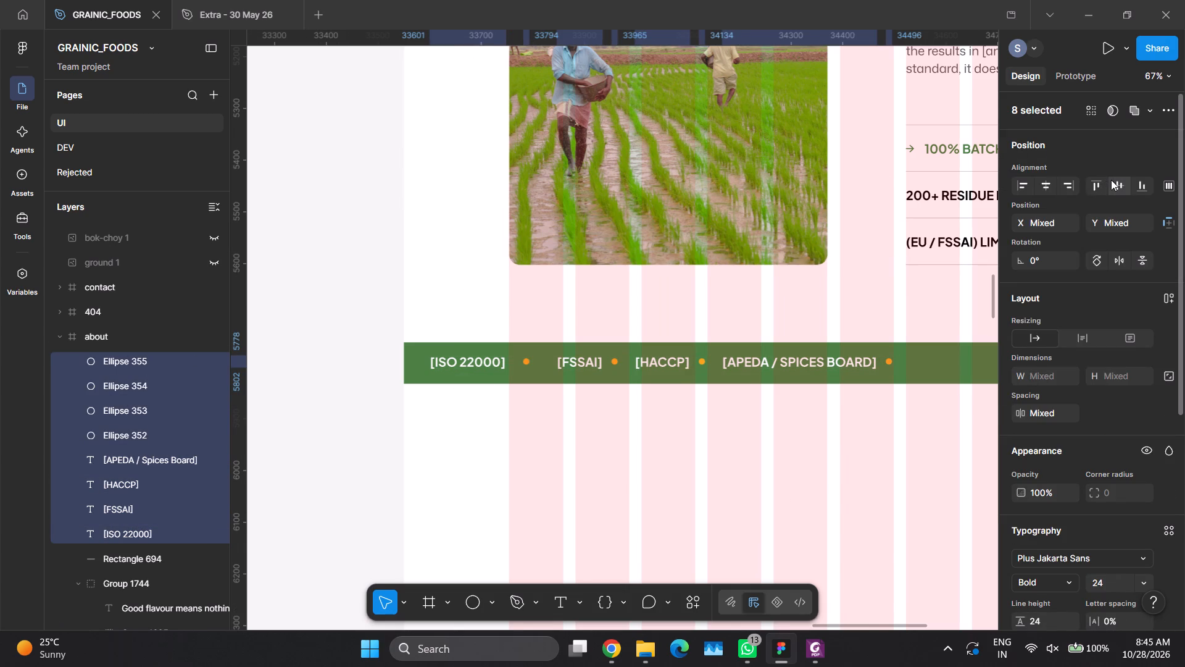
pyautogui.click(1111, 180)
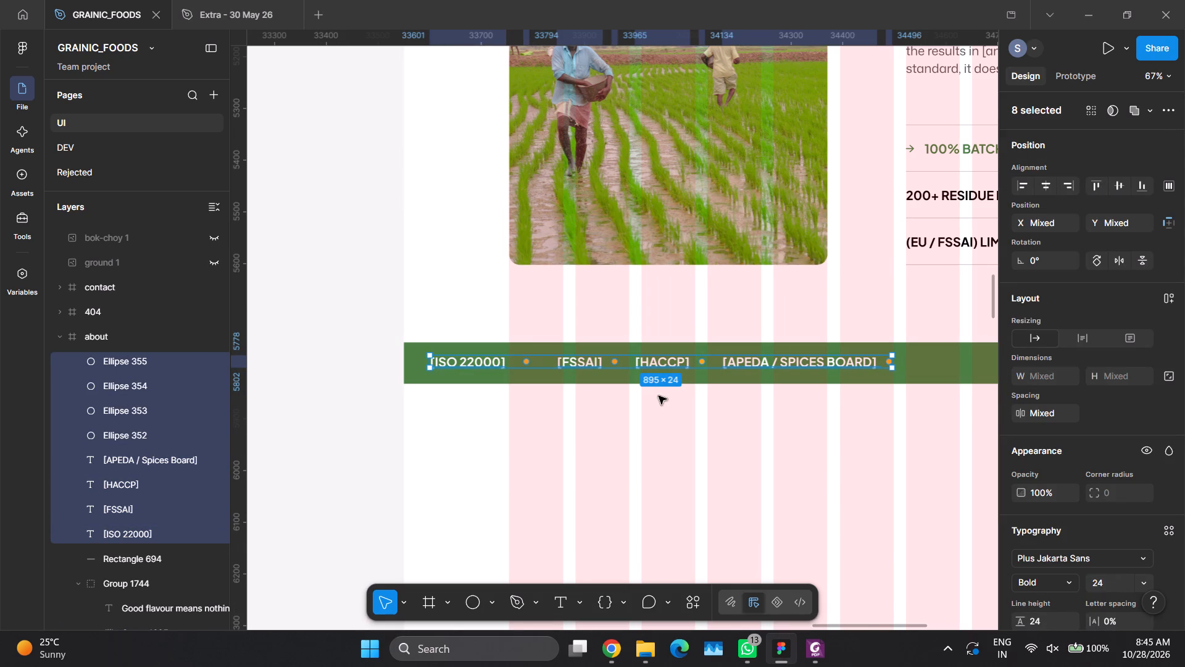
# Set the [ISO 22000] text's vertical alignment to middle, and align its vertical centre with the adjacent orange dot.
pyautogui.click(648, 428)
pyautogui.click(463, 362)
pyautogui.scroll(-3, 1054, 537)
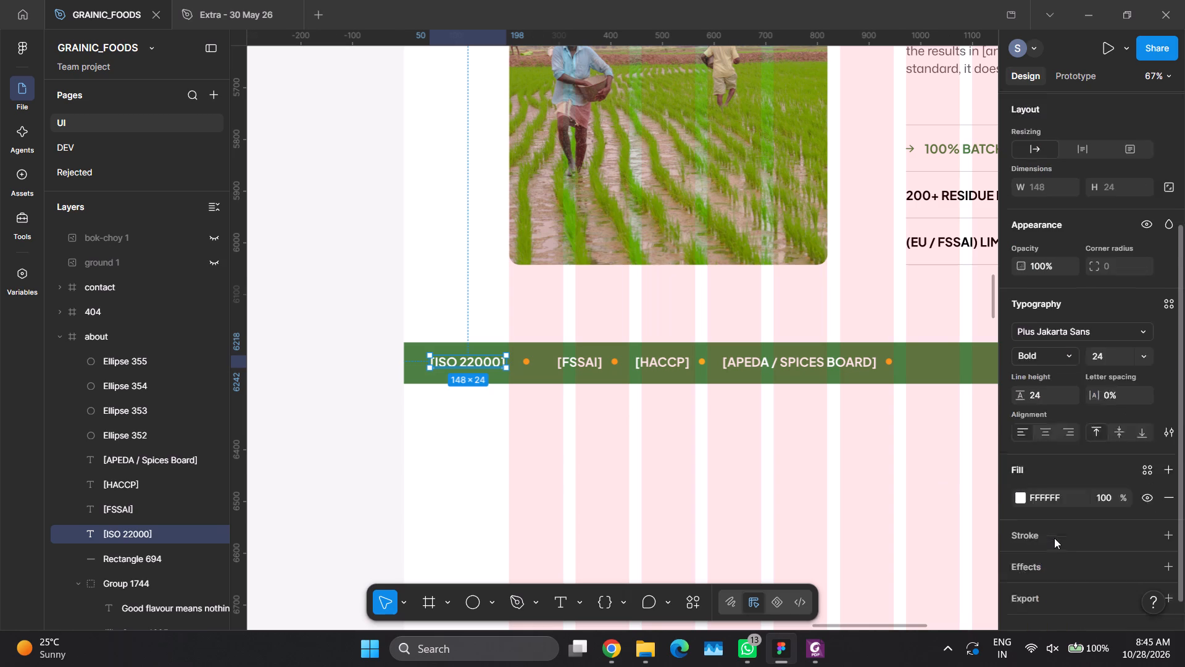
pyautogui.click(1118, 417)
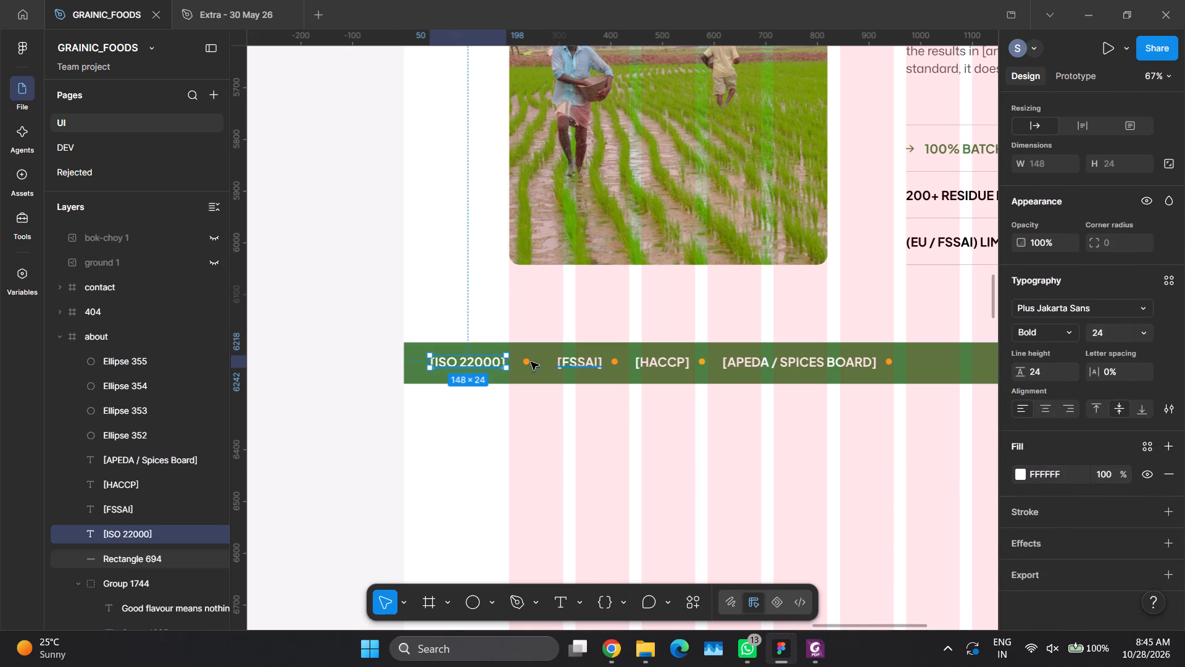
pyautogui.keyDown('shift'); pyautogui.click(523, 363); pyautogui.keyUp('shift')
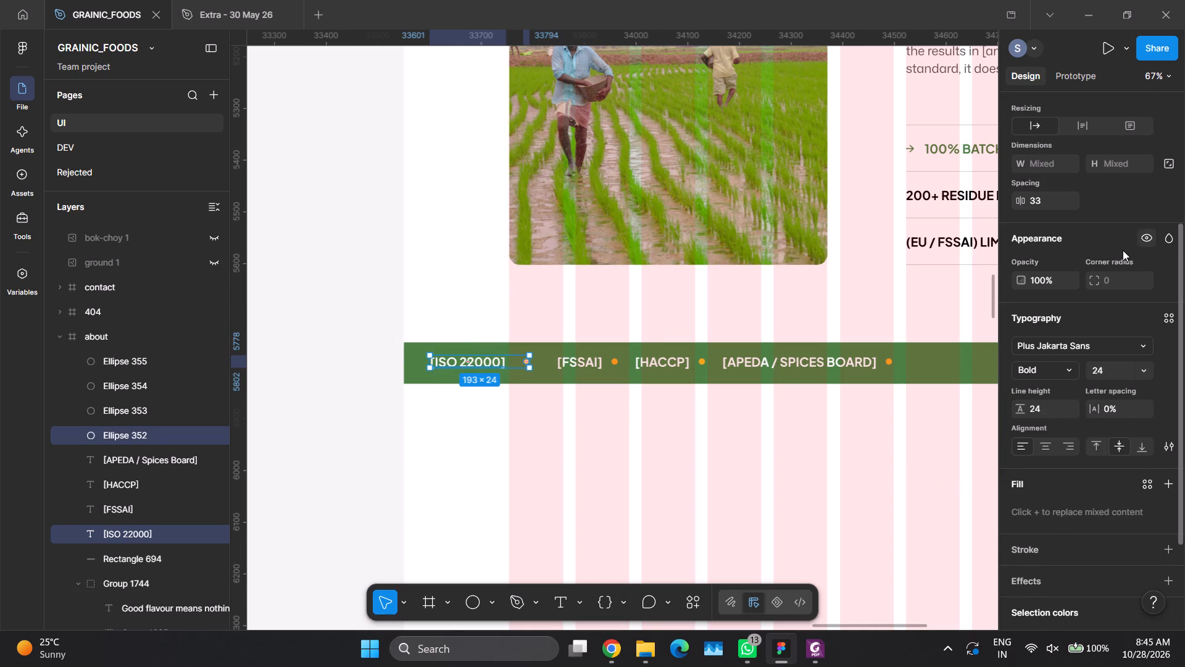
pyautogui.scroll(3, 1101, 265)
pyautogui.tripleClick(1117, 191)
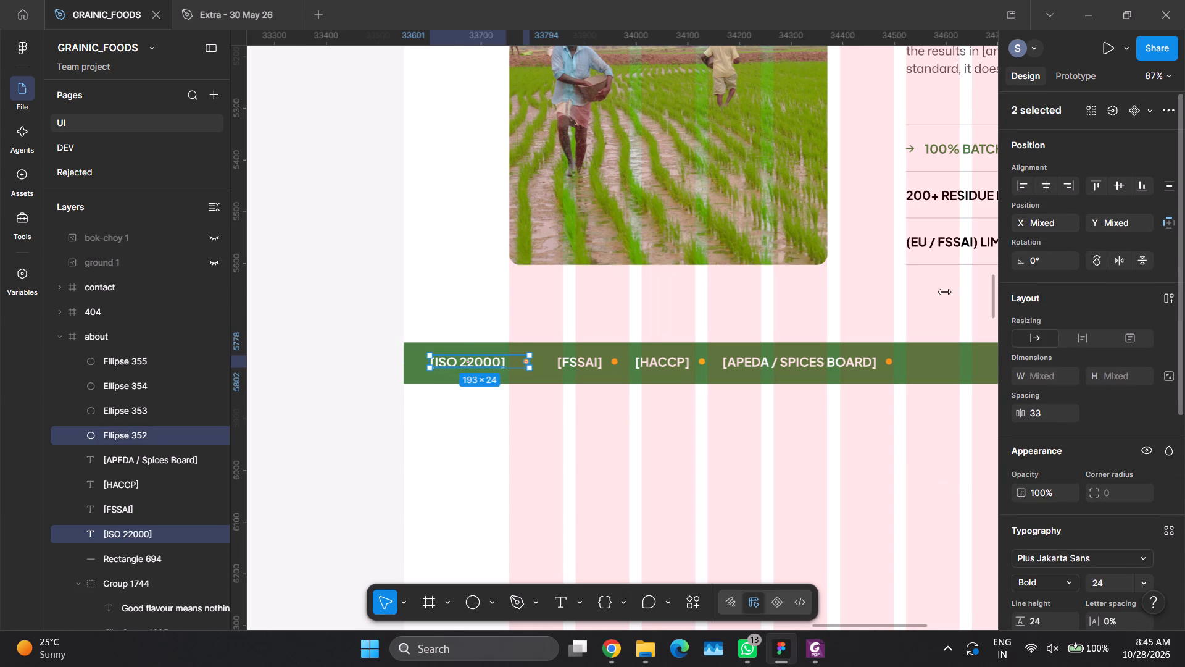
pyautogui.click(570, 403)
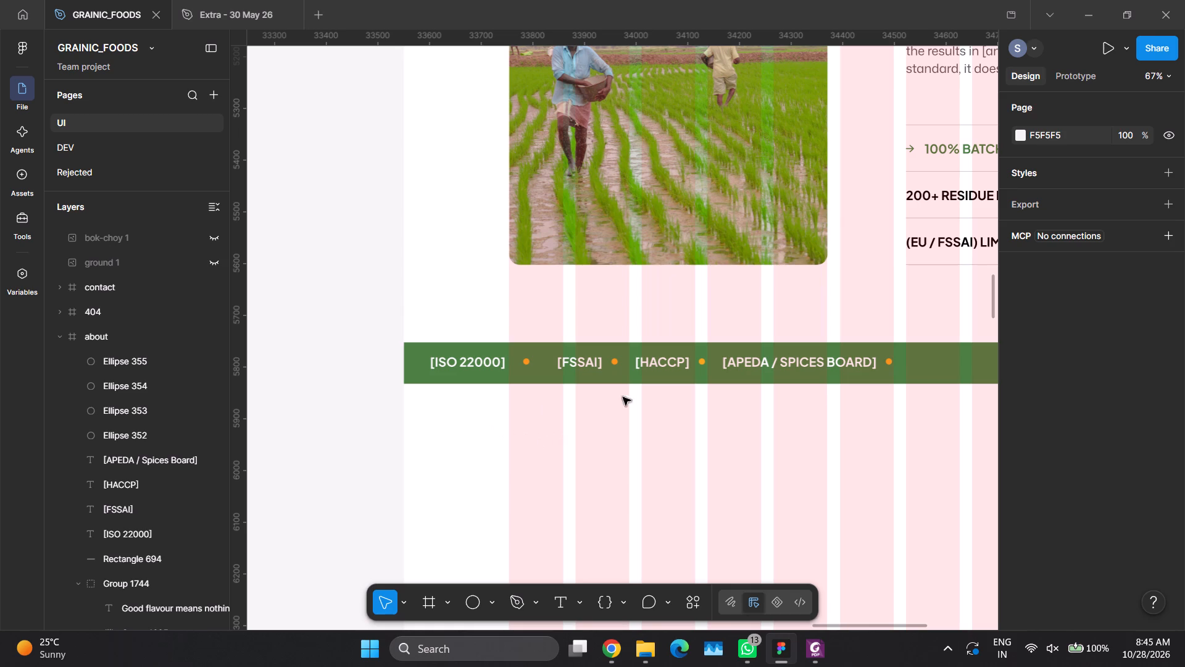
# Select all four labels and four orange dots in the green strip, and set their horizontal spacing to 50.
pyautogui.click(892, 363)
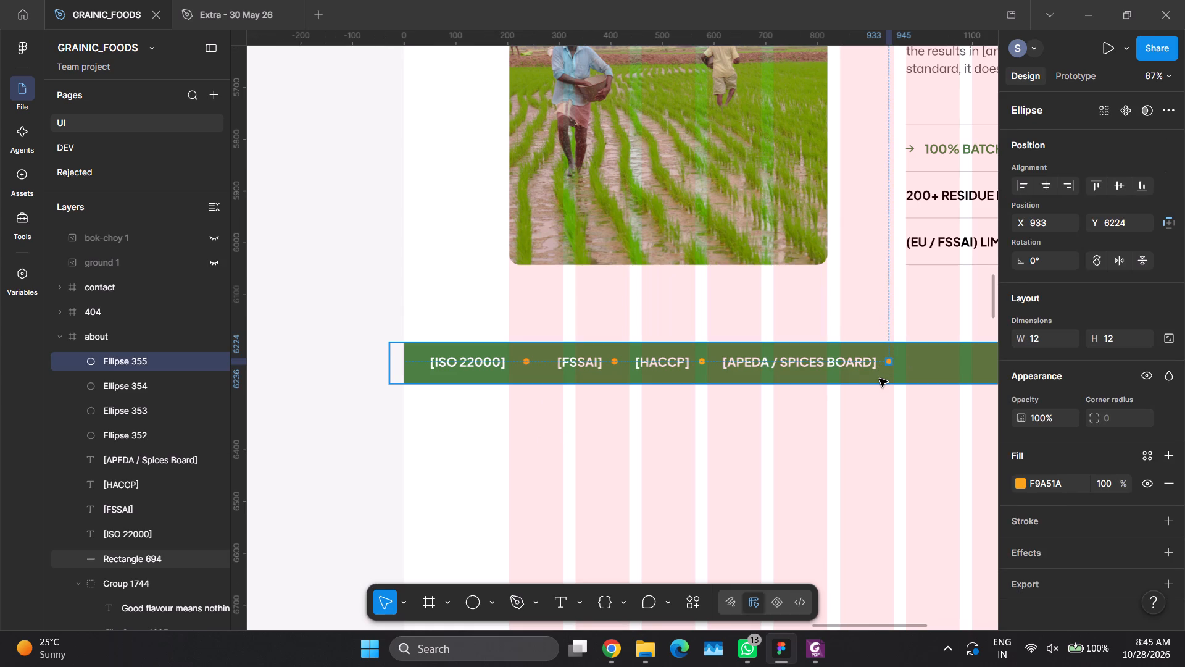
pyautogui.keyDown('shift'); pyautogui.click(808, 360); pyautogui.keyUp('shift')
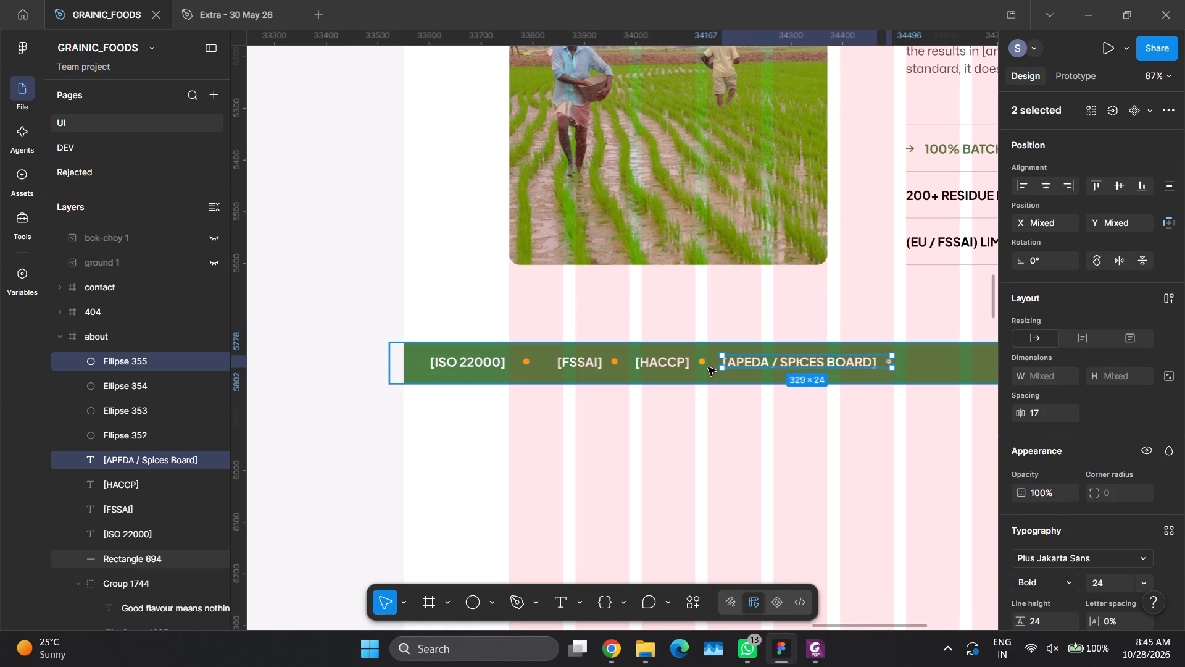
pyautogui.keyDown('shift'); pyautogui.click(704, 364); pyautogui.keyUp('shift')
pyautogui.keyDown('shift'); pyautogui.click(651, 365); pyautogui.keyUp('shift')
pyautogui.keyDown('shift'); pyautogui.click(610, 364); pyautogui.keyUp('shift')
pyautogui.keyDown('shift'); pyautogui.click(584, 364); pyautogui.keyUp('shift')
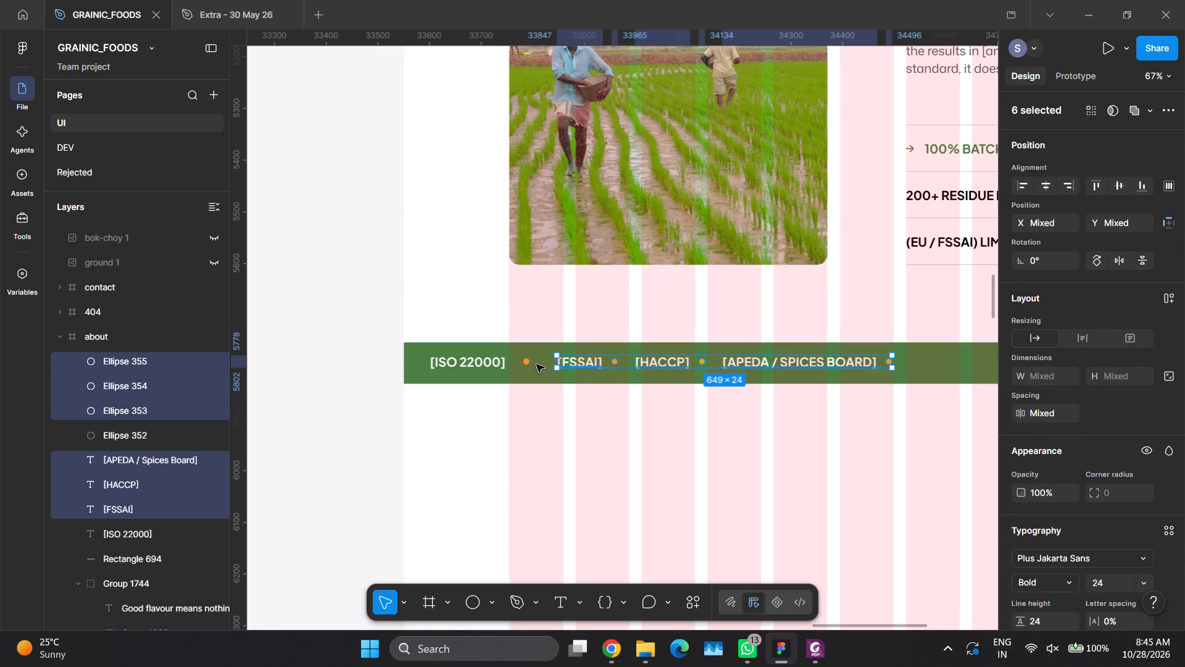
pyautogui.keyDown('shift'); pyautogui.click(526, 365); pyautogui.keyUp('shift')
pyautogui.keyDown('shift'); pyautogui.click(493, 365); pyautogui.keyUp('shift')
pyautogui.click(1053, 412)
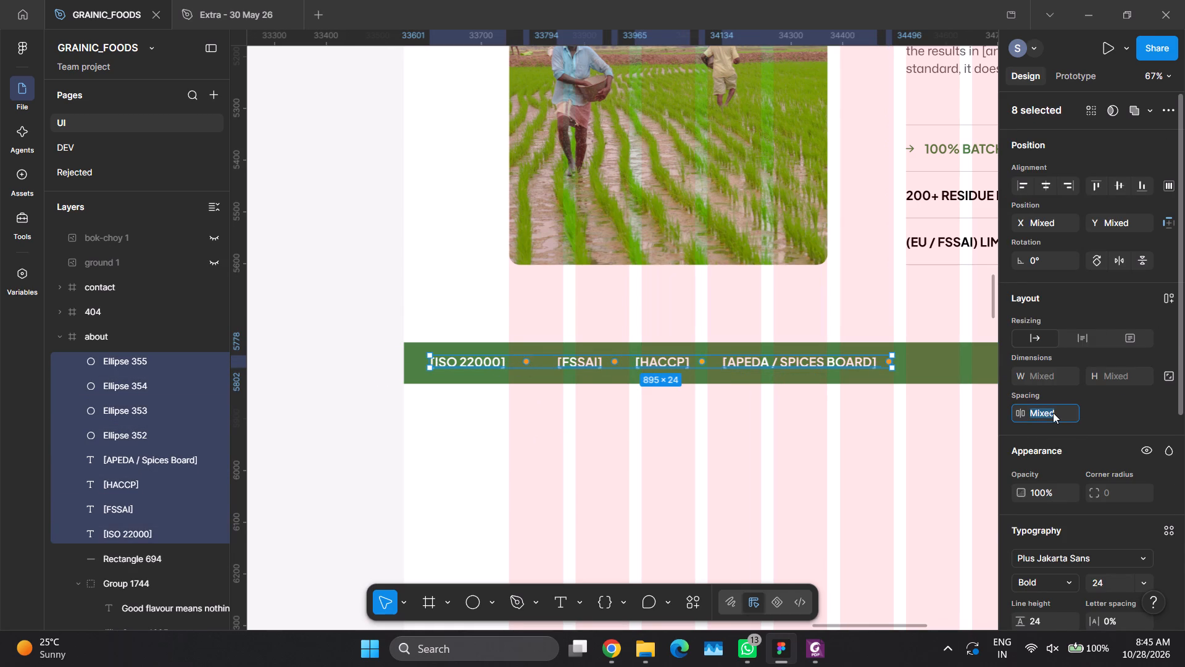
pyautogui.write('50')
pyautogui.press('Return')
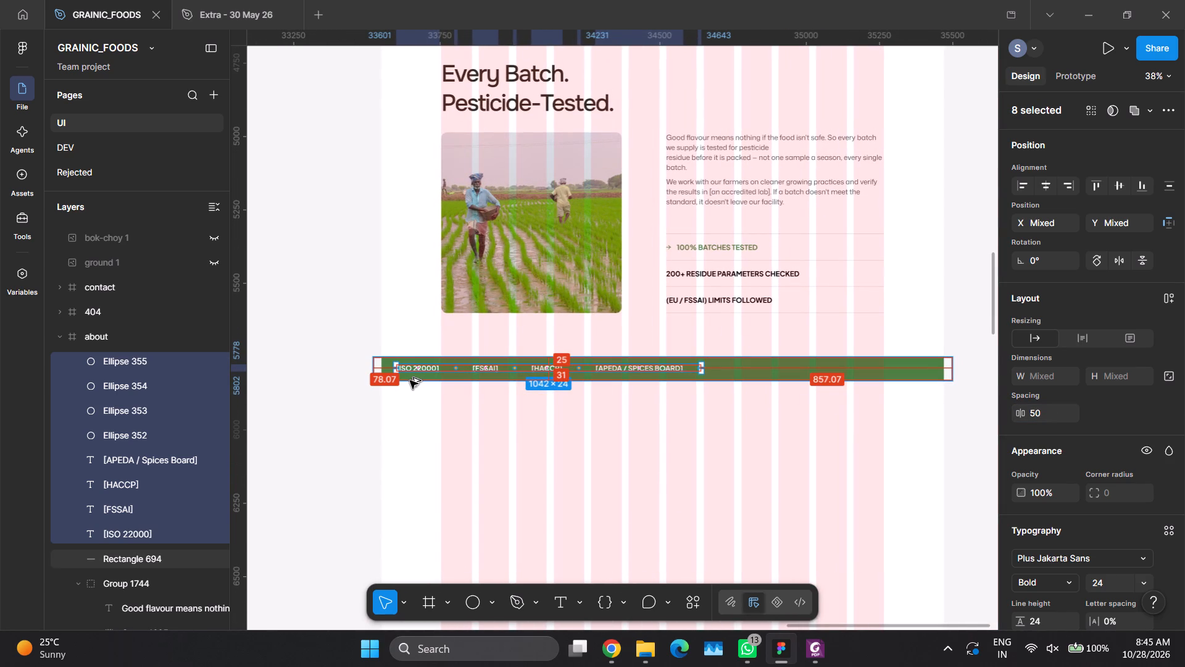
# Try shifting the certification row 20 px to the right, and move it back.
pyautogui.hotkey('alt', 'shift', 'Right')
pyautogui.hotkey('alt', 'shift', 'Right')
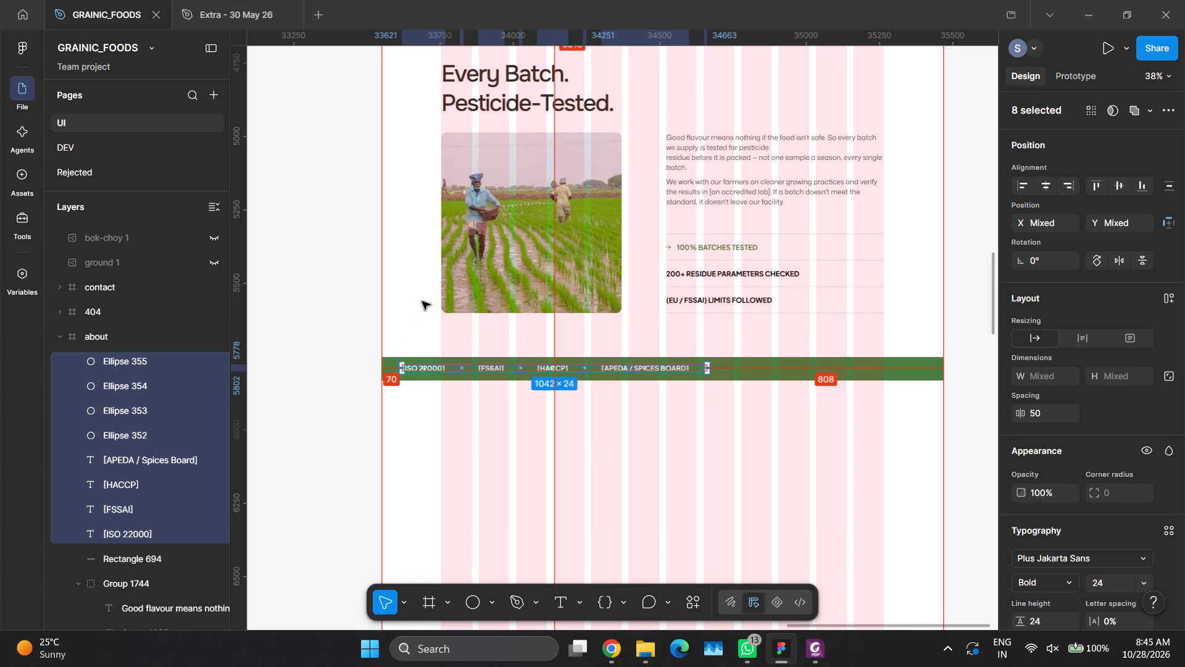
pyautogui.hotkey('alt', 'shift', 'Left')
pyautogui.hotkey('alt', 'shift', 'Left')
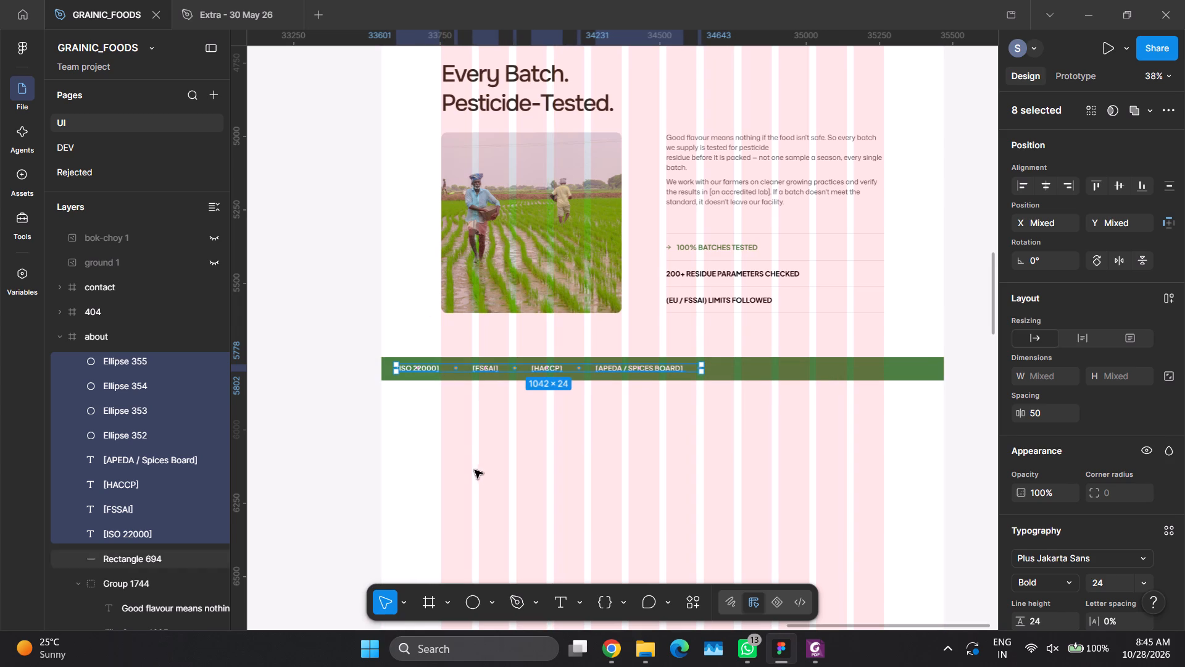
# Duplicate the row of labels and dots along the green strip, starting the copy 50 px after the last dot.
pyautogui.keyDown('alt'); pyautogui.moveTo(496, 369); pyautogui.dragTo(789, 367); pyautogui.keyUp('alt')
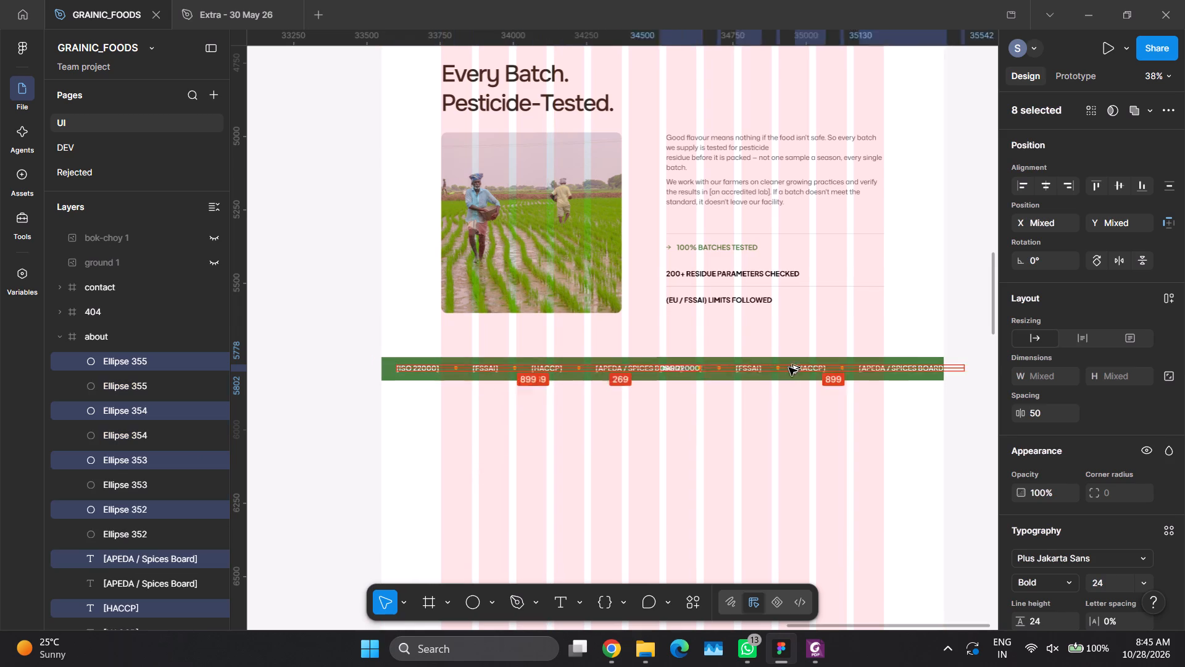
pyautogui.keyDown('alt'); pyautogui.moveTo(789, 367); pyautogui.dragTo(813, 372); pyautogui.keyUp('alt')
pyautogui.click(685, 432)
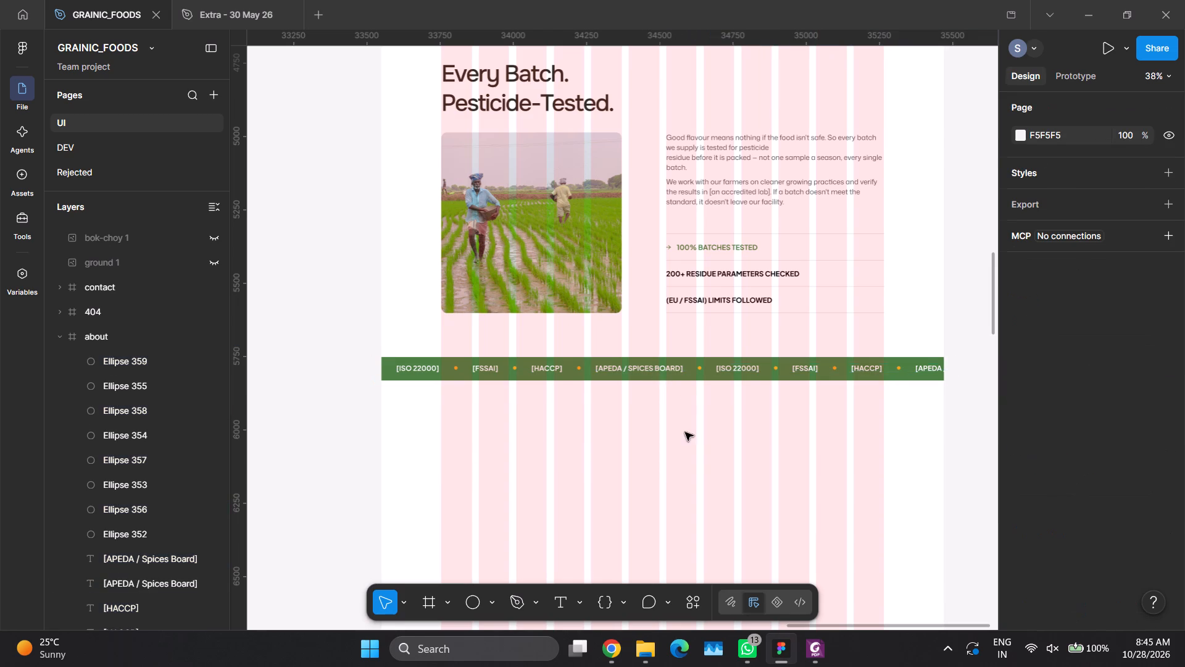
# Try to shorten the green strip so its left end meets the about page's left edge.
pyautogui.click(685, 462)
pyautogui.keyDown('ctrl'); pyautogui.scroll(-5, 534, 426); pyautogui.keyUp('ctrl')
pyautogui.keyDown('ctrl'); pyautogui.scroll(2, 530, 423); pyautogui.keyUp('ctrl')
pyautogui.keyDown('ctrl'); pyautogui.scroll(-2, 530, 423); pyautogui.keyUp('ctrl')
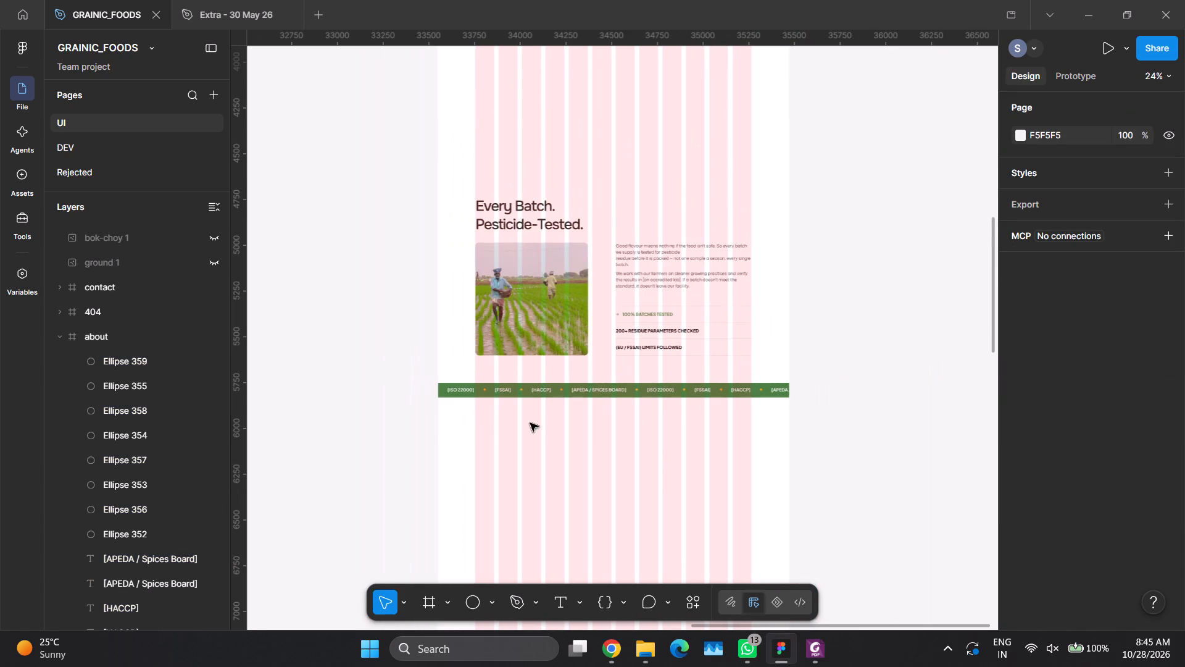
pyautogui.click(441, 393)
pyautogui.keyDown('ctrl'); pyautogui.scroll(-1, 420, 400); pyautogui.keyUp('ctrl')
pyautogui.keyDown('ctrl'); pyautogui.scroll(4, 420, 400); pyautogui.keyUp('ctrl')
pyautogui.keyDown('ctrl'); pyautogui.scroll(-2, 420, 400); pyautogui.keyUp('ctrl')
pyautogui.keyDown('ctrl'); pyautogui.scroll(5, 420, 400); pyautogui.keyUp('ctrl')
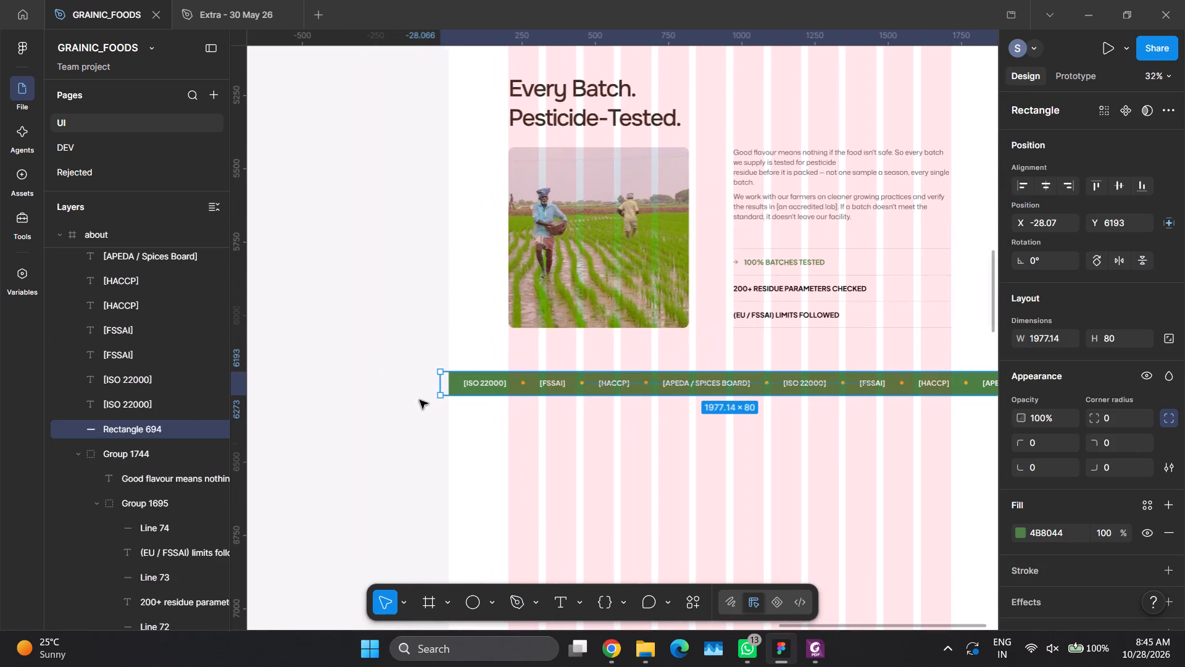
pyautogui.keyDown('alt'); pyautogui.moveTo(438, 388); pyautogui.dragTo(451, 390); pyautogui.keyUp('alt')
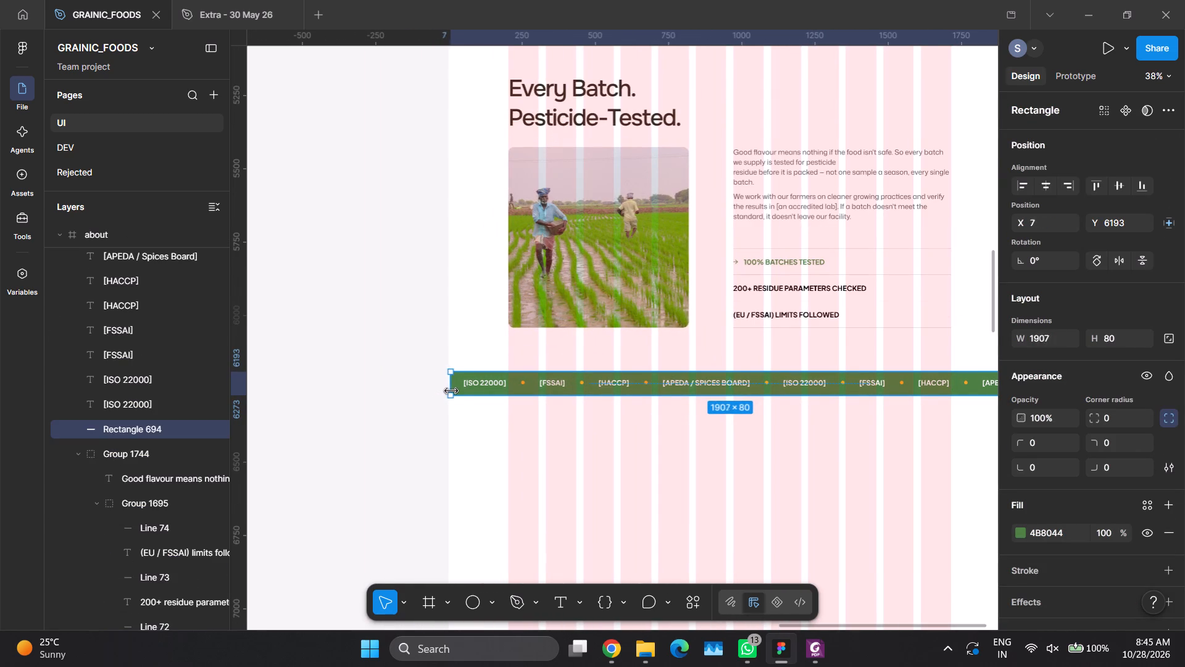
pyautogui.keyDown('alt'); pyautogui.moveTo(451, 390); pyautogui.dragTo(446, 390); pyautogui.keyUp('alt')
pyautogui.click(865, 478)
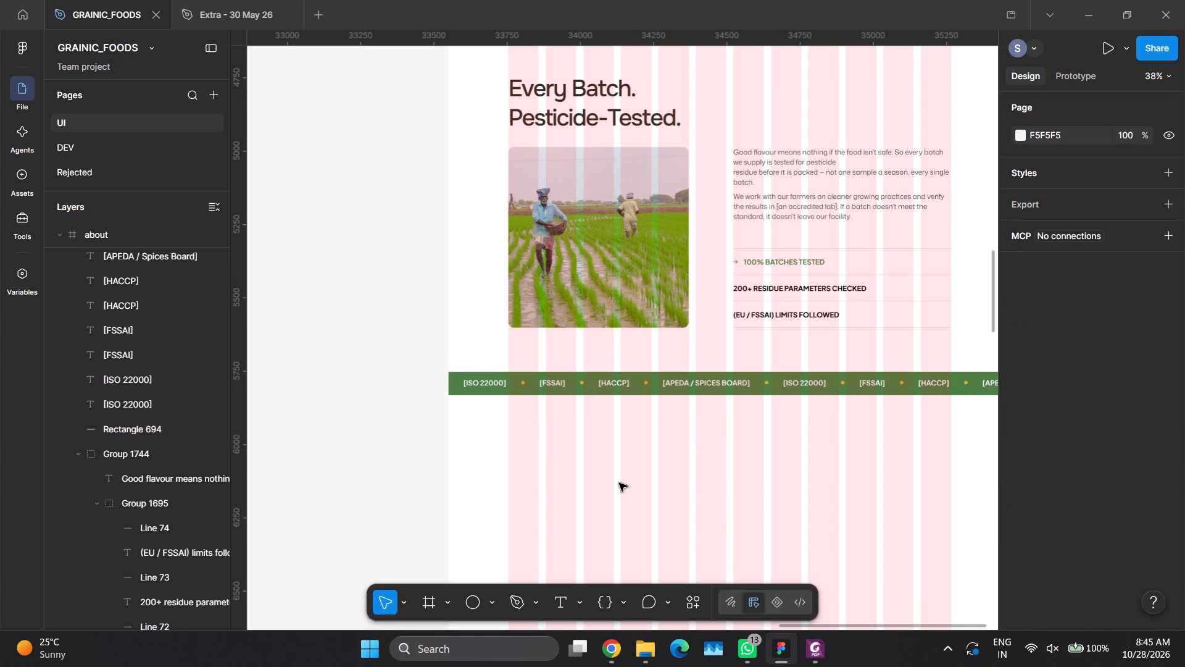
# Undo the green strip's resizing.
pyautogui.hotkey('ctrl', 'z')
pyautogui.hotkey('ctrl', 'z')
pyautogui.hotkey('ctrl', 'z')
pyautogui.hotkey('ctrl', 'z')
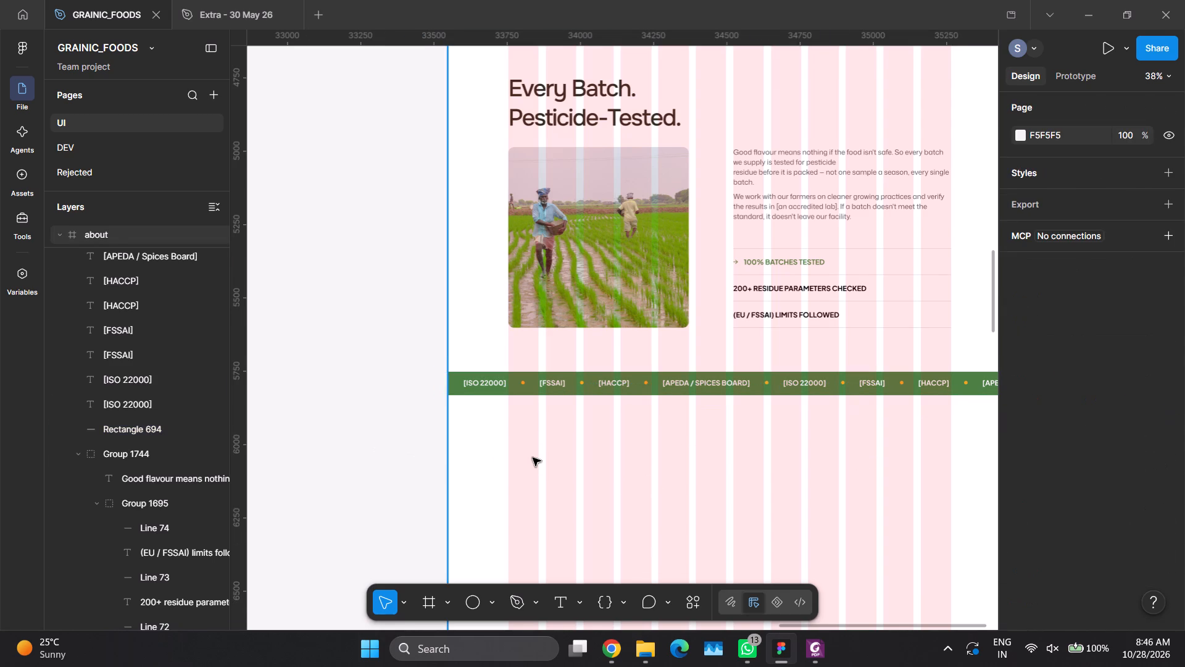
# Group the four labels and four orange dots of the duplicated certification row.
pyautogui.keyDown('shift'); pyautogui.click(765, 384); pyautogui.keyUp('shift')
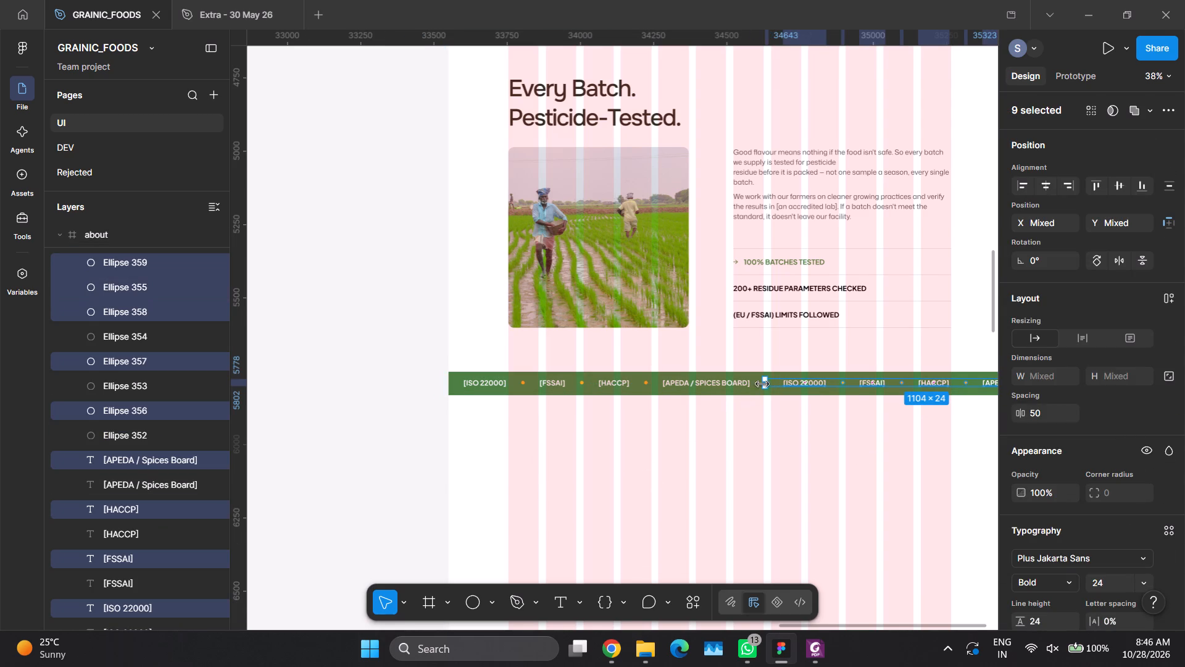
pyautogui.hotkey('ctrl', 'z')
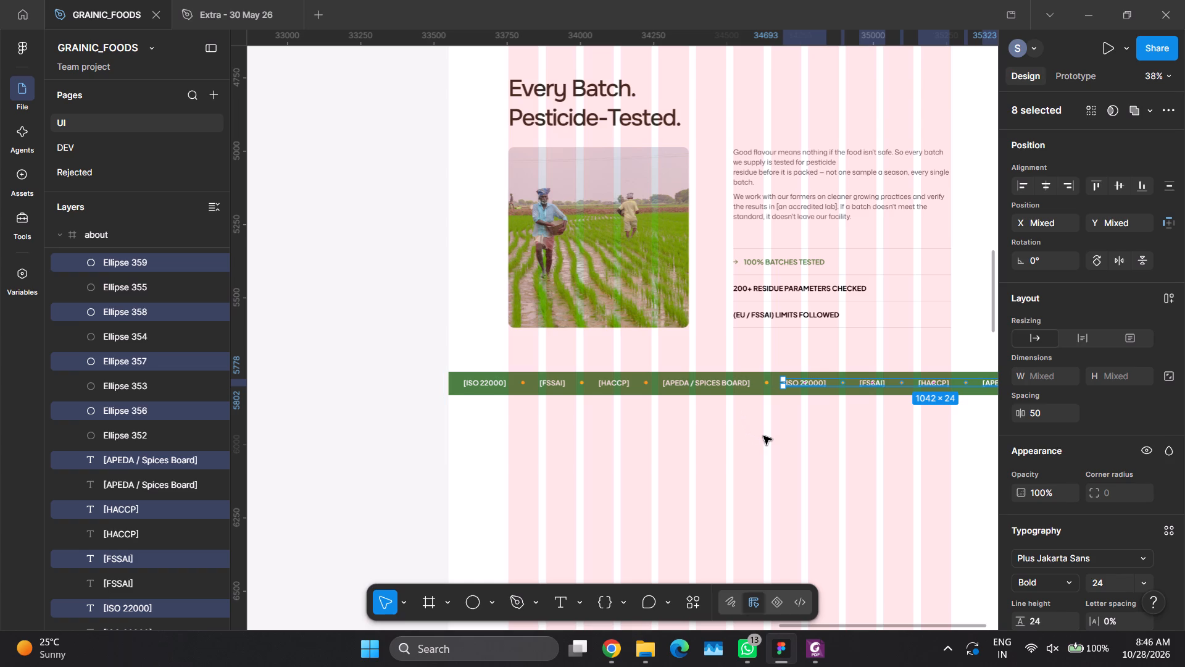
pyautogui.hotkey('ctrl', 'g')
# Select the four labels and four orange dots of the original certification row, and group them.
pyautogui.click(768, 384)
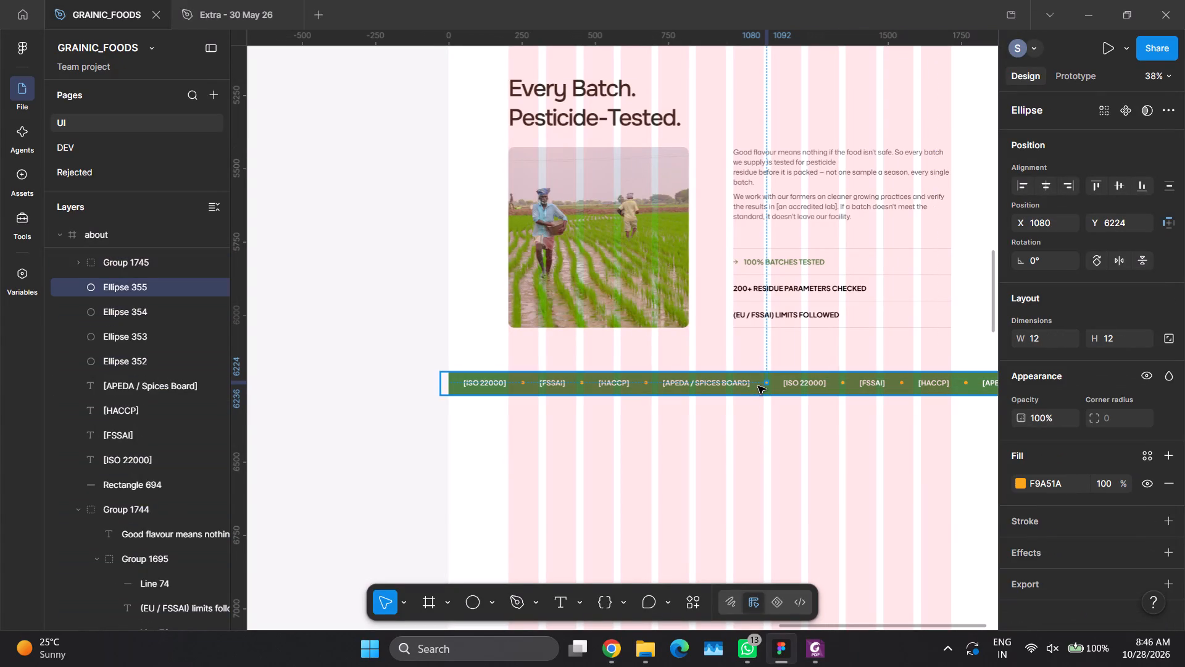
pyautogui.keyDown('shift'); pyautogui.click(745, 384); pyautogui.keyUp('shift')
pyautogui.keyDown('shift'); pyautogui.click(647, 383); pyautogui.keyUp('shift')
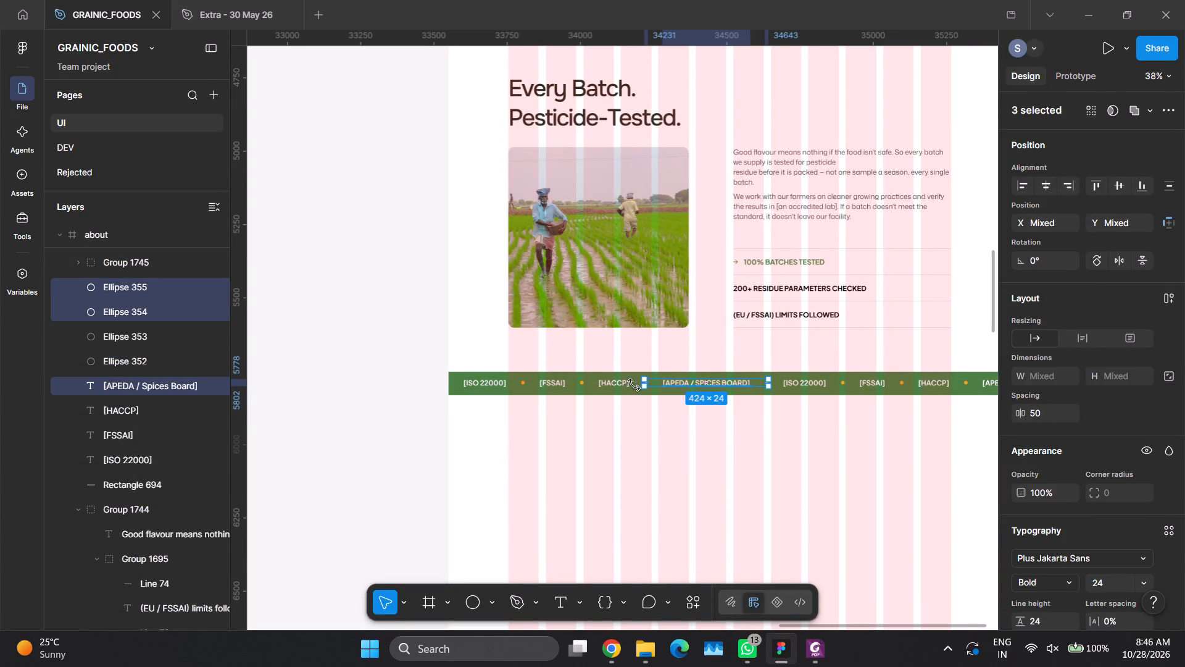
pyautogui.keyDown('shift'); pyautogui.click(622, 385); pyautogui.keyUp('shift')
pyautogui.keyDown('shift'); pyautogui.click(583, 385); pyautogui.keyUp('shift')
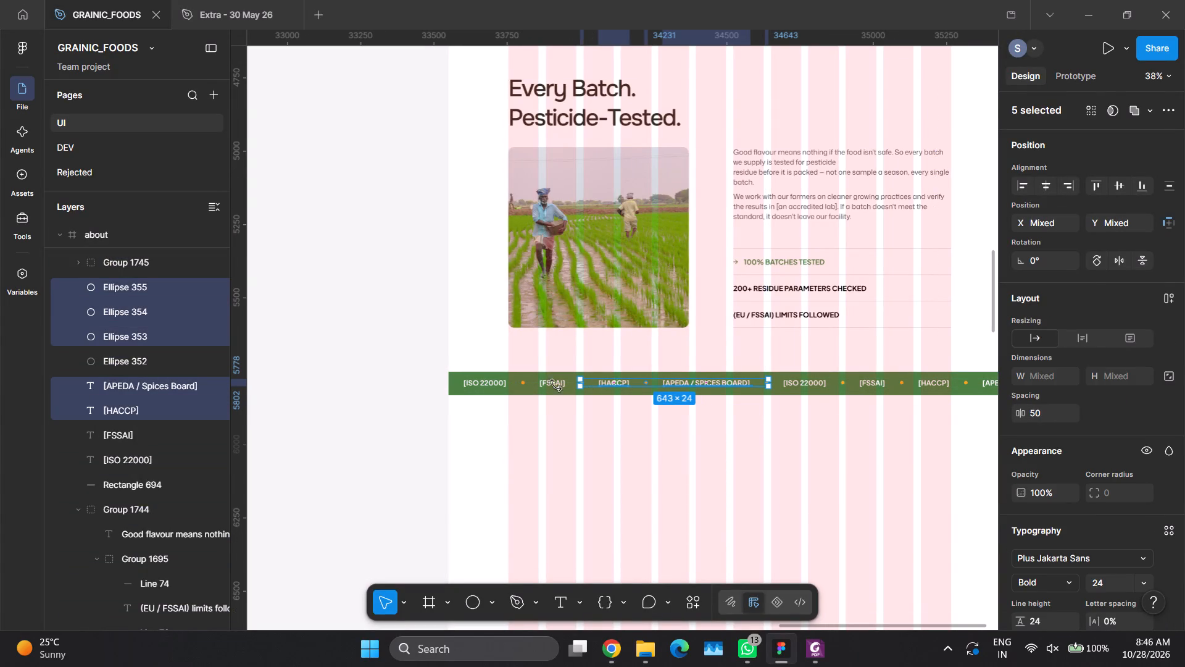
pyautogui.keyDown('shift'); pyautogui.click(543, 385); pyautogui.keyUp('shift')
pyautogui.keyDown('shift'); pyautogui.click(522, 385); pyautogui.keyUp('shift')
pyautogui.keyDown('shift'); pyautogui.click(493, 384); pyautogui.keyUp('shift')
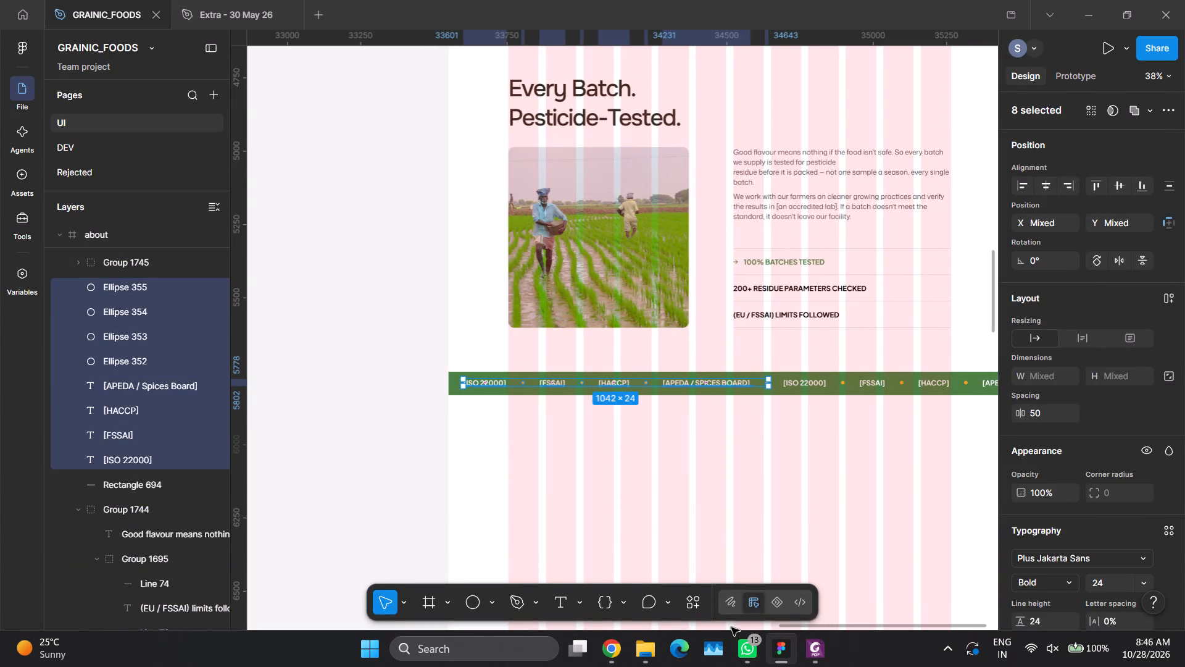
pyautogui.hotkey('ctrl', 'g')
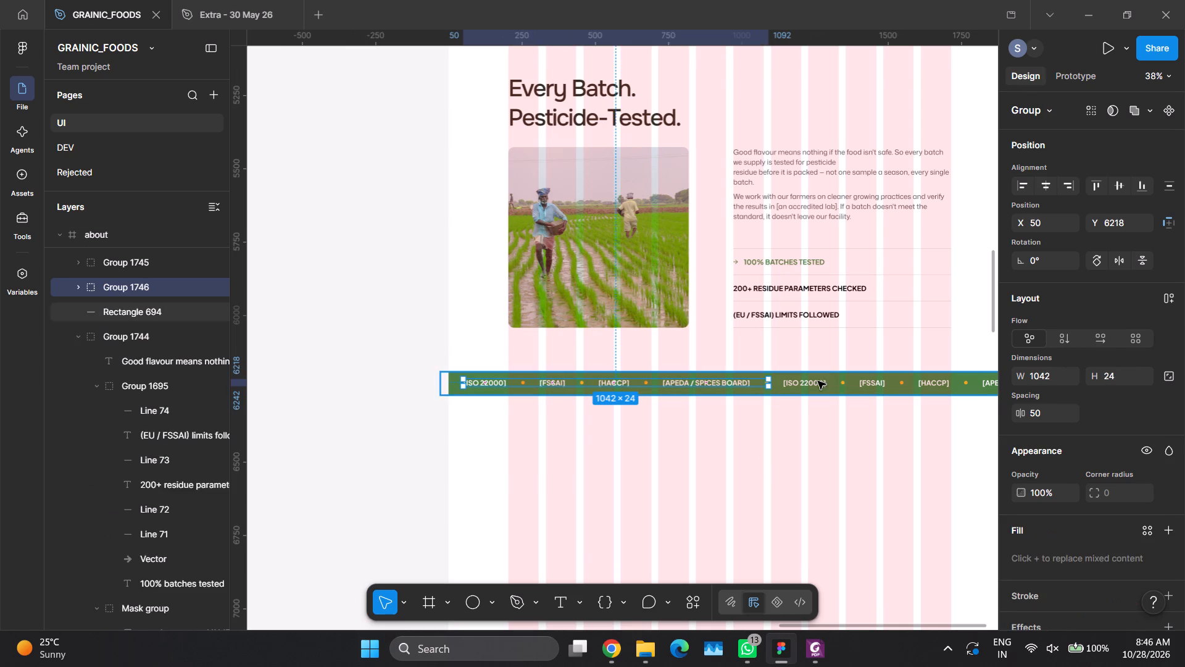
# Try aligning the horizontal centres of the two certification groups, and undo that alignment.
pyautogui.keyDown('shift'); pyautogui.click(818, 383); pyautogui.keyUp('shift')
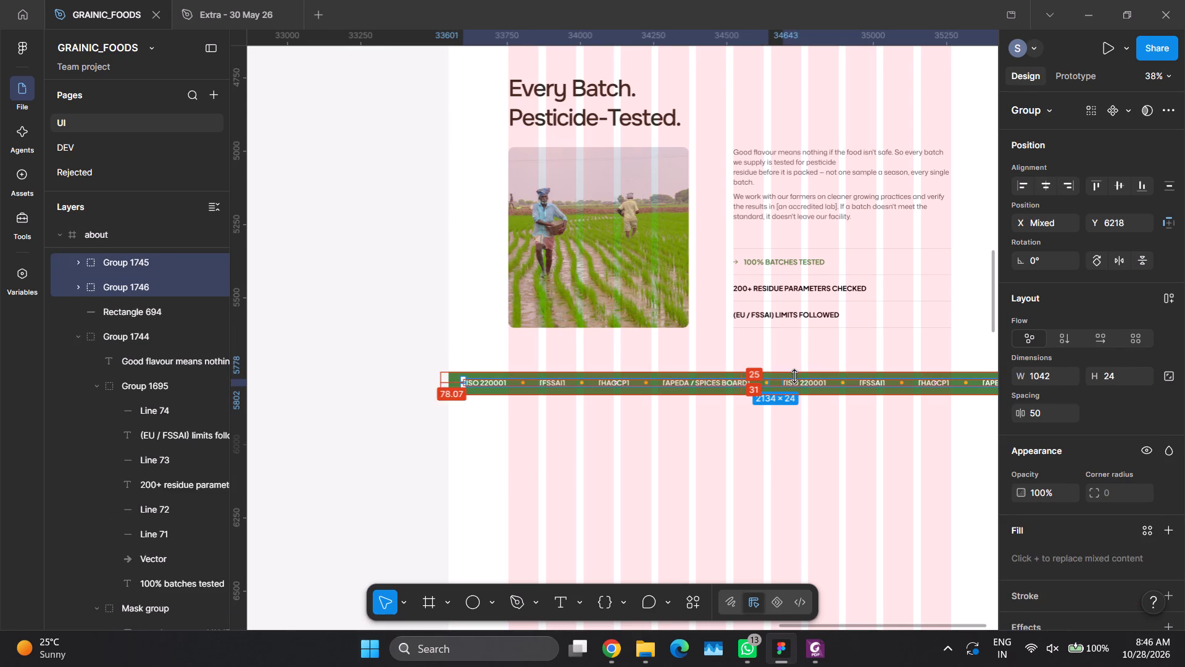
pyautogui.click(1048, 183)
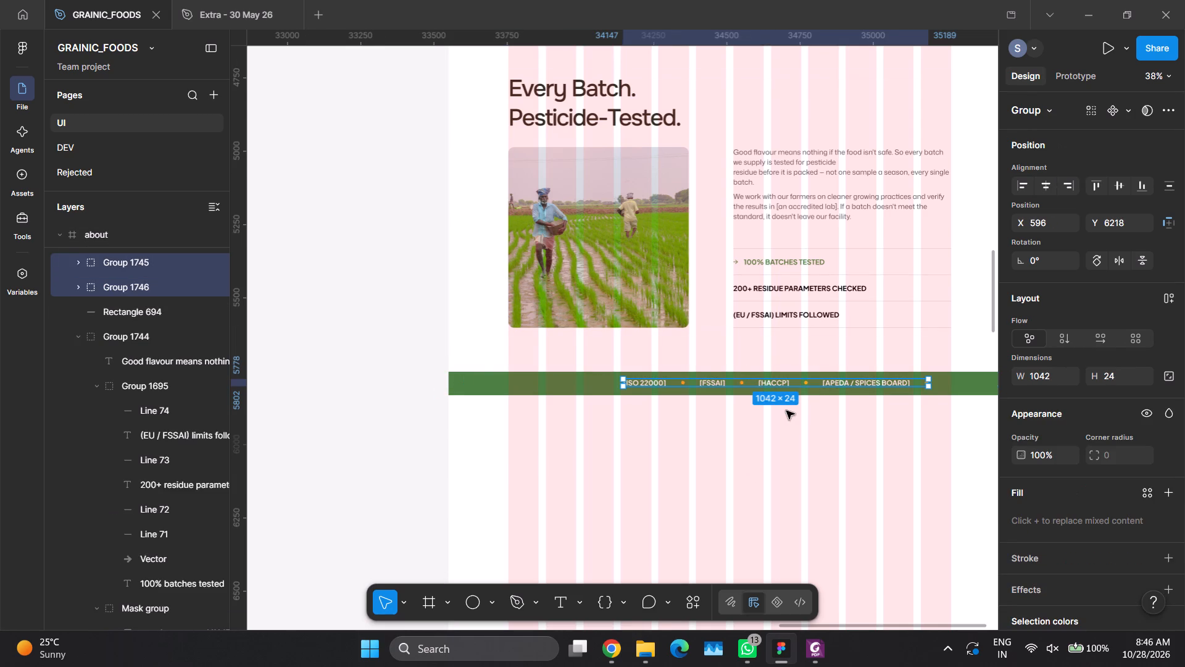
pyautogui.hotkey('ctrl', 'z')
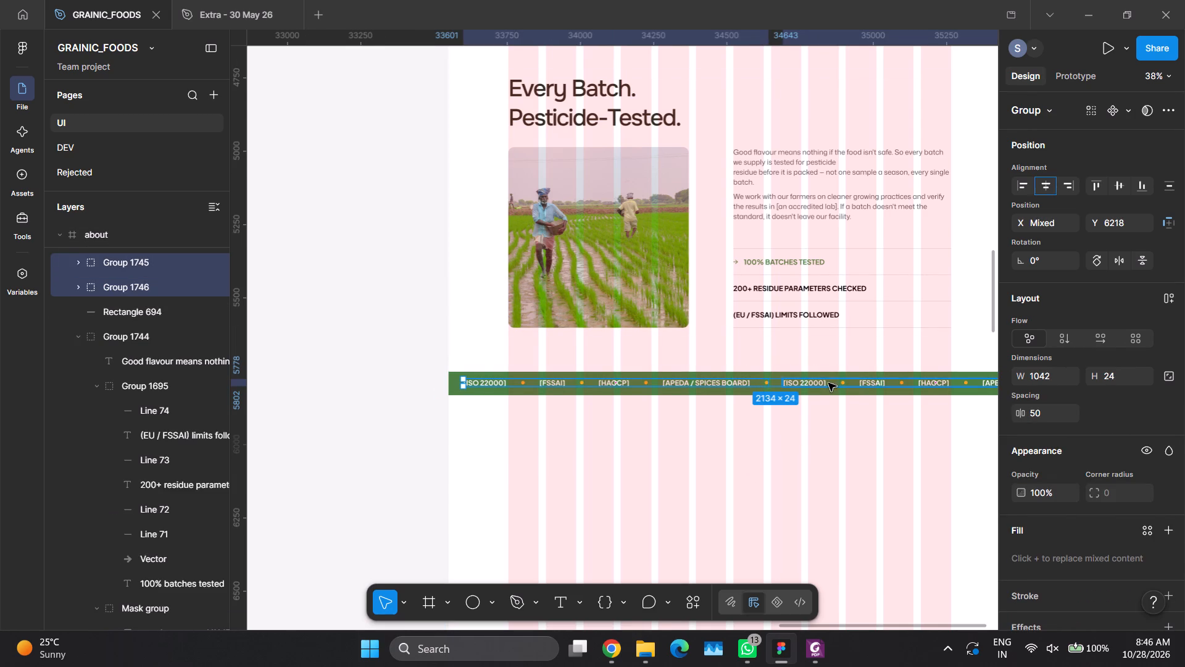
# Shift the two certification groups together about 109 px left so the labels run past both page edges.
pyautogui.keyDown('shift'); pyautogui.moveTo(827, 383); pyautogui.dragTo(801, 380); pyautogui.keyUp('shift')
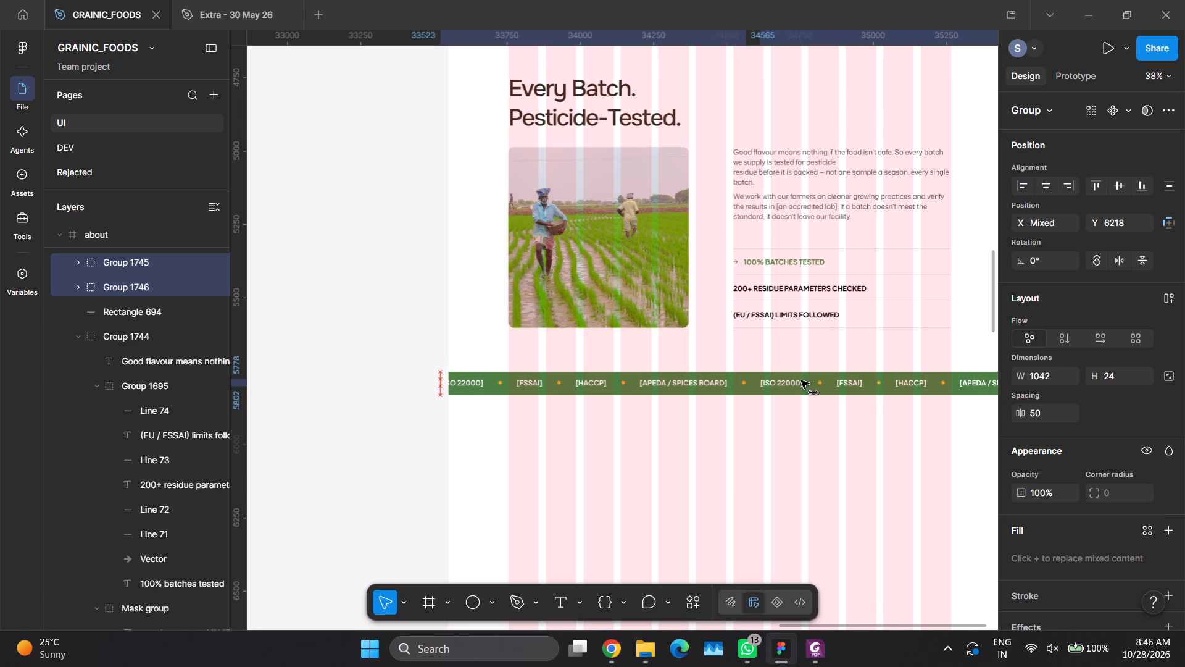
pyautogui.keyDown('shift'); pyautogui.moveTo(801, 380); pyautogui.dragTo(796, 380); pyautogui.keyUp('shift')
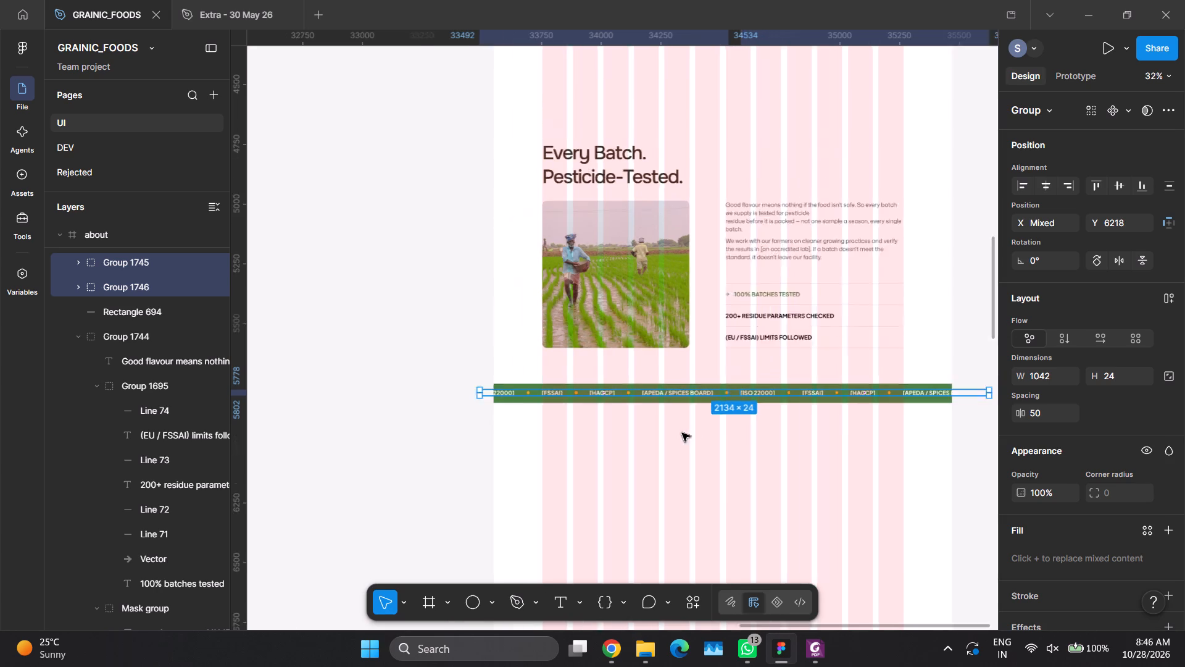
pyautogui.click(918, 455)
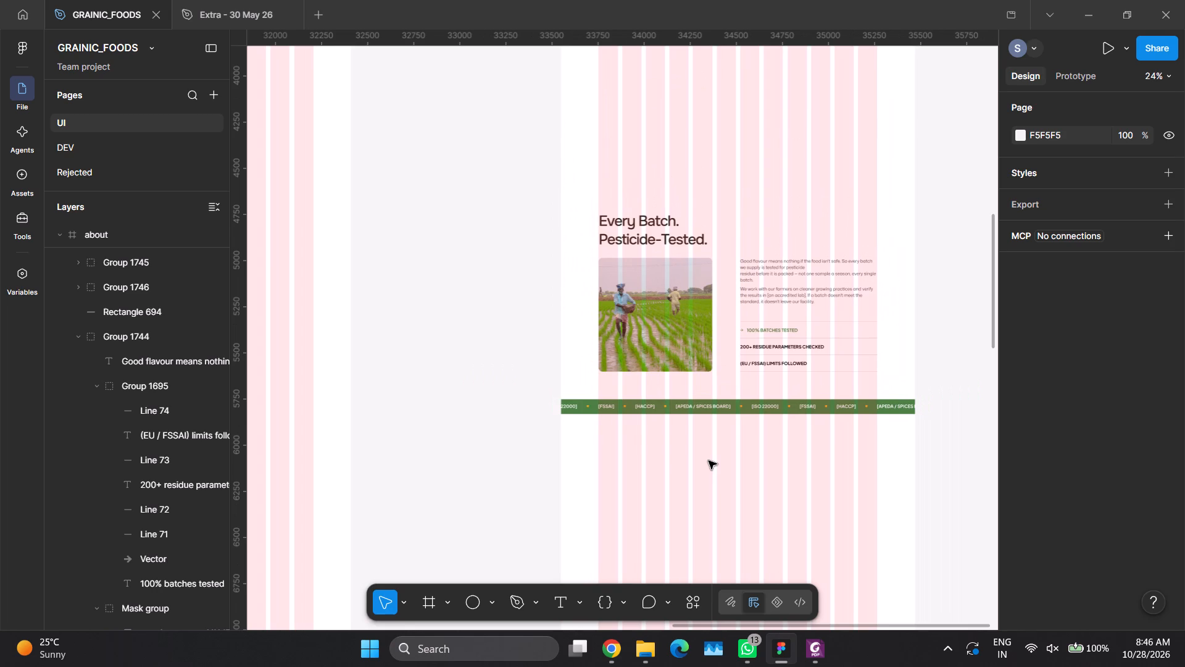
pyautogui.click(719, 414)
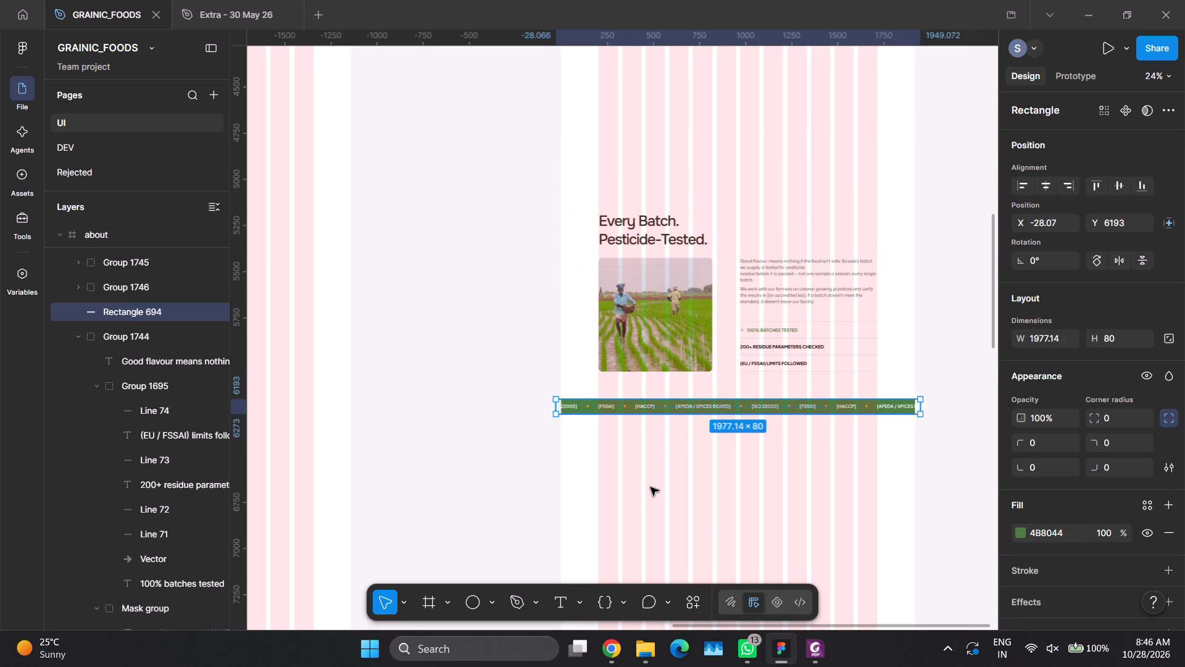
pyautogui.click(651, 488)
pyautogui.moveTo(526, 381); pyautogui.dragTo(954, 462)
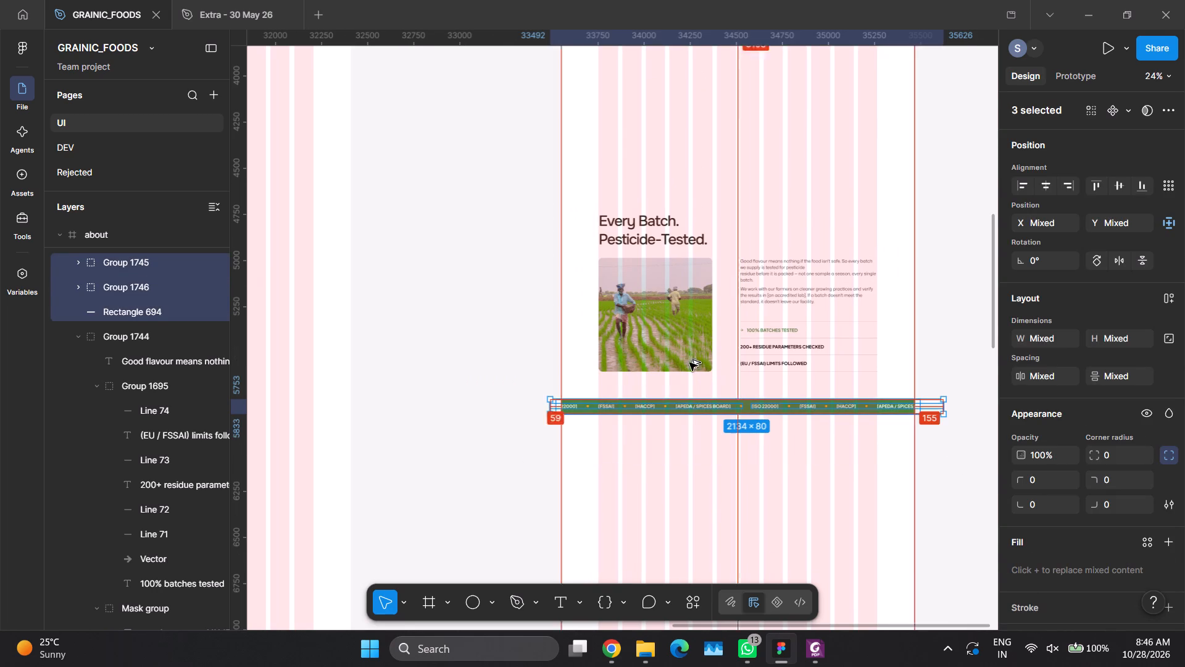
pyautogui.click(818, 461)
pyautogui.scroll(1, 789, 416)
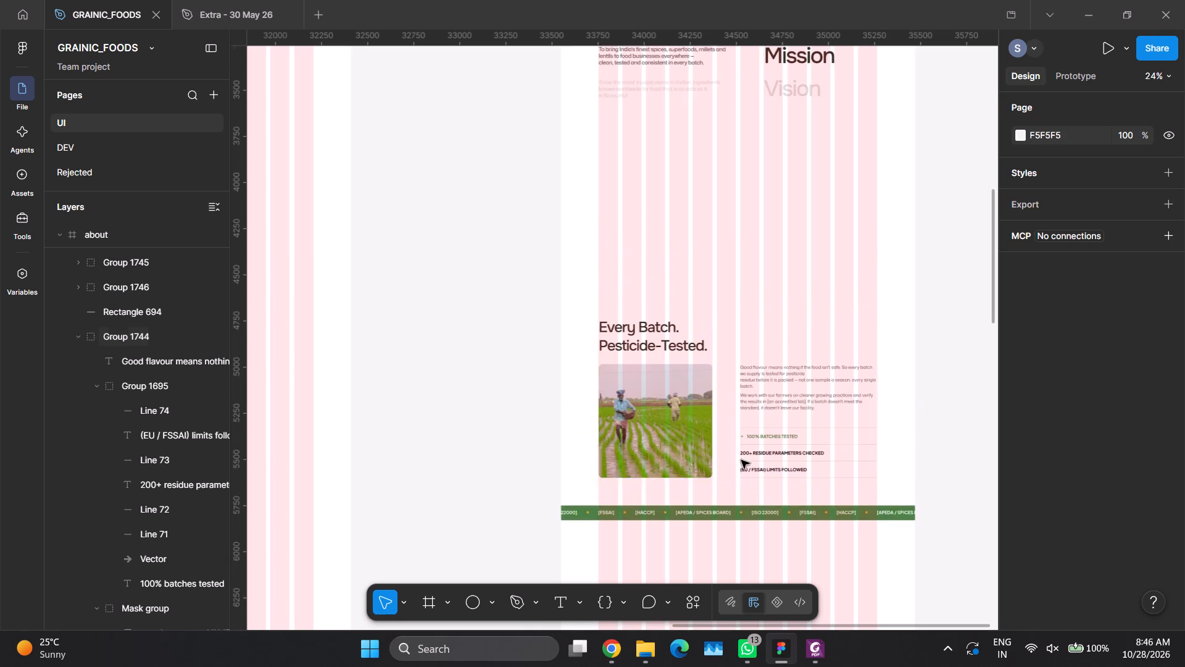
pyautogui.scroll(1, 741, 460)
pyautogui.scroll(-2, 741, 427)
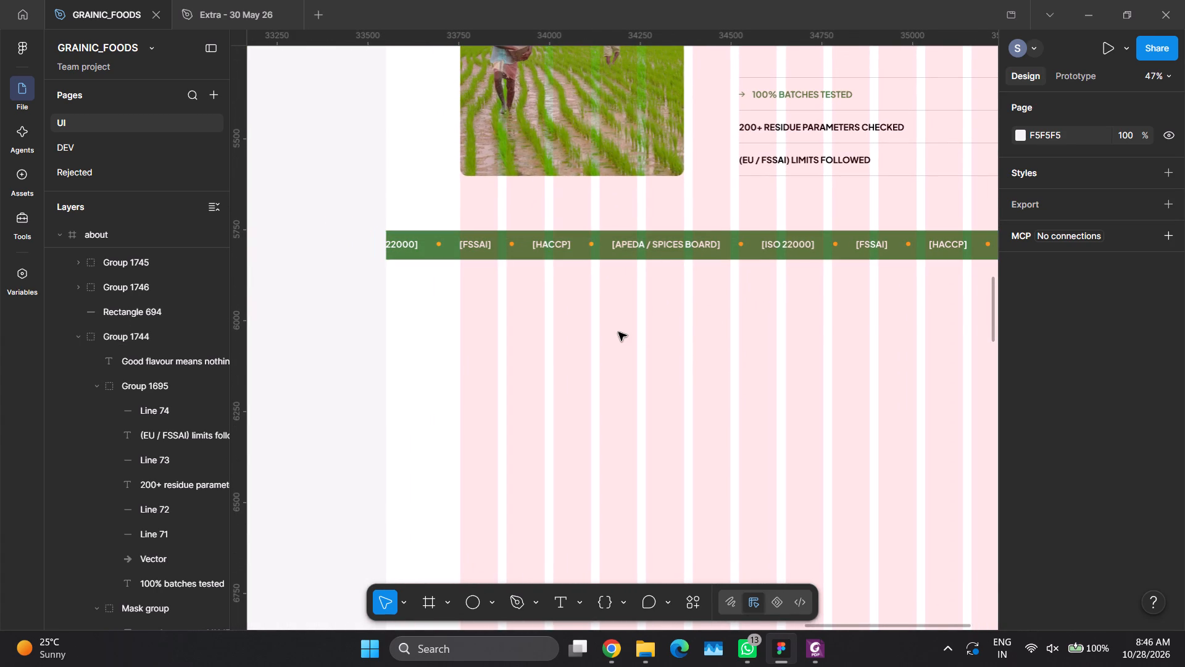
# Nudge the two certification groups down 3 px to Y 6221 so they sit vertically centred in the green strip.
pyautogui.click(600, 298)
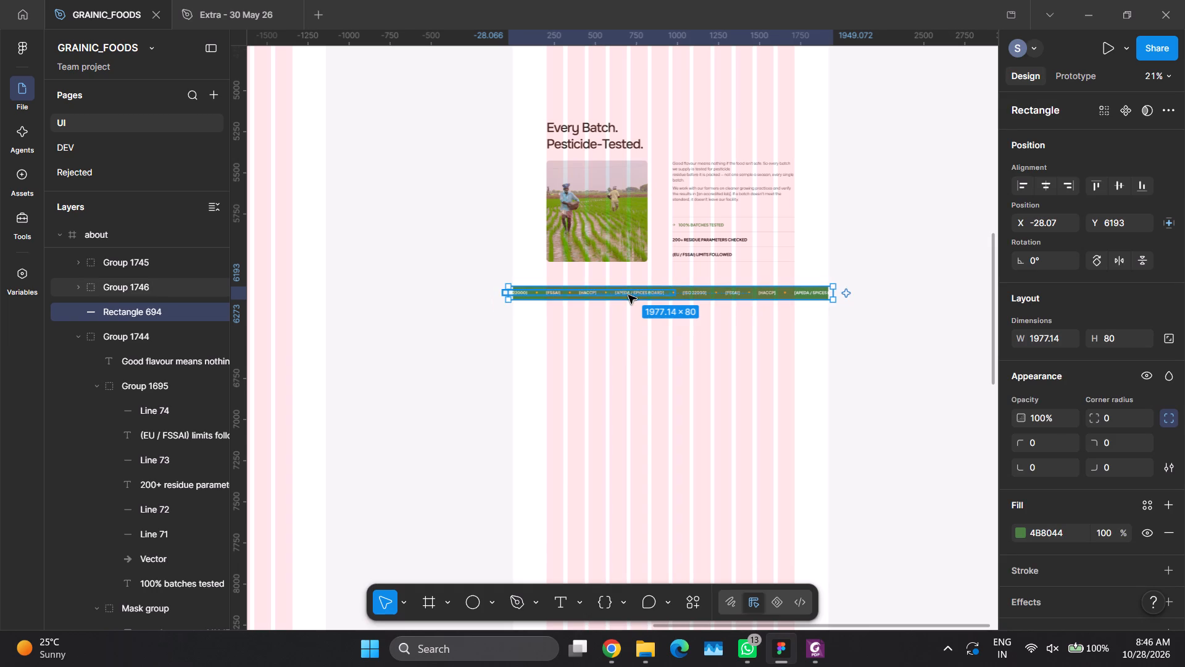
pyautogui.click(628, 295)
pyautogui.keyDown('shift'); pyautogui.click(703, 293); pyautogui.keyUp('shift')
pyautogui.keyDown('ctrl'); pyautogui.scroll(1, 676, 300); pyautogui.keyUp('ctrl')
pyautogui.keyDown('ctrl'); pyautogui.scroll(-1, 676, 300); pyautogui.keyUp('ctrl')
pyautogui.keyDown('ctrl'); pyautogui.scroll(15, 676, 300); pyautogui.keyUp('ctrl')
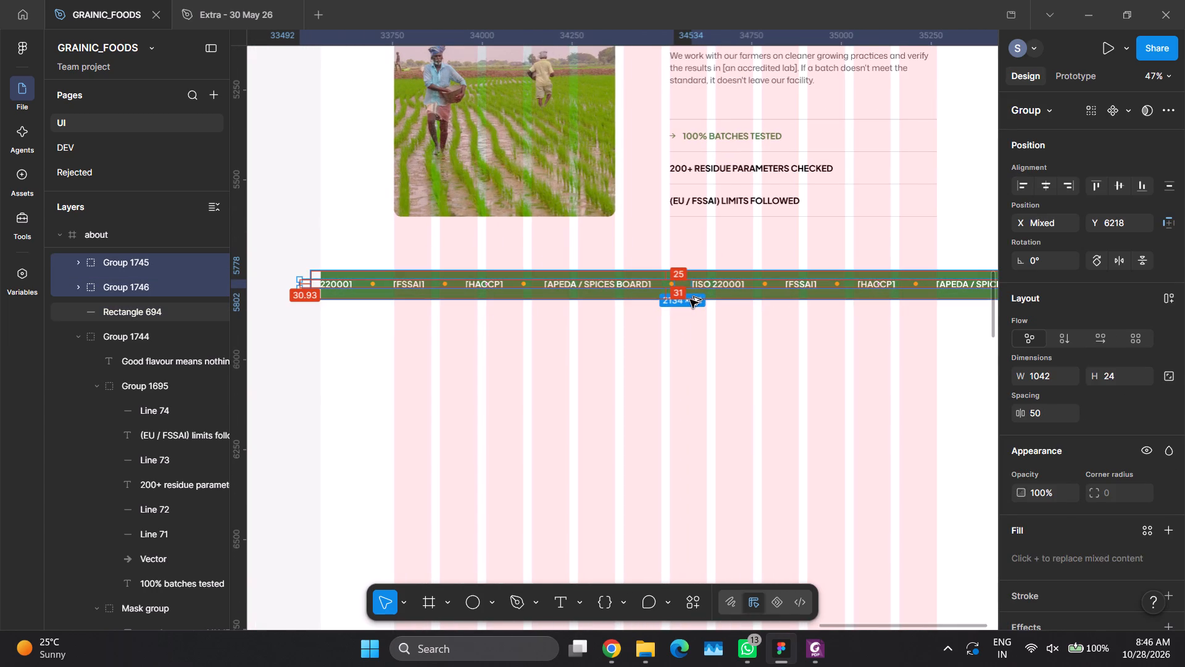
pyautogui.hotkey('alt', 'Down')
pyautogui.hotkey('alt', 'Down')
pyautogui.hotkey('alt', 'Down')
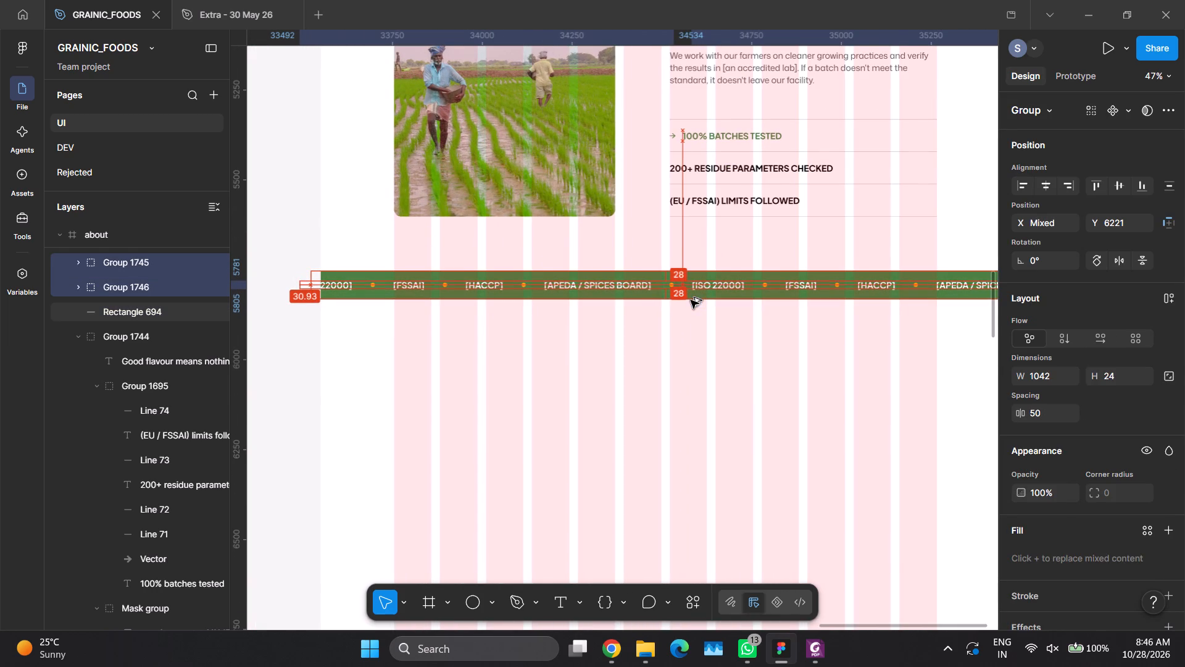
pyautogui.click(690, 358)
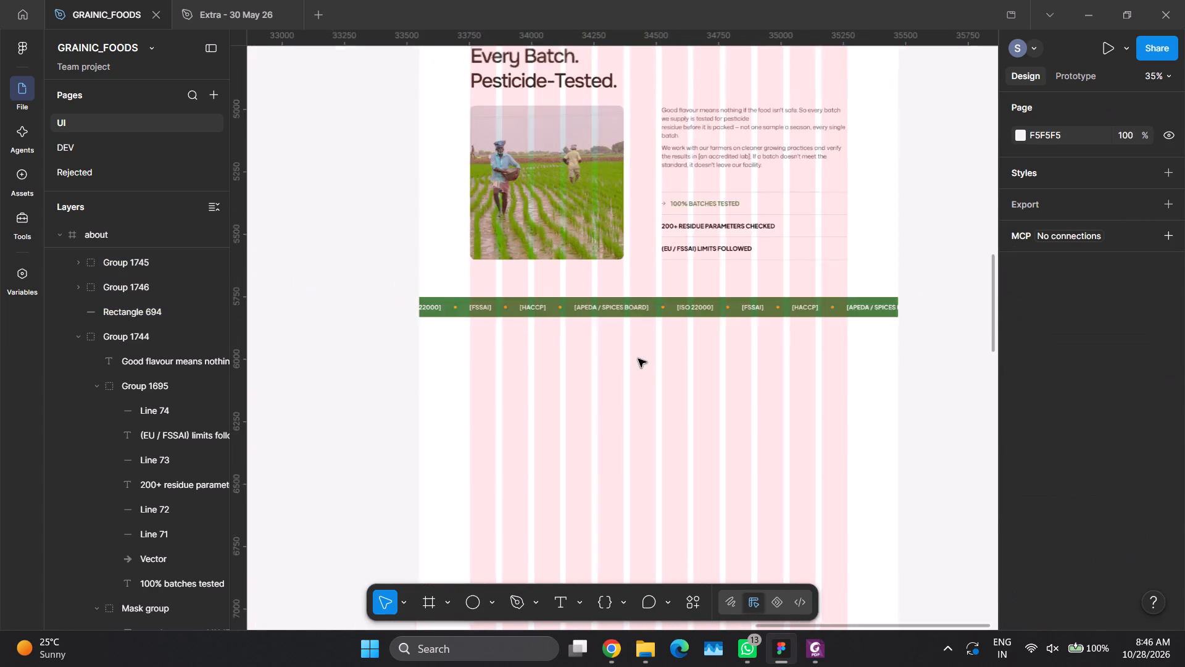
# Group the two certification rows together with the green strip rectangle.
pyautogui.moveTo(433, 292); pyautogui.dragTo(905, 366)
pyautogui.hotkey('ctrl', 'g')
pyautogui.click(824, 371)
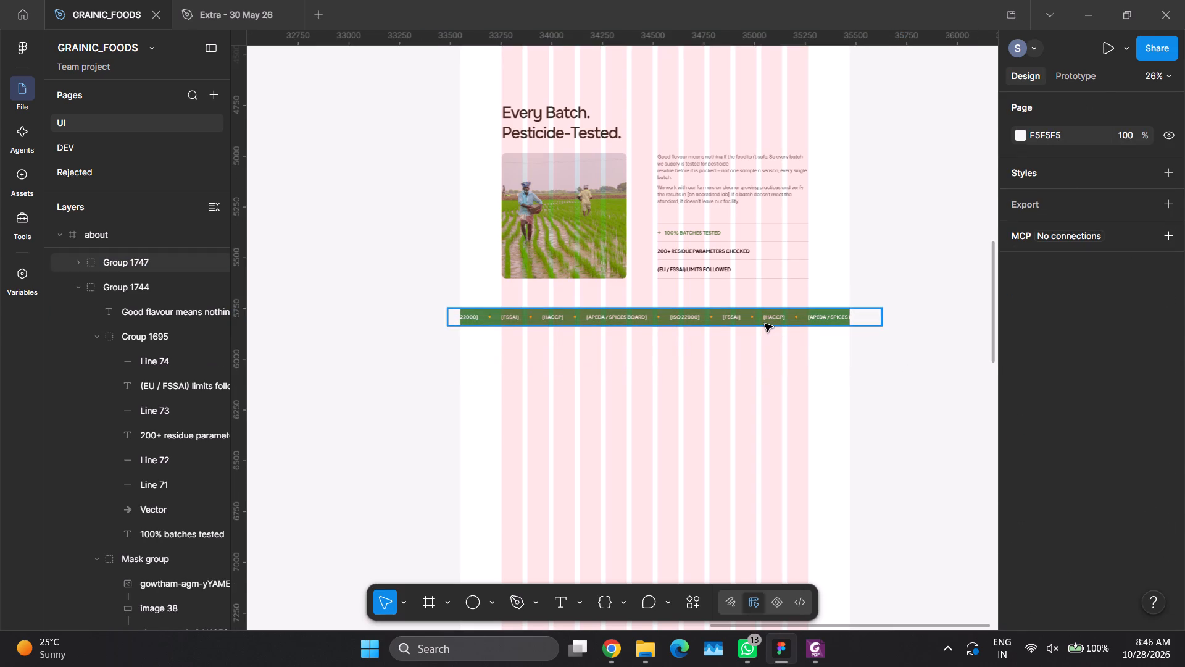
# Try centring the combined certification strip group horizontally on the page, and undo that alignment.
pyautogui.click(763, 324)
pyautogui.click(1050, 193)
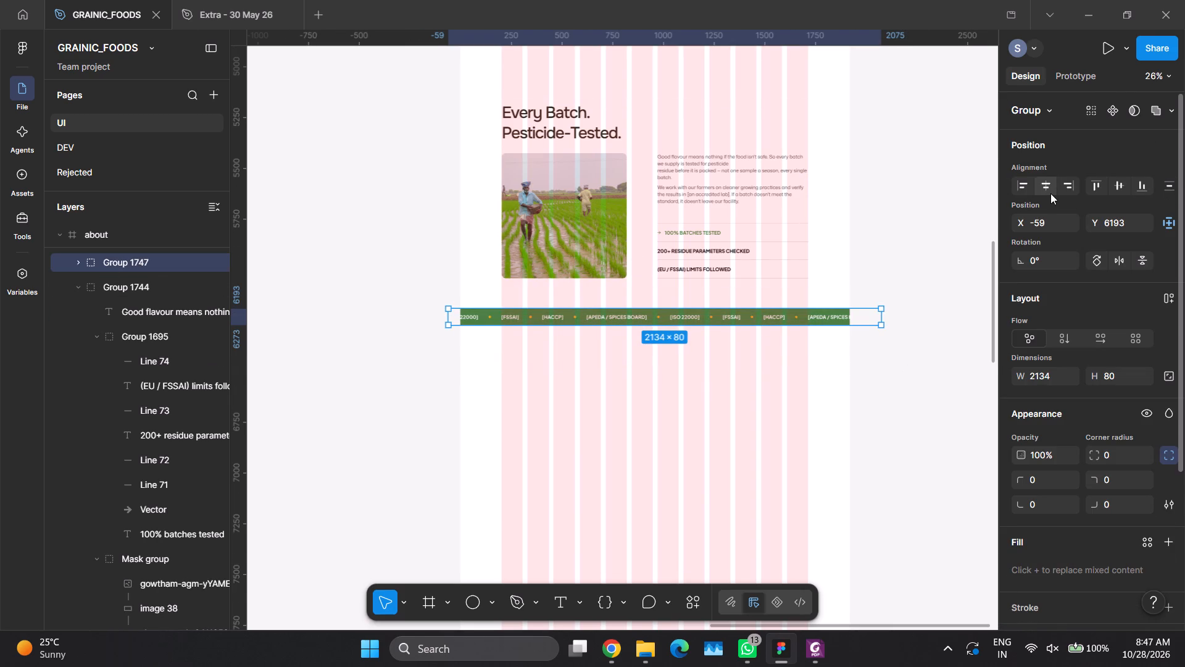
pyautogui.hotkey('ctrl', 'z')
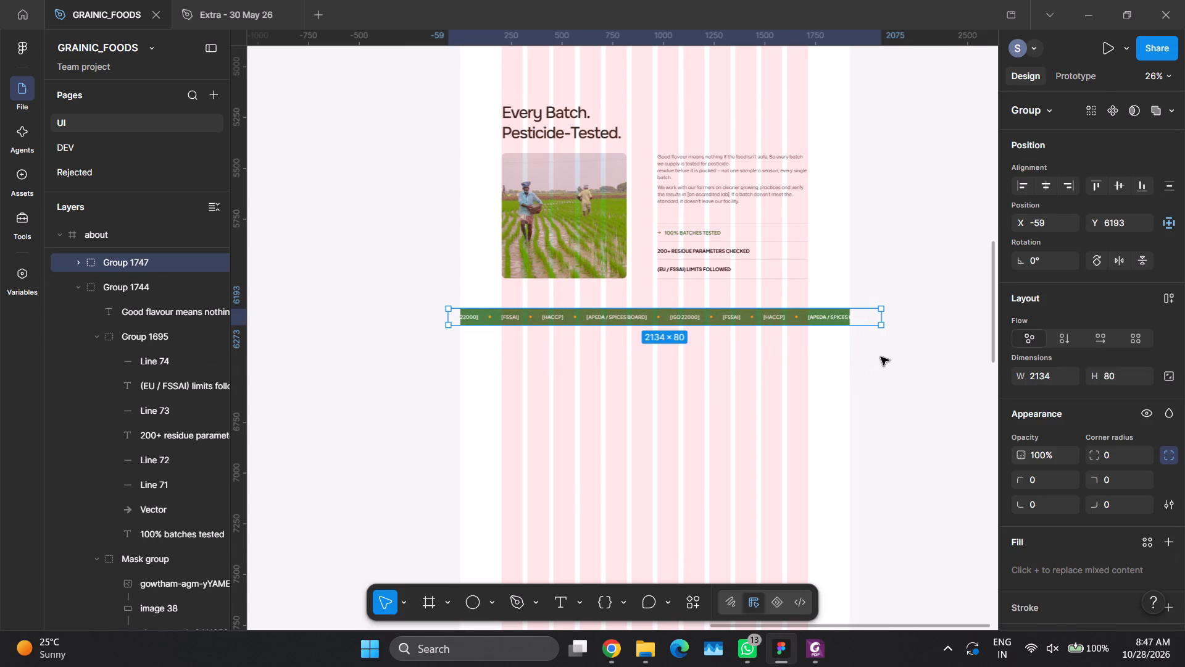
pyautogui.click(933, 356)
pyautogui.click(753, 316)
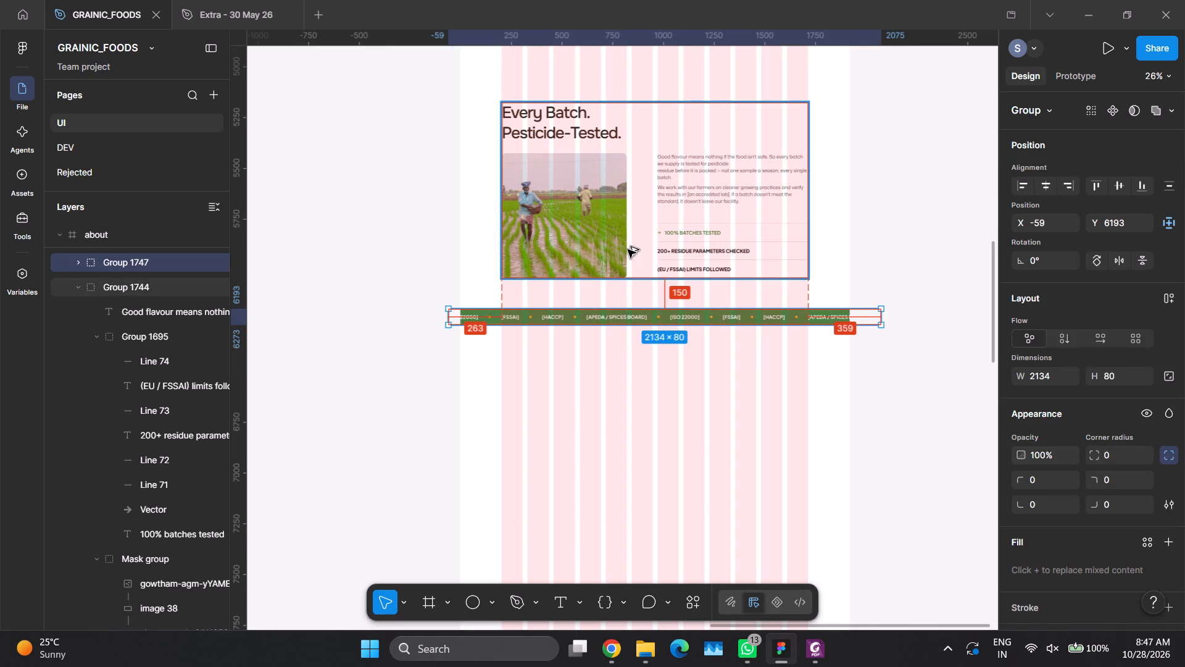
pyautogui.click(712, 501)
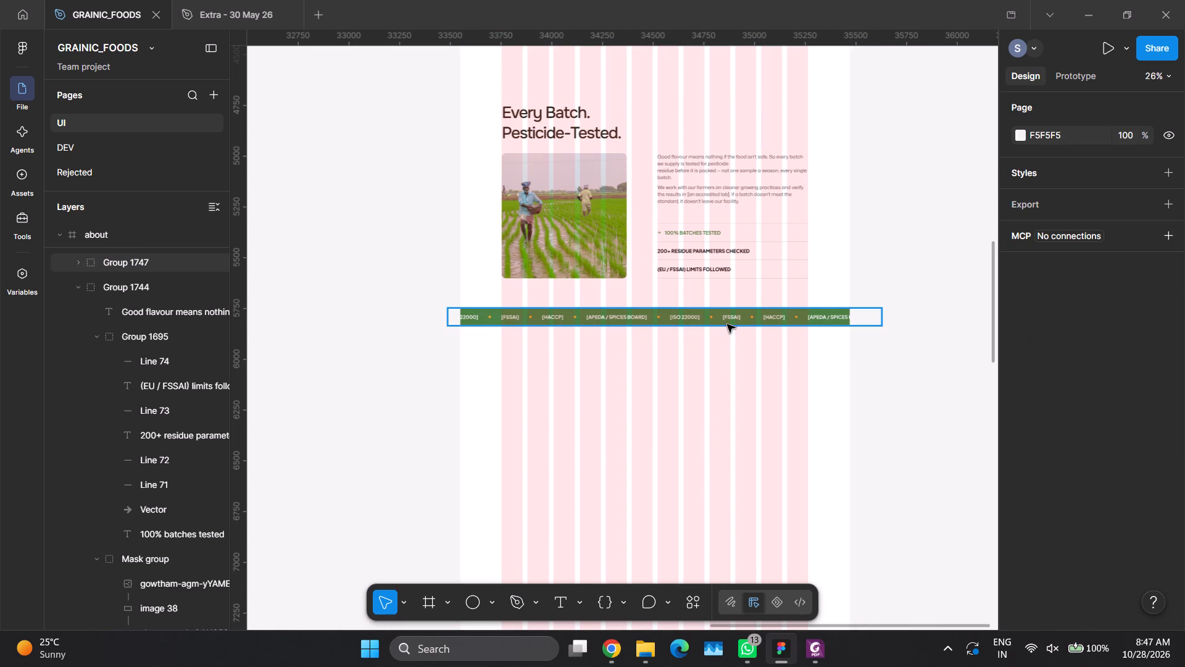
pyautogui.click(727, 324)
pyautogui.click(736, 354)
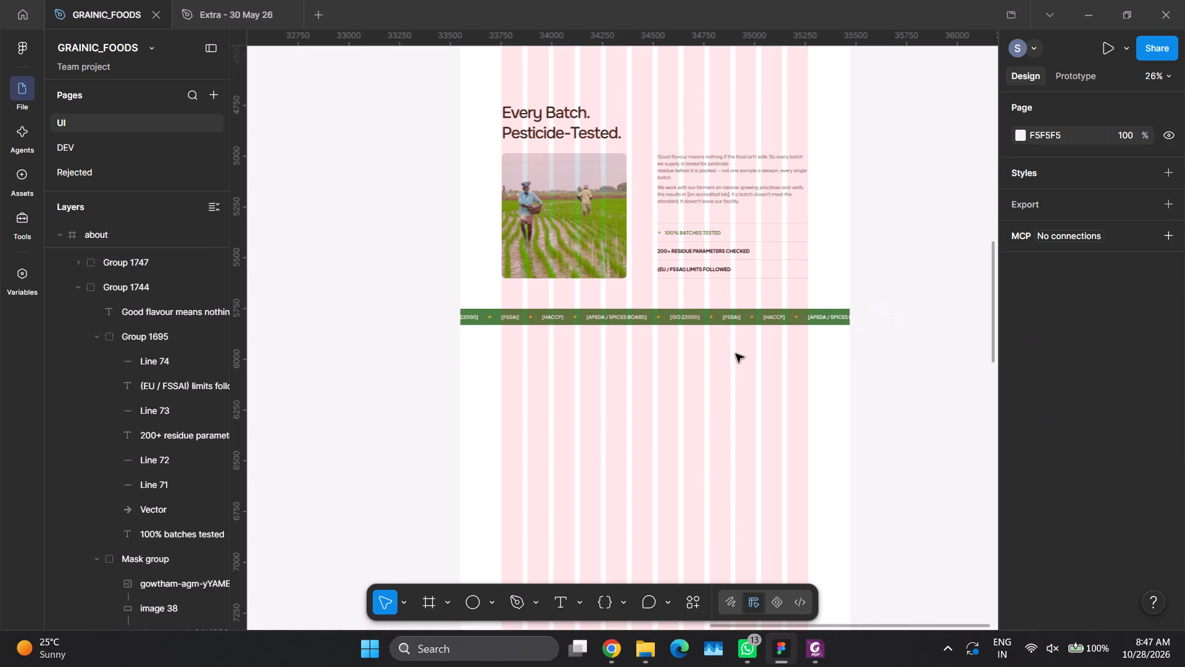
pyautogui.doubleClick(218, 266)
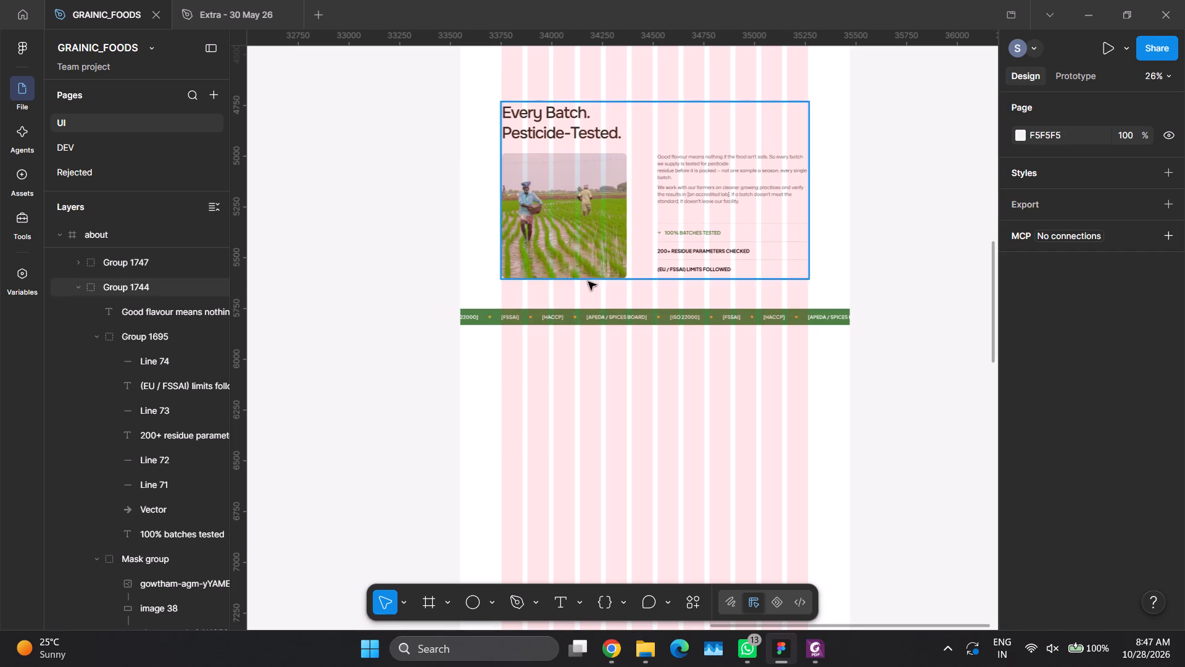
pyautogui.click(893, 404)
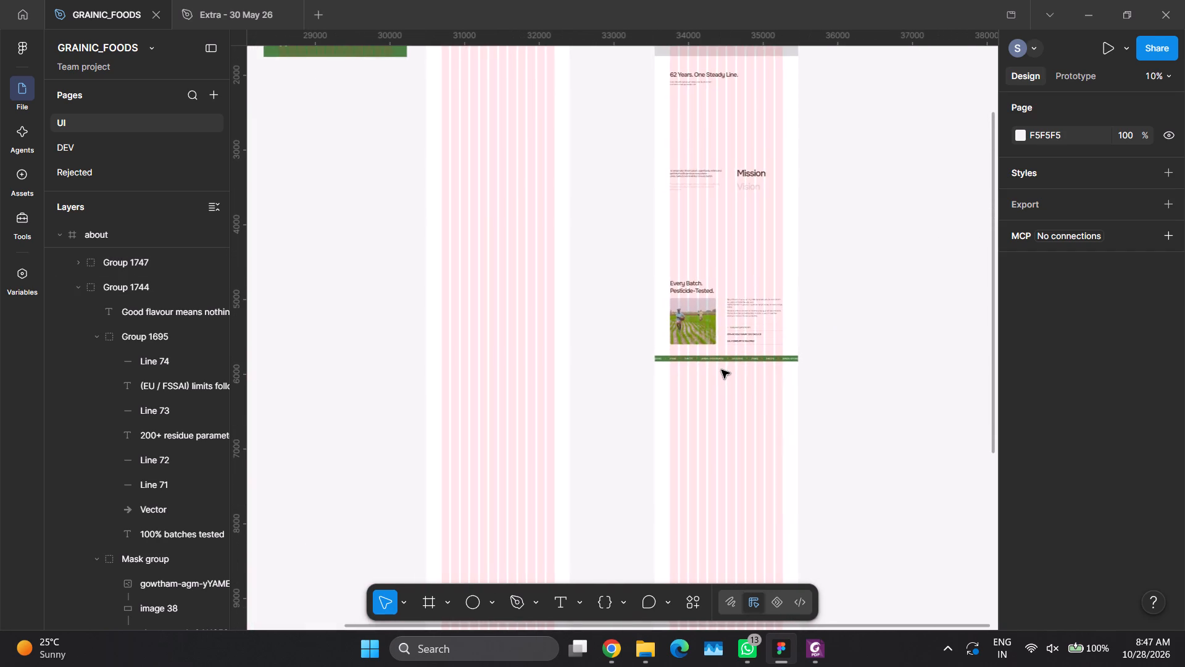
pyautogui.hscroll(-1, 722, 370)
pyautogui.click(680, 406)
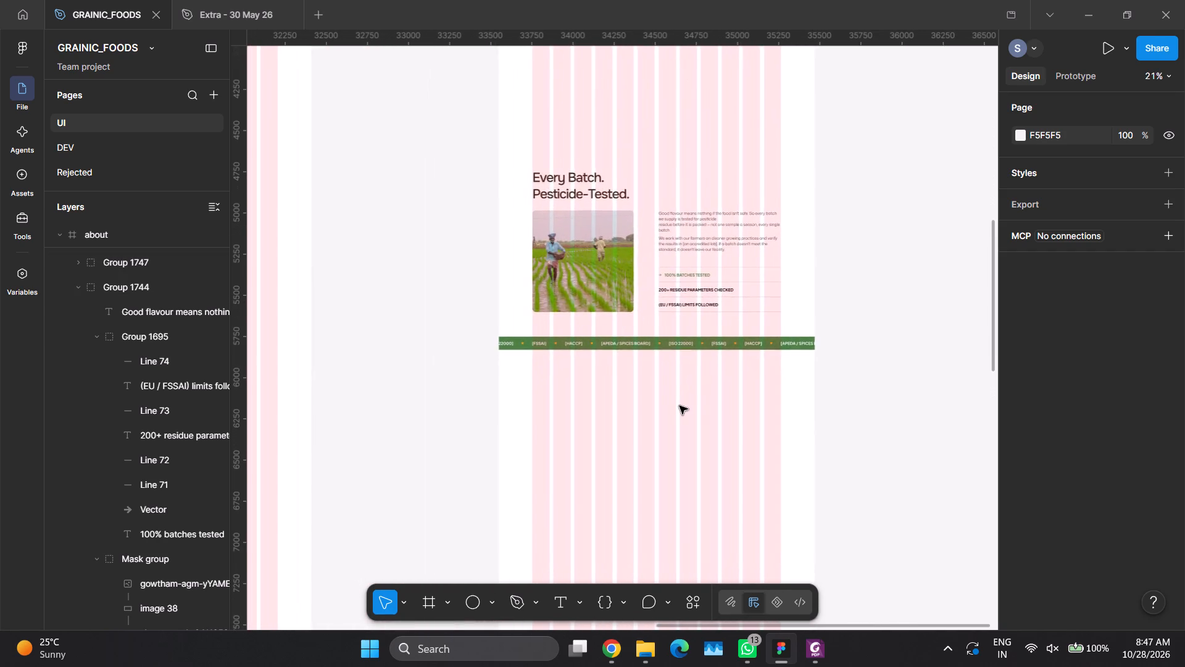
# Switch to the About Us copy PDF in Foxit PhantomPDF and copy section 6's heading text, "From Farm to Your Facility.".
pyautogui.hotkey('alt', 'Tab')
pyautogui.hotkey('alt', 'Tab')
pyautogui.hotkey('alt', 'Tab')
pyautogui.hotkey('alt', 'Tab')
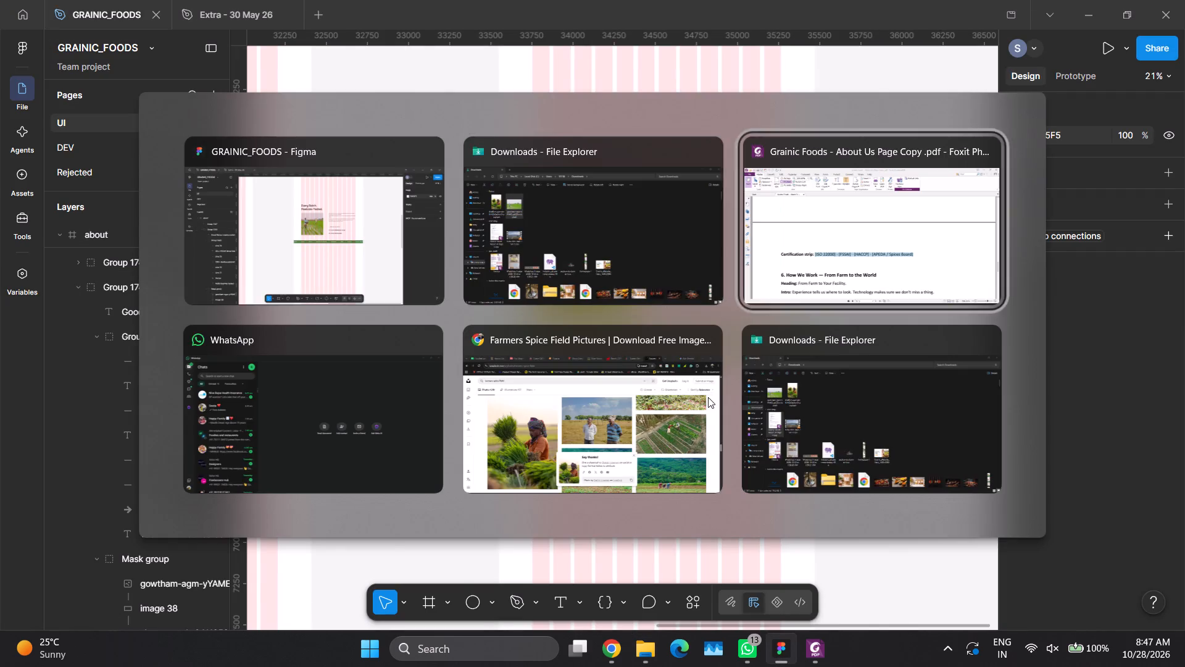
pyautogui.click(451, 445)
pyautogui.click(487, 442)
pyautogui.scroll(-1, 483, 440)
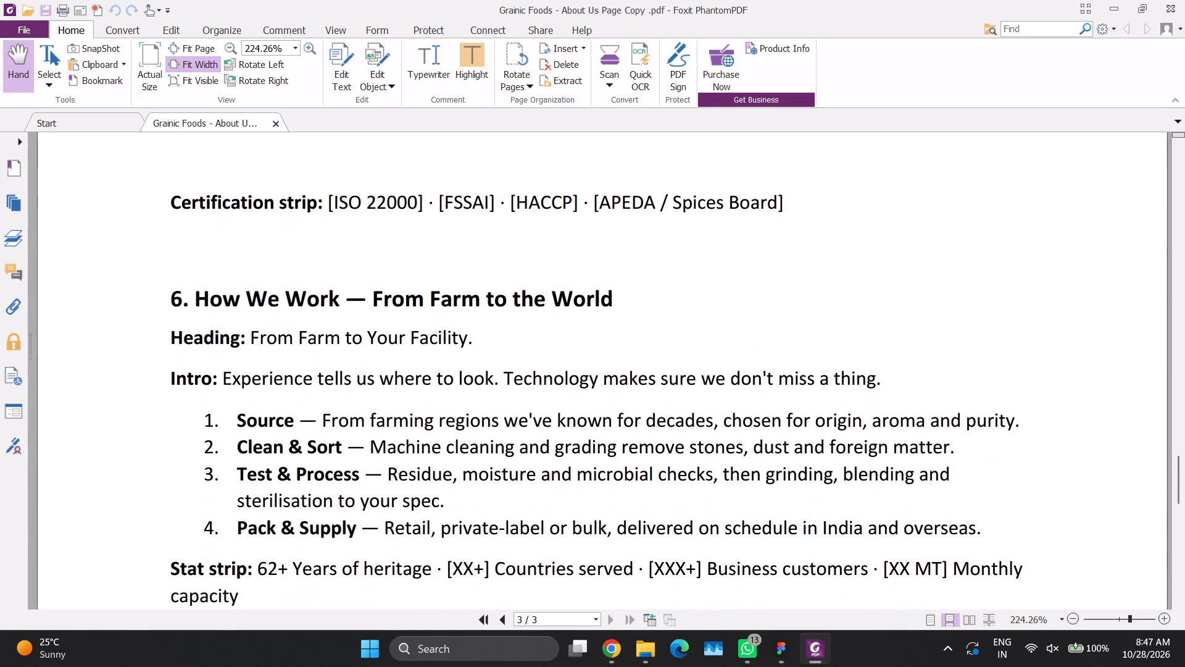
pyautogui.scroll(-1, 481, 437)
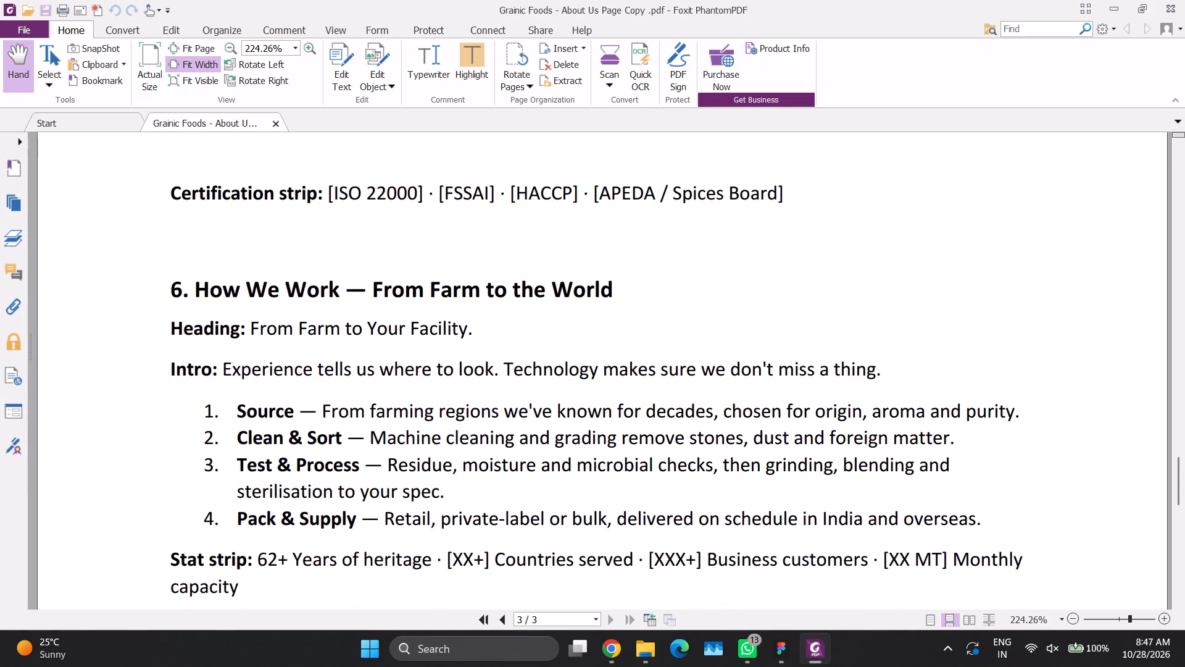
pyautogui.moveTo(254, 327); pyautogui.dragTo(475, 332)
pyautogui.hotkey('ctrl', 'c')
# Back in Figma, duplicate the "Every Batch. Pesticide-Tested." heading below the green strip and replace its text with "From Farm to Your Facility.".
pyautogui.hotkey('alt', 'Tab')
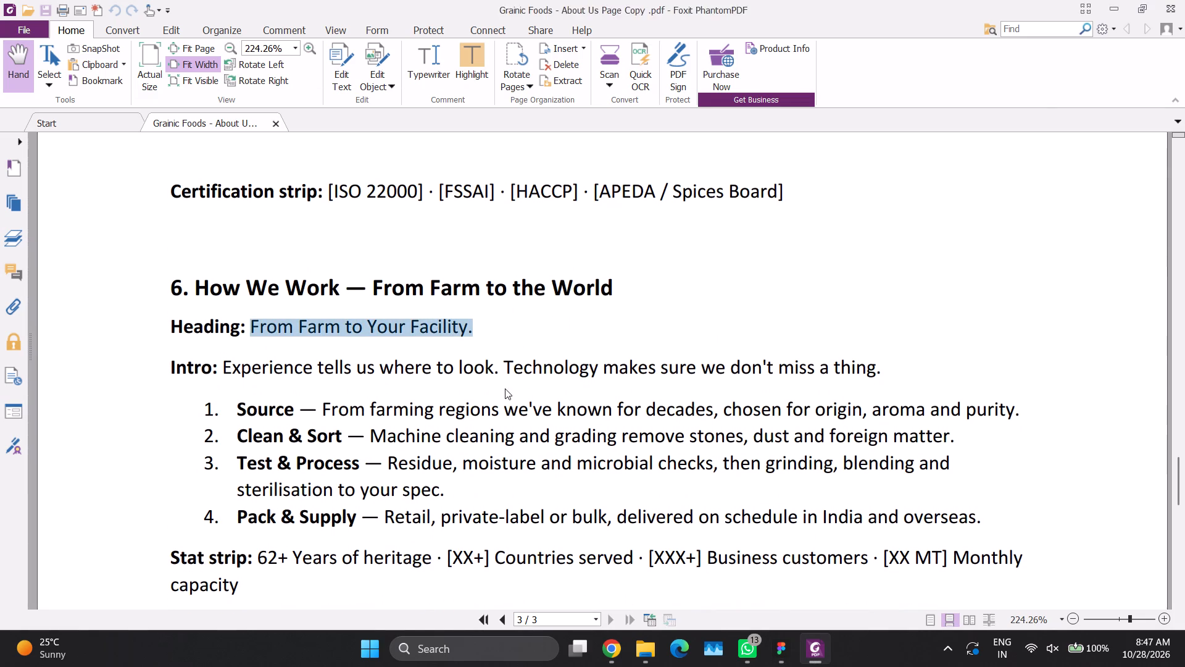
pyautogui.click(543, 437)
pyautogui.keyDown('ctrl'); pyautogui.click(580, 188); pyautogui.keyUp('ctrl')
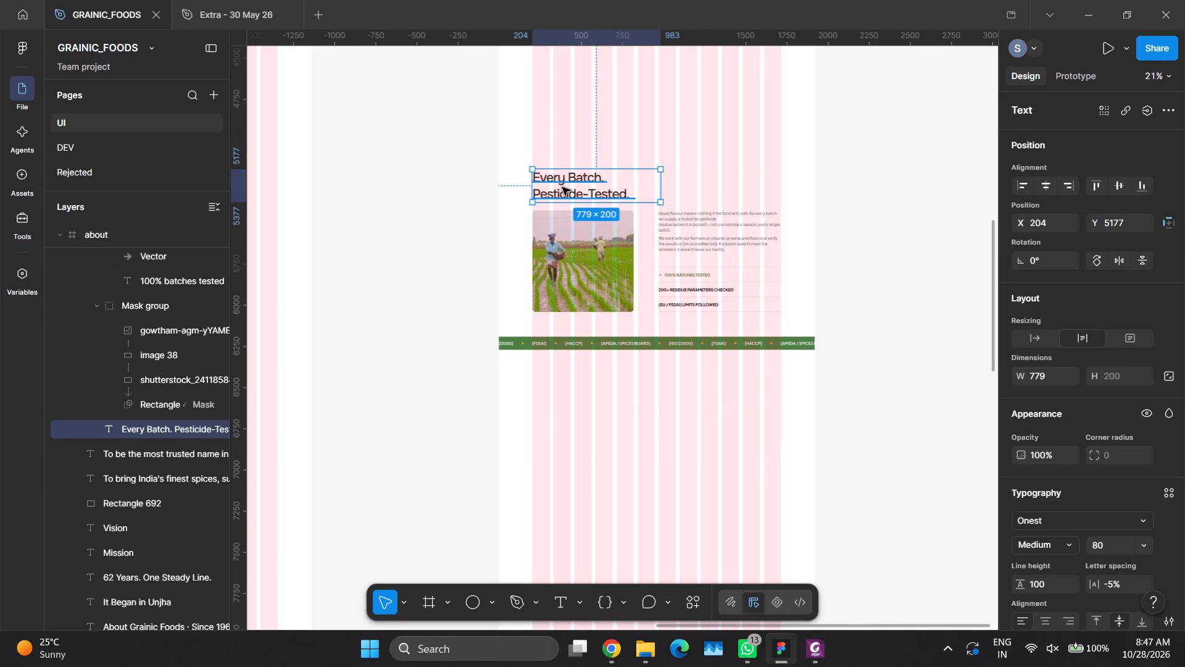
pyautogui.keyDown('alt'); pyautogui.moveTo(559, 183); pyautogui.dragTo(876, 437); pyautogui.keyUp('alt')
pyautogui.click(881, 506)
pyautogui.moveTo(878, 434); pyautogui.dragTo(631, 401)
pyautogui.doubleClick(631, 401)
pyautogui.hotkey('ctrl', 'v')
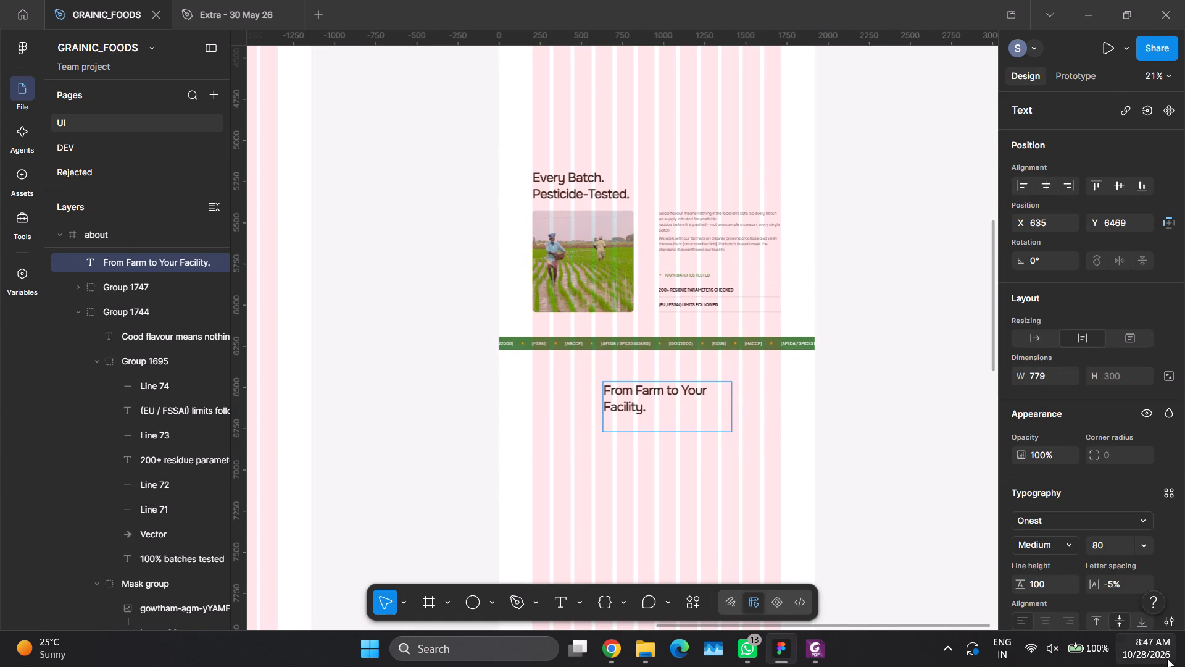
pyautogui.press('BackSpace')
# Centre-align the "From Farm to Your Facility." text and widen its box to 1119 px to fit one line.
pyautogui.click(1047, 624)
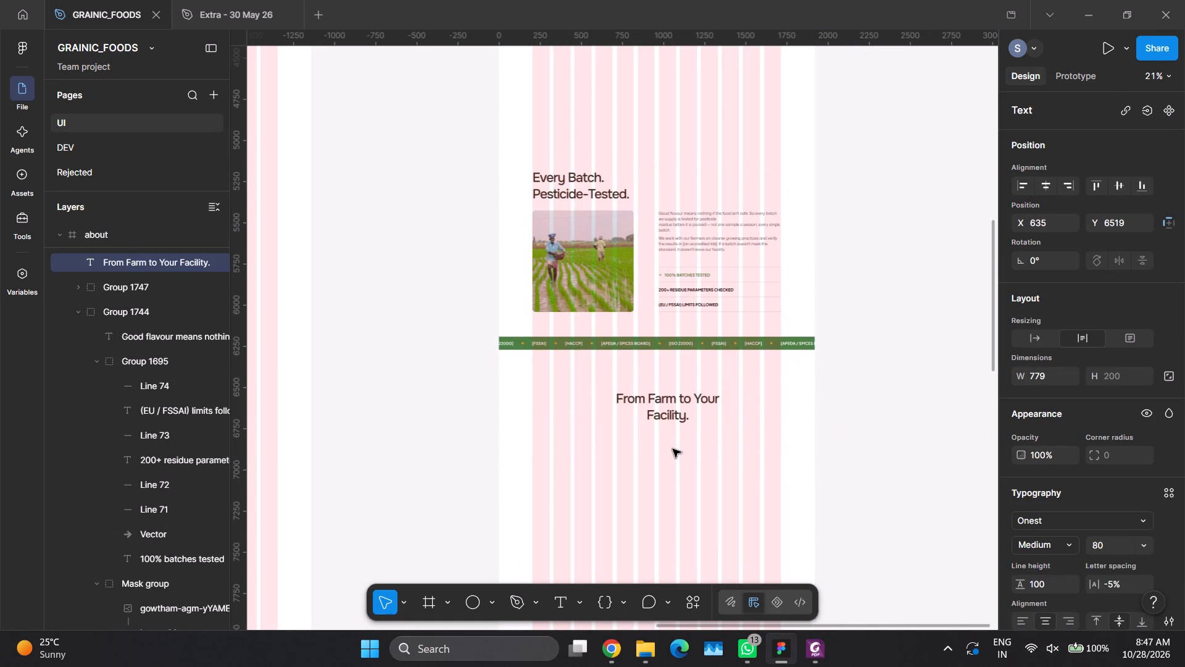
pyautogui.click(673, 449)
pyautogui.doubleClick(694, 399)
pyautogui.click(694, 398)
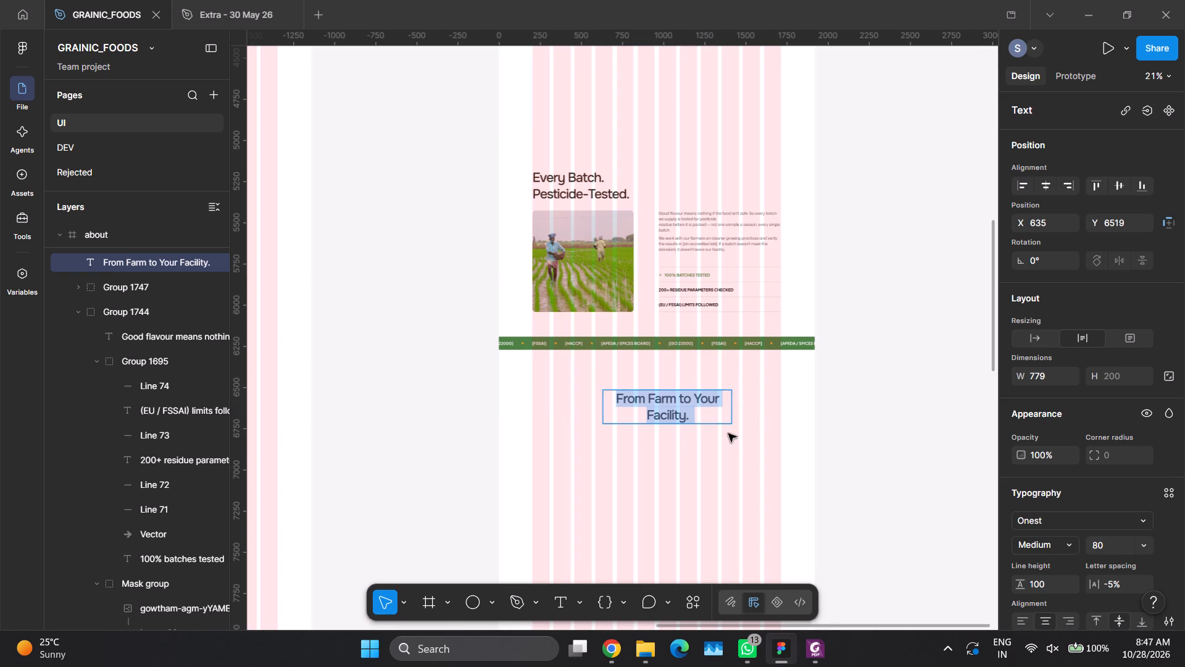
pyautogui.click(728, 438)
pyautogui.moveTo(733, 405); pyautogui.dragTo(788, 406)
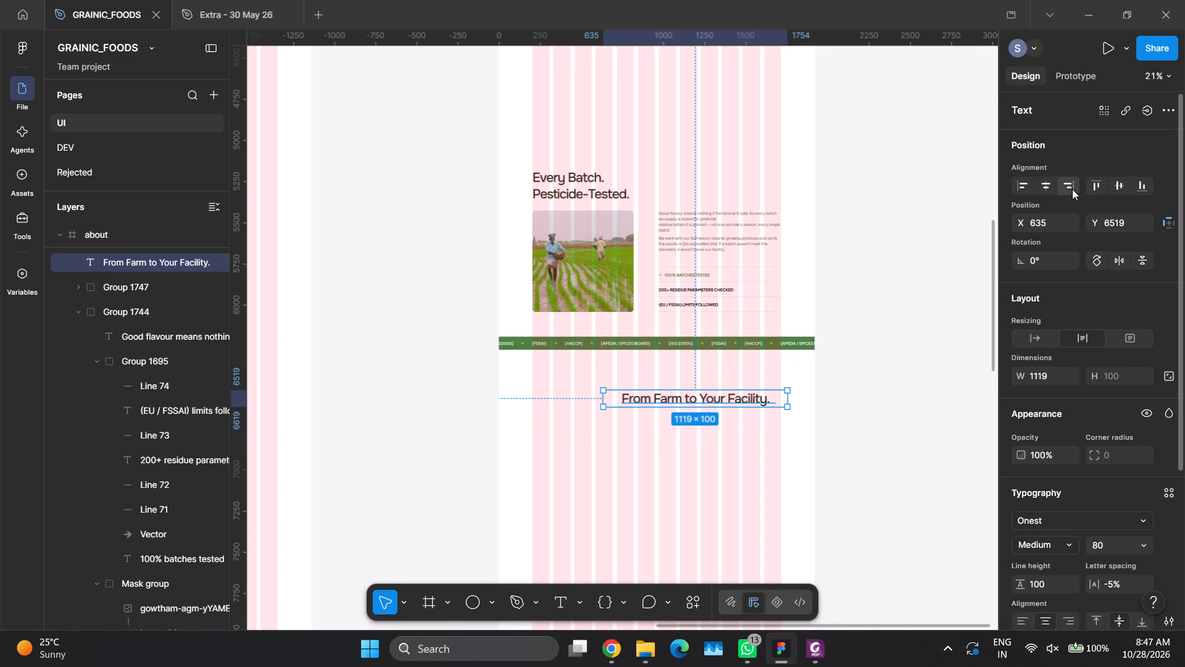
# Centre the "From Farm to Your Facility." heading horizontally on the page and place it 200 px below the green strip.
pyautogui.click(1054, 187)
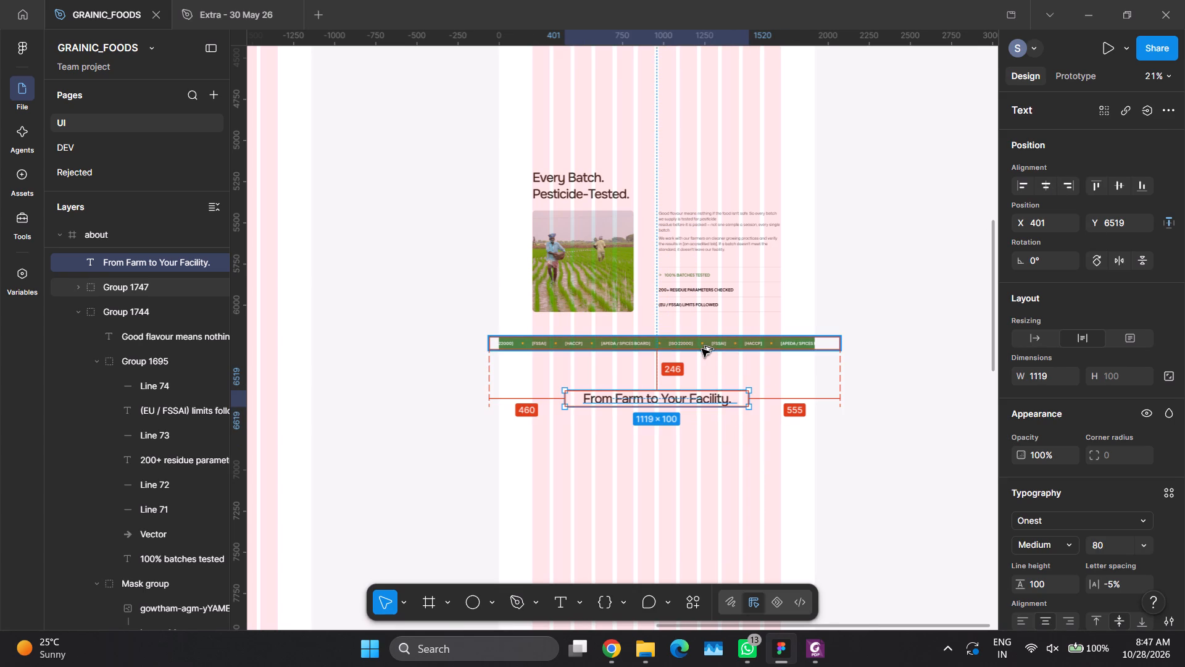
pyautogui.hotkey('alt', 'shift', 'Up')
pyautogui.hotkey('alt', 'shift', 'Up')
pyautogui.hotkey('alt', 'shift', 'Up')
pyautogui.hotkey('alt', 'shift', 'Up')
pyautogui.hotkey('alt', 'shift', 'Up')
pyautogui.hotkey('alt', 'Down')
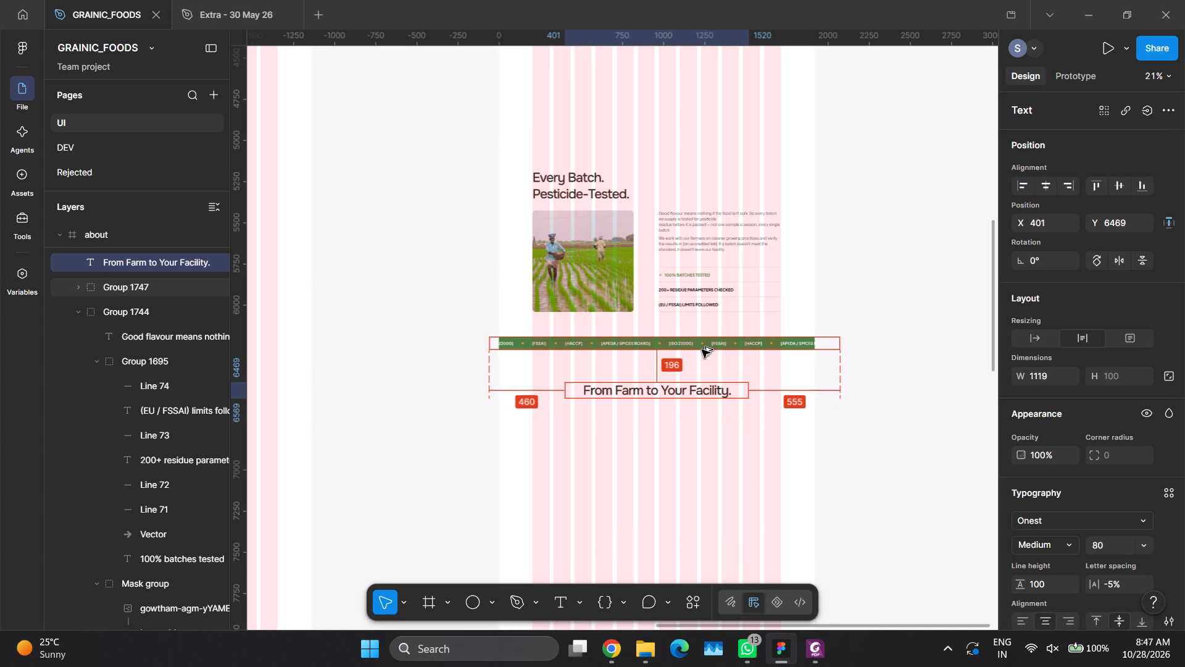
pyautogui.hotkey('alt', 'Down')
pyautogui.hotkey('alt', 'Down')
pyautogui.hotkey('alt', 'Down')
pyautogui.click(818, 392)
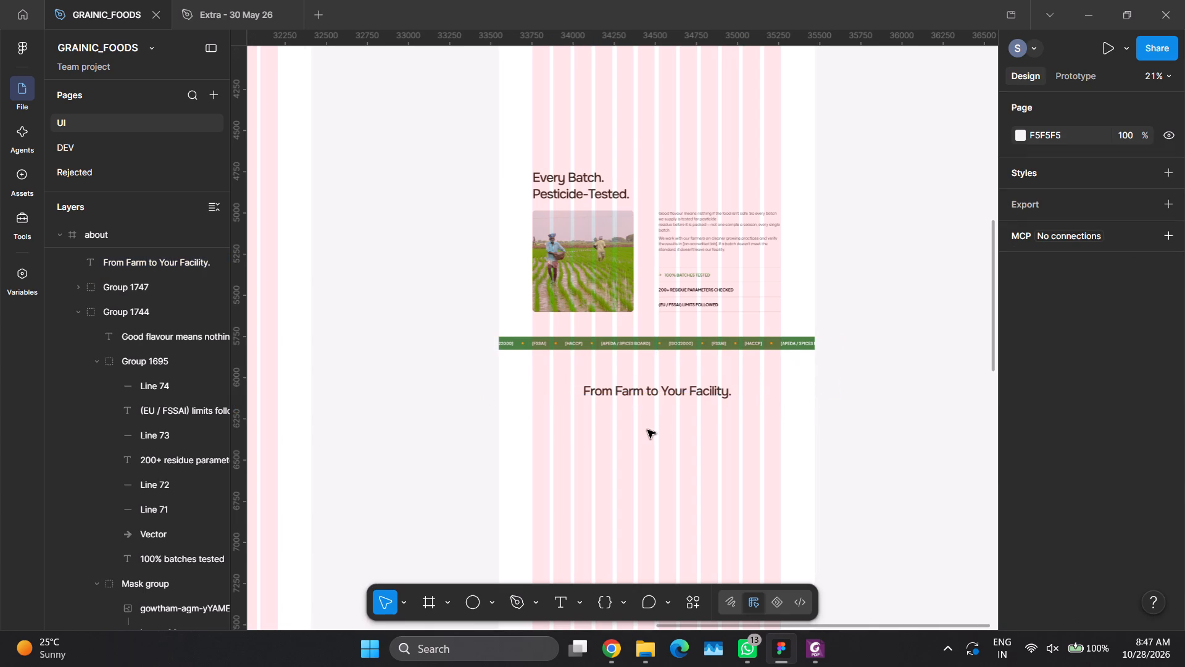
# Switch to the PDF copy and read through section 6, How We Work, including its intro, four process steps and stat strip.
pyautogui.scroll(-1, 647, 430)
pyautogui.hotkey('alt', 'Tab')
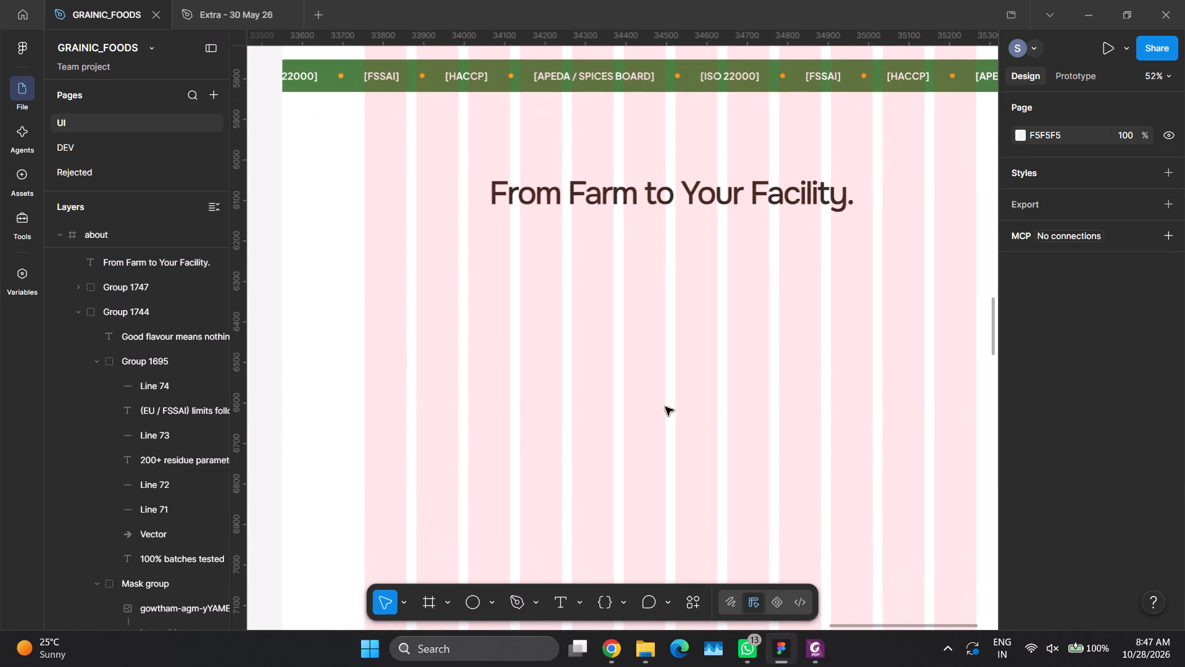
pyautogui.click(636, 362)
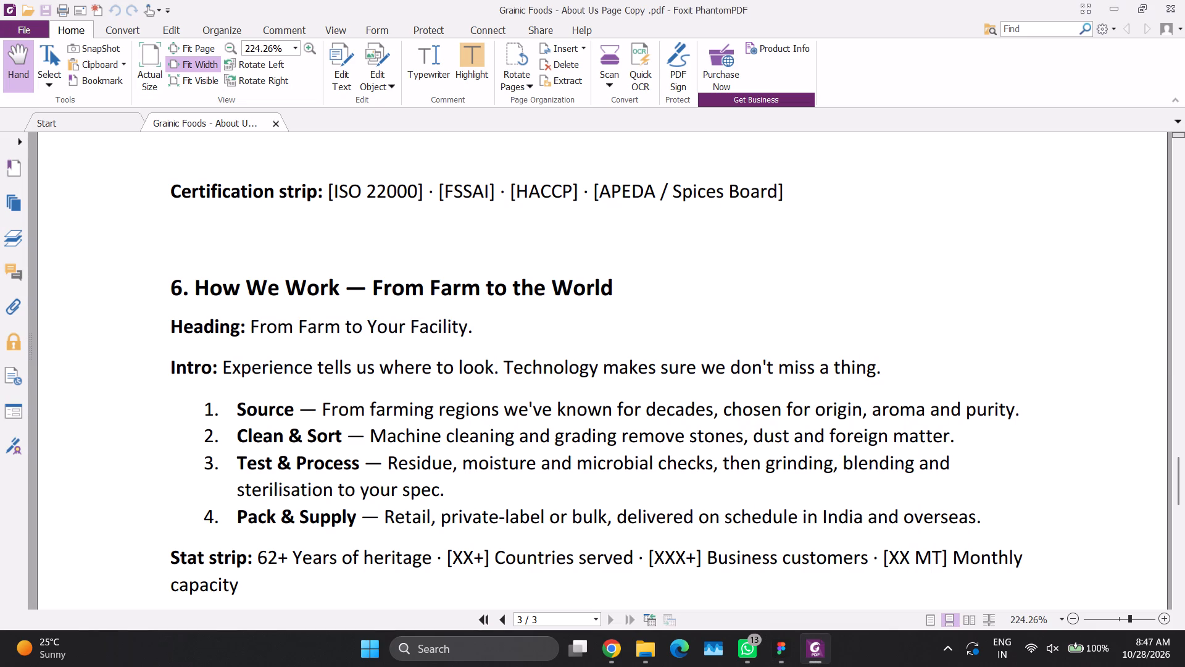
pyautogui.scroll(-1, 384, 419)
pyautogui.scroll(1, 385, 419)
pyautogui.scroll(-3, 385, 421)
pyautogui.scroll(1, 385, 422)
pyautogui.scroll(-1, 385, 422)
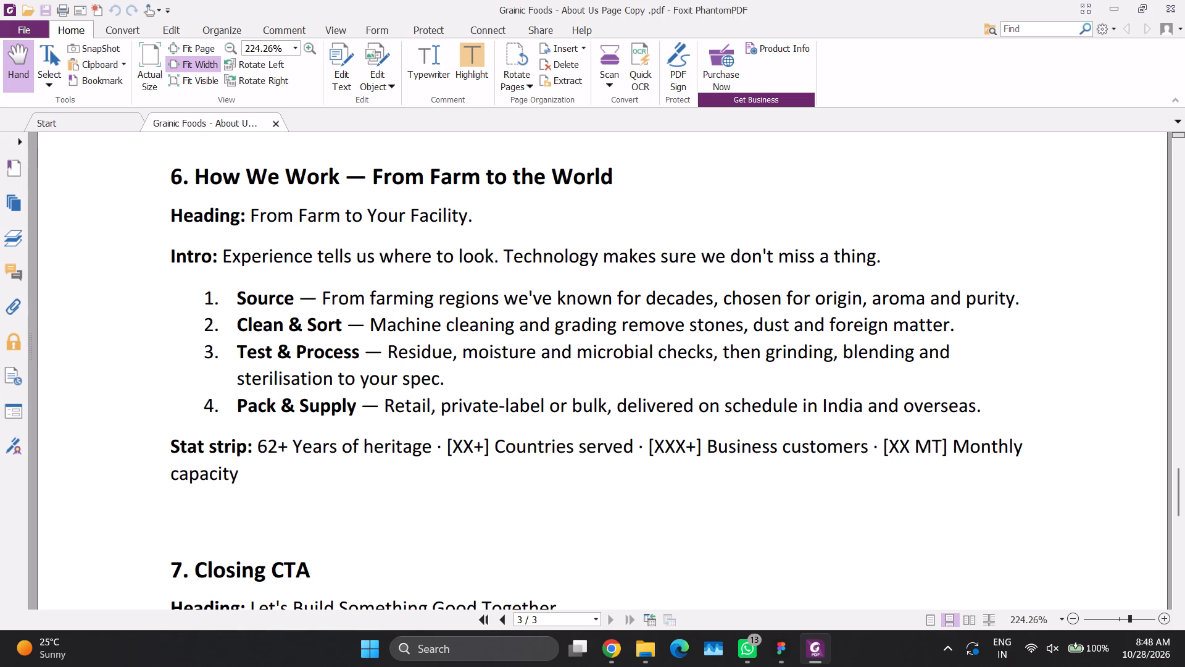
# Copy the "Let's start with what goes in" text-and-buttons group from homepage-1 and paste it into the about frame above the green footer.
pyautogui.scroll(-1, 641, 531)
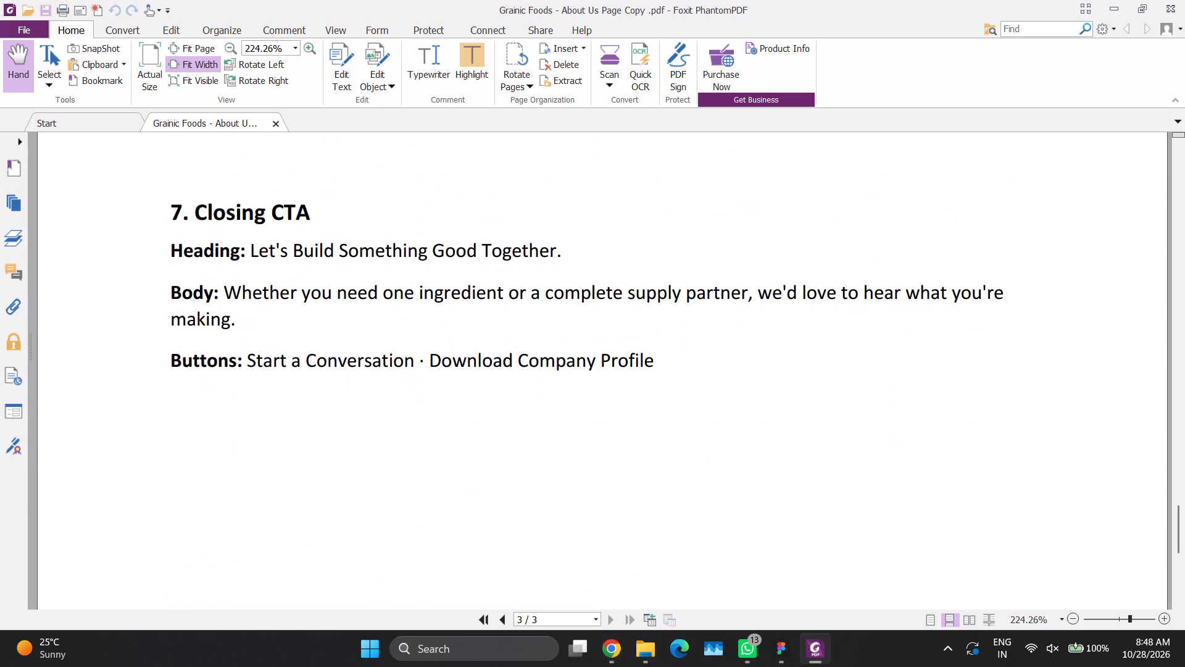
pyautogui.scroll(-2, 639, 524)
pyautogui.hotkey('alt', 'Tab')
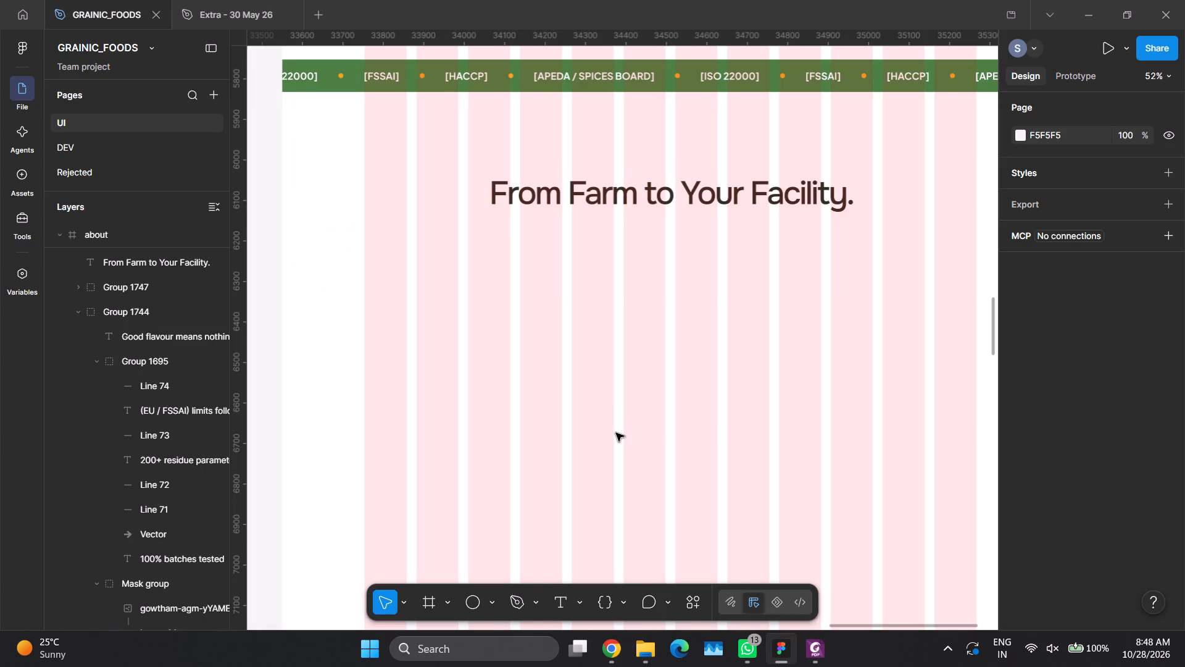
pyautogui.scroll(-3, 598, 429)
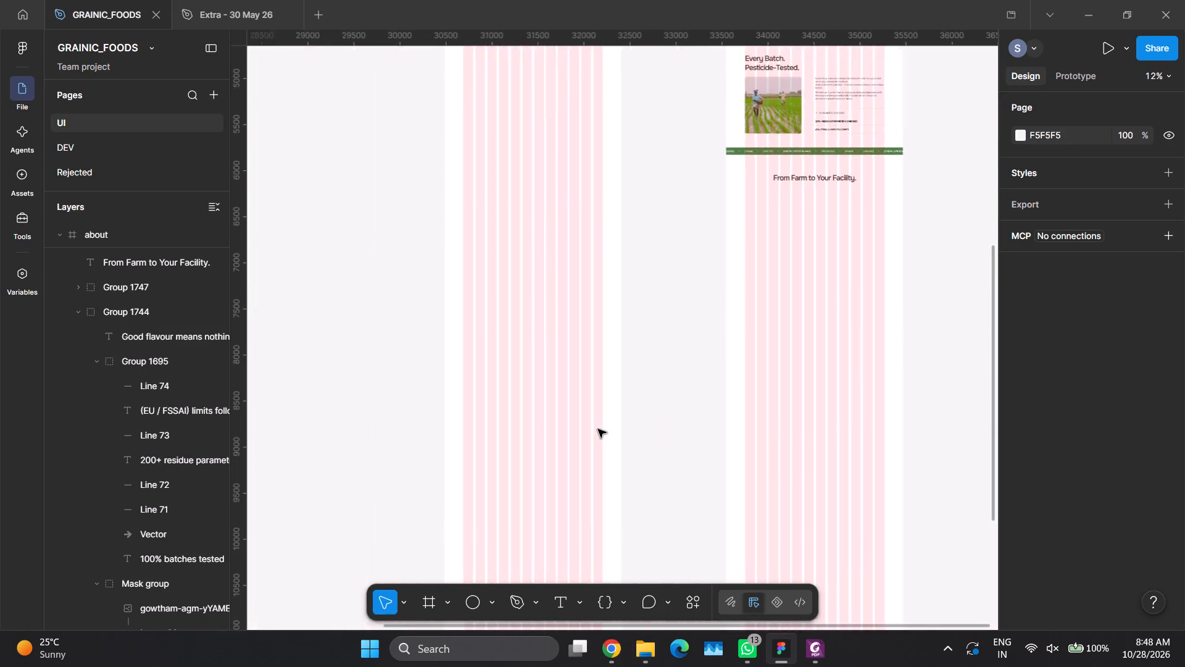
pyautogui.scroll(-5, 598, 429)
pyautogui.hscroll(1, 583, 429)
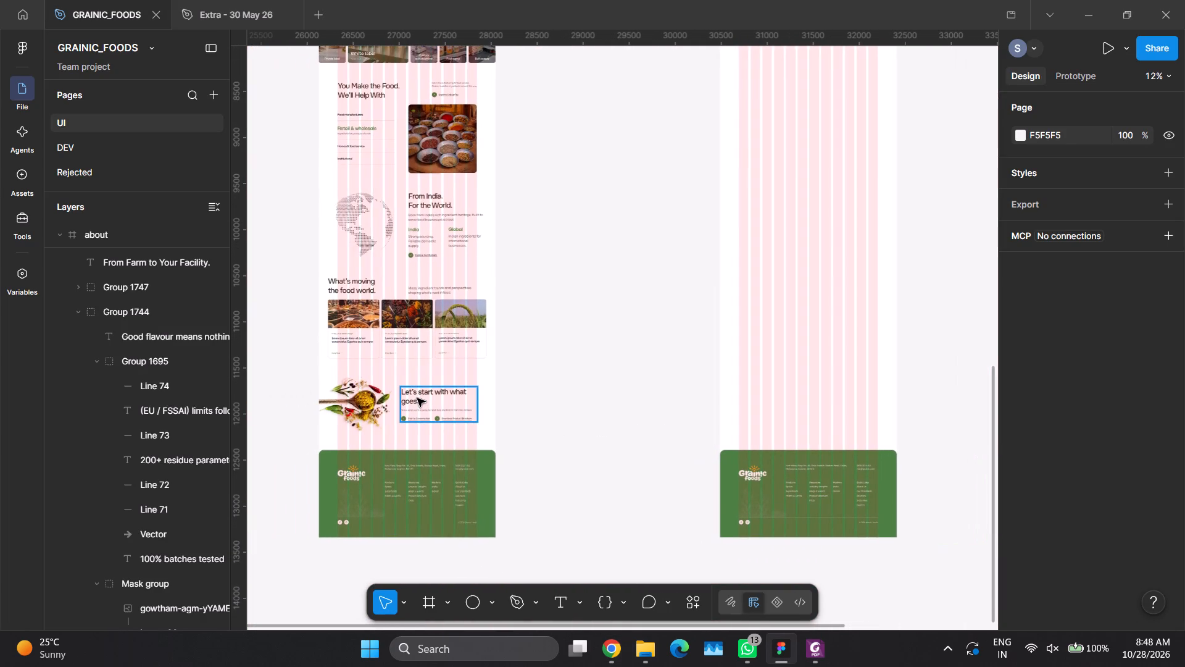
pyautogui.click(417, 398)
pyautogui.hotkey('ctrl', 'c')
pyautogui.hscroll(-1, 534, 374)
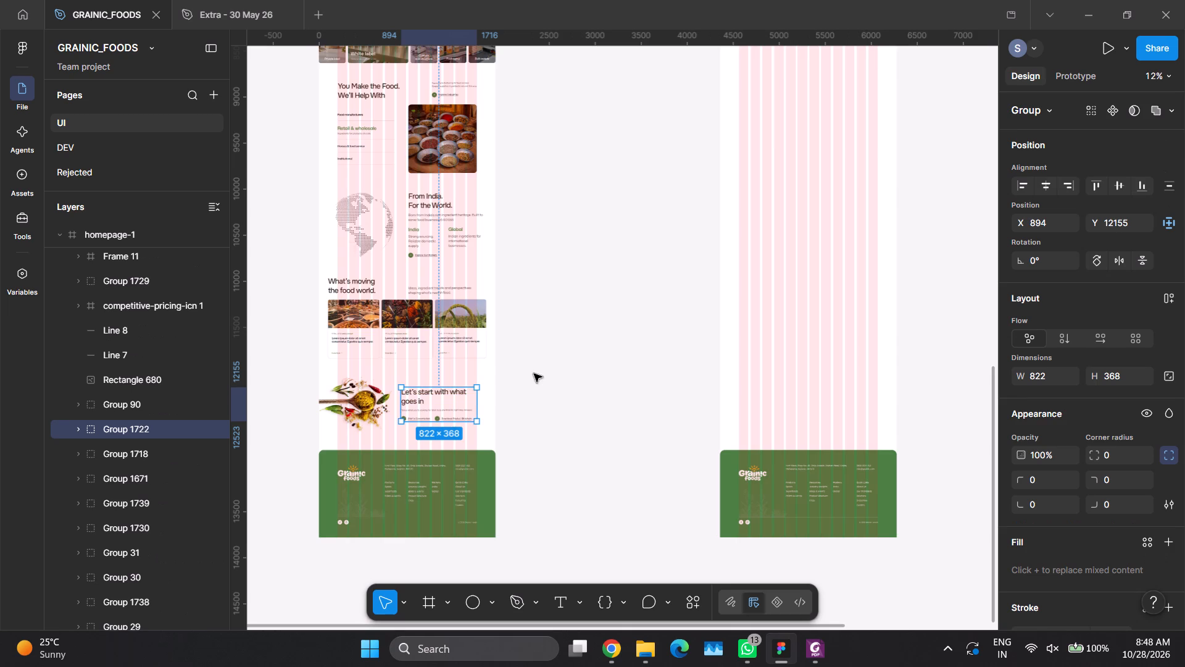
pyautogui.hscroll(-7, 534, 374)
pyautogui.click(724, 371)
pyautogui.keyDown('ctrl'); pyautogui.click(748, 390); pyautogui.keyUp('ctrl')
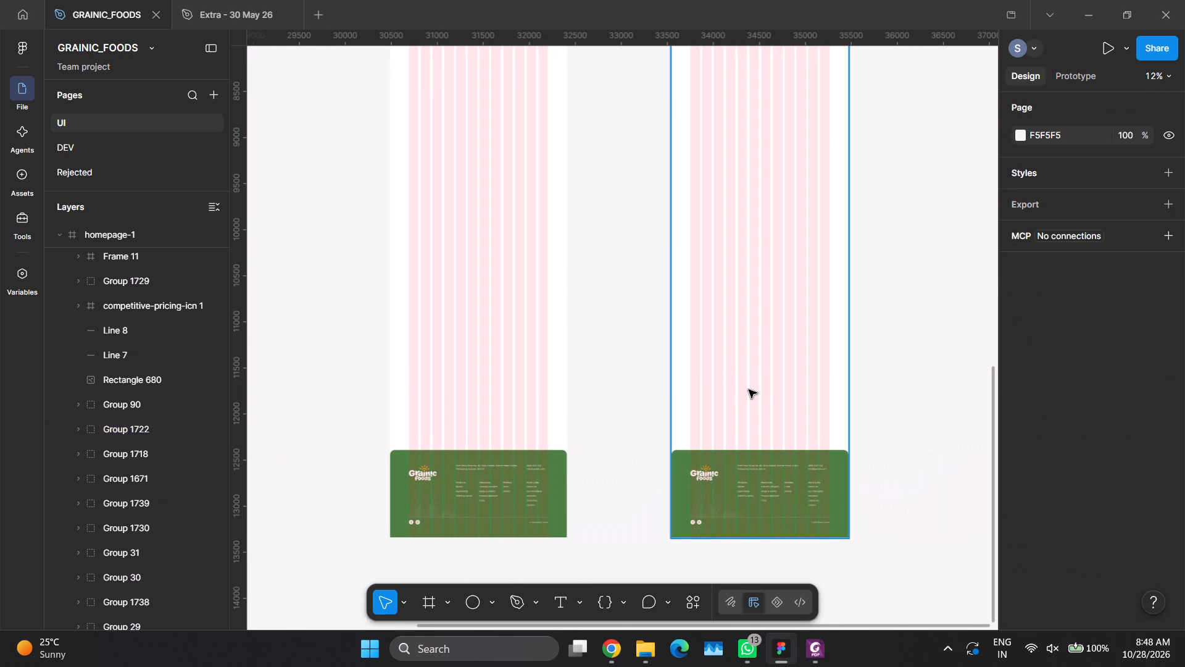
pyautogui.hotkey('ctrl', 'v')
# Centre the pasted "Let's start with what goes in" group horizontally on the about page.
pyautogui.keyDown('ctrl'); pyautogui.scroll(13, 802, 464); pyautogui.keyUp('ctrl')
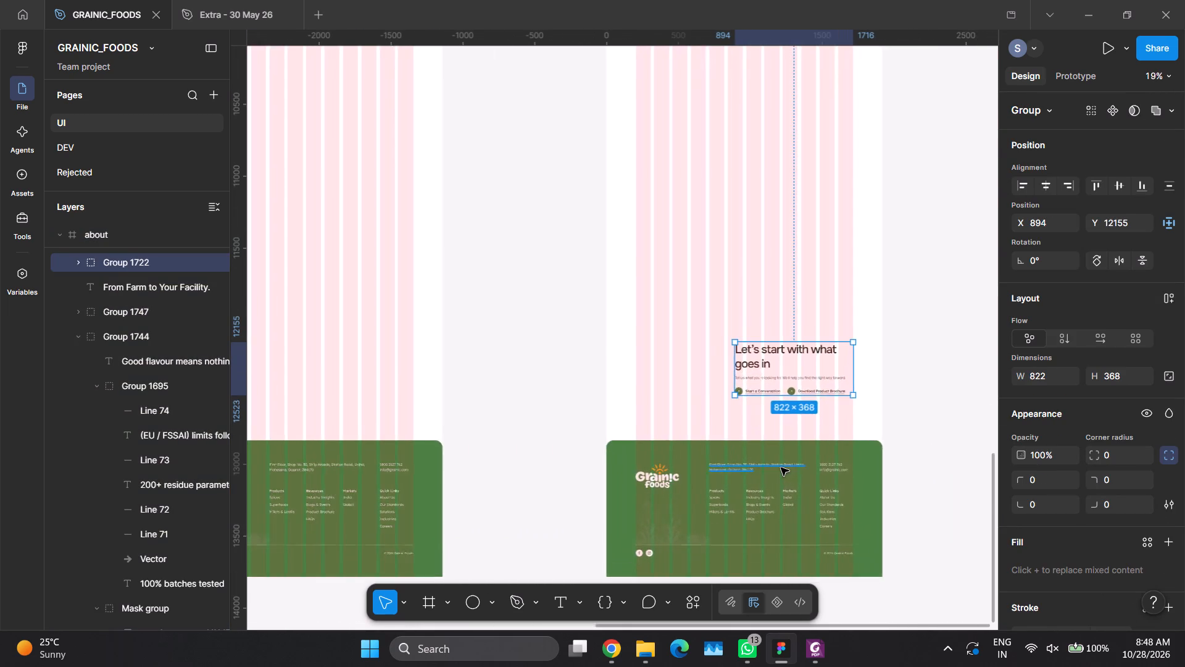
pyautogui.keyDown('ctrl'); pyautogui.scroll(3, 781, 468); pyautogui.keyUp('ctrl')
pyautogui.keyDown('ctrl'); pyautogui.scroll(-2, 781, 468); pyautogui.keyUp('ctrl')
pyautogui.click(1053, 188)
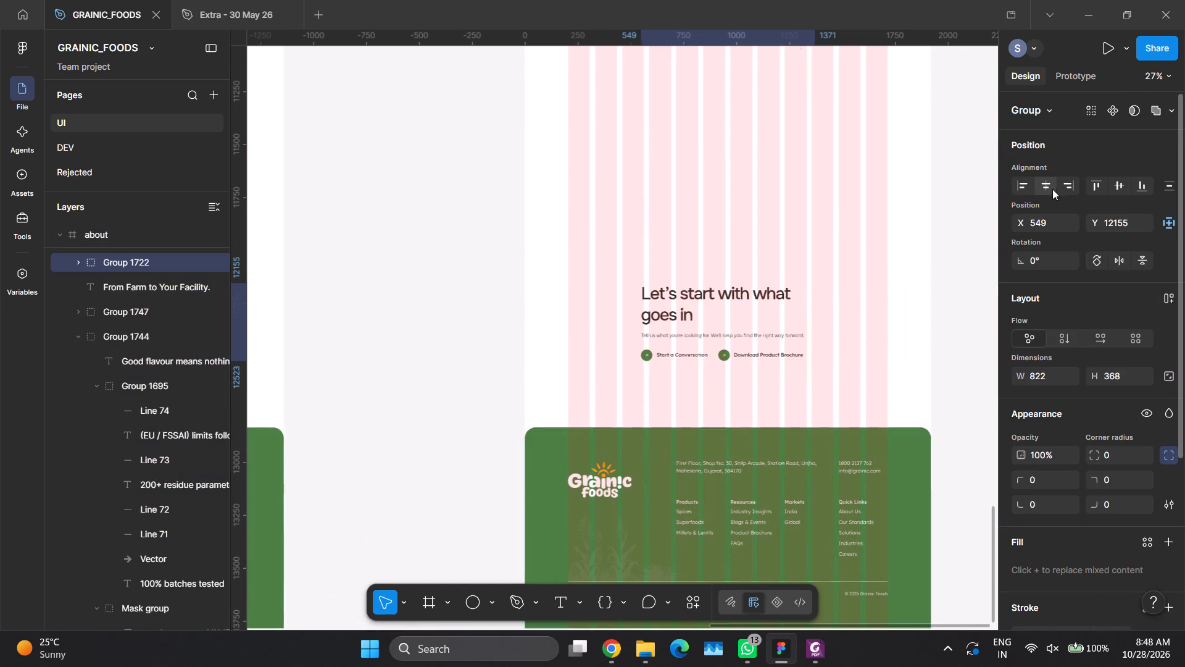
pyautogui.click(918, 340)
# Replace the pasted group's heading with "Let's Build Something Good Together." copied from the PDF's section 7, and centre-align its text.
pyautogui.keyDown('ctrl'); pyautogui.scroll(-1, 742, 384); pyautogui.keyUp('ctrl')
pyautogui.keyDown('ctrl'); pyautogui.scroll(3, 739, 383); pyautogui.keyUp('ctrl')
pyautogui.keyDown('ctrl'); pyautogui.scroll(-3, 738, 382); pyautogui.keyUp('ctrl')
pyautogui.keyDown('ctrl'); pyautogui.scroll(3, 738, 374); pyautogui.keyUp('ctrl')
pyautogui.keyDown('ctrl'); pyautogui.scroll(-2, 738, 356); pyautogui.keyUp('ctrl')
pyautogui.keyDown('ctrl'); pyautogui.scroll(3, 738, 356); pyautogui.keyUp('ctrl')
pyautogui.hotkey('alt', 'Tab')
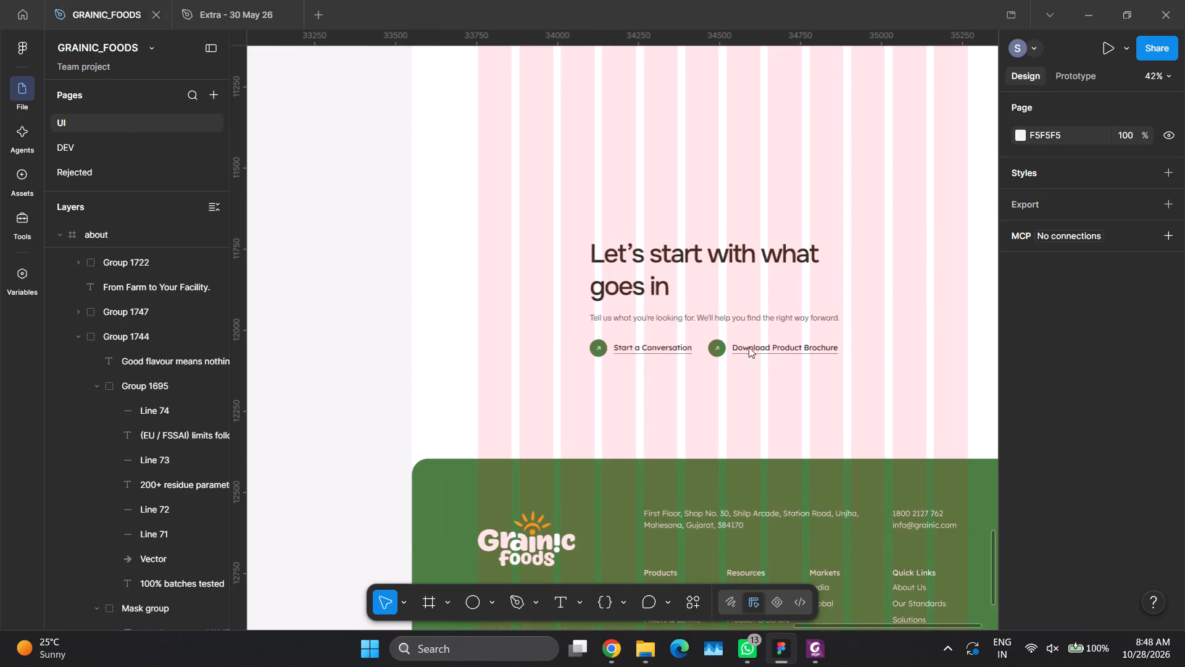
pyautogui.moveTo(251, 240); pyautogui.dragTo(266, 240)
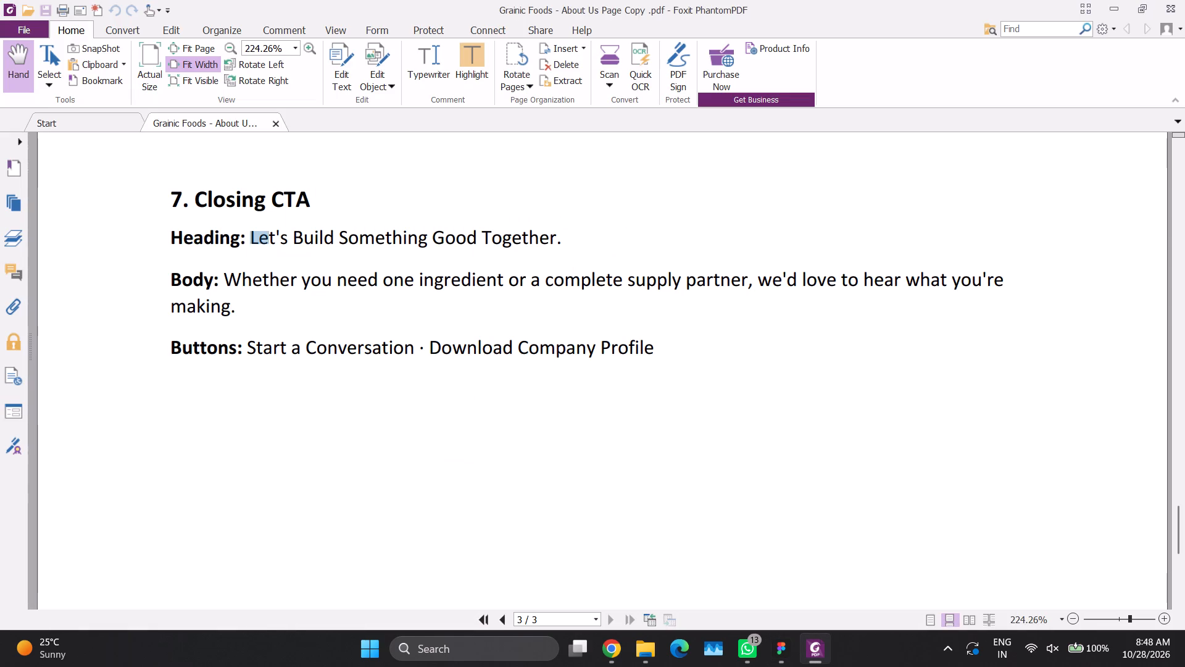
pyautogui.moveTo(266, 240); pyautogui.dragTo(561, 245)
pyautogui.hotkey('ctrl', 'c')
pyautogui.hotkey('alt', 'Tab')
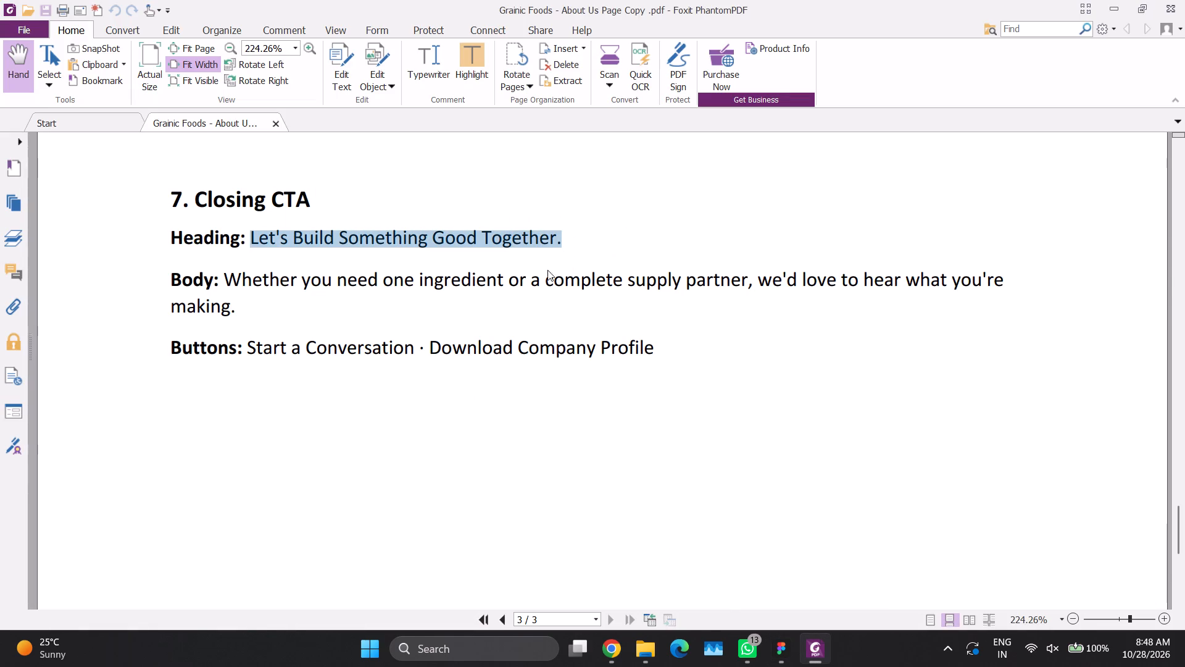
pyautogui.doubleClick(609, 273)
pyautogui.keyDown('ctrl'); pyautogui.doubleClick(632, 259); pyautogui.keyUp('ctrl')
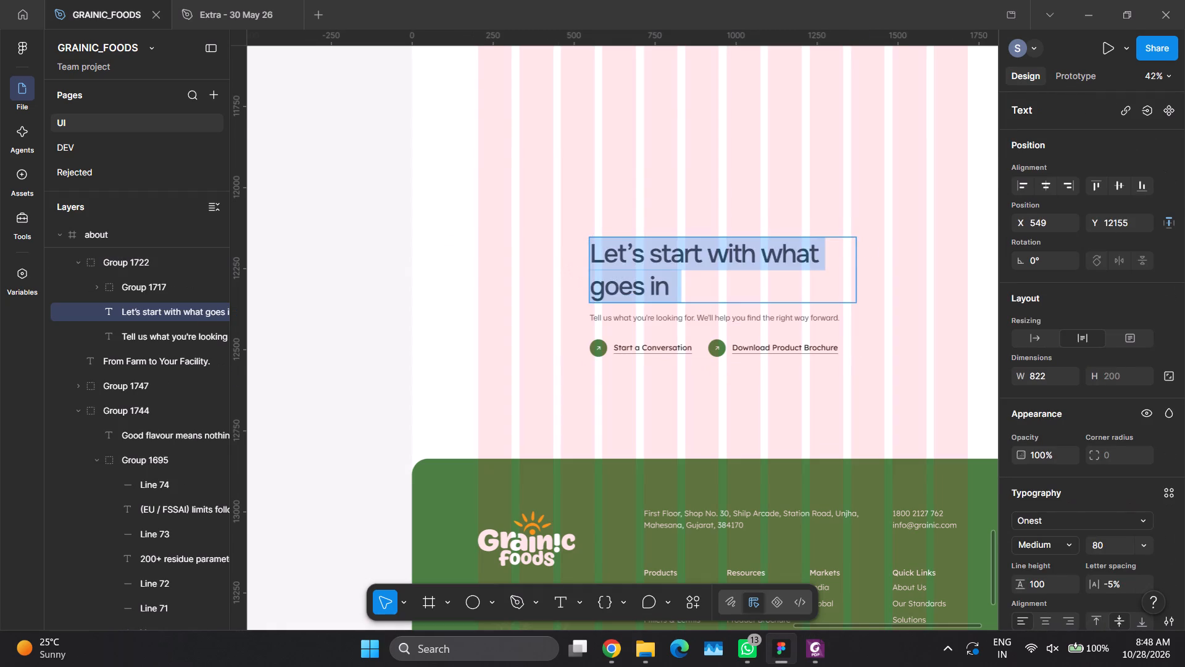
pyautogui.hotkey('ctrl', 'v')
pyautogui.press('BackSpace')
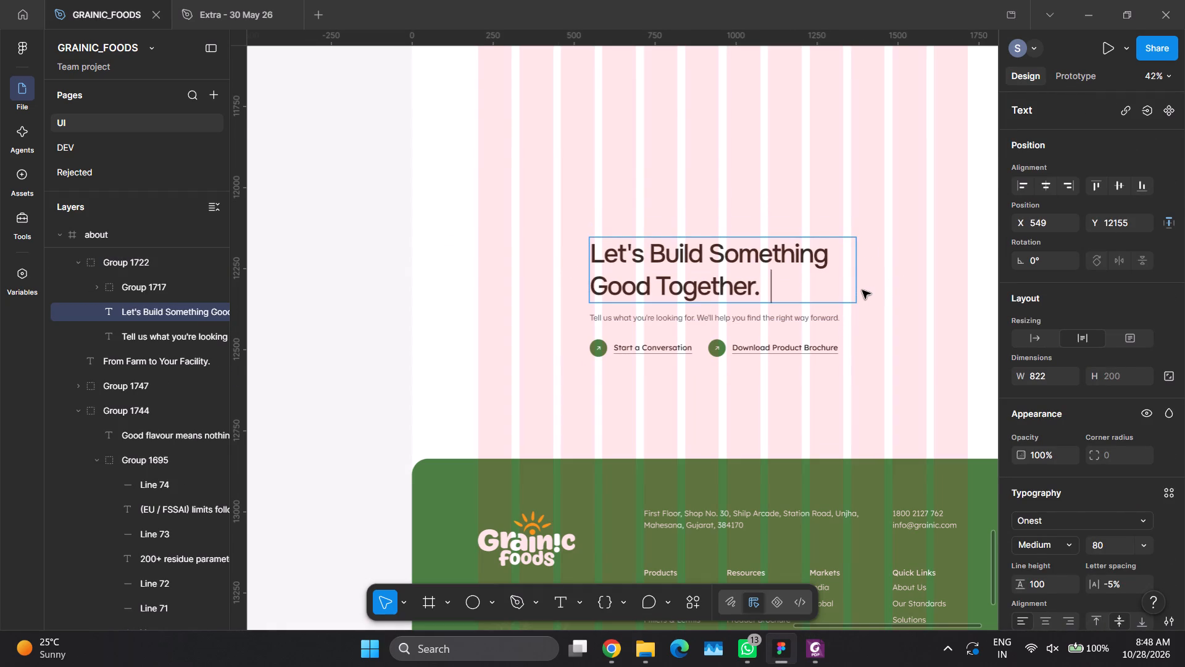
pyautogui.click(1047, 621)
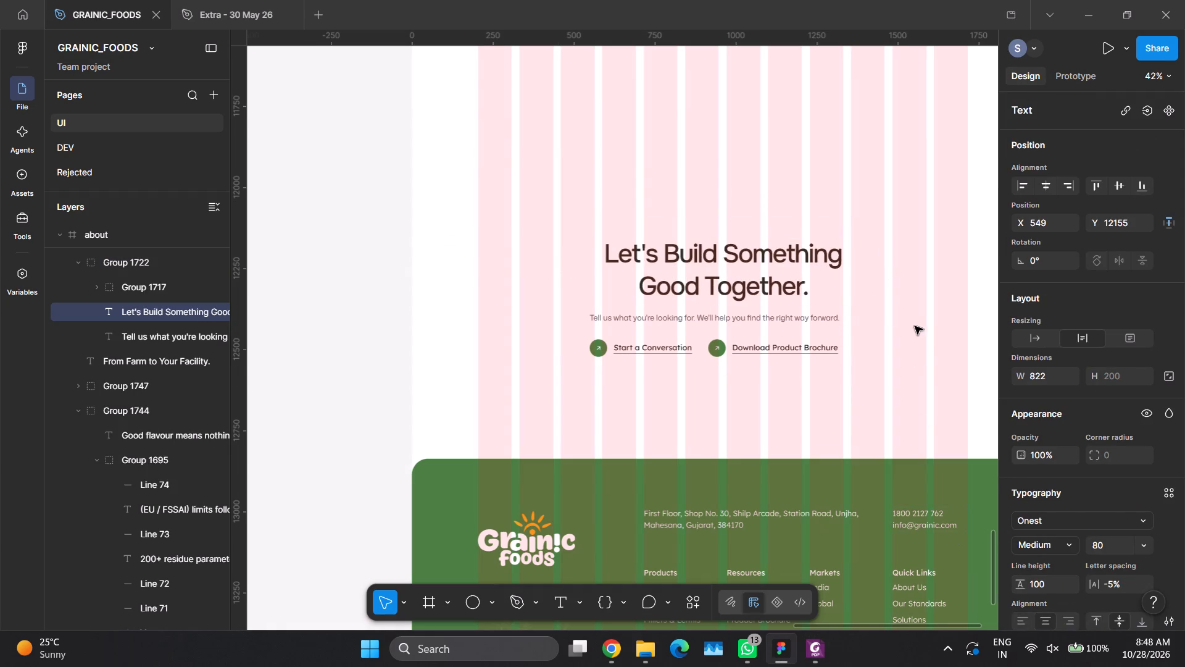
pyautogui.click(913, 325)
# Replace the line below the heading with the PDF's closing body text, "Whether you need one ingredient or a complete supply partner…", and centre-align it.
pyautogui.hotkey('alt', 'Tab')
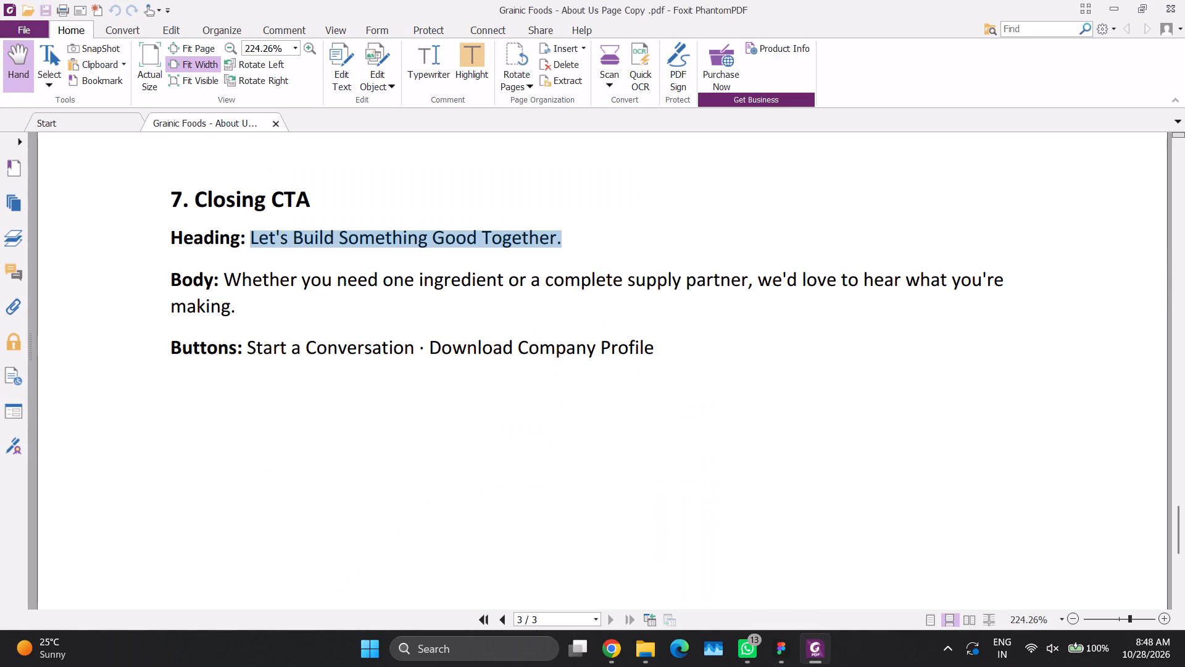
pyautogui.moveTo(225, 274); pyautogui.dragTo(243, 306)
pyautogui.hotkey('ctrl', 'c')
pyautogui.hotkey('alt', 'Tab')
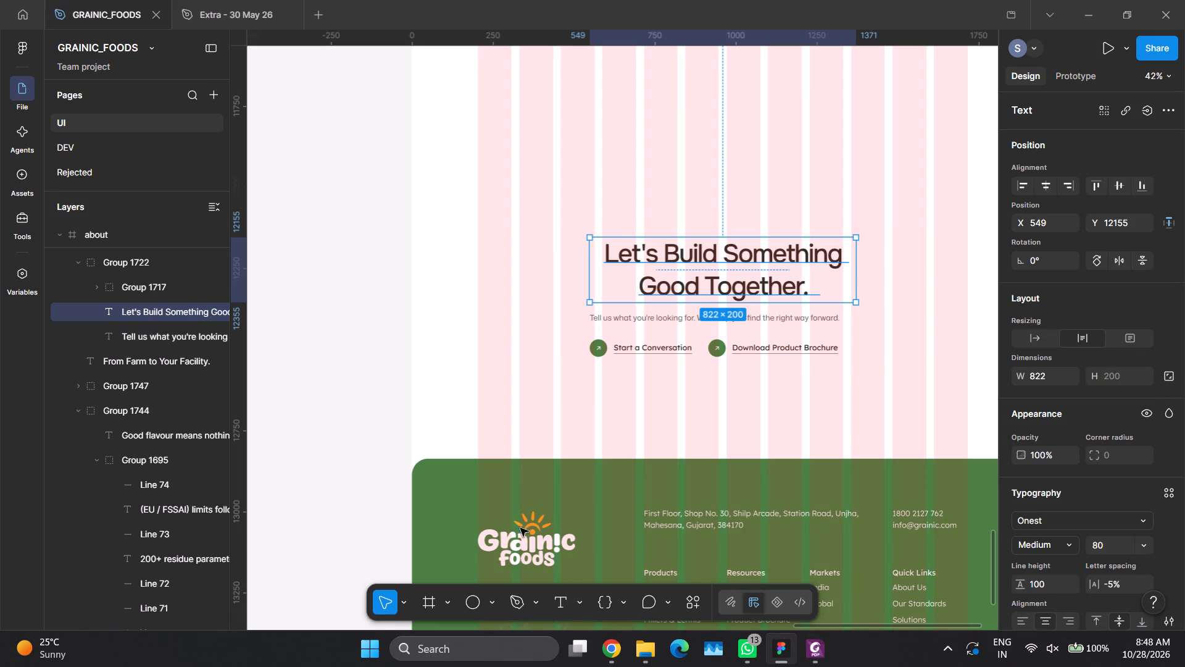
pyautogui.click(434, 638)
pyautogui.hotkey('ctrl', 'v')
pyautogui.hotkey('ctrl', 'a')
pyautogui.hotkey('ctrl', 'c')
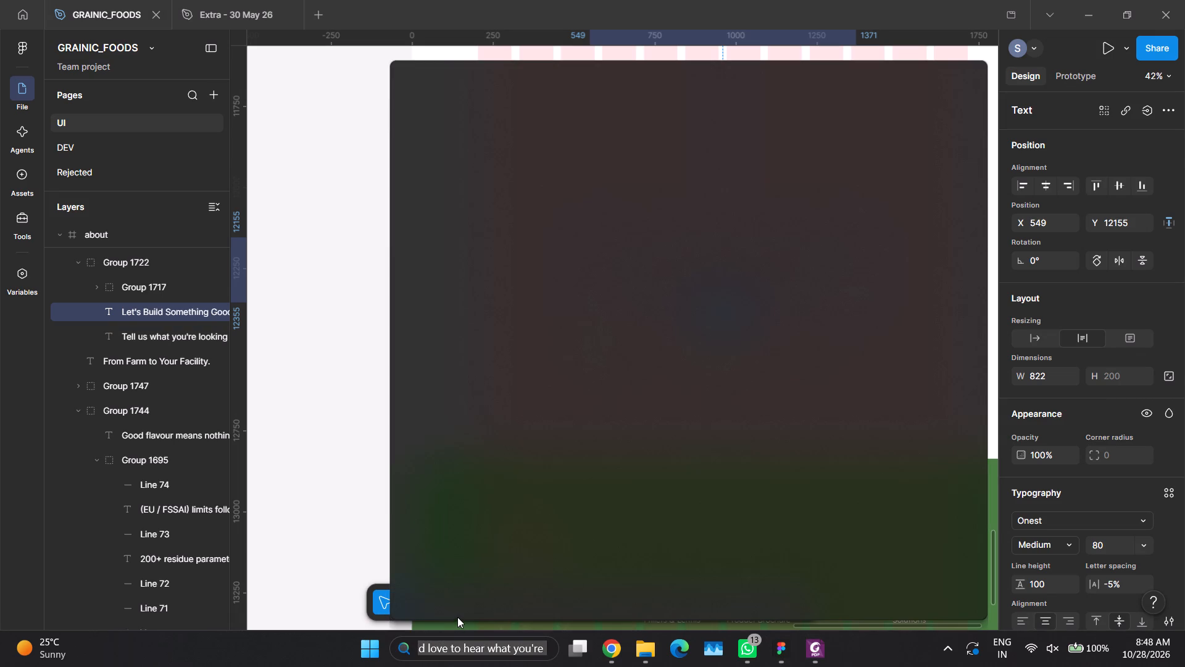
pyautogui.click(348, 492)
pyautogui.keyDown('ctrl'); pyautogui.doubleClick(615, 321); pyautogui.keyUp('ctrl')
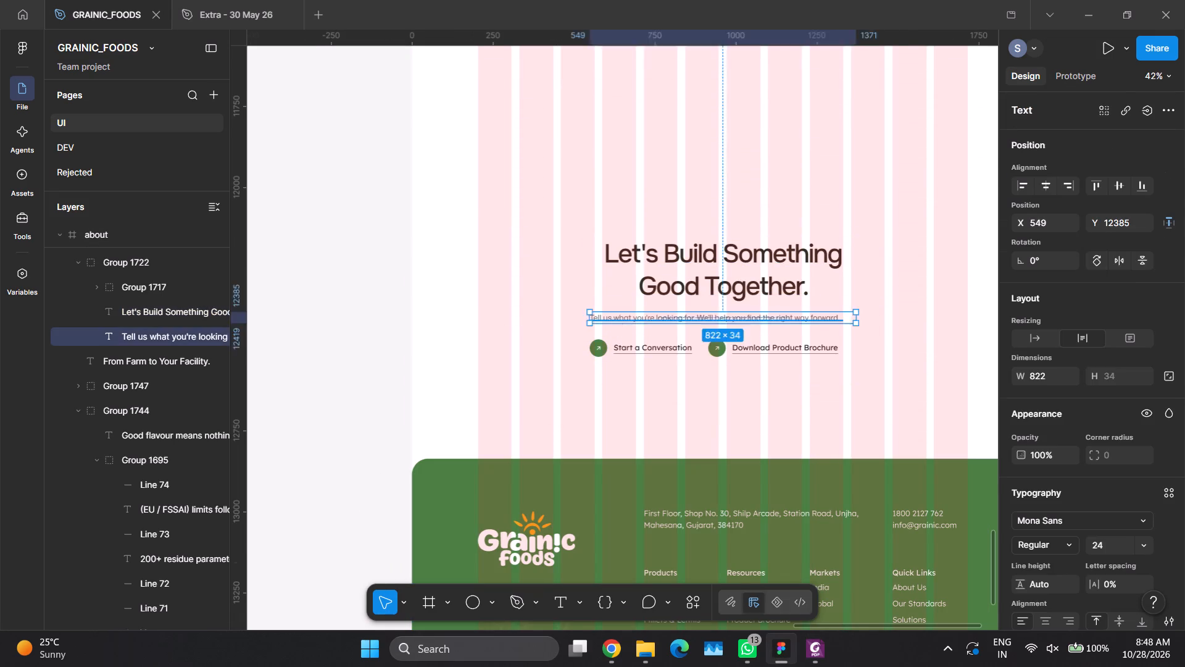
pyautogui.hotkey('ctrl', 'v')
pyautogui.click(1042, 618)
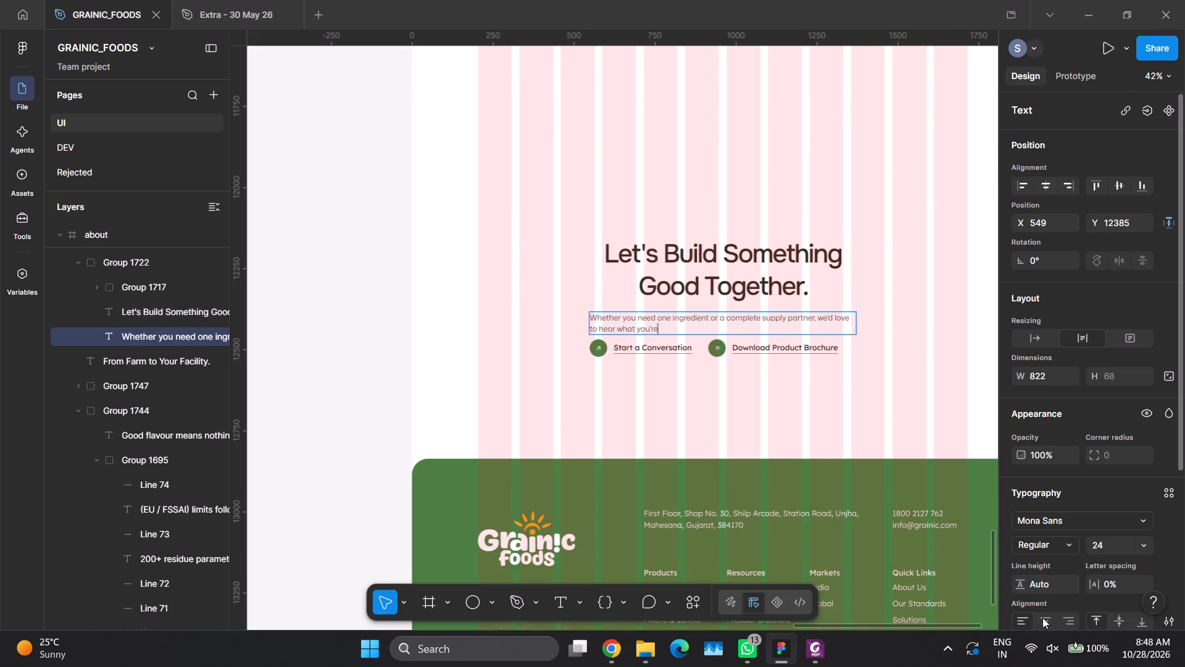
pyautogui.click(786, 401)
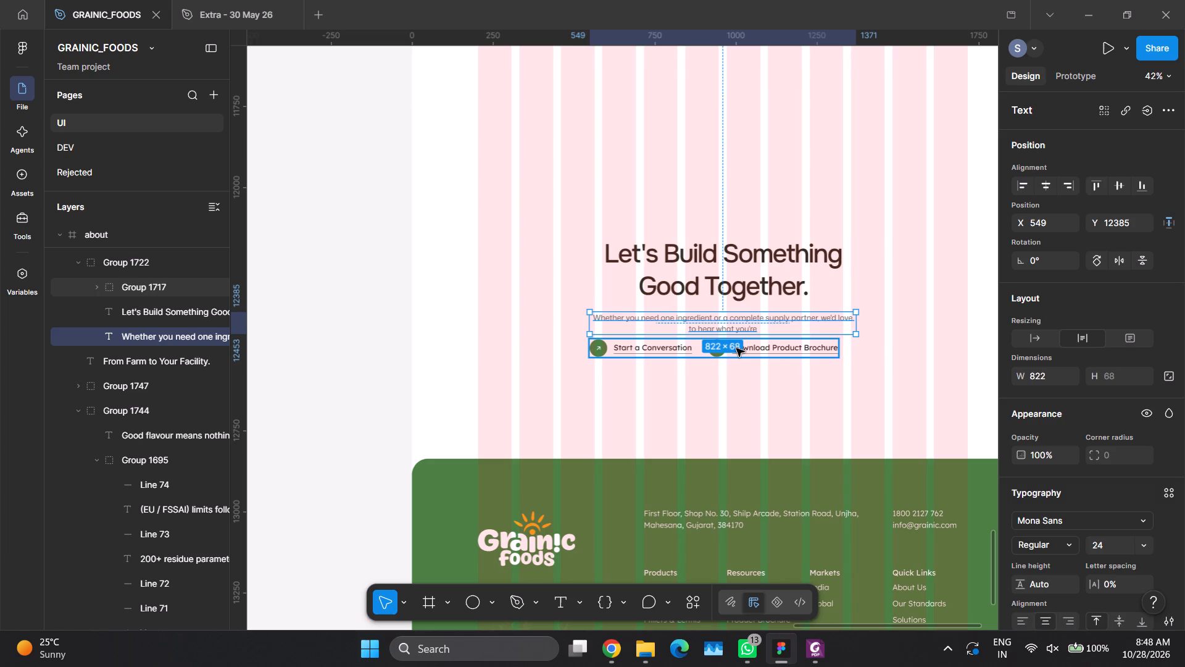
# Move the two-button row to 50 px below the body text, and centre both the row and the body text horizontally.
pyautogui.click(736, 348)
pyautogui.hotkey('alt', 'shift', 'Down')
pyautogui.hotkey('alt', 'shift', 'Down')
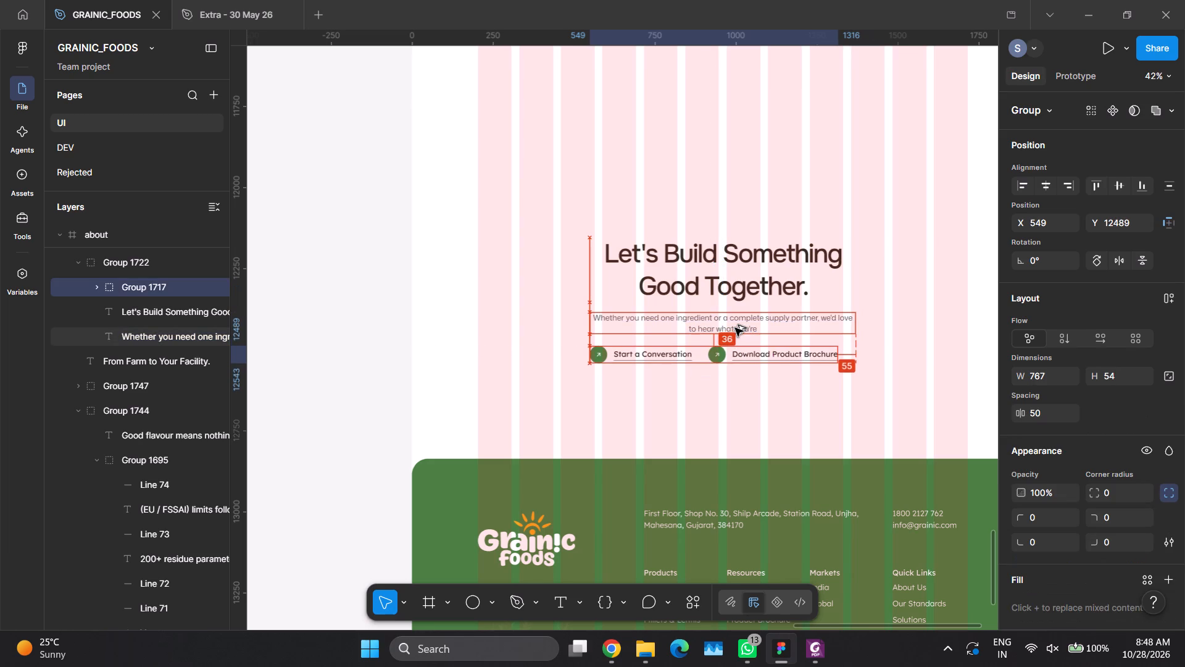
pyautogui.hotkey('alt', 'shift', 'Down')
pyautogui.hotkey('alt', 'shift', 'Down')
pyautogui.hotkey('alt', 'shift', 'Up')
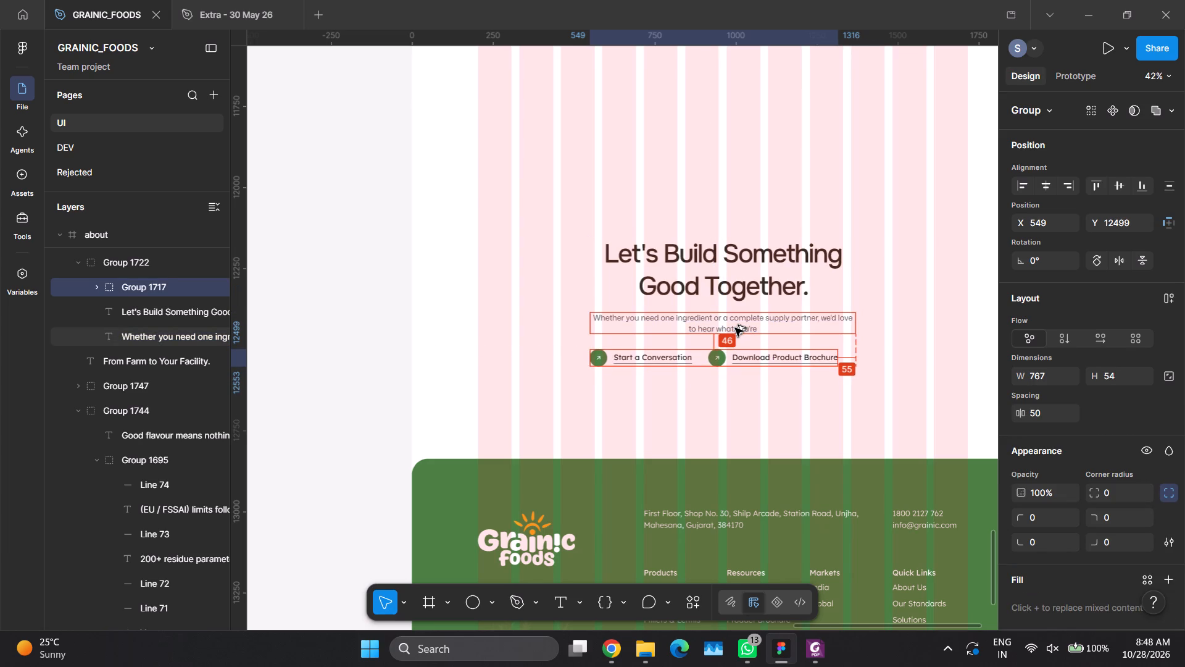
pyautogui.hotkey('alt', 'Down')
pyautogui.hotkey('alt', 'Down')
pyautogui.hotkey('alt', 'Down')
pyautogui.hotkey('alt', 'Down')
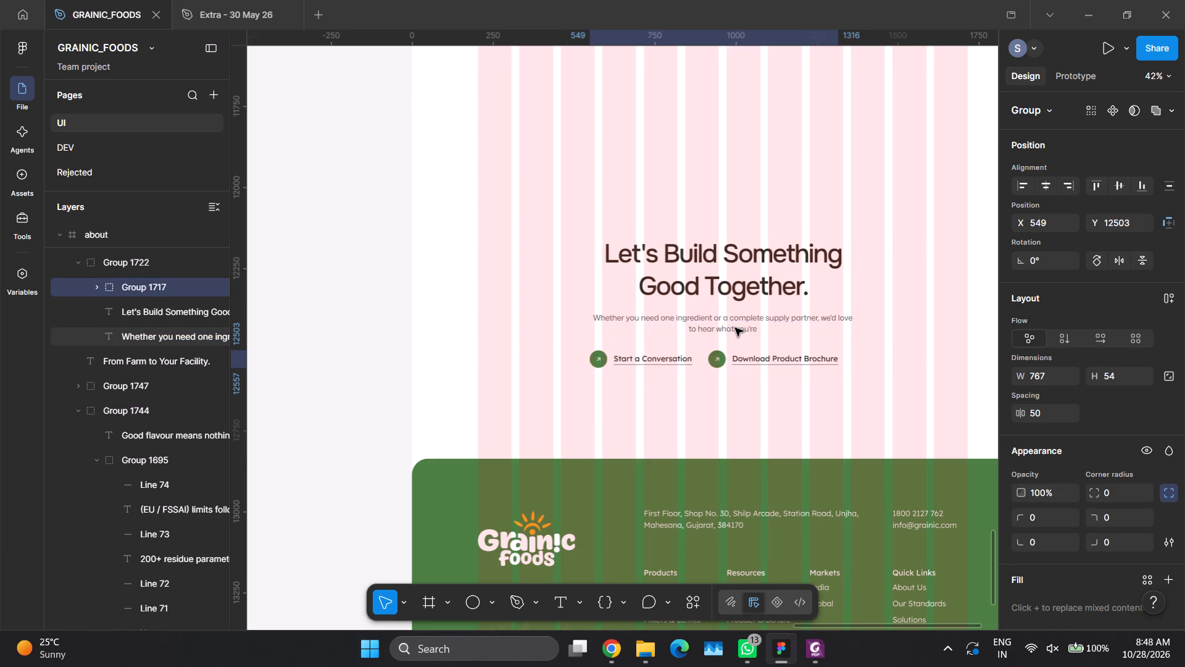
pyautogui.click(1038, 188)
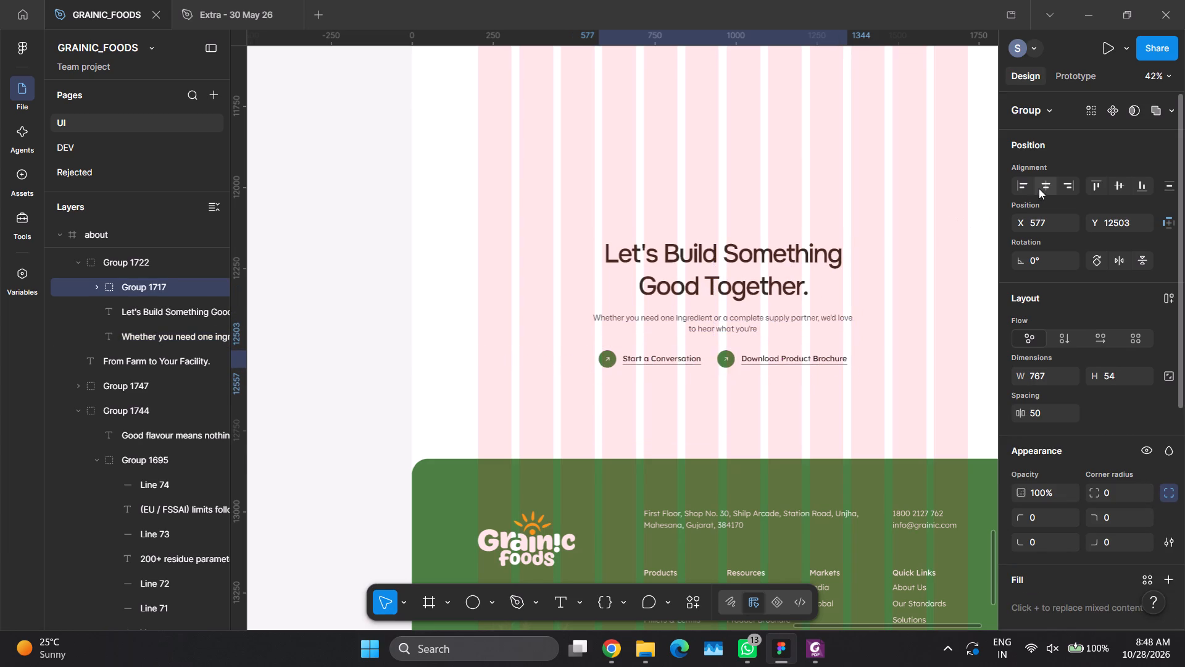
pyautogui.click(741, 321)
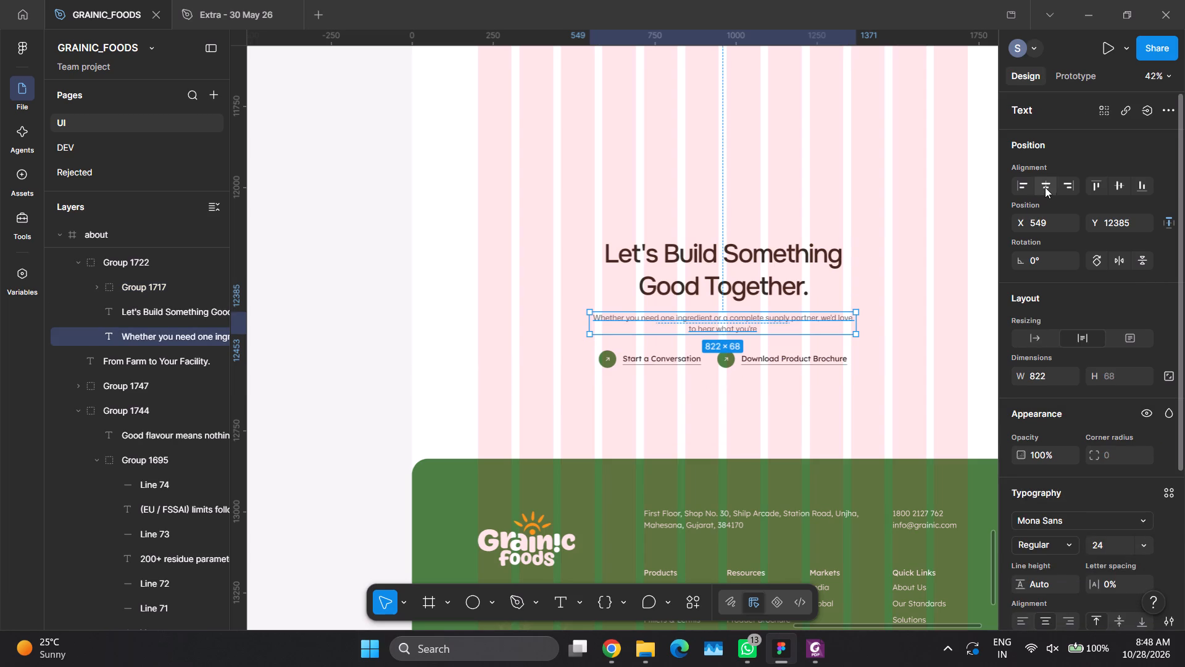
pyautogui.click(1045, 187)
pyautogui.click(729, 259)
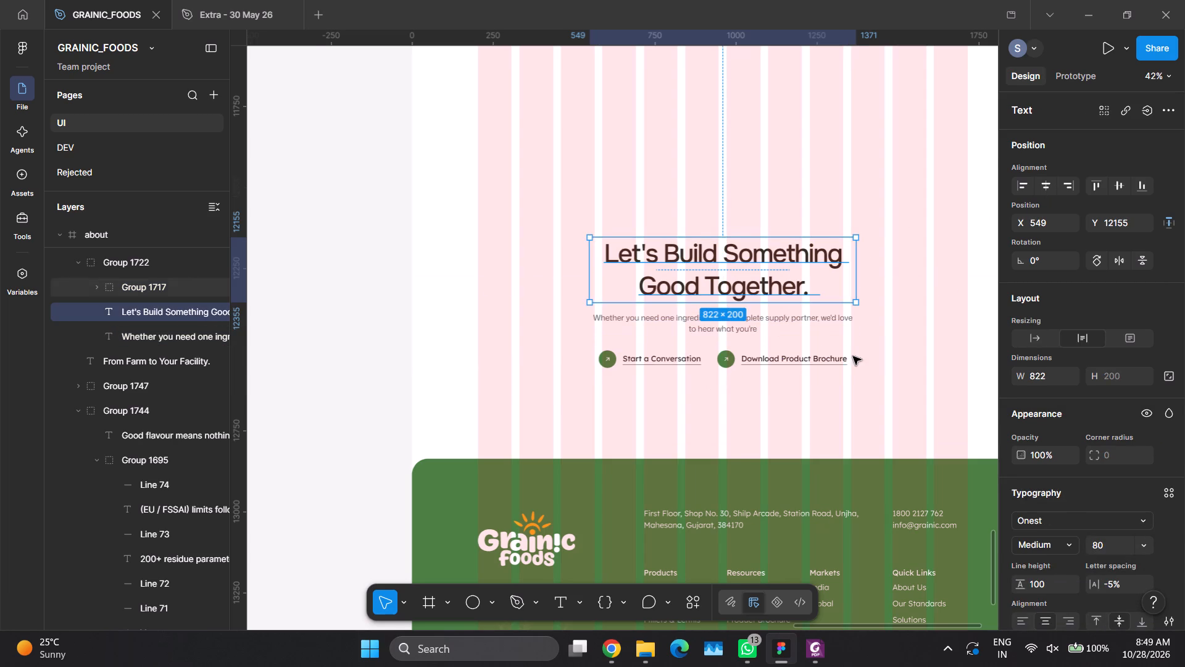
pyautogui.click(854, 356)
# Copy "Company" from the PDF's button copy and use it to replace "Product" in the "Download Product Brochure" label.
pyautogui.hotkey('alt', 'Tab')
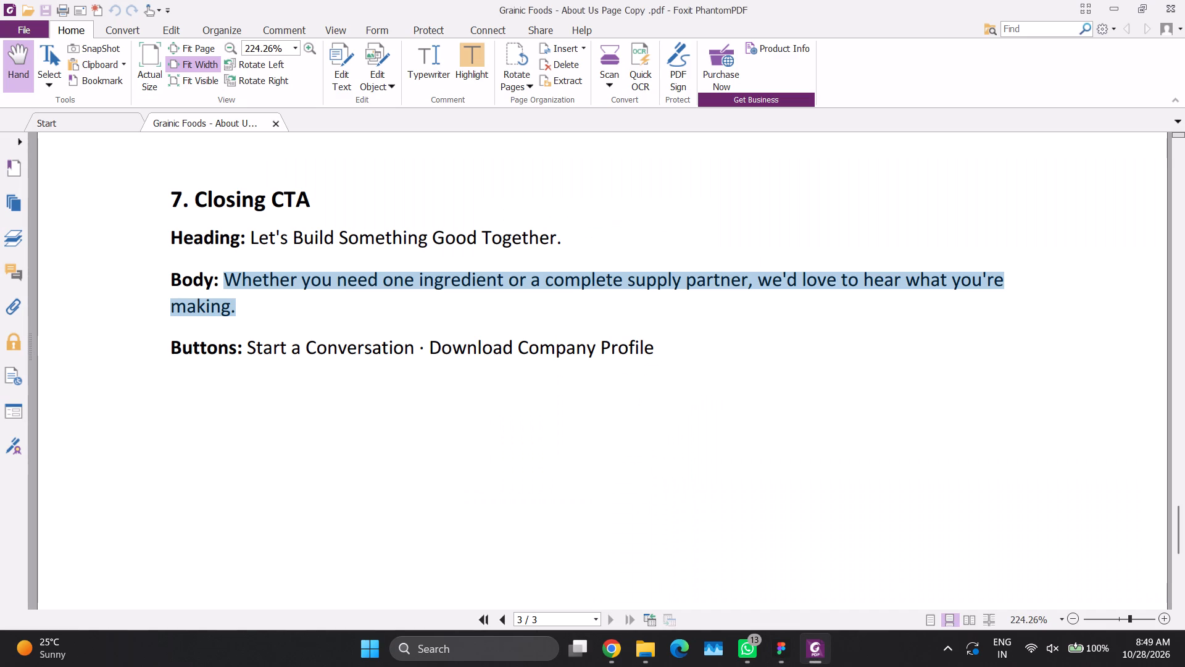
pyautogui.hotkey('alt', 'Tab')
pyautogui.hotkey('alt', 'Tab')
pyautogui.hotkey('alt', 'Tab')
pyautogui.hotkey('alt', 'Tab')
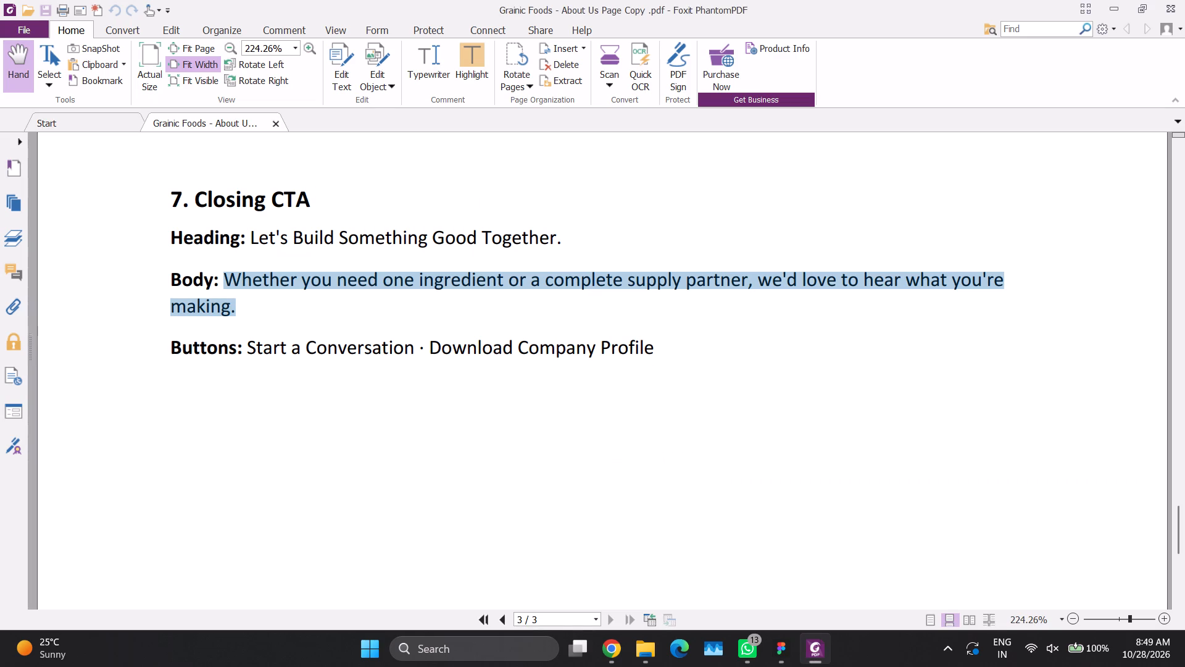
pyautogui.moveTo(520, 347); pyautogui.dragTo(596, 350)
pyautogui.hotkey('ctrl', 'c')
pyautogui.hotkey('alt', 'Tab')
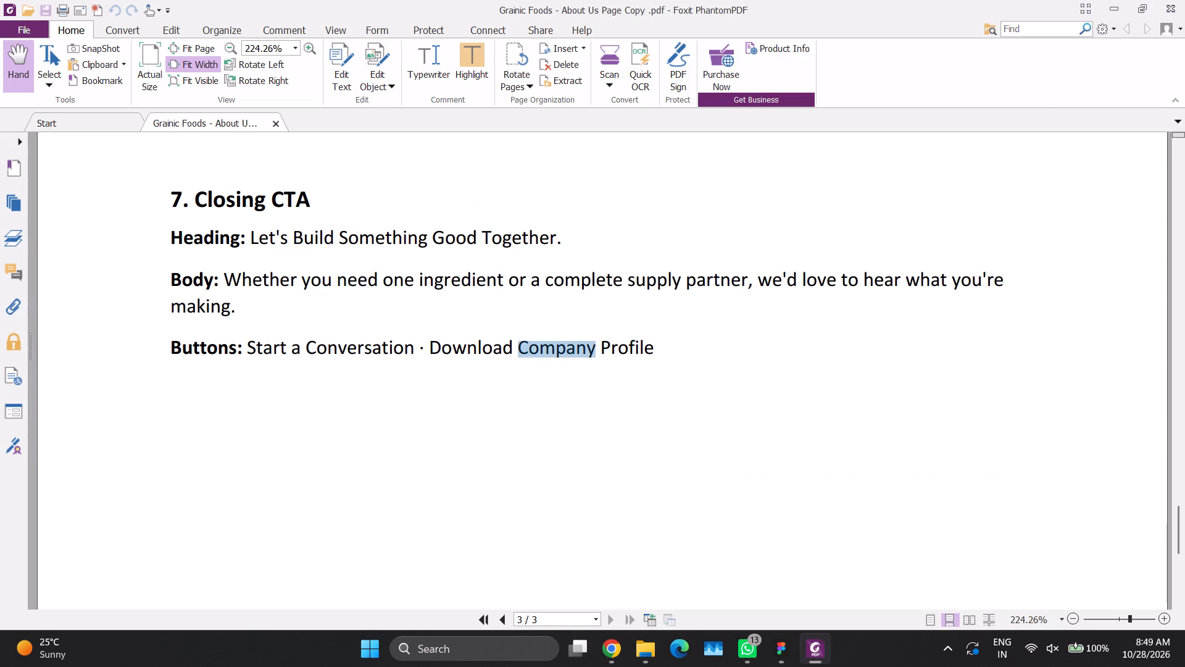
pyautogui.keyDown('ctrl'); pyautogui.doubleClick(788, 358); pyautogui.keyUp('ctrl')
pyautogui.keyDown('ctrl'); pyautogui.scroll(5, 796, 361); pyautogui.keyUp('ctrl')
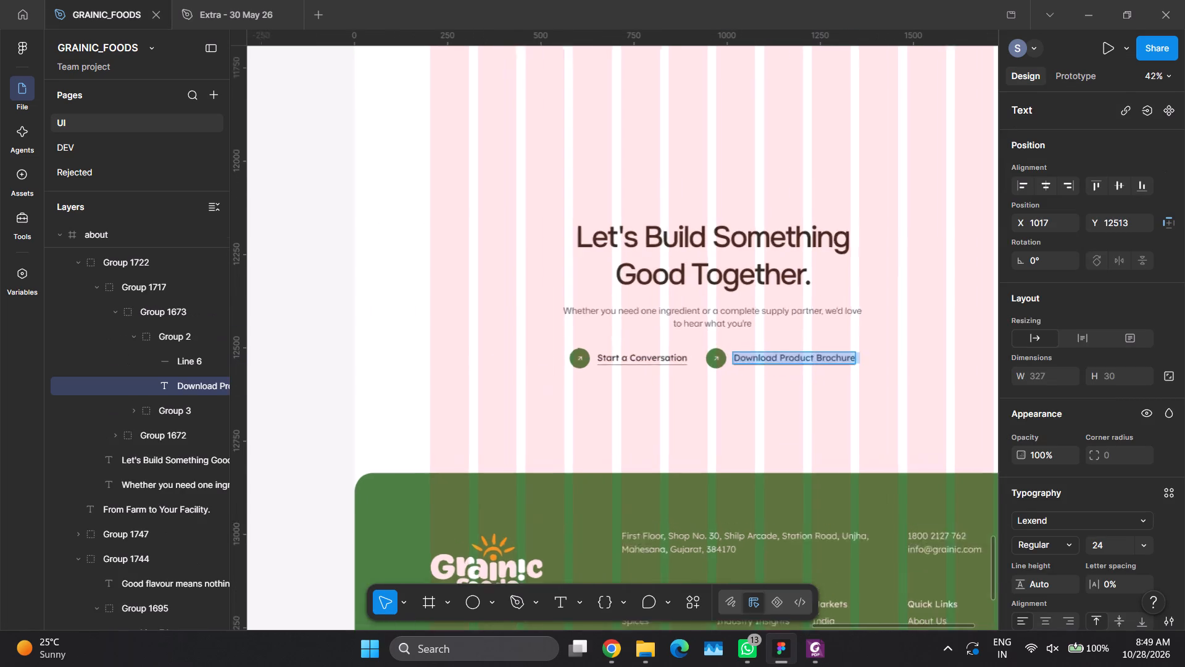
pyautogui.keyDown('ctrl'); pyautogui.scroll(4, 802, 360); pyautogui.keyUp('ctrl')
pyautogui.keyDown('ctrl'); pyautogui.scroll(-5, 804, 360); pyautogui.keyUp('ctrl')
pyautogui.keyDown('ctrl'); pyautogui.scroll(1, 804, 360); pyautogui.keyUp('ctrl')
pyautogui.doubleClick(805, 354)
pyautogui.hotkey('ctrl', 'v')
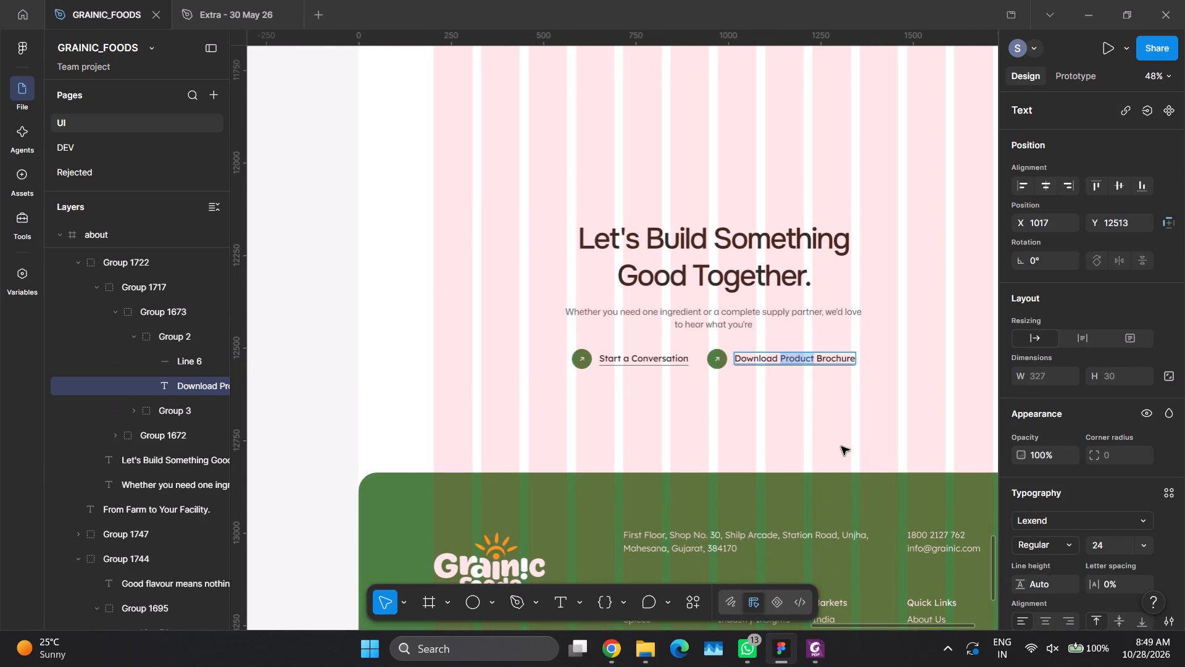
pyautogui.click(847, 409)
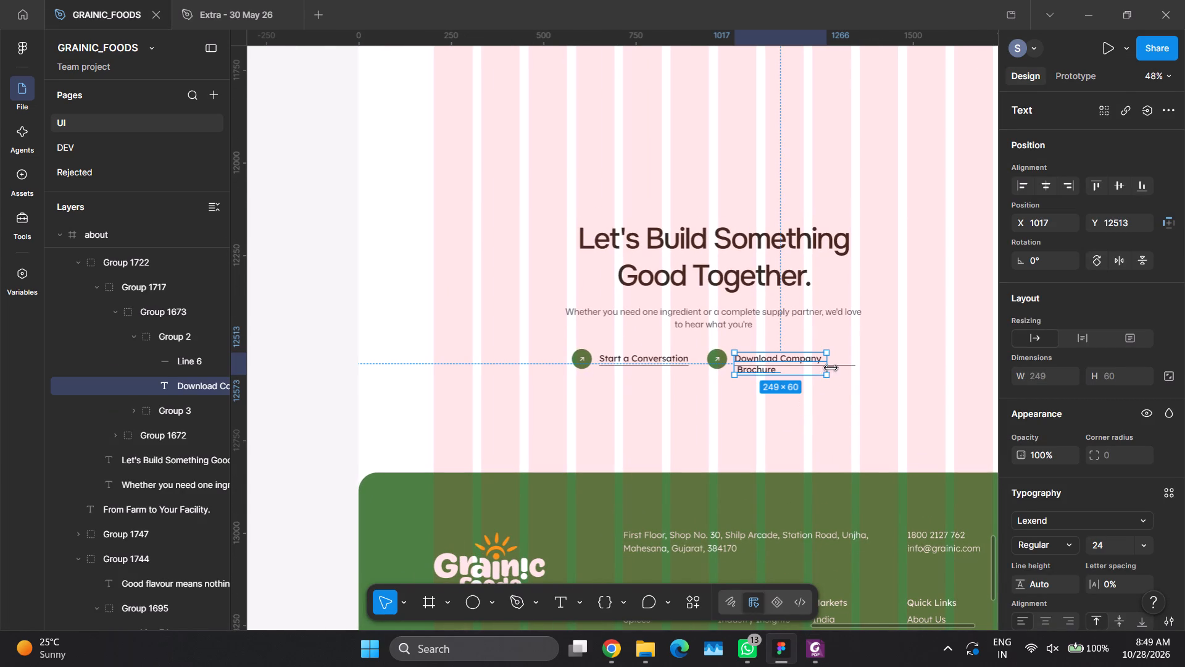
# Widen the brochure button's label box and remove the line break and extra space so "Download Company Brochure" fits on one line.
pyautogui.moveTo(831, 367); pyautogui.dragTo(890, 363)
pyautogui.doubleClick(775, 366)
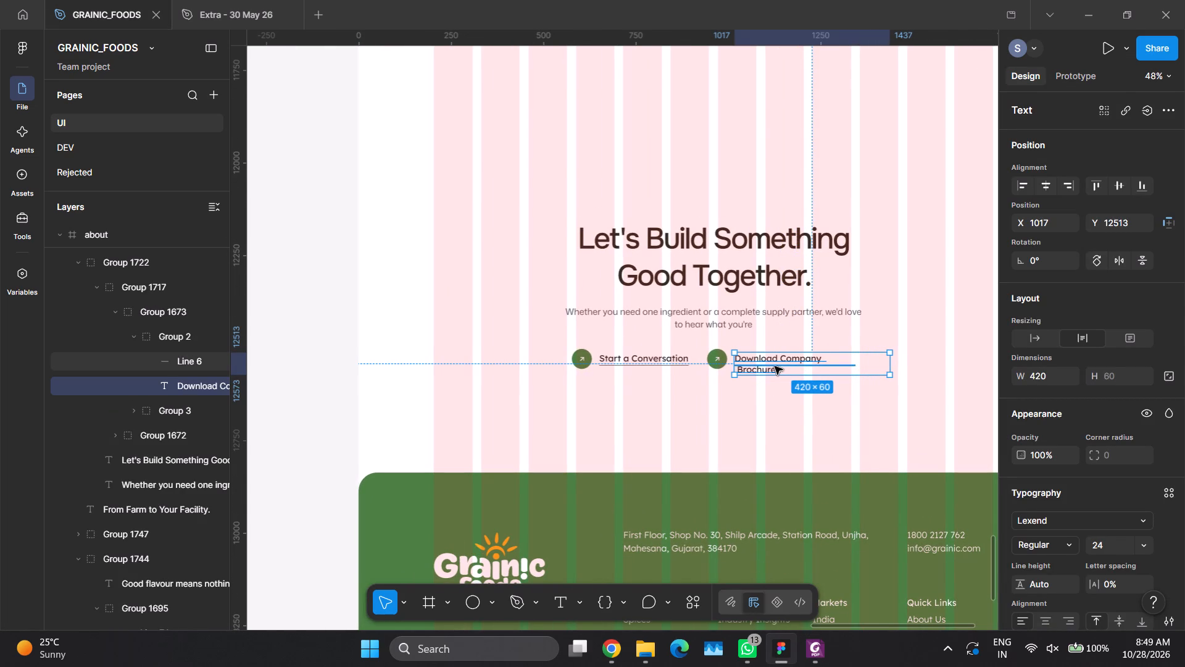
pyautogui.doubleClick(747, 369)
pyautogui.doubleClick(755, 353)
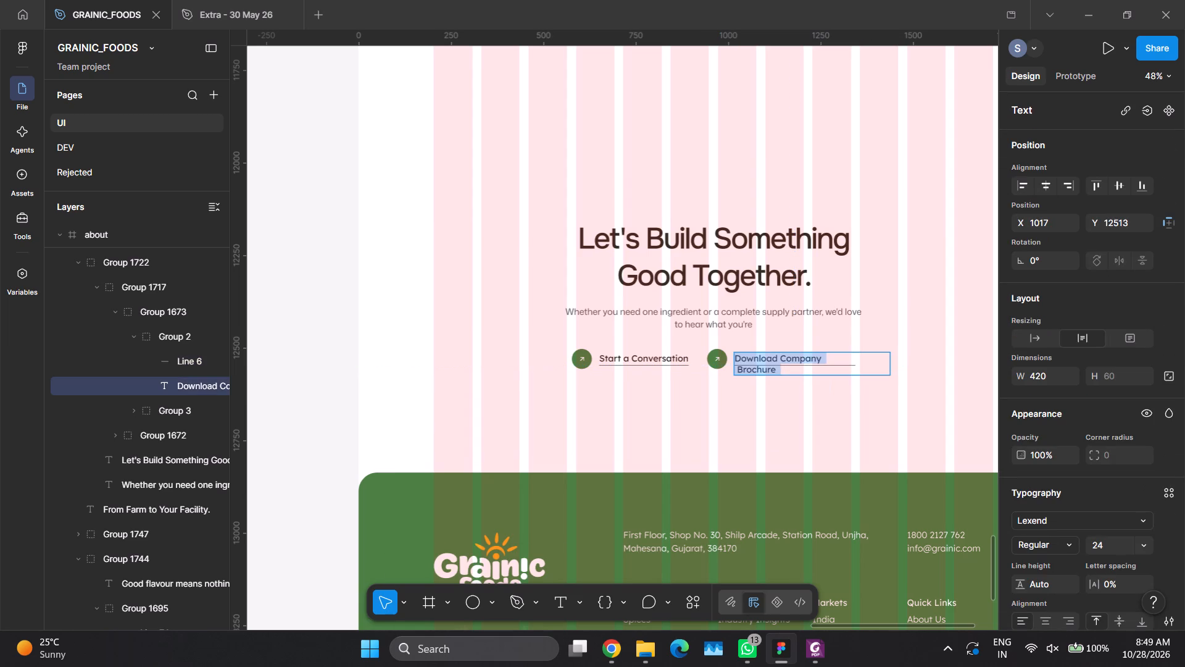
pyautogui.click(739, 373)
pyautogui.press('BackSpace')
pyautogui.press('BackSpace')
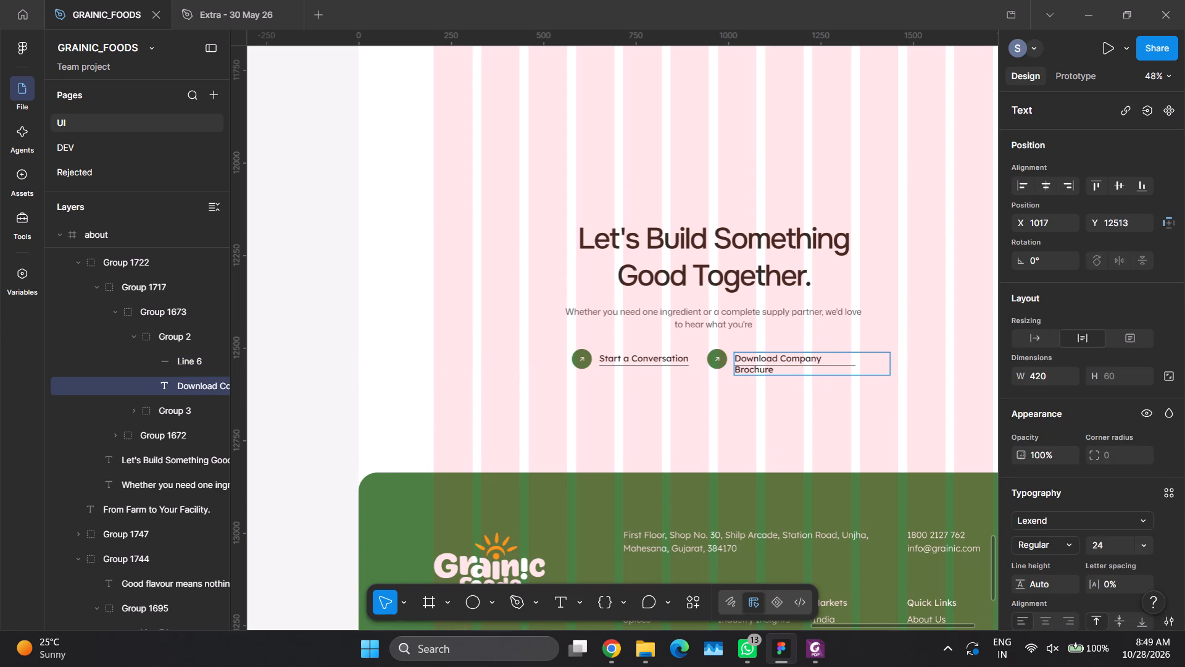
pyautogui.moveTo(821, 359); pyautogui.dragTo(822, 359)
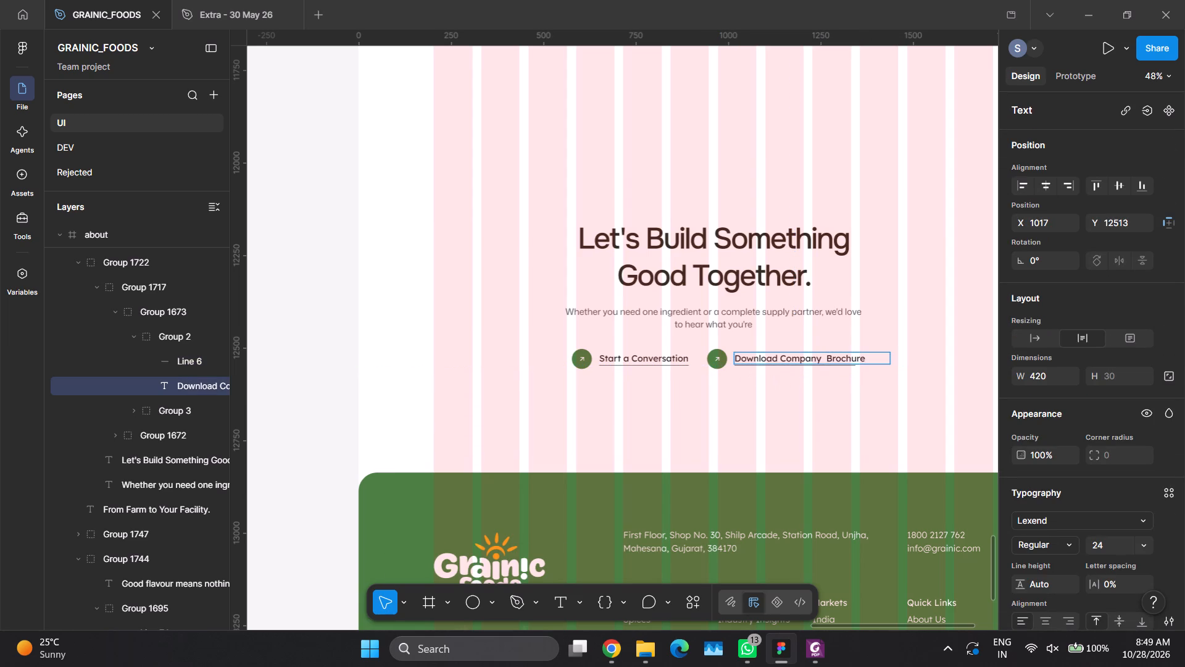
pyautogui.moveTo(822, 359); pyautogui.dragTo(828, 361)
pyautogui.click(825, 360)
pyautogui.press('BackSpace')
pyautogui.doubleClick(839, 404)
# Set the "Download Company Brochure" label to auto width and extend its underline to end flush with the text.
pyautogui.keyDown('ctrl'); pyautogui.click(847, 366); pyautogui.keyUp('ctrl')
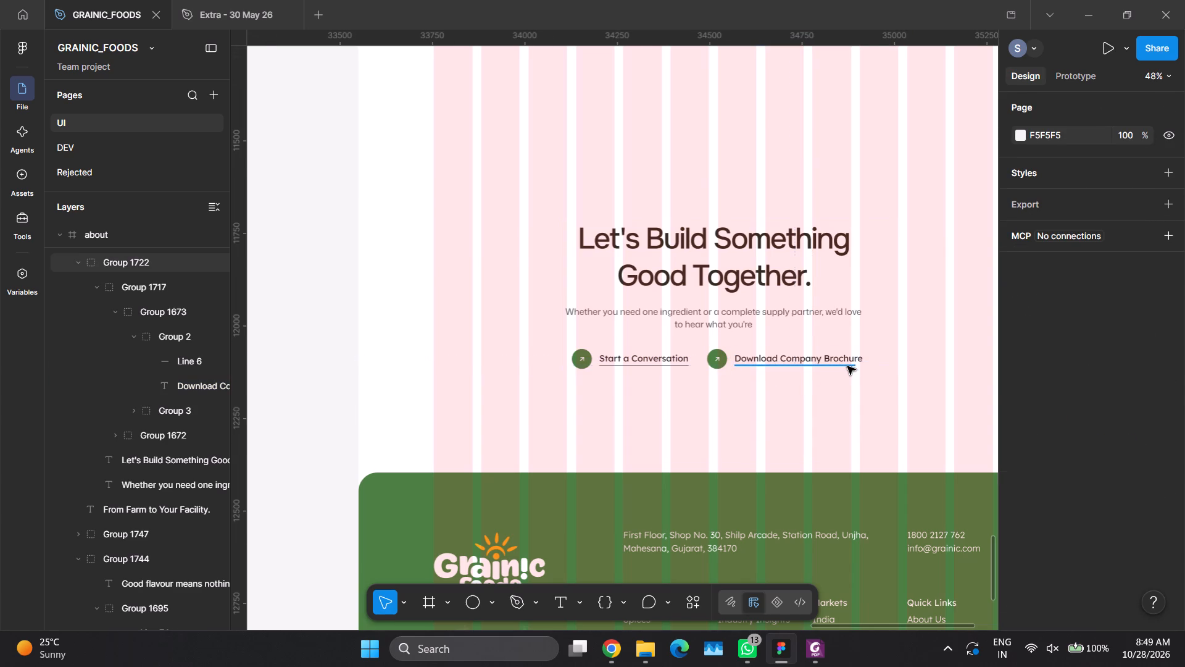
pyautogui.keyDown('shift'); pyautogui.moveTo(855, 366); pyautogui.dragTo(865, 369); pyautogui.keyUp('shift')
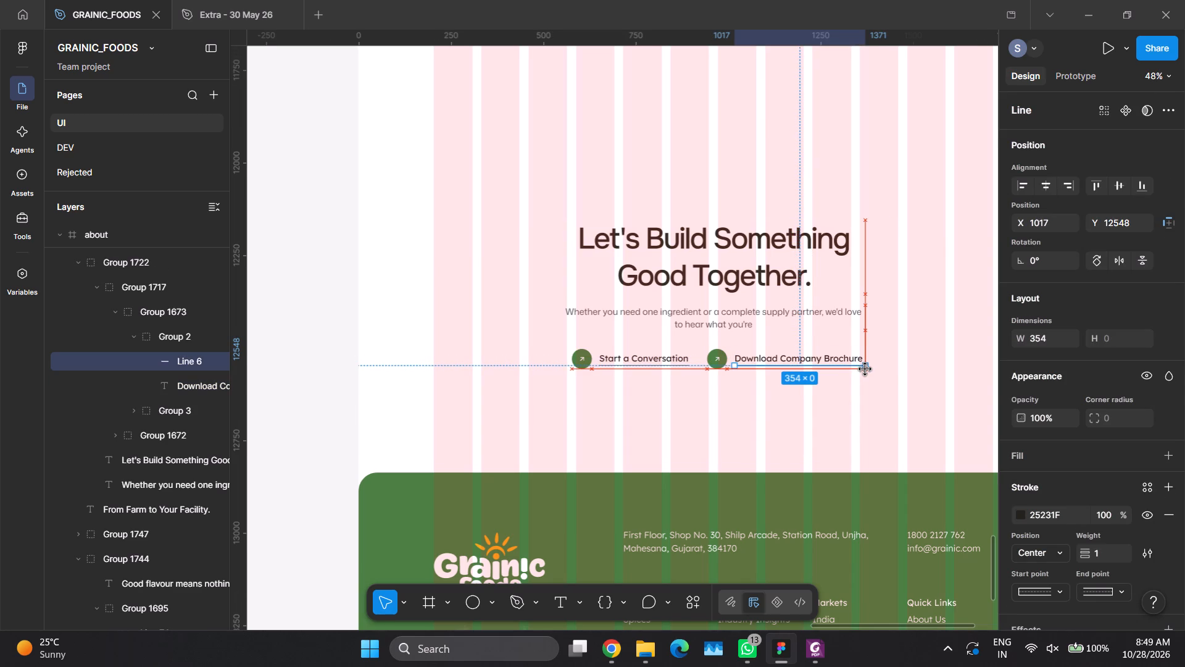
pyautogui.keyDown('shift'); pyautogui.moveTo(865, 369); pyautogui.dragTo(862, 367); pyautogui.keyUp('shift')
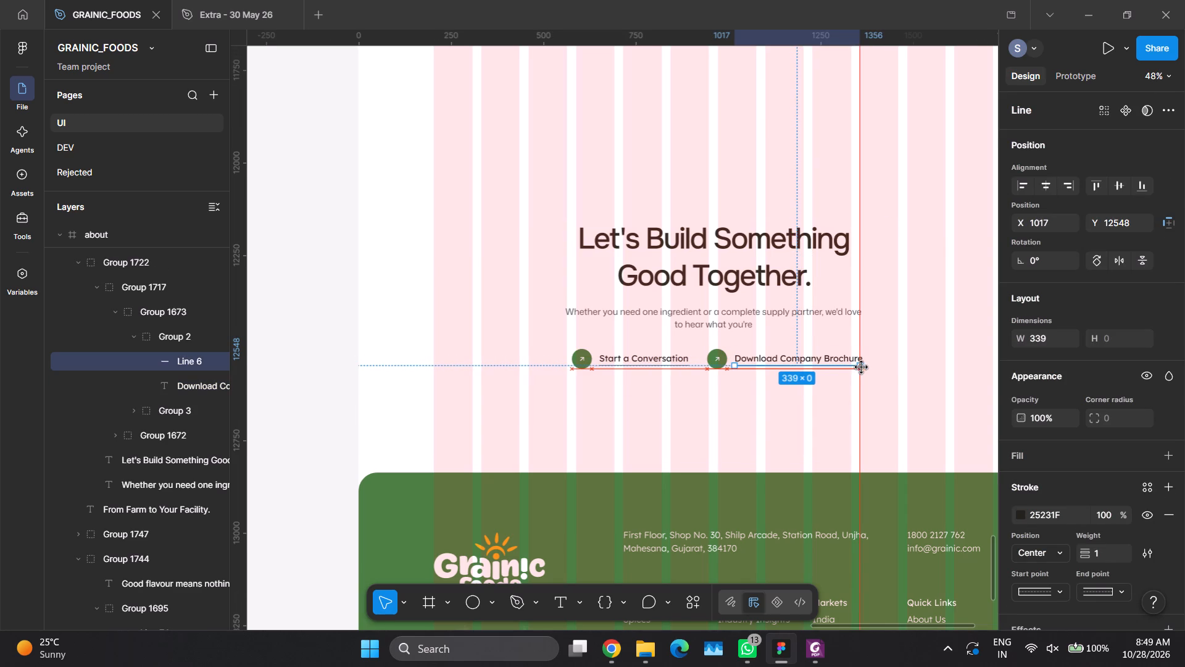
pyautogui.keyDown('shift'); pyautogui.moveTo(862, 367); pyautogui.dragTo(864, 368); pyautogui.keyUp('shift')
pyautogui.keyDown('ctrl'); pyautogui.click(854, 359); pyautogui.keyUp('ctrl')
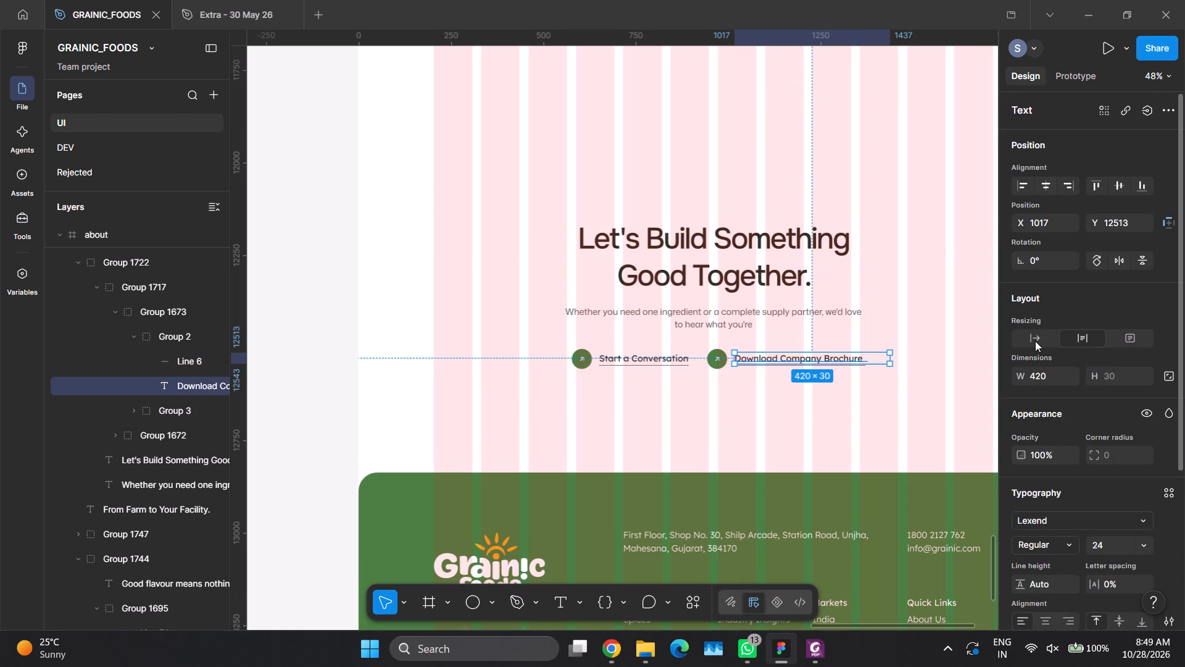
pyautogui.click(1035, 341)
pyautogui.keyDown('ctrl'); pyautogui.scroll(10, 853, 371); pyautogui.keyUp('ctrl')
pyautogui.keyDown('ctrl'); pyautogui.scroll(-2, 860, 362); pyautogui.keyUp('ctrl')
pyautogui.keyDown('ctrl'); pyautogui.scroll(4, 860, 362); pyautogui.keyUp('ctrl')
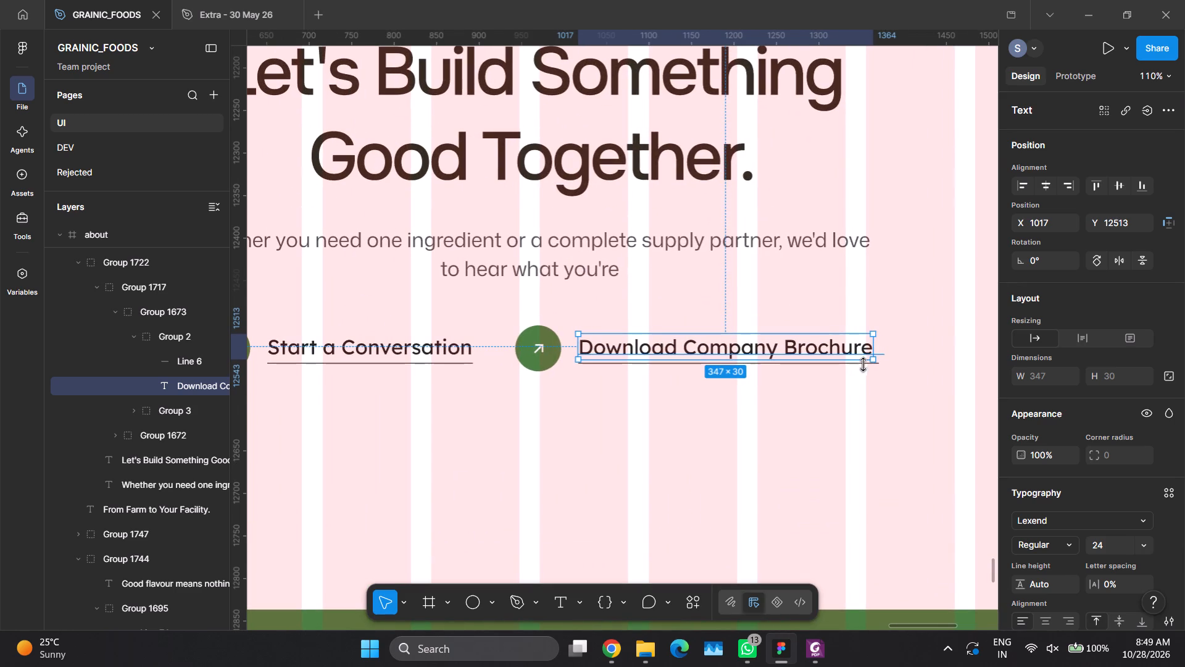
pyautogui.click(869, 388)
pyautogui.keyDown('ctrl'); pyautogui.click(876, 365); pyautogui.keyUp('ctrl')
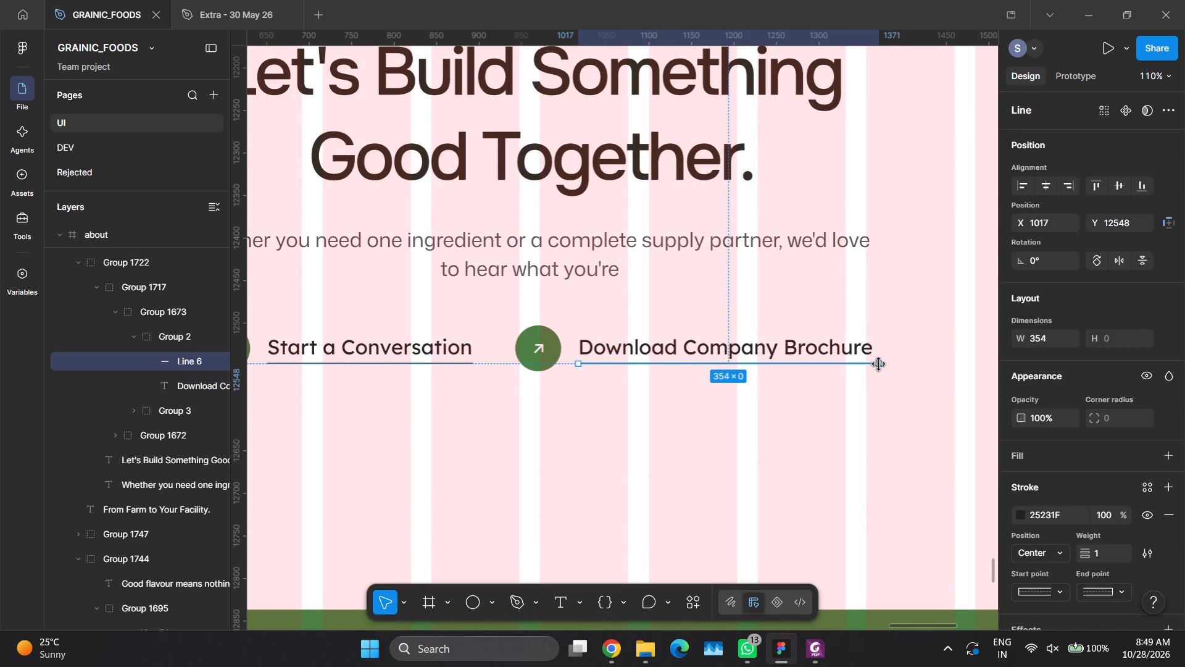
pyautogui.keyDown('shift'); pyautogui.moveTo(879, 364); pyautogui.dragTo(873, 364); pyautogui.keyUp('shift')
pyautogui.click(878, 391)
# Centre the two-button row horizontally within the closing section.
pyautogui.click(836, 358)
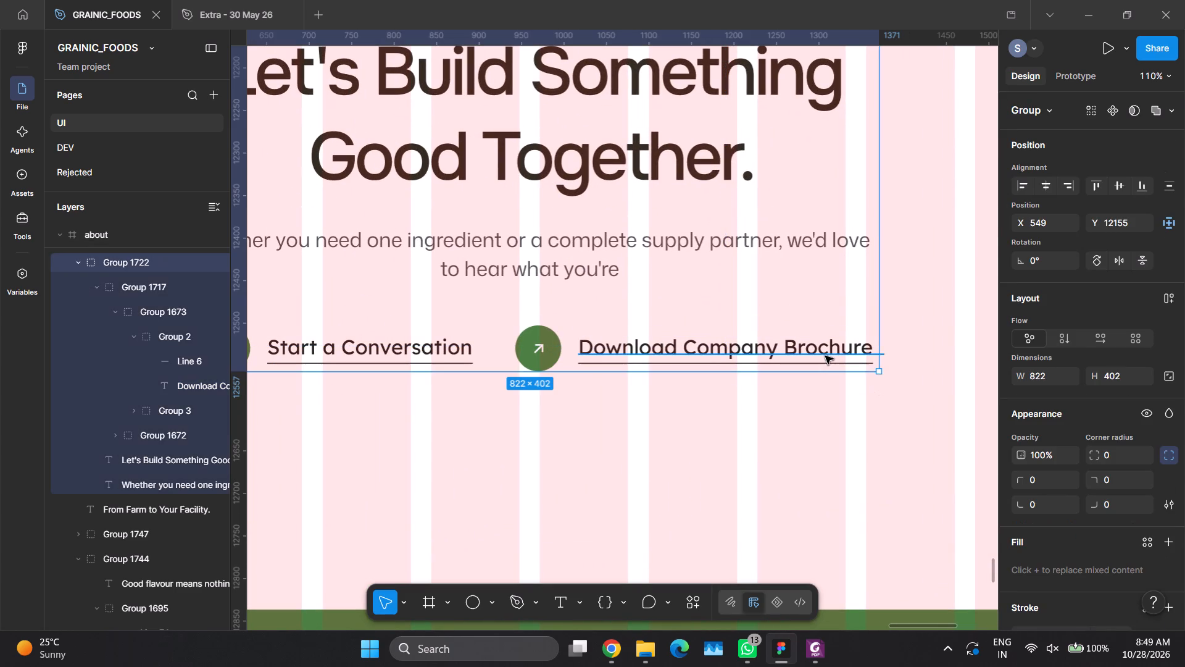
pyautogui.doubleClick(821, 355)
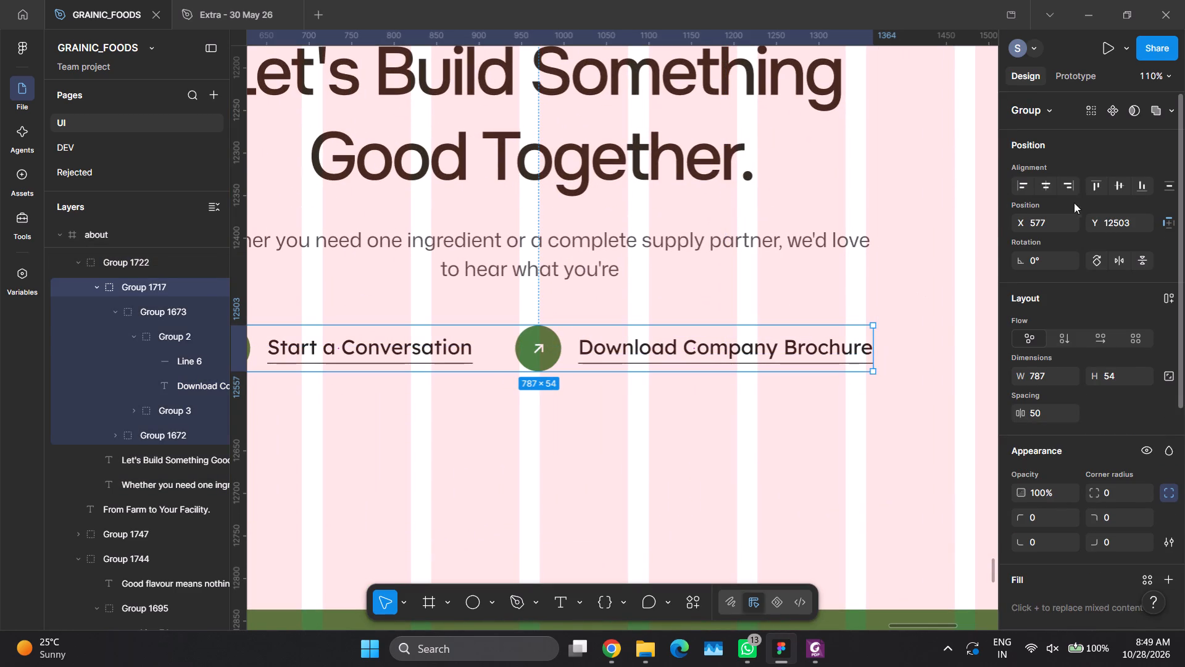
pyautogui.click(1052, 193)
# Insert a line break in the body text so that the second line starts with "we'd love to hear".
pyautogui.keyDown('ctrl'); pyautogui.scroll(-1, 663, 366); pyautogui.keyUp('ctrl')
pyautogui.keyDown('ctrl'); pyautogui.scroll(-1, 555, 374); pyautogui.keyUp('ctrl')
pyautogui.keyDown('ctrl'); pyautogui.scroll(1, 555, 374); pyautogui.keyUp('ctrl')
pyautogui.keyDown('ctrl'); pyautogui.scroll(-2, 555, 374); pyautogui.keyUp('ctrl')
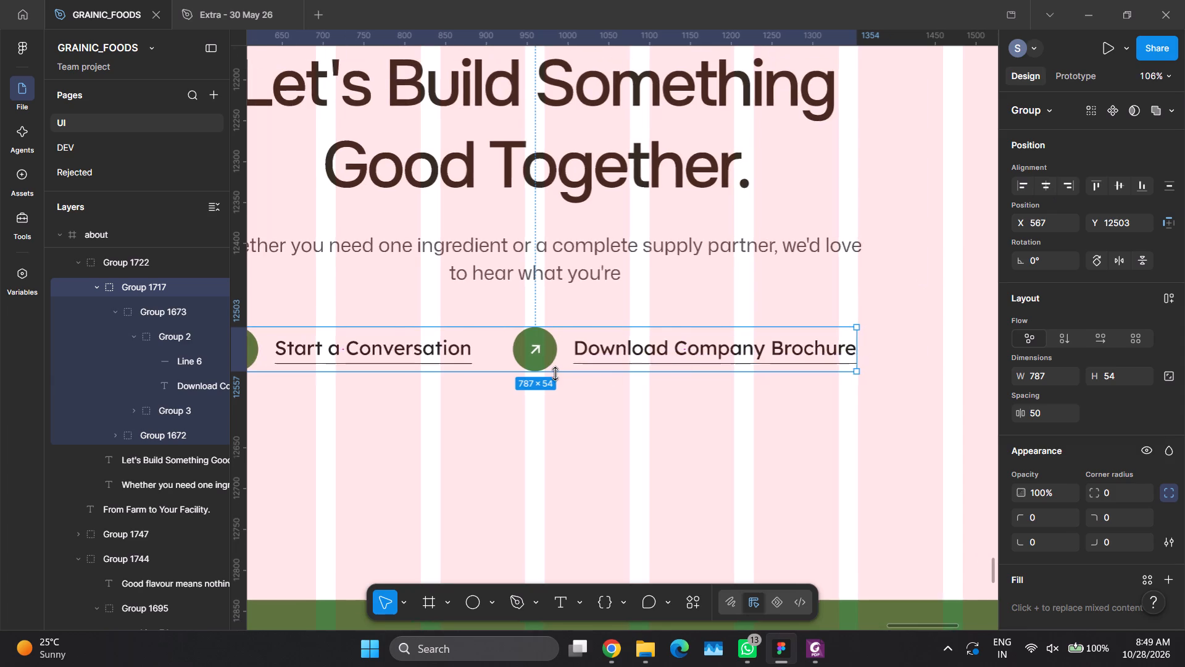
pyautogui.keyDown('ctrl'); pyautogui.scroll(-7, 560, 358); pyautogui.keyUp('ctrl')
pyautogui.keyDown('ctrl'); pyautogui.scroll(-16, 583, 325); pyautogui.keyUp('ctrl')
pyautogui.keyDown('ctrl'); pyautogui.scroll(6, 565, 298); pyautogui.keyUp('ctrl')
pyautogui.keyDown('ctrl'); pyautogui.scroll(8, 697, 325); pyautogui.keyUp('ctrl')
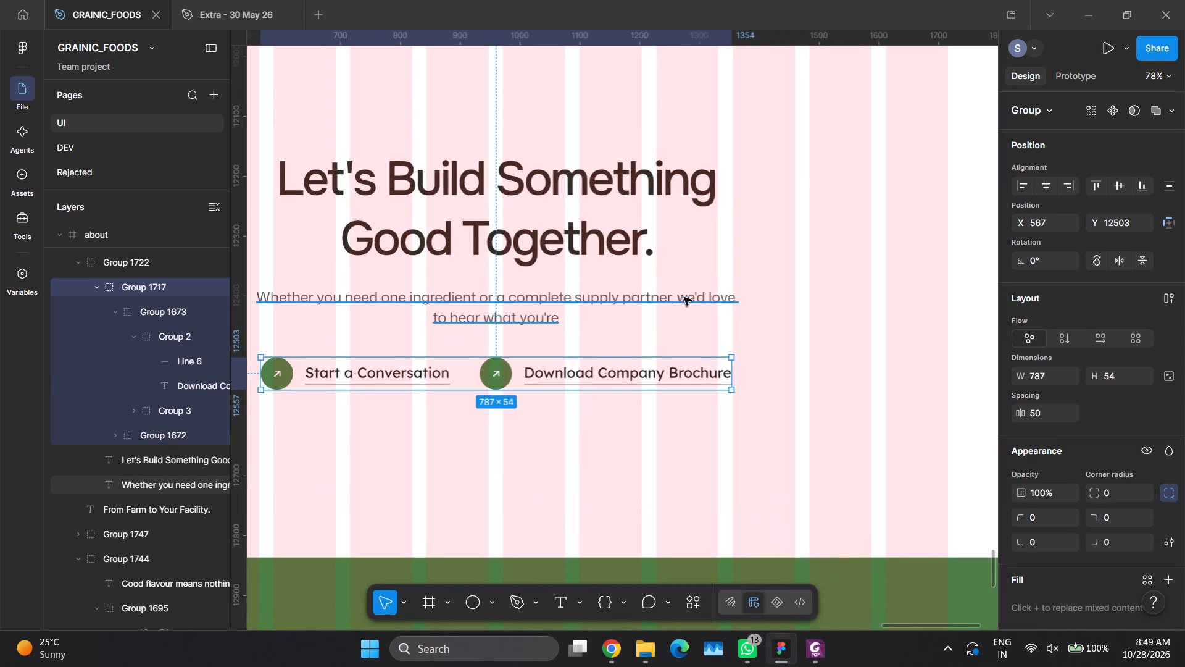
pyautogui.doubleClick(683, 297)
pyautogui.click(676, 301)
pyautogui.press('BackSpace')
pyautogui.press('Return')
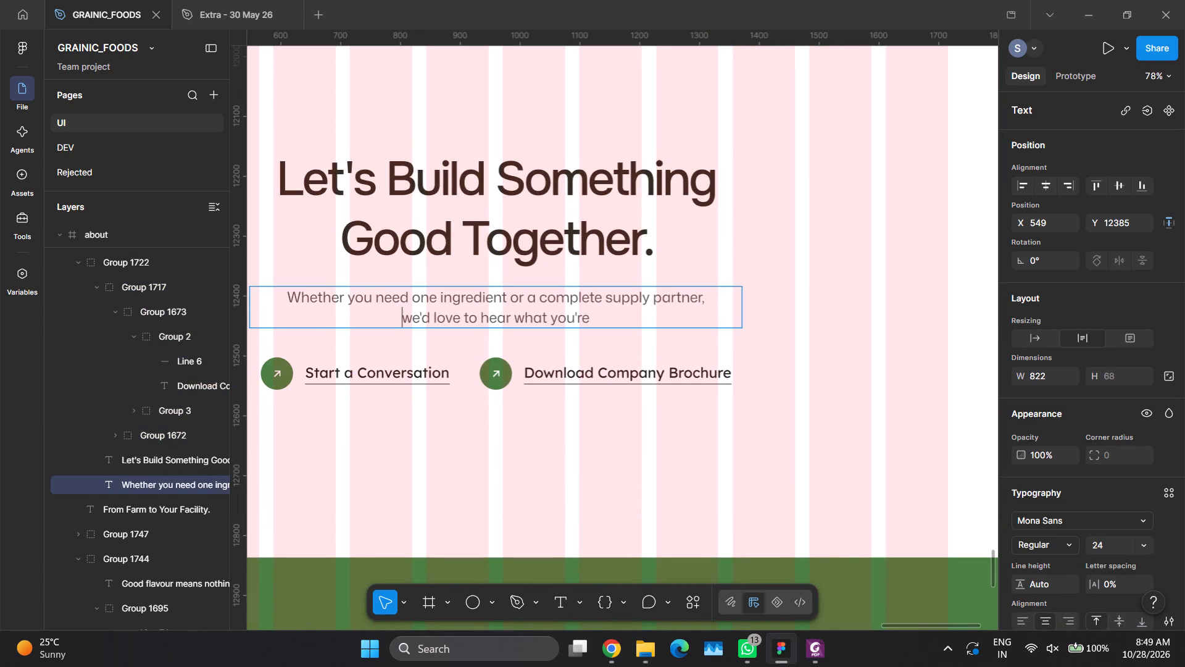
pyautogui.doubleClick(670, 444)
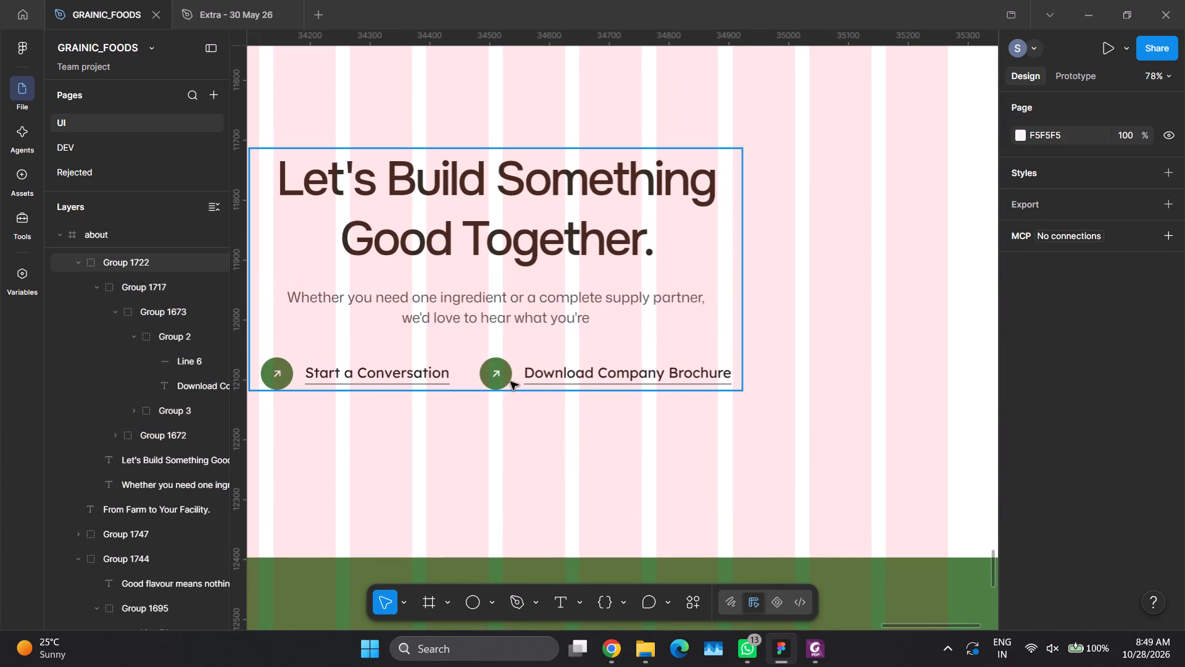
# Check the vertical spacing between the button row, the body text and the heading.
pyautogui.doubleClick(510, 382)
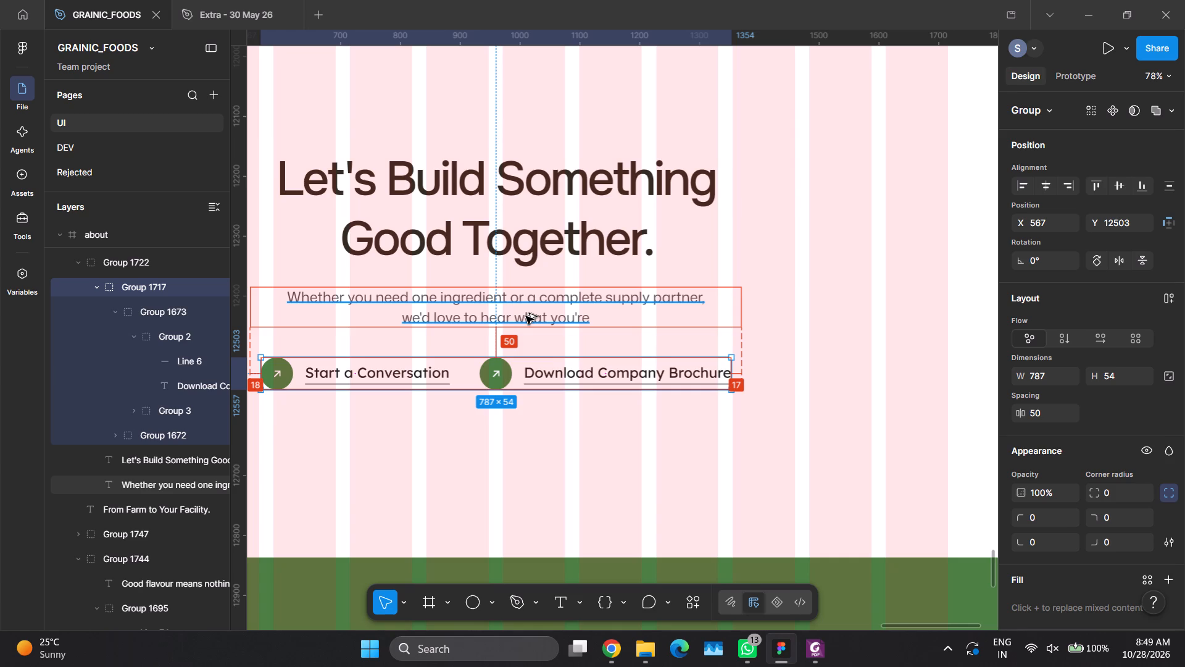
pyautogui.keyDown('shift'); pyautogui.click(526, 316); pyautogui.keyUp('shift')
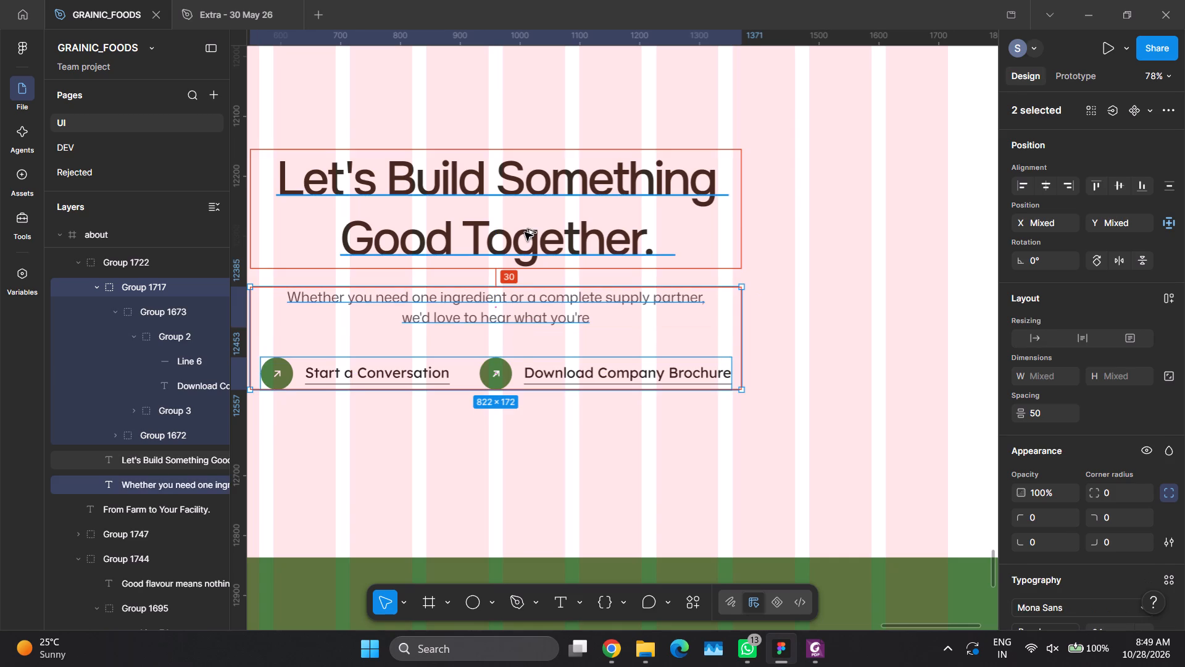
pyautogui.keyDown('ctrl'); pyautogui.scroll(-3, 525, 232); pyautogui.keyUp('ctrl')
pyautogui.keyDown('ctrl'); pyautogui.scroll(1, 525, 232); pyautogui.keyUp('ctrl')
pyautogui.keyDown('ctrl'); pyautogui.scroll(-12, 524, 232); pyautogui.keyUp('ctrl')
pyautogui.keyDown('ctrl'); pyautogui.scroll(4, 524, 233); pyautogui.keyUp('ctrl')
pyautogui.click(882, 228)
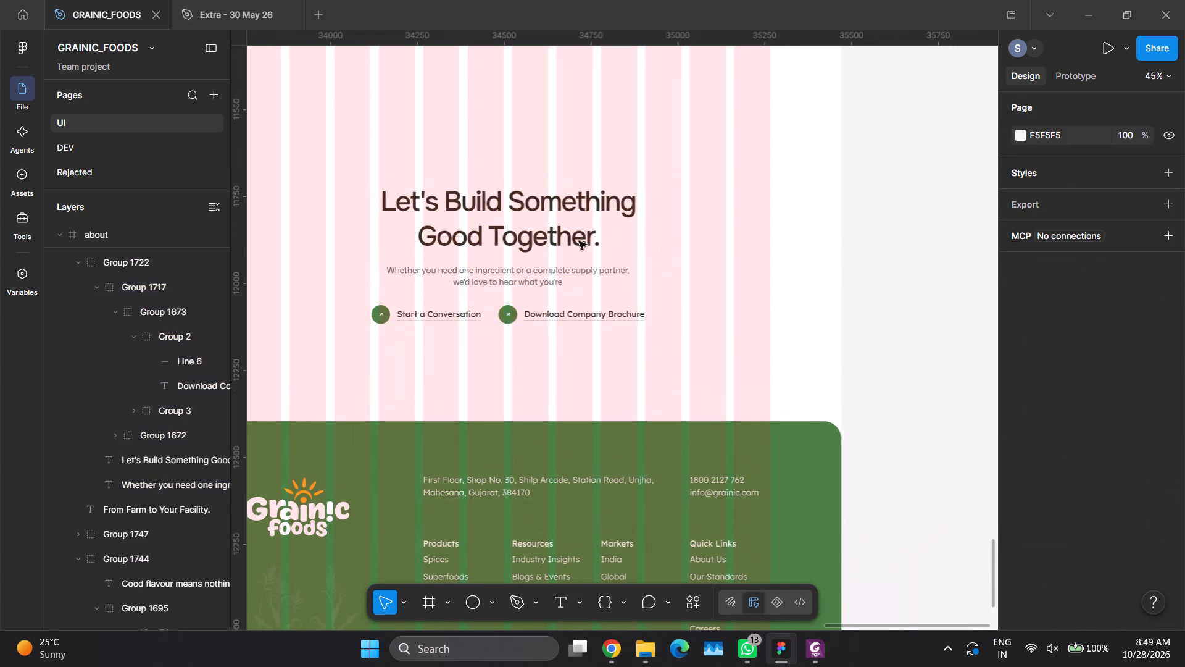
# Move the whole "Let's Build Something Good Together." group down towards the footer to Y 12235.
pyautogui.click(531, 230)
pyautogui.hotkey('alt', 'shift', 'Down')
pyautogui.hotkey('alt', 'shift', 'Down')
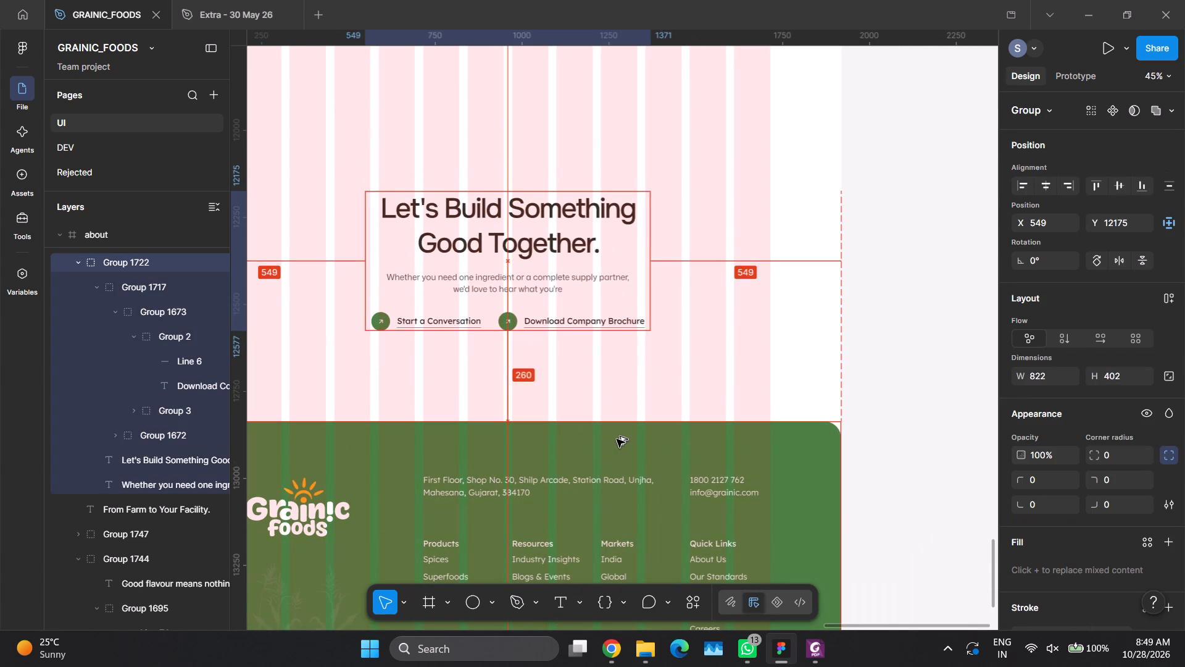
pyautogui.hotkey('alt', 'shift', 'Down')
pyautogui.hotkey('alt', 'shift', 'Down')
pyautogui.hotkey('alt', 'shift', 'Down')
pyautogui.hotkey('alt', 'shift', 'Down')
pyautogui.hotkey('alt', 'shift', 'Down')
pyautogui.hotkey('alt', 'shift', 'Down')
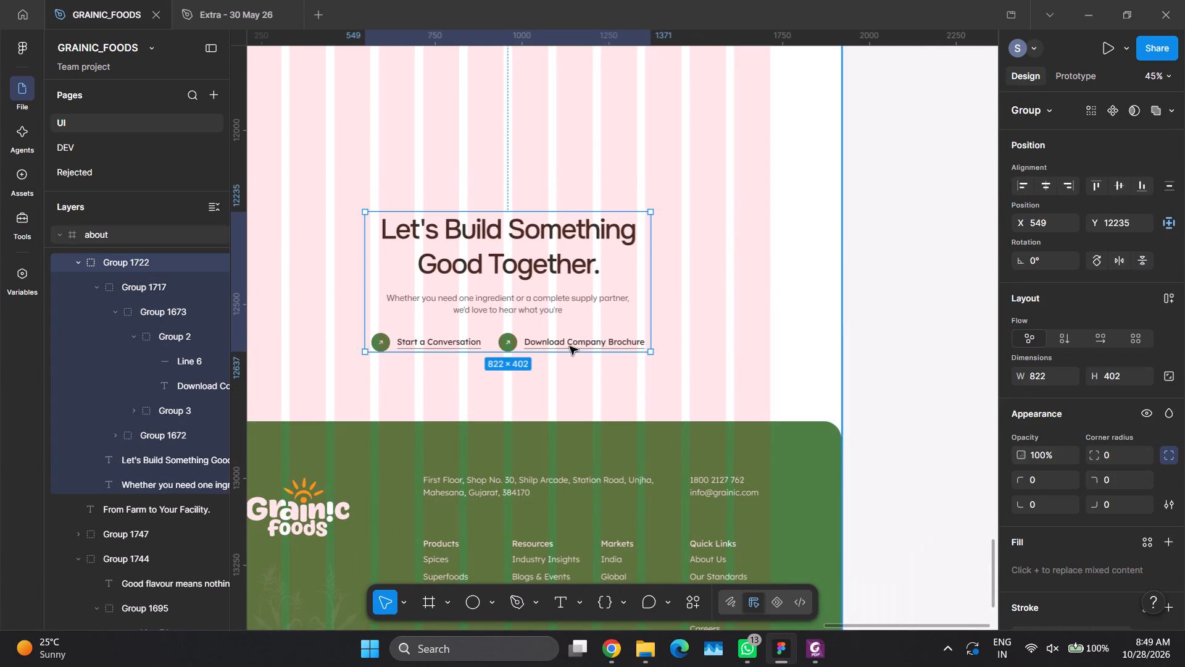
# Review the about page's sections and the empty space between "From Farm to Your Facility." and the closing section.
pyautogui.keyDown('ctrl'); pyautogui.scroll(-1, 547, 318); pyautogui.keyUp('ctrl')
pyautogui.keyDown('ctrl'); pyautogui.scroll(3, 546, 316); pyautogui.keyUp('ctrl')
pyautogui.keyDown('ctrl'); pyautogui.scroll(-1, 546, 316); pyautogui.keyUp('ctrl')
pyautogui.keyDown('ctrl'); pyautogui.scroll(2, 546, 316); pyautogui.keyUp('ctrl')
pyautogui.keyDown('ctrl'); pyautogui.scroll(-7, 546, 316); pyautogui.keyUp('ctrl')
pyautogui.keyDown('ctrl'); pyautogui.scroll(1, 546, 316); pyautogui.keyUp('ctrl')
pyautogui.keyDown('ctrl'); pyautogui.scroll(-2, 546, 316); pyautogui.keyUp('ctrl')
pyautogui.keyDown('ctrl'); pyautogui.scroll(3, 546, 317); pyautogui.keyUp('ctrl')
pyautogui.keyDown('ctrl'); pyautogui.scroll(-7, 546, 317); pyautogui.keyUp('ctrl')
pyautogui.keyDown('ctrl'); pyautogui.scroll(3, 546, 317); pyautogui.keyUp('ctrl')
pyautogui.keyDown('ctrl'); pyautogui.scroll(-1, 546, 317); pyautogui.keyUp('ctrl')
pyautogui.keyDown('ctrl'); pyautogui.scroll(1, 546, 317); pyautogui.keyUp('ctrl')
pyautogui.keyDown('ctrl'); pyautogui.scroll(-2, 546, 317); pyautogui.keyUp('ctrl')
pyautogui.keyDown('ctrl'); pyautogui.scroll(1, 546, 317); pyautogui.keyUp('ctrl')
pyautogui.keyDown('ctrl'); pyautogui.scroll(-1, 546, 317); pyautogui.keyUp('ctrl')
pyautogui.keyDown('ctrl'); pyautogui.scroll(1, 546, 317); pyautogui.keyUp('ctrl')
pyautogui.keyDown('ctrl'); pyautogui.scroll(-3, 546, 317); pyautogui.keyUp('ctrl')
pyautogui.keyDown('ctrl'); pyautogui.scroll(1, 546, 317); pyautogui.keyUp('ctrl')
pyautogui.keyDown('ctrl'); pyautogui.scroll(-4, 546, 317); pyautogui.keyUp('ctrl')
pyautogui.keyDown('ctrl'); pyautogui.scroll(1, 546, 317); pyautogui.keyUp('ctrl')
pyautogui.keyDown('ctrl'); pyautogui.scroll(-5, 546, 317); pyautogui.keyUp('ctrl')
pyautogui.keyDown('ctrl'); pyautogui.scroll(2, 546, 317); pyautogui.keyUp('ctrl')
pyautogui.keyDown('ctrl'); pyautogui.scroll(-3, 546, 317); pyautogui.keyUp('ctrl')
pyautogui.keyDown('ctrl'); pyautogui.scroll(2, 546, 317); pyautogui.keyUp('ctrl')
pyautogui.keyDown('ctrl'); pyautogui.scroll(-2, 546, 317); pyautogui.keyUp('ctrl')
pyautogui.keyDown('ctrl'); pyautogui.scroll(2, 546, 318); pyautogui.keyUp('ctrl')
pyautogui.keyDown('ctrl'); pyautogui.scroll(-3, 546, 318); pyautogui.keyUp('ctrl')
pyautogui.click(838, 319)
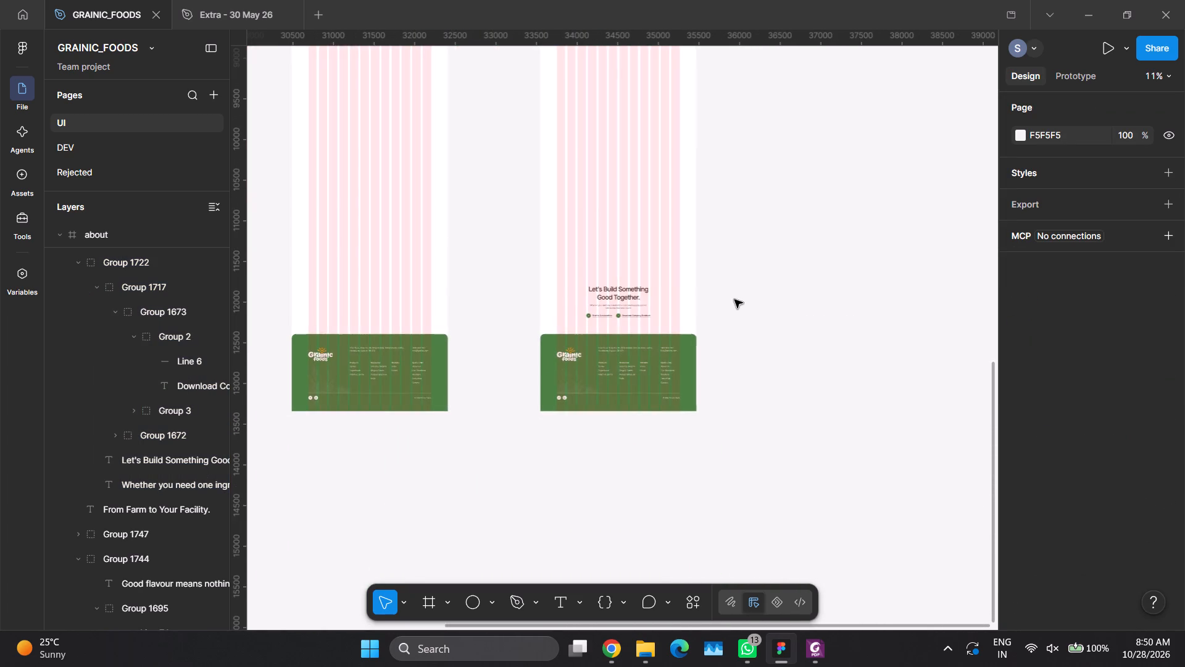
pyautogui.scroll(4, 734, 300)
pyautogui.scroll(3, 664, 313)
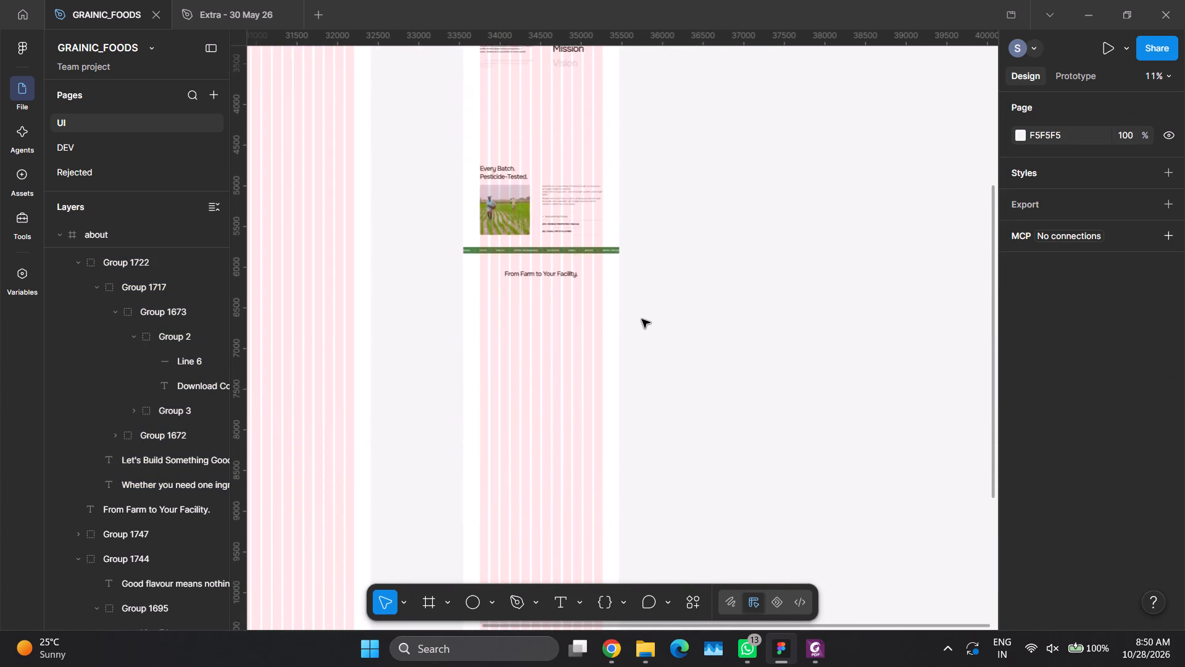
pyautogui.scroll(1, 639, 321)
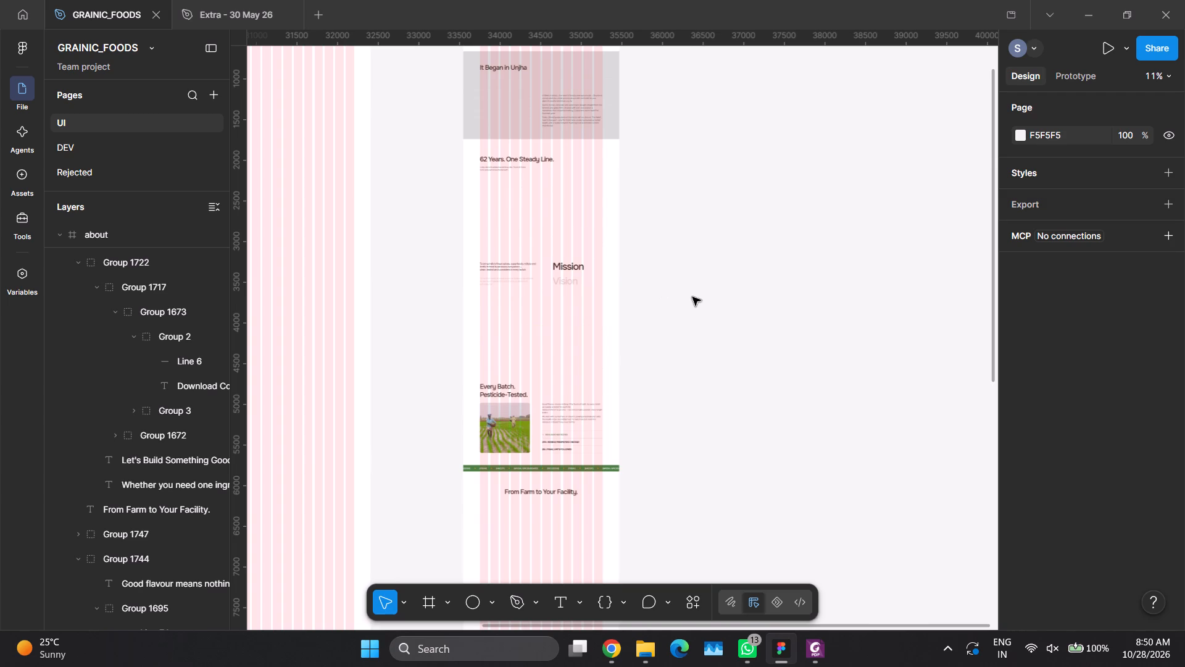
pyautogui.scroll(-5, 692, 297)
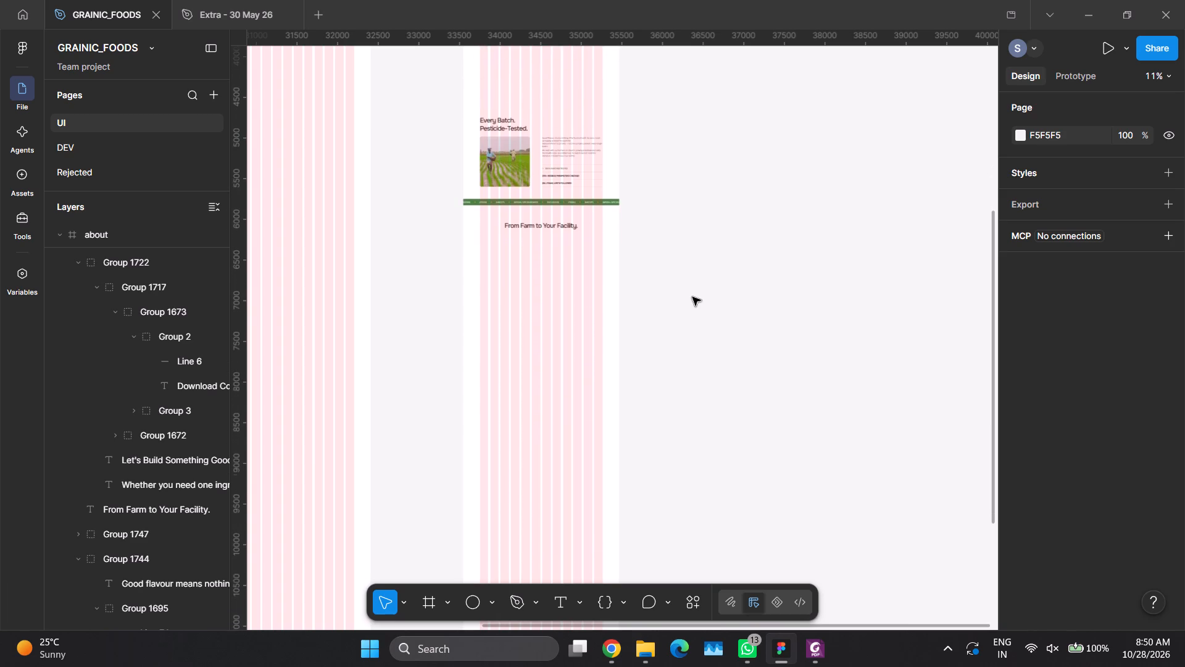
pyautogui.scroll(-3, 692, 297)
pyautogui.scroll(4, 692, 297)
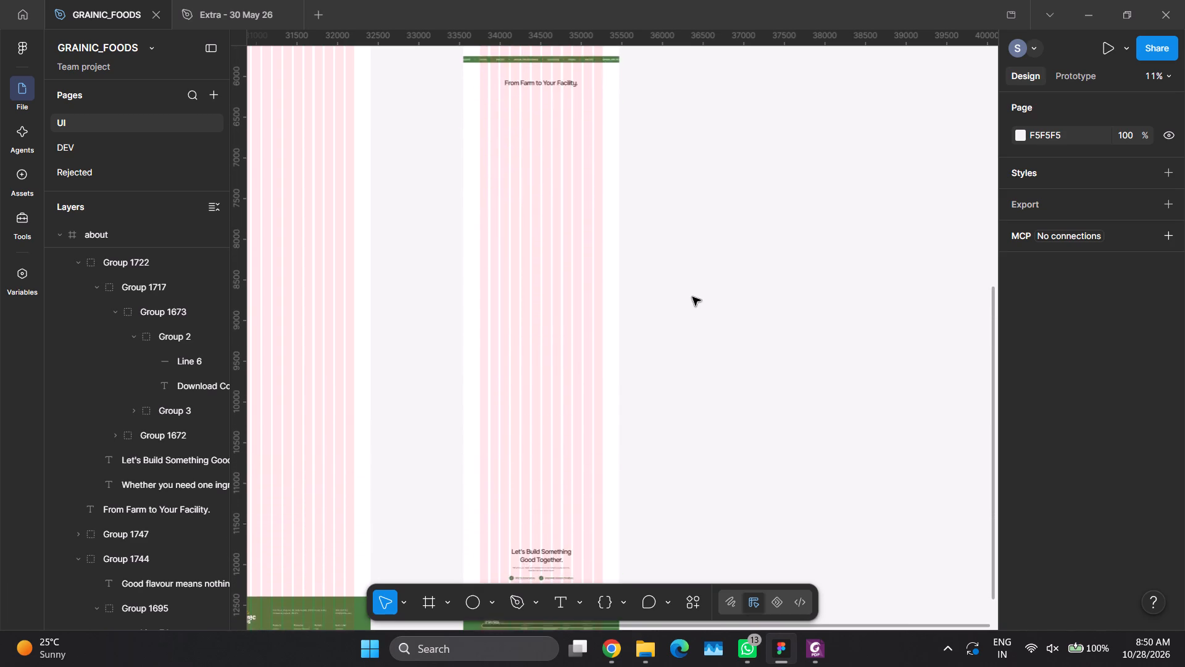
pyautogui.scroll(1, 692, 297)
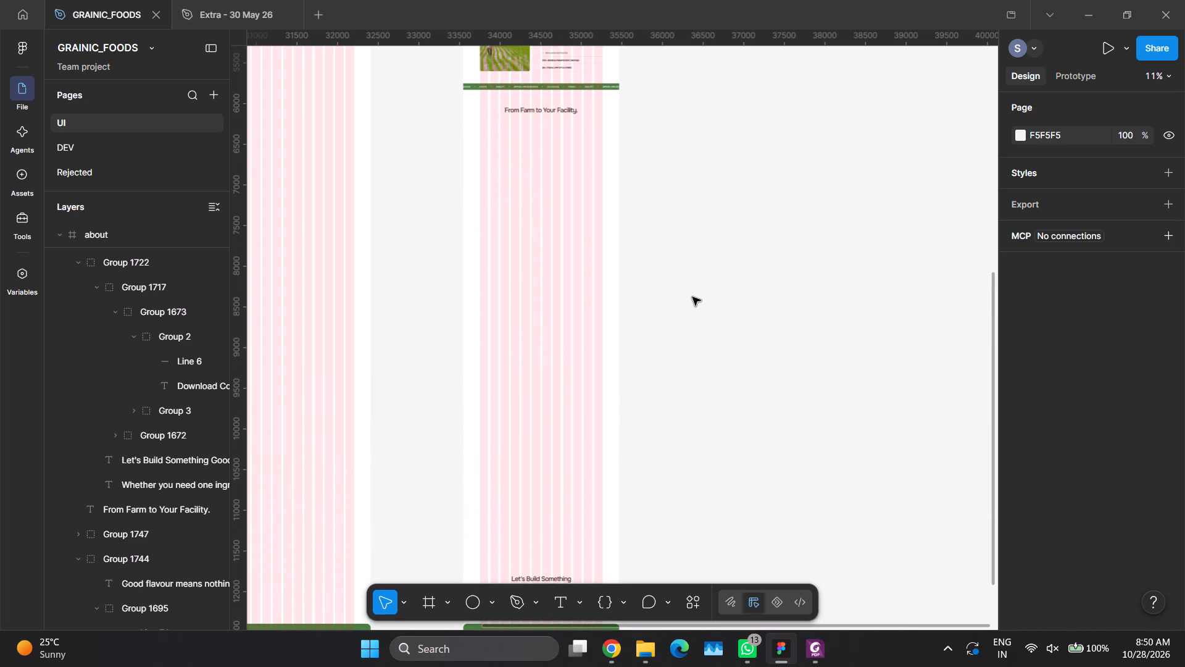
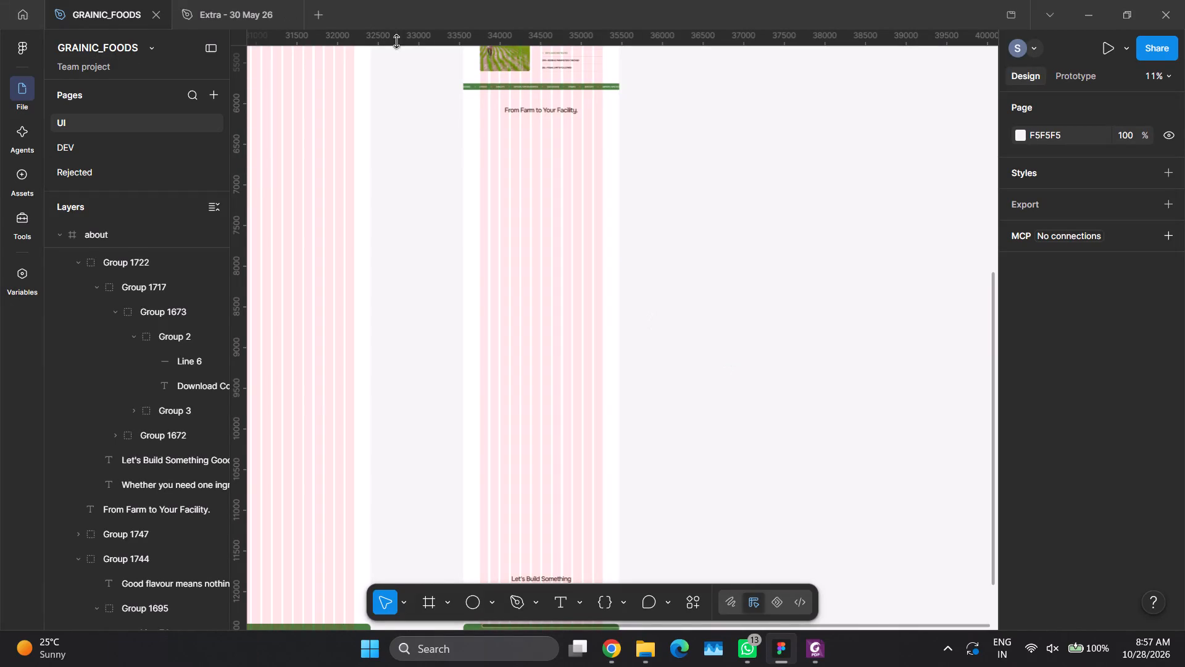
# Look through the recent files list in a new tab for a design to reuse.
pyautogui.click(315, 12)
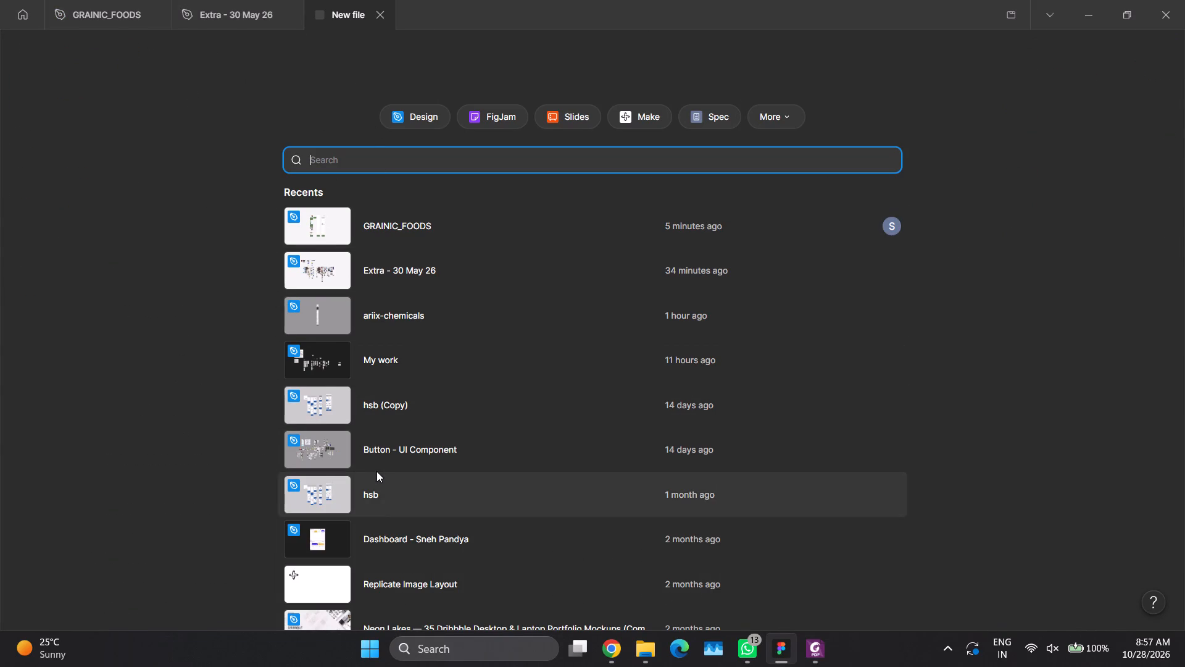
pyautogui.scroll(-2, 405, 533)
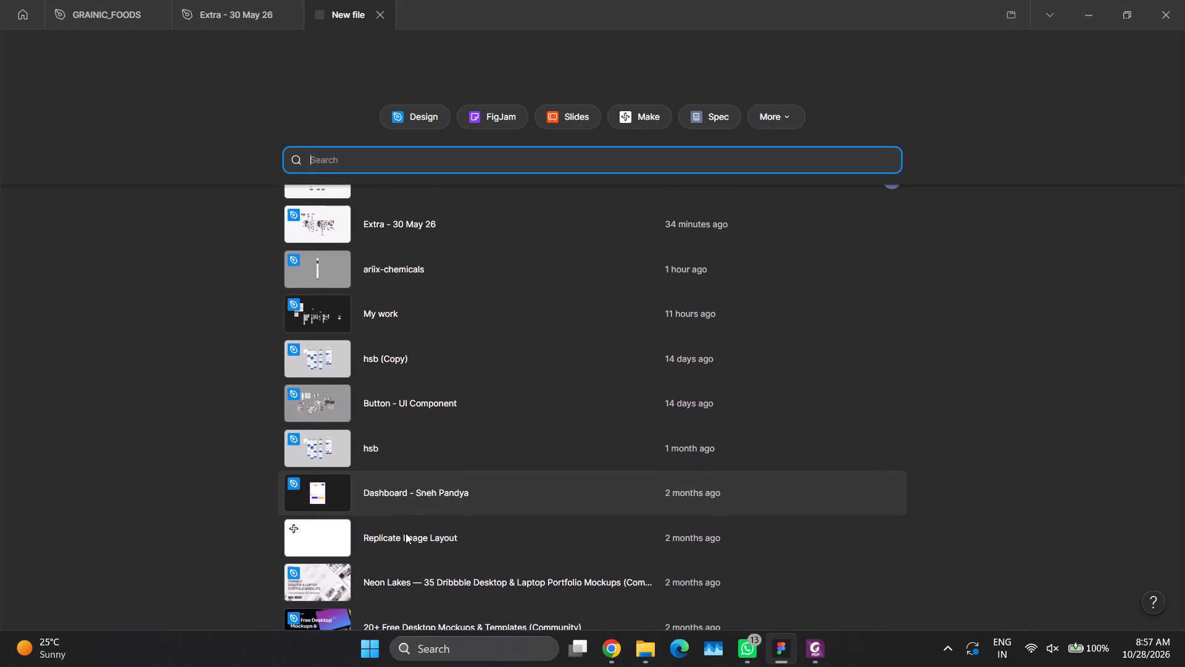
pyautogui.scroll(-3, 405, 533)
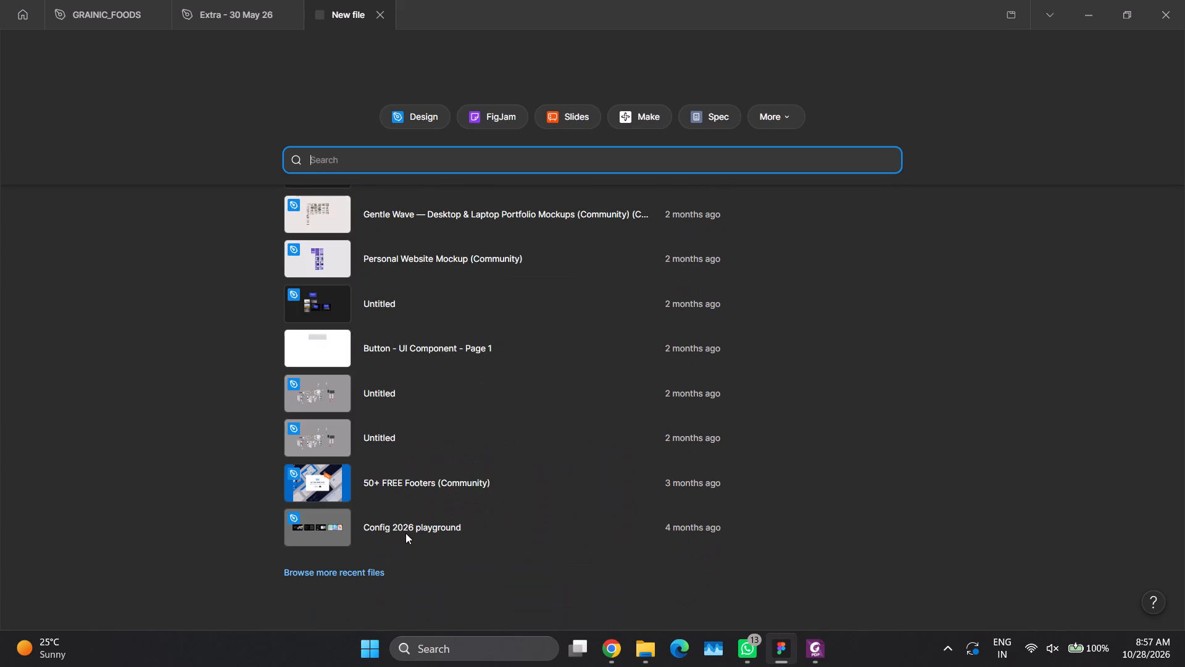
pyautogui.scroll(-1, 405, 533)
pyautogui.scroll(14, 391, 218)
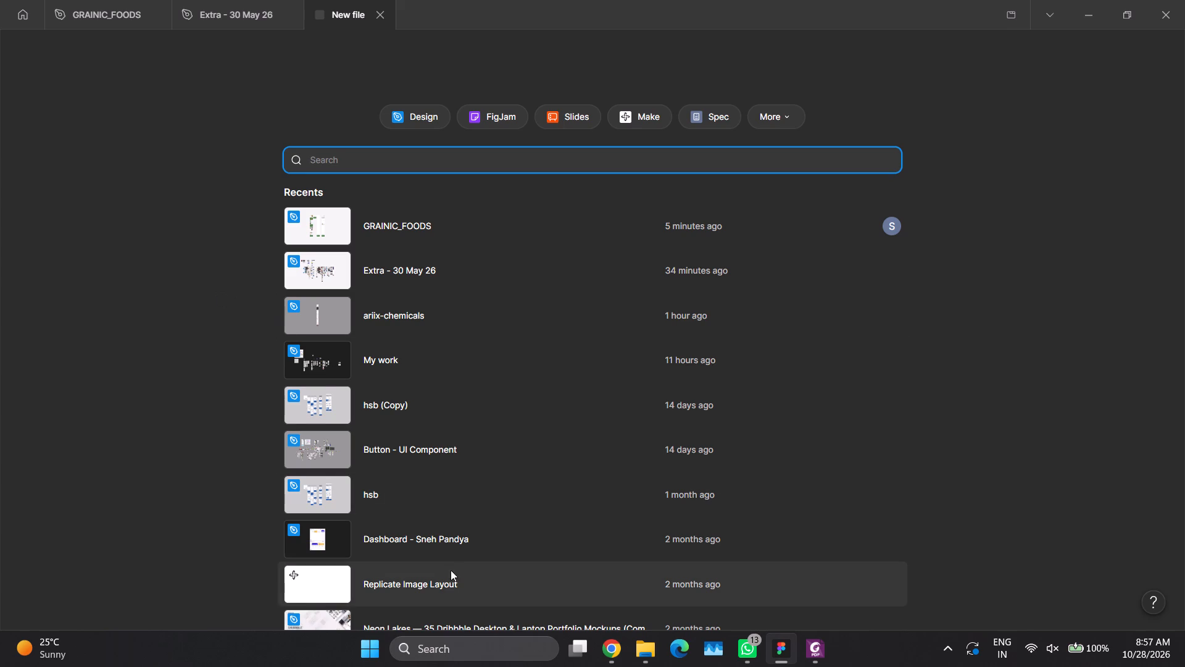
# Go to the home screen and switch to the other Edu team's plan.
pyautogui.click(0, 10)
pyautogui.click(15, 13)
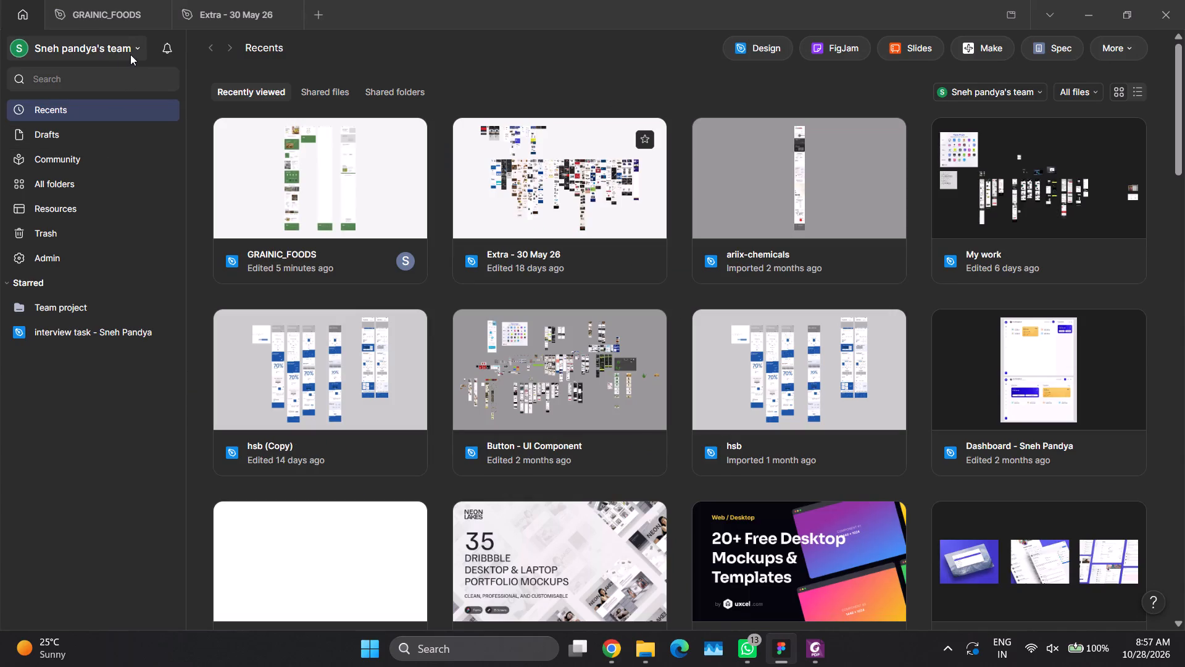
pyautogui.click(130, 54)
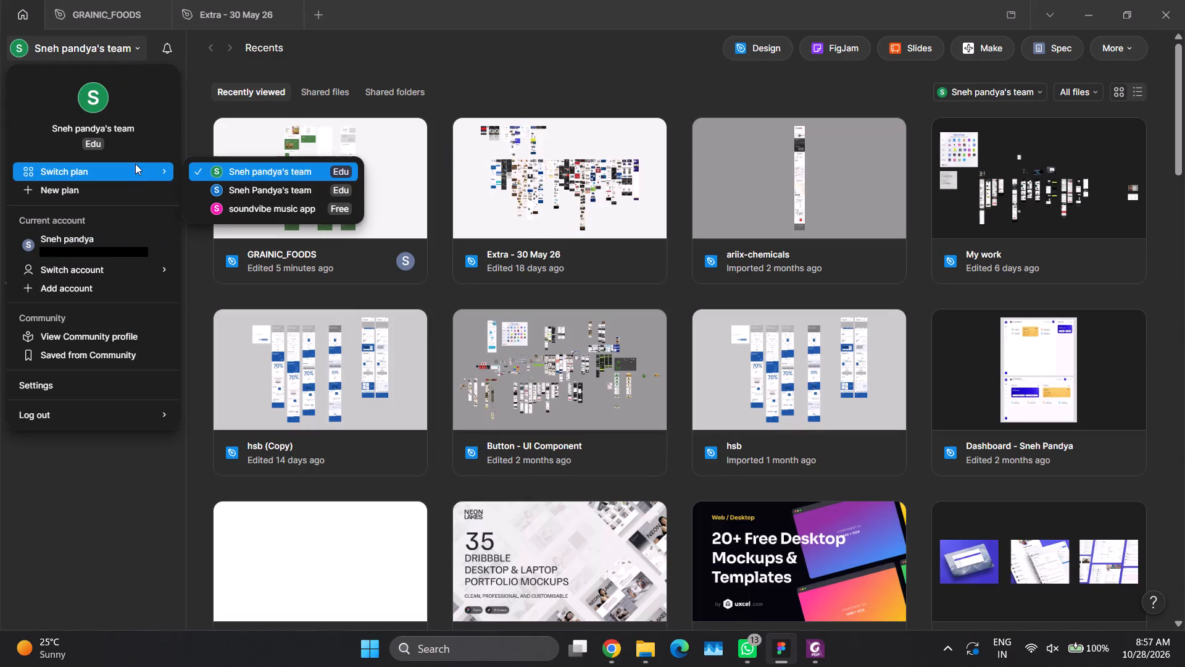
pyautogui.click(135, 164)
pyautogui.click(226, 189)
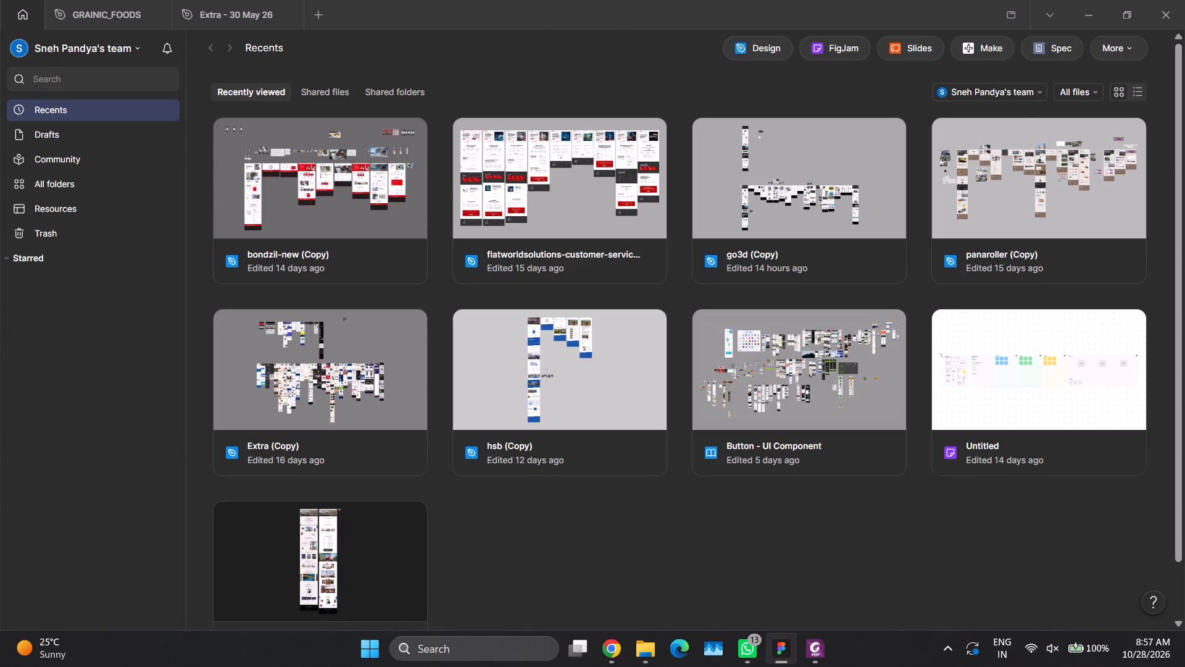
# Find and open the flatworldsolutions-customer-service file from the team's recently viewed files.
pyautogui.scroll(-1, 414, 567)
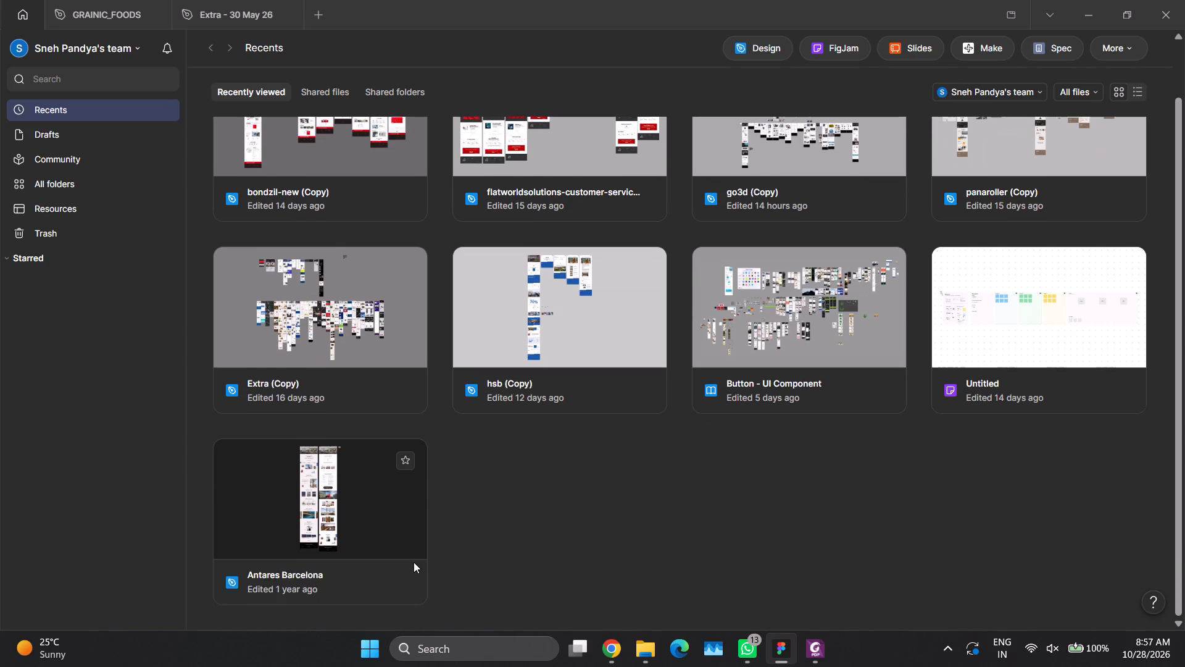
pyautogui.scroll(5, 546, 551)
pyautogui.doubleClick(555, 212)
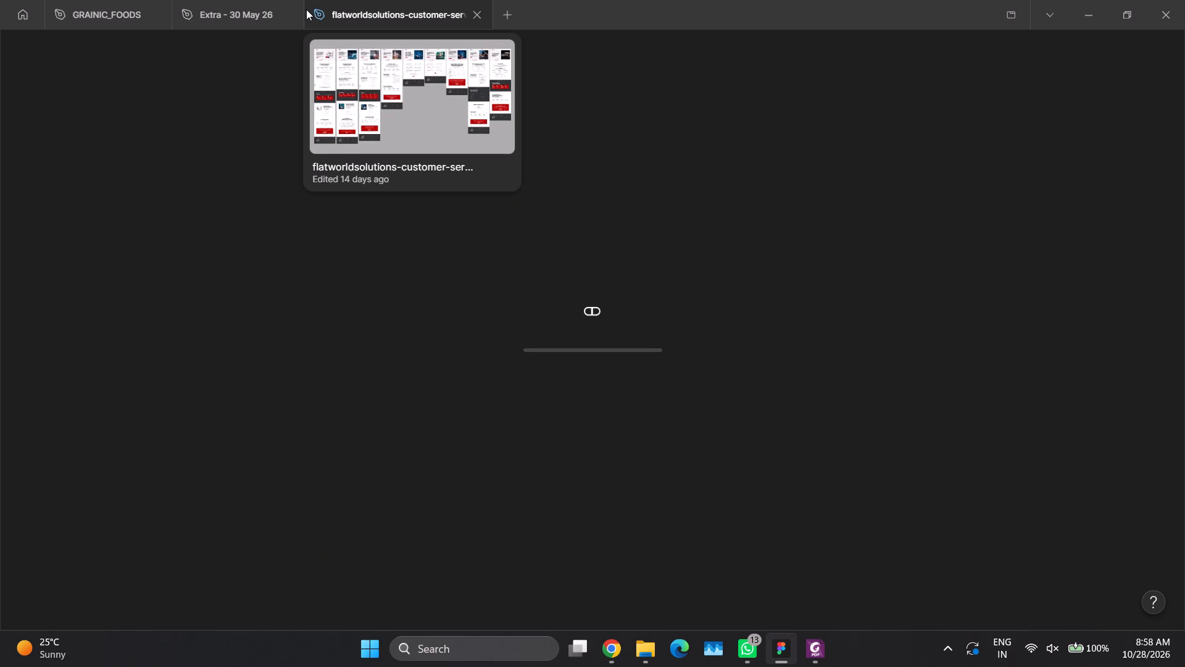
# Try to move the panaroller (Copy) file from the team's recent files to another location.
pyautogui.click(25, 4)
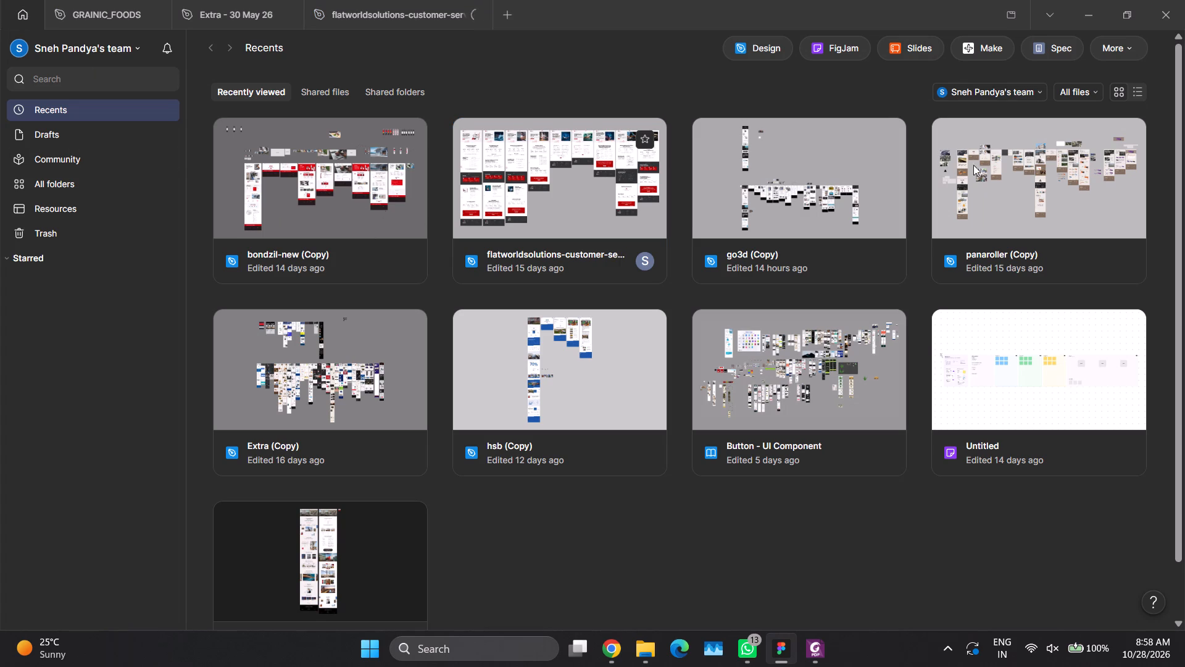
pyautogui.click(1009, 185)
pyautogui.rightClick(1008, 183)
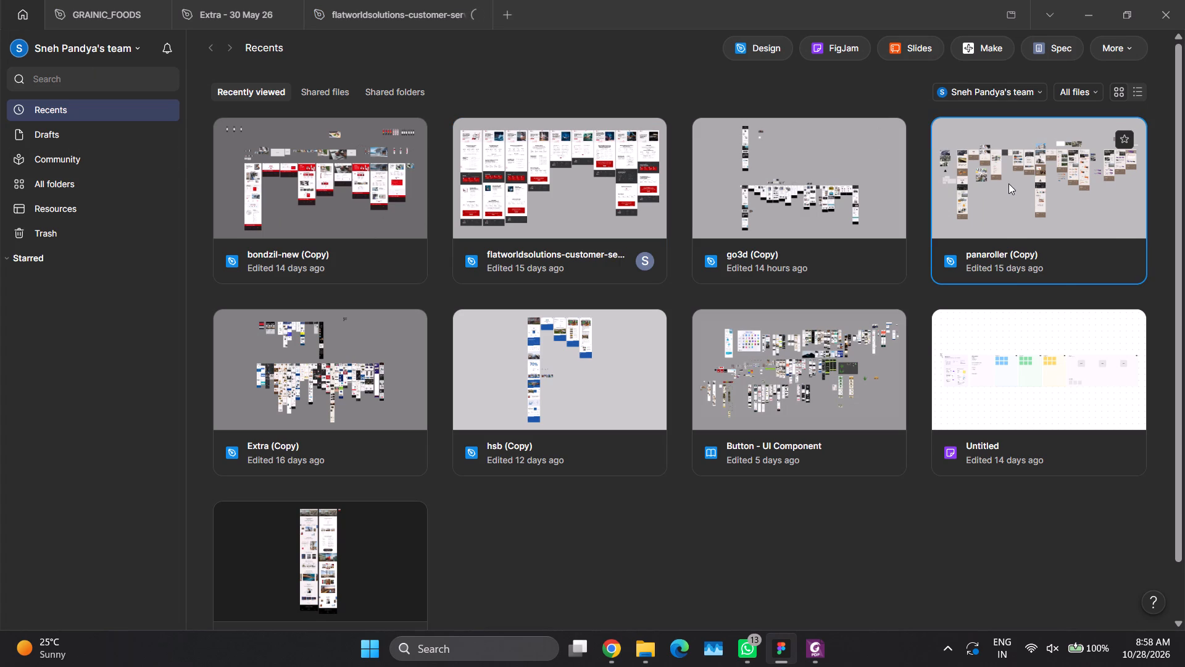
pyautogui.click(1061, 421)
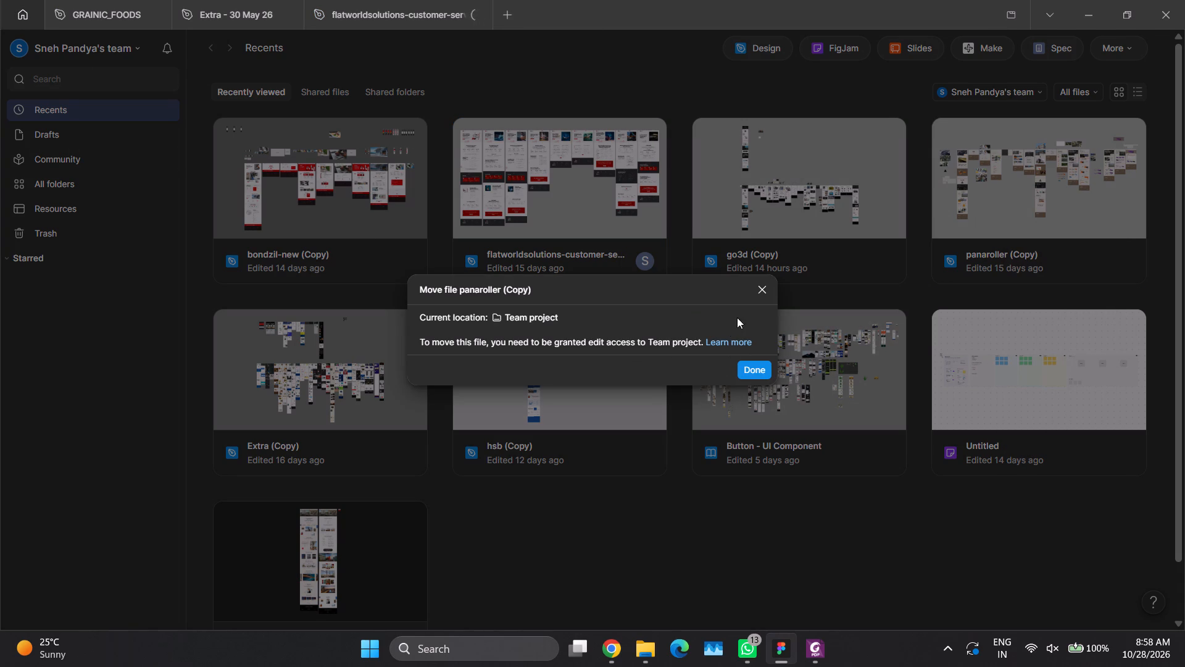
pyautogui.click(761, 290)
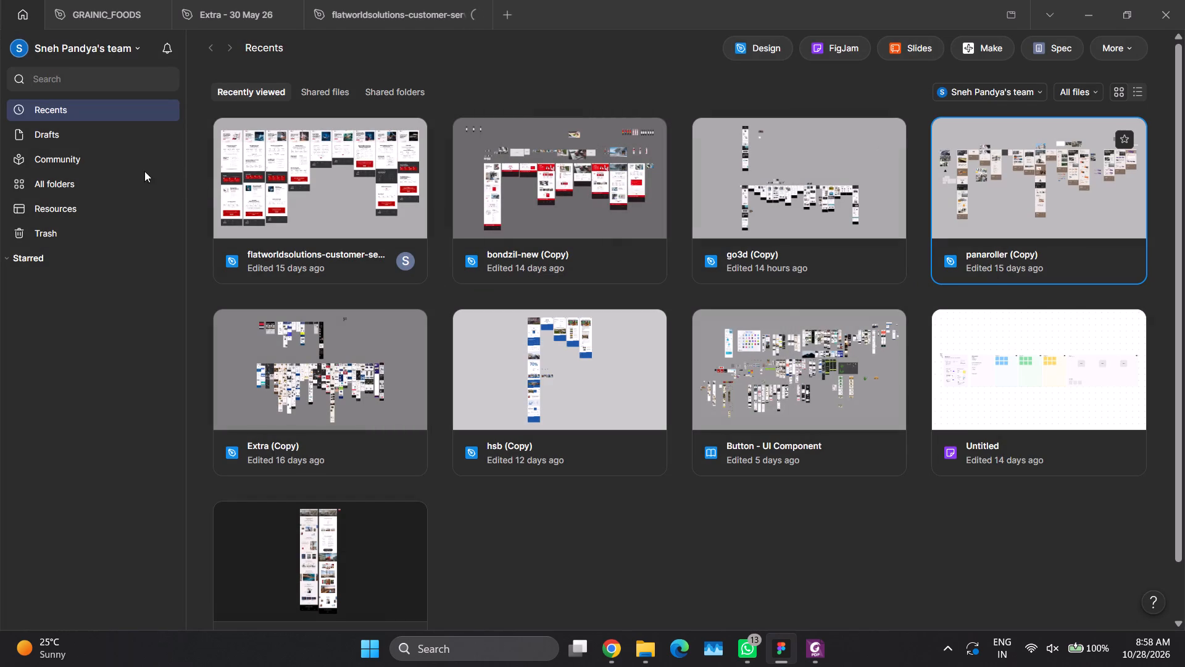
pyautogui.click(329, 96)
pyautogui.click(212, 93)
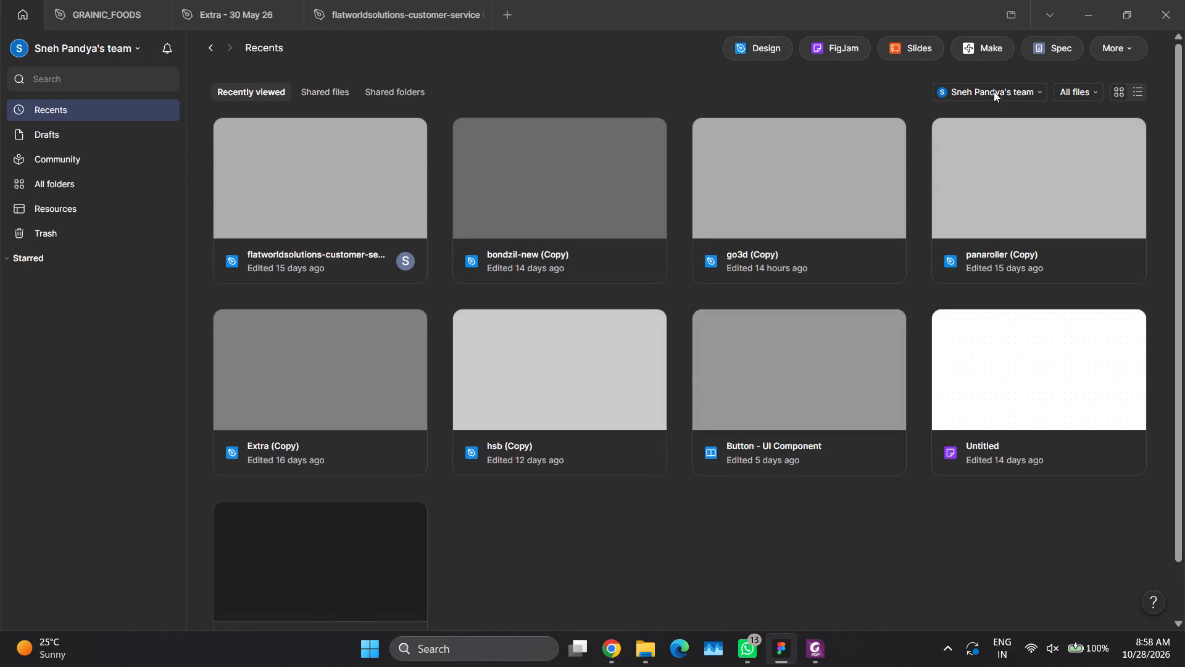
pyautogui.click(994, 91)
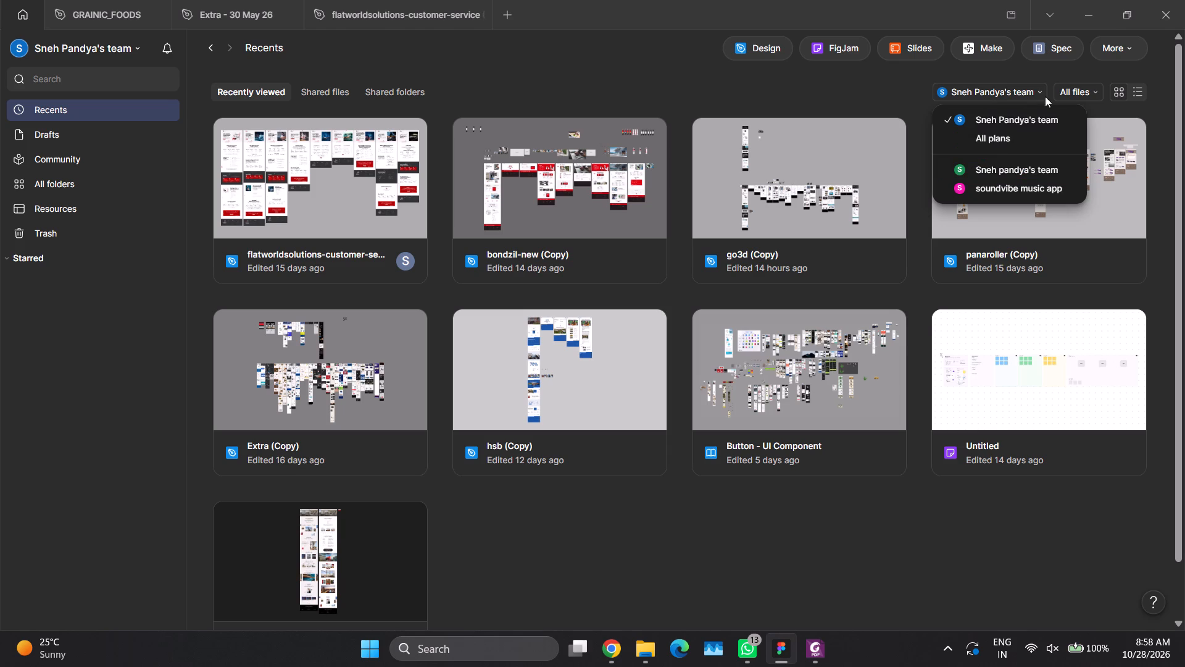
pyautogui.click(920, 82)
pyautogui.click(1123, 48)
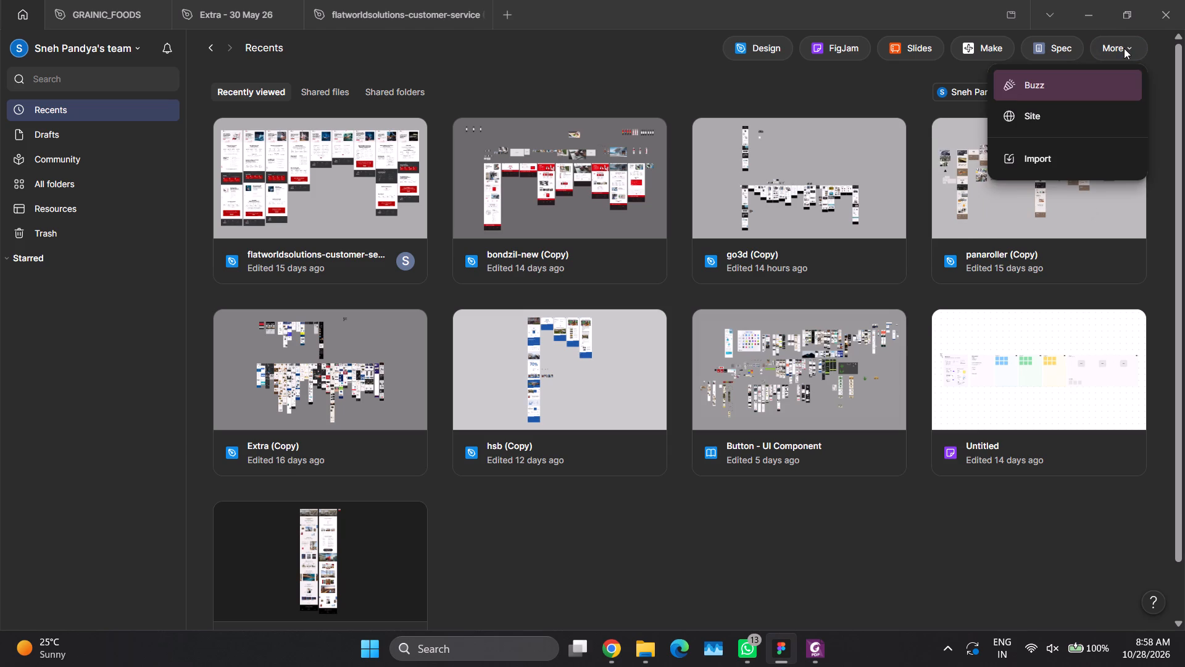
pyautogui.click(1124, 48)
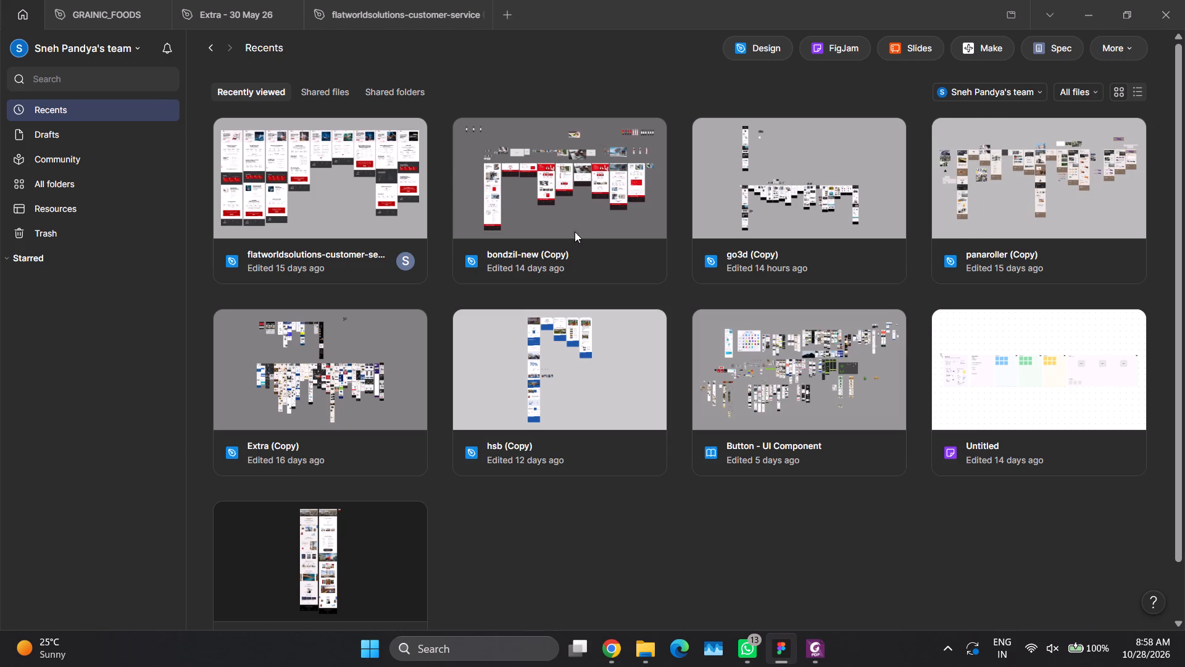
# Copy the four red Key Benefits cards from the fintech-lp frame in the flatworldsolutions file.
pyautogui.click(357, 0)
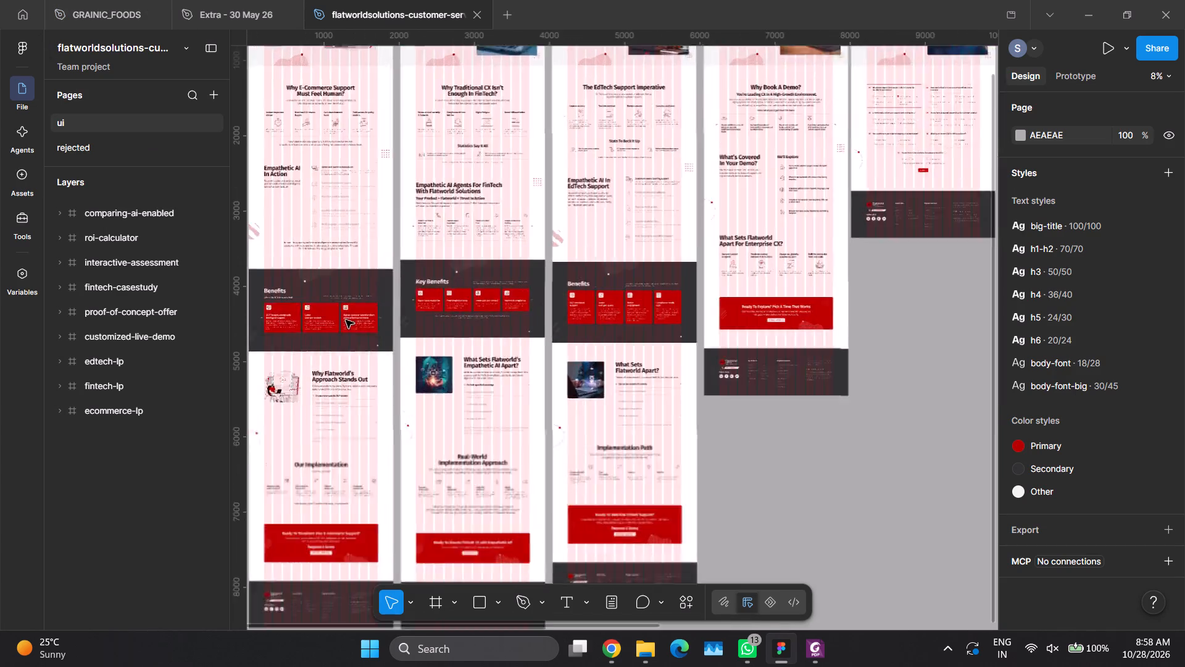
pyautogui.click(626, 274)
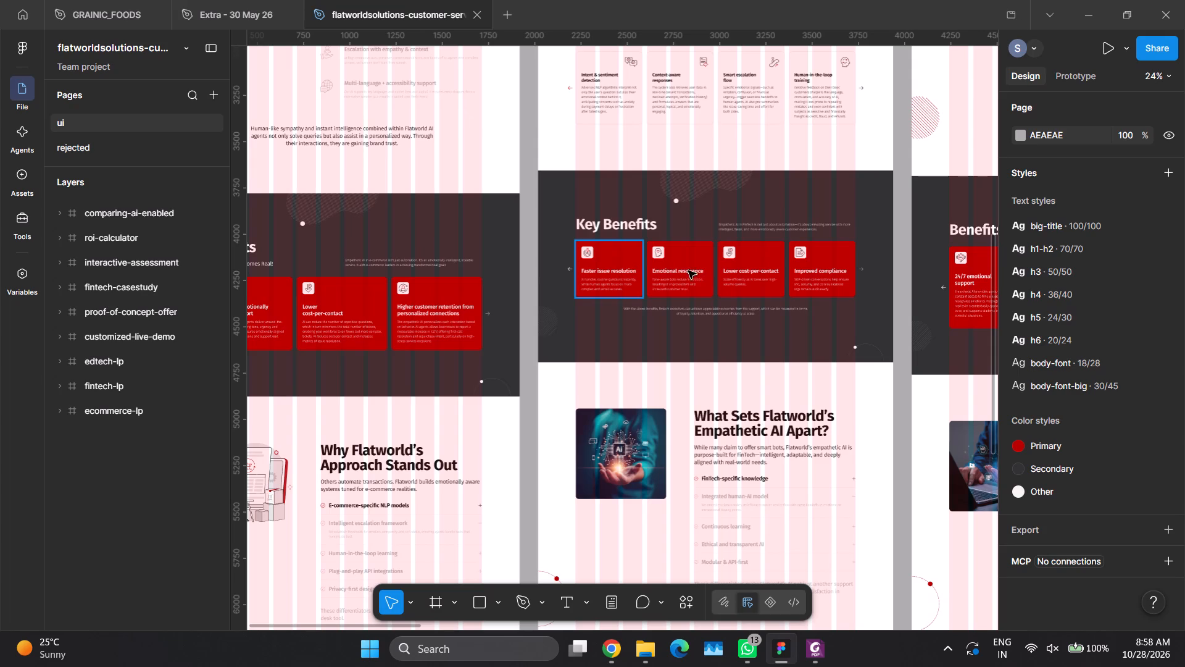
pyautogui.keyDown('shift'); pyautogui.click(689, 266); pyautogui.keyUp('shift')
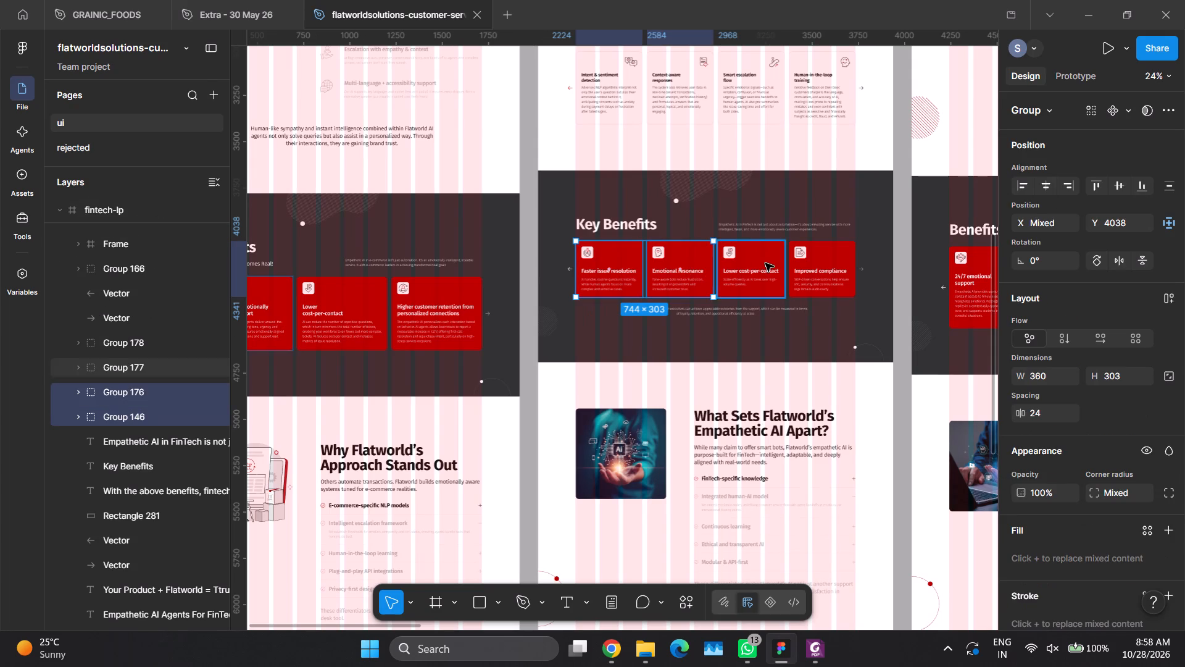
pyautogui.keyDown('shift'); pyautogui.click(765, 263); pyautogui.keyUp('shift')
pyautogui.keyDown('shift'); pyautogui.click(846, 263); pyautogui.keyUp('shift')
pyautogui.moveTo(749, 263); pyautogui.dragTo(750, 307)
pyautogui.hotkey('ctrl', 'z')
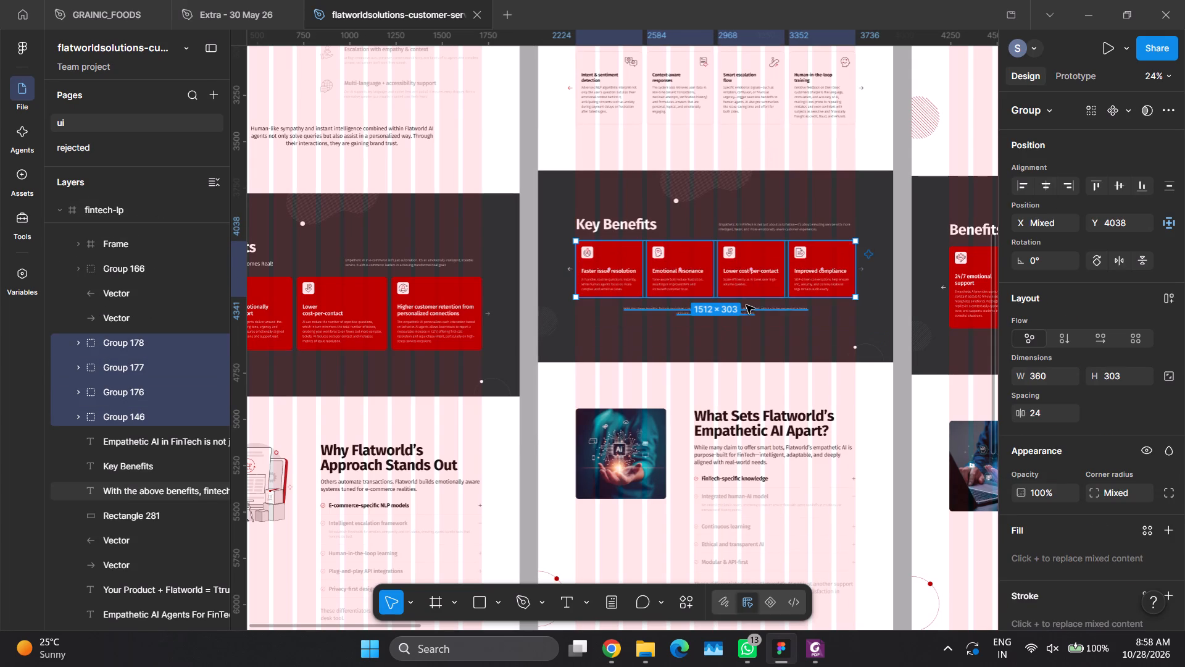
pyautogui.hotkey('ctrl', 'c')
pyautogui.hotkey('ctrl', 'c')
# Paste the cards into the GRAINIC_FOODS file, in the empty area below "From Farm to Your Facility.", aligned to the column grid.
pyautogui.click(120, 1)
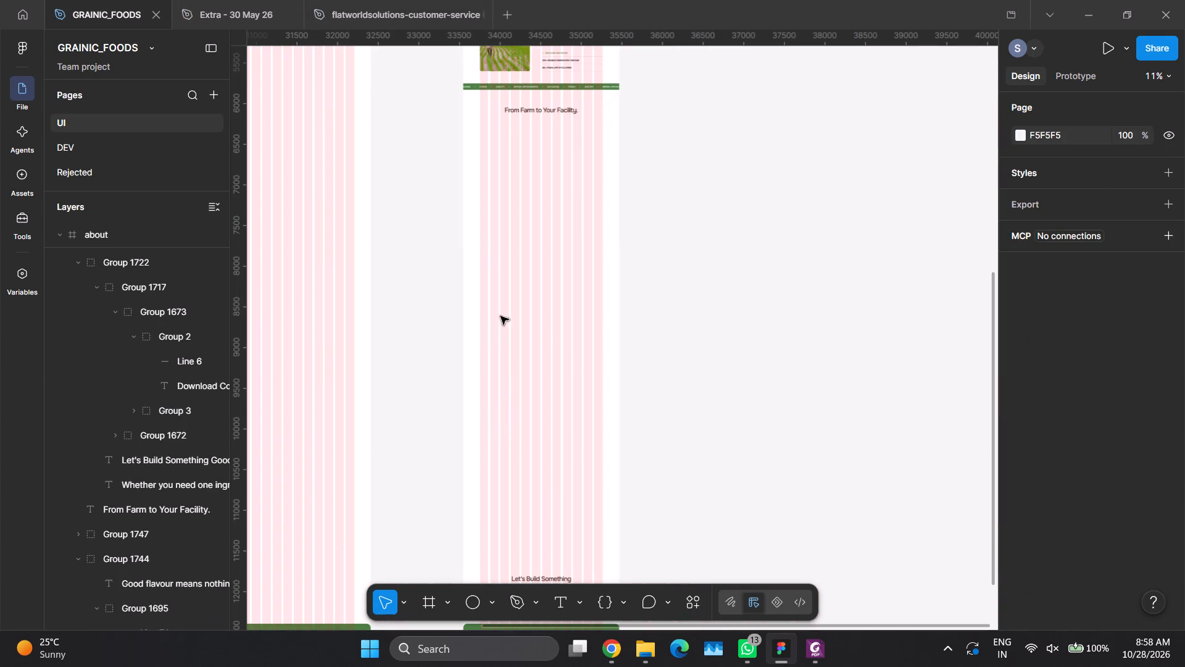
pyautogui.hotkey('ctrl', 'v')
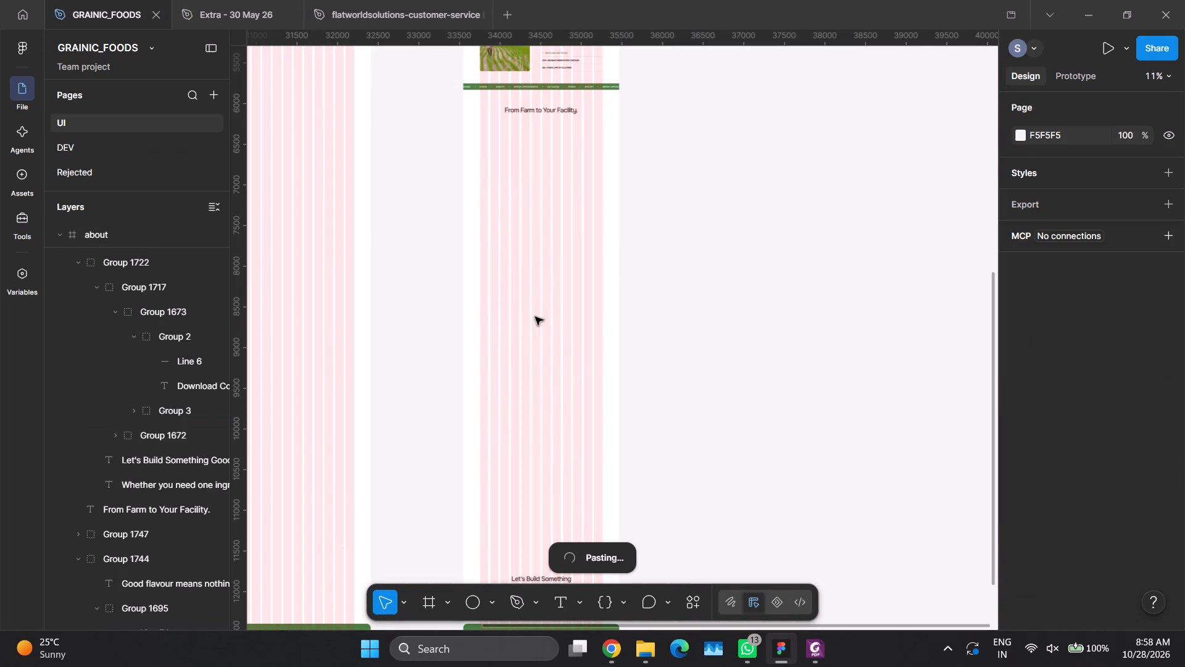
pyautogui.moveTo(603, 326); pyautogui.dragTo(525, 308)
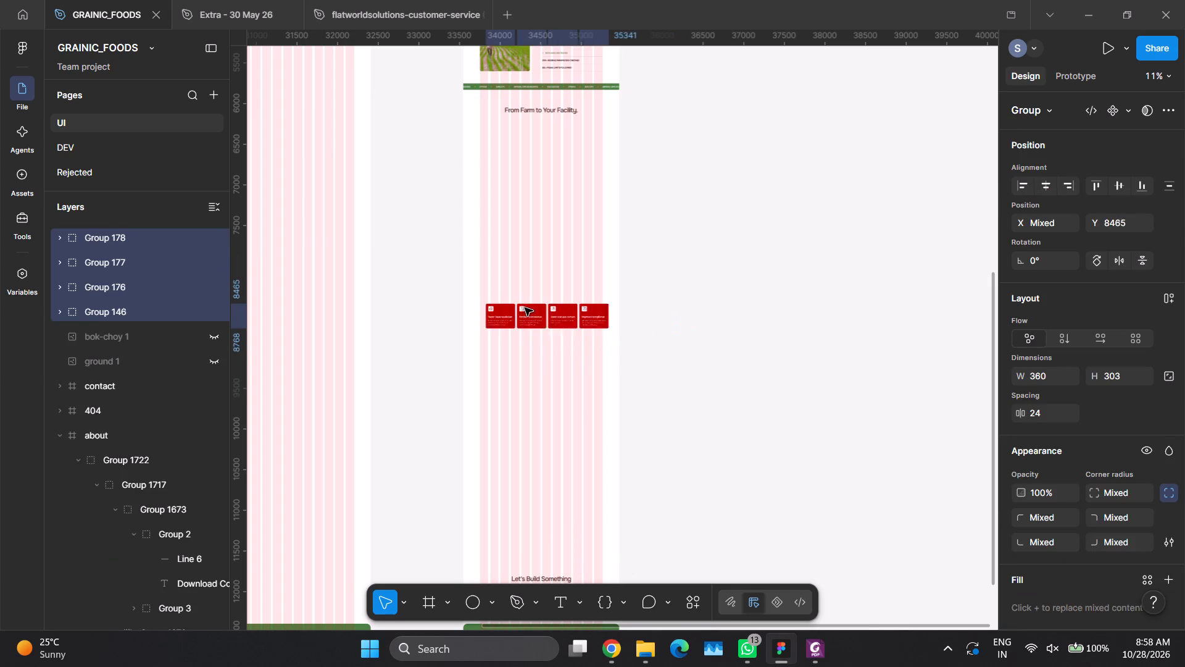
pyautogui.moveTo(525, 308); pyautogui.dragTo(528, 306)
pyautogui.click(739, 336)
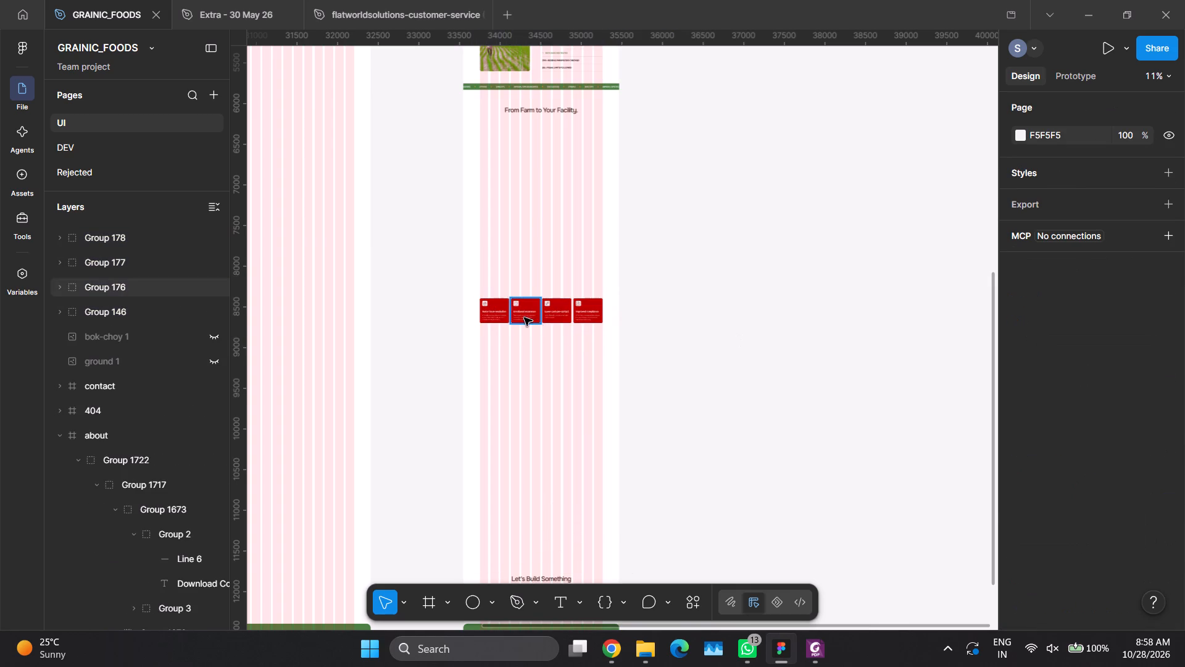
# Change the B70000 red of all four pasted cards to the green already used on this page.
pyautogui.moveTo(309, 213); pyautogui.dragTo(901, 413)
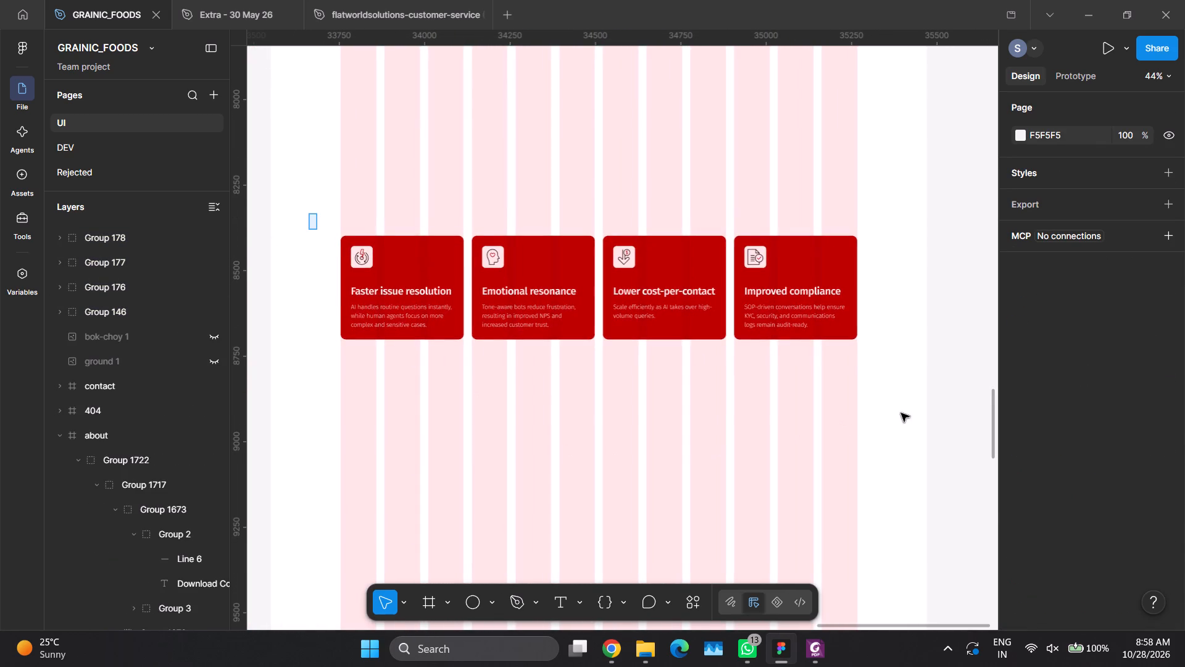
pyautogui.moveTo(901, 413); pyautogui.dragTo(881, 401)
pyautogui.scroll(-5, 1047, 589)
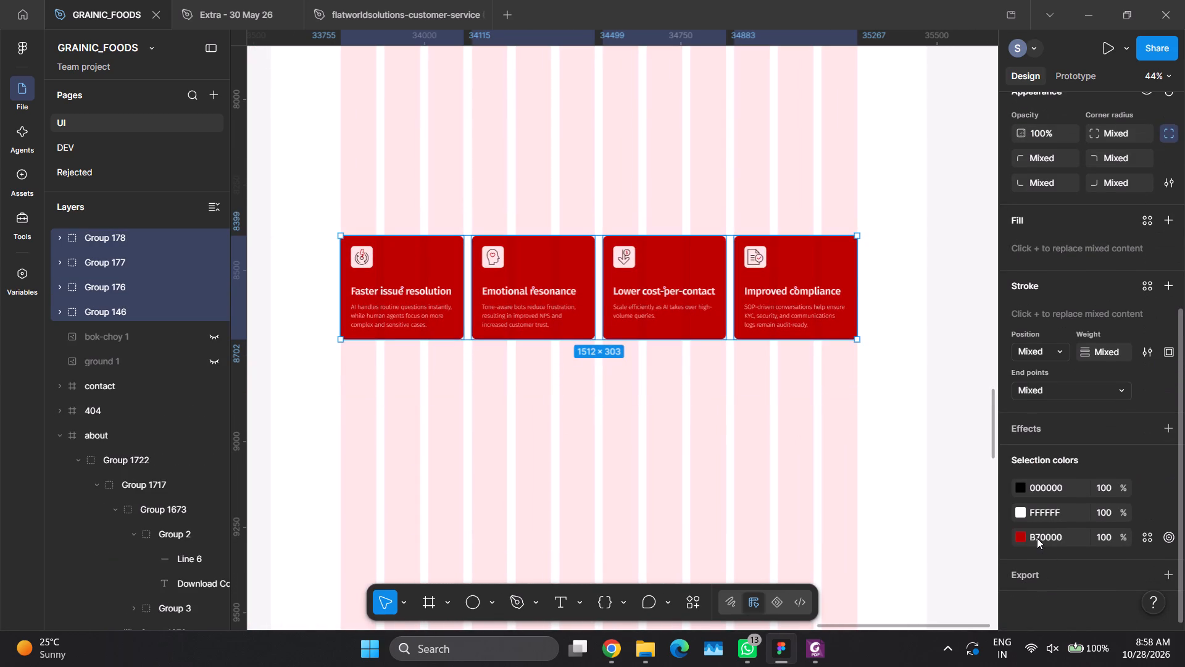
pyautogui.click(1021, 536)
pyautogui.click(841, 561)
pyautogui.click(838, 561)
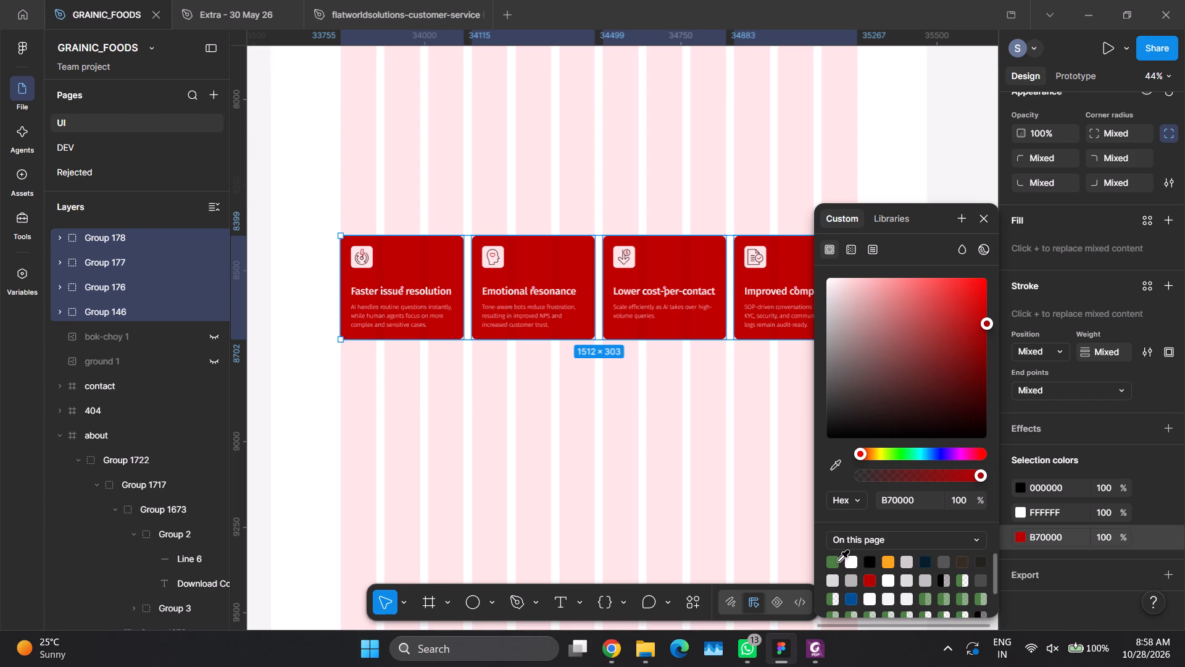
pyautogui.click(634, 434)
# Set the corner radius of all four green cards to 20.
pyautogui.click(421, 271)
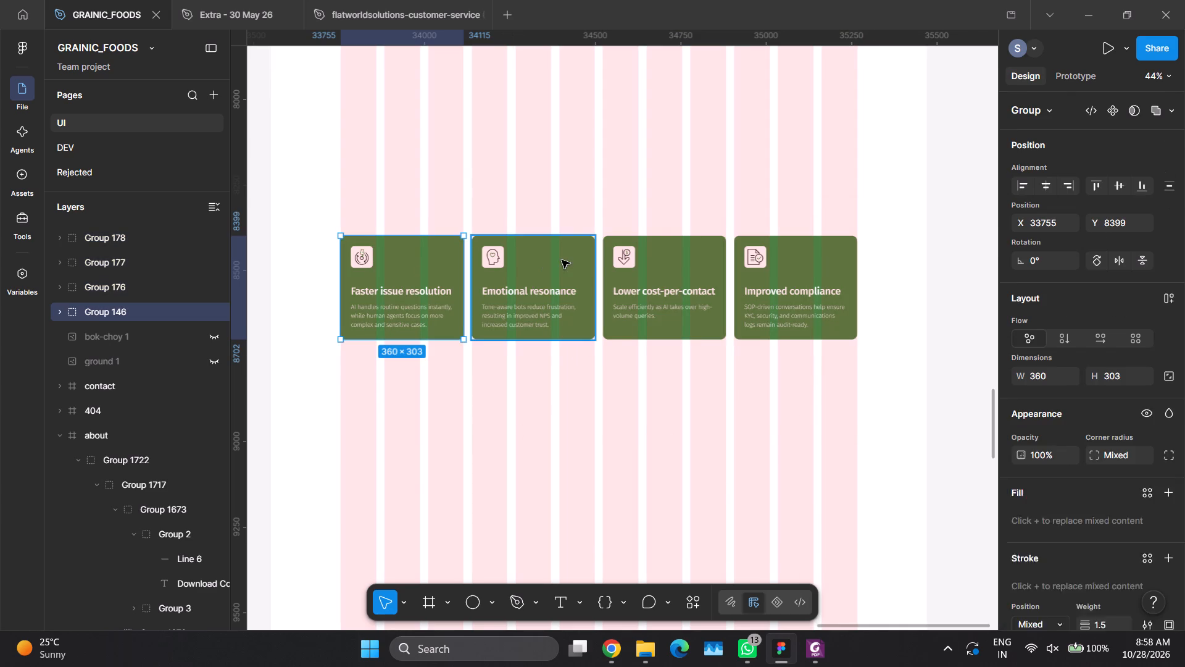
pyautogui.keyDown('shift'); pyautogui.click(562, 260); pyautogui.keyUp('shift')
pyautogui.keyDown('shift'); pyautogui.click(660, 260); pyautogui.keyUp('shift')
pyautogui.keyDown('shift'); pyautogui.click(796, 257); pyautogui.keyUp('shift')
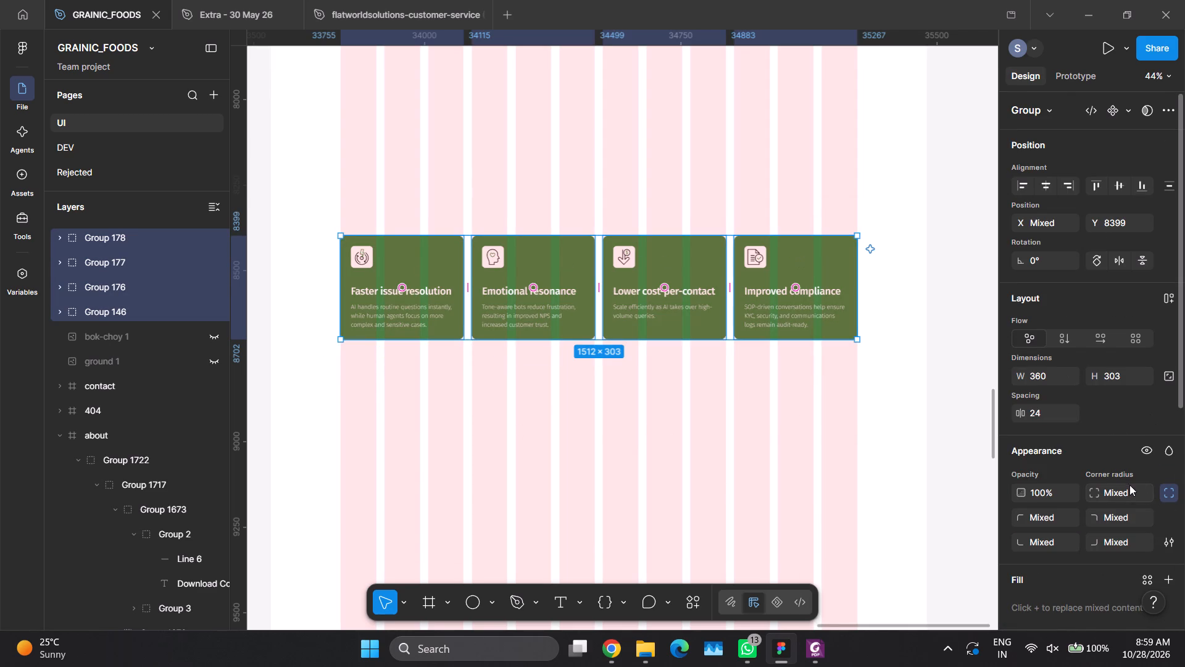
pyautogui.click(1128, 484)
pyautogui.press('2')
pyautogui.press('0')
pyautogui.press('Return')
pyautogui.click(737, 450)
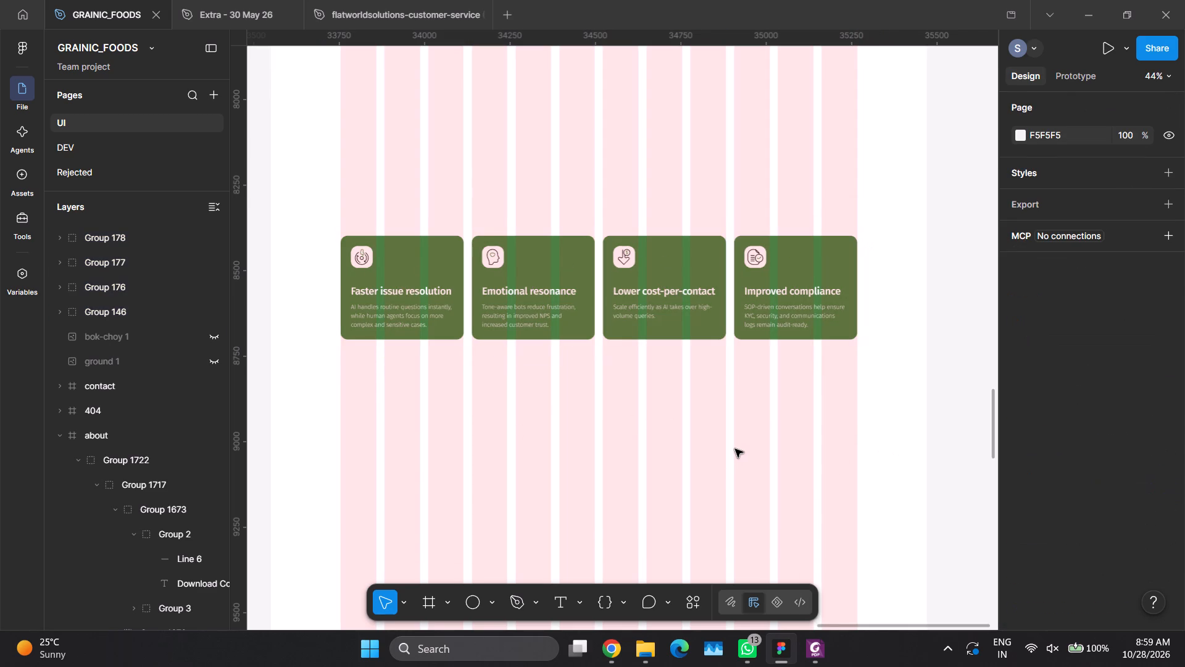
# Set the corner radius of all four green cards to 10.
pyautogui.click(388, 253)
pyautogui.keyDown('shift'); pyautogui.click(536, 253); pyautogui.keyUp('shift')
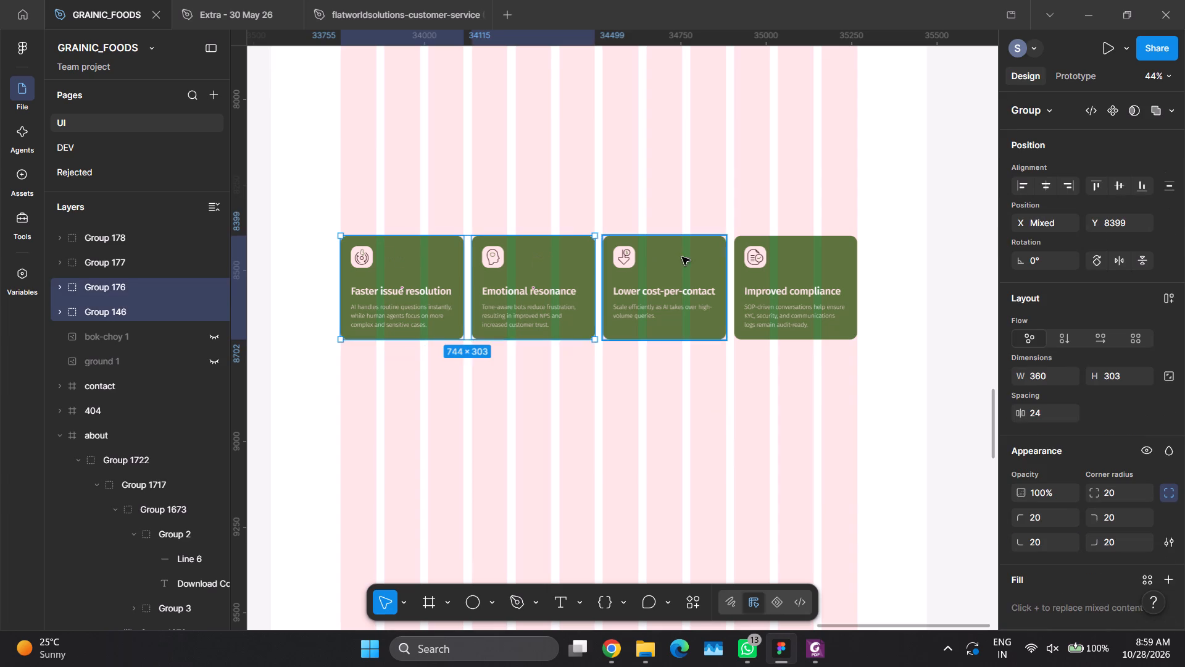
pyautogui.keyDown('shift'); pyautogui.click(682, 257); pyautogui.keyUp('shift')
pyautogui.keyDown('shift'); pyautogui.click(819, 253); pyautogui.keyUp('shift')
pyautogui.click(1127, 484)
pyautogui.press('1')
pyautogui.press('0')
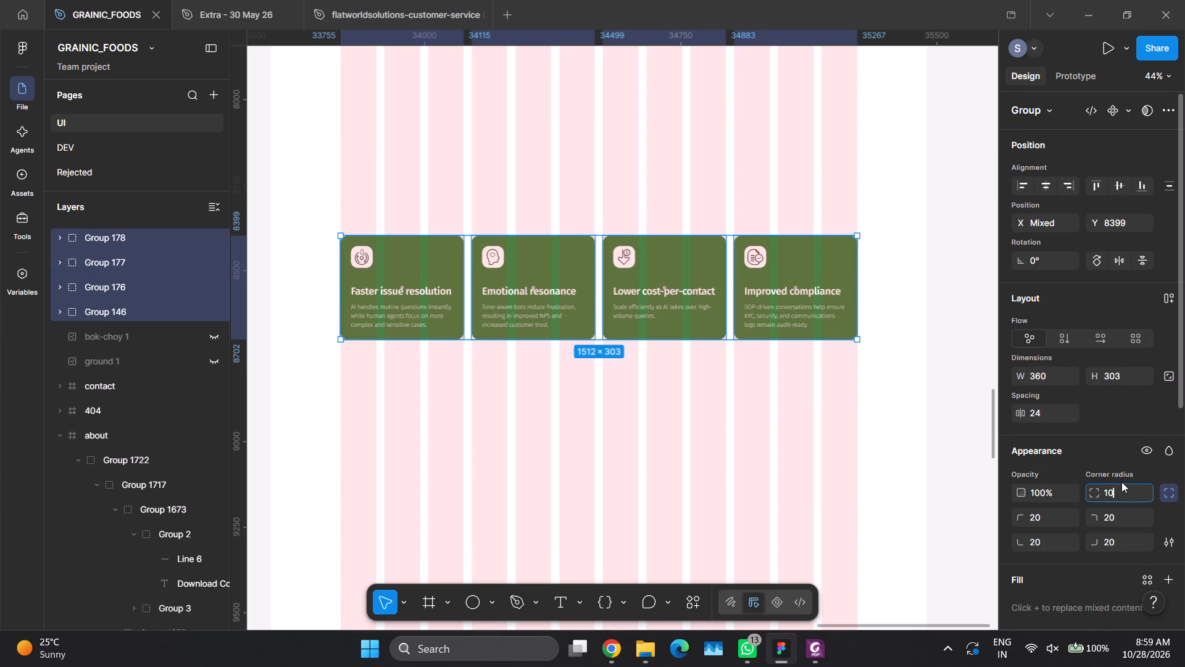
pyautogui.press('Return')
pyautogui.click(766, 415)
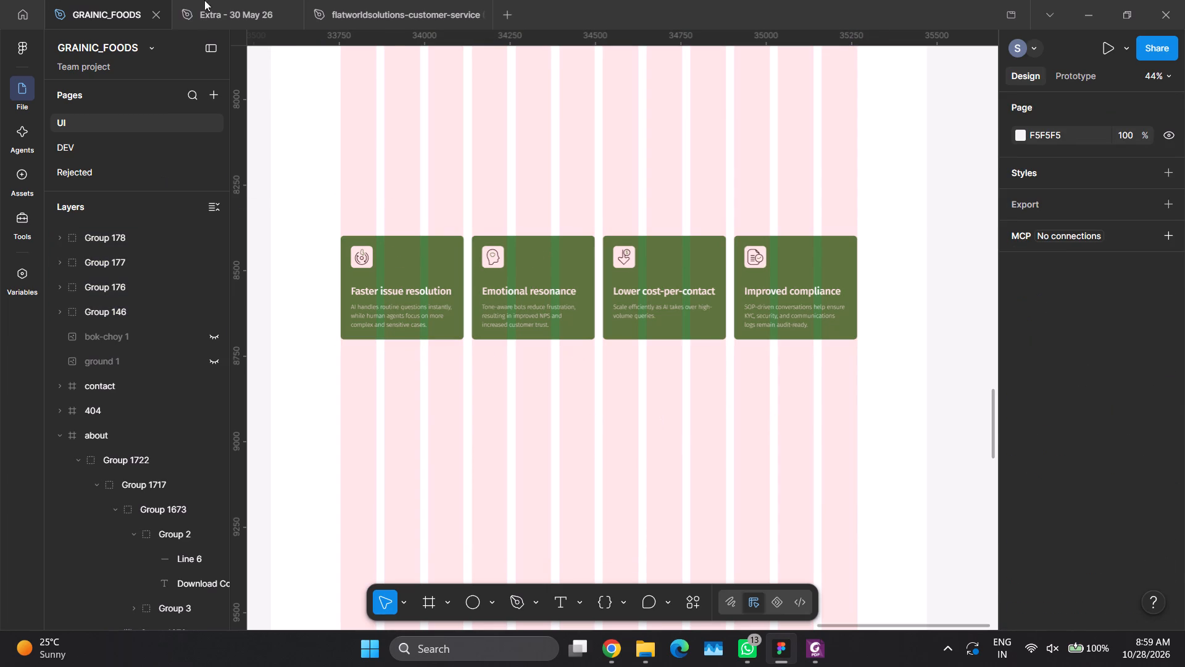
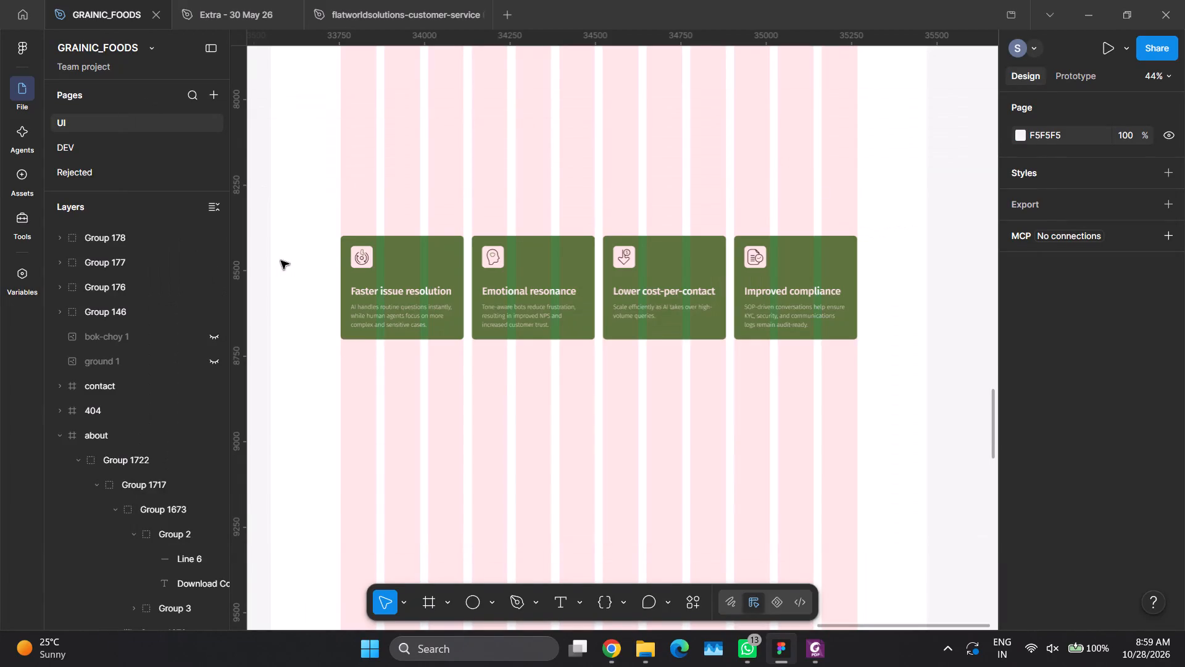
# Replace the first card's title with "Source" copied from the About Us page copy PDF, without a trailing line break.
pyautogui.hotkey('alt', 'Tab')
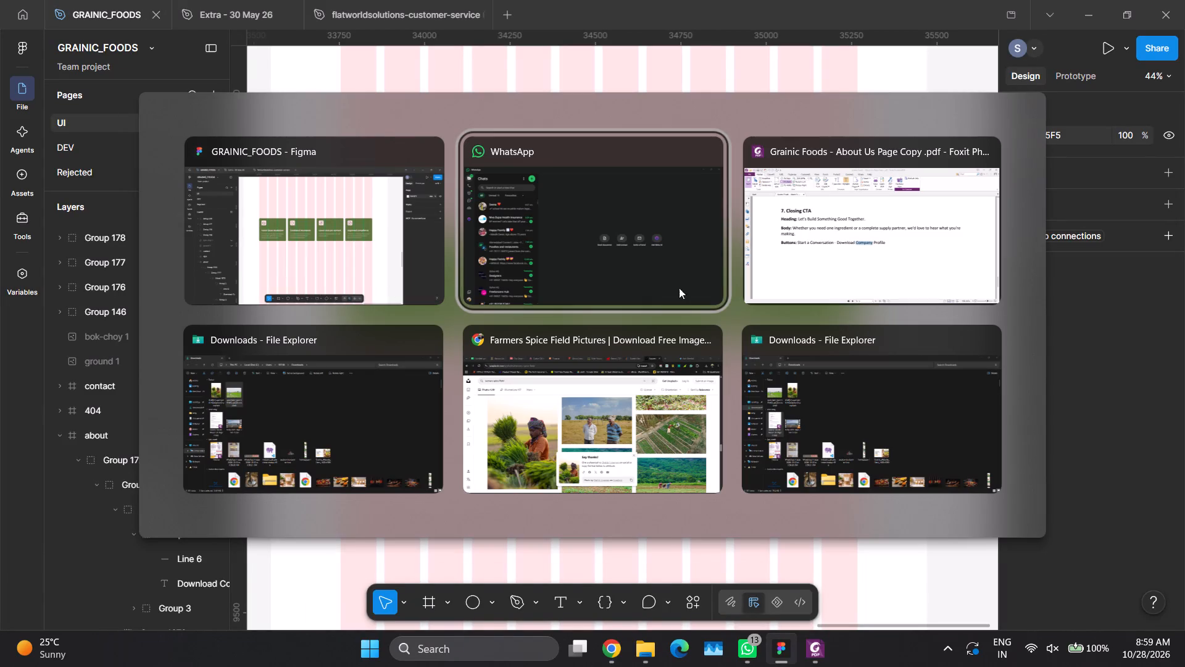
pyautogui.click(801, 270)
pyautogui.scroll(3, 510, 337)
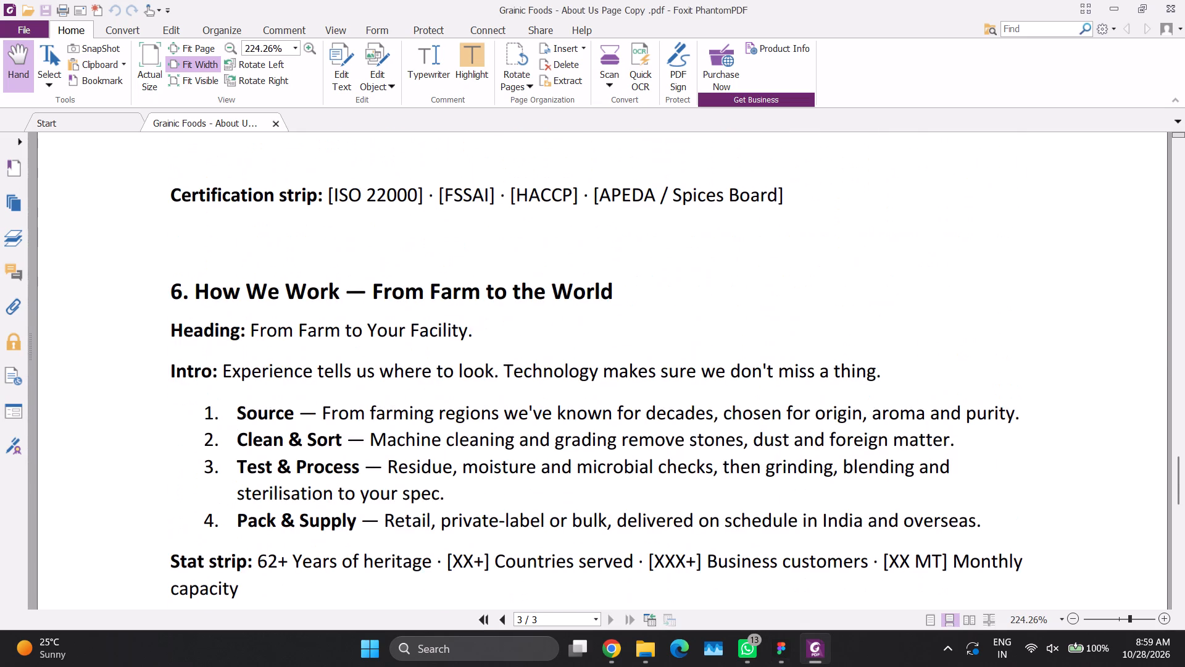
pyautogui.scroll(1, 265, 348)
pyautogui.moveTo(238, 411); pyautogui.dragTo(289, 414)
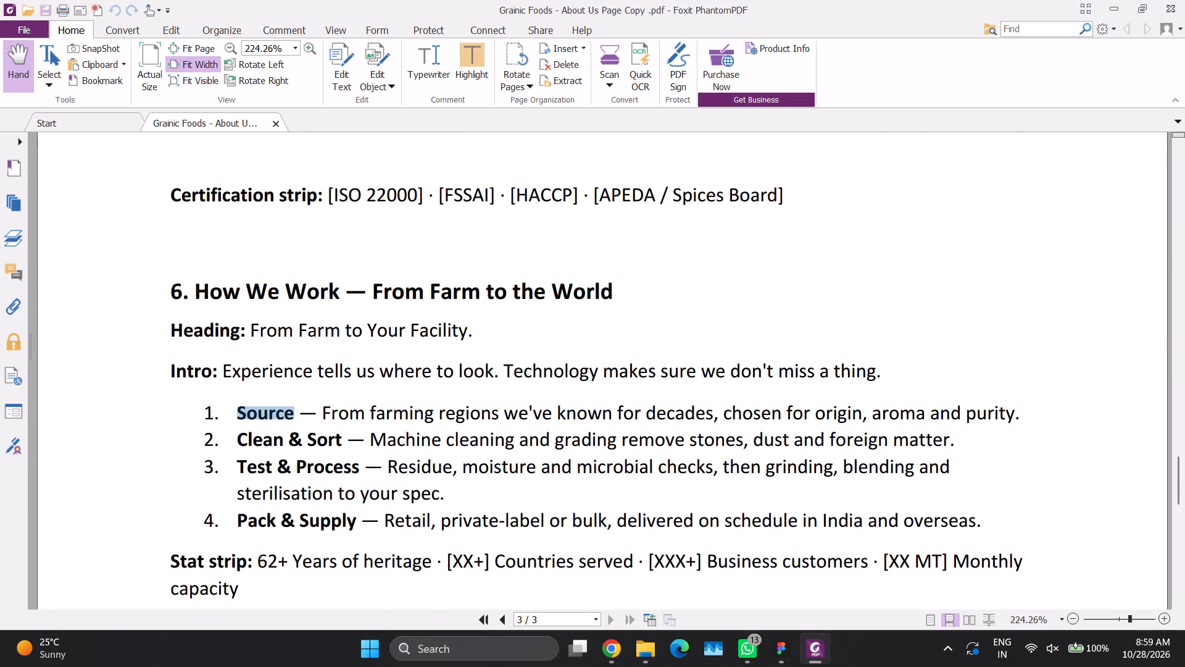
pyautogui.moveTo(289, 414); pyautogui.dragTo(292, 415)
pyautogui.hotkey('ctrl', 'c')
pyautogui.hotkey('alt', 'Tab')
pyautogui.keyDown('ctrl'); pyautogui.doubleClick(398, 292); pyautogui.keyUp('ctrl')
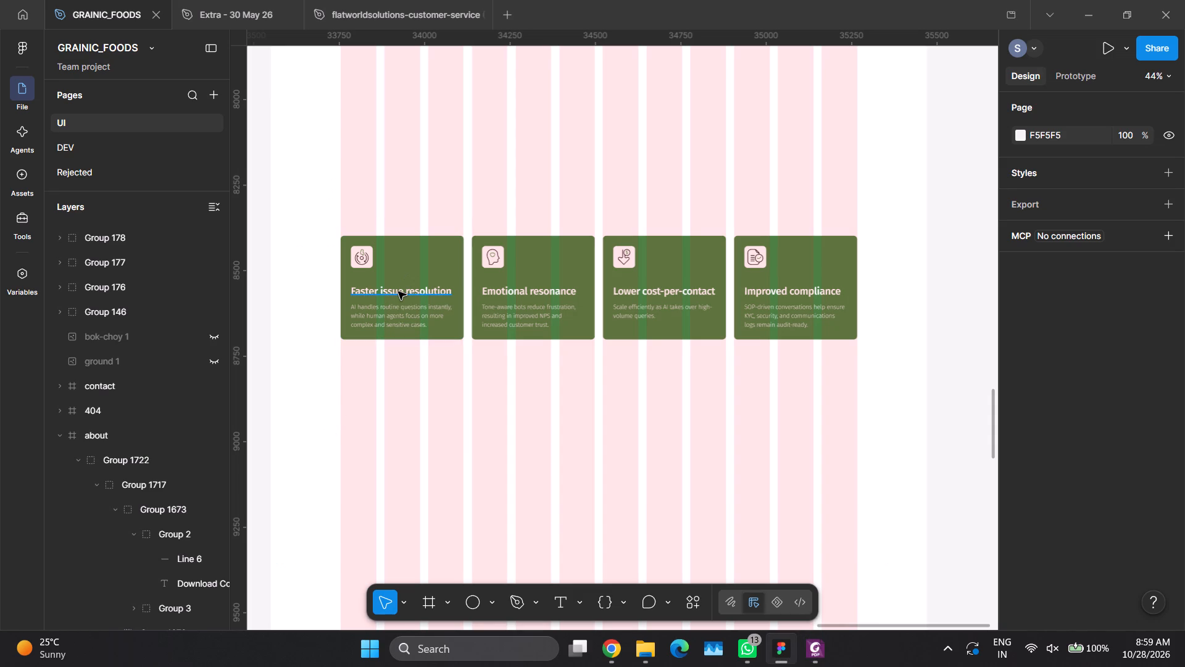
pyautogui.hotkey('ctrl', 'v')
pyautogui.click(463, 388)
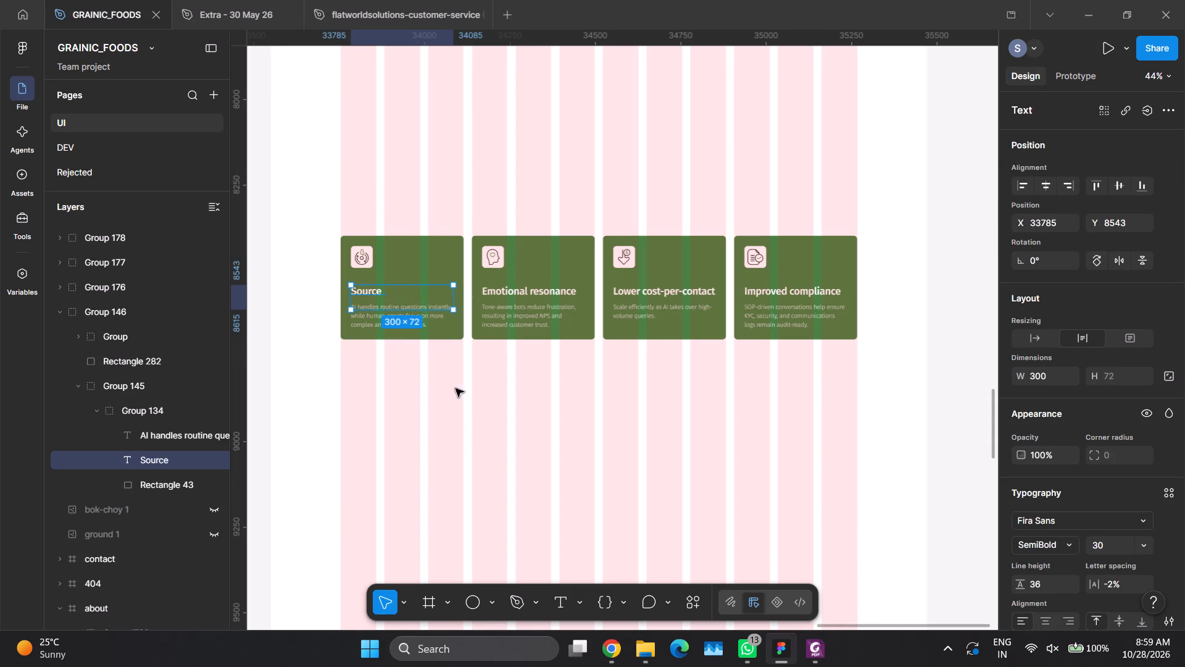
pyautogui.doubleClick(367, 293)
pyautogui.click(360, 303)
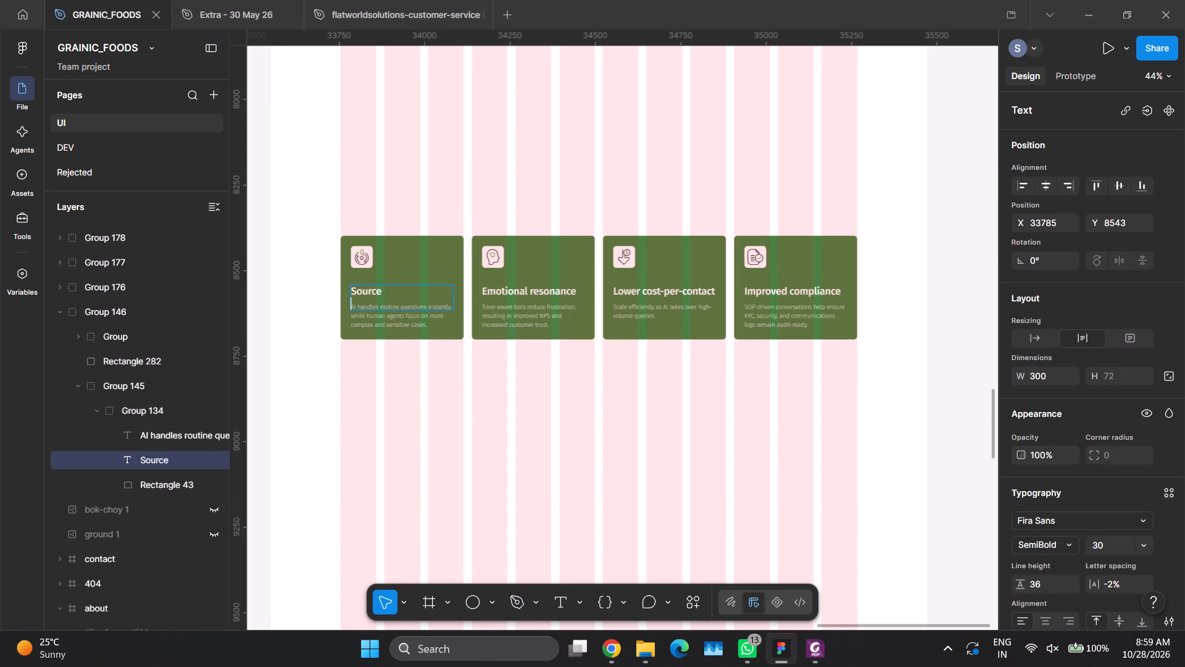
pyautogui.press('BackSpace')
pyautogui.click(502, 366)
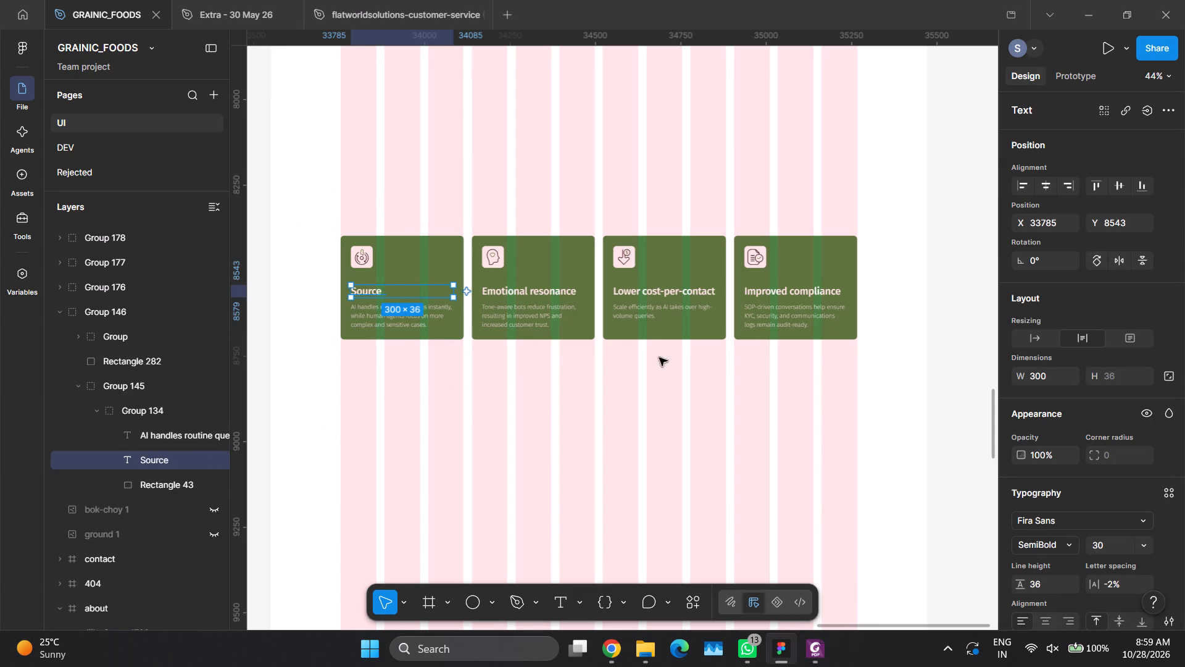
# Move the four green cards up so they sit directly below the "From Farm to Your Facility." heading.
pyautogui.scroll(1, 634, 309)
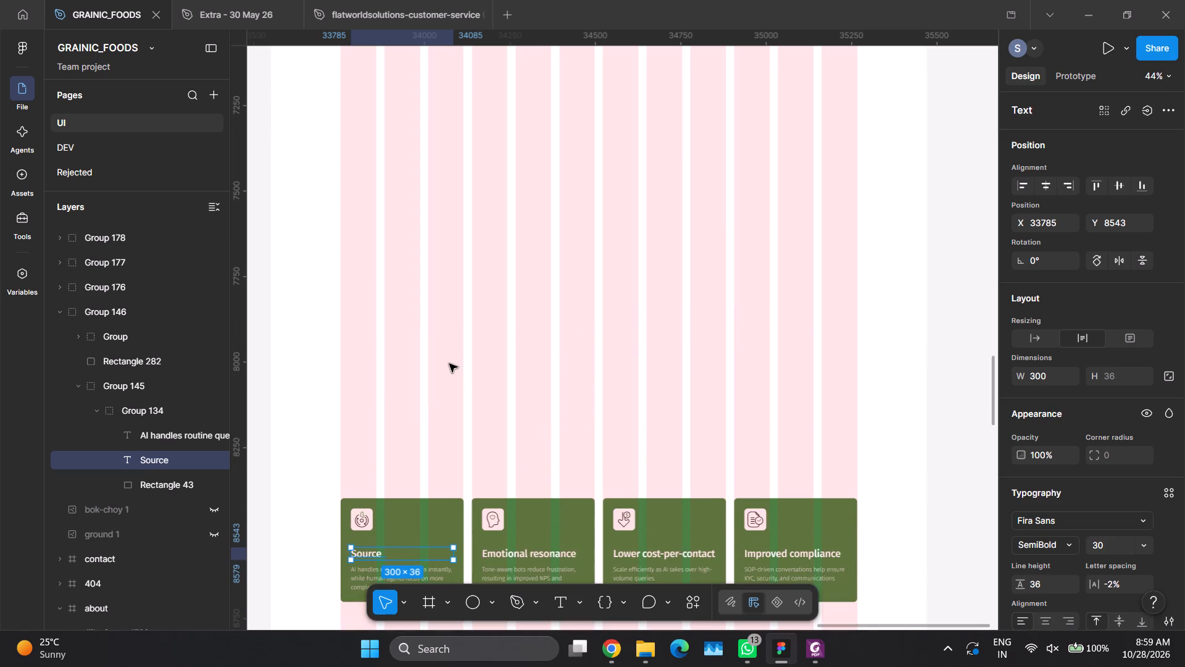
pyautogui.click(481, 314)
pyautogui.moveTo(415, 337); pyautogui.dragTo(600, 428)
pyautogui.moveTo(538, 376); pyautogui.dragTo(529, 191)
pyautogui.click(602, 169)
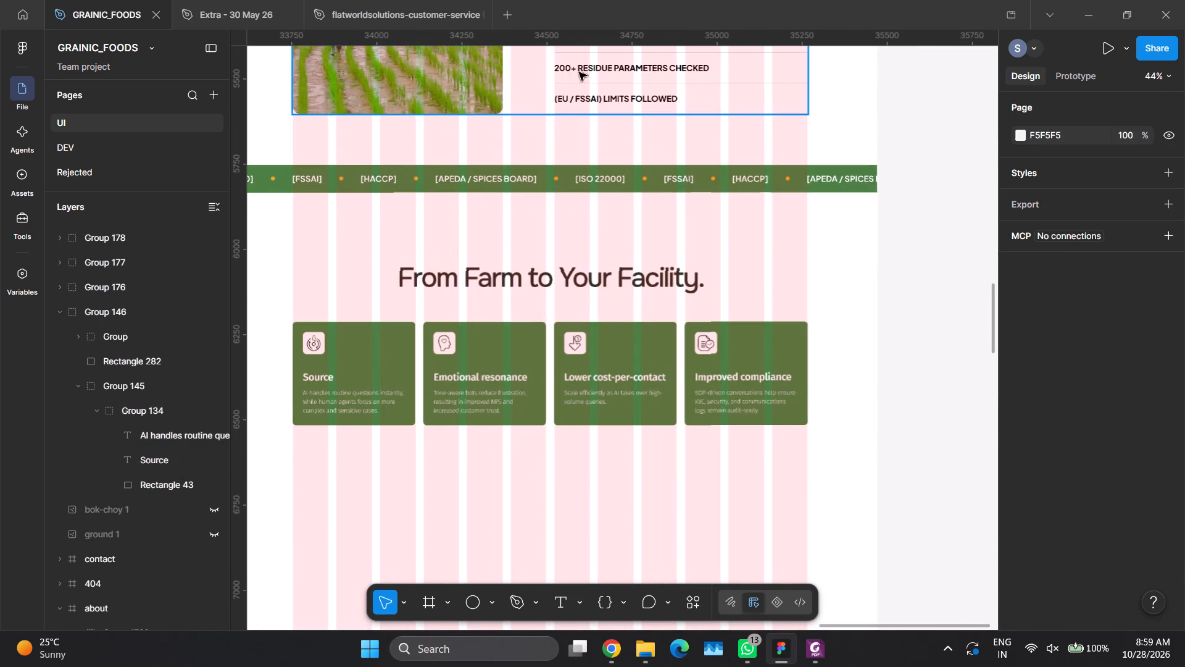
# Examine the typography of the three-line list in the "Every Batch. Pesticide-Tested." section and the neighbouring page content.
pyautogui.keyDown('ctrl'); pyautogui.click(592, 69); pyautogui.keyUp('ctrl')
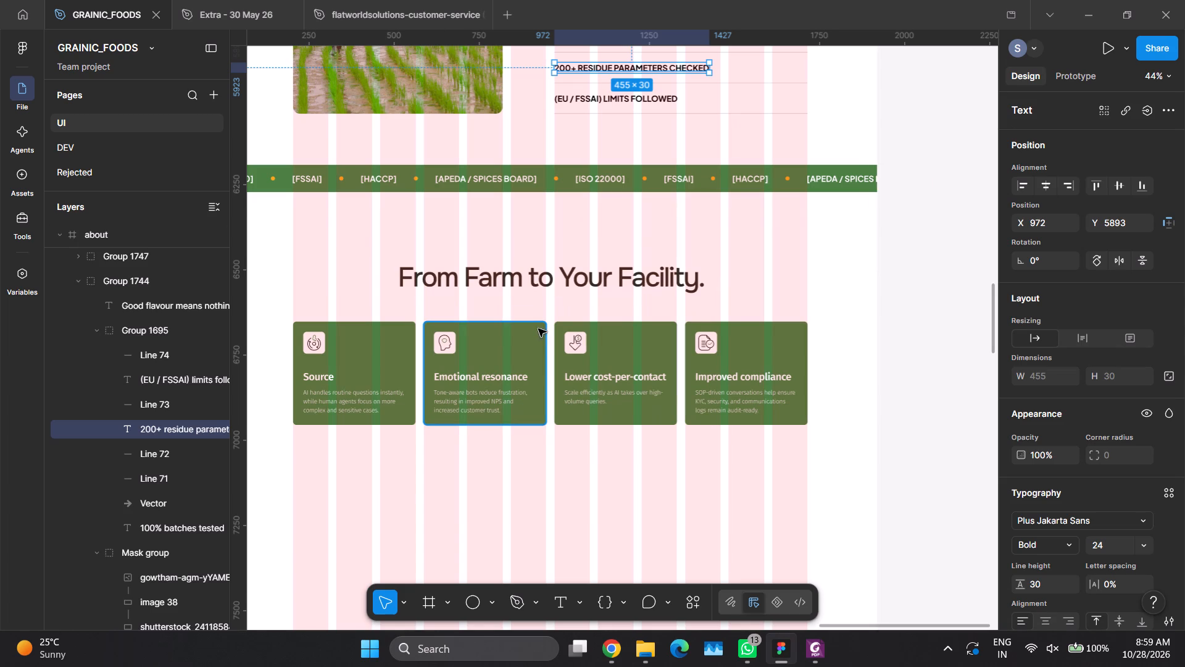
pyautogui.click(842, 311)
pyautogui.scroll(1, 842, 311)
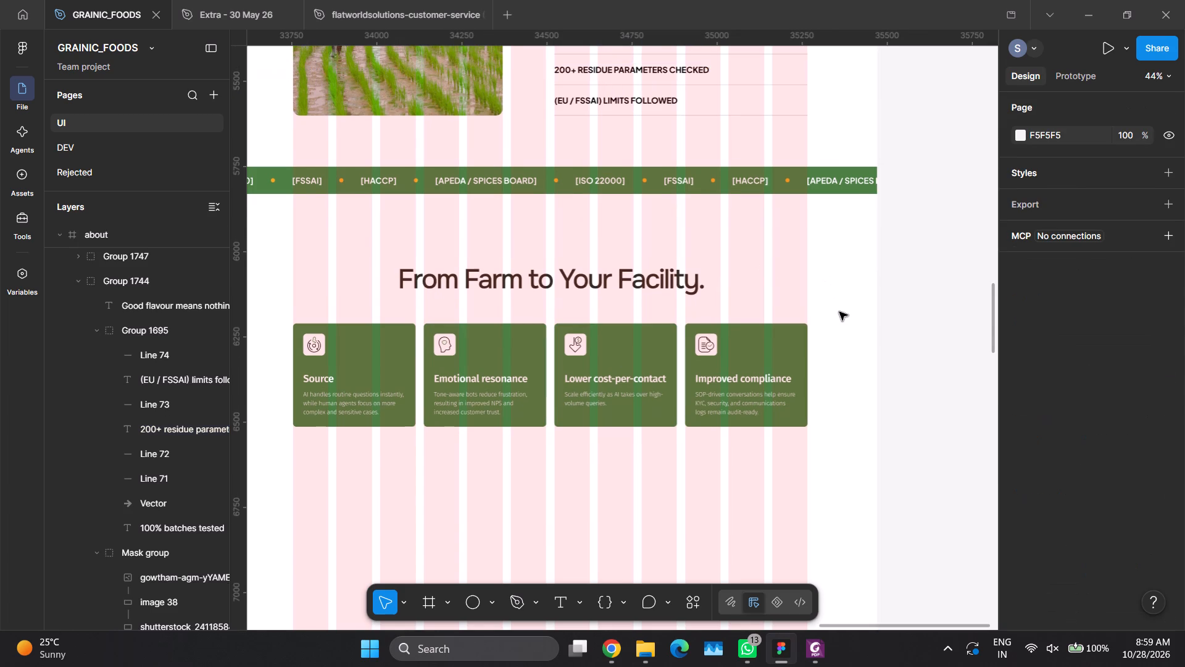
pyautogui.scroll(2, 839, 312)
pyautogui.scroll(2, 774, 296)
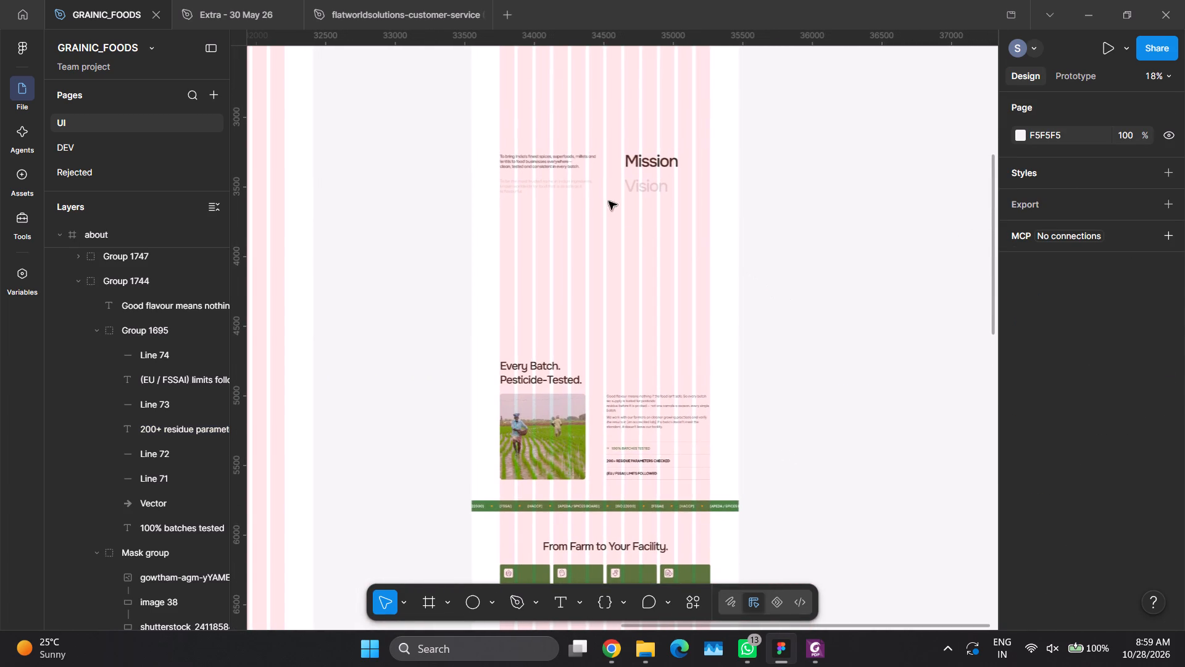
pyautogui.scroll(2, 586, 189)
pyautogui.click(541, 396)
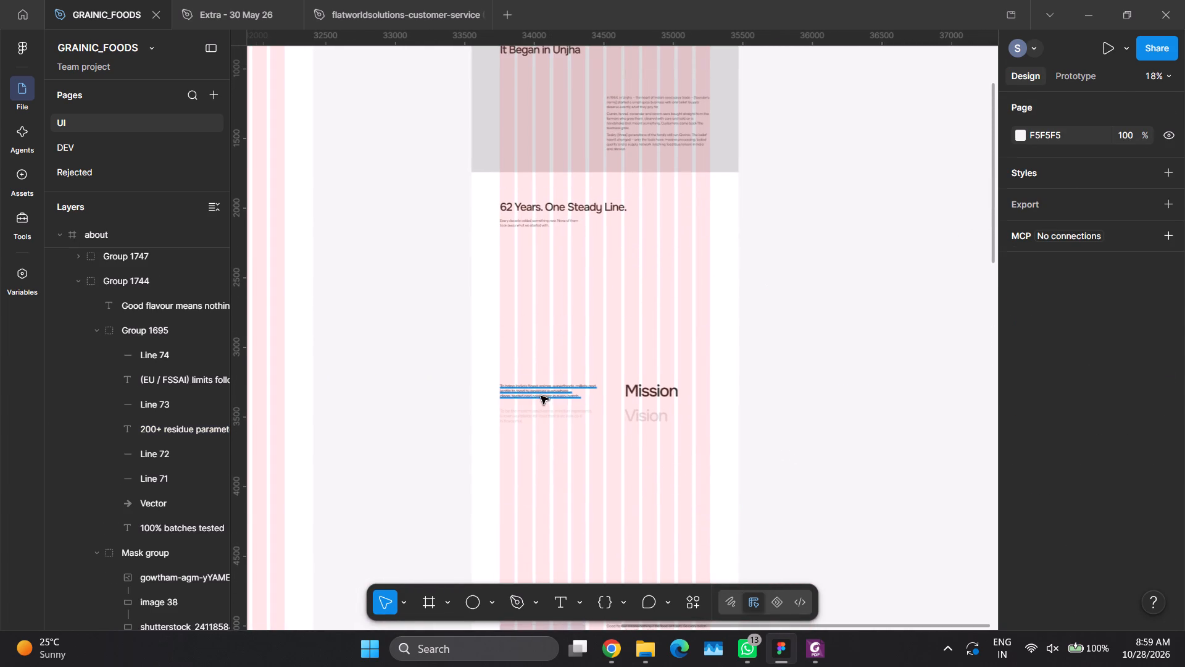
pyautogui.scroll(-4, 541, 396)
pyautogui.click(805, 360)
pyautogui.moveTo(594, 363); pyautogui.dragTo(648, 447)
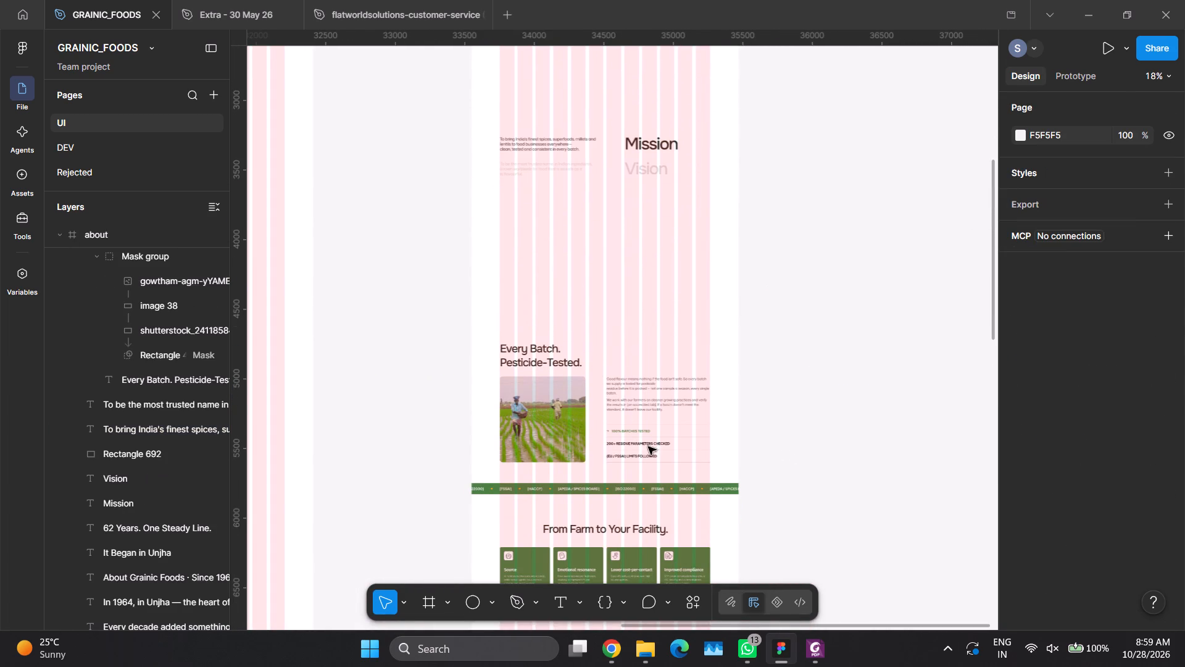
pyautogui.moveTo(648, 447); pyautogui.dragTo(729, 472)
pyautogui.click(723, 435)
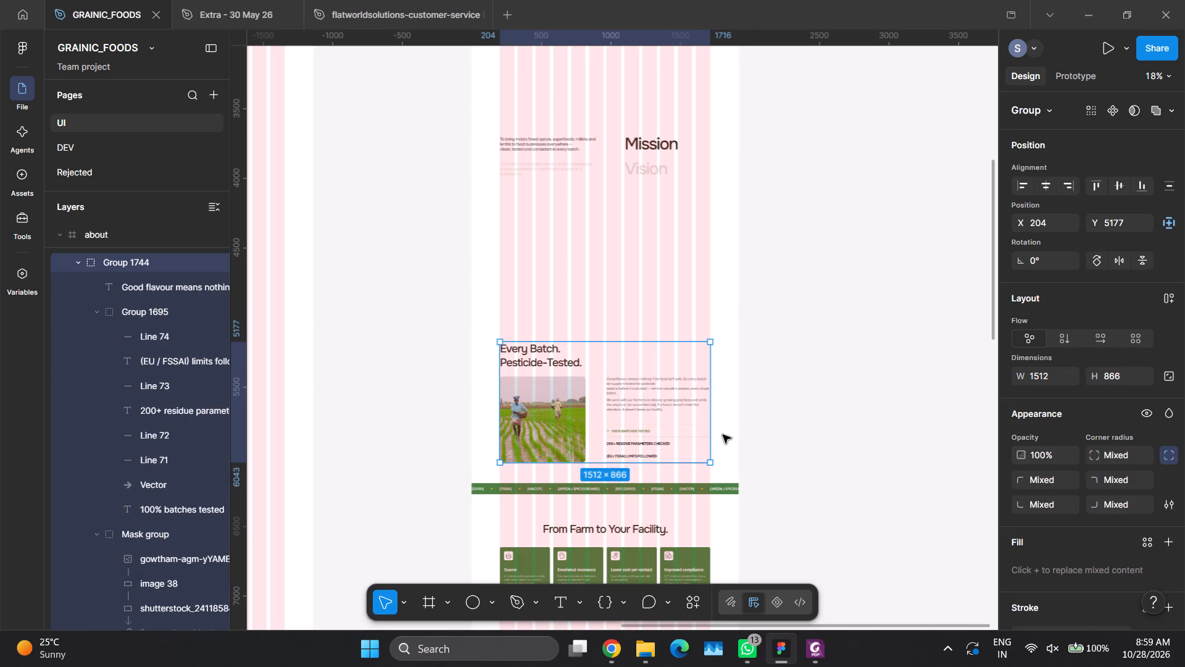
pyautogui.keyDown('ctrl'); pyautogui.moveTo(599, 417); pyautogui.dragTo(648, 471); pyautogui.keyUp('ctrl')
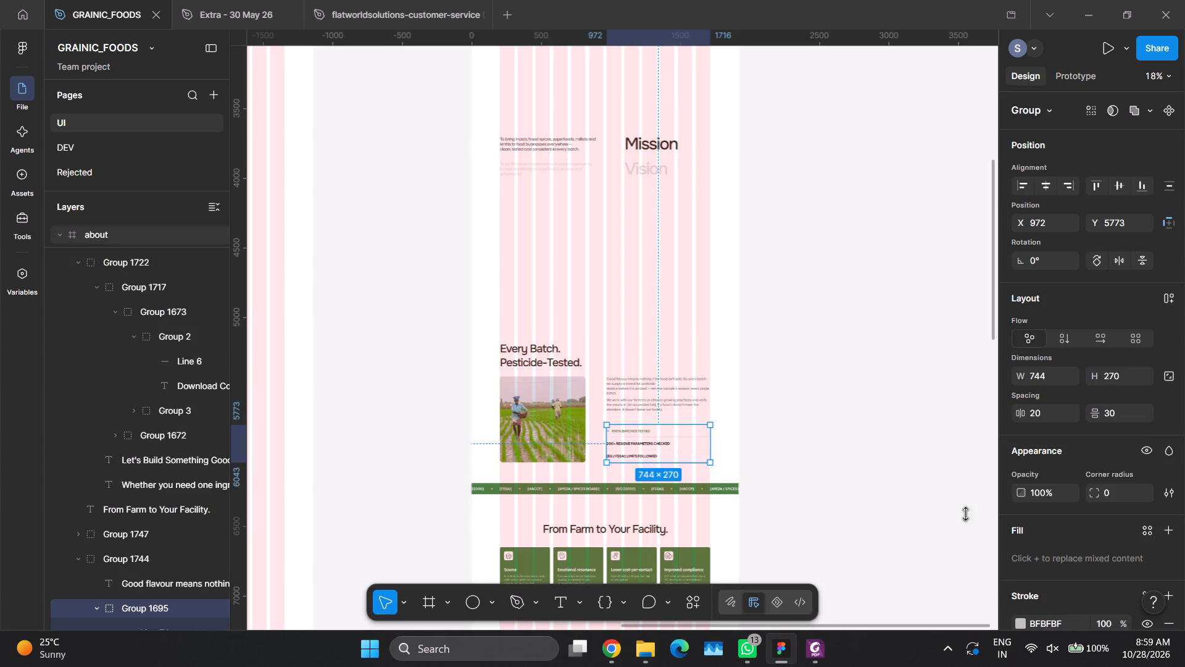
pyautogui.scroll(-2, 1091, 551)
pyautogui.click(869, 377)
# Change the font of the three list lines in the "Every Batch. Pesticide-Tested." section to Mona Sans.
pyautogui.keyDown('ctrl'); pyautogui.scroll(7, 598, 477); pyautogui.keyUp('ctrl')
pyautogui.keyDown('ctrl'); pyautogui.scroll(-1, 598, 474); pyautogui.keyUp('ctrl')
pyautogui.keyDown('ctrl'); pyautogui.scroll(1, 599, 471); pyautogui.keyUp('ctrl')
pyautogui.keyDown('ctrl'); pyautogui.scroll(-7, 601, 470); pyautogui.keyUp('ctrl')
pyautogui.keyDown('ctrl'); pyautogui.scroll(2, 642, 460); pyautogui.keyUp('ctrl')
pyautogui.keyDown('ctrl'); pyautogui.click(639, 448); pyautogui.keyUp('ctrl')
pyautogui.keyDown('ctrl'); pyautogui.keyDown('shift'); pyautogui.click(644, 435); pyautogui.keyUp('shift'); pyautogui.keyUp('ctrl')
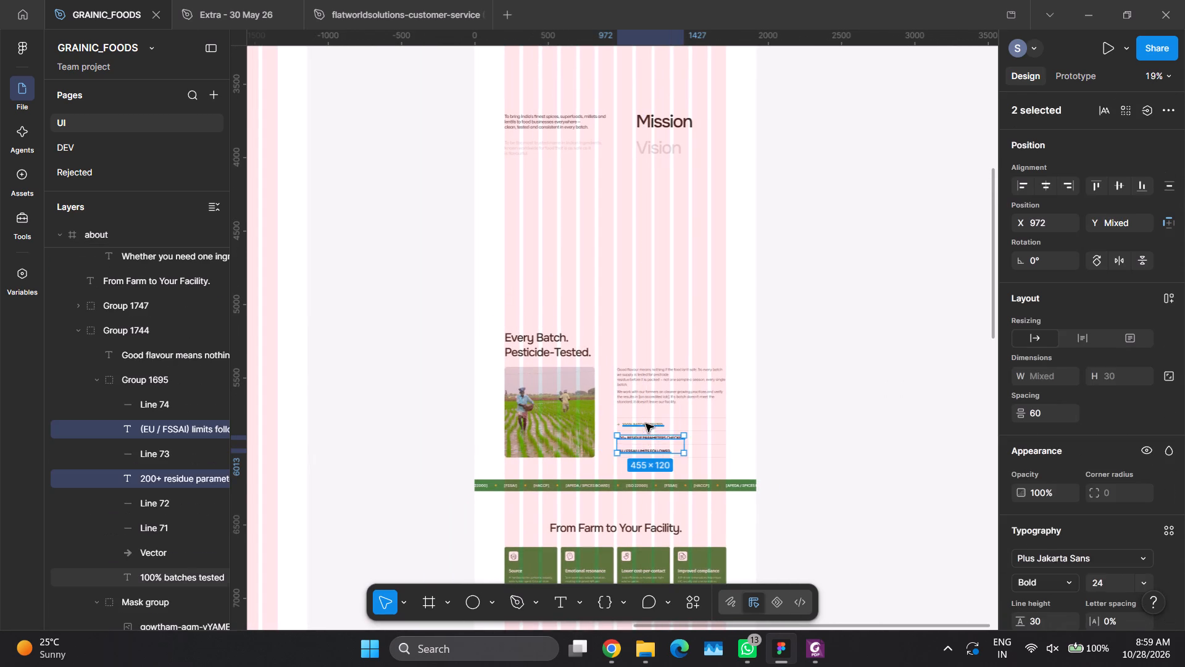
pyautogui.keyDown('ctrl'); pyautogui.keyDown('shift'); pyautogui.click(646, 424); pyautogui.keyUp('shift'); pyautogui.keyUp('ctrl')
pyautogui.click(1075, 563)
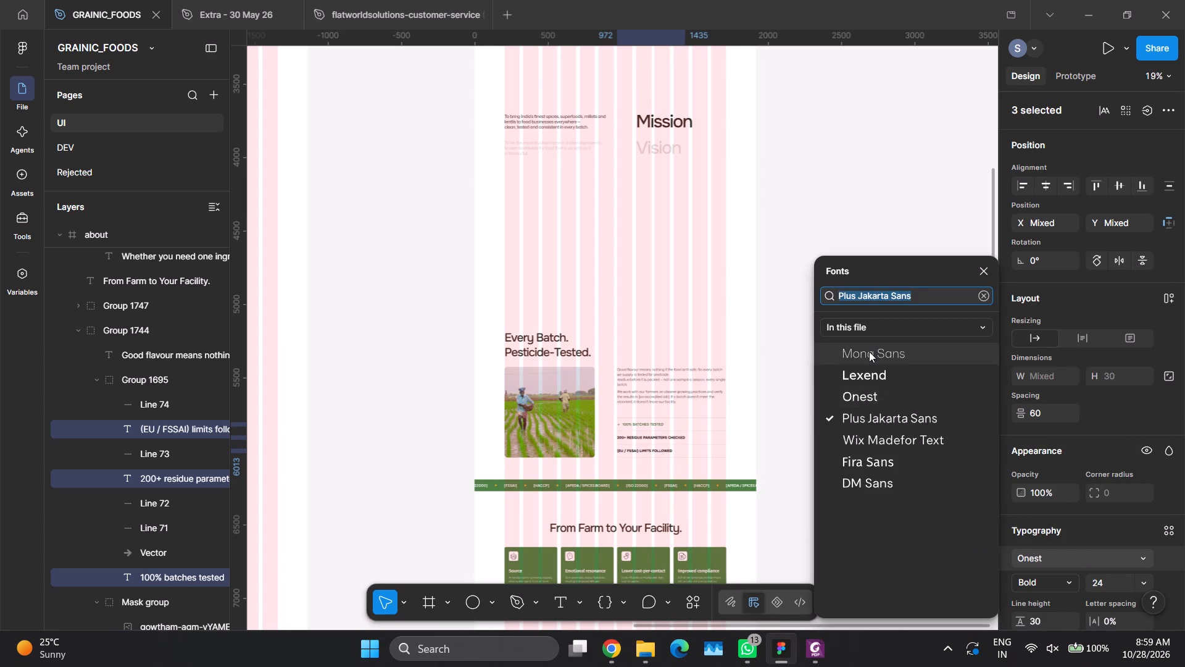
pyautogui.click(869, 351)
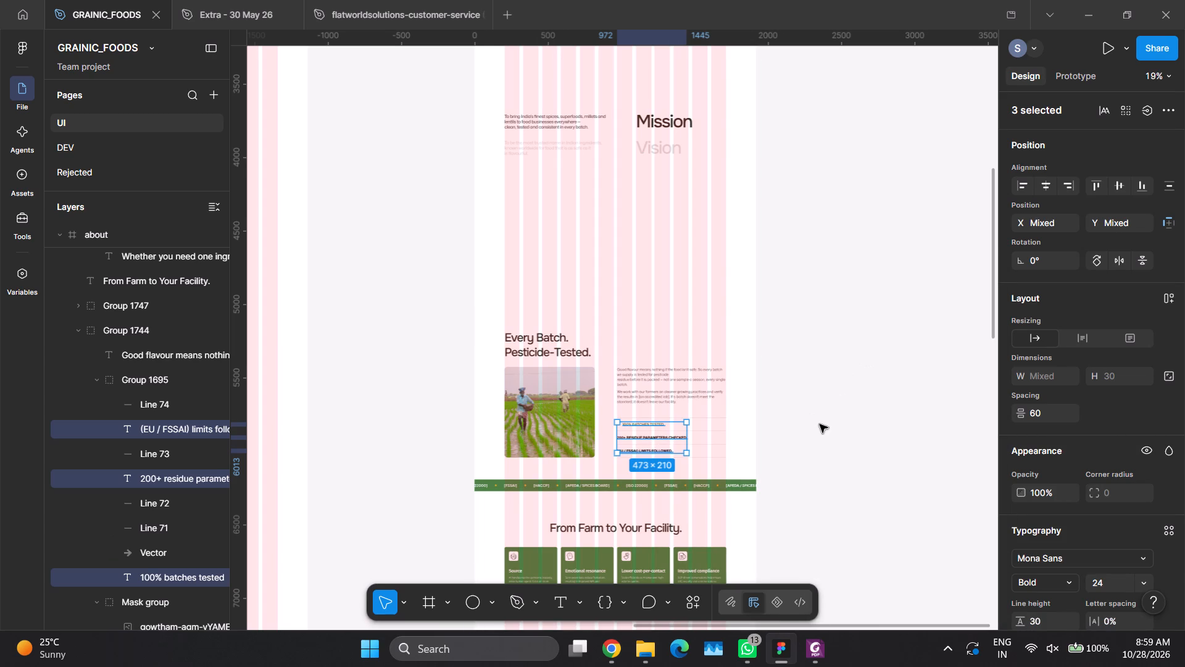
pyautogui.click(920, 356)
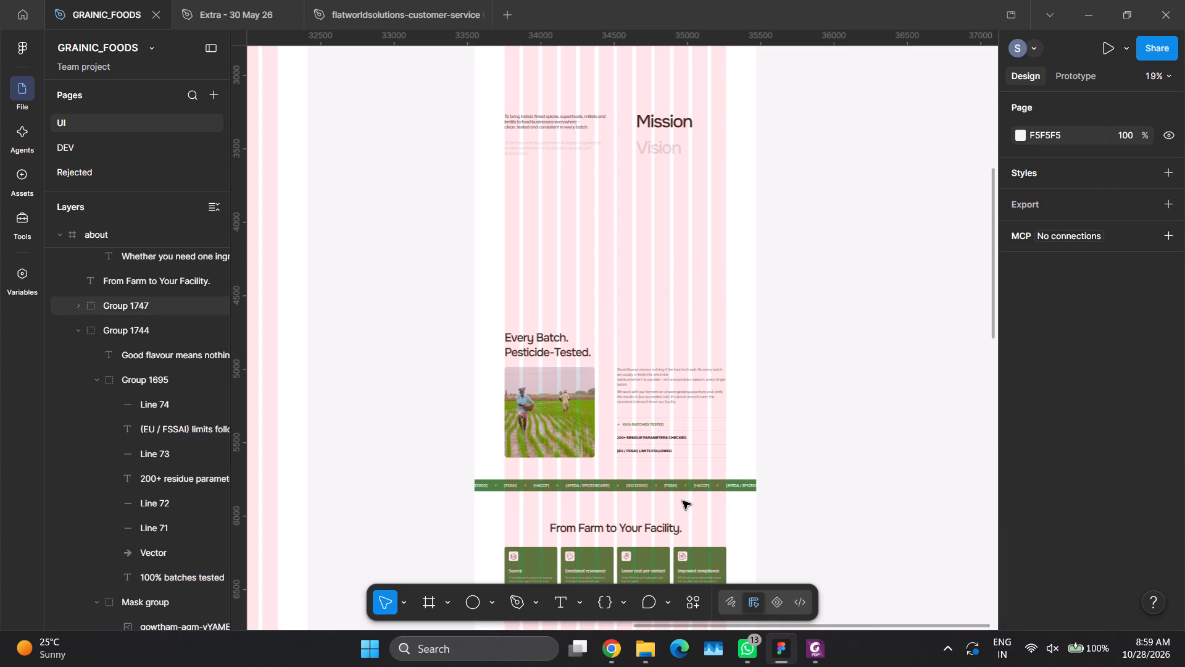
# Copy the text properties of the "Years of Heritage" label in the homepage-1 frame.
pyautogui.scroll(-2, 672, 482)
pyautogui.scroll(4, 602, 354)
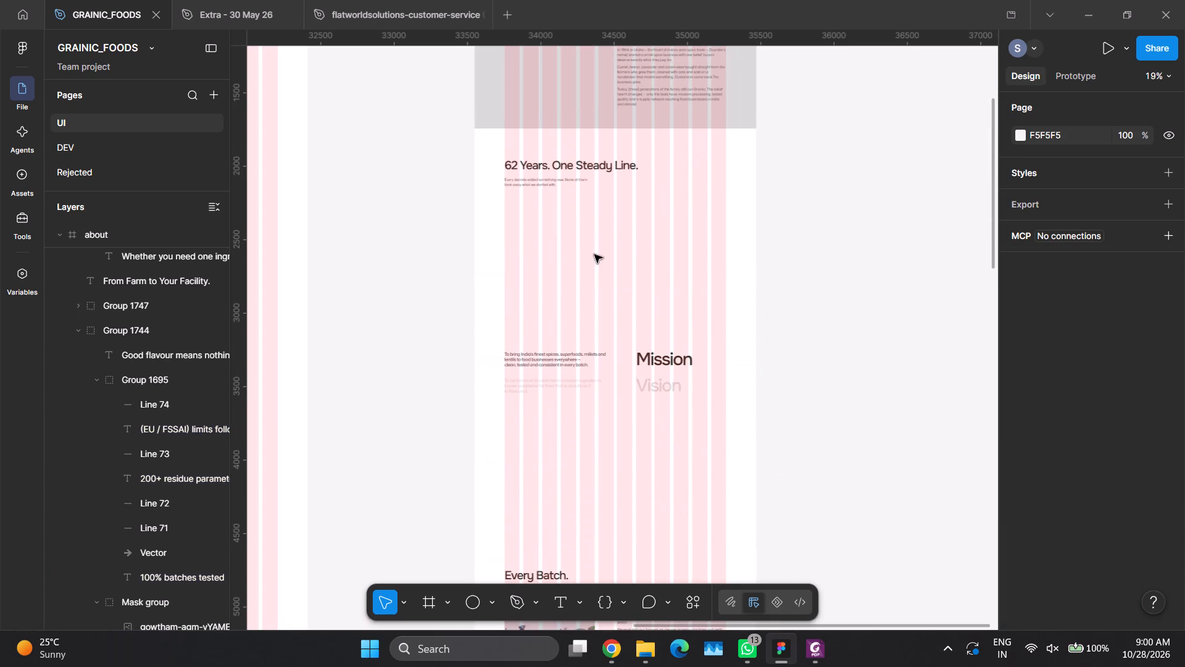
pyautogui.scroll(3, 555, 207)
pyautogui.hscroll(11, 588, 271)
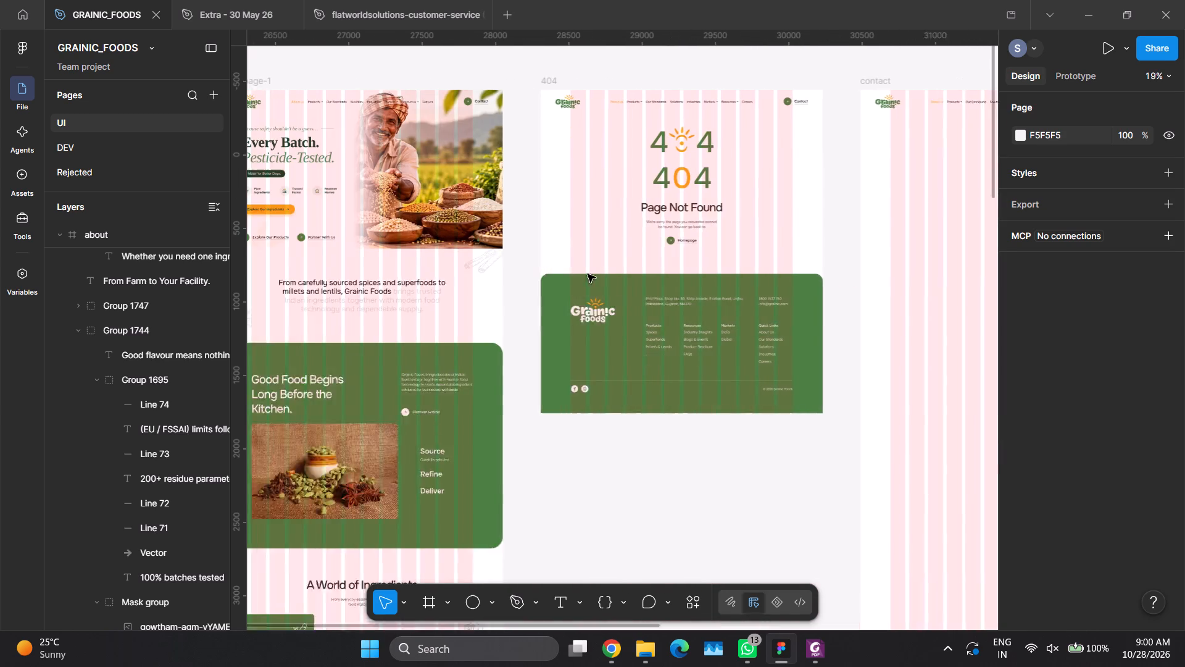
pyautogui.scroll(-4, 679, 461)
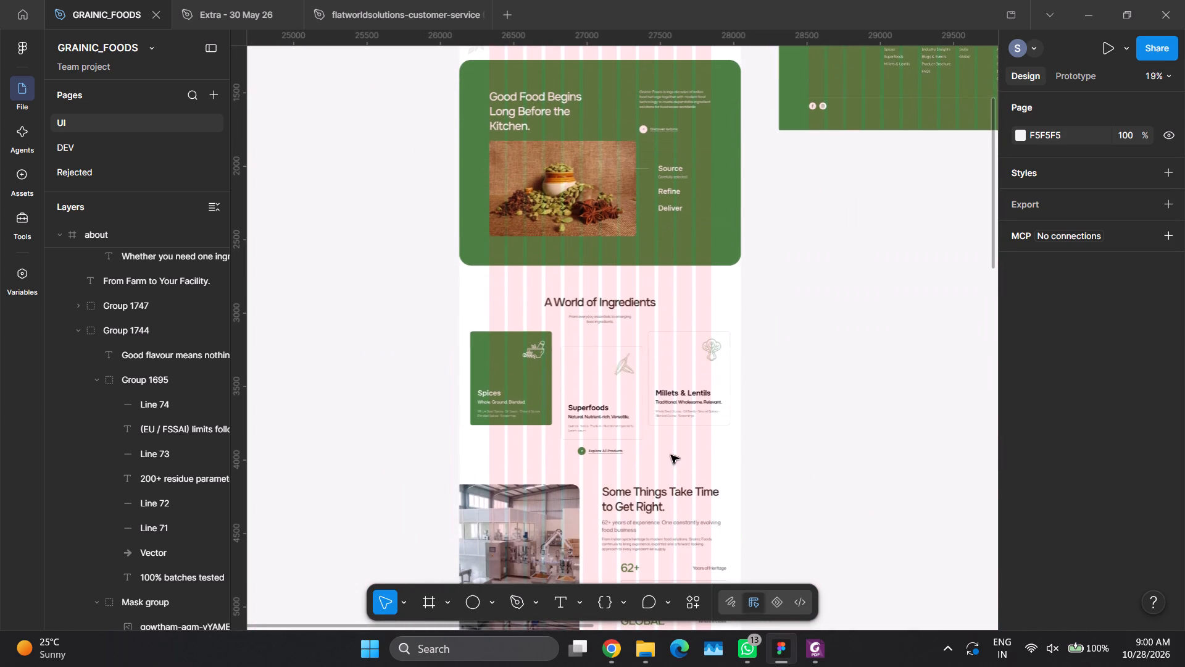
pyautogui.keyDown('ctrl'); pyautogui.click(599, 418); pyautogui.keyUp('ctrl')
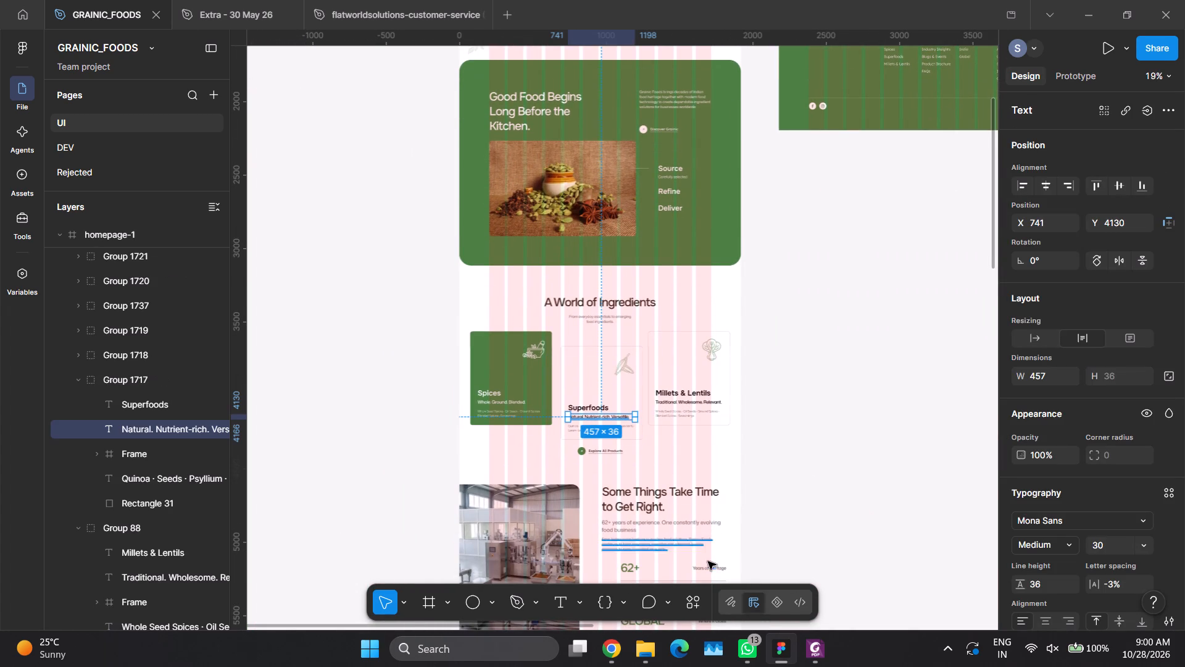
pyautogui.keyDown('ctrl'); pyautogui.click(707, 566); pyautogui.keyUp('ctrl')
pyautogui.hotkey('ctrl', 'alt', 'c')
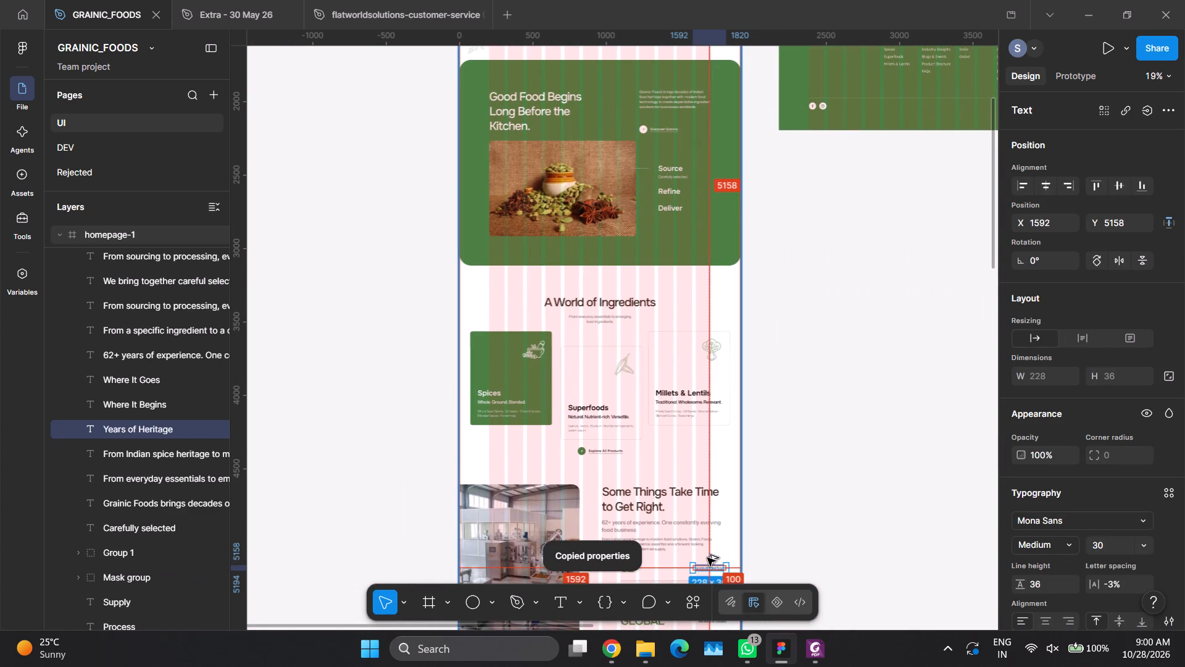
# Set the font weight of the three list lines in the about page's "Every Batch. Pesticide-Tested." section to Medium.
pyautogui.click(881, 448)
pyautogui.hscroll(-13, 880, 448)
pyautogui.hscroll(5, 870, 447)
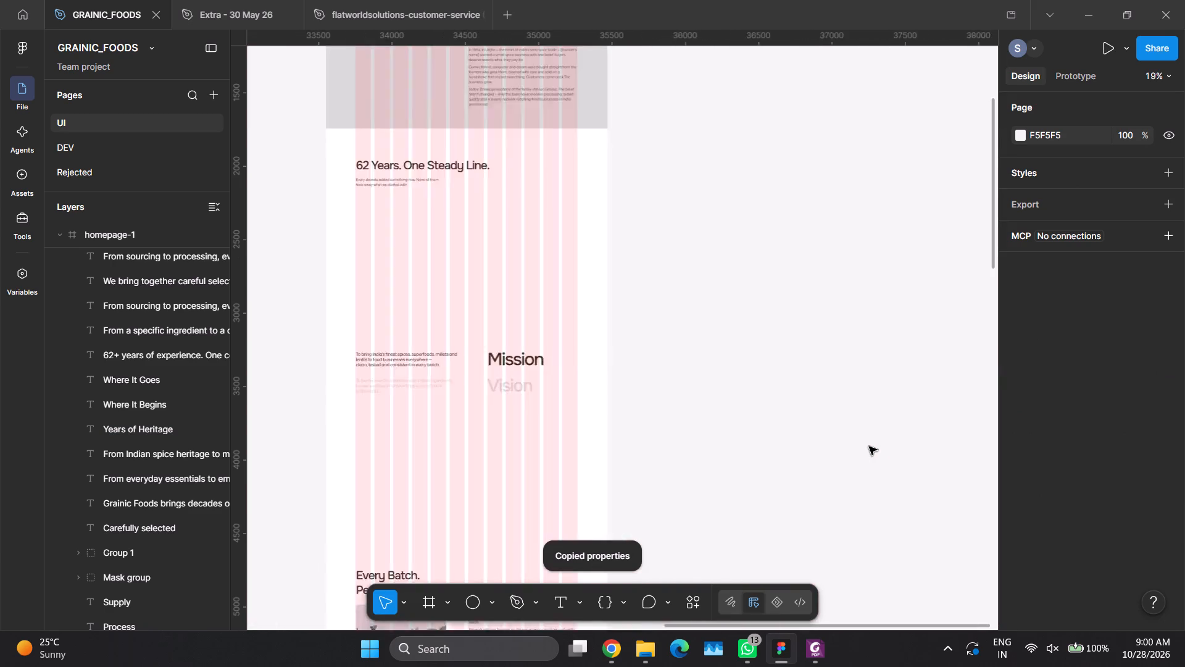
pyautogui.scroll(-5, 857, 445)
pyautogui.scroll(-2, 649, 445)
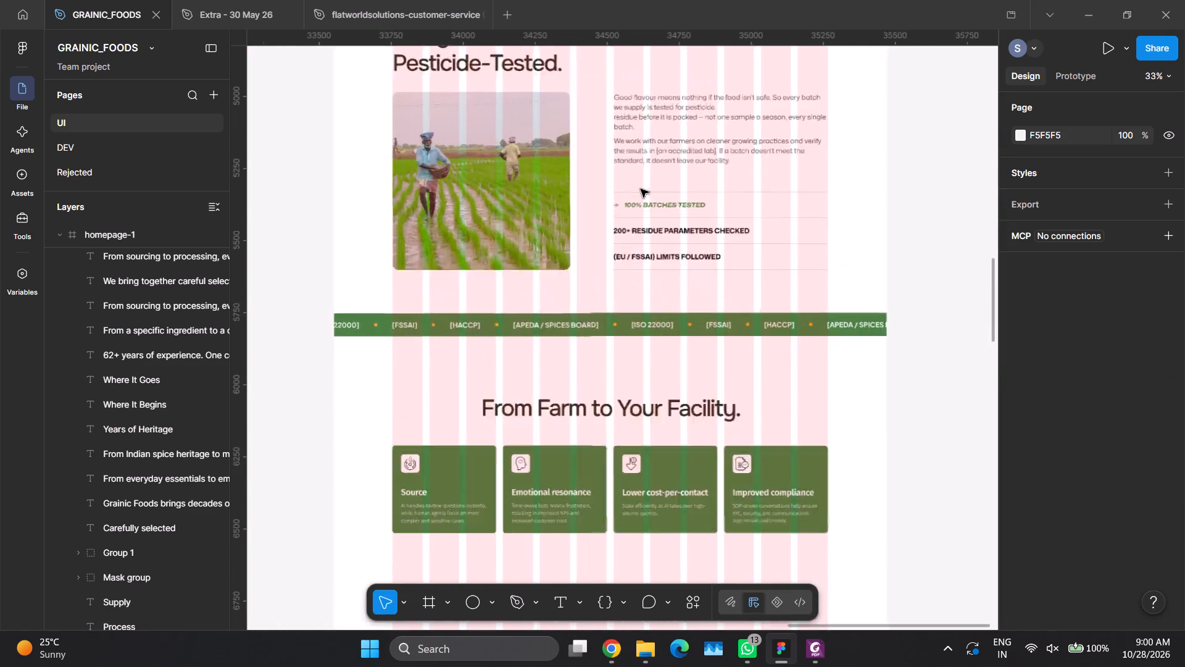
pyautogui.keyDown('ctrl'); pyautogui.click(659, 217); pyautogui.keyUp('ctrl')
pyautogui.keyDown('ctrl'); pyautogui.keyDown('shift'); pyautogui.click(661, 269); pyautogui.keyUp('shift'); pyautogui.keyUp('ctrl')
pyautogui.keyDown('ctrl'); pyautogui.keyDown('shift'); pyautogui.click(670, 313); pyautogui.keyUp('shift'); pyautogui.keyUp('ctrl')
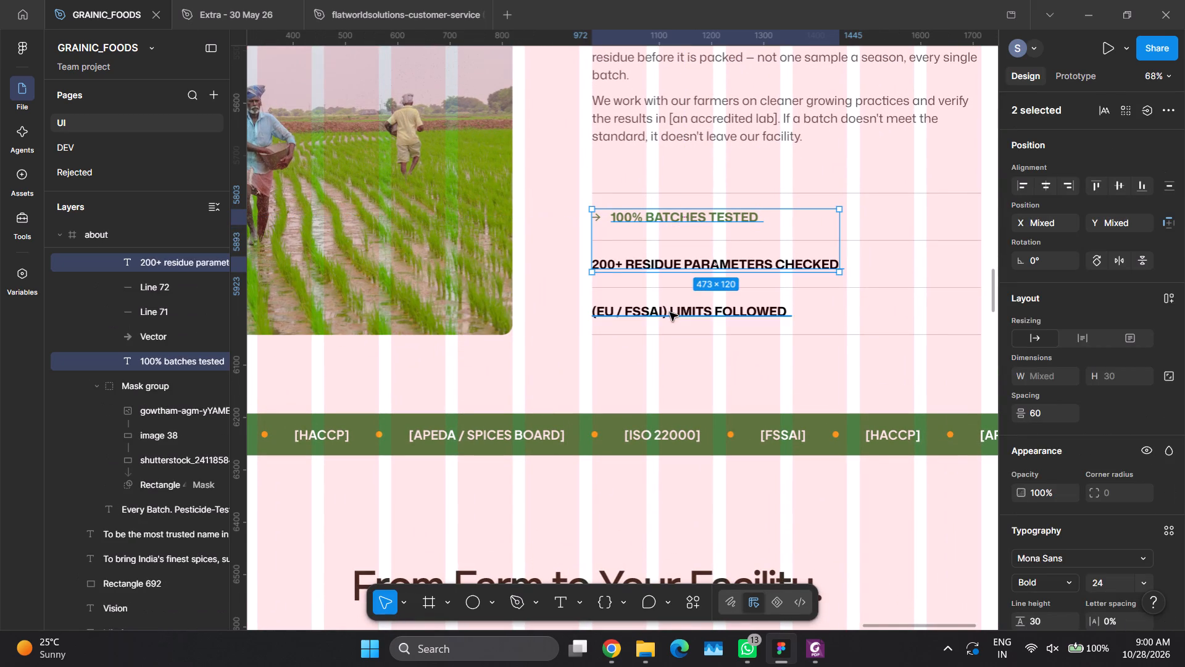
pyautogui.click(1040, 586)
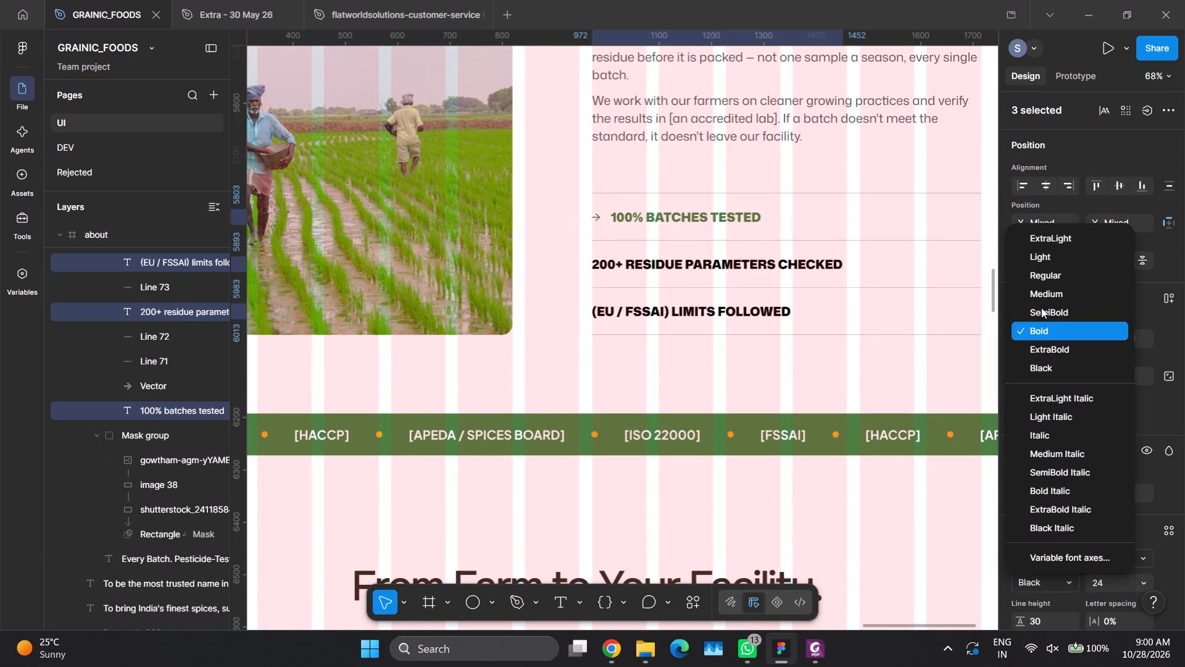
pyautogui.click(1042, 290)
pyautogui.click(855, 398)
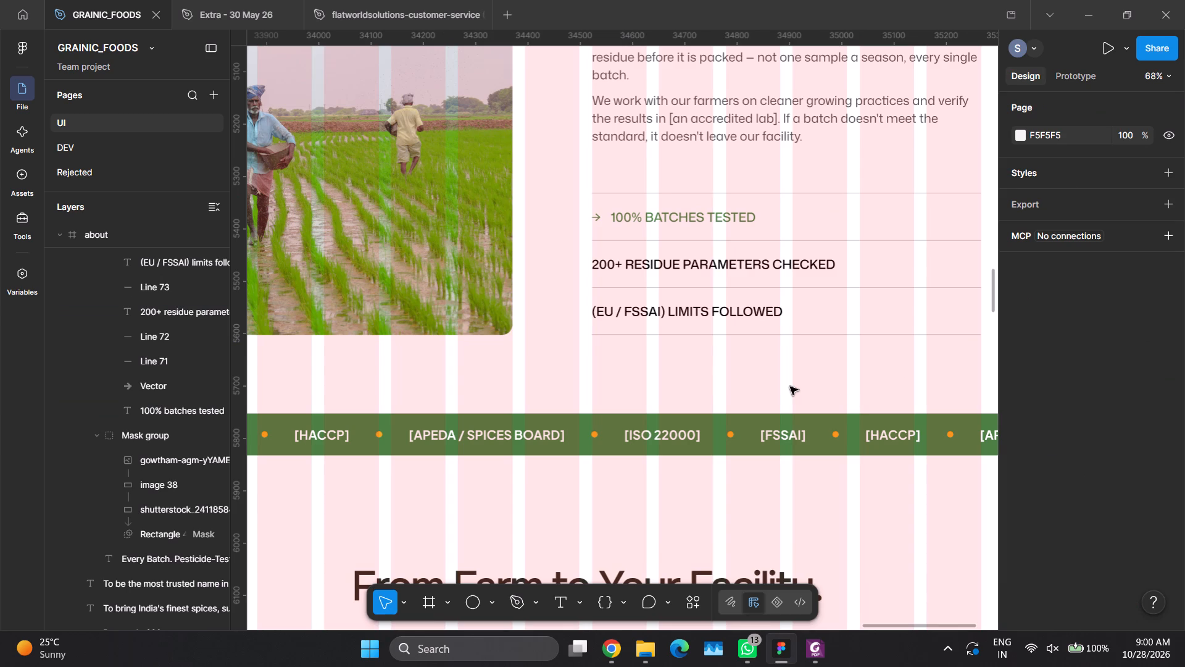
# Apply the copied Mona Sans Medium 30 text properties to the first card's "Source" title and make its fill white.
pyautogui.scroll(-4, 710, 406)
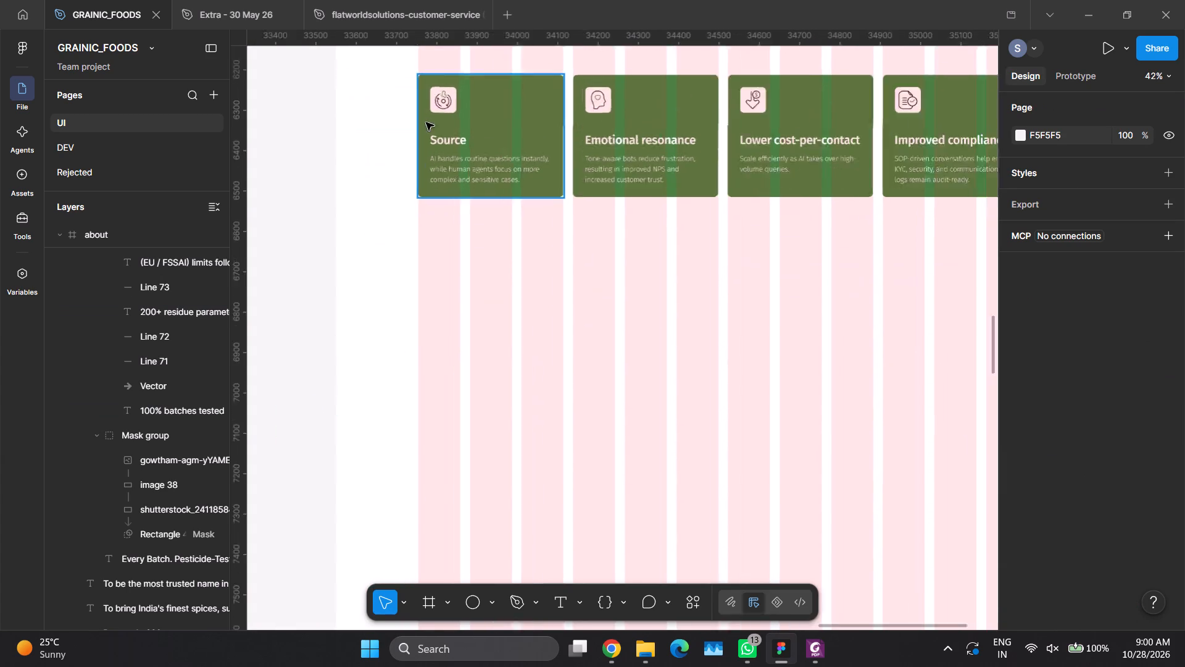
pyautogui.keyDown('ctrl'); pyautogui.click(480, 176); pyautogui.keyUp('ctrl')
pyautogui.hotkey('ctrl', 'alt', 'v')
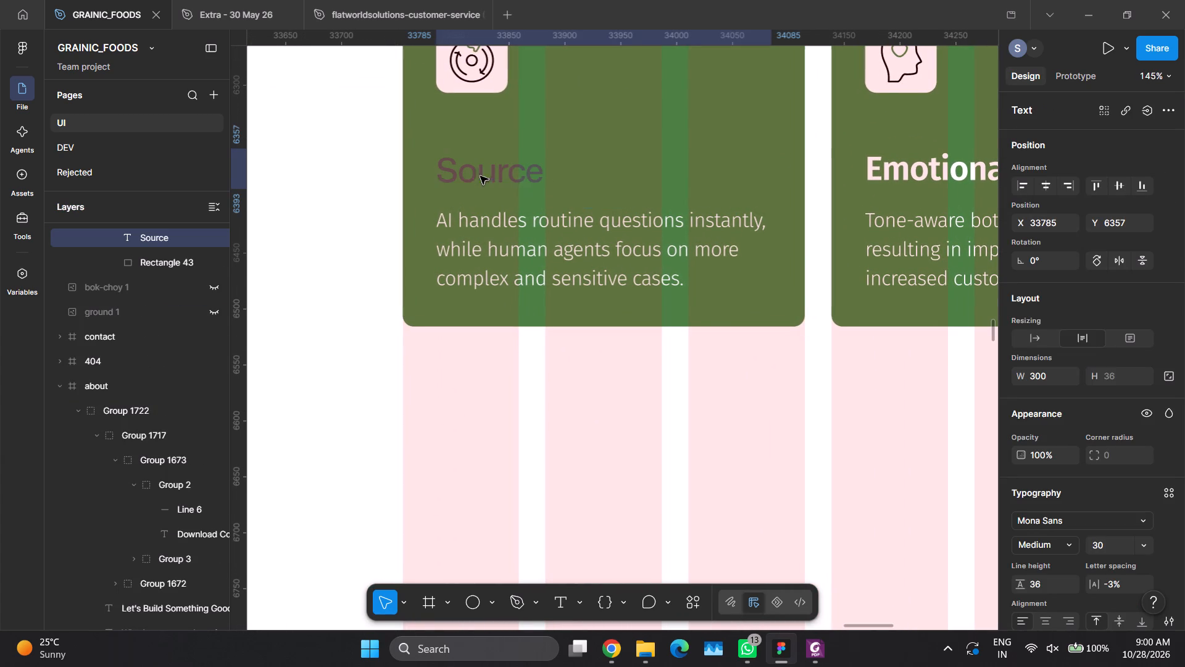
pyautogui.scroll(-7, 1046, 559)
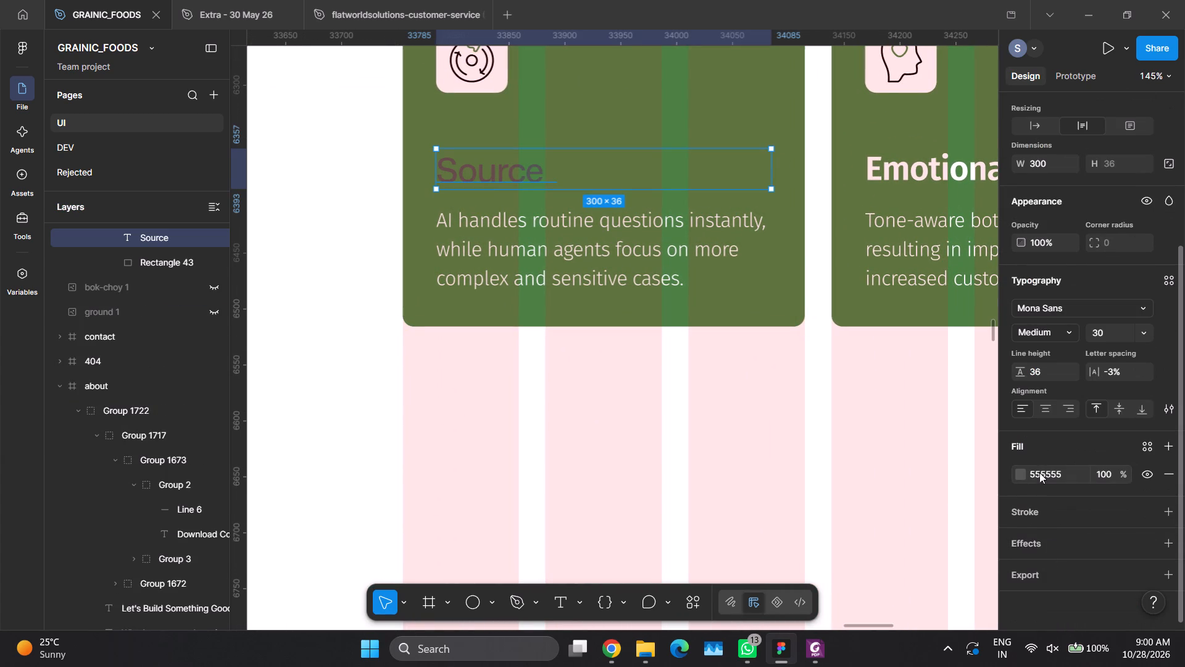
pyautogui.click(1041, 472)
pyautogui.press('f')
pyautogui.click(702, 477)
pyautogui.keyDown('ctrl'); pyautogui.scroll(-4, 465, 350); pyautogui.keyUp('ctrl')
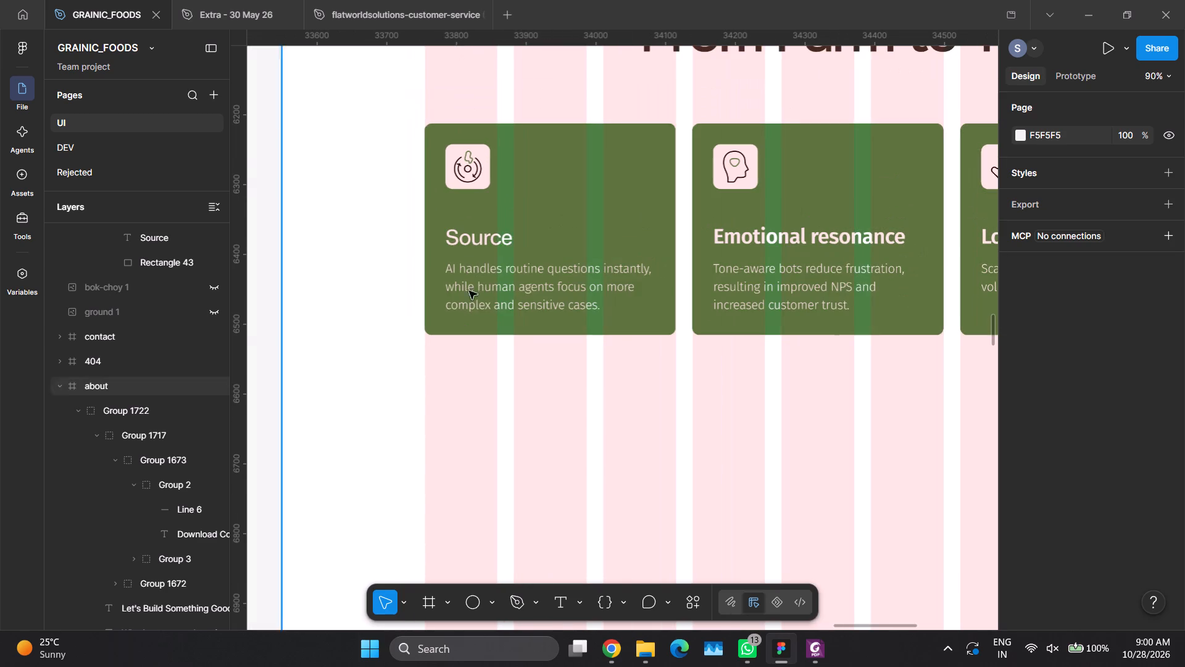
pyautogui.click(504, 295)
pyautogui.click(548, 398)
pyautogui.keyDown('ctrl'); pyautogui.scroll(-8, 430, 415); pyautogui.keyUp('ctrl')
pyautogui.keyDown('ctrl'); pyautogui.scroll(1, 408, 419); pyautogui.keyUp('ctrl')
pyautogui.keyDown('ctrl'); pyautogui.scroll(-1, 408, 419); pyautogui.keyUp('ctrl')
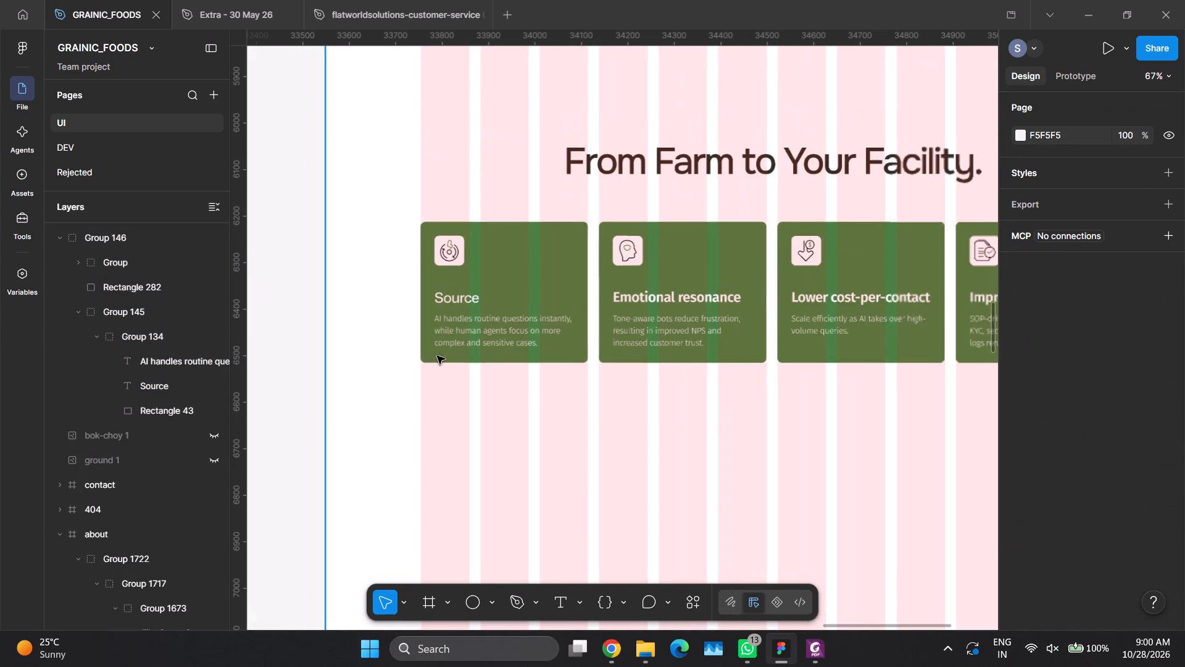
# Apply the "Source" title's text properties to the "Emotional resonance", "Lower cost-per-contact" and "Improved compliance" card titles.
pyautogui.keyDown('ctrl'); pyautogui.click(470, 294); pyautogui.keyUp('ctrl')
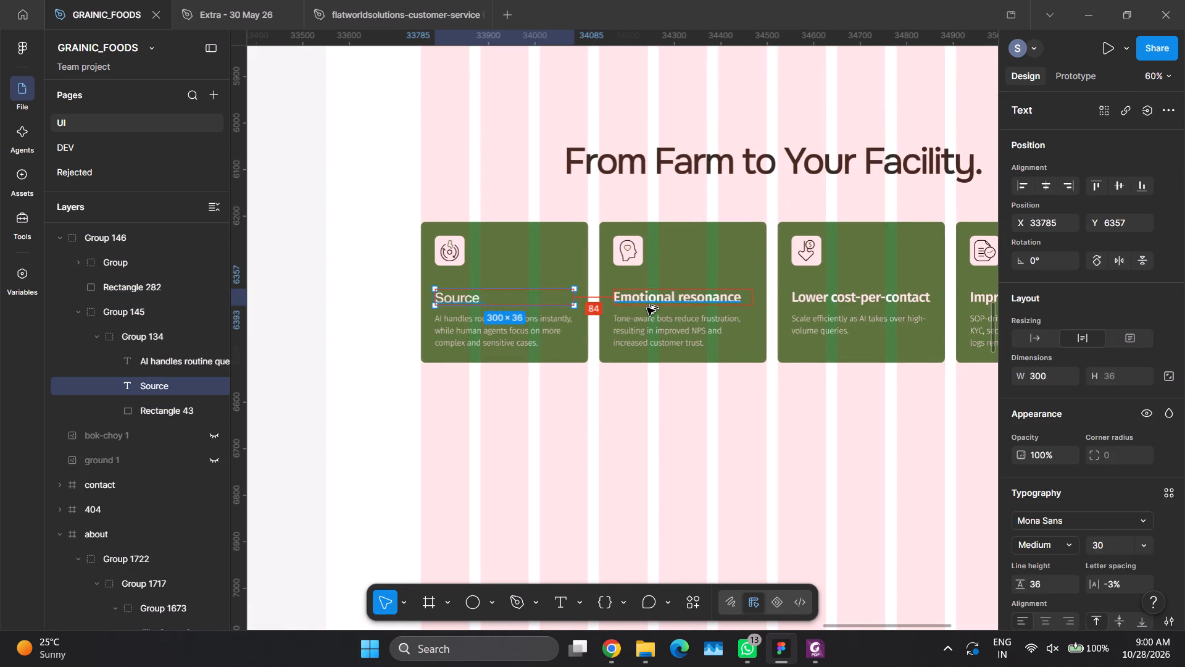
pyautogui.hotkey('ctrl', 'alt', 'c')
pyautogui.keyDown('ctrl'); pyautogui.click(662, 301); pyautogui.keyUp('ctrl')
pyautogui.keyDown('ctrl'); pyautogui.keyDown('shift'); pyautogui.click(852, 298); pyautogui.keyUp('shift'); pyautogui.keyUp('ctrl')
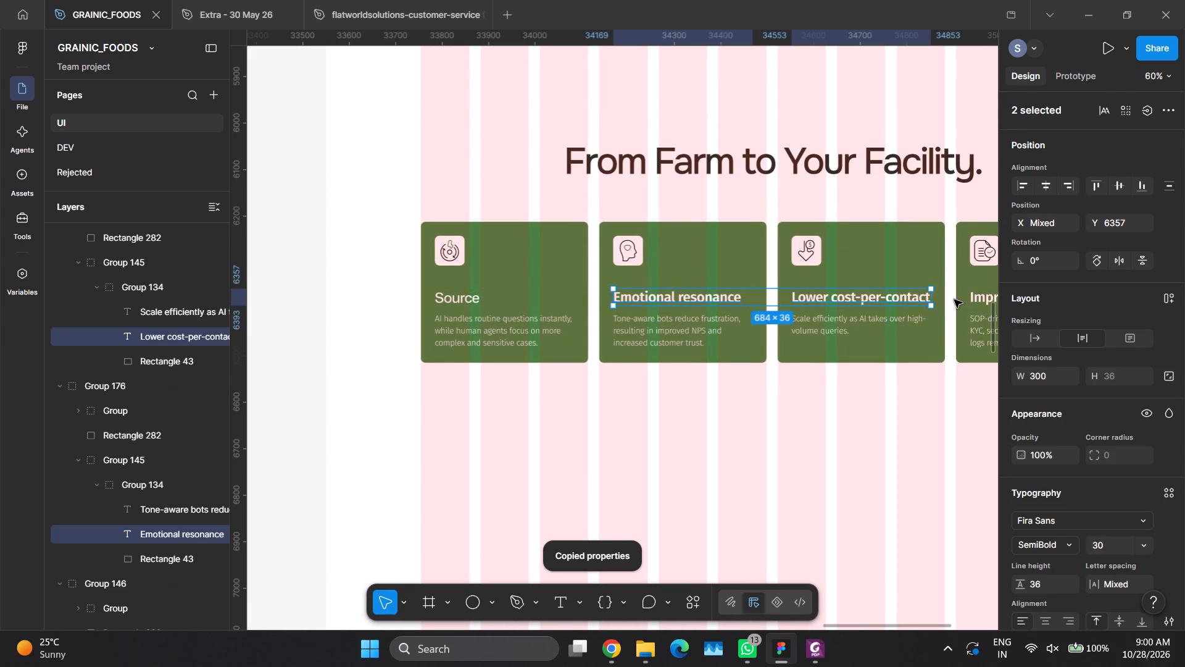
pyautogui.keyDown('ctrl'); pyautogui.keyDown('shift'); pyautogui.click(968, 300); pyautogui.keyUp('shift'); pyautogui.keyUp('ctrl')
pyautogui.hotkey('ctrl', 'alt', 'v')
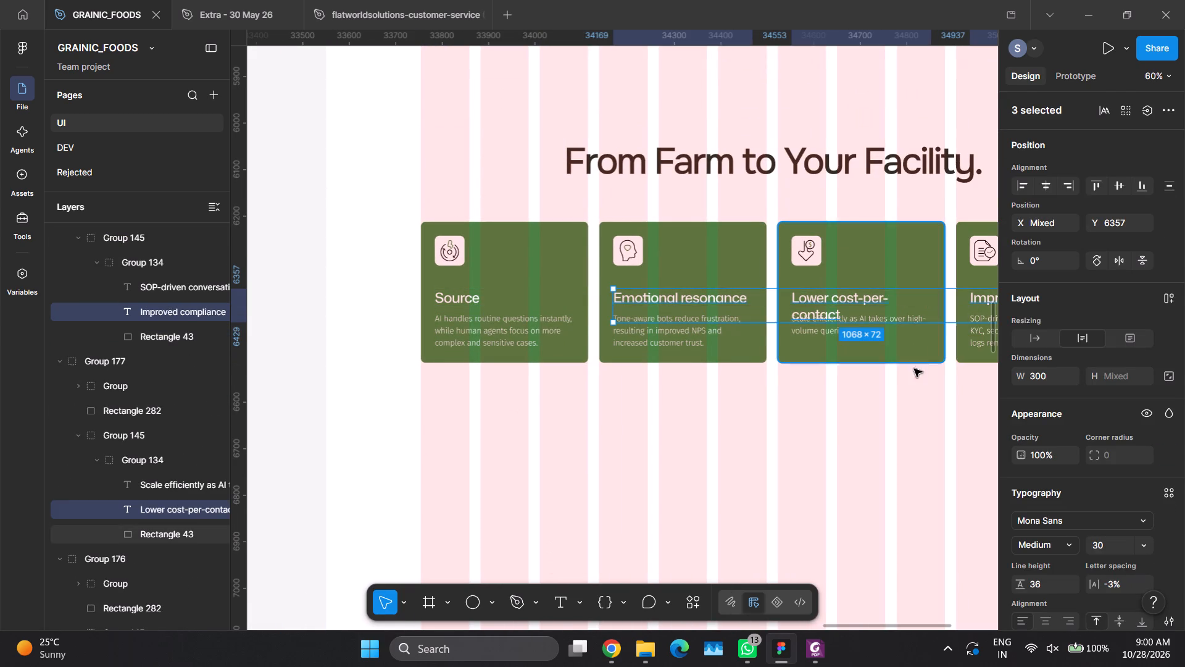
pyautogui.click(836, 435)
# Replace the second card's title with "Clean & Sort" copied from the About Us PDF in Foxit PhantomPDF.
pyautogui.hotkey('alt', 'Tab')
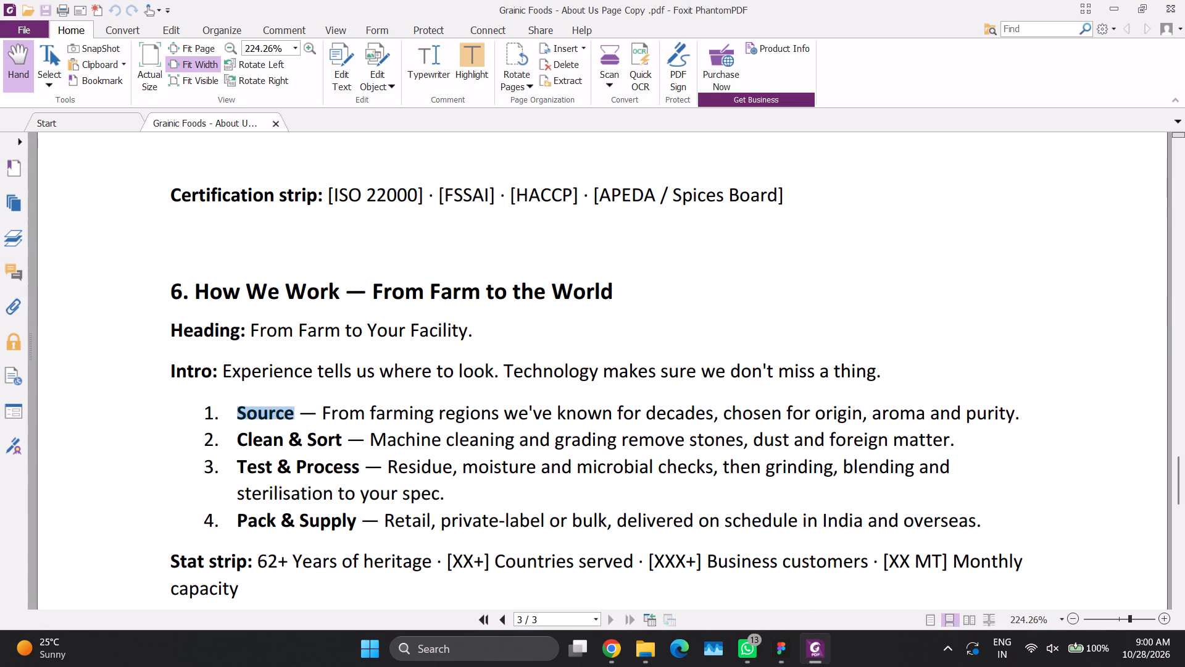
pyautogui.moveTo(240, 444); pyautogui.dragTo(340, 443)
pyautogui.hotkey('ctrl', 'c')
pyautogui.hotkey('alt', 'Tab')
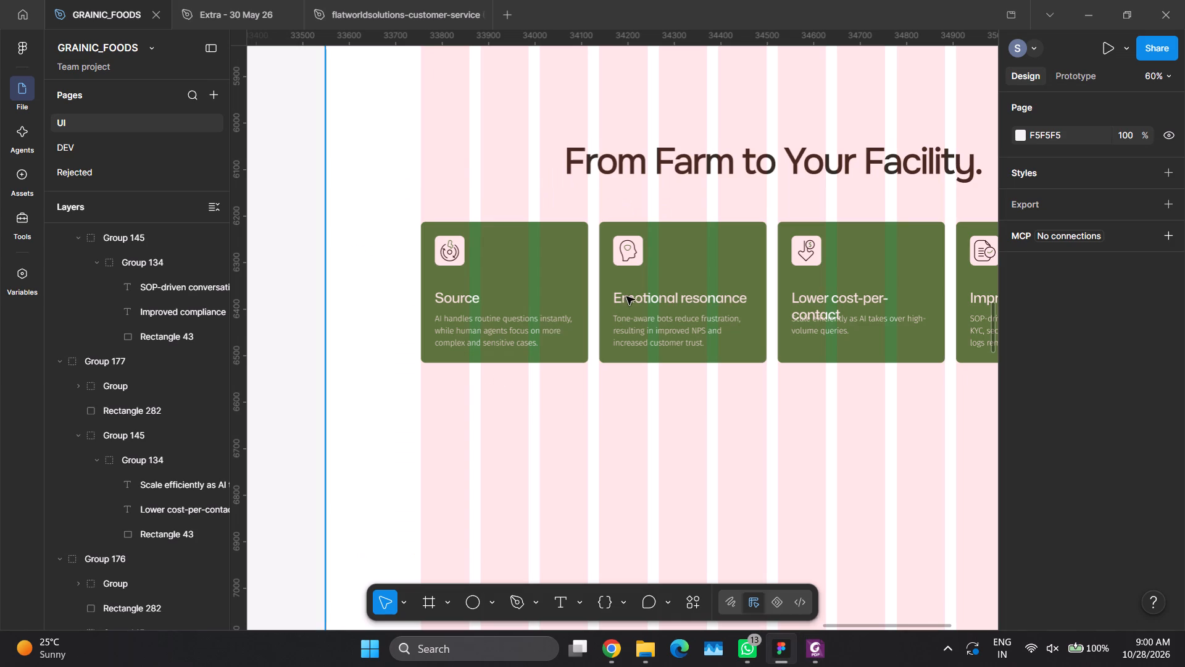
pyautogui.keyDown('ctrl'); pyautogui.doubleClick(649, 295); pyautogui.keyUp('ctrl')
pyautogui.hotkey('ctrl', 'v')
pyautogui.hotkey('alt', 'Tab')
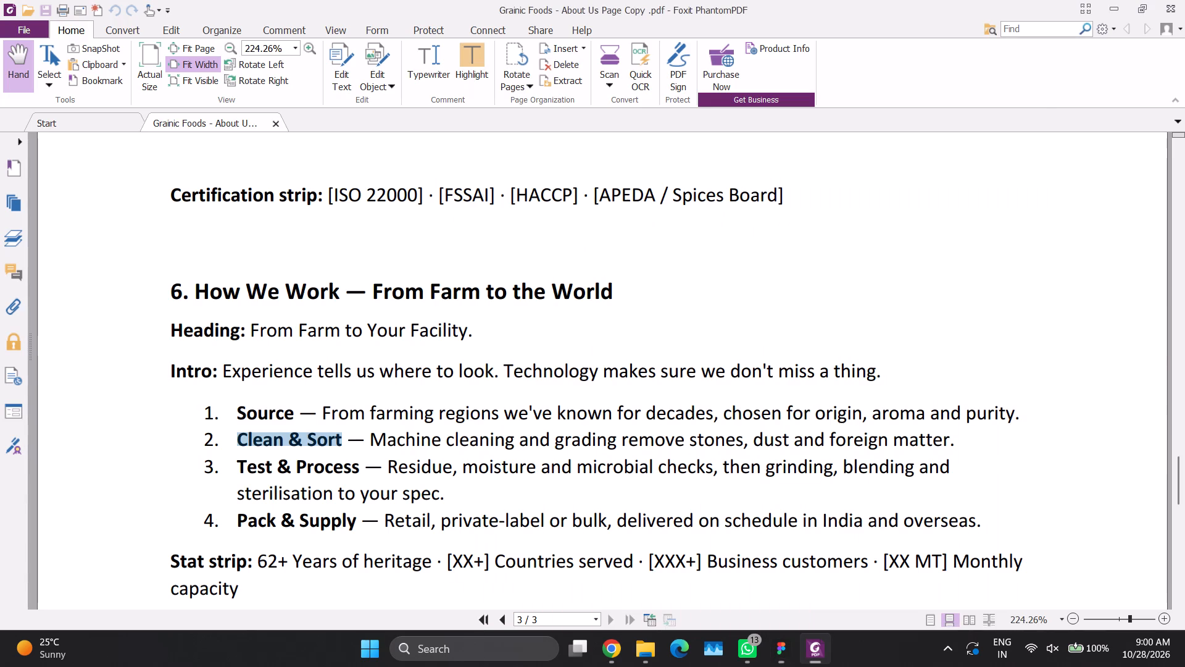
pyautogui.hotkey('alt', 'Tab')
pyautogui.press('BackSpace')
# Replace the third card's title with "Test & Process" copied from the About Us PDF in Foxit PhantomPDF.
pyautogui.hotkey('alt', 'Tab')
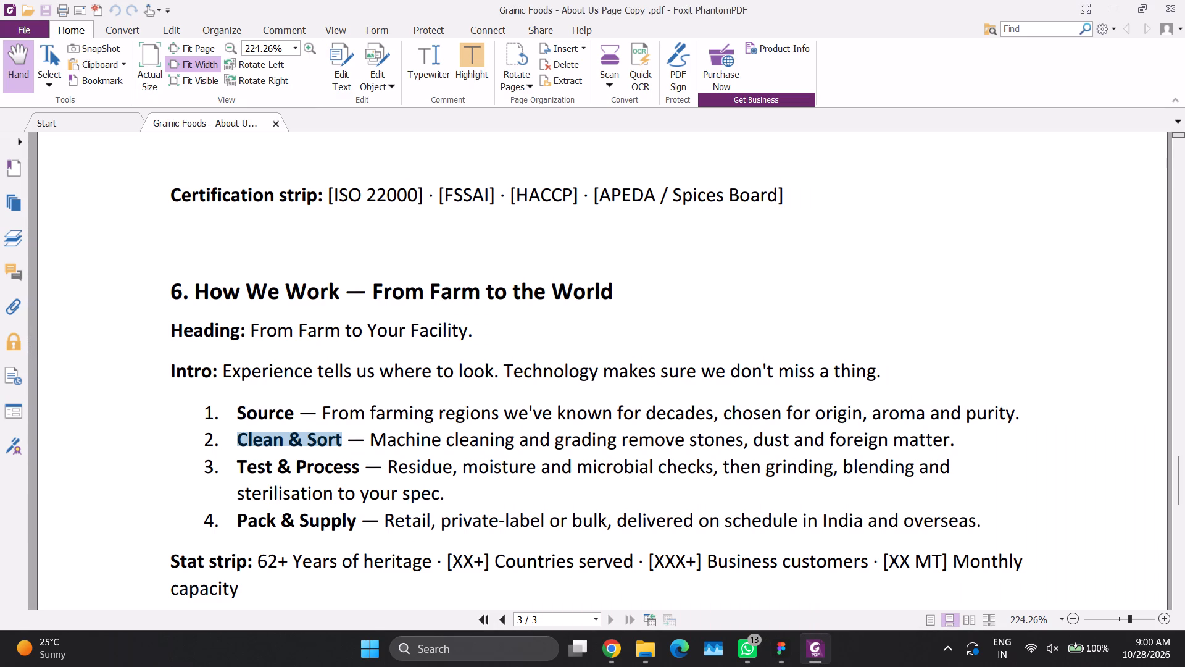
pyautogui.moveTo(236, 466); pyautogui.dragTo(356, 471)
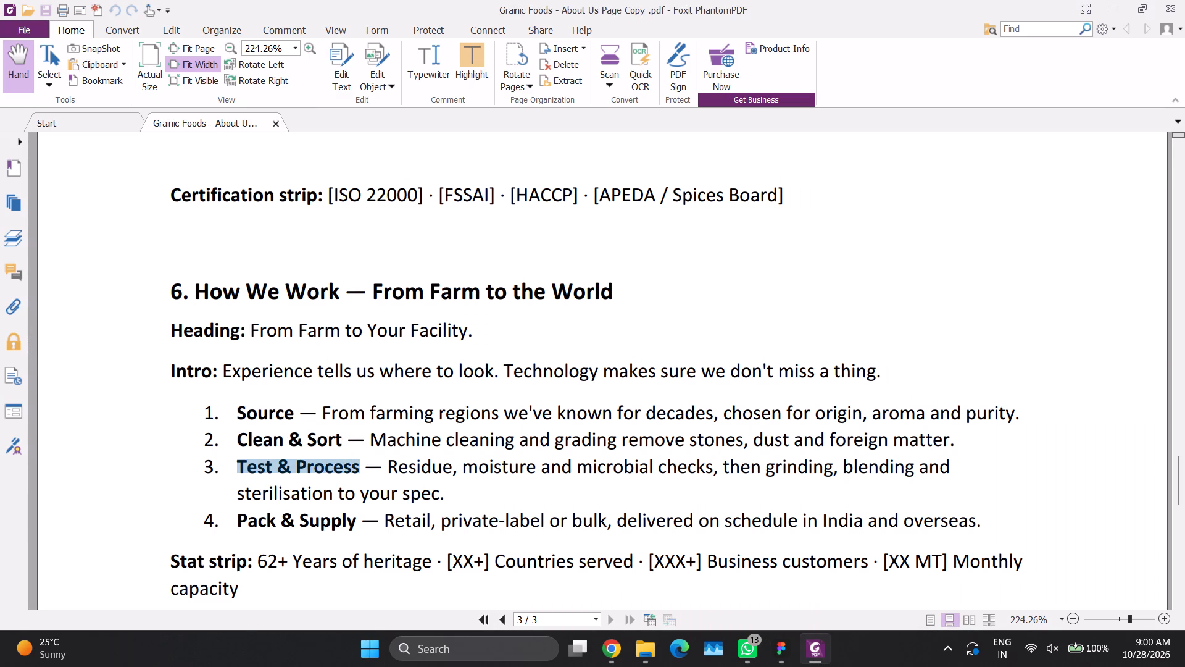
pyautogui.hotkey('ctrl', 'c')
pyautogui.hotkey('alt', 'Tab')
pyautogui.click(470, 649)
pyautogui.hotkey('ctrl', 'v')
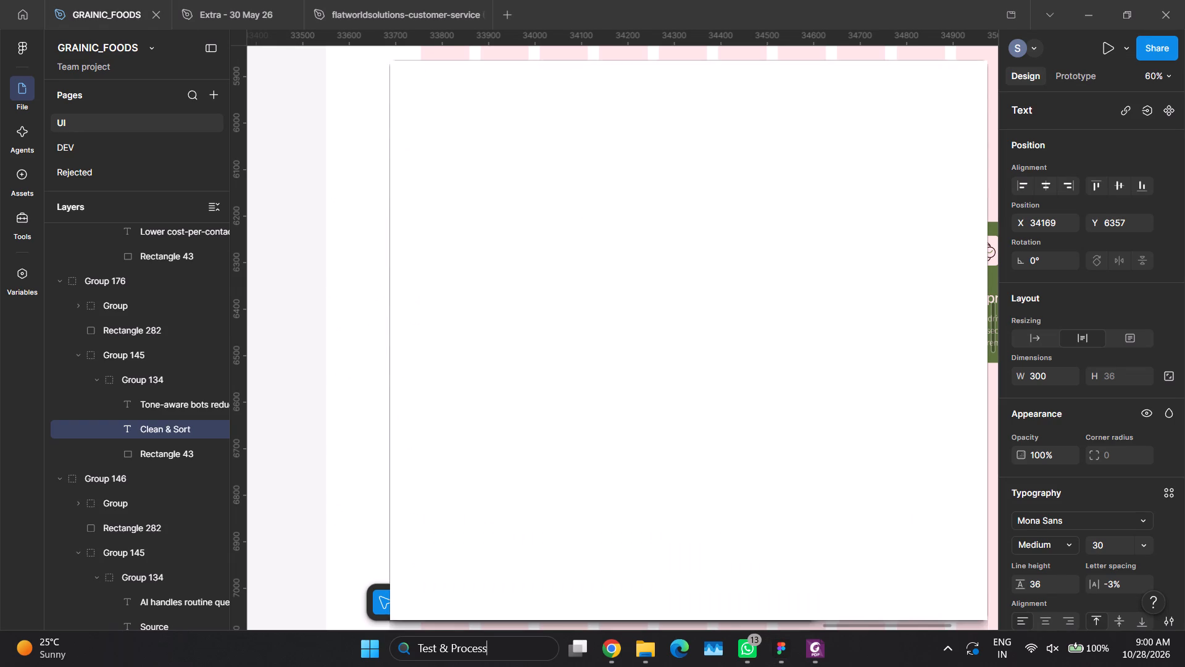
pyautogui.hotkey('ctrl', 'a')
pyautogui.hotkey('ctrl', 'c')
pyautogui.click(328, 457)
pyautogui.keyDown('ctrl'); pyautogui.doubleClick(801, 302); pyautogui.keyUp('ctrl')
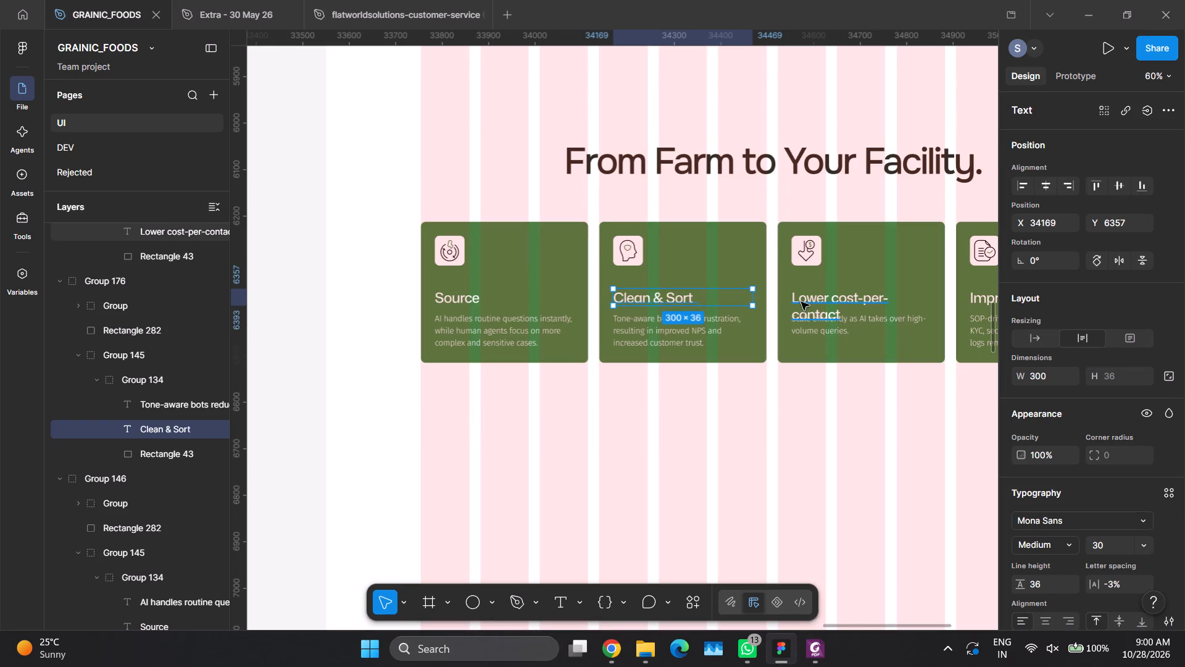
pyautogui.hotkey('ctrl', 'v')
pyautogui.click(800, 396)
# Replace the fourth card's title with "Pack & Supply" copied from the About Us PDF in Foxit PhantomPDF.
pyautogui.hotkey('alt', 'Tab')
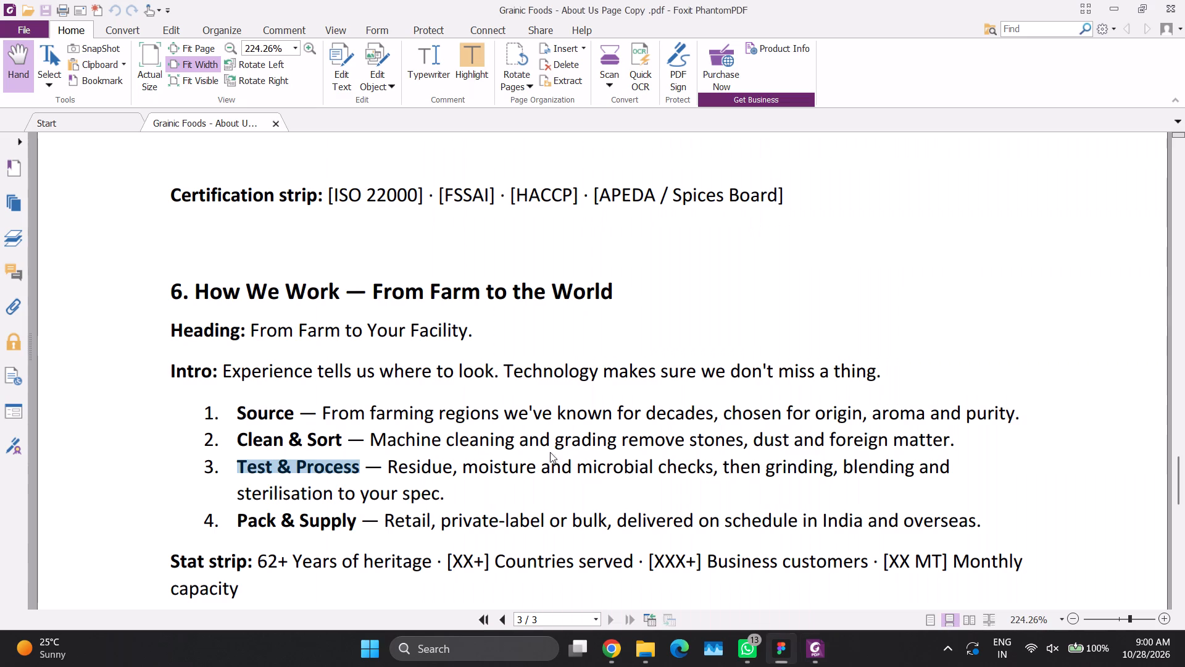
pyautogui.moveTo(238, 521); pyautogui.dragTo(338, 522)
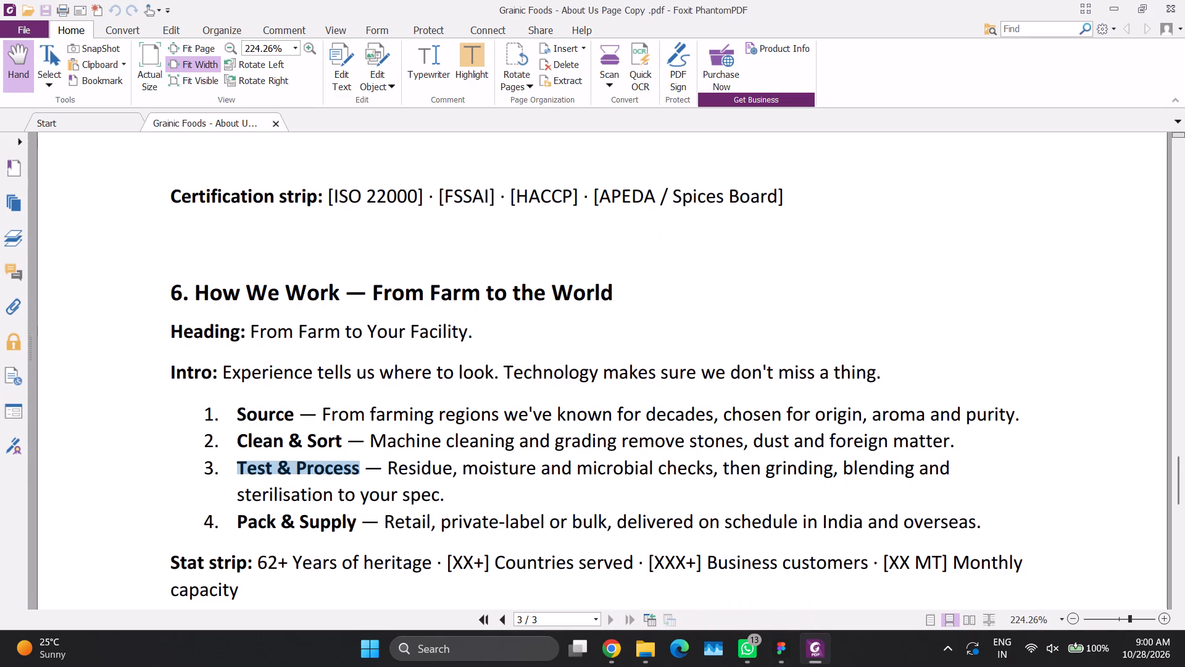
pyautogui.moveTo(338, 522); pyautogui.dragTo(341, 523)
pyautogui.moveTo(355, 522); pyautogui.dragTo(236, 524)
pyautogui.hotkey('ctrl', 'c')
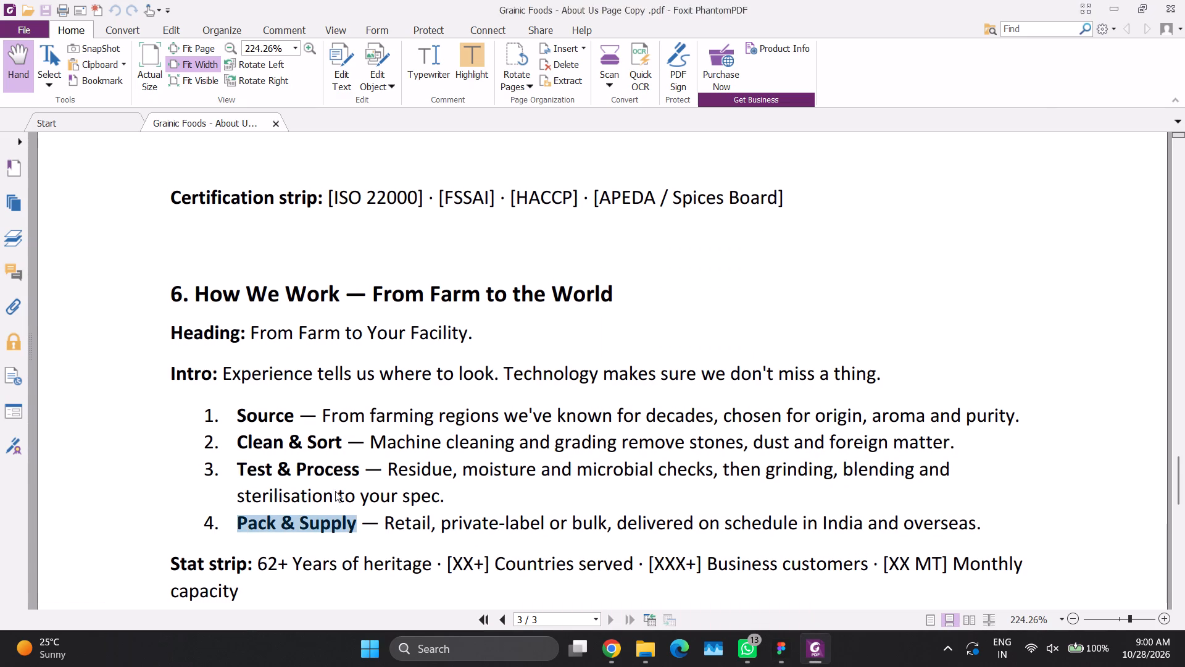
pyautogui.hotkey('alt', 'Tab')
pyautogui.hscroll(-4, 718, 441)
pyautogui.click(725, 442)
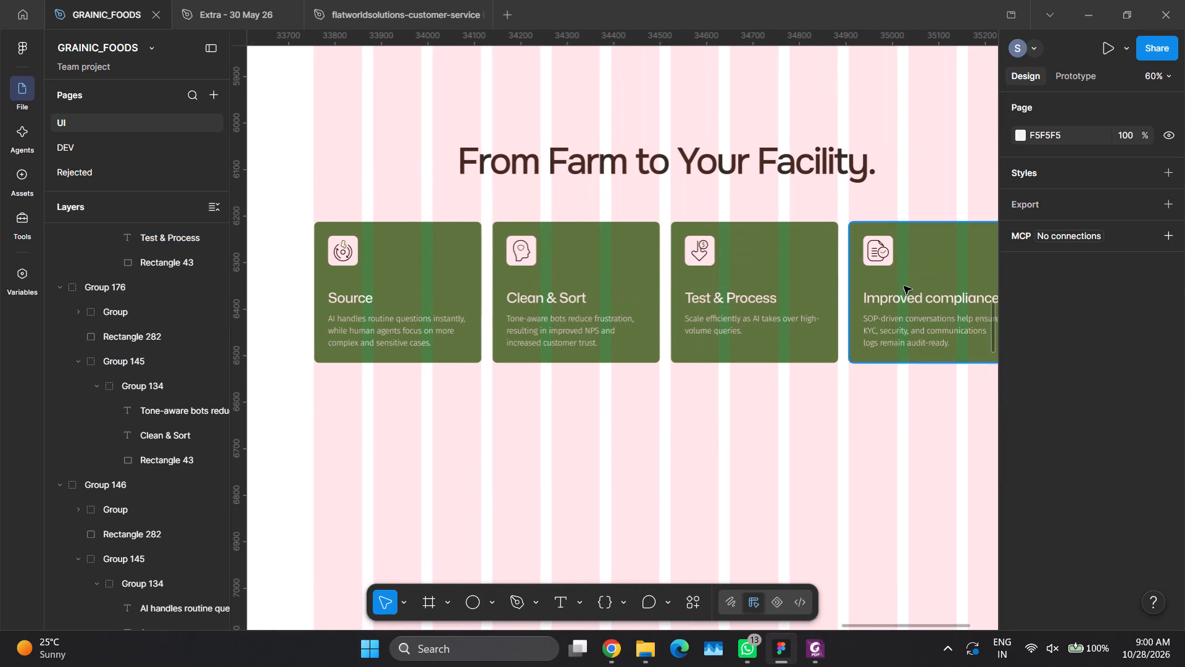
pyautogui.keyDown('ctrl'); pyautogui.doubleClick(896, 303); pyautogui.keyUp('ctrl')
pyautogui.hotkey('ctrl', 'v')
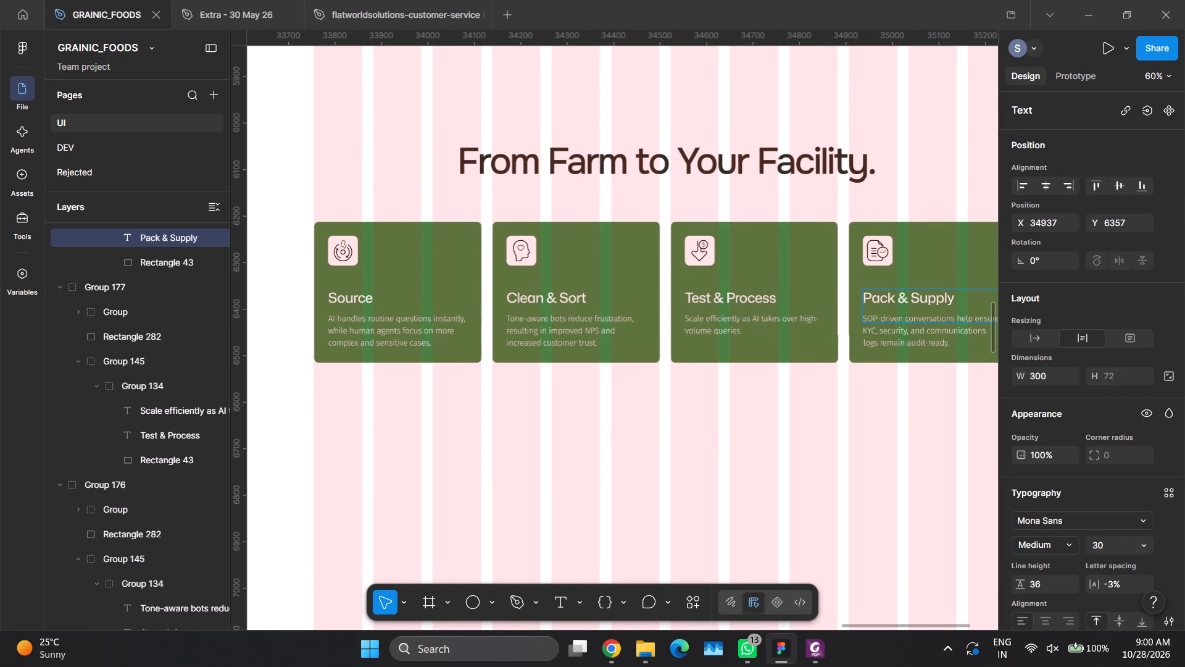
pyautogui.press('BackSpace')
pyautogui.doubleClick(833, 440)
# Replace the "Source" card's description with the PDF copy "From farming regions we've known for decades, chosen for origin, aroma and purity.".
pyautogui.hotkey('alt', 'Tab')
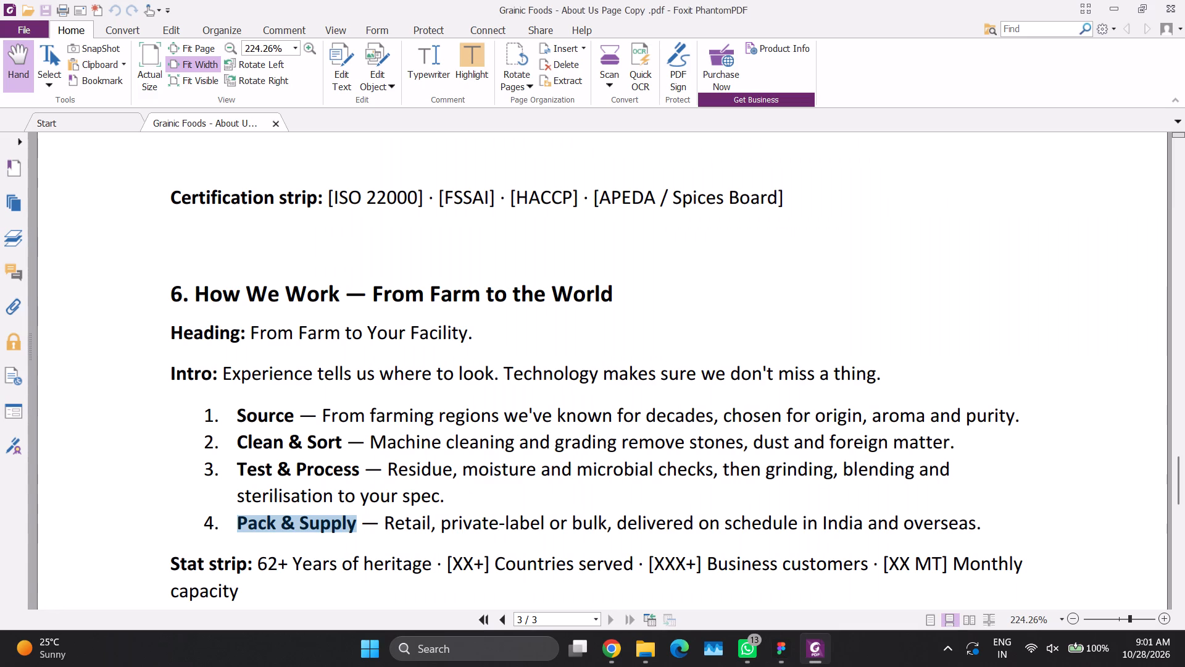
pyautogui.moveTo(320, 414); pyautogui.dragTo(1023, 426)
pyautogui.hotkey('ctrl', 'c')
pyautogui.hotkey('alt', 'Tab')
pyautogui.click(524, 657)
pyautogui.hotkey('ctrl', 'v')
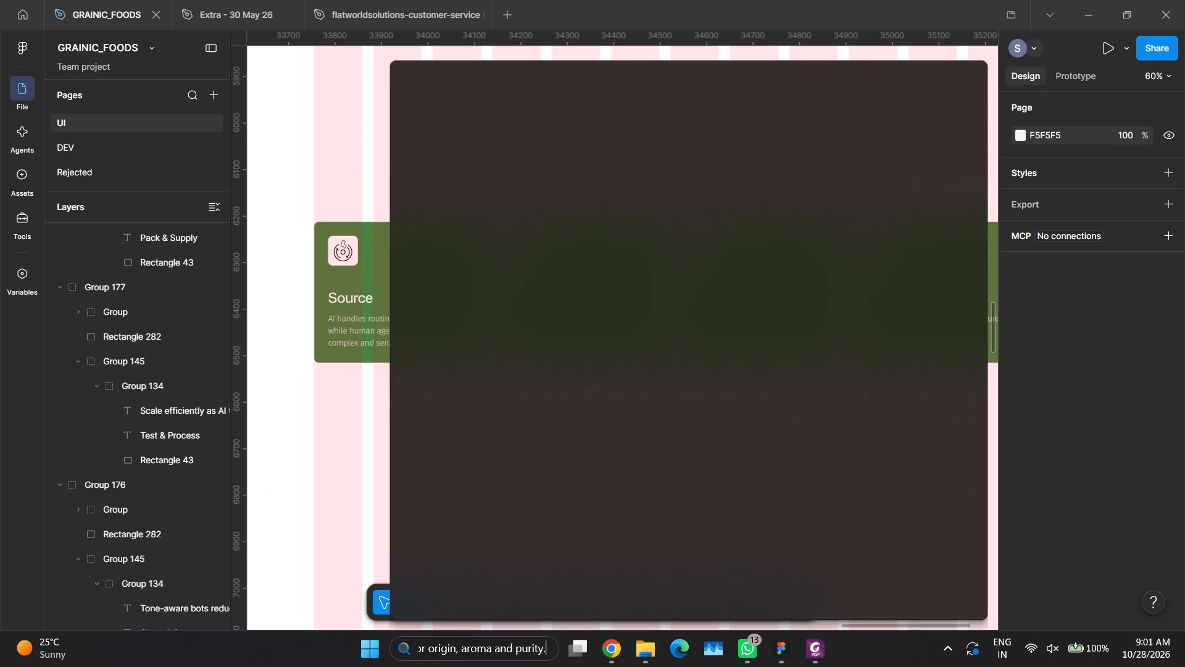
pyautogui.hotkey('ctrl', 'a')
pyautogui.hotkey('ctrl', 'c')
pyautogui.click(348, 457)
pyautogui.keyDown('ctrl'); pyautogui.doubleClick(348, 339); pyautogui.keyUp('ctrl')
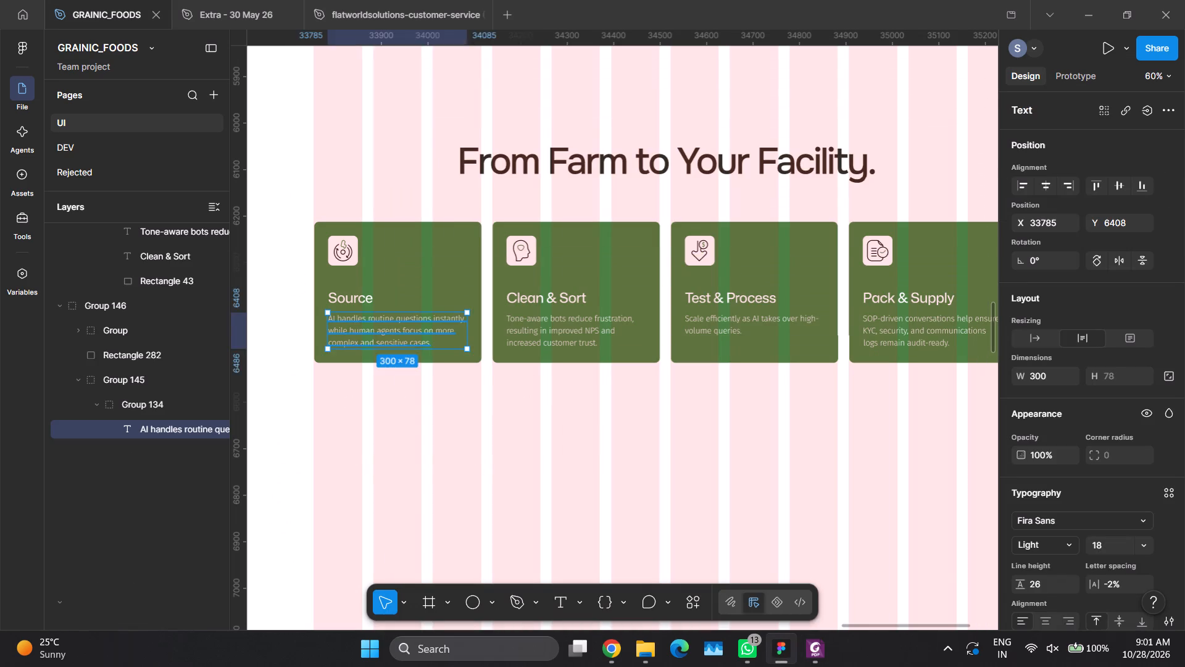
pyautogui.hotkey('ctrl', 'v')
pyautogui.keyDown('ctrl'); pyautogui.click(478, 430); pyautogui.keyUp('ctrl')
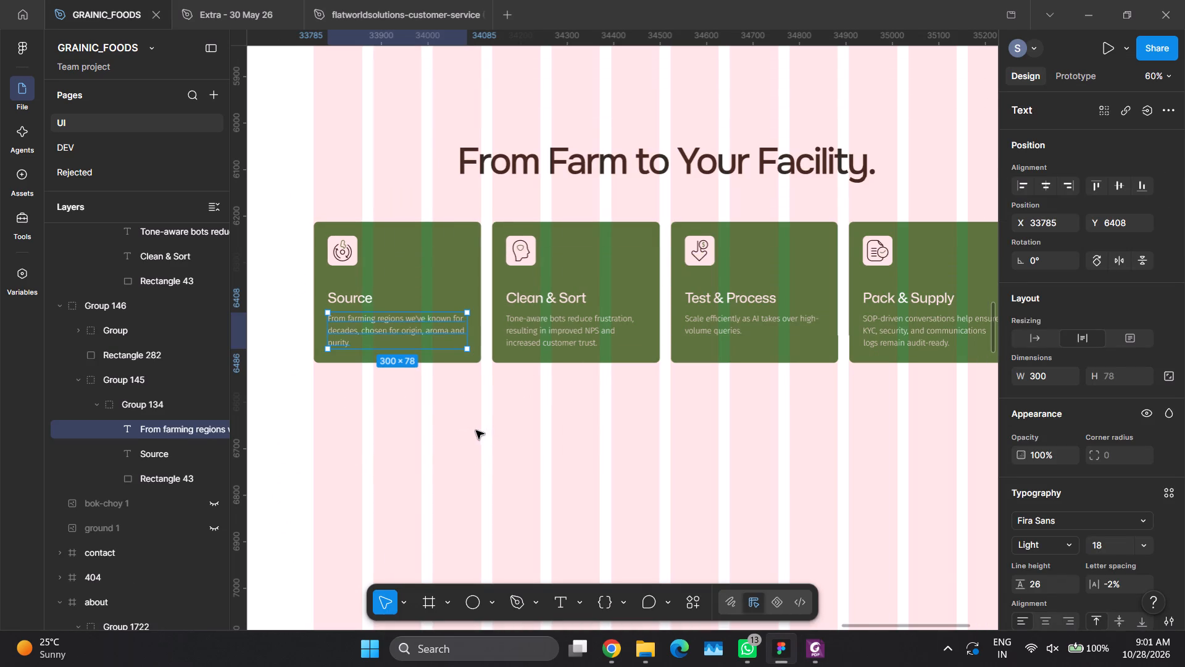
# Set the "Source" card's description to Mona Sans Regular.
pyautogui.click(1033, 519)
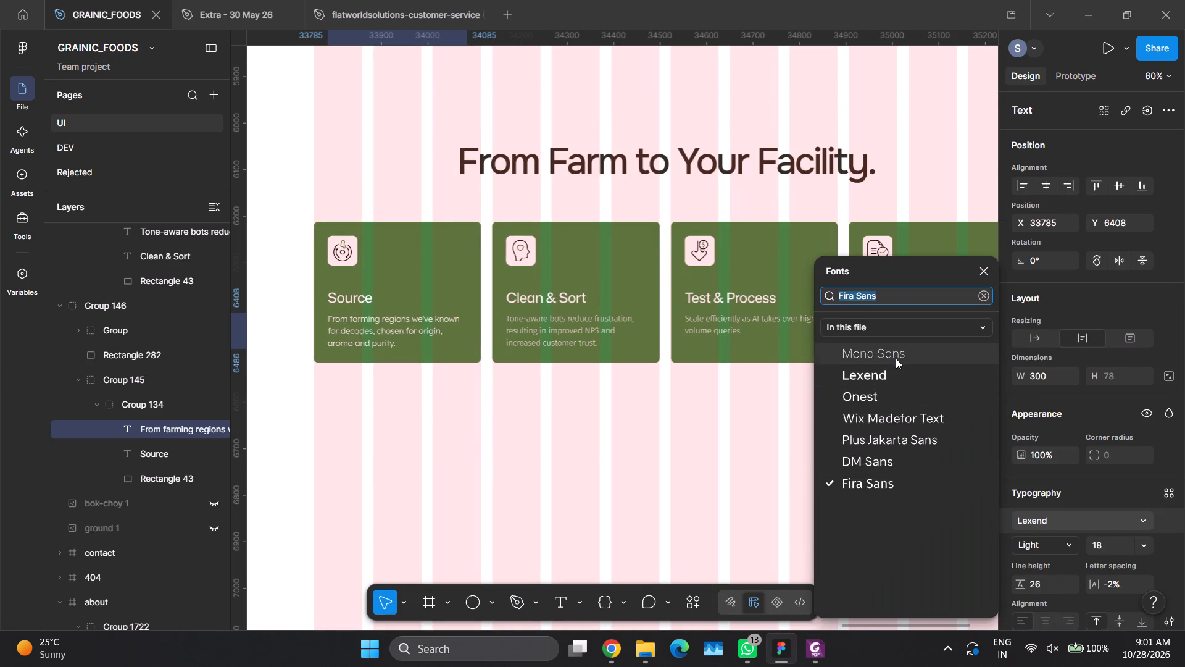
pyautogui.click(895, 357)
pyautogui.click(1035, 545)
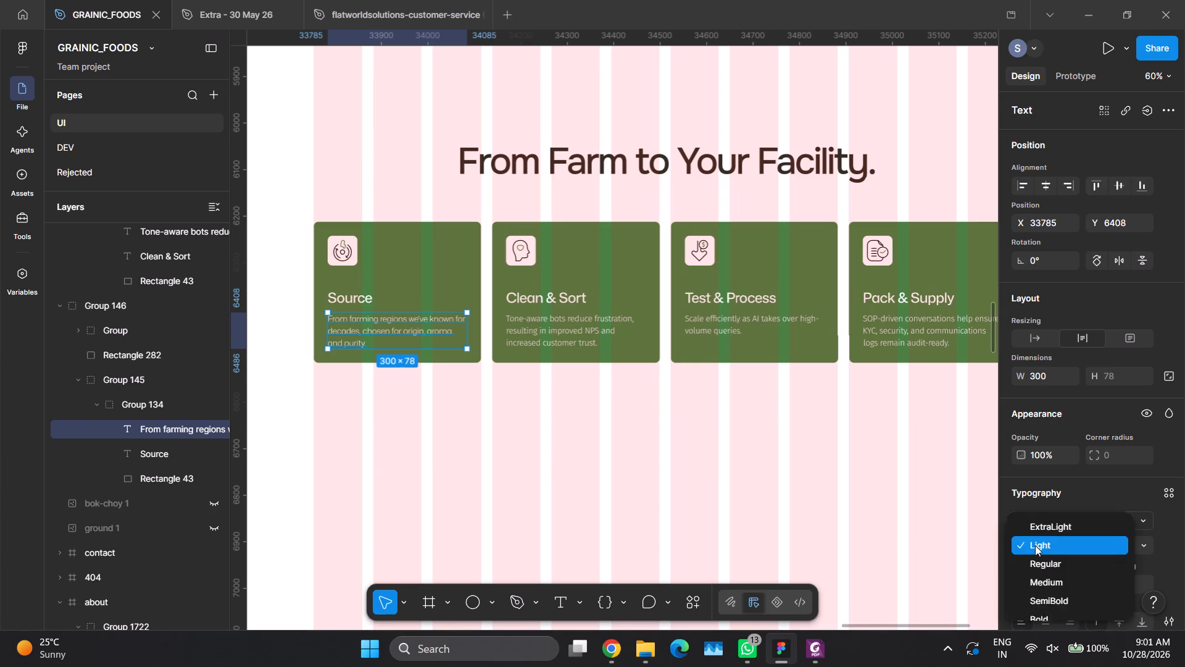
pyautogui.click(1037, 561)
pyautogui.click(699, 495)
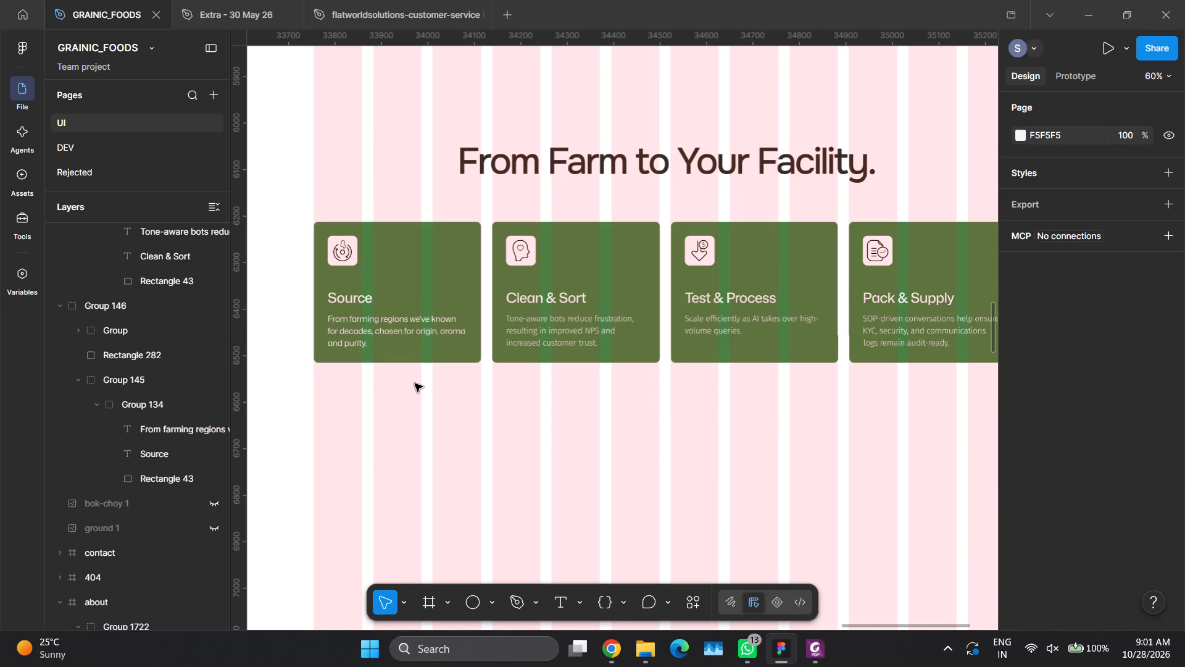
# Apply the "Source" description's text properties to the descriptions of the "Clean & Sort", "Test & Process" and "Pack & Supply" cards.
pyautogui.keyDown('ctrl'); pyautogui.click(394, 328); pyautogui.keyUp('ctrl')
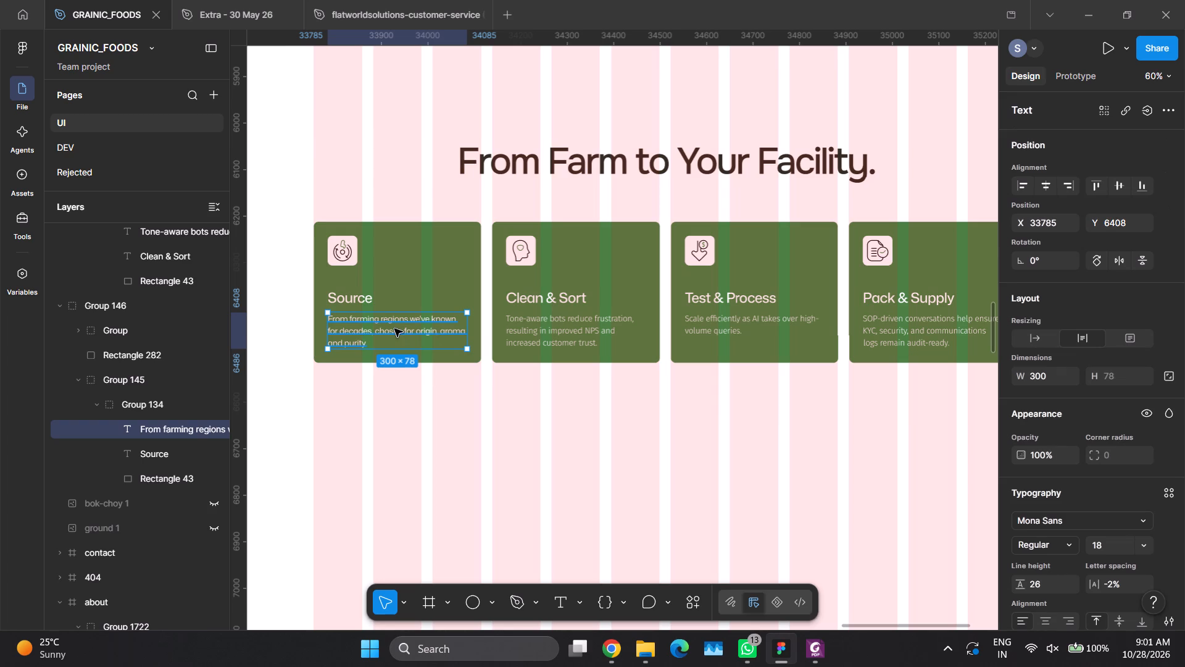
pyautogui.hotkey('ctrl', 'alt', 'c')
pyautogui.keyDown('ctrl'); pyautogui.click(536, 334); pyautogui.keyUp('ctrl')
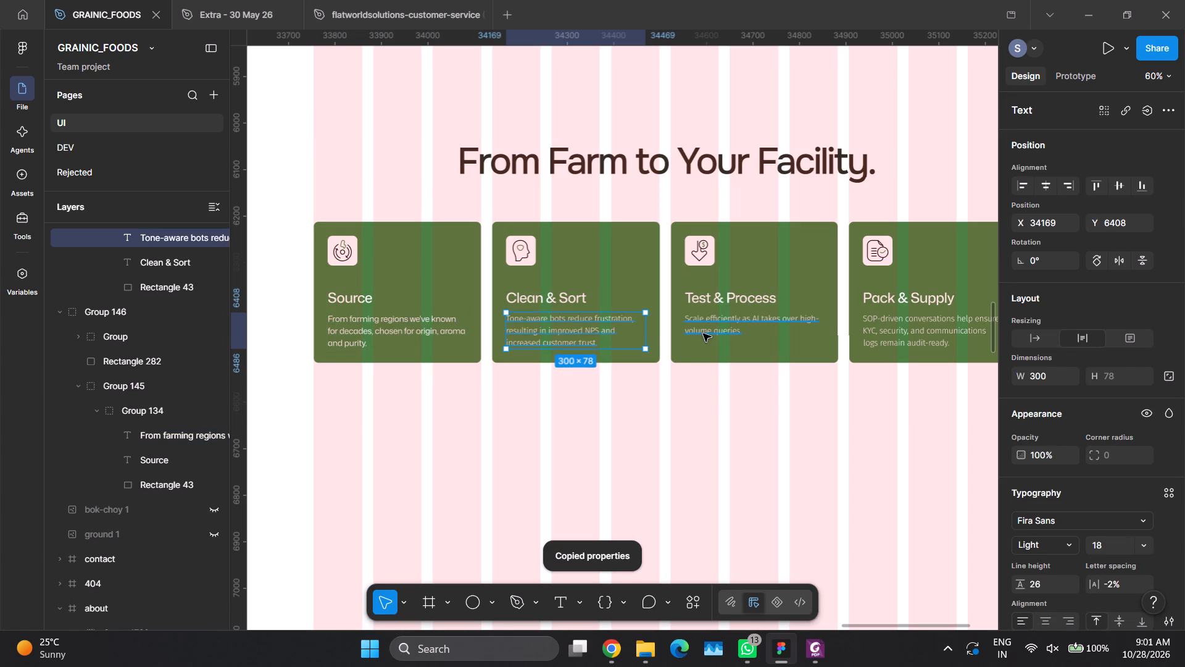
pyautogui.keyDown('ctrl'); pyautogui.keyDown('shift'); pyautogui.click(704, 333); pyautogui.keyUp('shift'); pyautogui.keyUp('ctrl')
pyautogui.keyDown('ctrl'); pyautogui.keyDown('shift'); pyautogui.click(923, 338); pyautogui.keyUp('shift'); pyautogui.keyUp('ctrl')
pyautogui.hotkey('ctrl', 'alt', 'v')
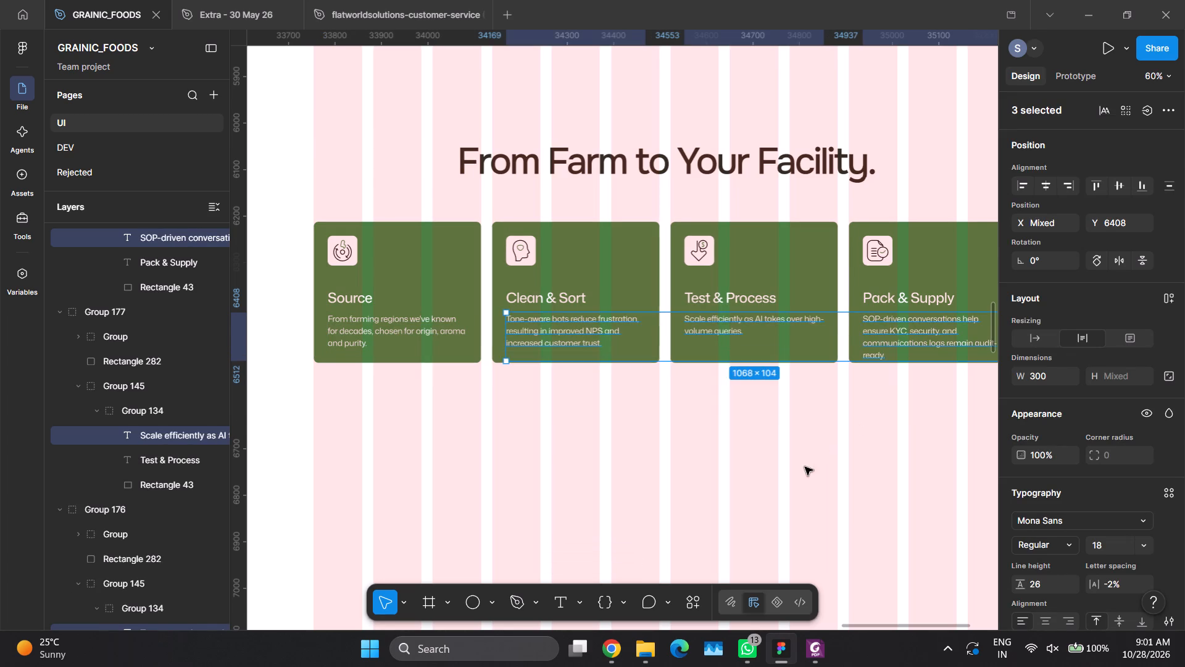
pyautogui.click(802, 468)
# Replace the "Clean & Sort" card's description with the PDF copy "Machine cleaning and grading remove stones, dust and foreign matter.".
pyautogui.hotkey('alt', 'Tab')
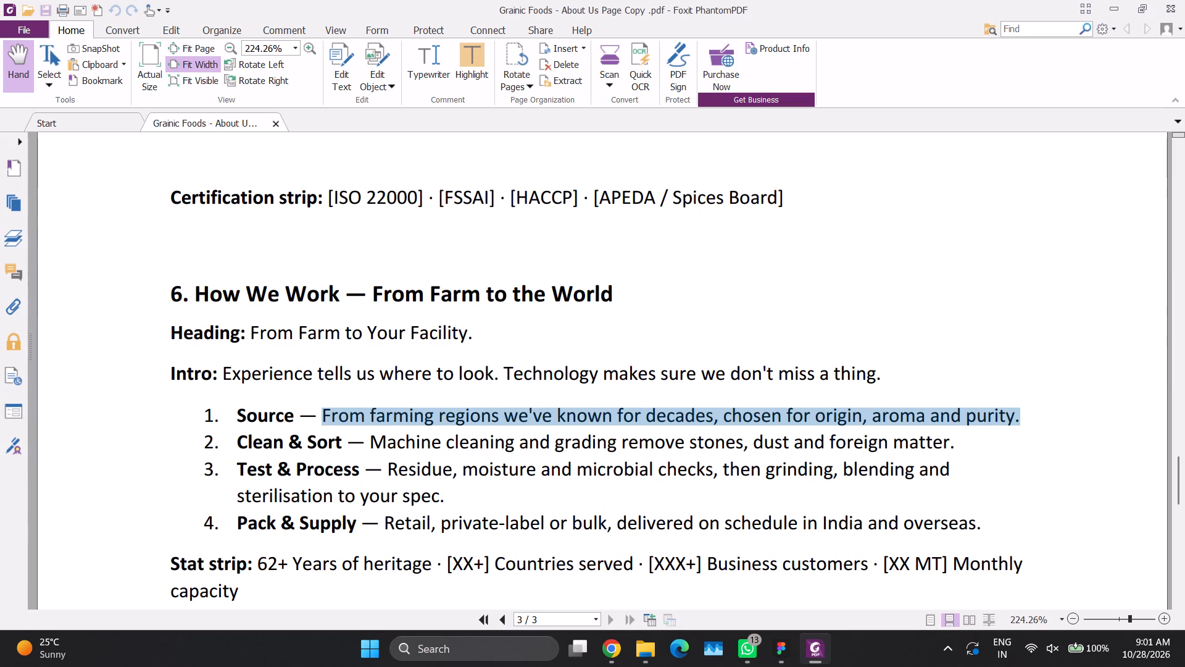
pyautogui.moveTo(370, 441); pyautogui.dragTo(954, 444)
pyautogui.hotkey('ctrl', 'c')
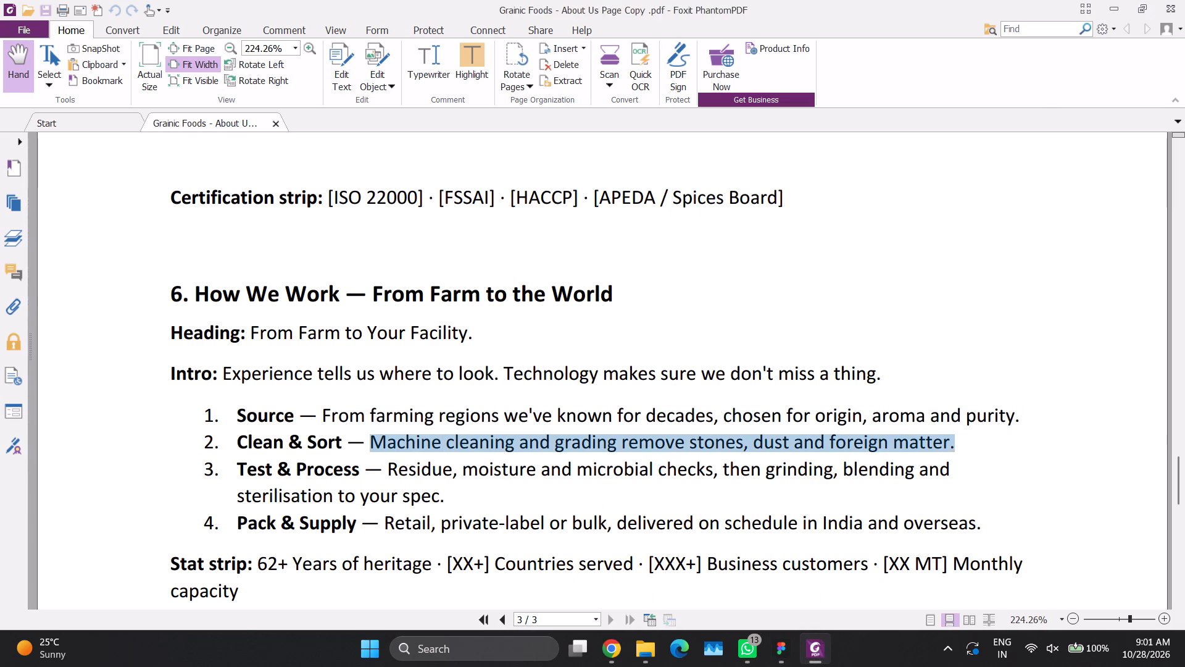
pyautogui.hotkey('alt', 'Tab')
pyautogui.click(488, 638)
pyautogui.hotkey('ctrl', 'v')
pyautogui.hotkey('ctrl', 'a')
pyautogui.hotkey('ctrl', 'c')
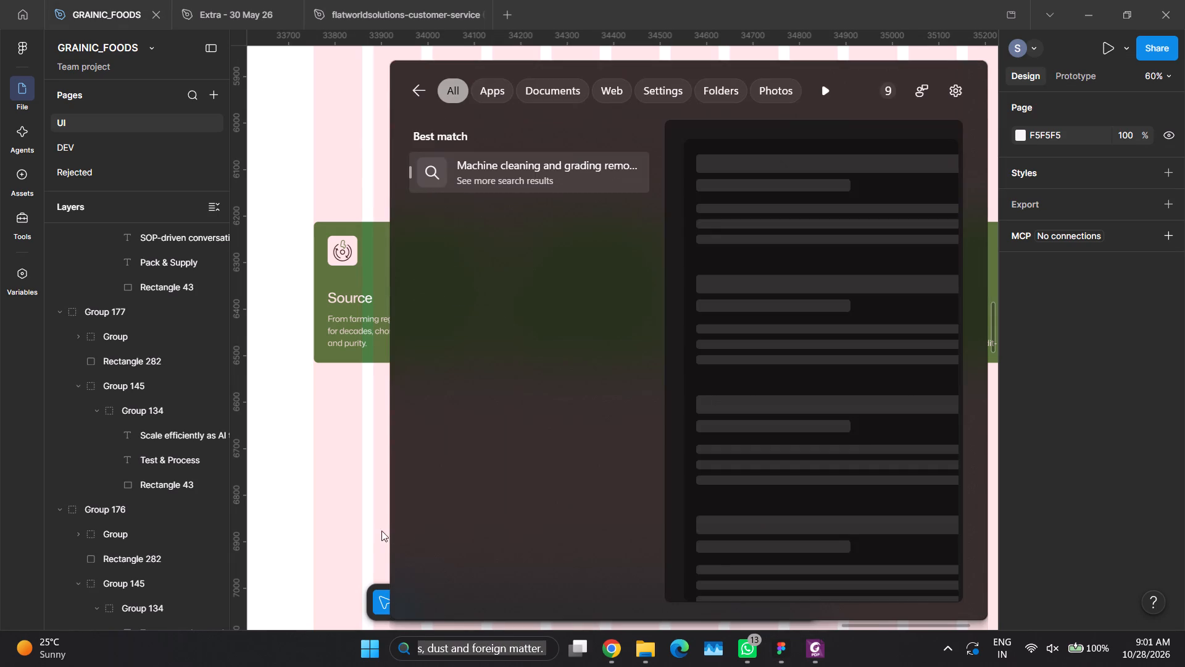
pyautogui.click(339, 530)
pyautogui.keyDown('ctrl'); pyautogui.doubleClick(539, 326); pyautogui.keyUp('ctrl')
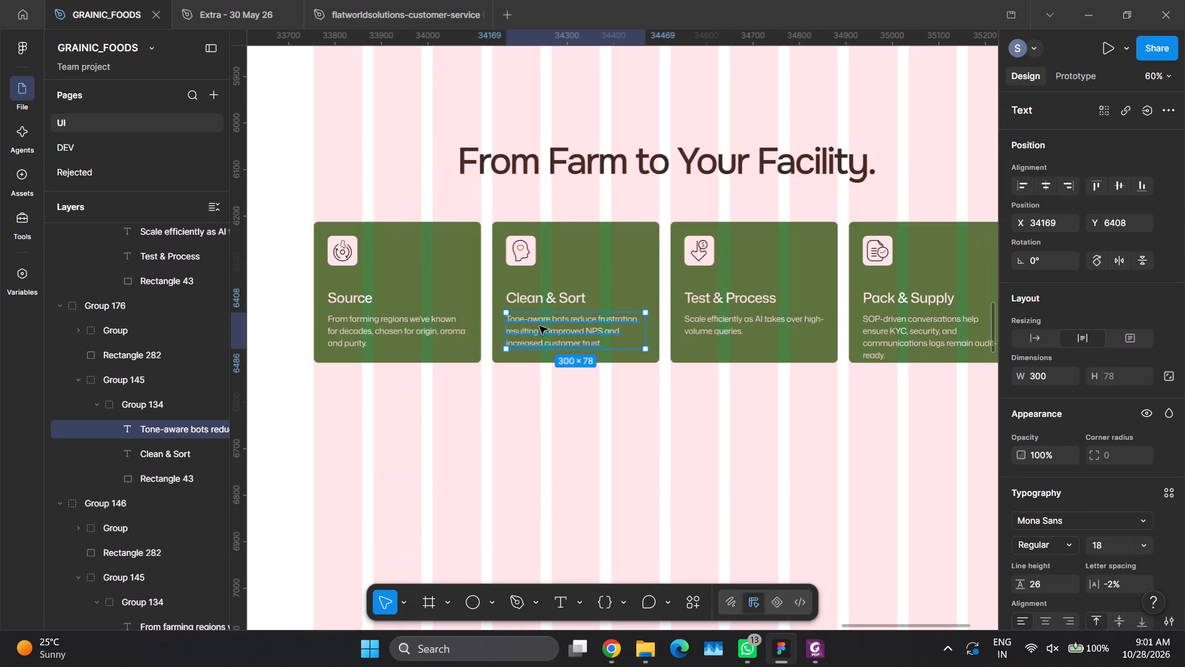
pyautogui.keyDown('ctrl'); pyautogui.doubleClick(539, 326); pyautogui.keyUp('ctrl')
pyautogui.hotkey('ctrl', 'v')
pyautogui.click(589, 419)
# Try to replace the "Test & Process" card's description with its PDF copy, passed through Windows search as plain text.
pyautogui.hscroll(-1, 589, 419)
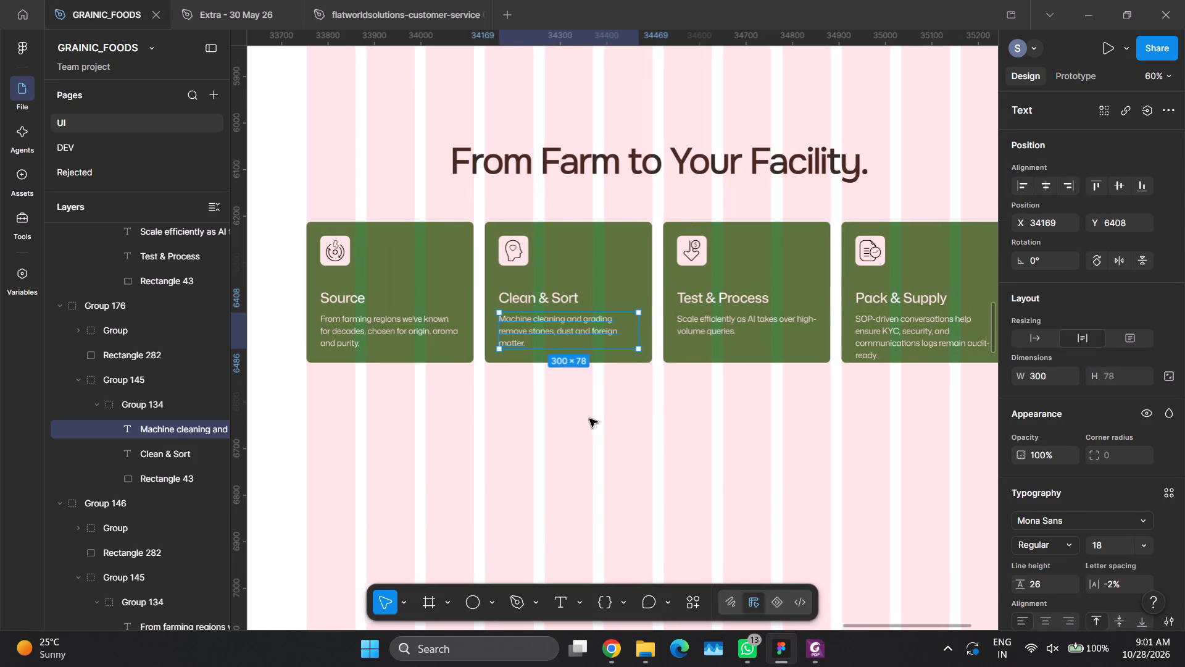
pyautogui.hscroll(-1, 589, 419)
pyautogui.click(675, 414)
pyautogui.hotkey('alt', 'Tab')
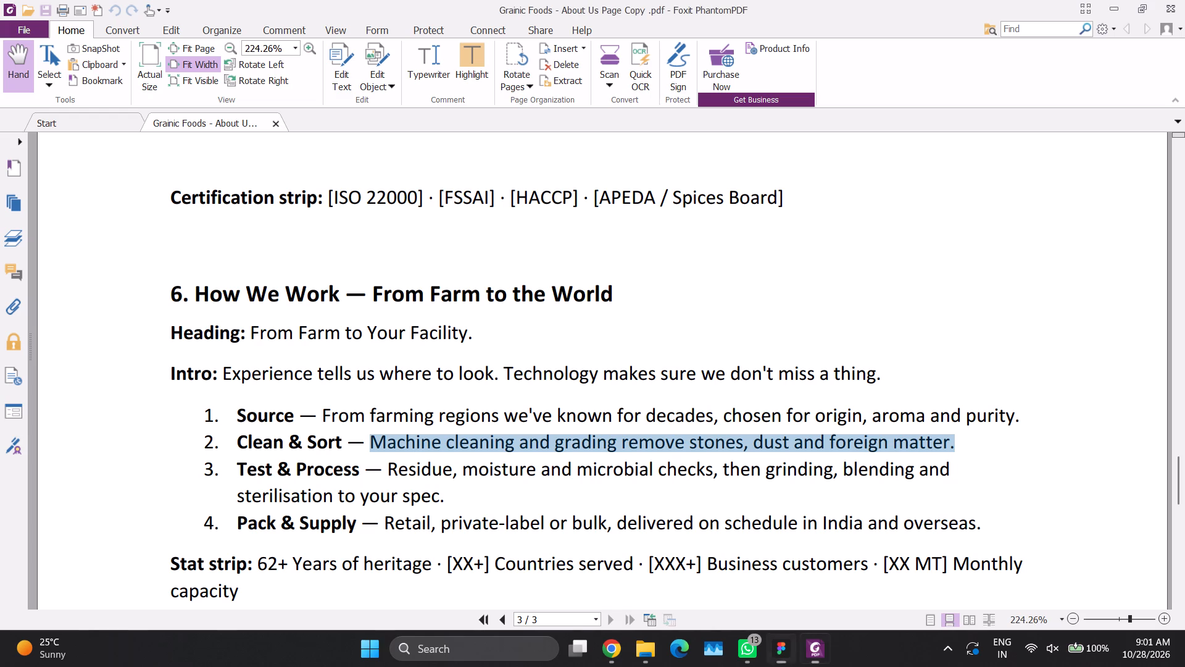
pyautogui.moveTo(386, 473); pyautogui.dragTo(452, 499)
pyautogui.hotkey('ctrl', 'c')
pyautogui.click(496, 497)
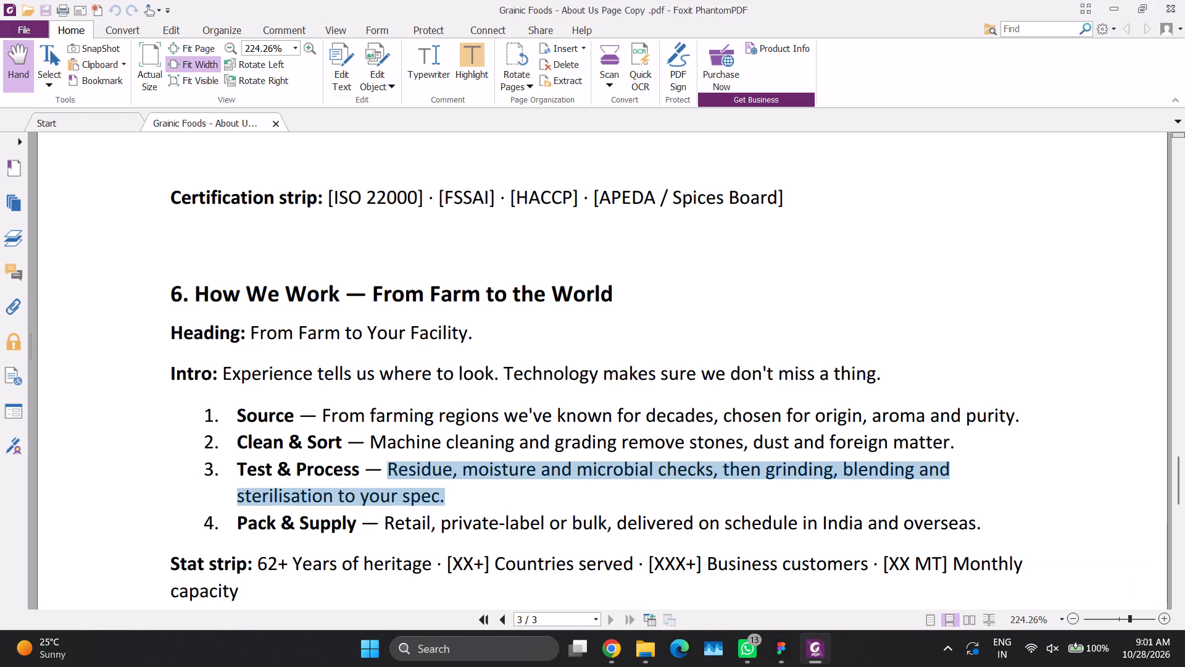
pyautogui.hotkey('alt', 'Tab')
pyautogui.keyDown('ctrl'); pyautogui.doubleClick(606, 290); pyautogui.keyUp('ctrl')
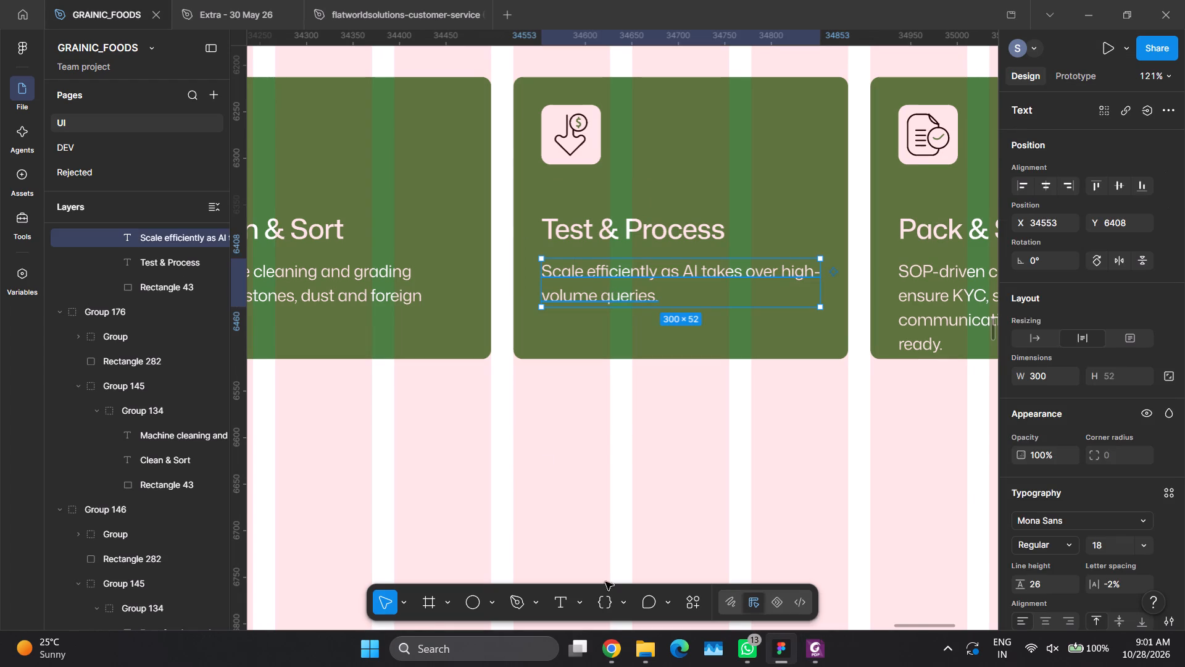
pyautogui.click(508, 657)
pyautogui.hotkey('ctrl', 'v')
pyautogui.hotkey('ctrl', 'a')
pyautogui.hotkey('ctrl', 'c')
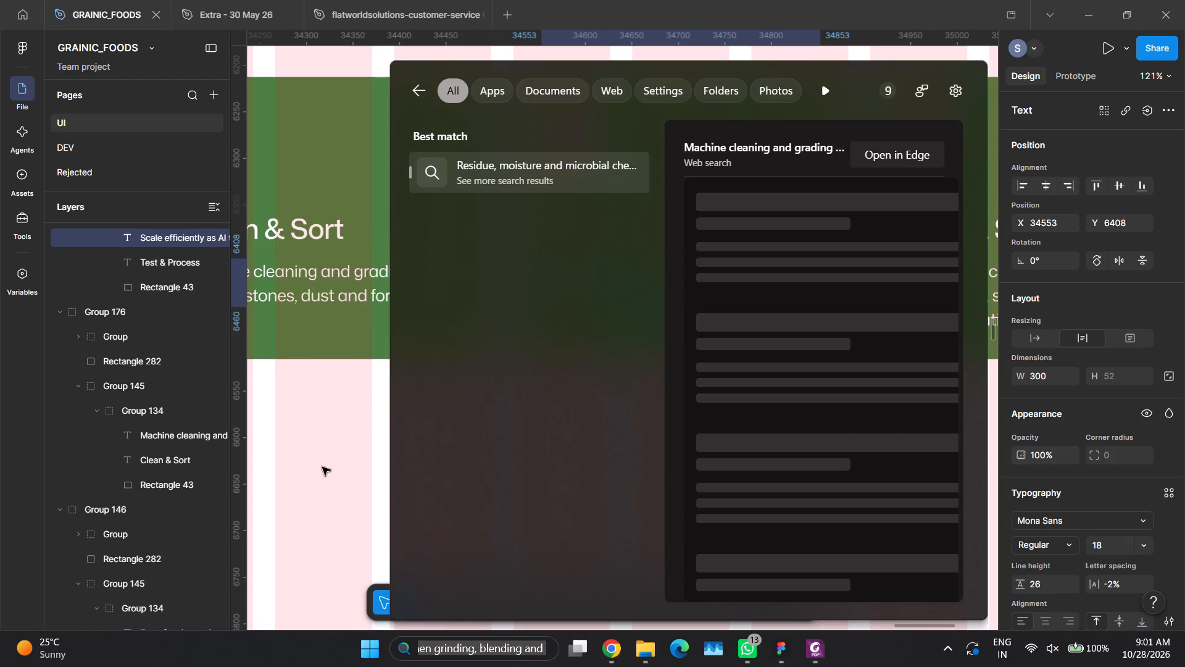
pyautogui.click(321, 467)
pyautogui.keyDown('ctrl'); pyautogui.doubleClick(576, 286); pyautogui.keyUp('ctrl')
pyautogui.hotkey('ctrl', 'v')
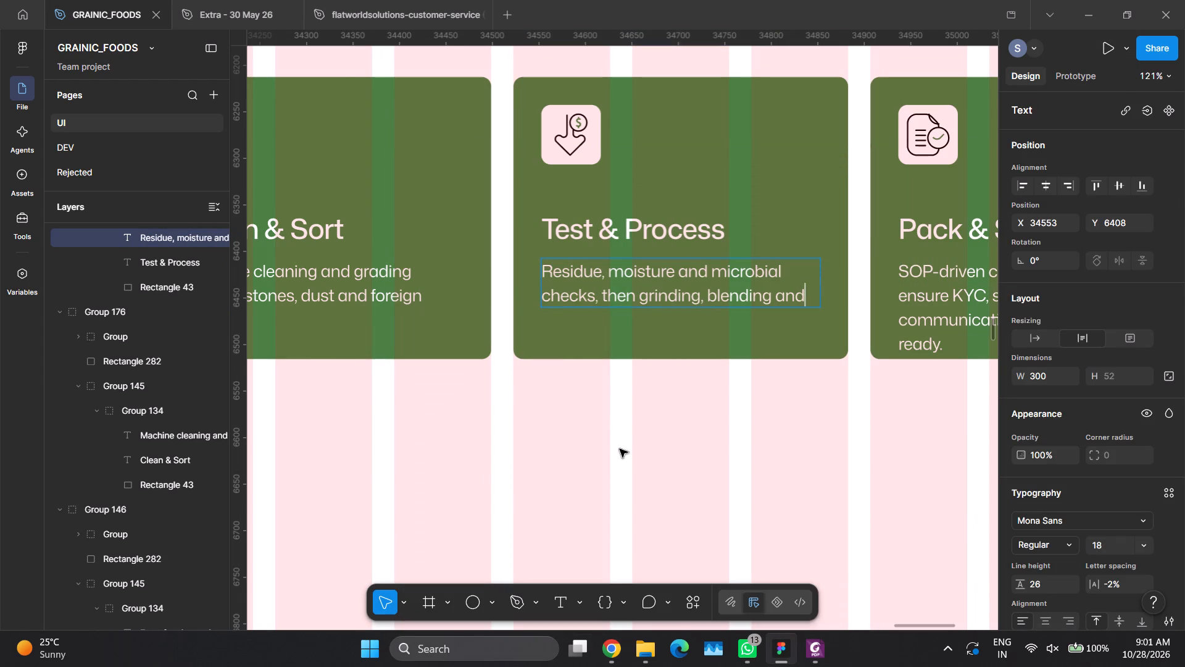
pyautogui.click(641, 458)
# Replace the "Test & Process" card's description with the PDF copy "Residue, moisture and microbial checks, then grinding, blending and sterilisation to your spec.".
pyautogui.hotkey('alt', 'Tab')
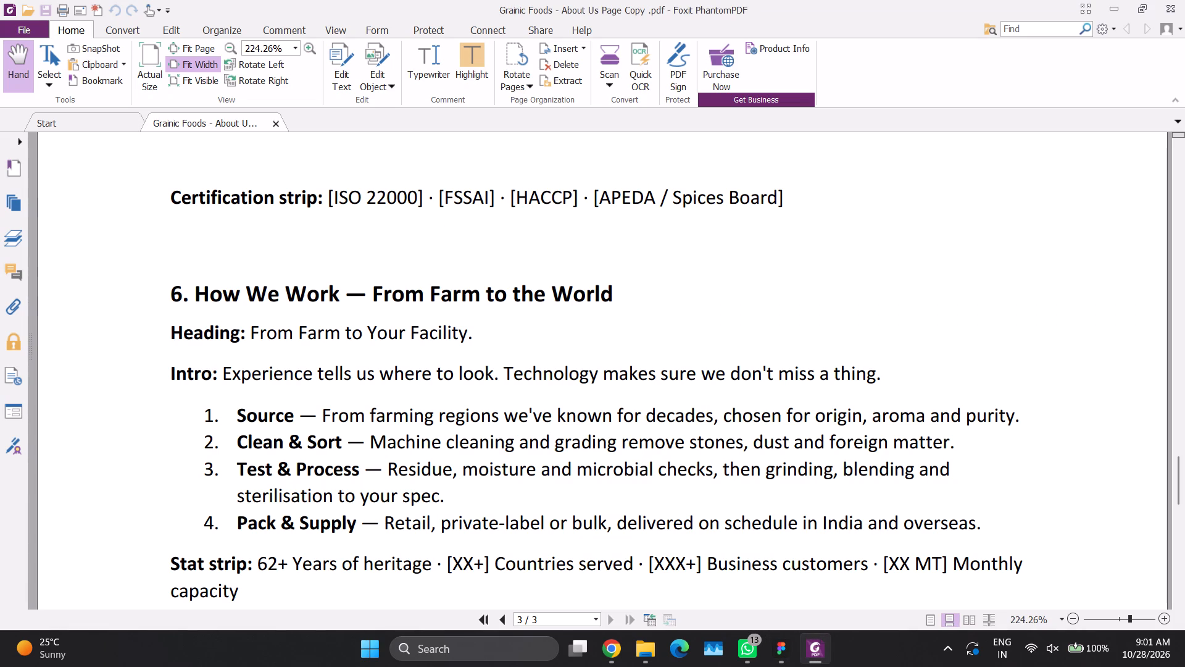
pyautogui.moveTo(388, 469); pyautogui.dragTo(449, 504)
pyautogui.hotkey('ctrl', 'c')
pyautogui.hotkey('alt', 'Tab')
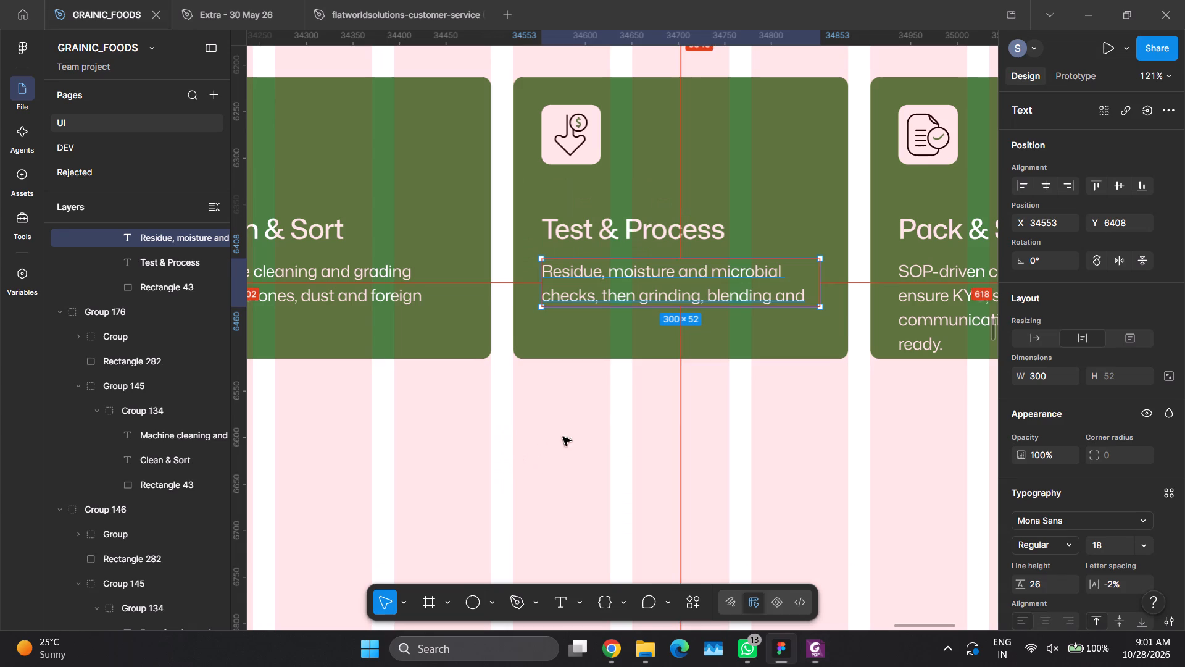
pyautogui.doubleClick(596, 271)
pyautogui.hotkey('ctrl', 'v')
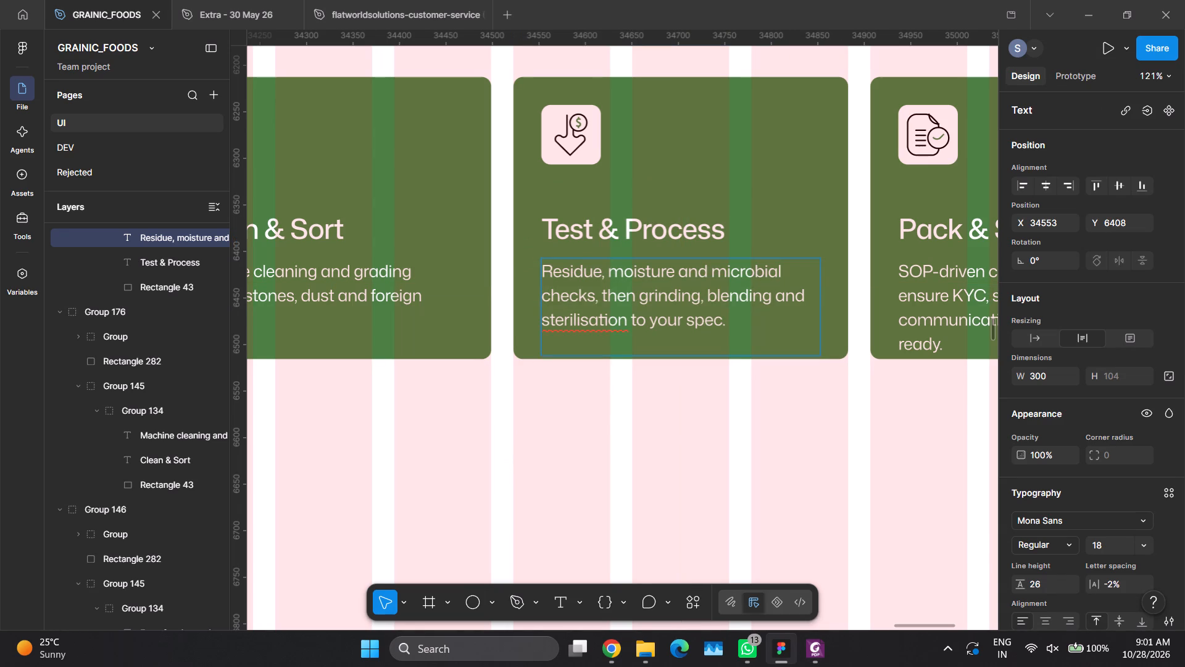
pyautogui.press('BackSpace')
pyautogui.click(575, 469)
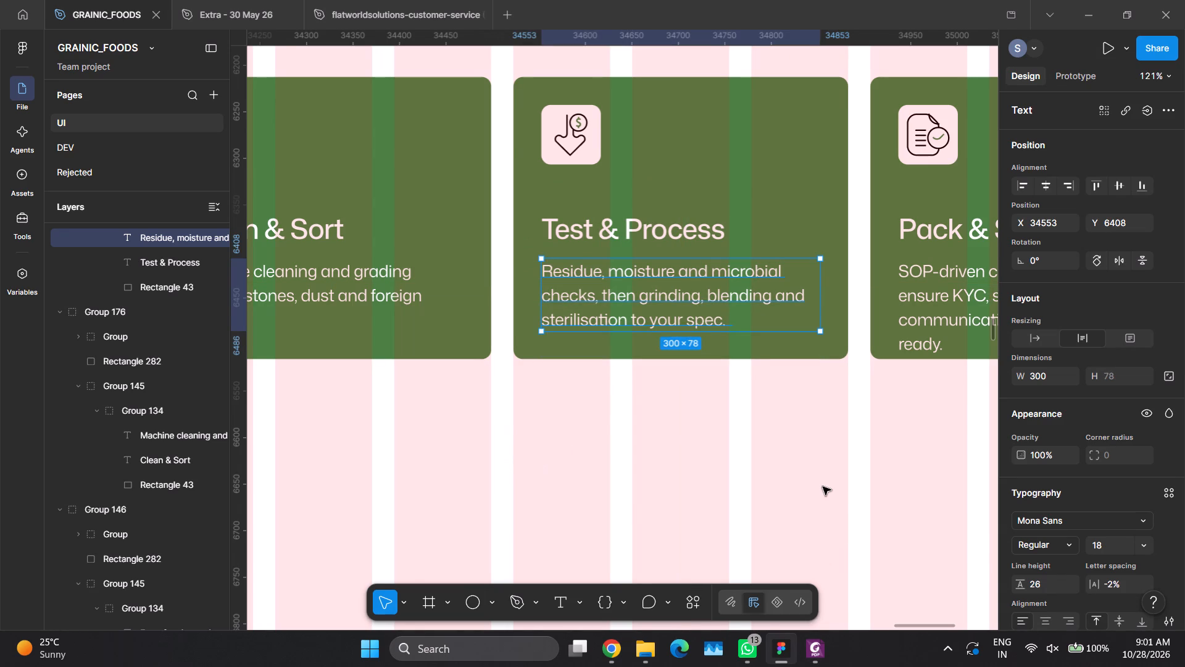
# Replace the "Pack & Supply" card's description with the PDF copy "Retail, private-label or bulk, delivered on schedule in India and overseas.".
pyautogui.keyDown('ctrl'); pyautogui.scroll(-3, 823, 486); pyautogui.keyUp('ctrl')
pyautogui.hotkey('alt', 'Tab')
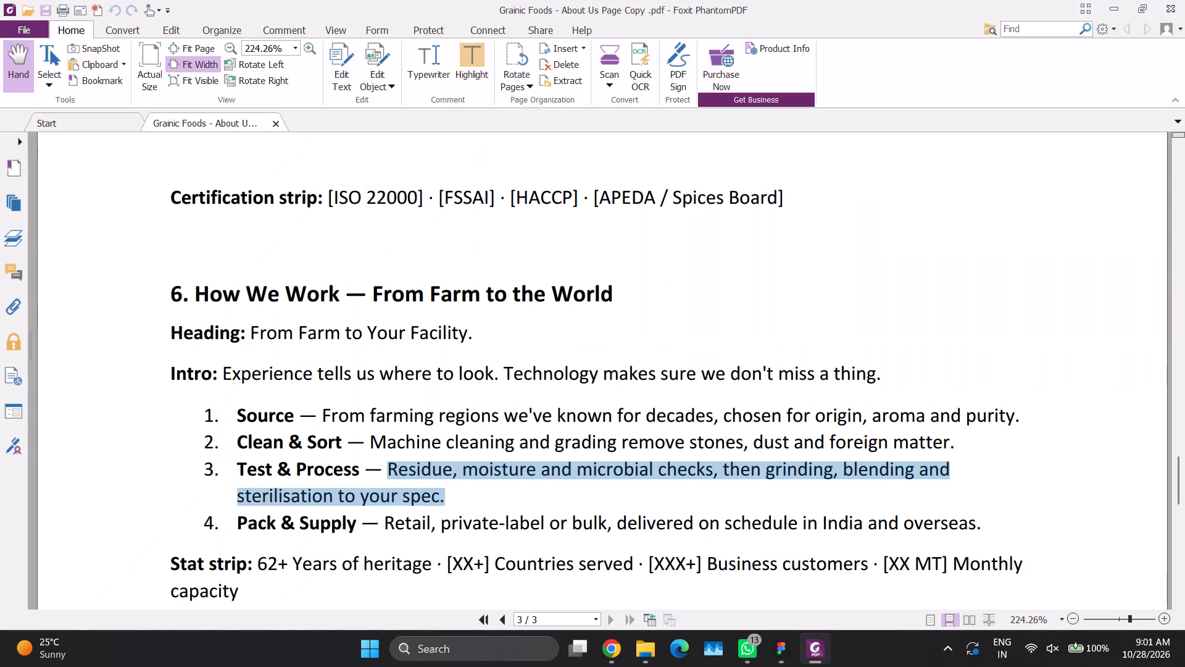
pyautogui.moveTo(386, 522); pyautogui.dragTo(983, 531)
pyautogui.hotkey('ctrl', 'c')
pyautogui.hotkey('alt', 'Tab')
pyautogui.keyDown('ctrl'); pyautogui.doubleClick(942, 359); pyautogui.keyUp('ctrl')
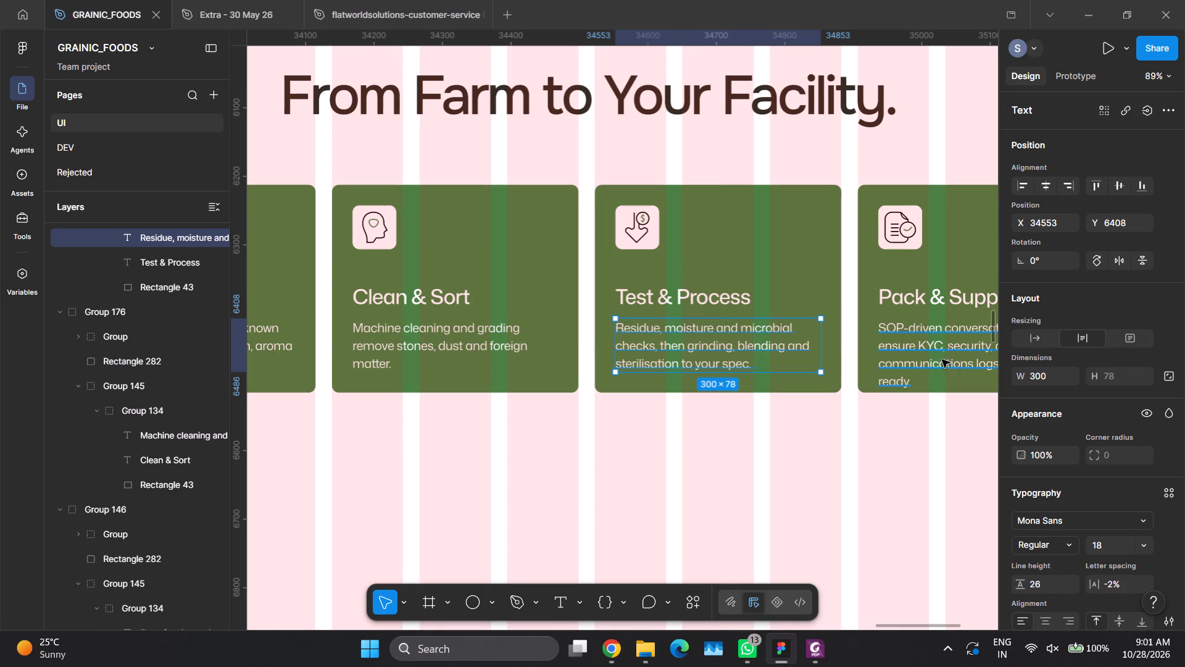
pyautogui.hotkey('ctrl', 'v')
pyautogui.press('BackSpace')
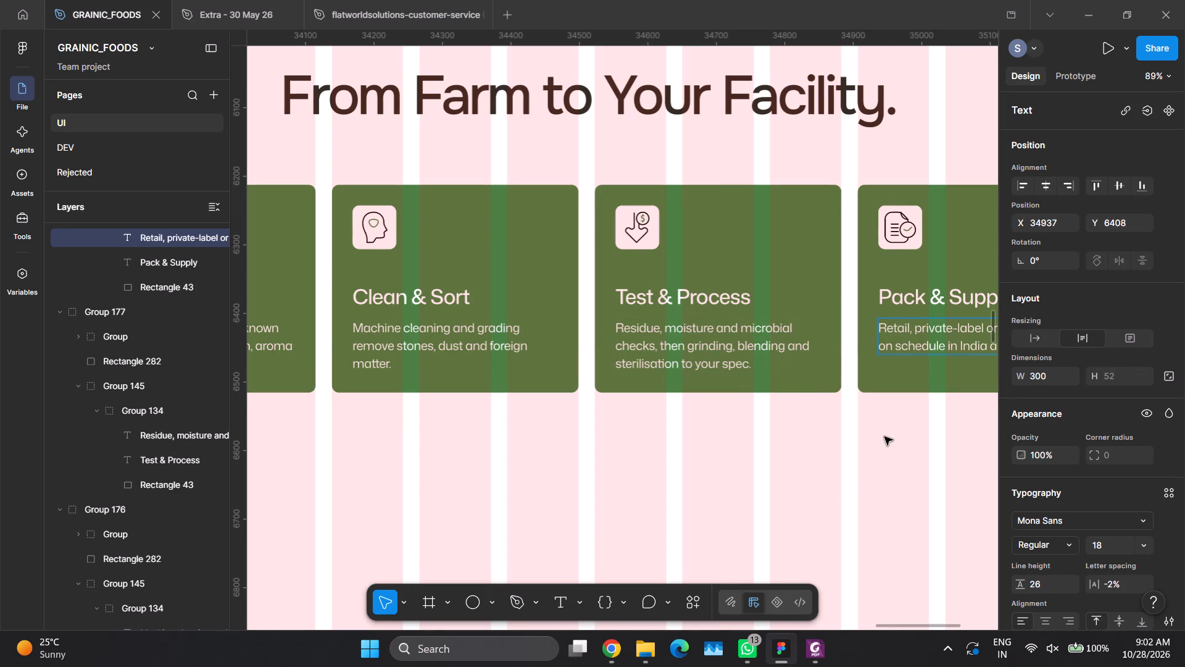
pyautogui.click(821, 494)
pyautogui.doubleClick(812, 496)
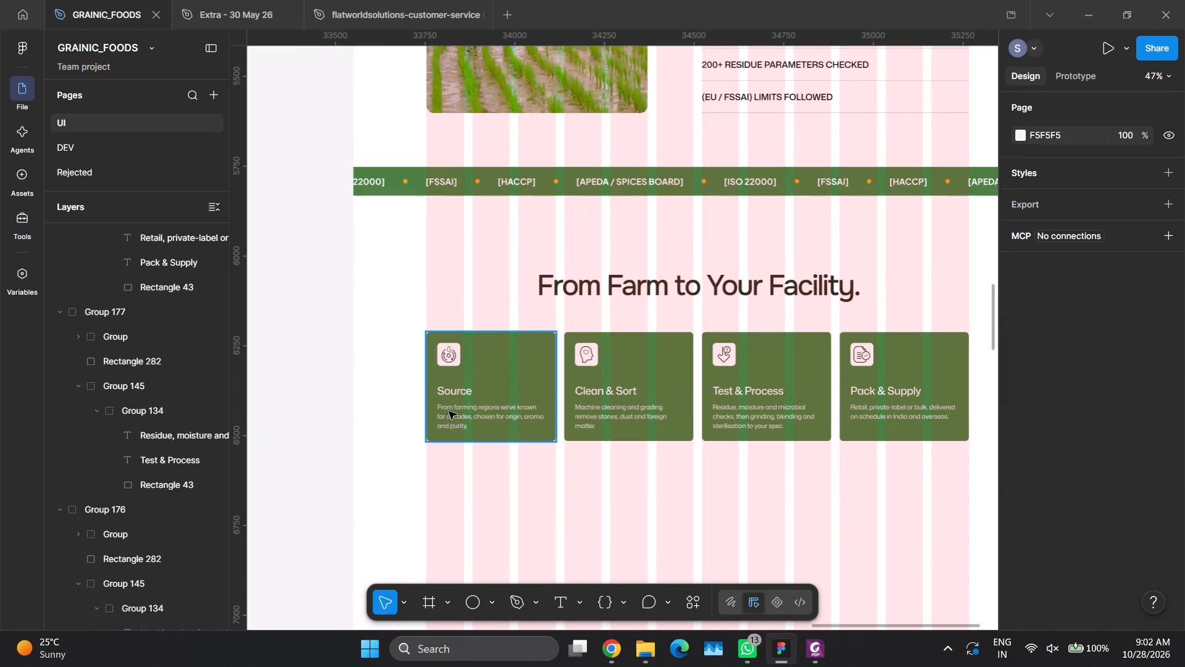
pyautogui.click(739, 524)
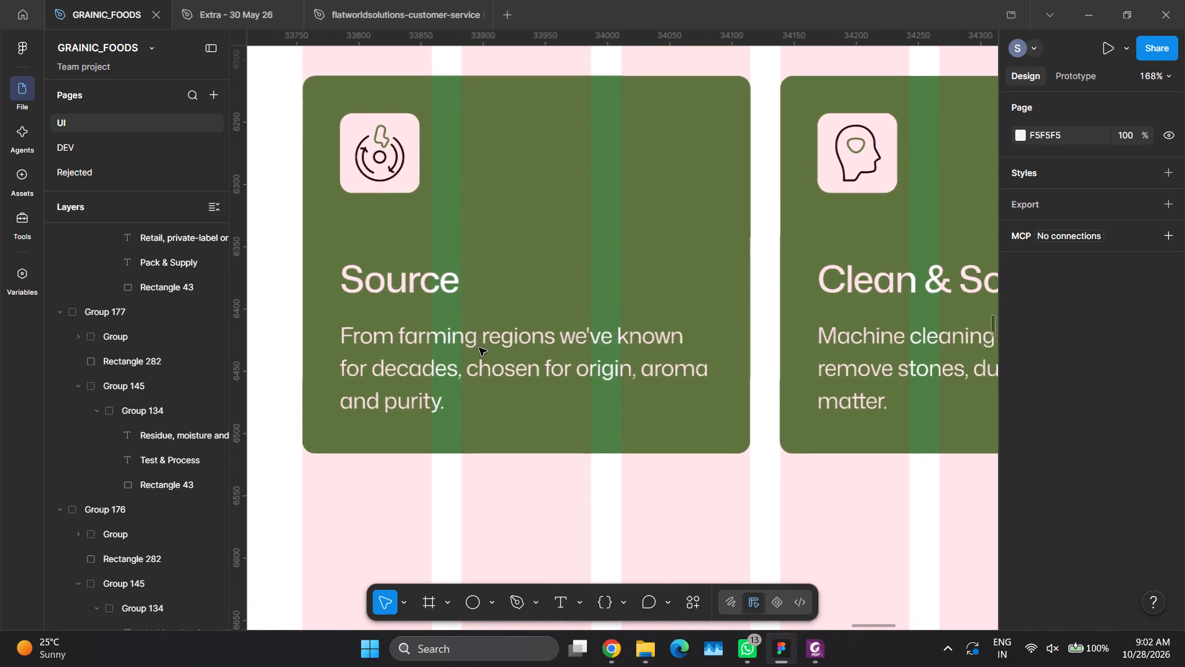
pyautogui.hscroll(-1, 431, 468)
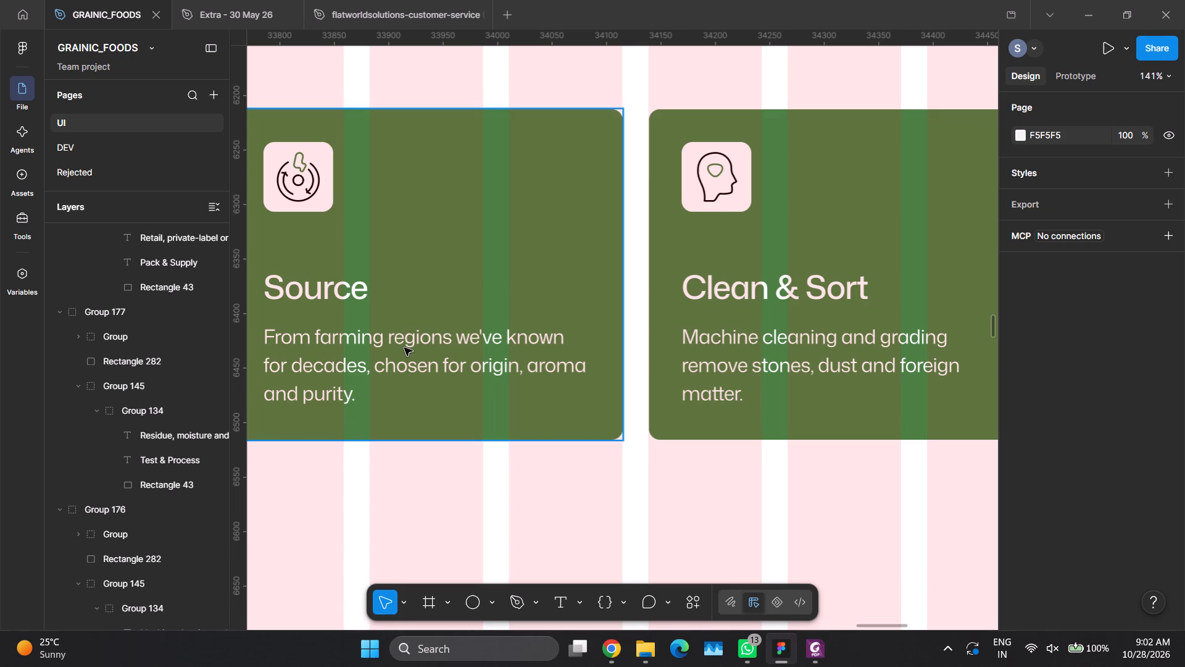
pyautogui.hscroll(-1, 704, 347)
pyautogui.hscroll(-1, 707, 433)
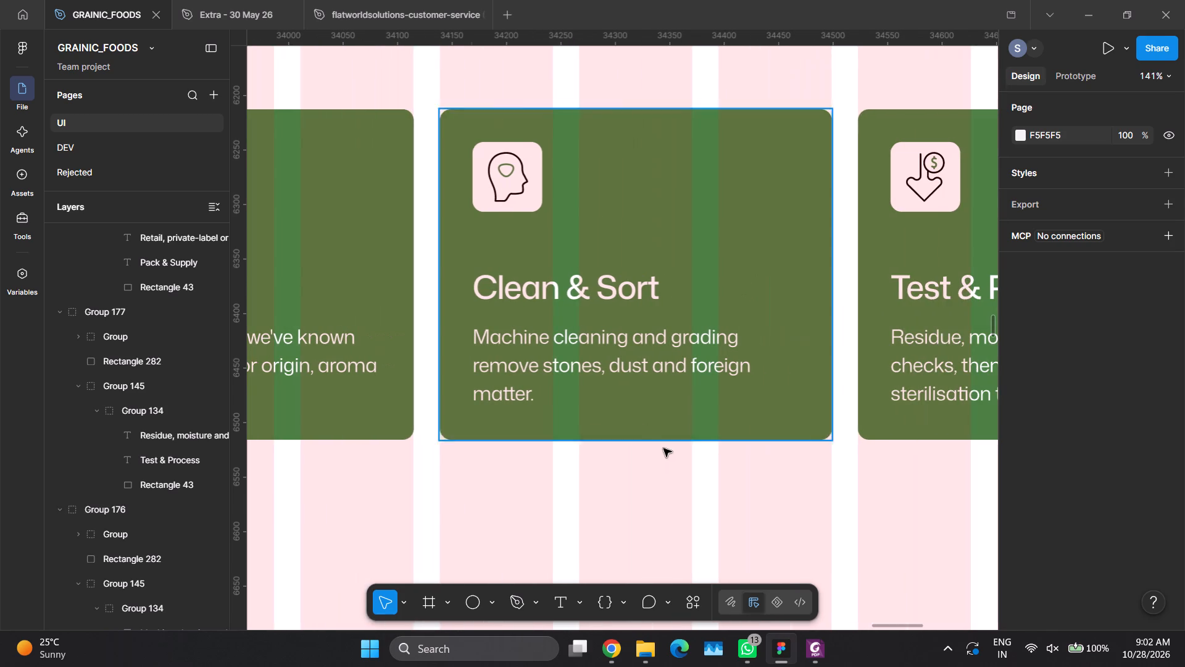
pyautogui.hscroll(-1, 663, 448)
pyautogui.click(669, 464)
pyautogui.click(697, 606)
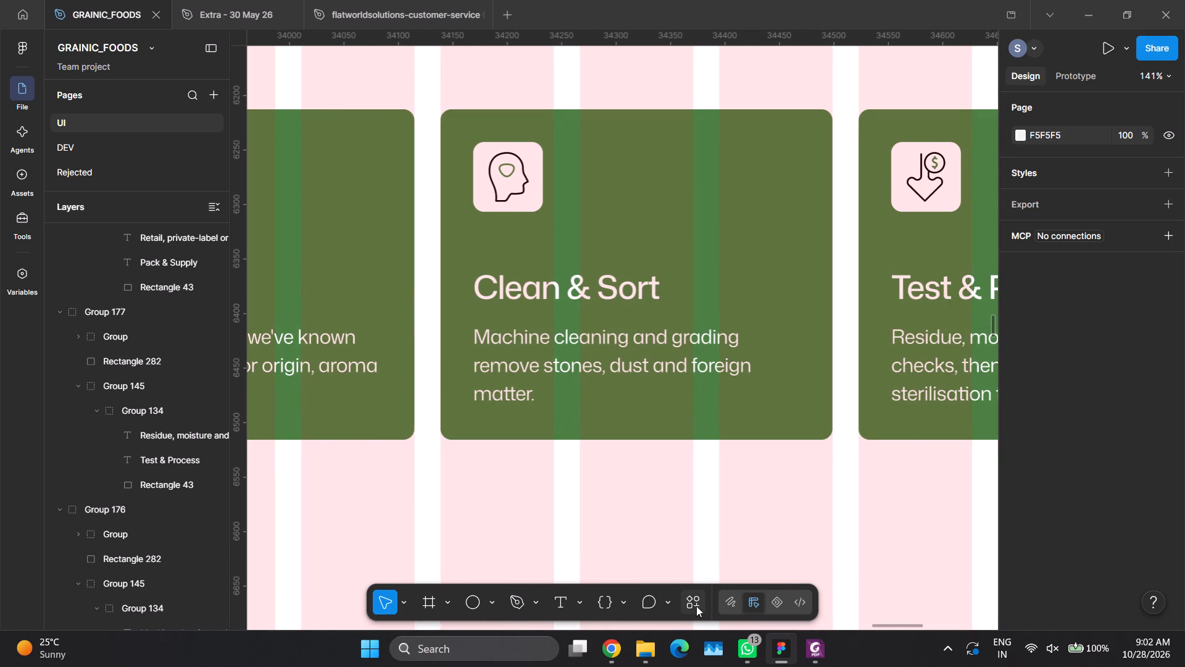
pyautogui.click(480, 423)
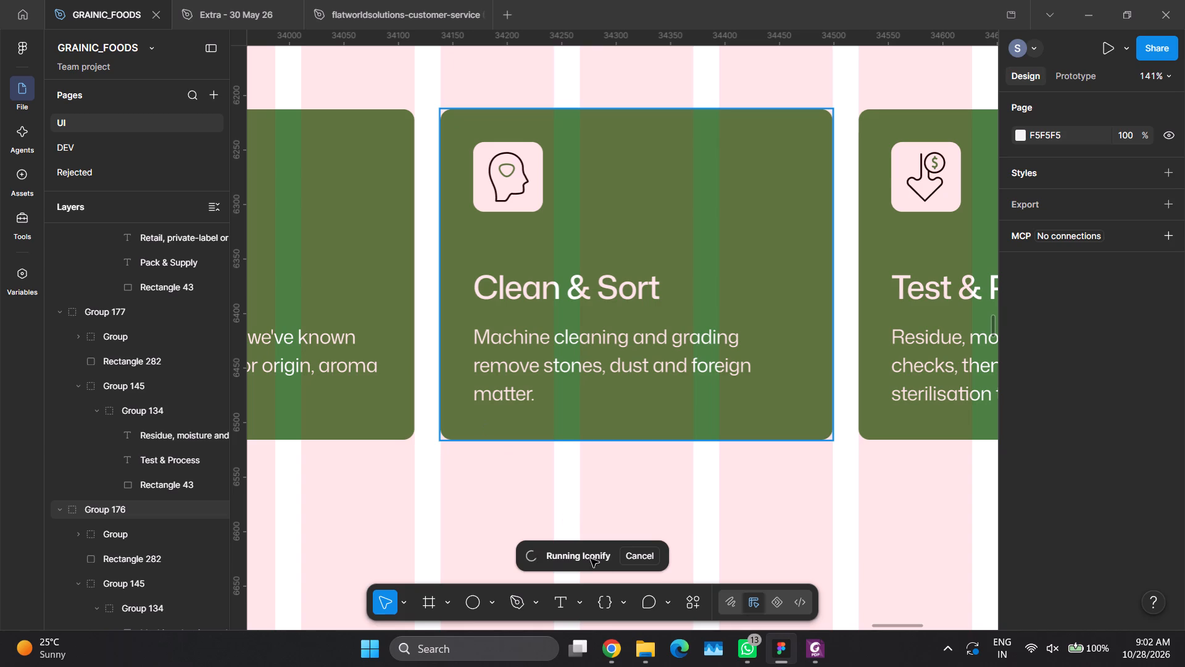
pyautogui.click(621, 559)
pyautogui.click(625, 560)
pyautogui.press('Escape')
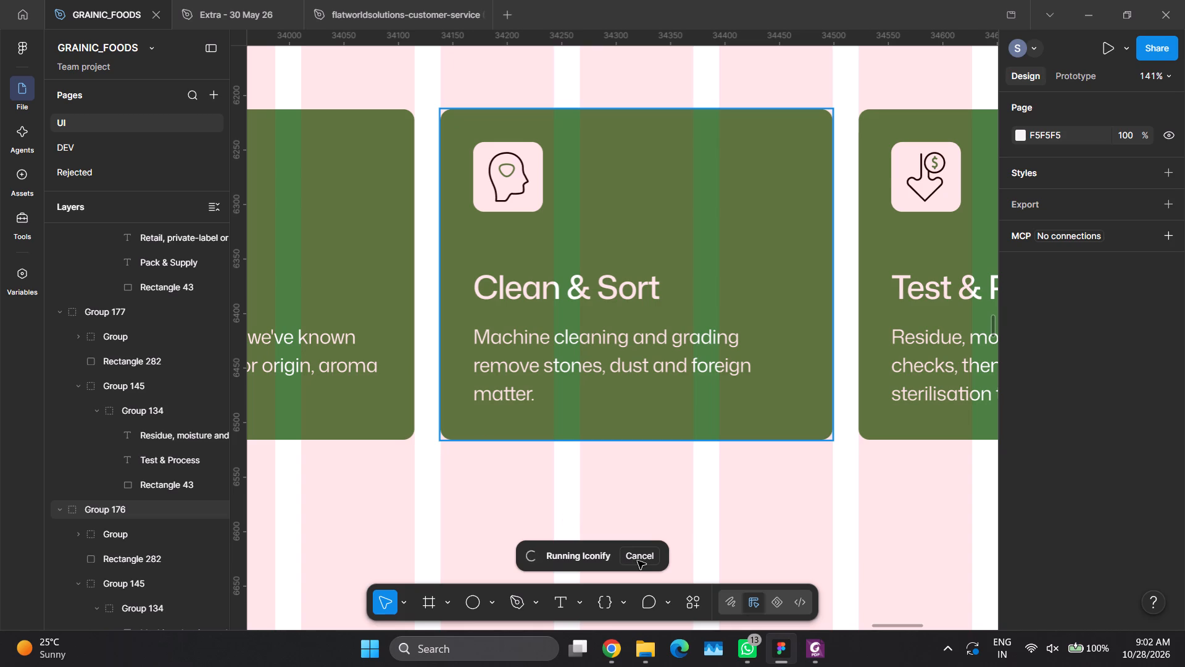
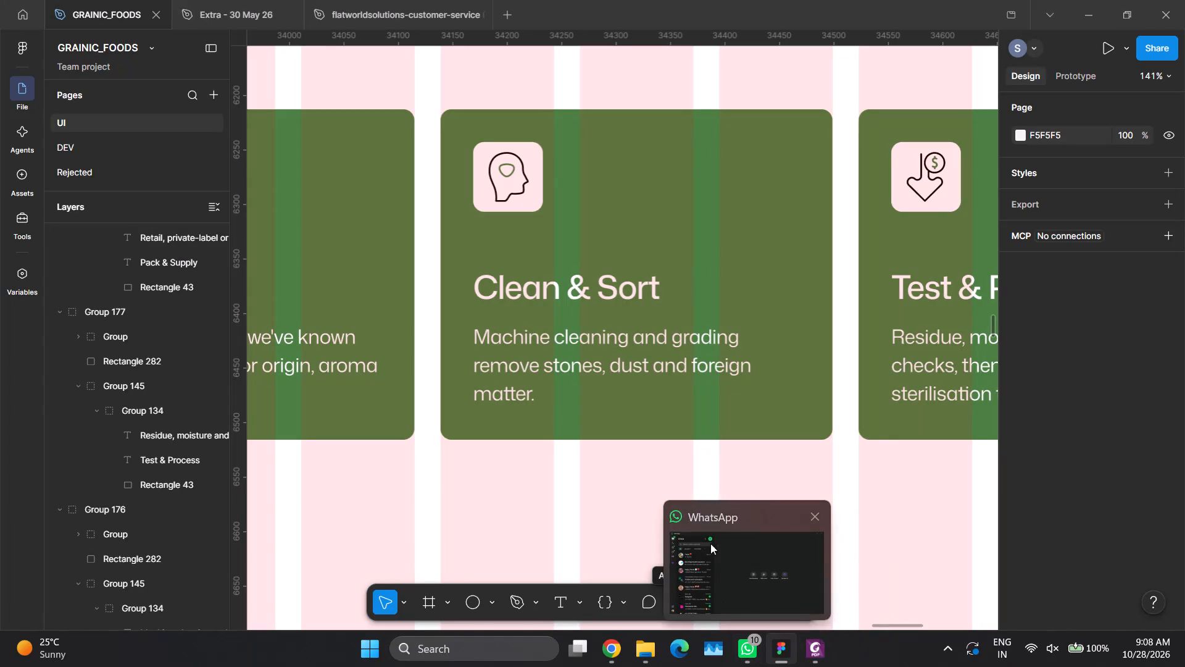
# Check the About Us copy PDF for the content that follows the "Pack & Supply" item, including the stat strip.
pyautogui.click(611, 505)
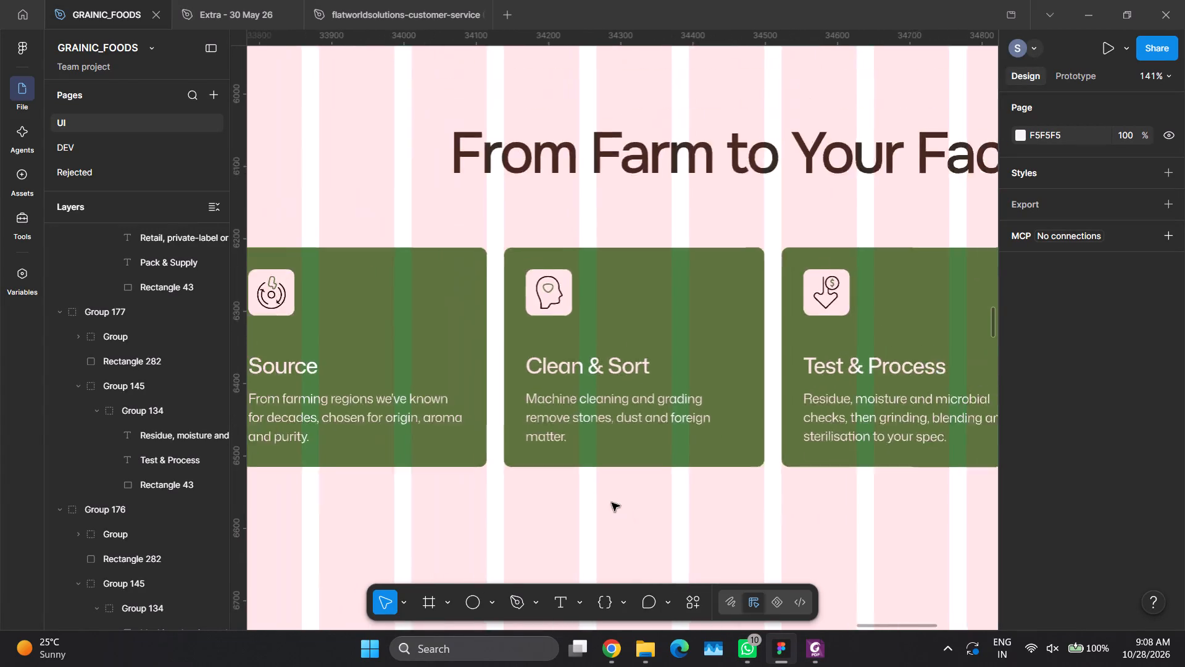
pyautogui.hotkey('alt', 'Tab')
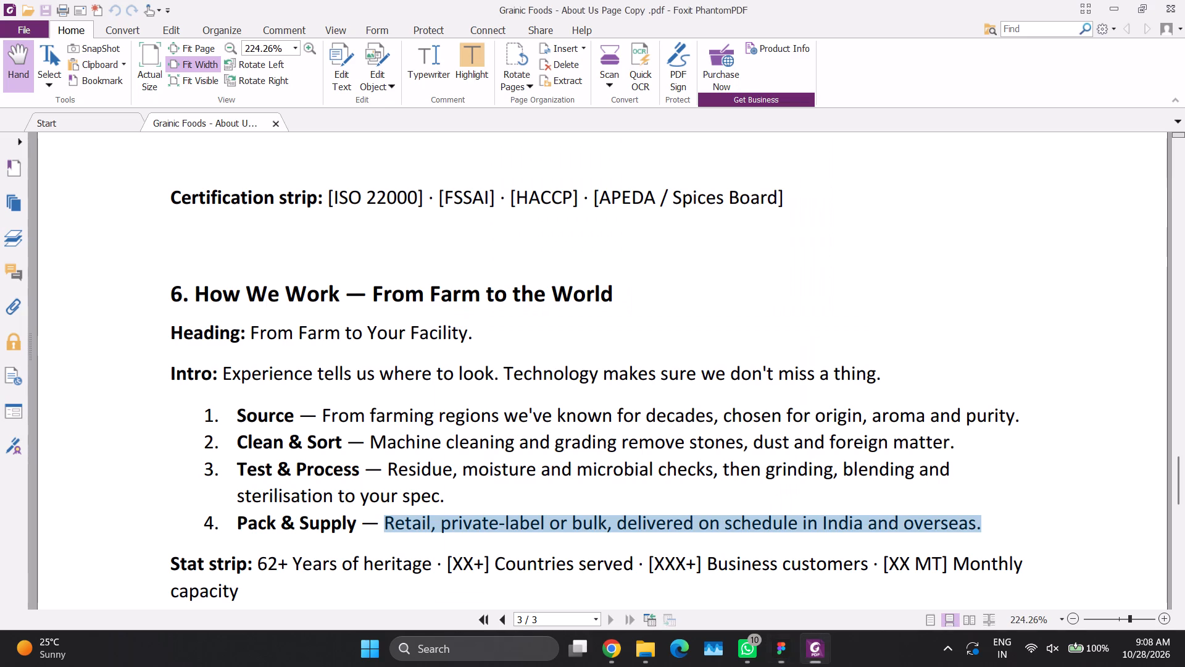
pyautogui.click(492, 390)
pyautogui.scroll(-1, 492, 390)
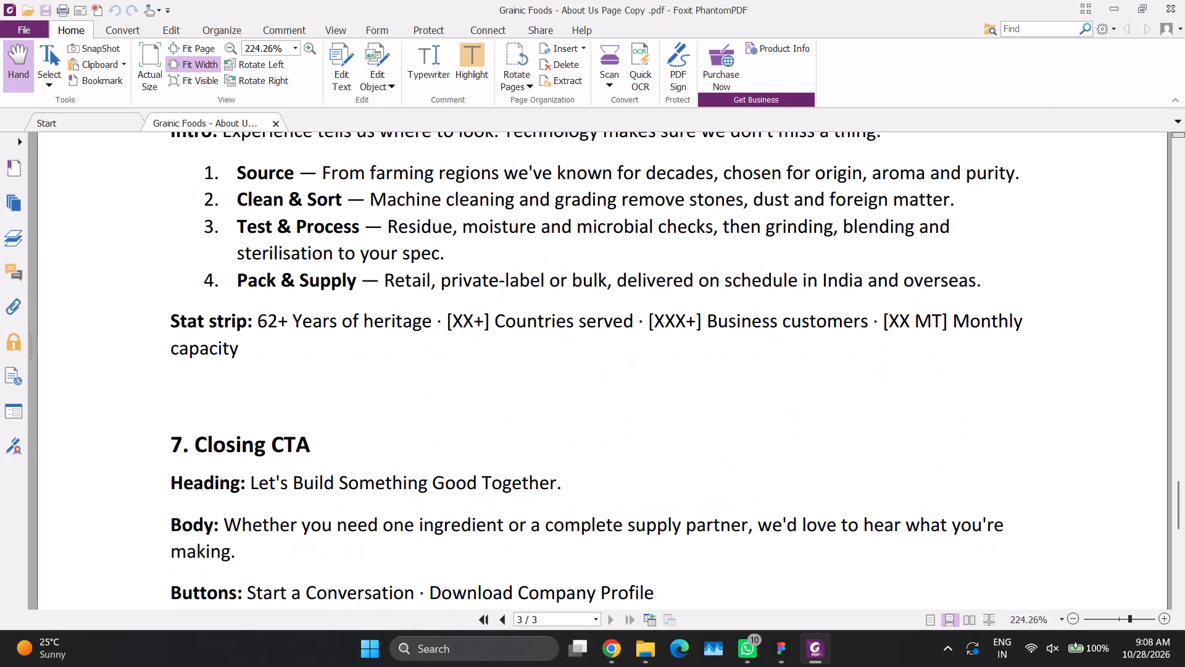
pyautogui.hotkey('alt', 'Tab')
# Review the "From Farm to Your Facility." heading and cards against the preceding sections and the empty space below them.
pyautogui.scroll(-1, 588, 447)
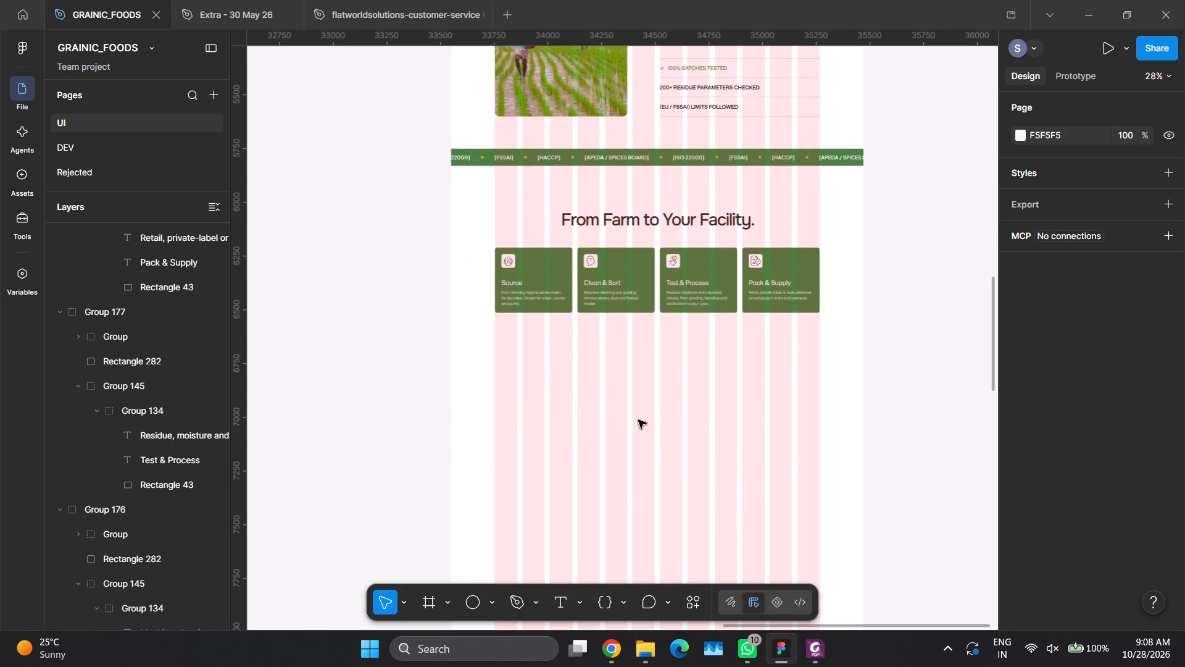
pyautogui.scroll(-1, 640, 430)
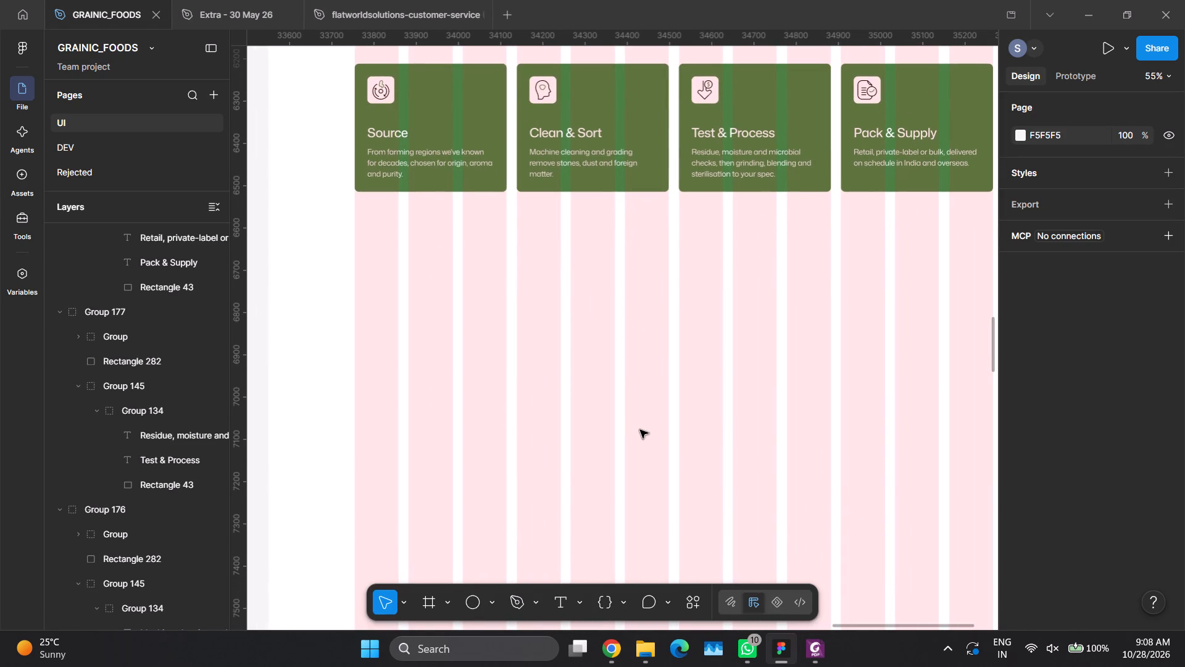
pyautogui.scroll(4, 640, 430)
pyautogui.scroll(-1, 640, 430)
pyautogui.scroll(3, 640, 430)
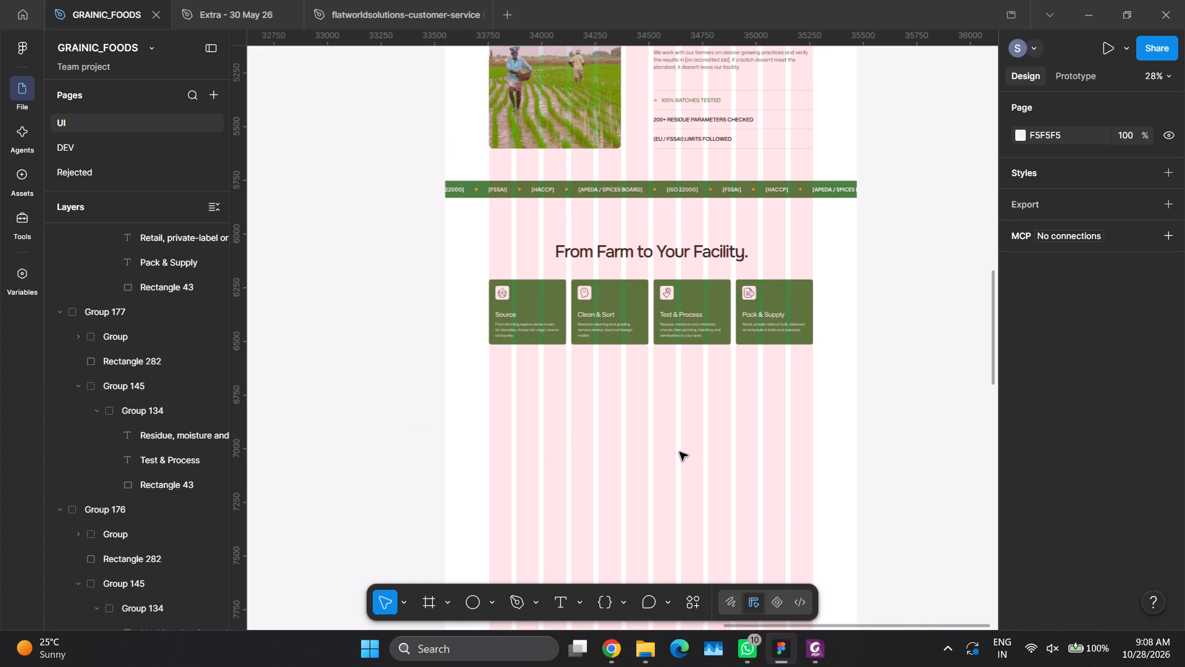
pyautogui.moveTo(464, 224); pyautogui.dragTo(854, 370)
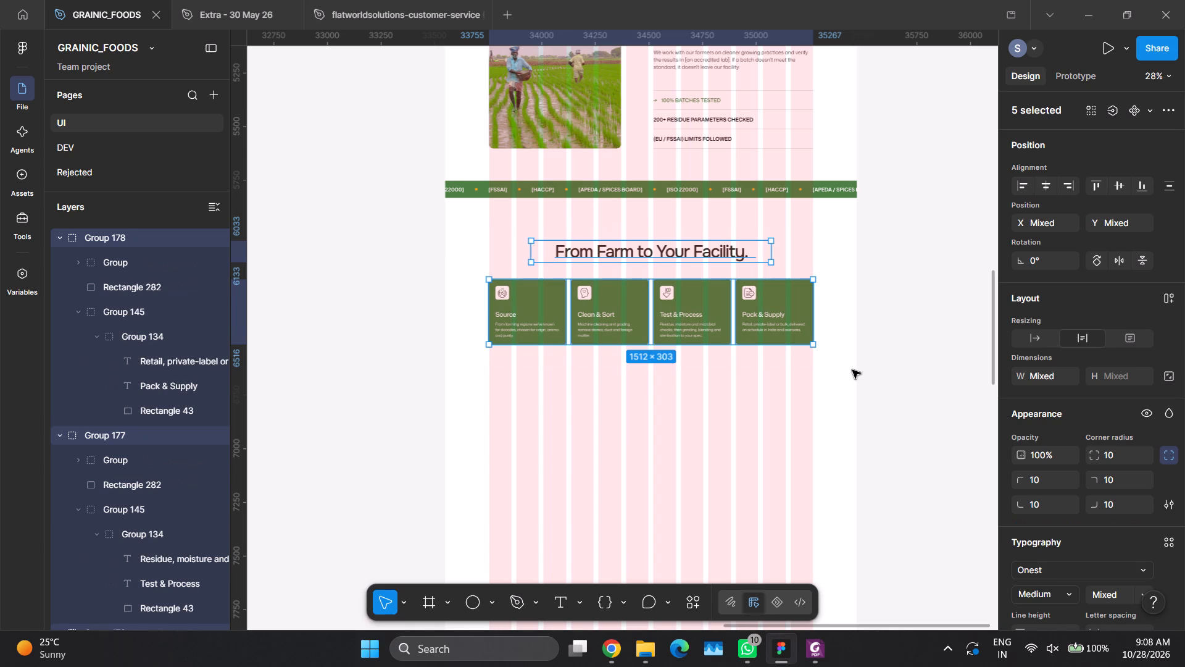
pyautogui.click(950, 287)
pyautogui.moveTo(594, 193); pyautogui.dragTo(837, 471)
pyautogui.click(862, 457)
pyautogui.scroll(2, 844, 408)
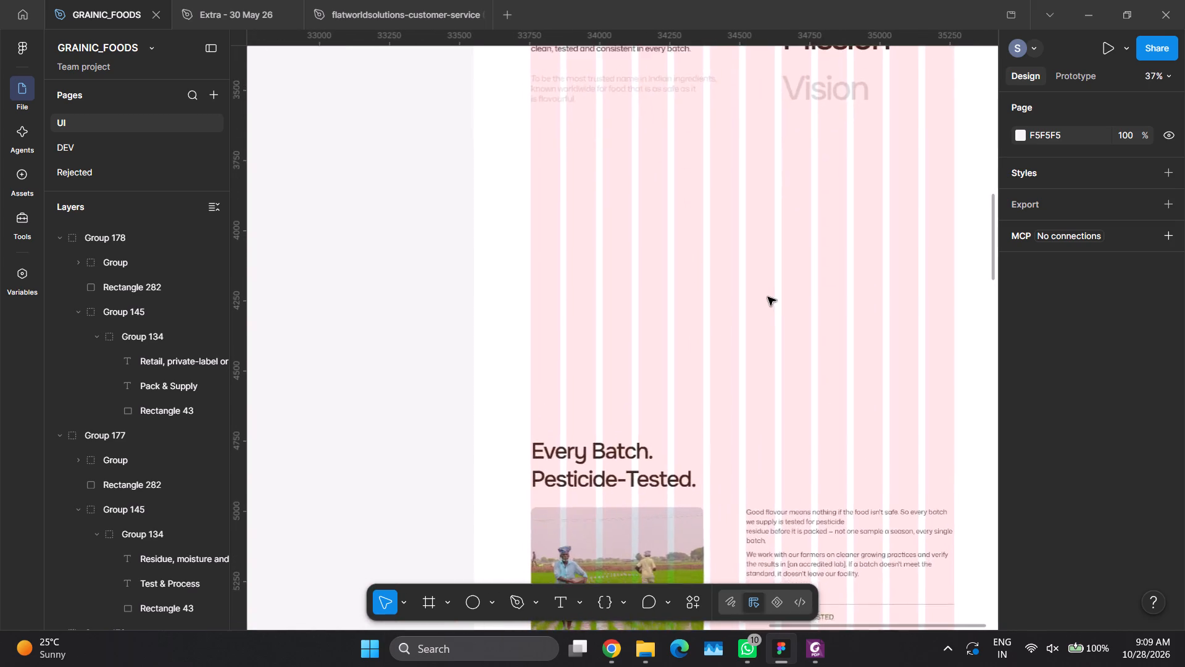
pyautogui.hscroll(-1, 764, 296)
pyautogui.scroll(-2, 731, 321)
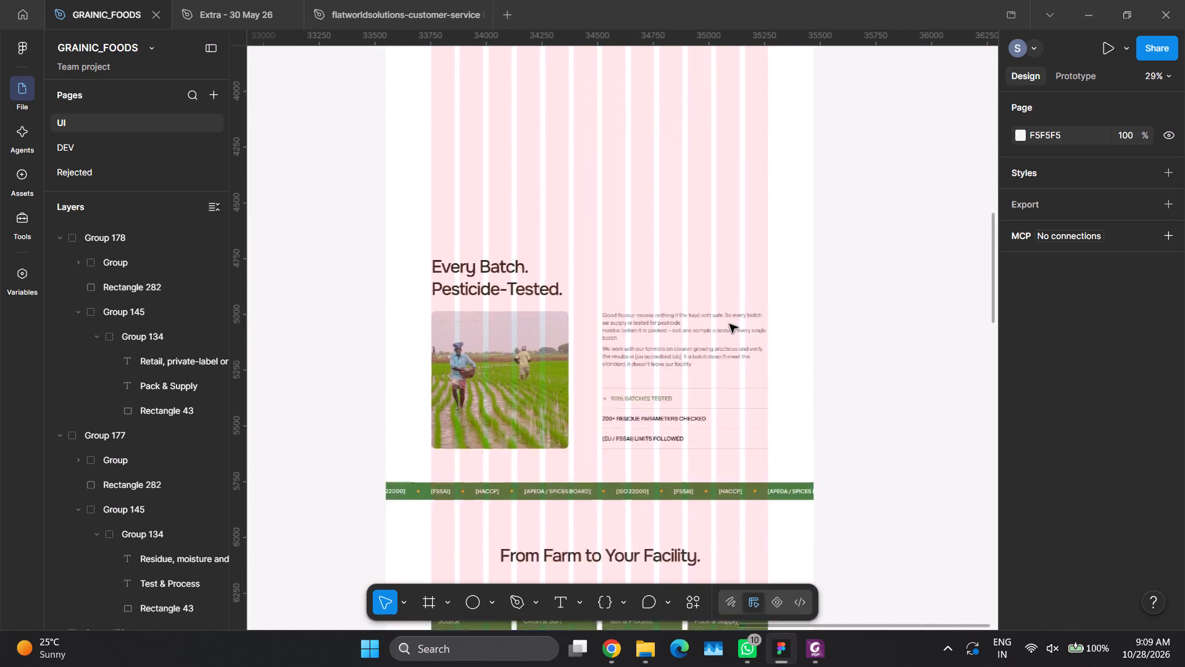
pyautogui.scroll(-1, 730, 324)
pyautogui.hscroll(-1, 718, 382)
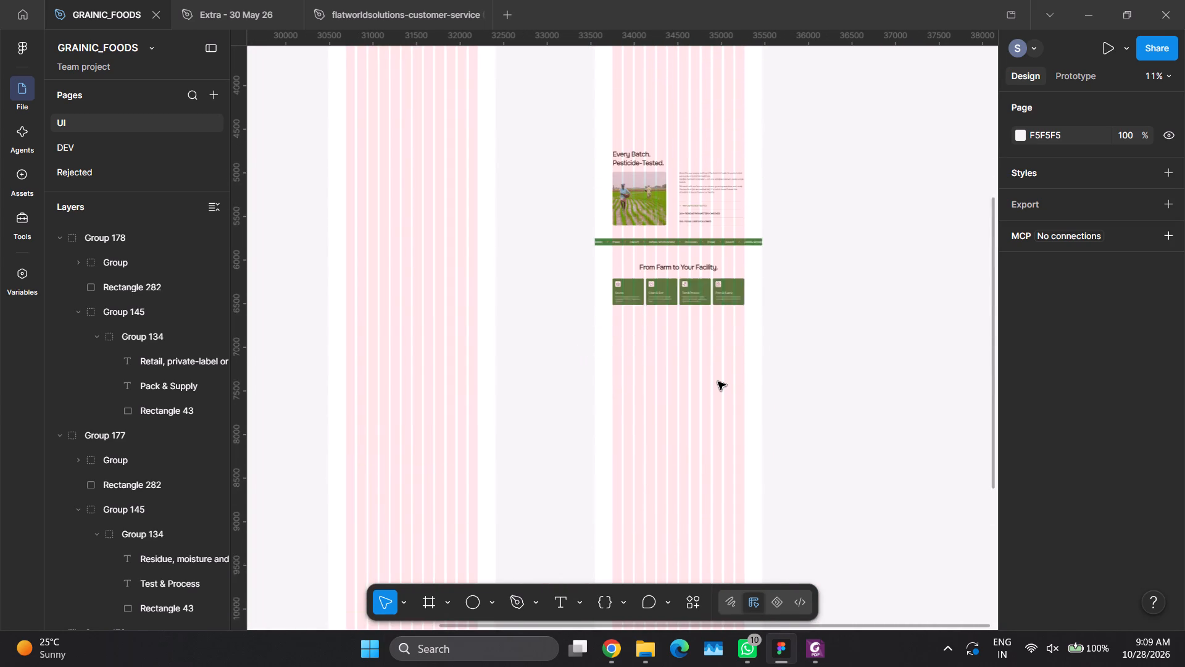
pyautogui.hscroll(-1, 718, 382)
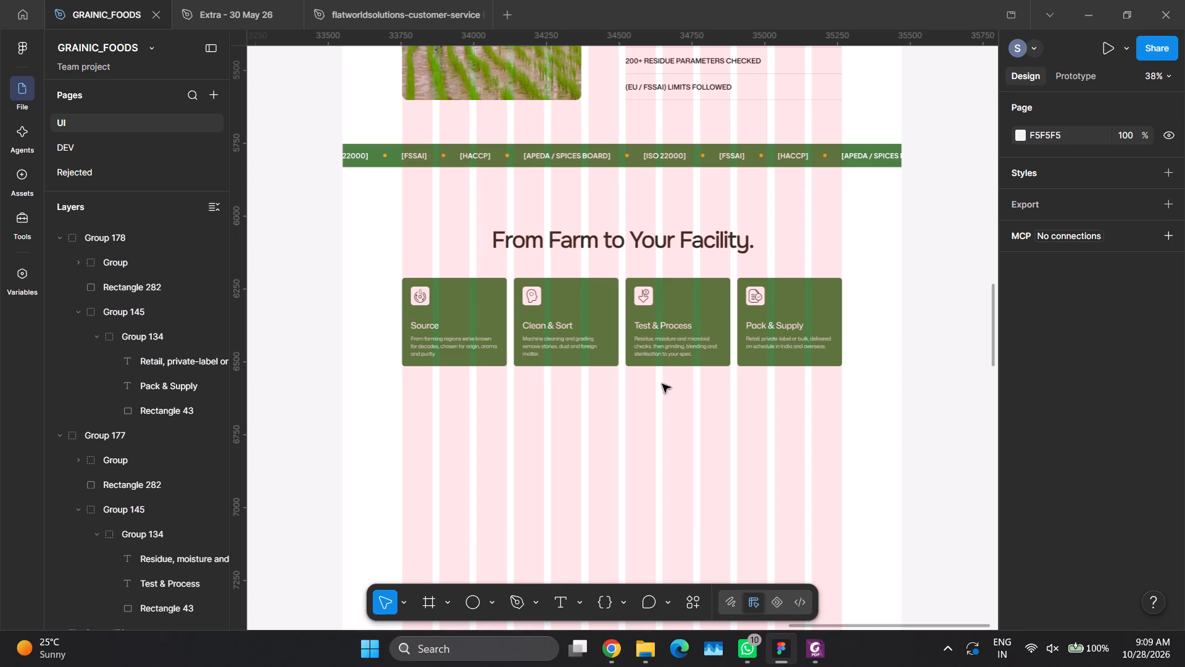
# Browse the reference homepages in the "Extra - 30 May 26" file for a layout suited to the stat strip.
pyautogui.click(401, 11)
pyautogui.click(253, 17)
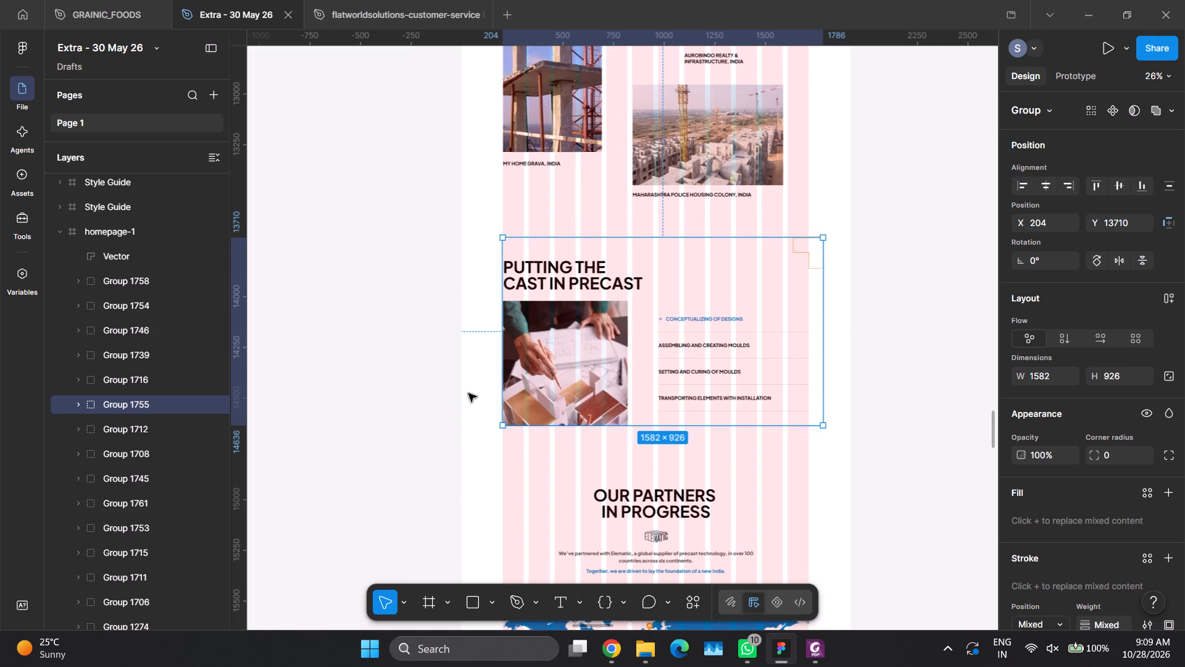
pyautogui.click(731, 292)
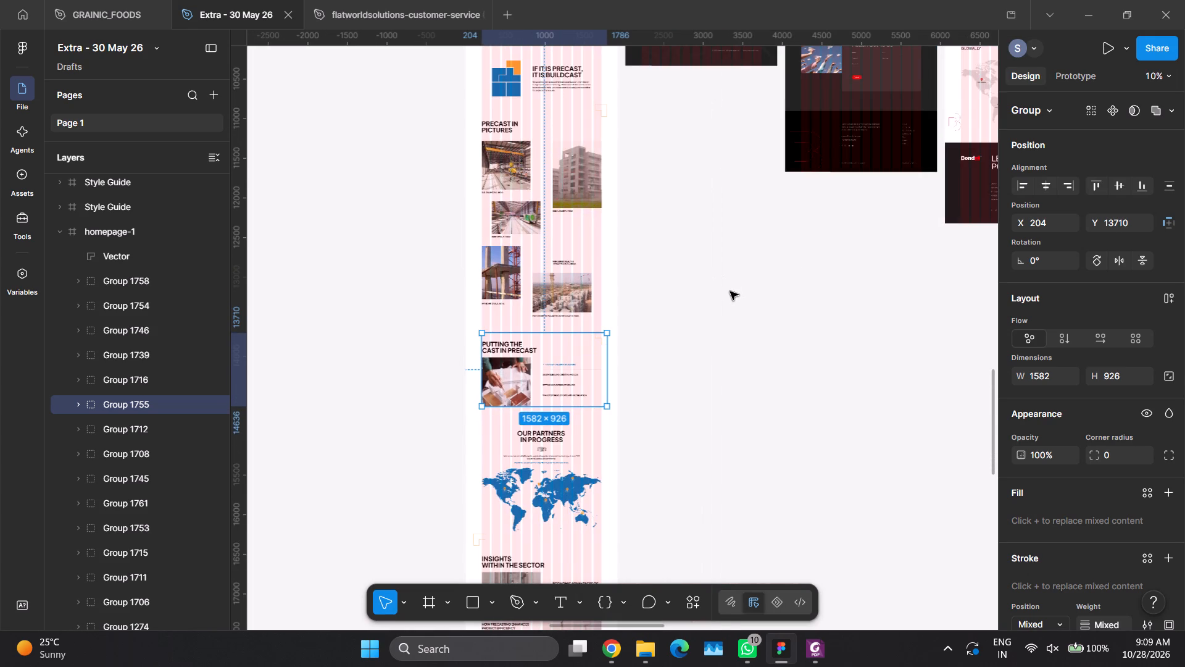
pyautogui.scroll(6, 728, 292)
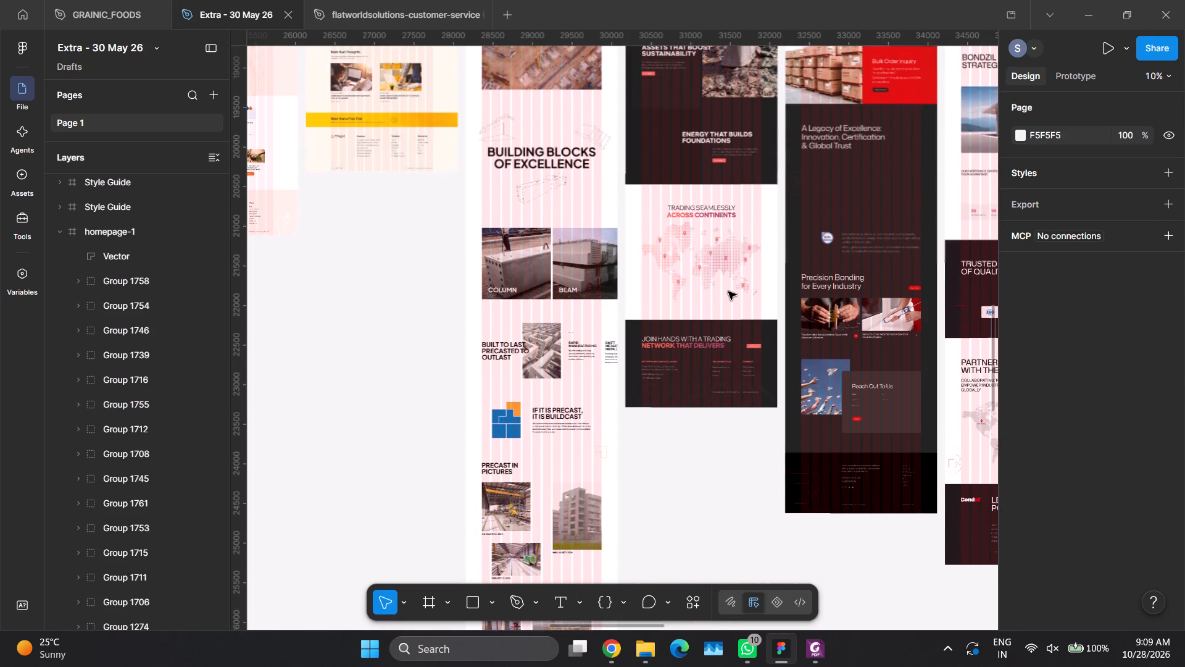
pyautogui.scroll(5, 728, 292)
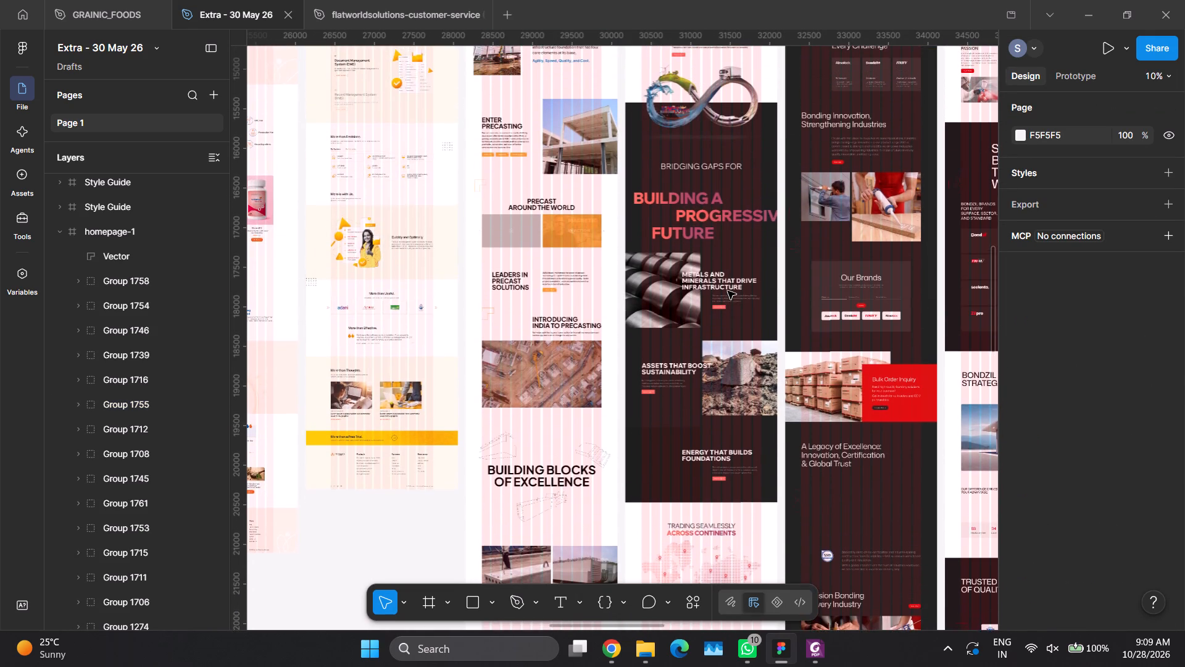
pyautogui.scroll(4, 728, 291)
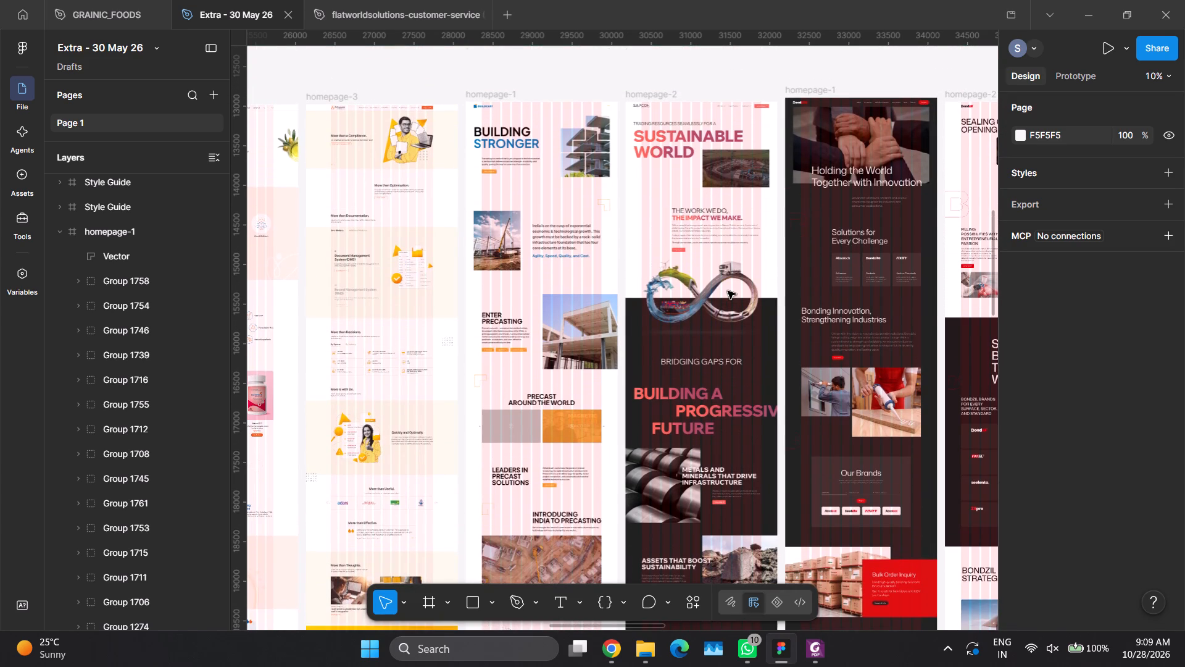
pyautogui.hscroll(-3, 728, 291)
pyautogui.scroll(-1, 726, 290)
pyautogui.hscroll(-1, 726, 290)
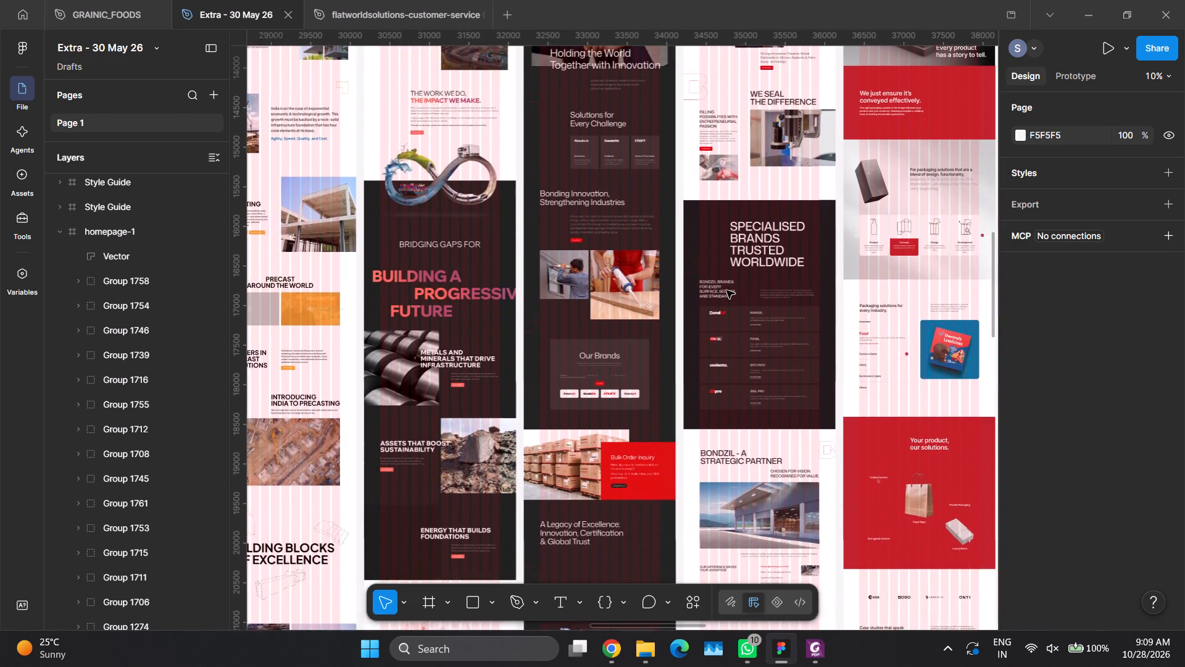
pyautogui.hscroll(-1, 726, 290)
pyautogui.scroll(-3, 726, 290)
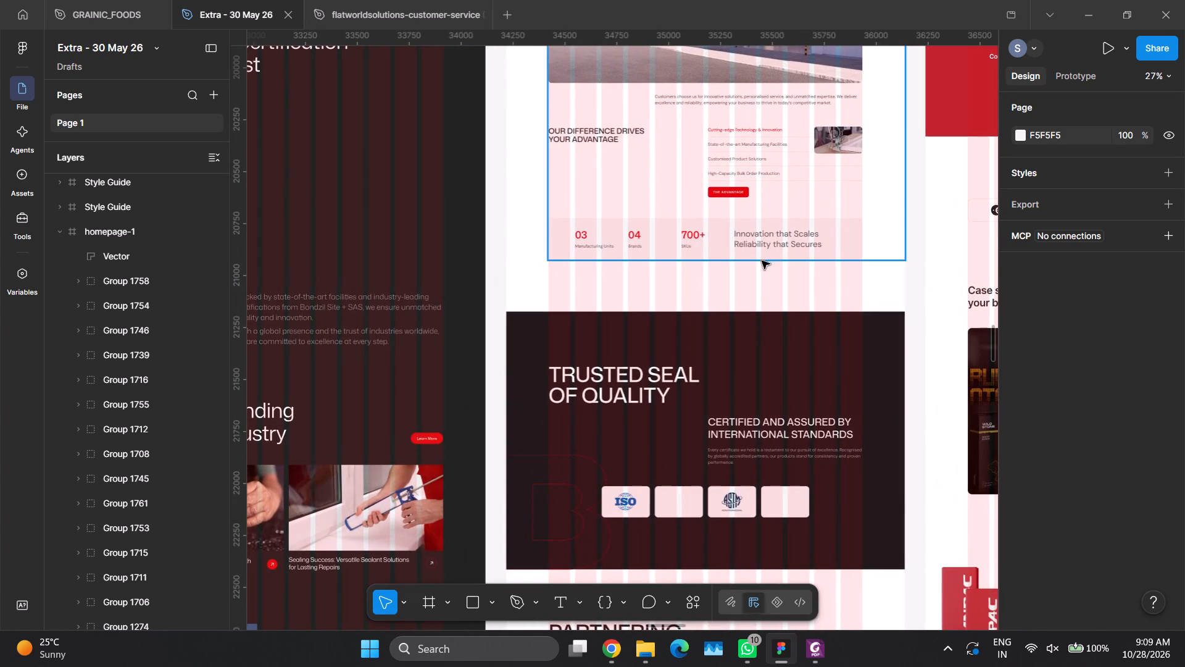
# Compare the PDF's stat strip copy with the "A tale of excellence & commitment." stats section in the CANPAC reference homepage.
pyautogui.hotkey('alt', '`')
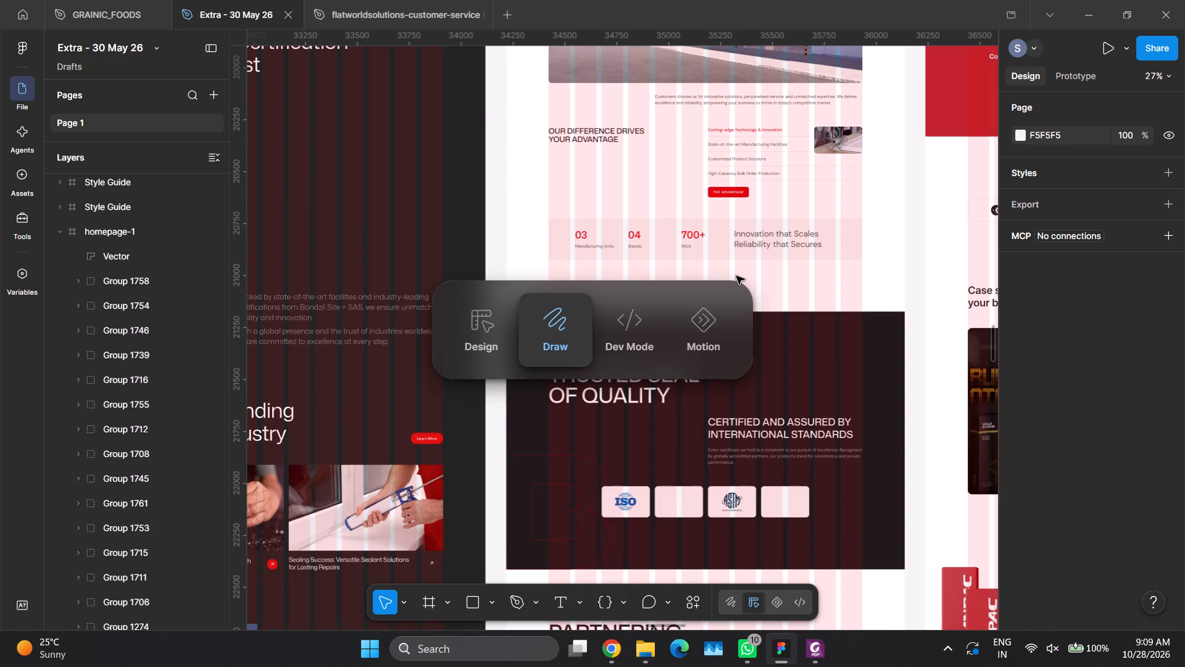
pyautogui.hotkey('alt', 'Tab')
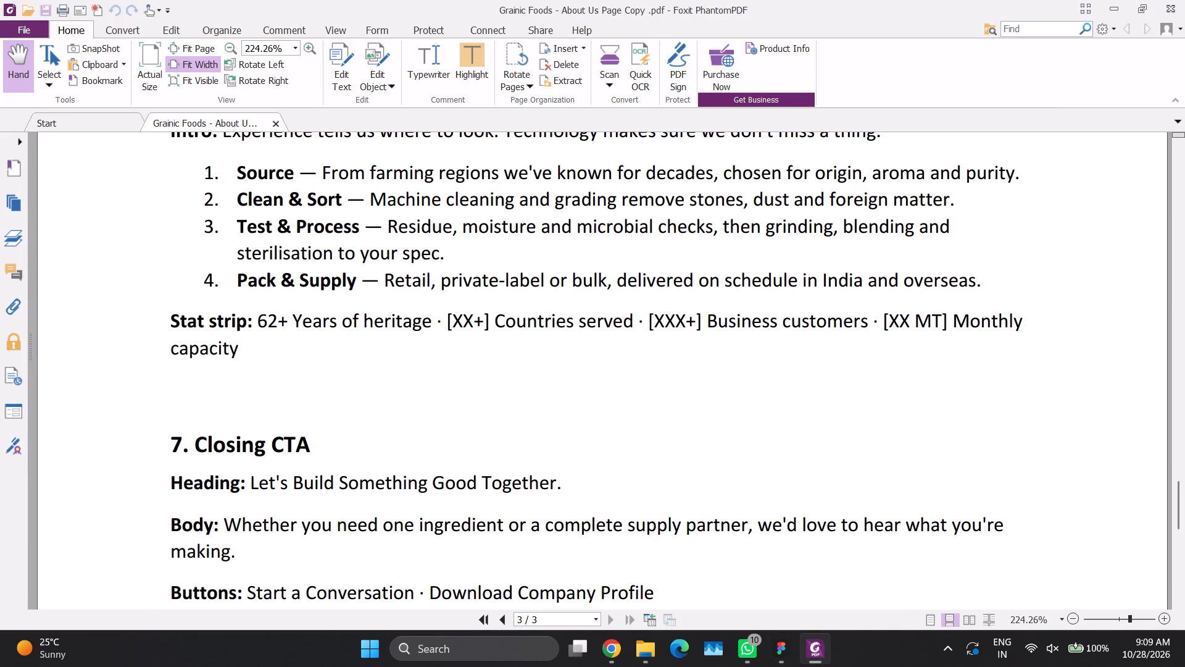
pyautogui.hotkey('alt', 'Tab')
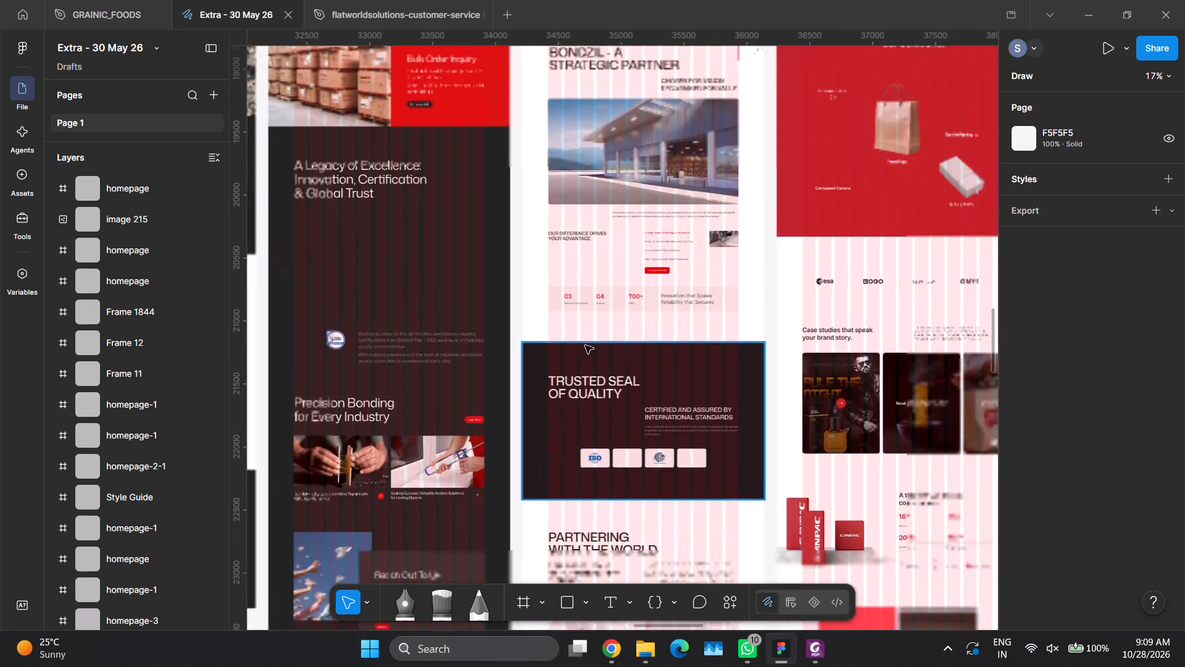
pyautogui.scroll(-1, 596, 332)
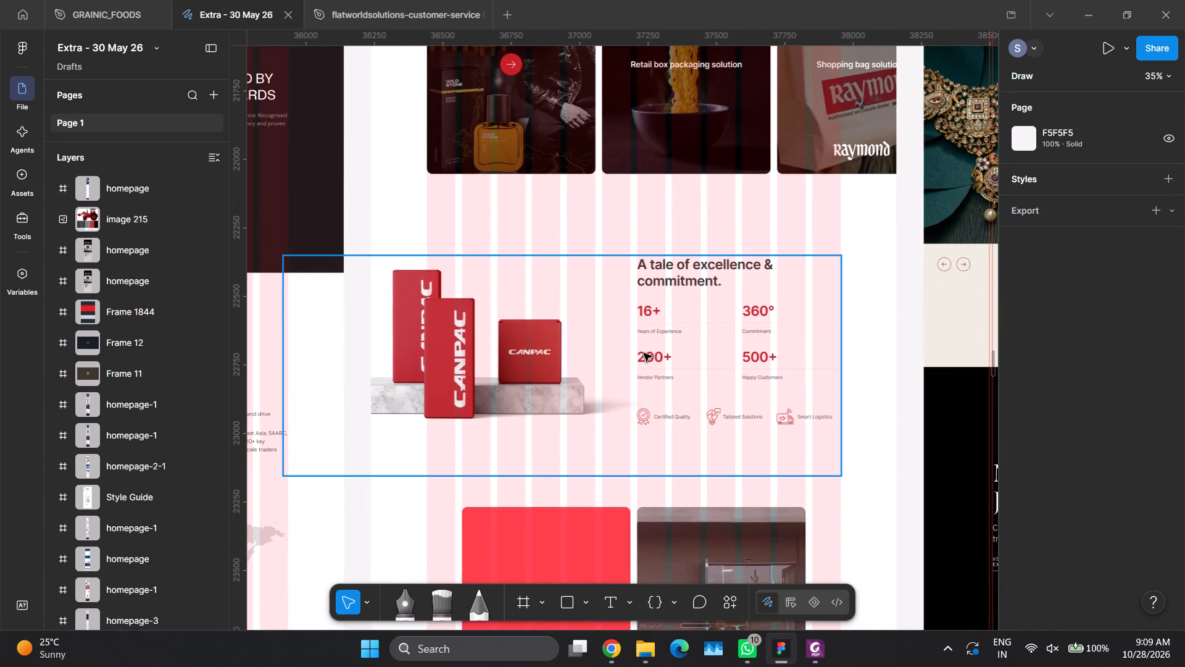
pyautogui.doubleClick(649, 319)
pyautogui.click(519, 368)
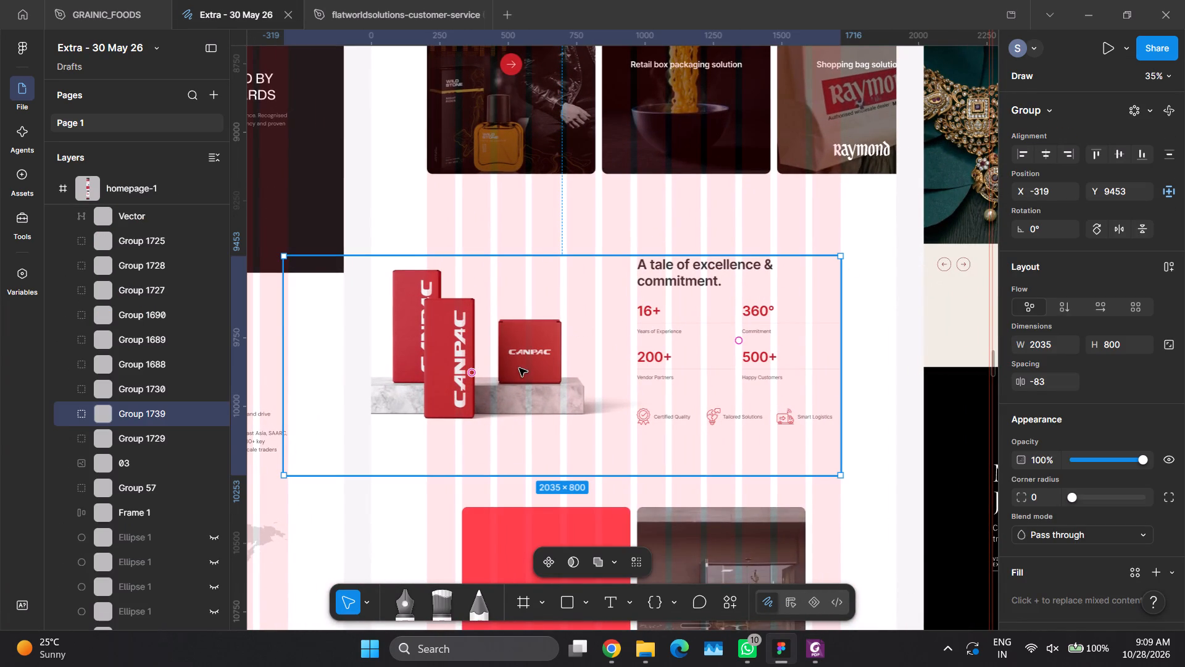
pyautogui.hotkey('alt', 'Tab')
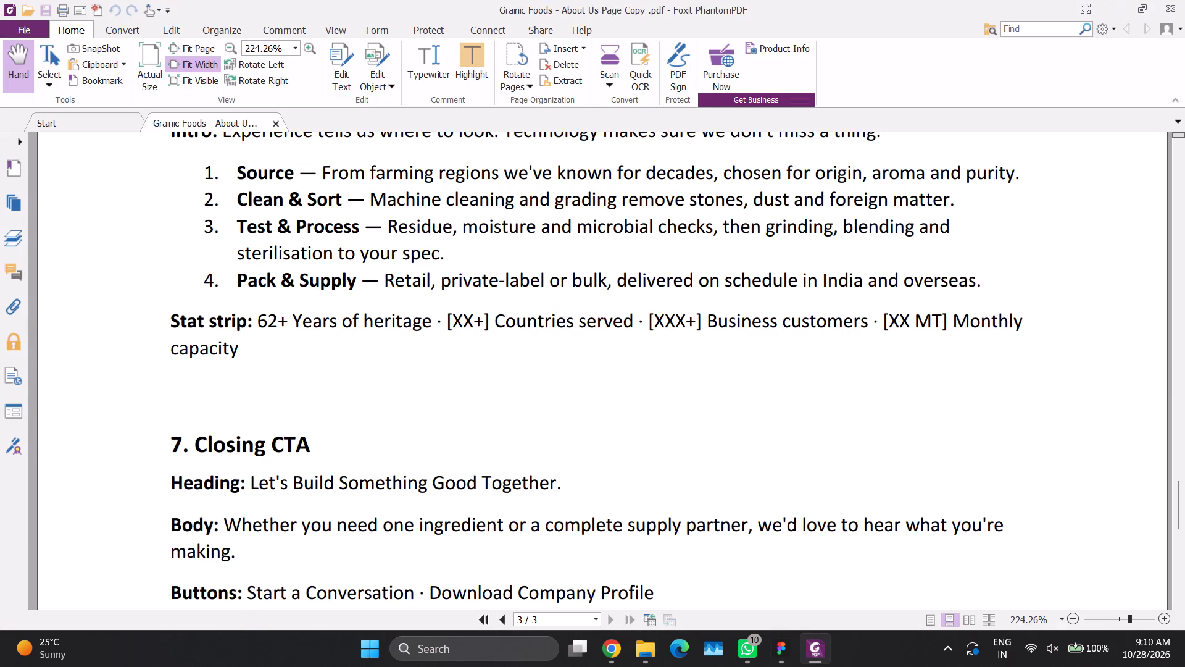
pyautogui.hotkey('alt', 'Tab')
pyautogui.hotkey('alt', 'Tab')
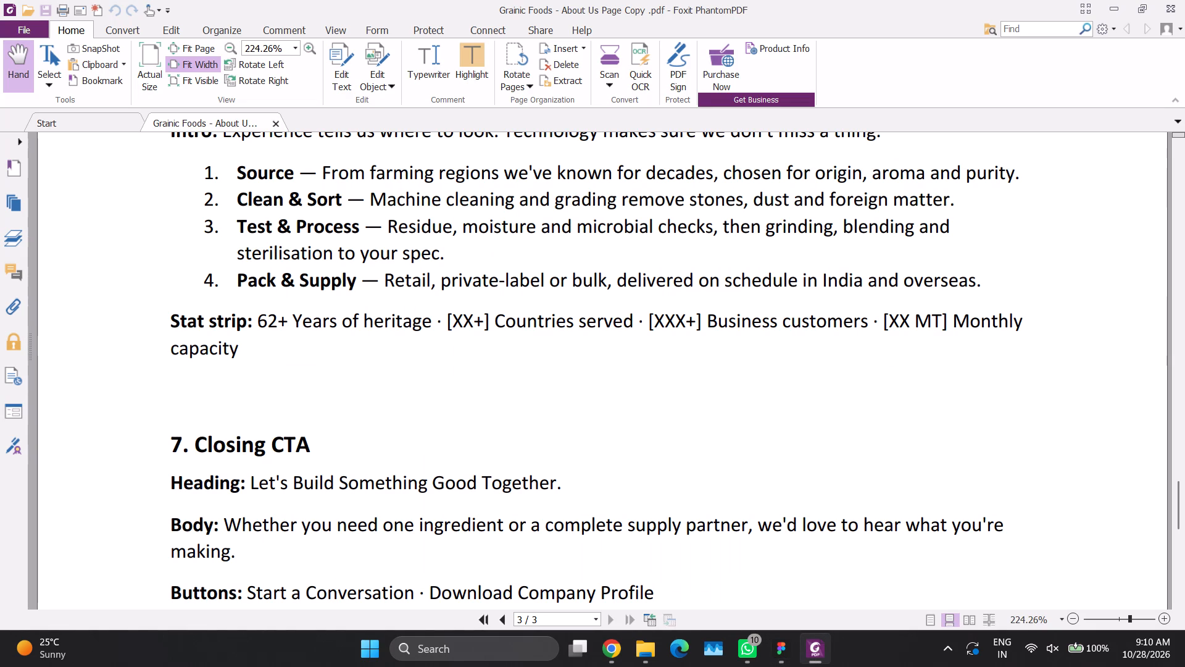
pyautogui.hotkey('alt', 'Tab')
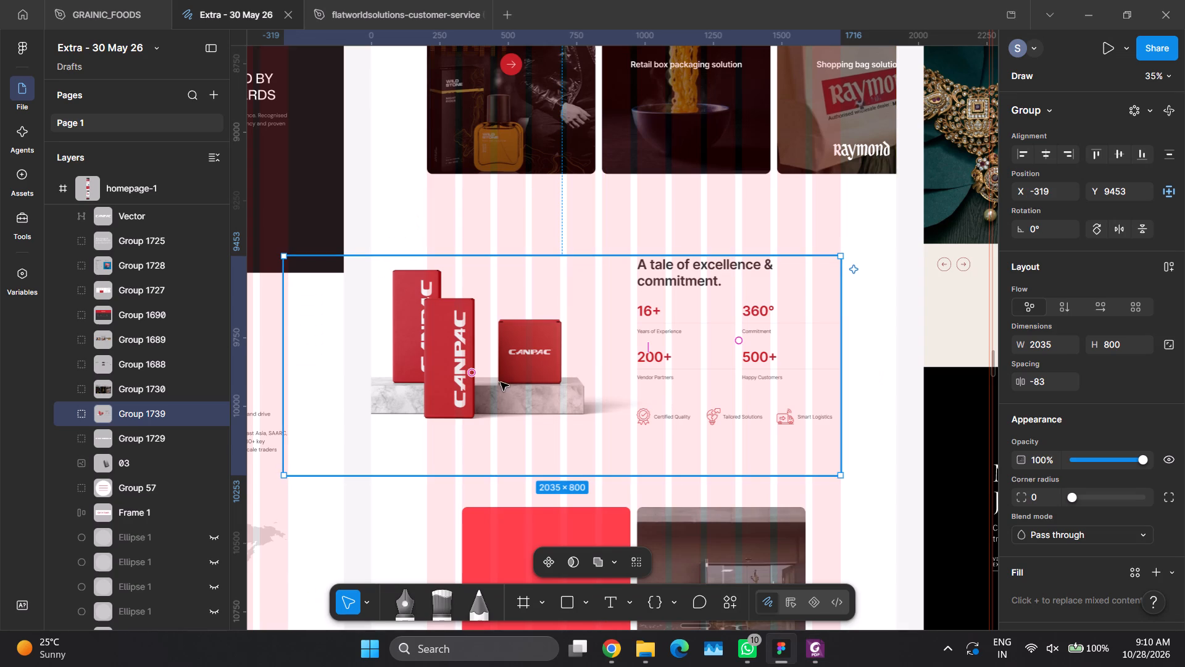
pyautogui.hotkey('alt', 'Tab')
pyautogui.hotkey('alt', 'Tab')
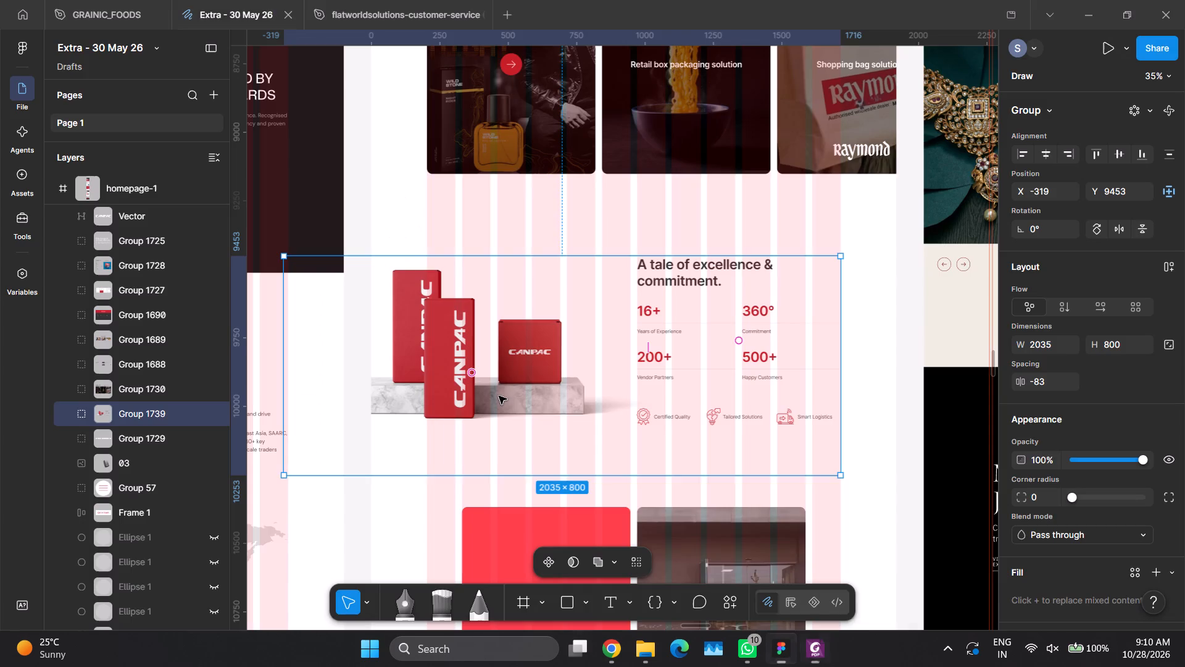
# Return to Design mode and select the CANPAC box image beside the "A tale of excellence & commitment." stats.
pyautogui.doubleClick(499, 395)
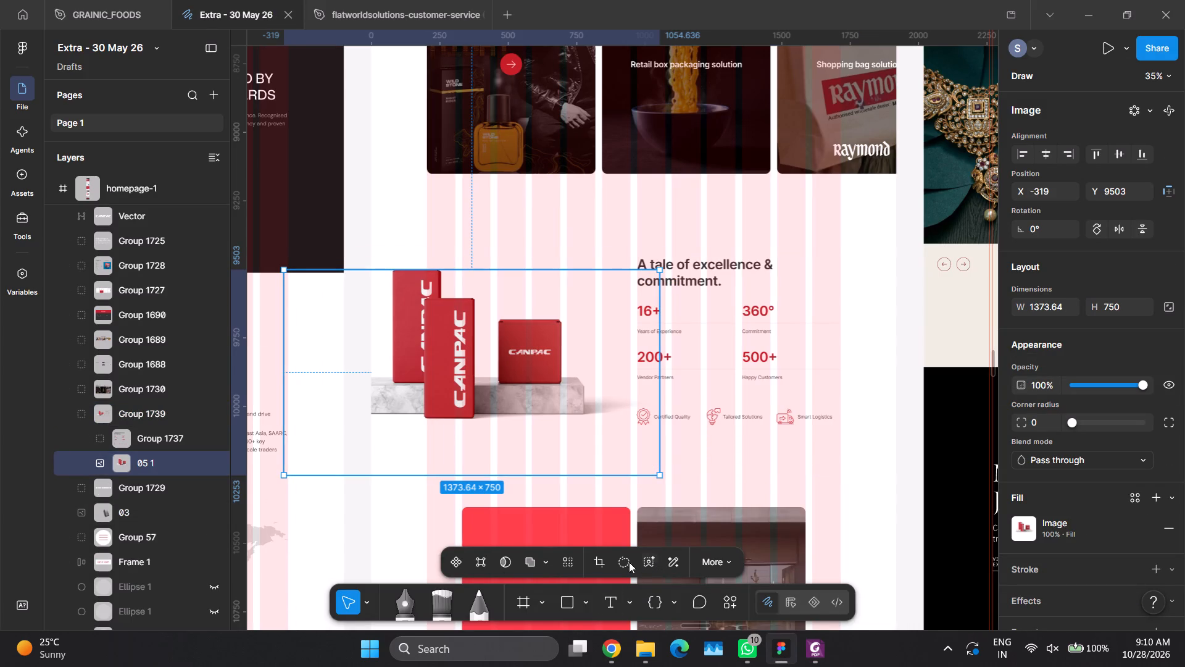
pyautogui.click(799, 597)
pyautogui.click(467, 395)
pyautogui.click(380, 547)
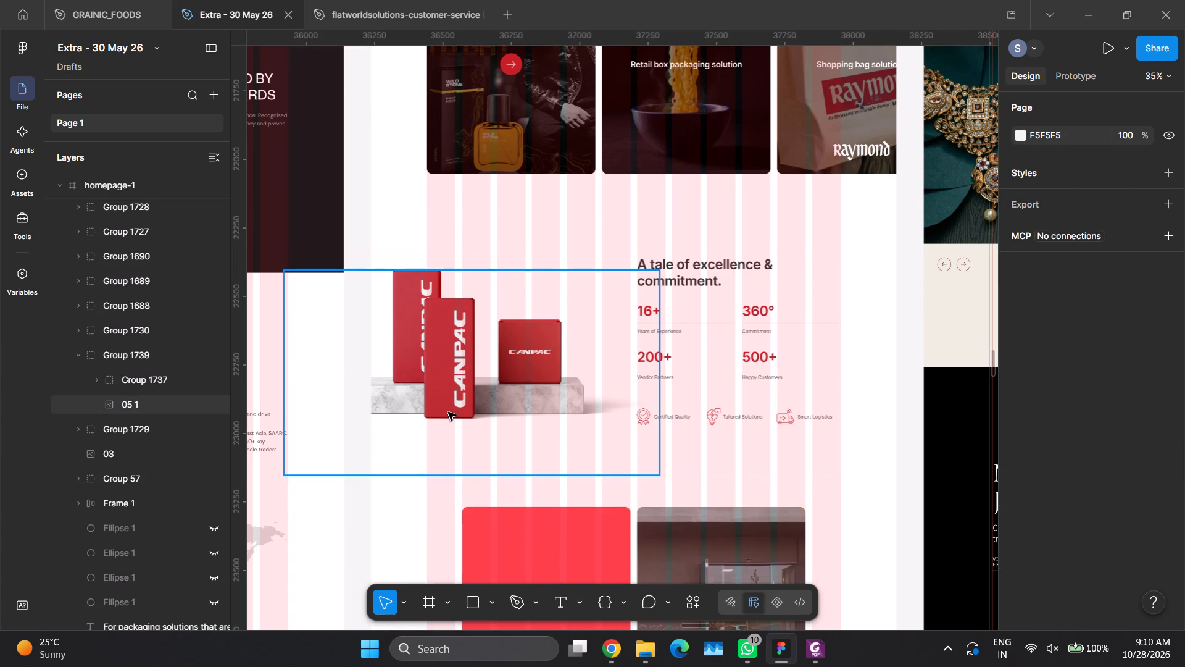
pyautogui.keyDown('ctrl'); pyautogui.click(448, 412); pyautogui.keyUp('ctrl')
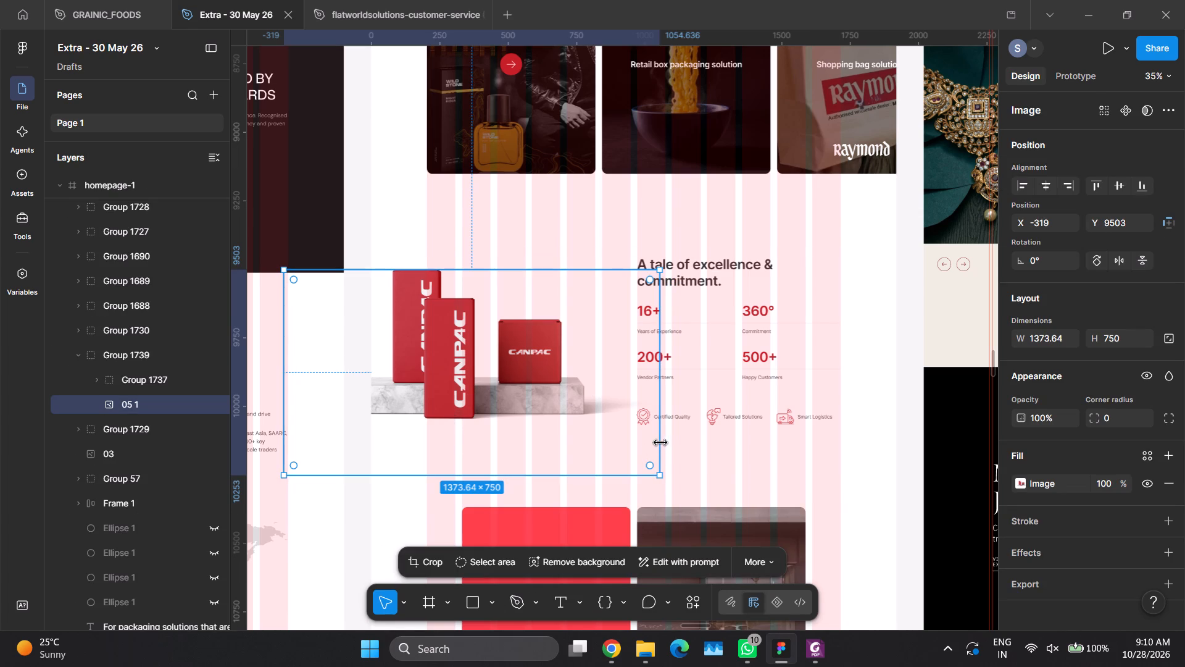
pyautogui.click(728, 449)
pyautogui.doubleClick(488, 366)
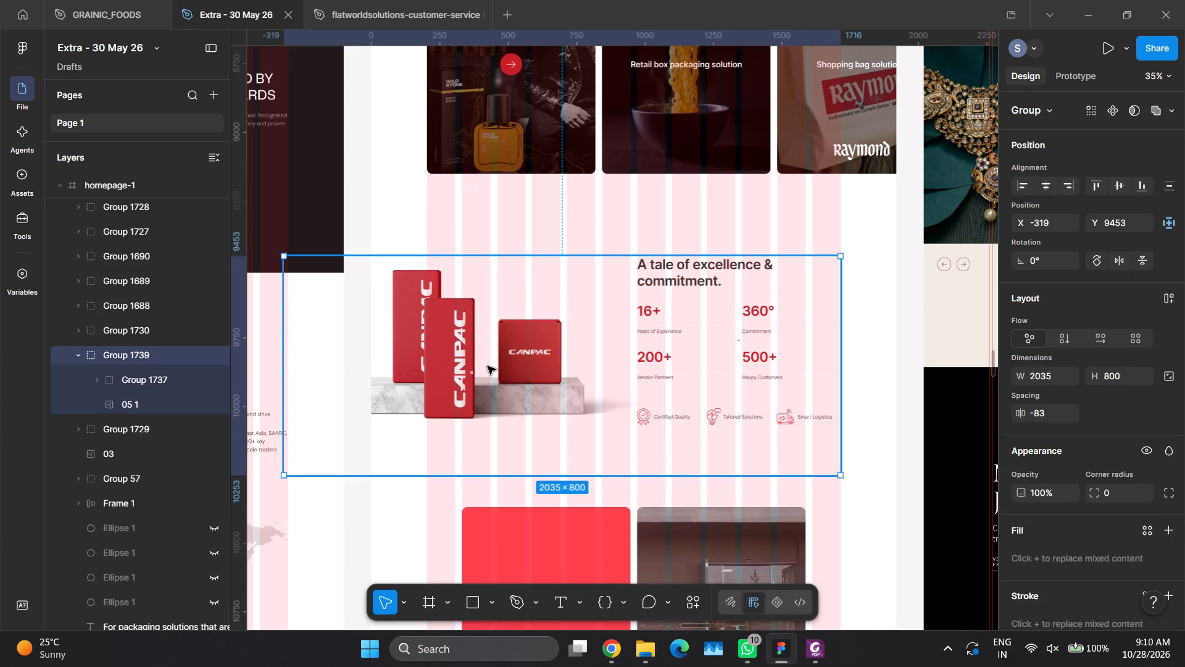
# Draw a grey rectangle about 948 × 138 below the CANPAC box image, flush with the homepage's left edge.
pyautogui.click(474, 600)
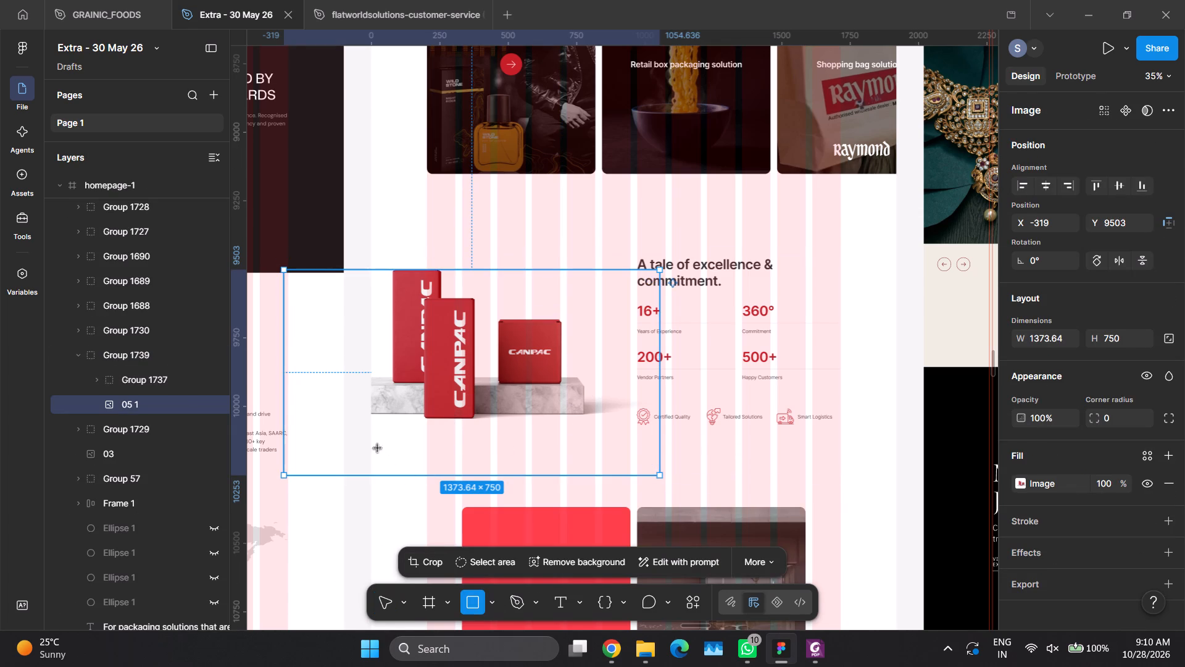
pyautogui.moveTo(376, 447); pyautogui.dragTo(631, 485)
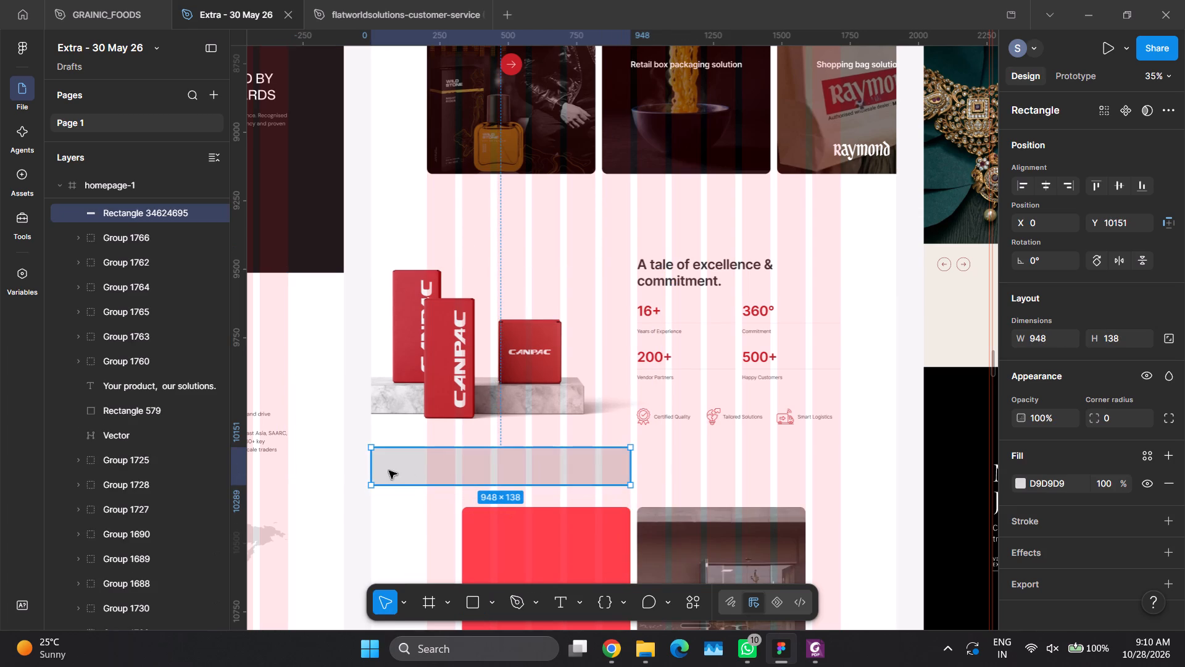
pyautogui.click(371, 468)
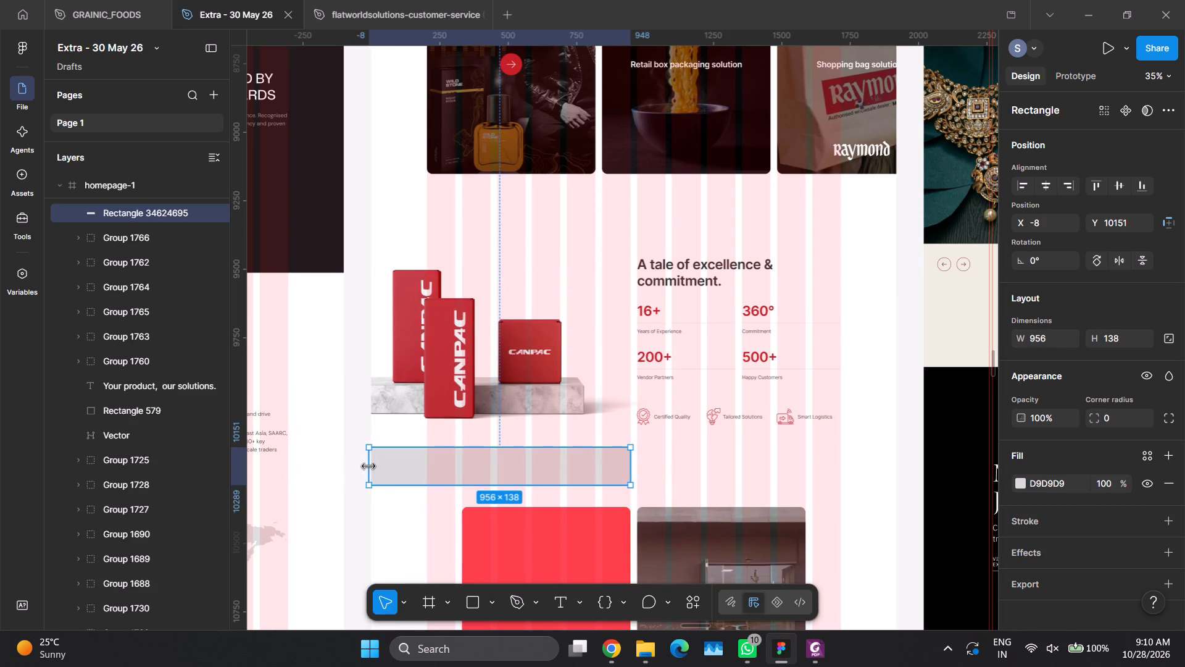
pyautogui.keyDown('ctrl'); pyautogui.scroll(2, 367, 472); pyautogui.keyUp('ctrl')
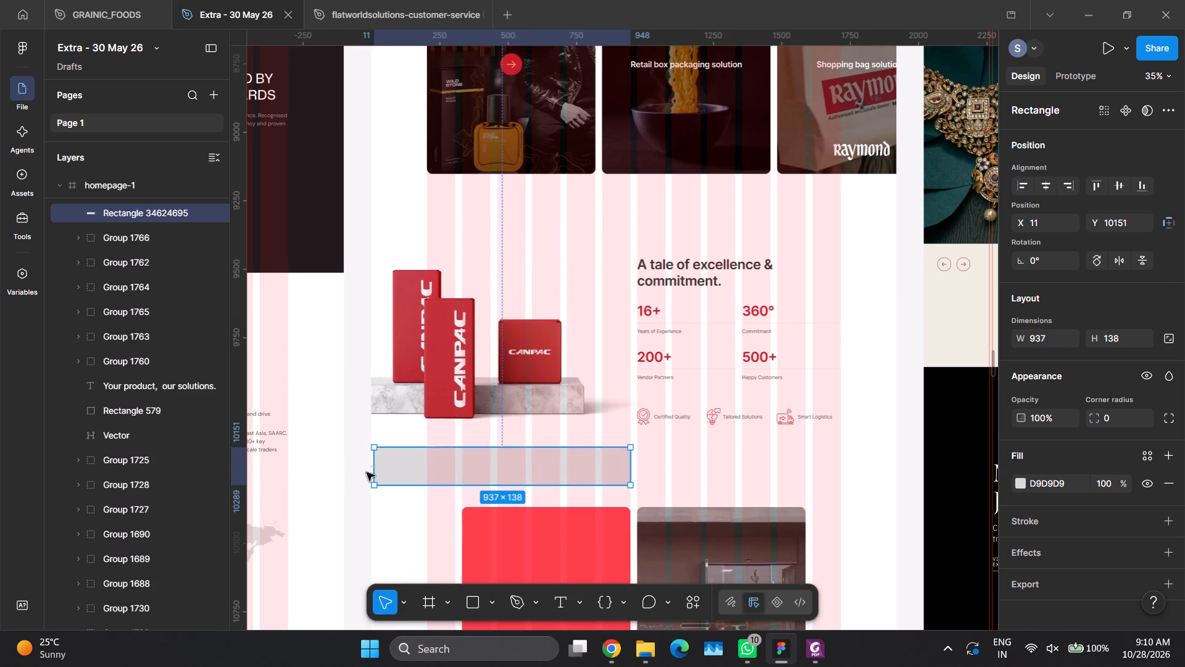
pyautogui.keyDown('ctrl'); pyautogui.scroll(8, 367, 472); pyautogui.keyUp('ctrl')
pyautogui.moveTo(402, 469); pyautogui.dragTo(395, 468)
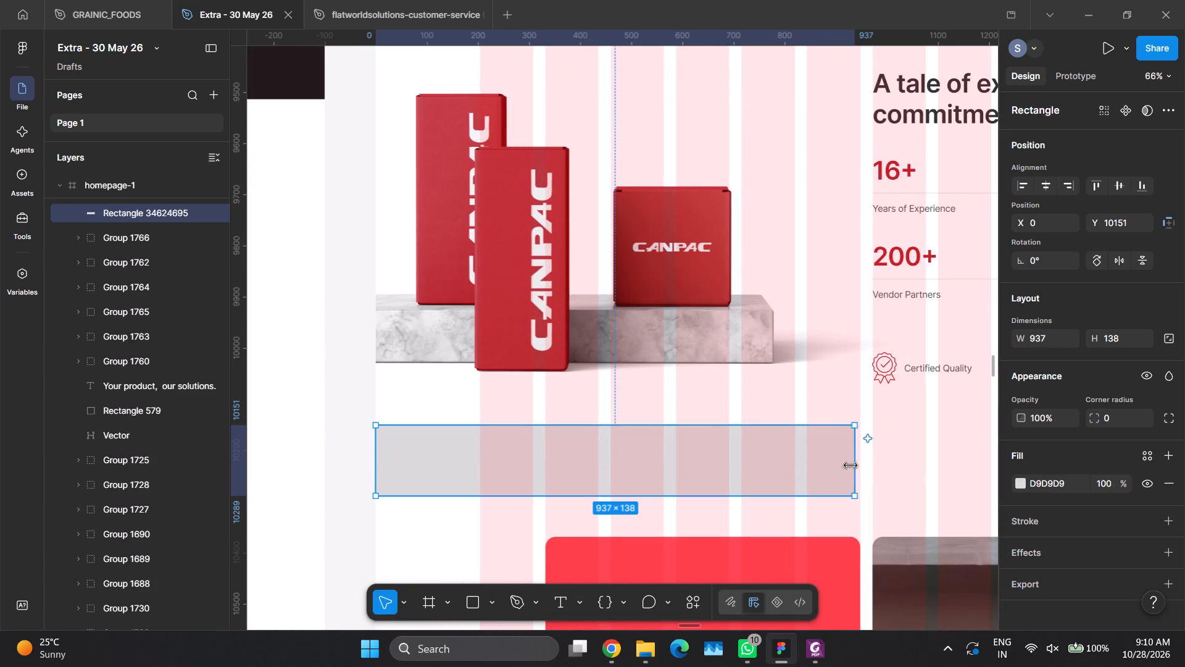
pyautogui.moveTo(849, 465); pyautogui.dragTo(860, 465)
# Copy the grey rectangle into the GRAINIC_FOODS about page below the four cards at X 0, Y 7156, and stretch it taller.
pyautogui.hotkey('ctrl', 'c')
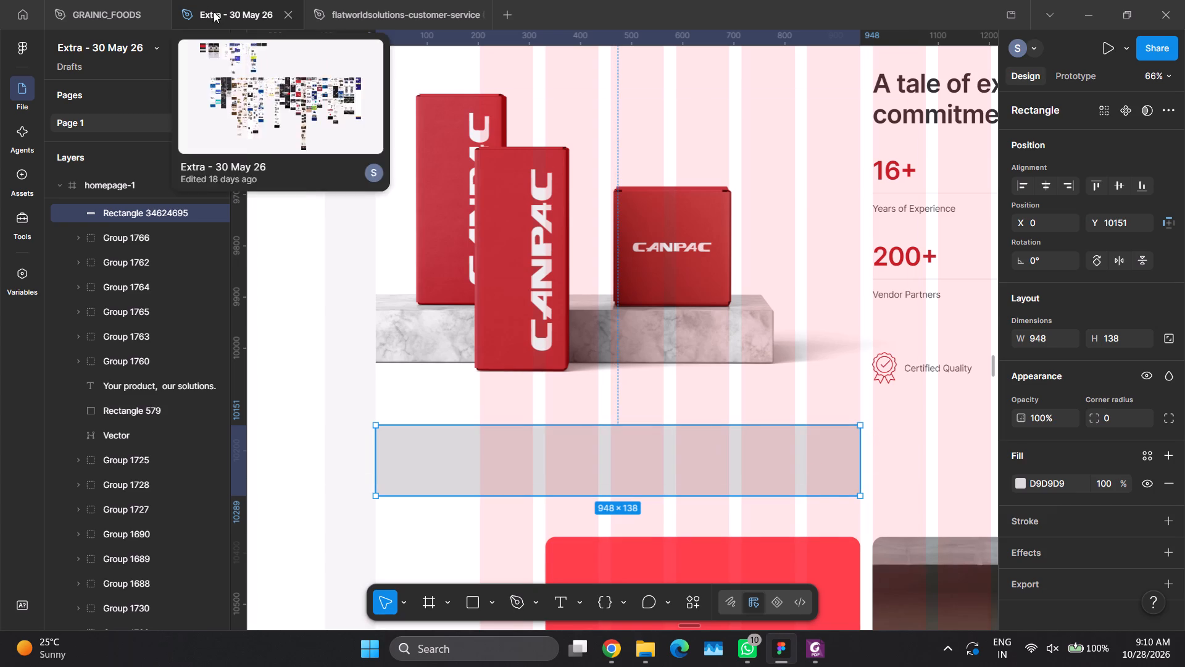
pyautogui.click(343, 13)
pyautogui.click(123, 0)
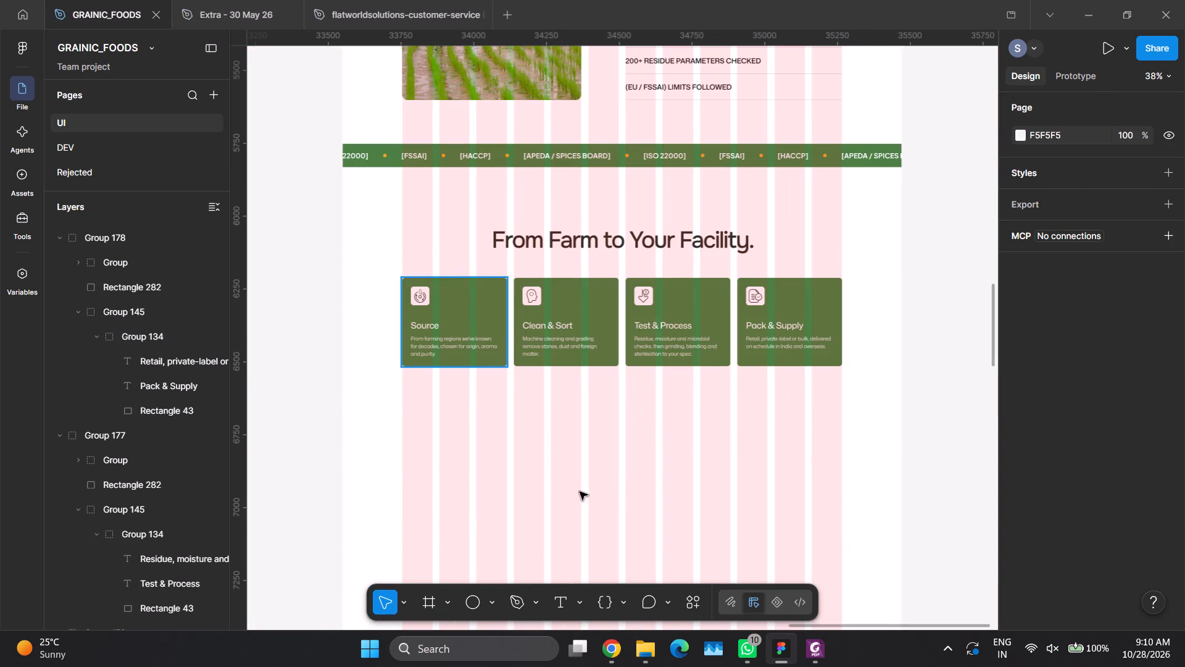
pyautogui.hotkey('ctrl', 'v')
pyautogui.moveTo(544, 341); pyautogui.dragTo(518, 457)
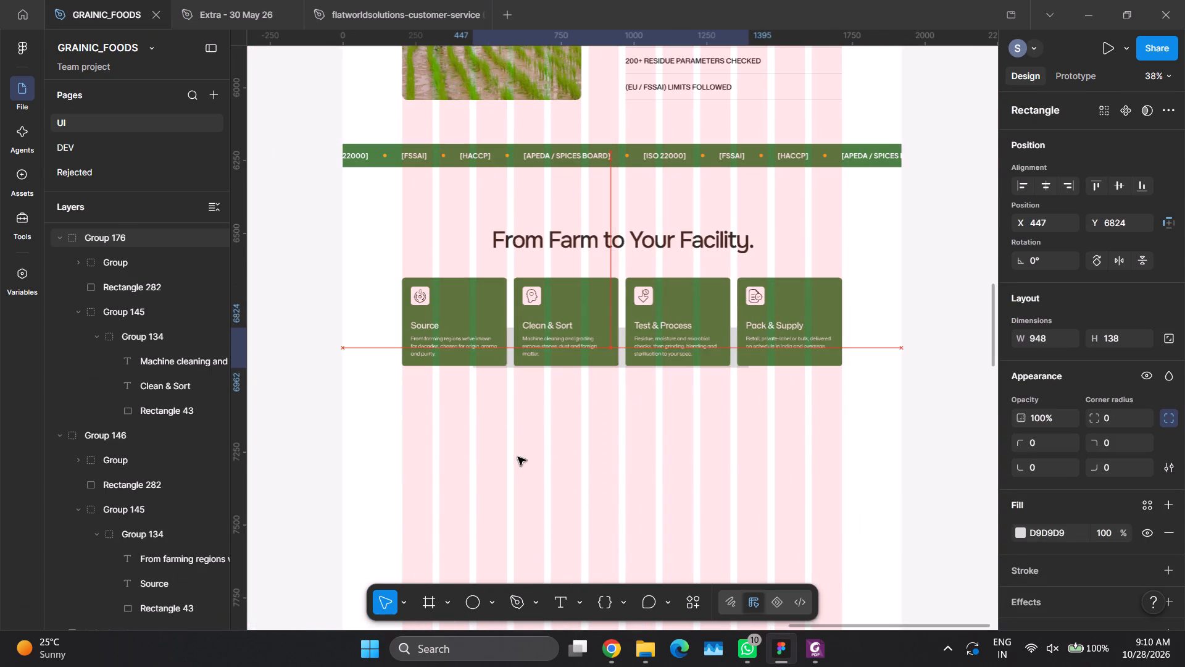
pyautogui.moveTo(518, 457); pyautogui.dragTo(408, 456)
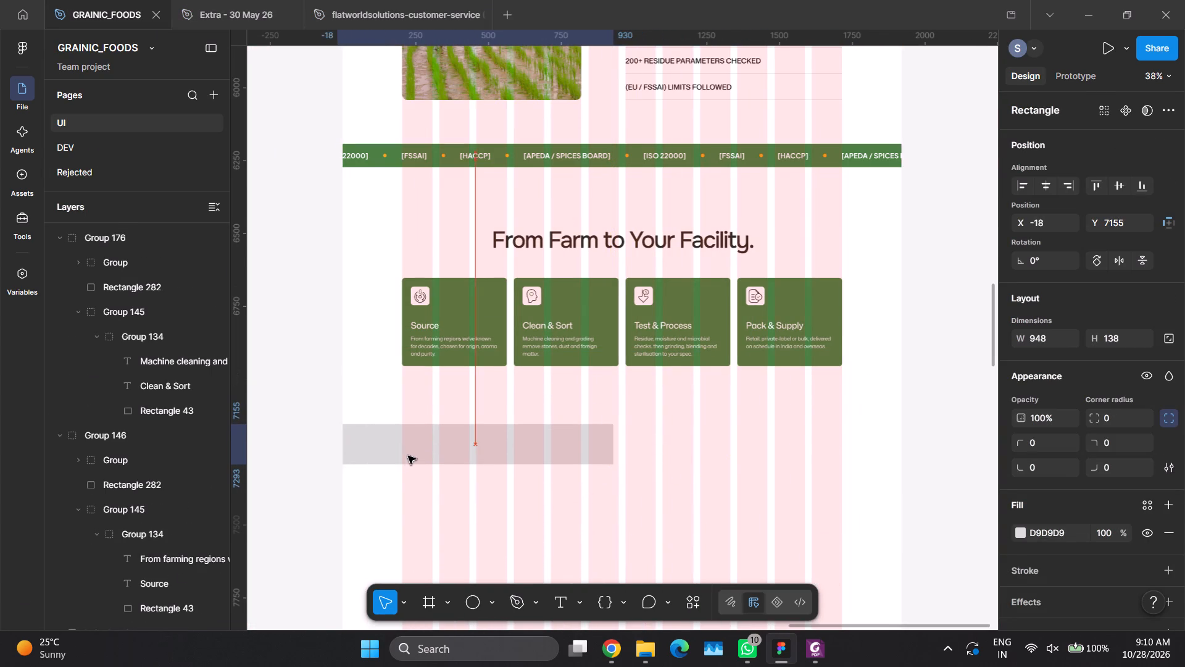
pyautogui.moveTo(408, 456); pyautogui.dragTo(410, 456)
pyautogui.keyDown('ctrl'); pyautogui.scroll(-9, 496, 318); pyautogui.keyUp('ctrl')
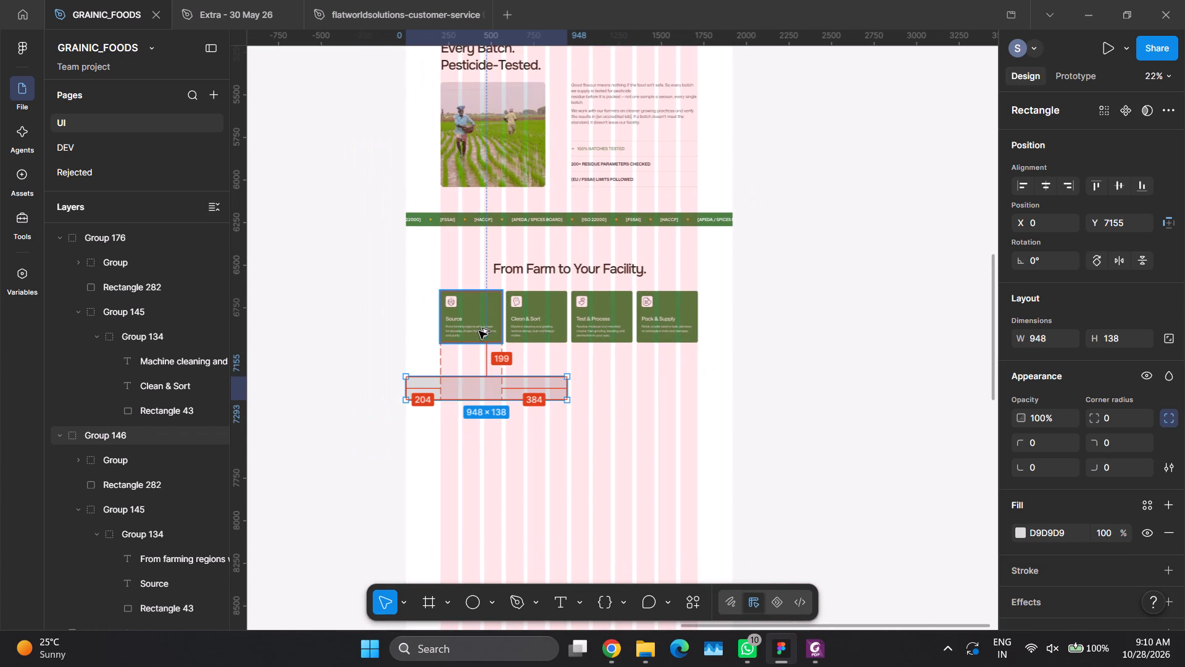
pyautogui.hotkey('alt', 'Down')
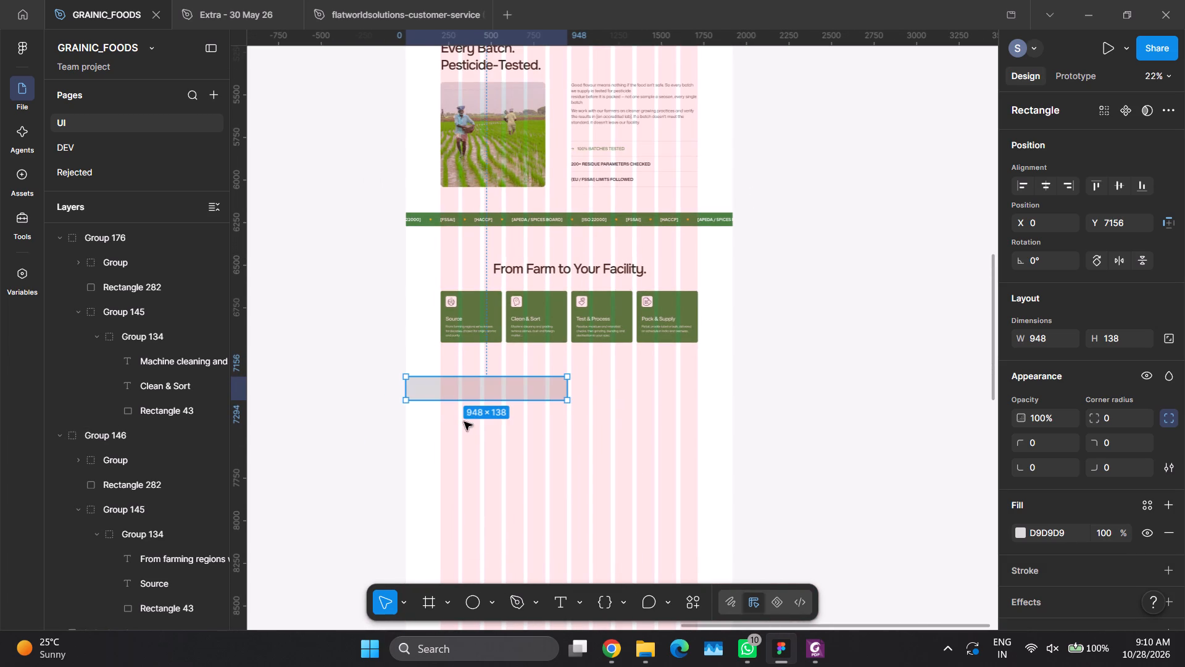
pyautogui.moveTo(457, 405); pyautogui.dragTo(475, 498)
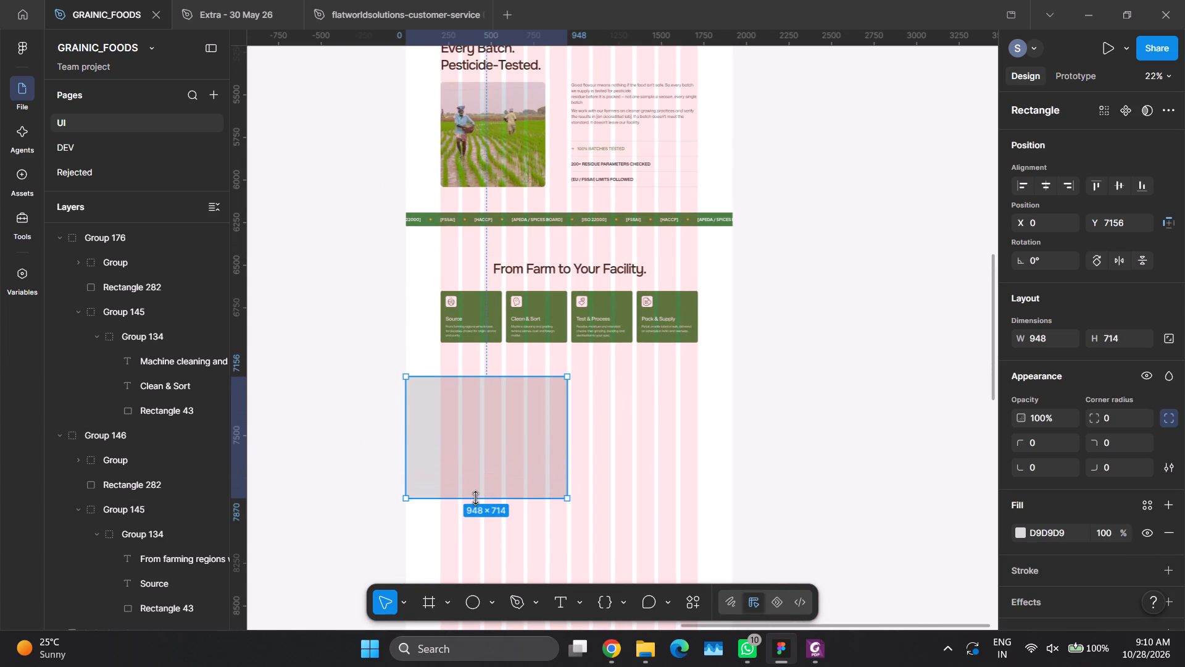
pyautogui.moveTo(475, 498); pyautogui.dragTo(477, 479)
pyautogui.click(726, 423)
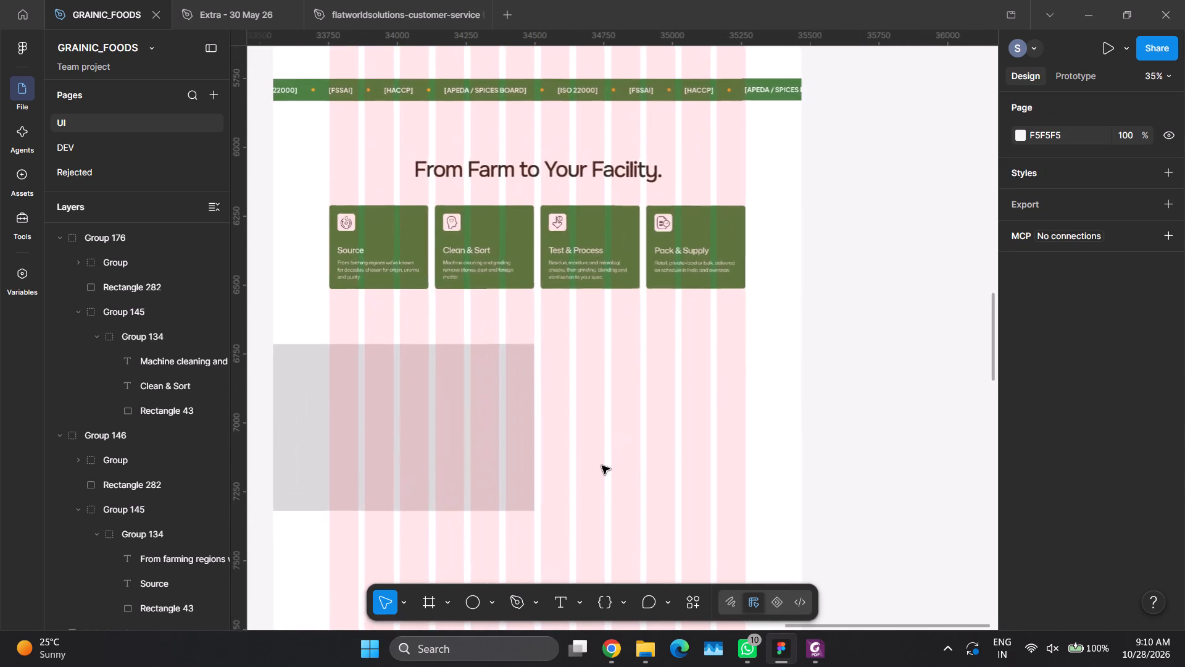
# Check the PDF's stat strip copy and the Key Benefits section in the flatworldsolutions file, and close that file.
pyautogui.hotkey('alt', 'Tab')
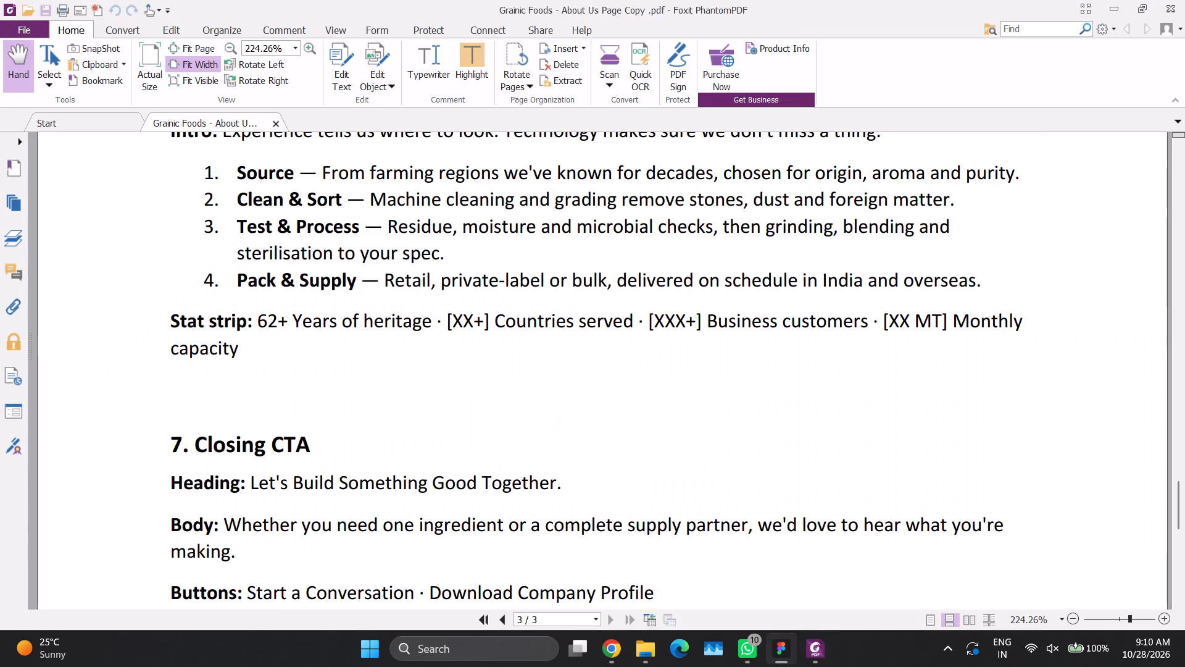
pyautogui.hotkey('alt', 'Tab')
pyautogui.click(399, 7)
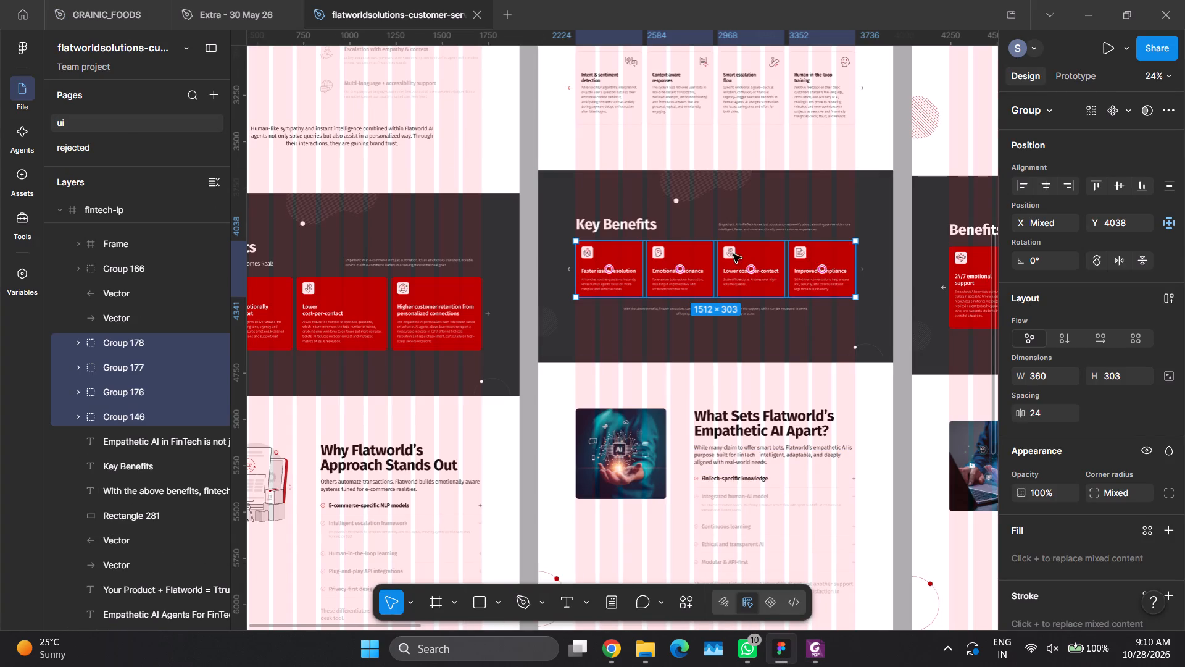
pyautogui.click(739, 353)
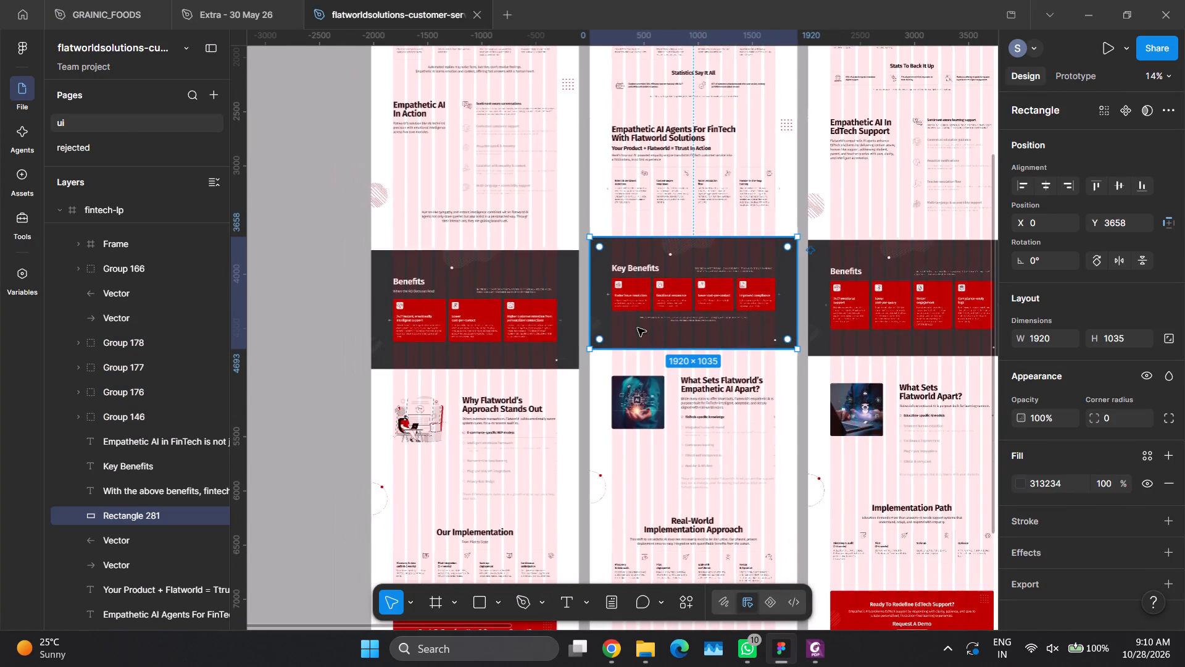
pyautogui.click(478, 14)
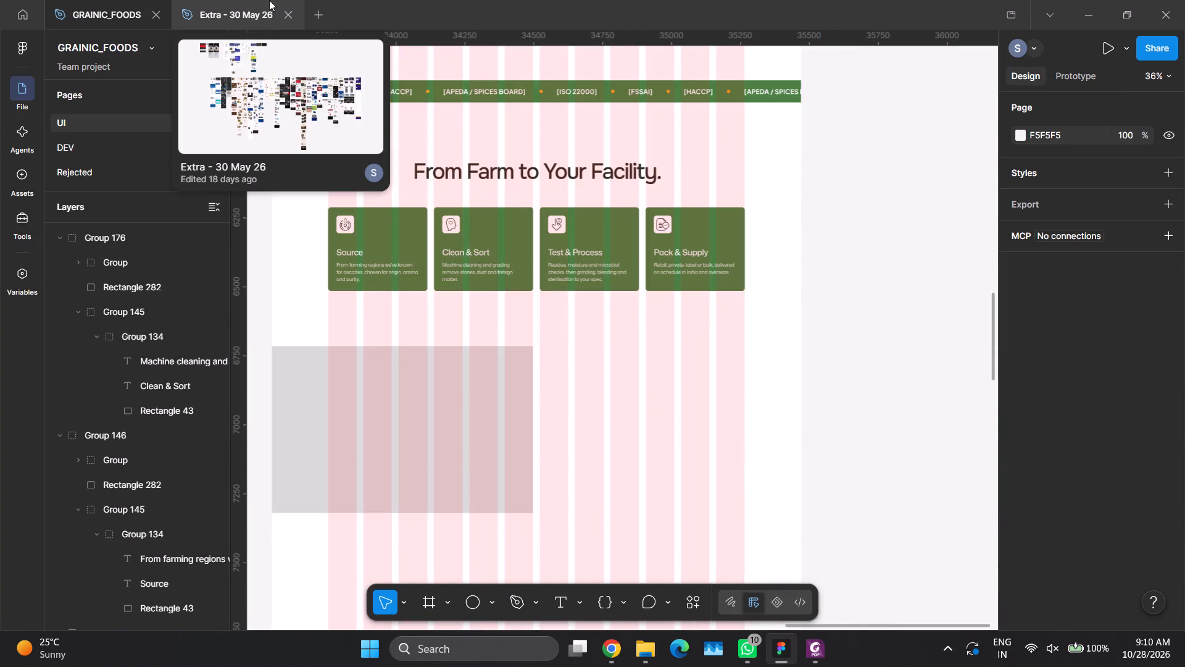
# Copy the 16+, 360°, 200+ and 500+ stat groups from the CANPAC homepage into the GRAINIC_FOODS about page.
pyautogui.click(267, 0)
pyautogui.hscroll(-3, 855, 311)
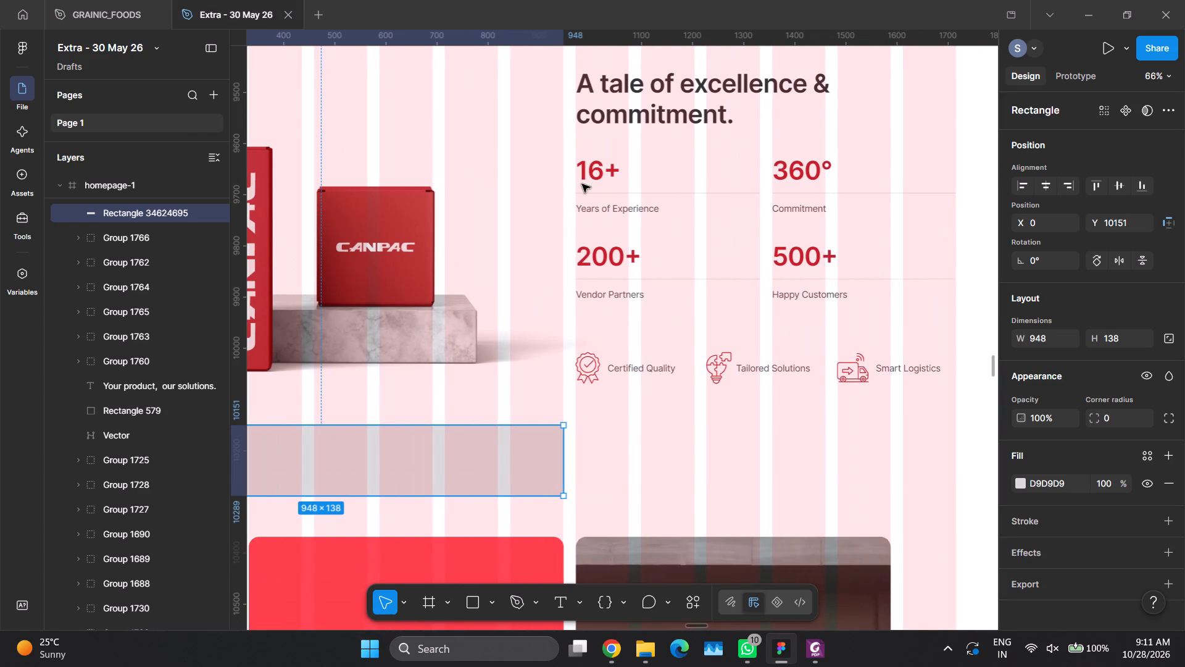
pyautogui.doubleClick(580, 183)
pyautogui.click(591, 177)
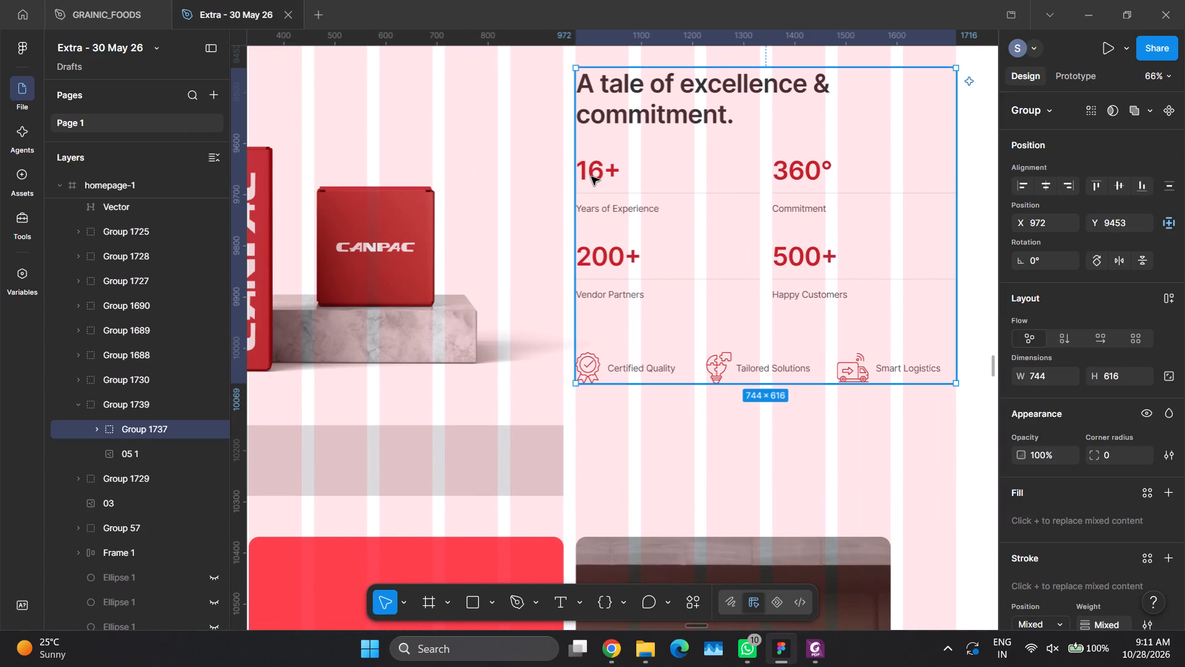
pyautogui.doubleClick(591, 177)
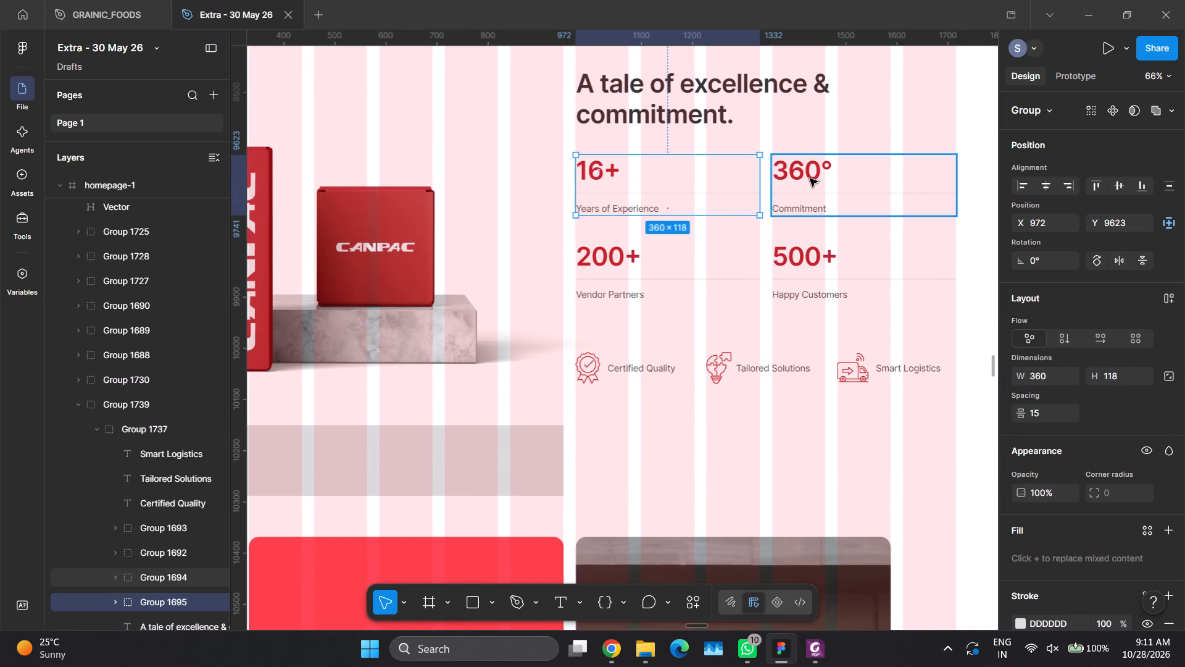
pyautogui.keyDown('shift'); pyautogui.click(807, 177); pyautogui.keyUp('shift')
pyautogui.keyDown('shift'); pyautogui.click(805, 266); pyautogui.keyUp('shift')
pyautogui.keyDown('shift'); pyautogui.click(626, 262); pyautogui.keyUp('shift')
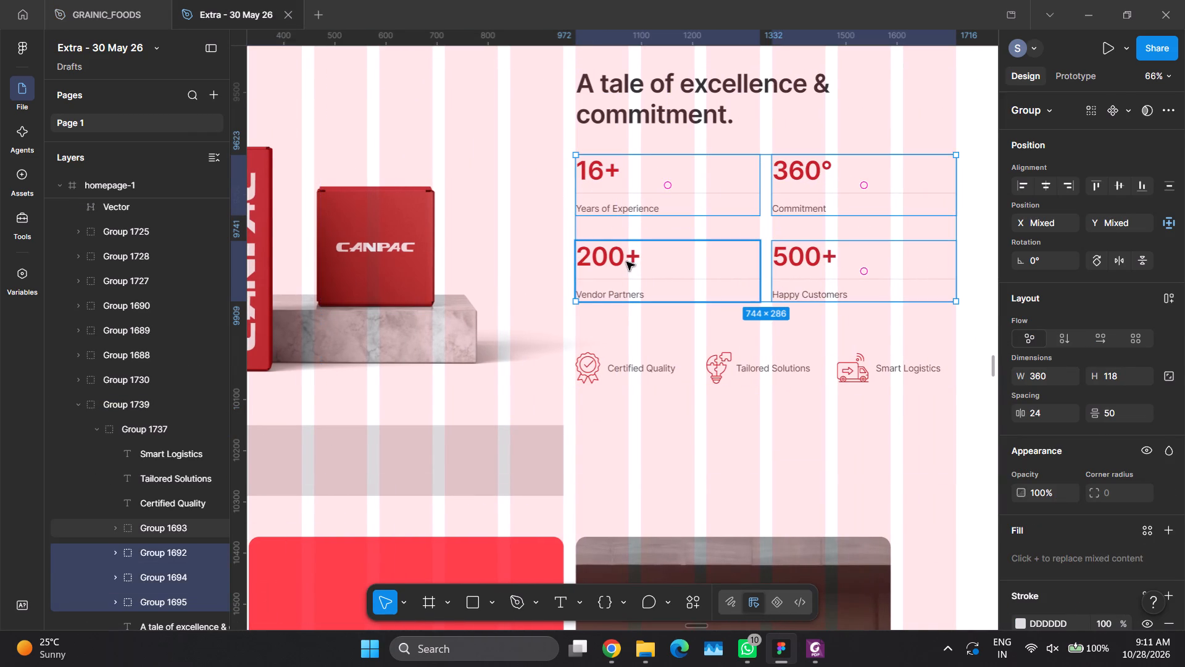
pyautogui.hotkey('ctrl', 'space')
pyautogui.hotkey('ctrl', 'c')
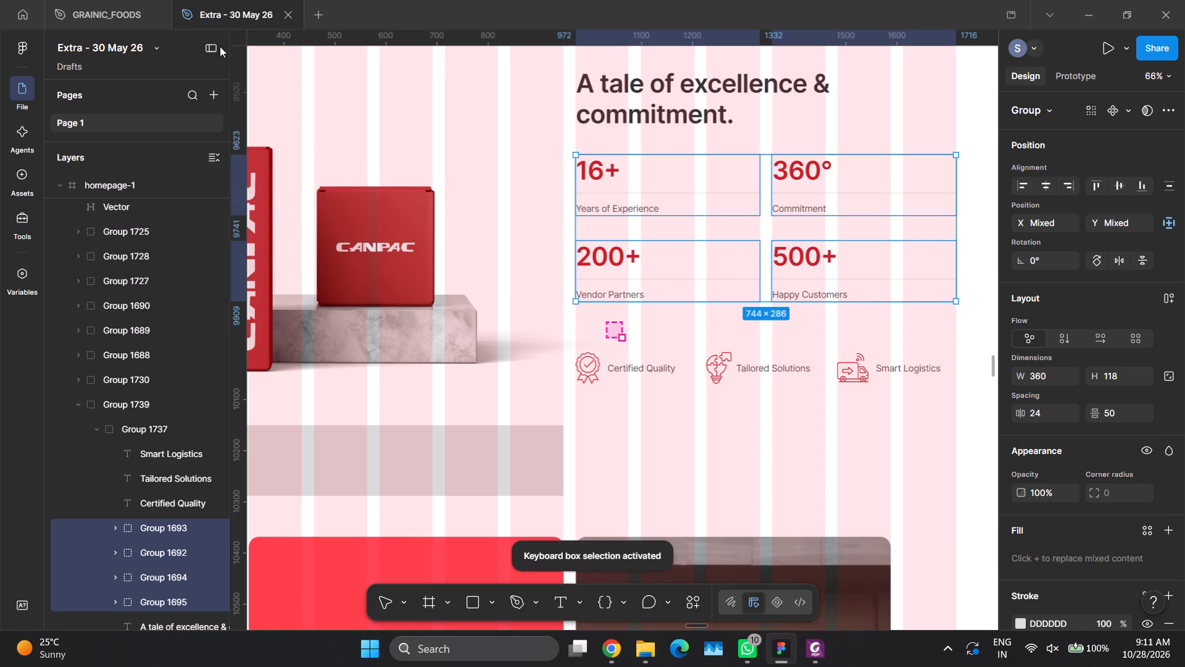
pyautogui.click(125, 3)
pyautogui.hotkey('ctrl', 'v')
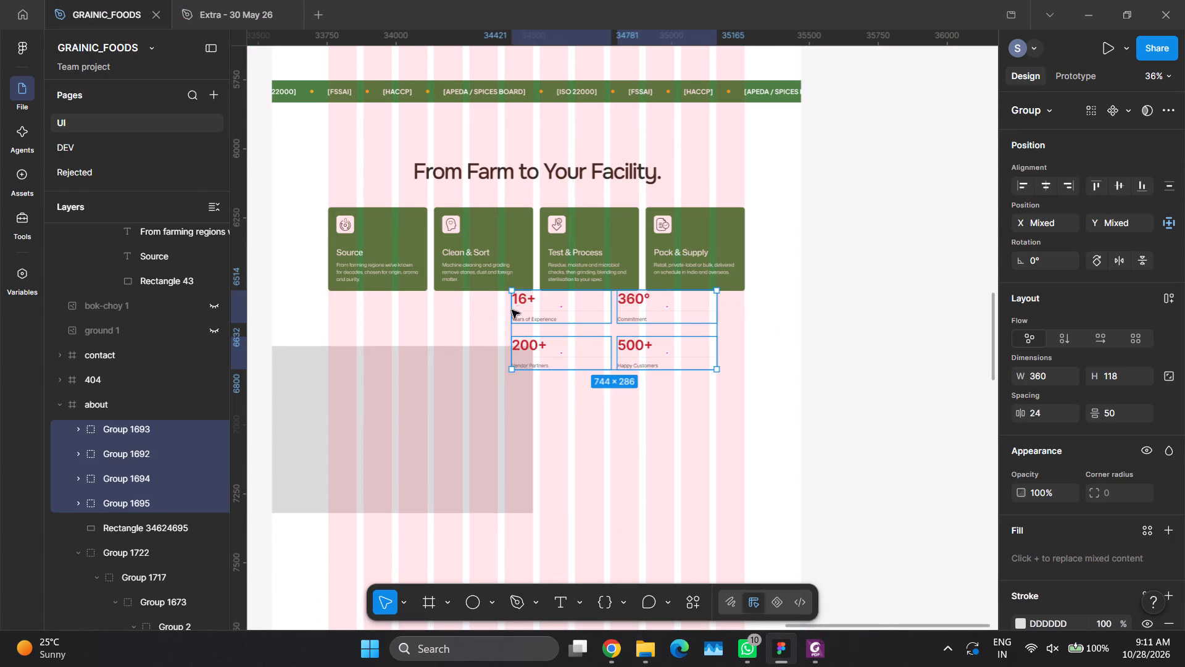
# Place the four pasted stat groups beside the grey rectangle, 24 from its right edge and 50 below its top edge.
pyautogui.click(517, 303)
pyautogui.click(521, 305)
pyautogui.click(578, 391)
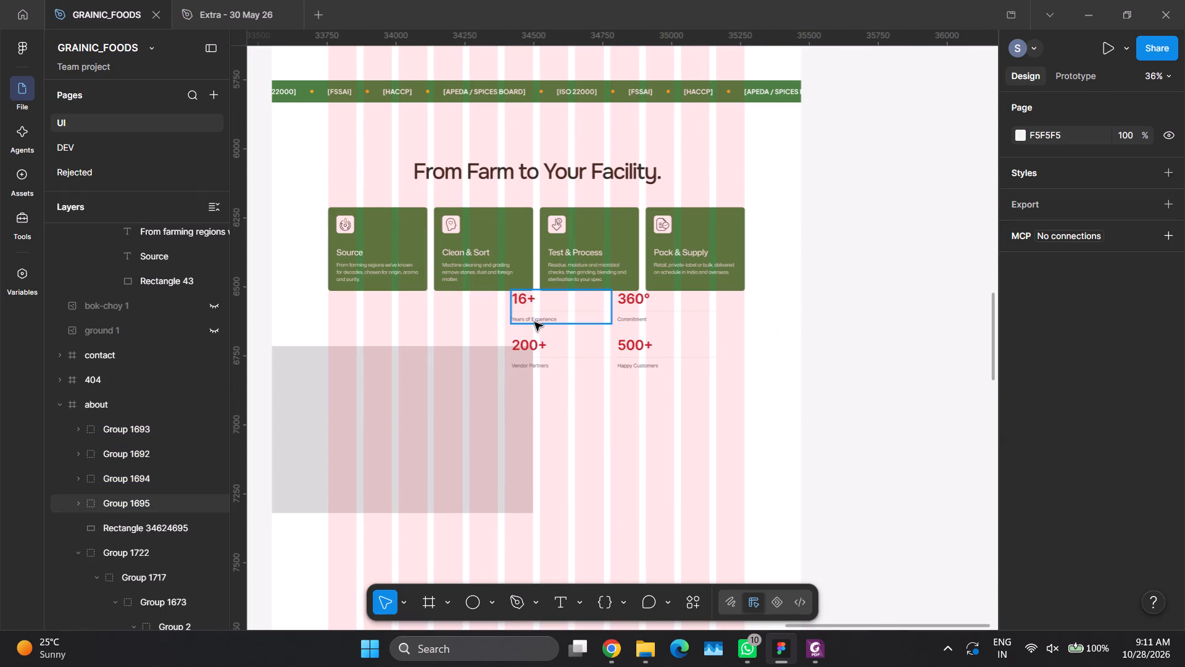
pyautogui.click(536, 317)
pyautogui.keyDown('shift'); pyautogui.click(636, 314); pyautogui.keyUp('shift')
pyautogui.keyDown('shift'); pyautogui.click(633, 349); pyautogui.keyUp('shift')
pyautogui.keyDown('shift'); pyautogui.click(546, 351); pyautogui.keyUp('shift')
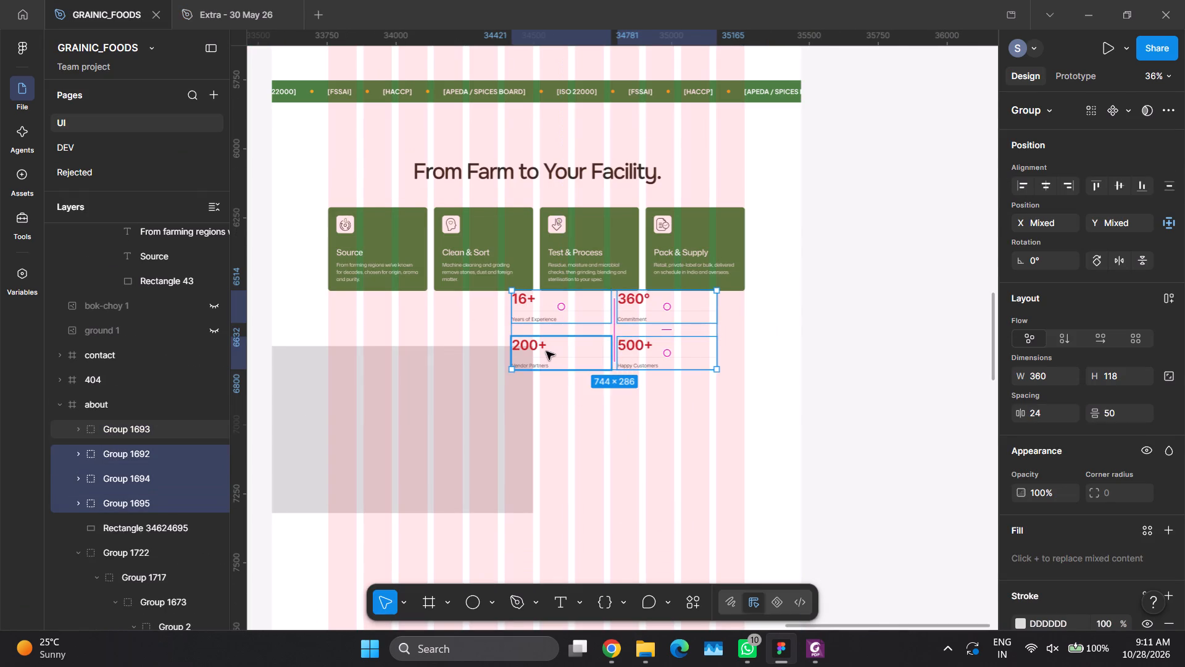
pyautogui.moveTo(533, 347); pyautogui.dragTo(560, 413)
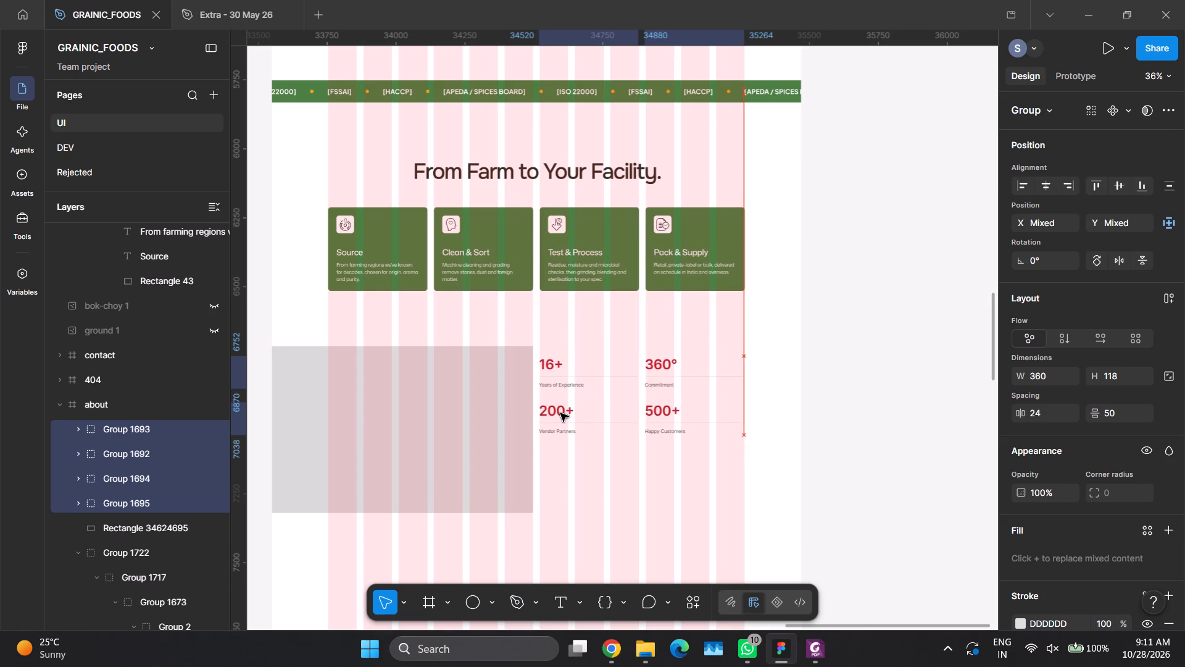
pyautogui.moveTo(560, 413); pyautogui.dragTo(562, 413)
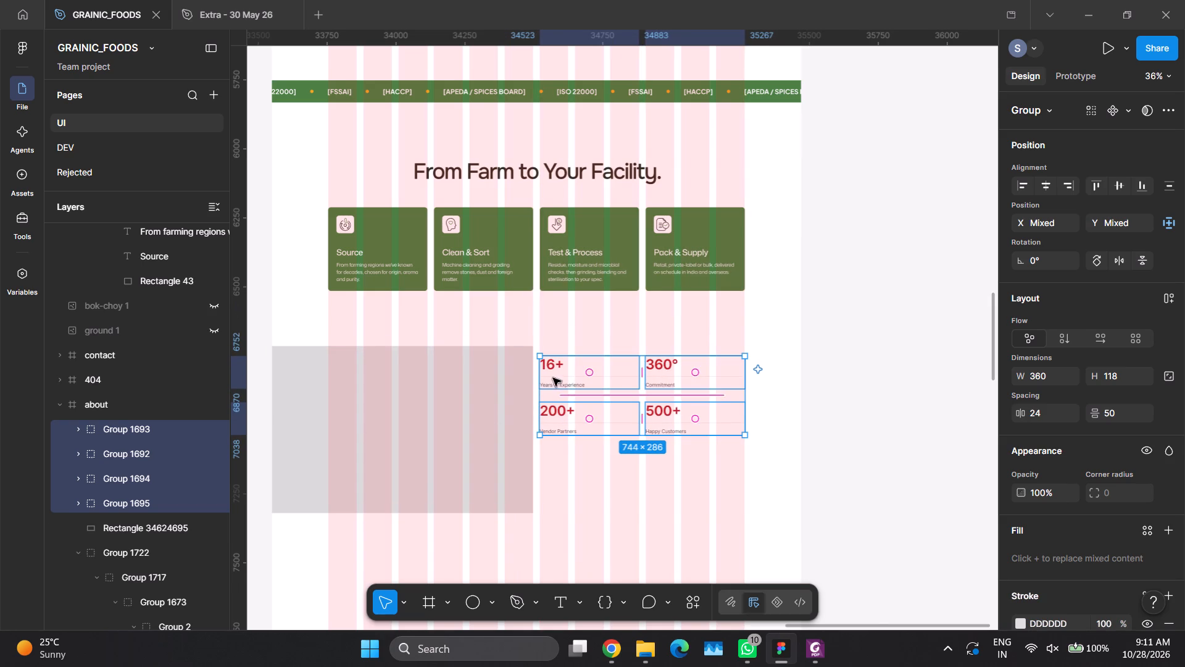
pyautogui.hotkey('alt', 'shift', 'Down')
pyautogui.hotkey('alt', 'shift', 'Down')
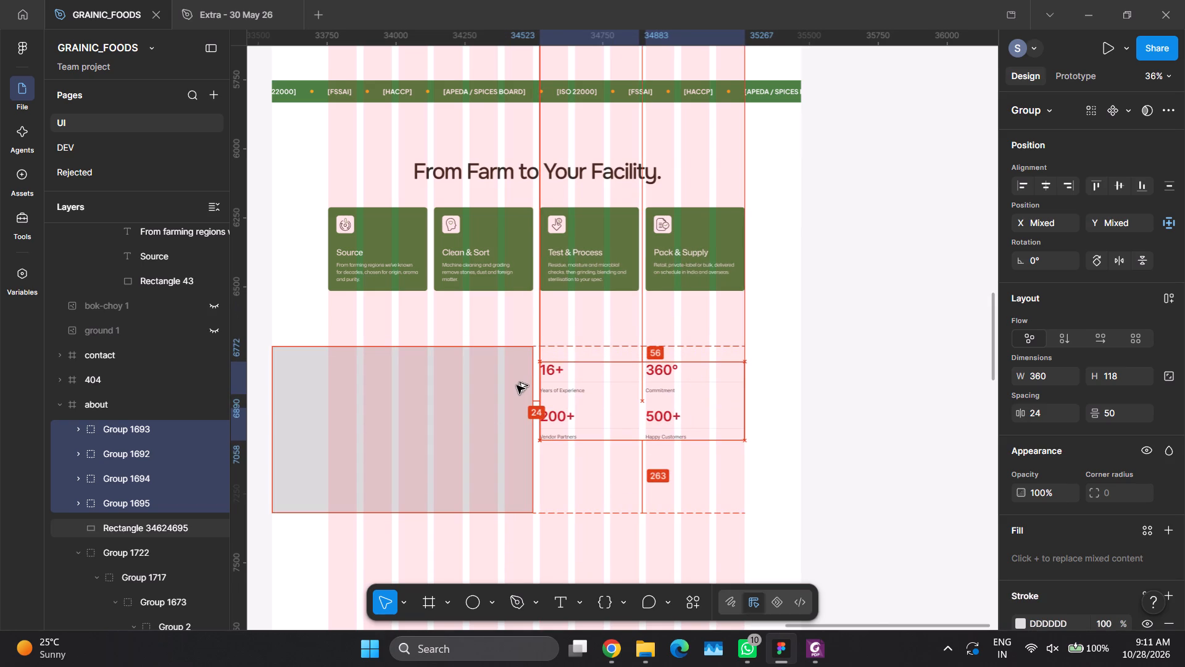
pyautogui.hotkey('alt', 'Up')
pyautogui.hotkey('alt', 'Up')
pyautogui.hotkey('alt', 'Up')
pyautogui.hotkey('alt', 'Up')
pyautogui.hotkey('alt', 'Up')
pyautogui.hotkey('alt', 'Up')
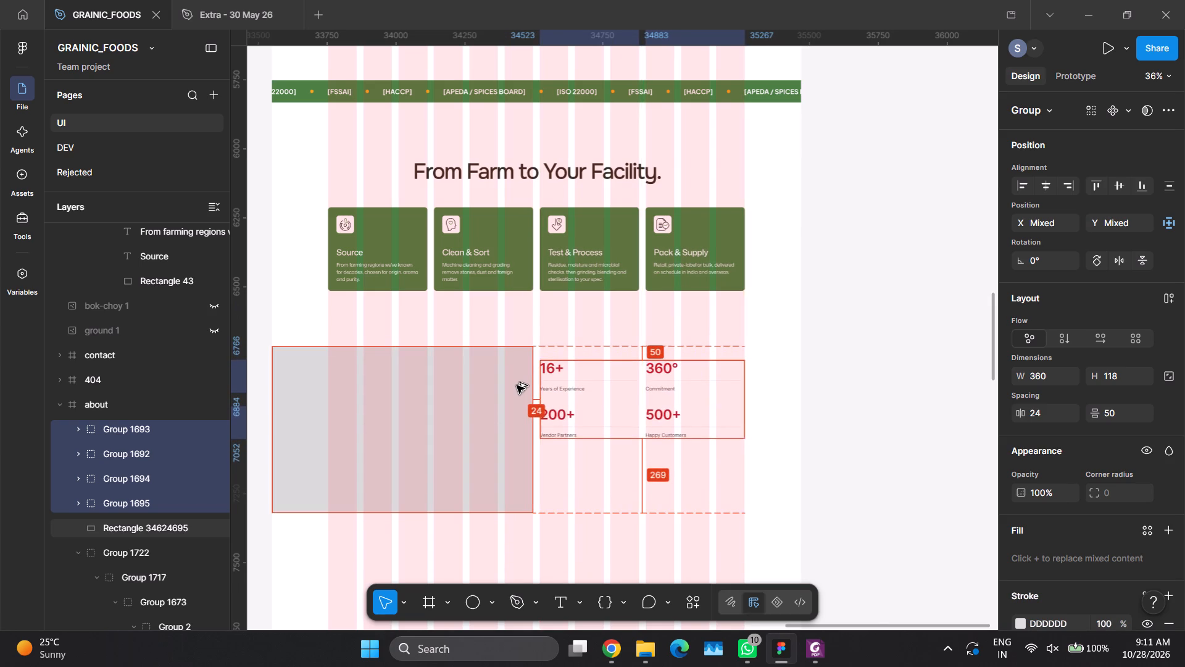
# Resize the grey rectangle beside the stats to 616 × 397, with its left edge on the layout grid at X 204.
pyautogui.click(467, 473)
pyautogui.moveTo(480, 511); pyautogui.dragTo(492, 469)
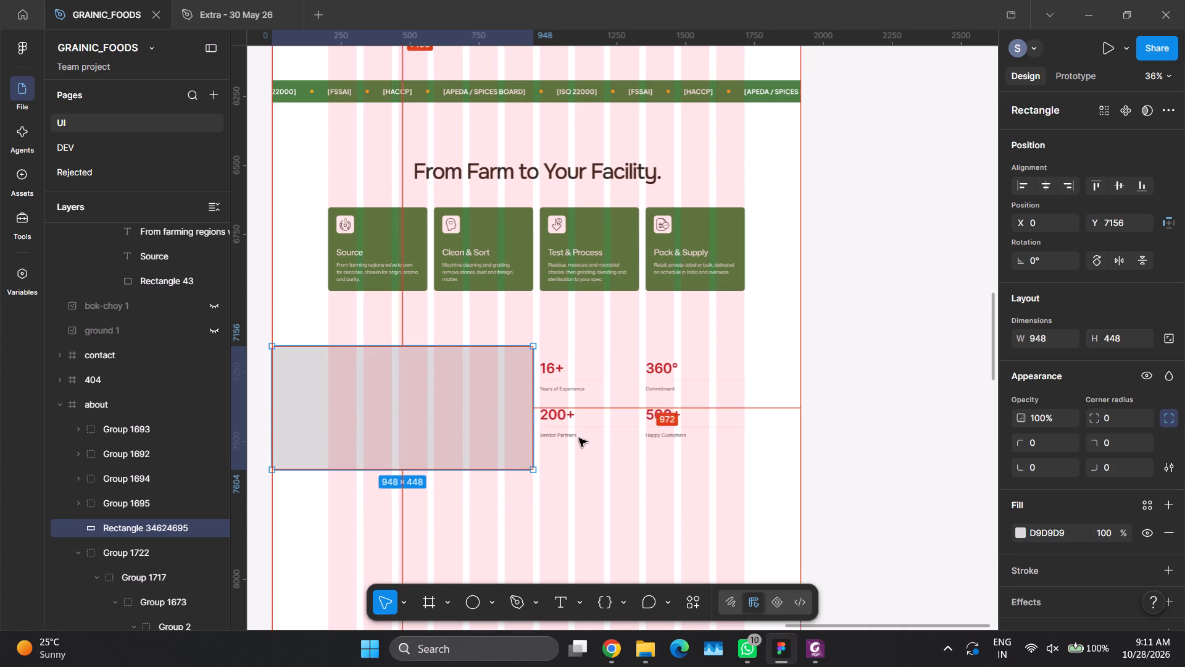
pyautogui.moveTo(461, 466); pyautogui.dragTo(461, 458)
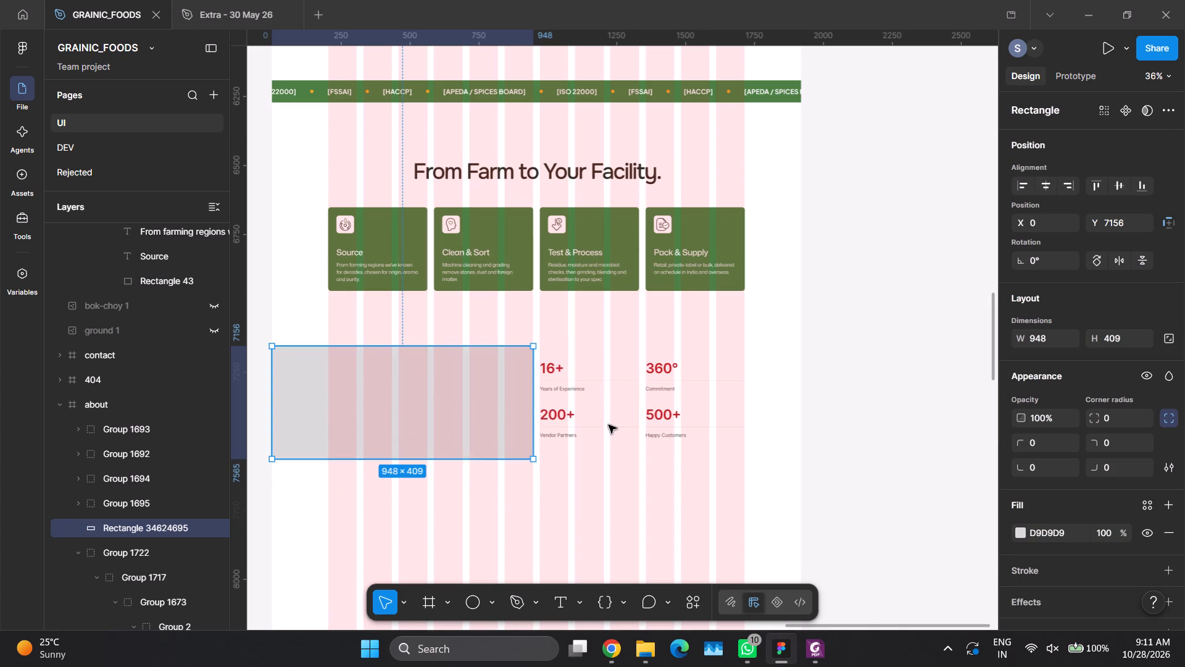
pyautogui.moveTo(273, 430); pyautogui.dragTo(328, 430)
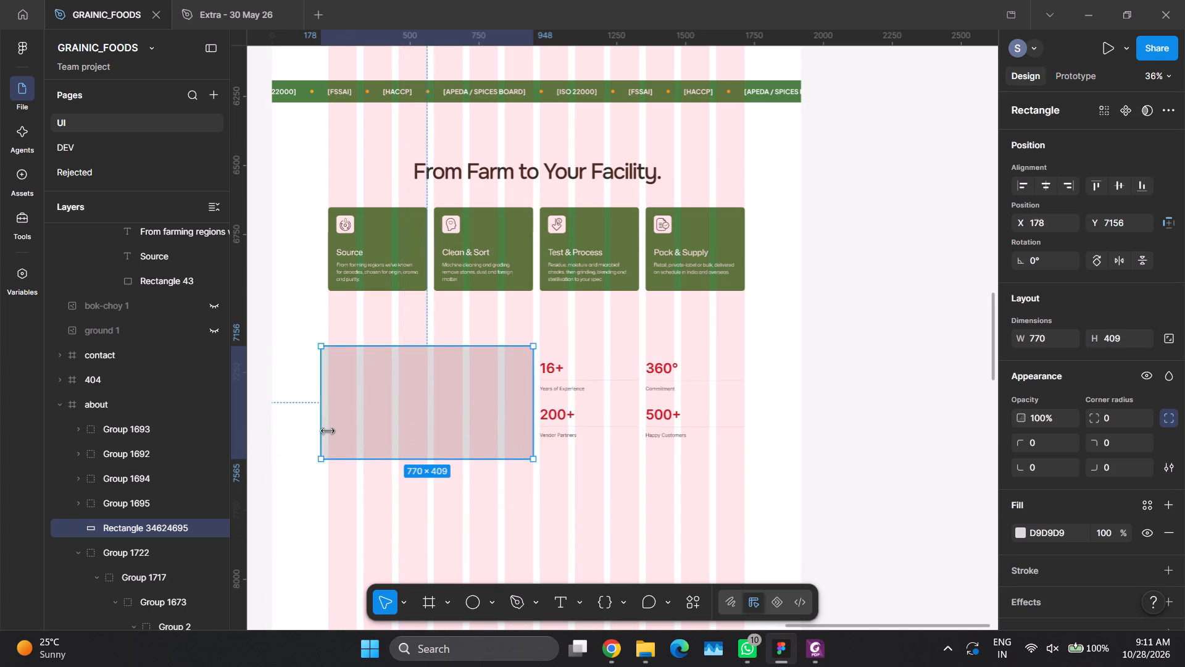
pyautogui.moveTo(328, 430); pyautogui.dragTo(331, 430)
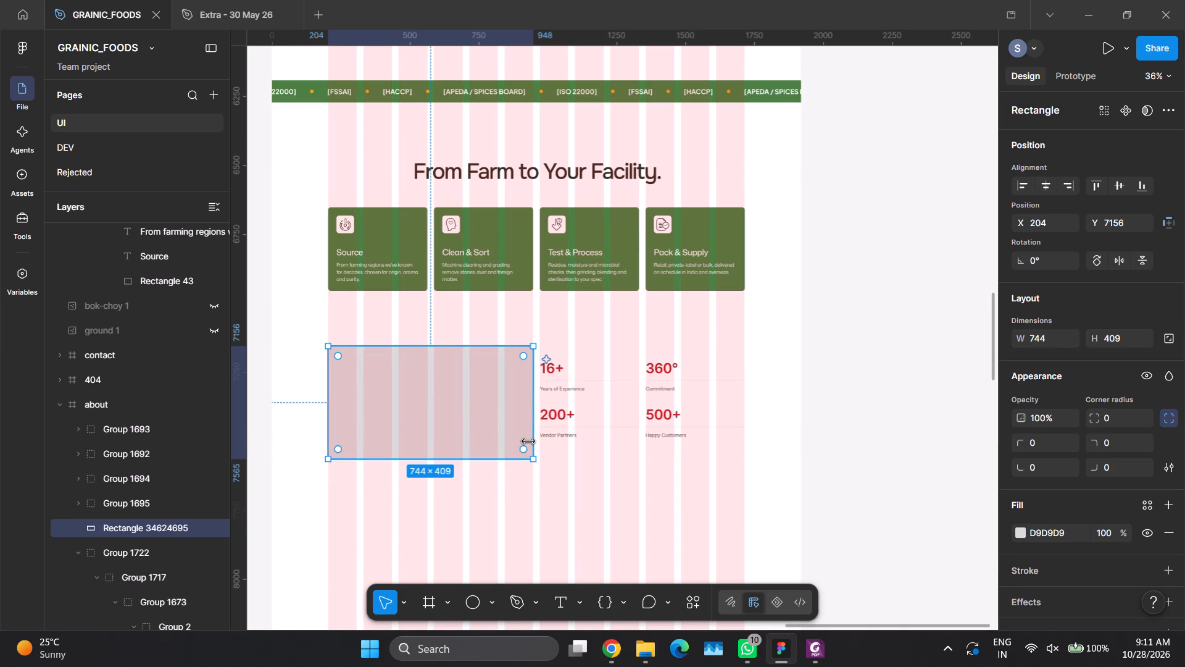
pyautogui.moveTo(531, 442); pyautogui.dragTo(495, 440)
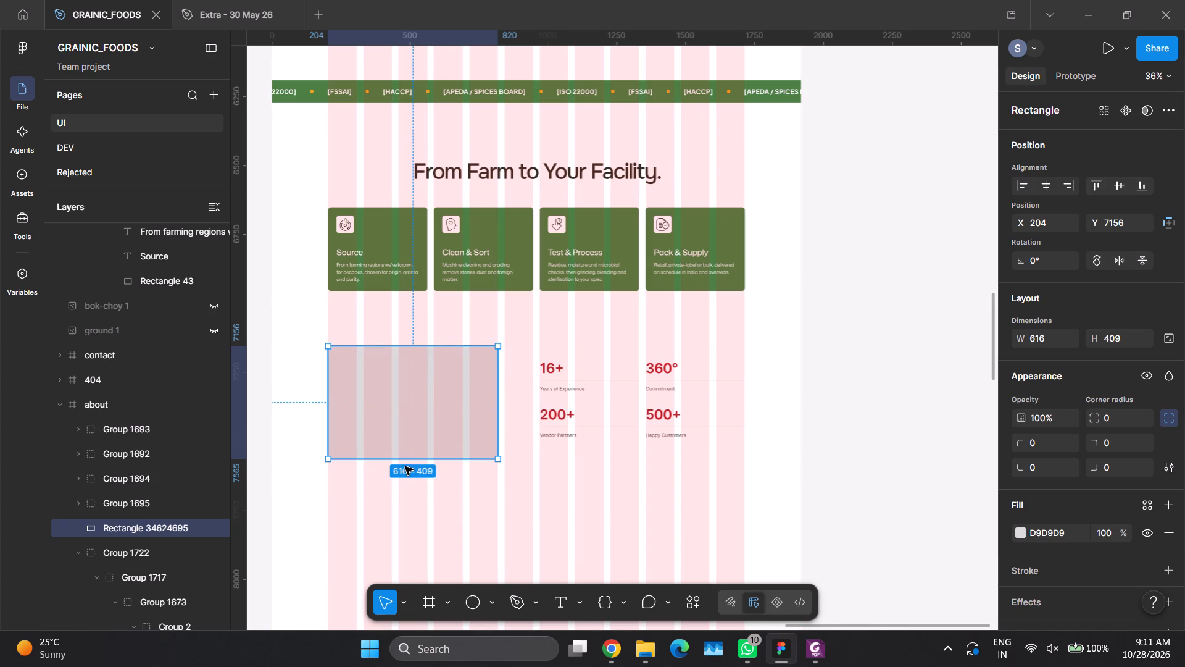
pyautogui.click(416, 461)
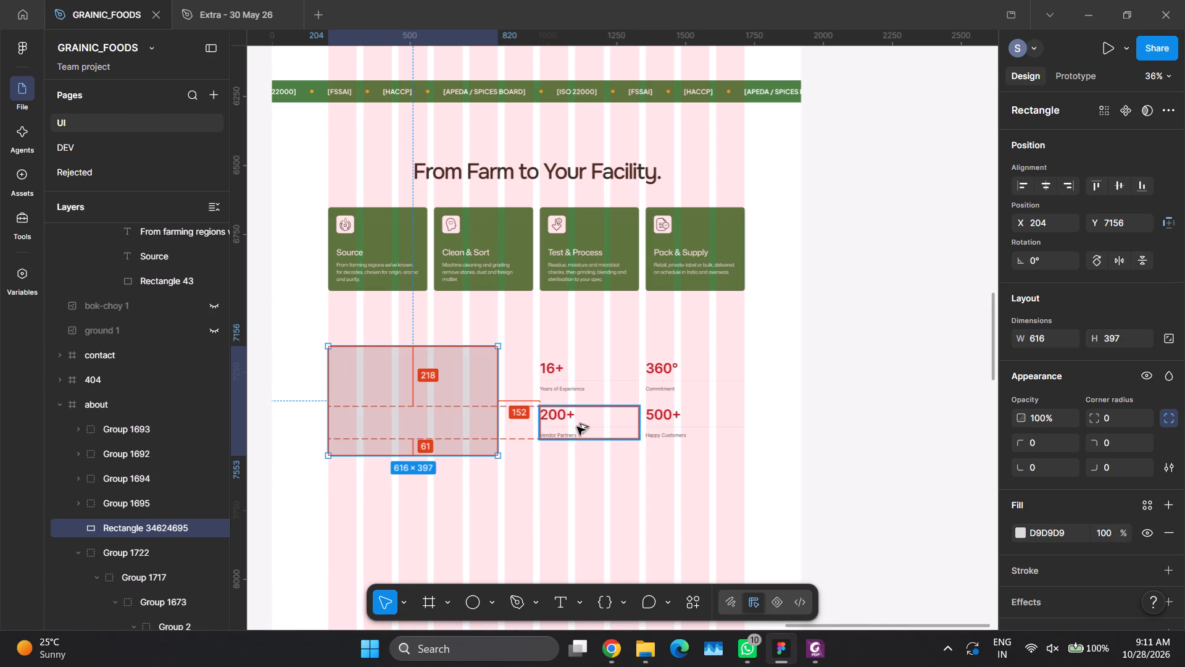
pyautogui.click(405, 302)
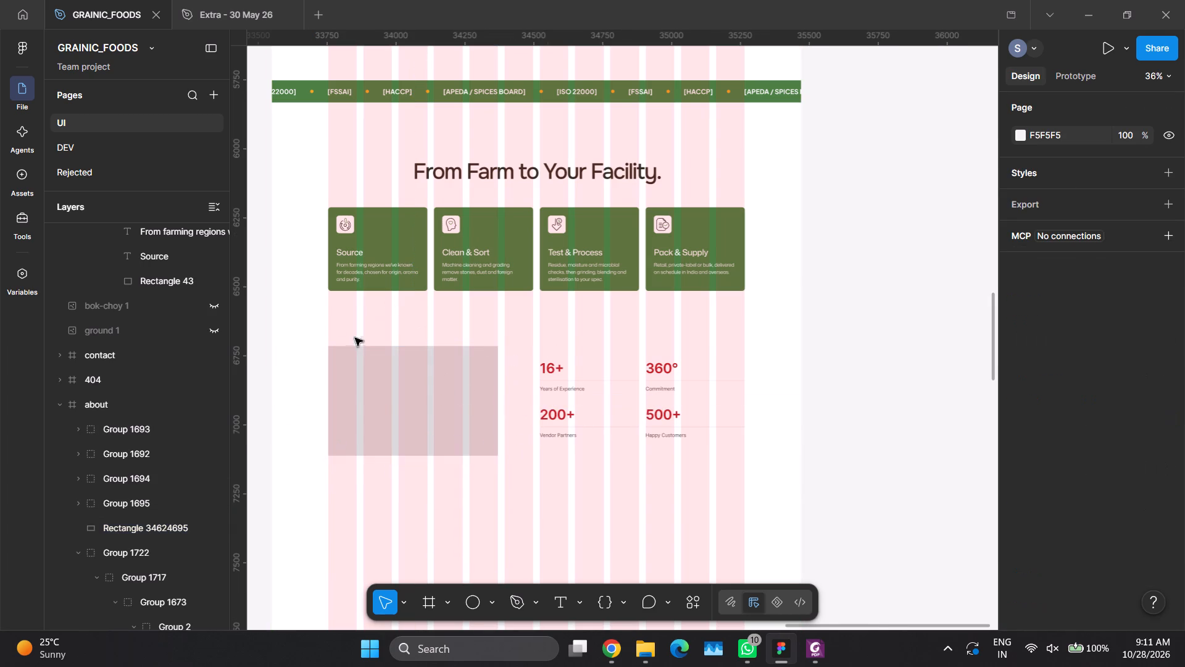
pyautogui.click(406, 408)
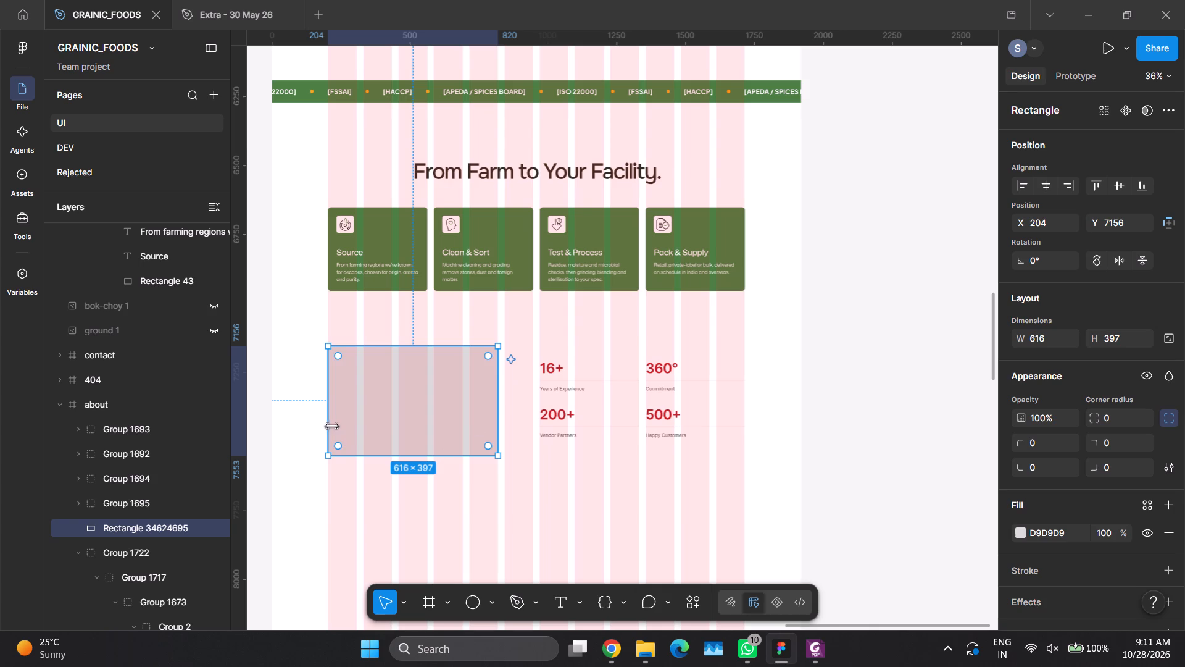
pyautogui.click(330, 426)
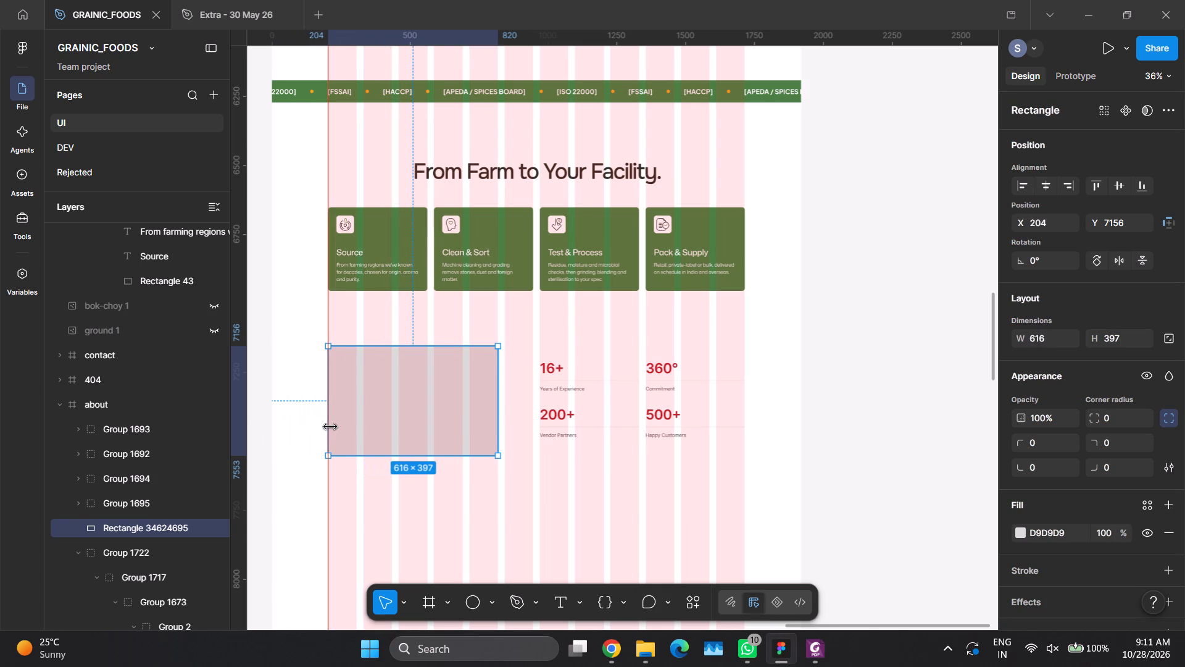
# Recolour the red C1232C numbers in all four stat groups to the green from the page's colours.
pyautogui.click(567, 408)
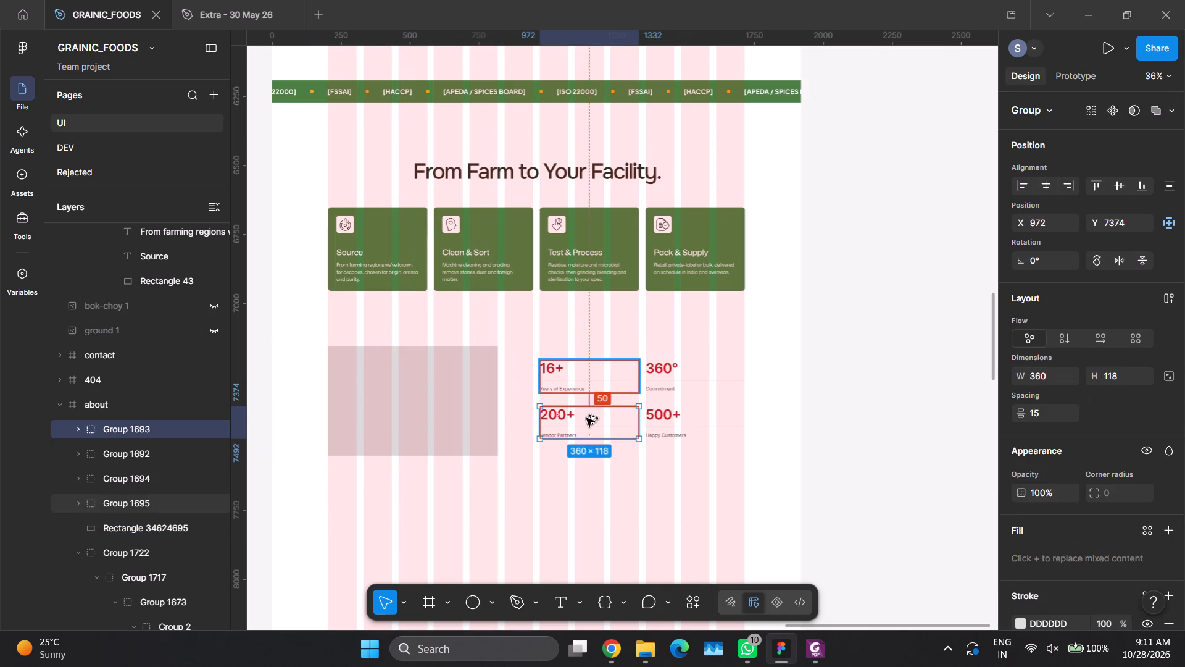
pyautogui.click(678, 516)
pyautogui.scroll(1, 638, 458)
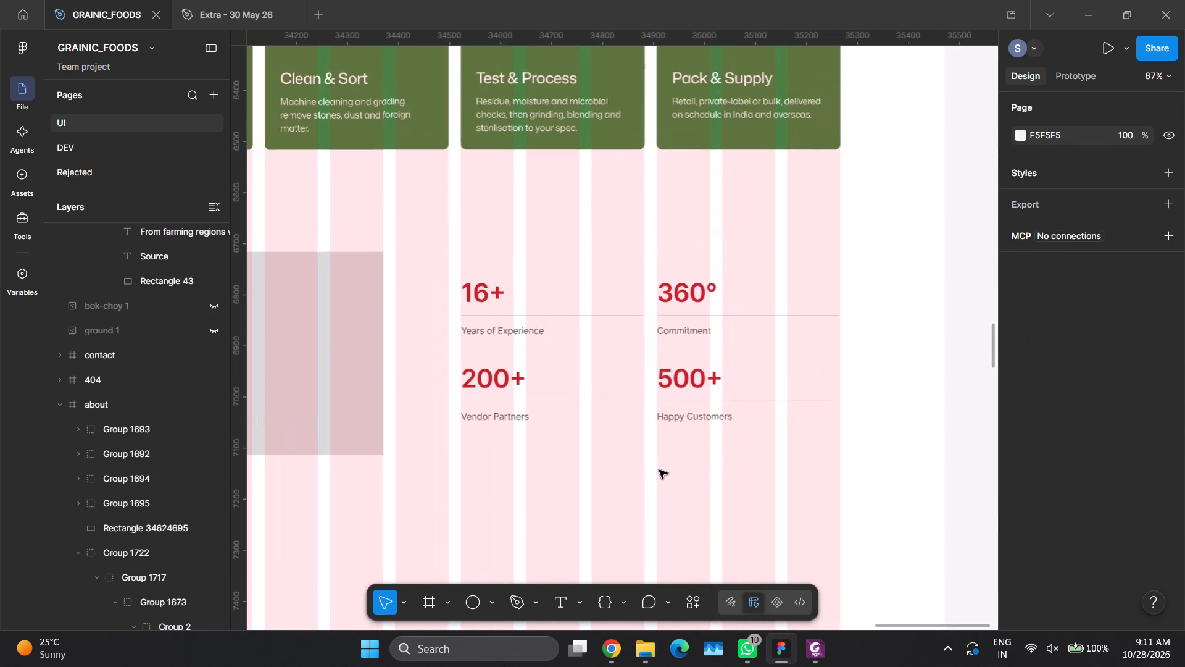
pyautogui.click(434, 295)
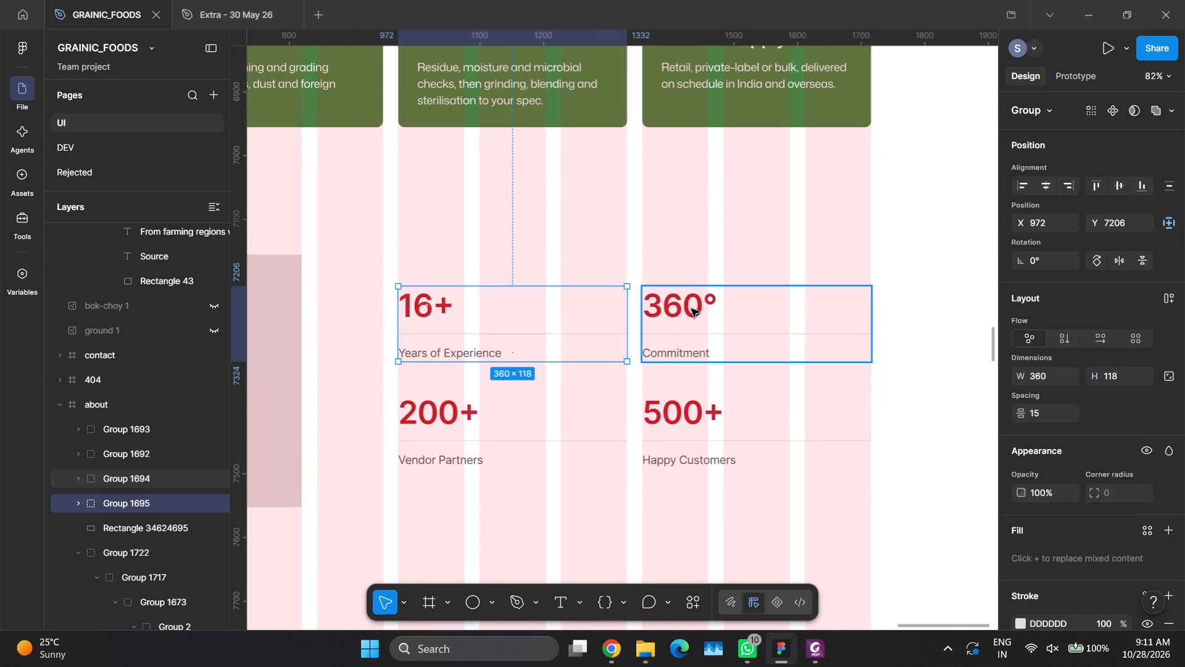
pyautogui.keyDown('shift'); pyautogui.click(691, 309); pyautogui.keyUp('shift')
pyautogui.keyDown('shift'); pyautogui.click(687, 426); pyautogui.keyUp('shift')
pyautogui.keyDown('shift'); pyautogui.click(467, 421); pyautogui.keyUp('shift')
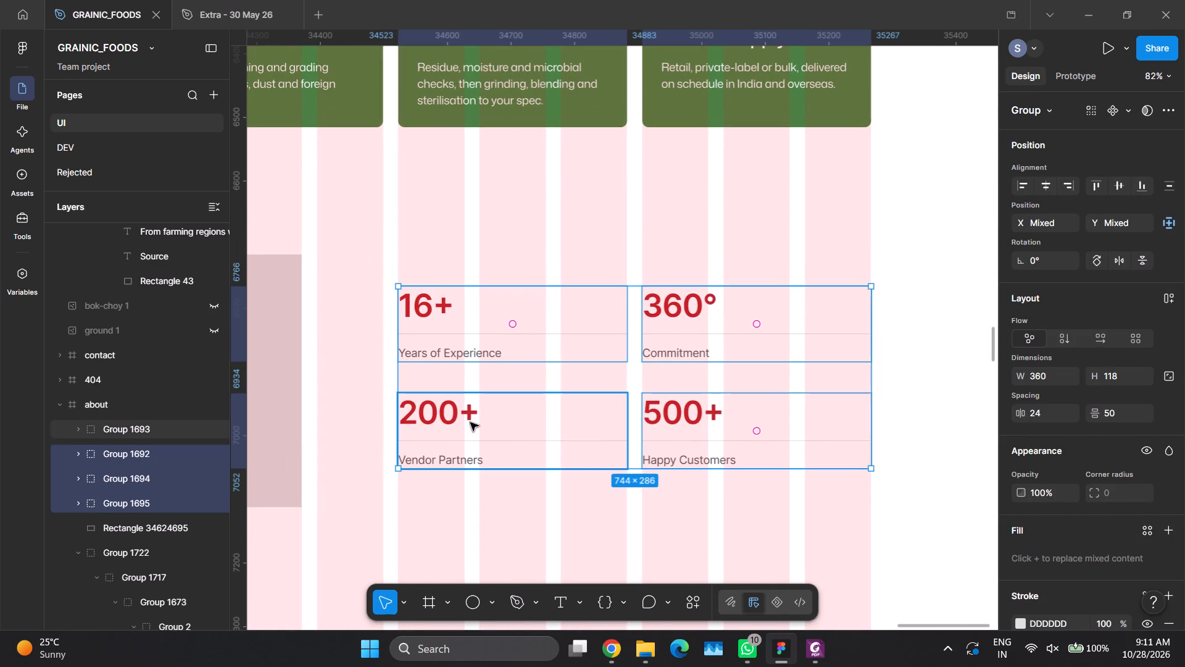
pyautogui.scroll(-3, 1033, 554)
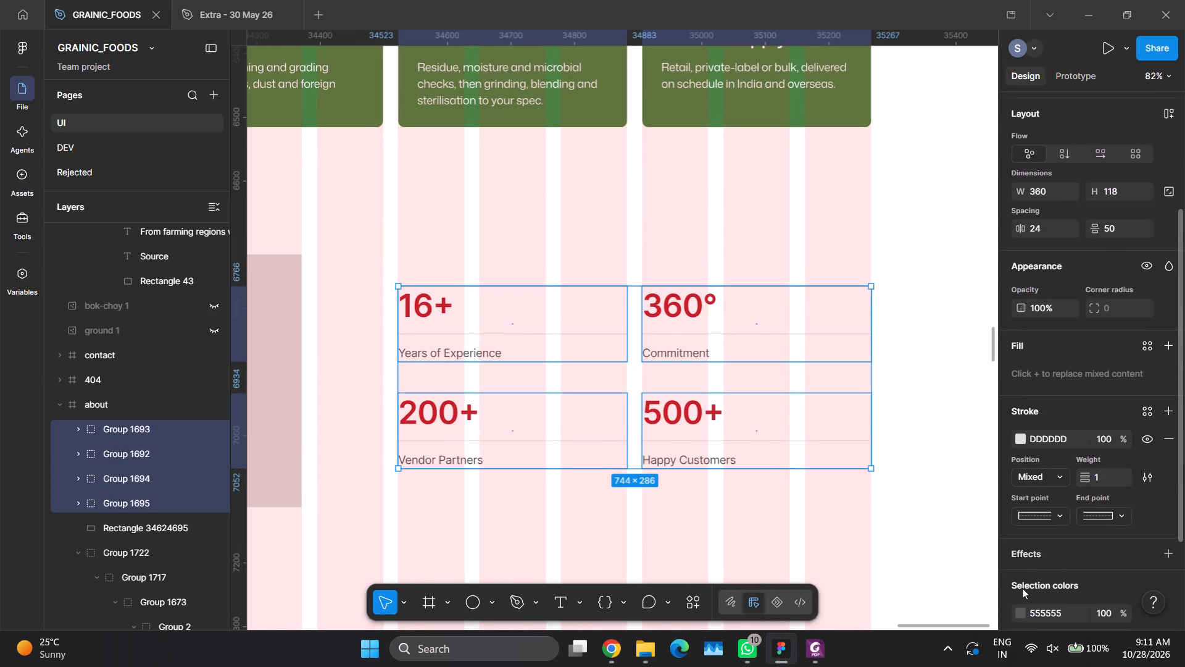
pyautogui.scroll(-1, 1022, 588)
pyautogui.click(1023, 519)
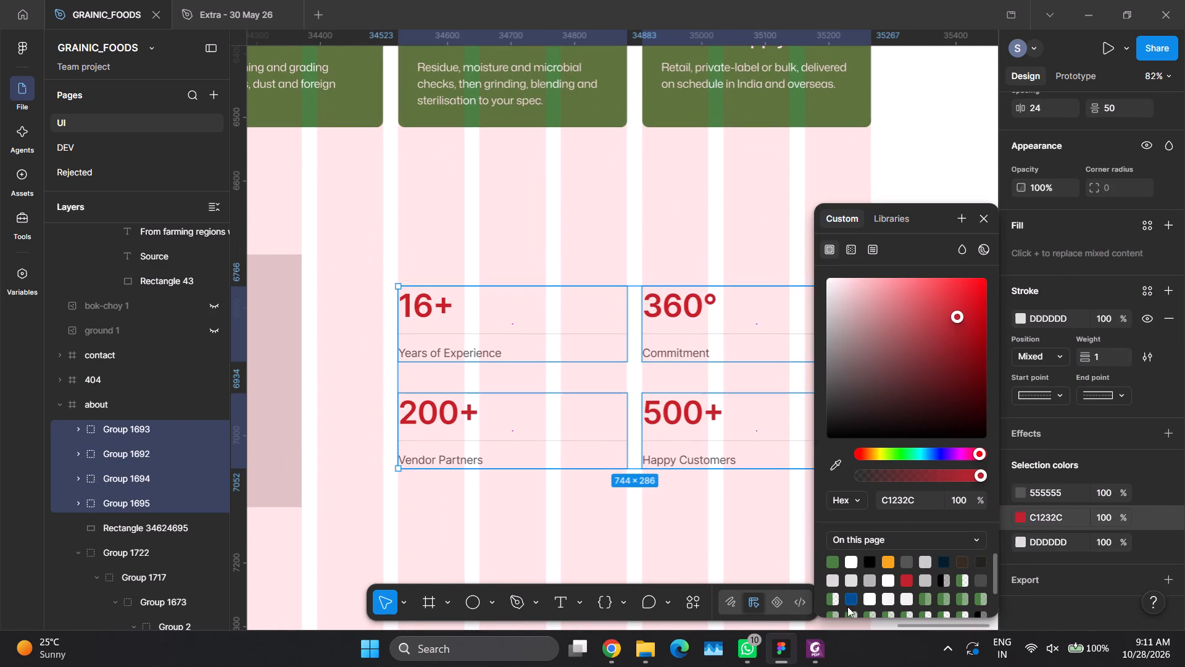
pyautogui.click(837, 561)
pyautogui.click(717, 560)
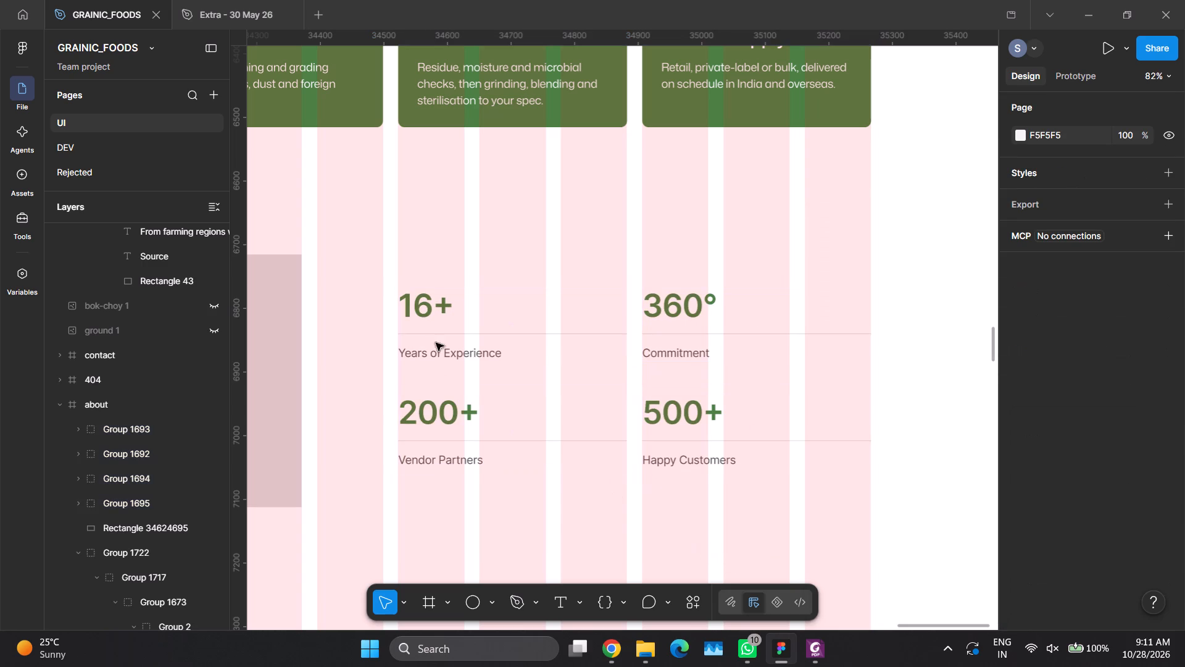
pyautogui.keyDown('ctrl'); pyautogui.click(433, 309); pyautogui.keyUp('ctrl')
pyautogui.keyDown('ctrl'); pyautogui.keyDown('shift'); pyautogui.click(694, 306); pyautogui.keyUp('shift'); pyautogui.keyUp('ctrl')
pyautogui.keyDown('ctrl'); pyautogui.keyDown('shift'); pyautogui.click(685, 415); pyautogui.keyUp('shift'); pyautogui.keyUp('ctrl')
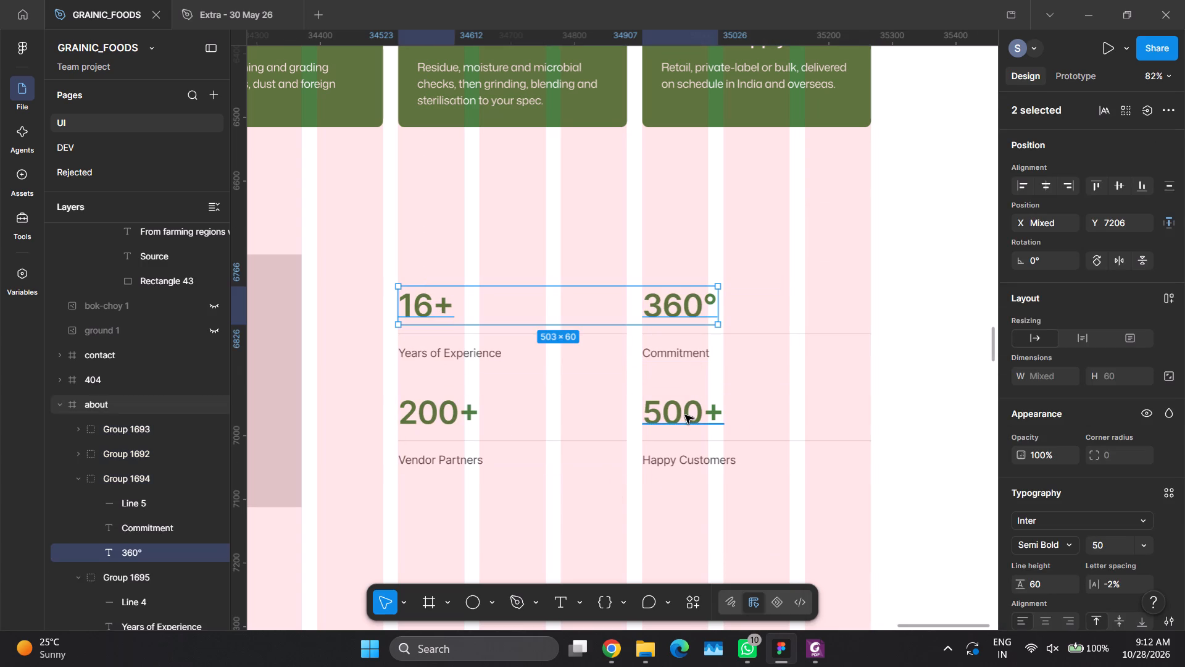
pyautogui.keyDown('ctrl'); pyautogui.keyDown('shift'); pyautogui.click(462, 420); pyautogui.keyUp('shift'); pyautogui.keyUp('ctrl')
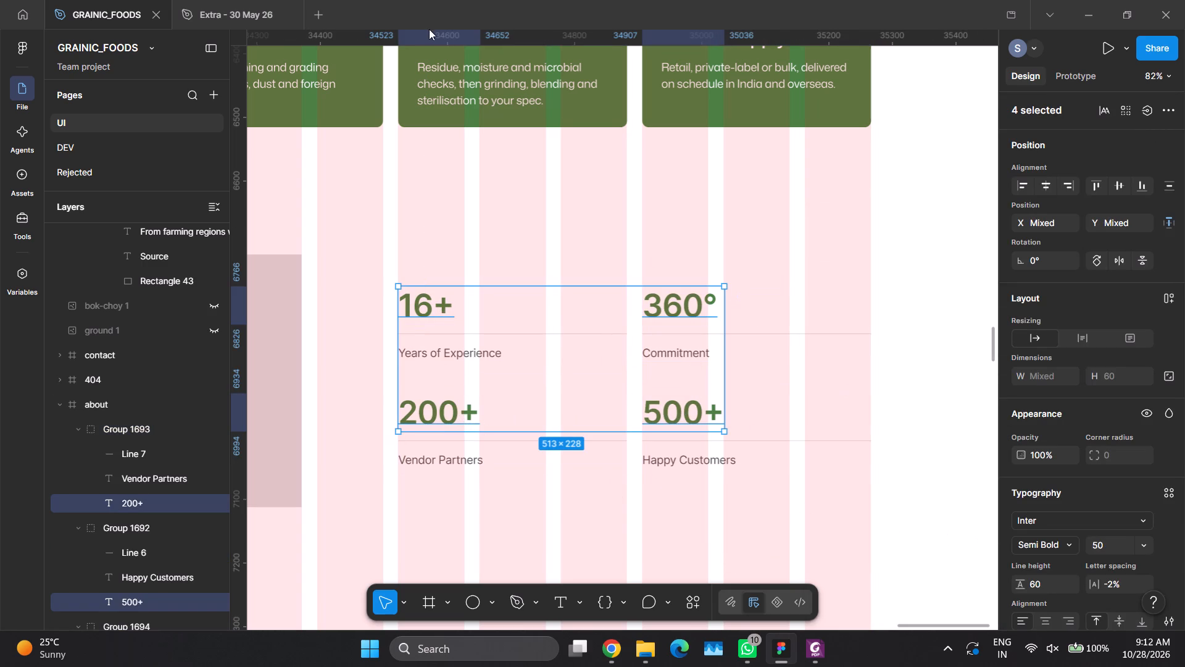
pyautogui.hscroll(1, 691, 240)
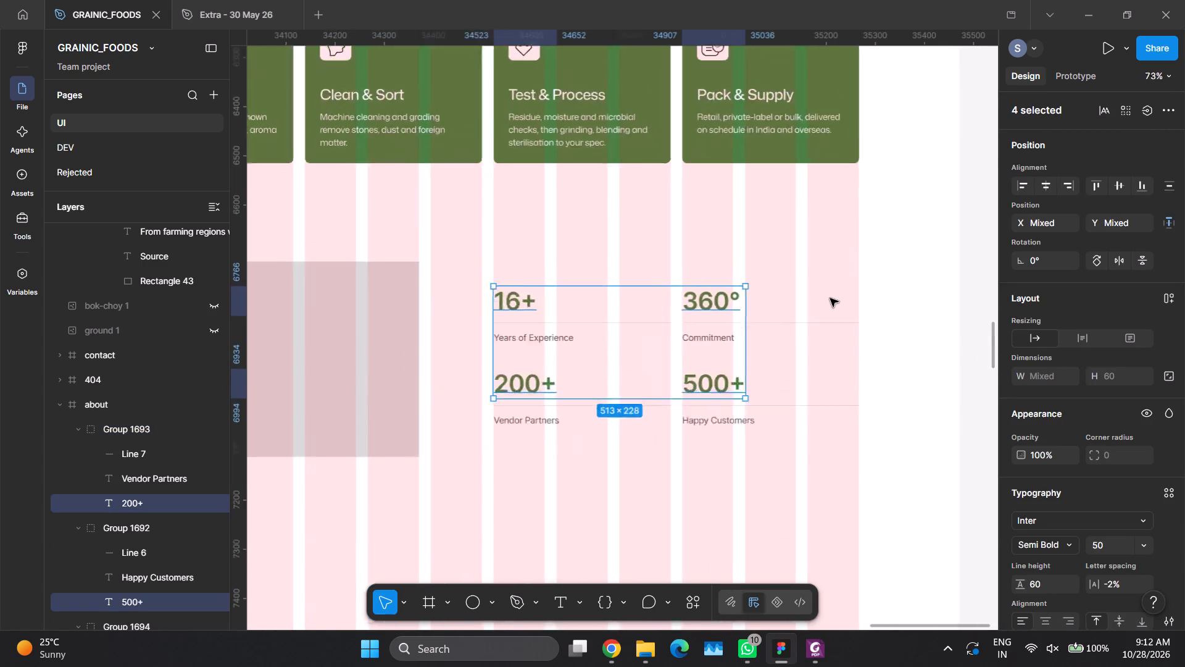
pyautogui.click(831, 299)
# Copy the text properties of "62+" on homepage-1 and apply them to the about page's "16+" number.
pyautogui.hscroll(15, 829, 299)
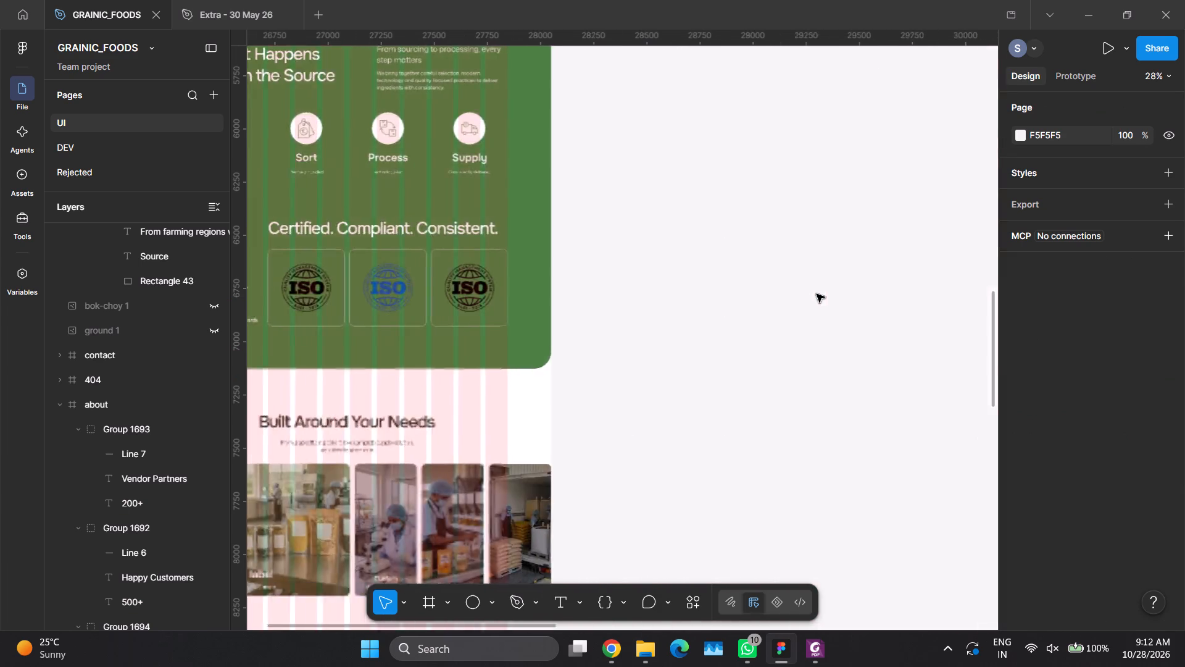
pyautogui.hscroll(8, 809, 293)
pyautogui.hscroll(-10, 805, 293)
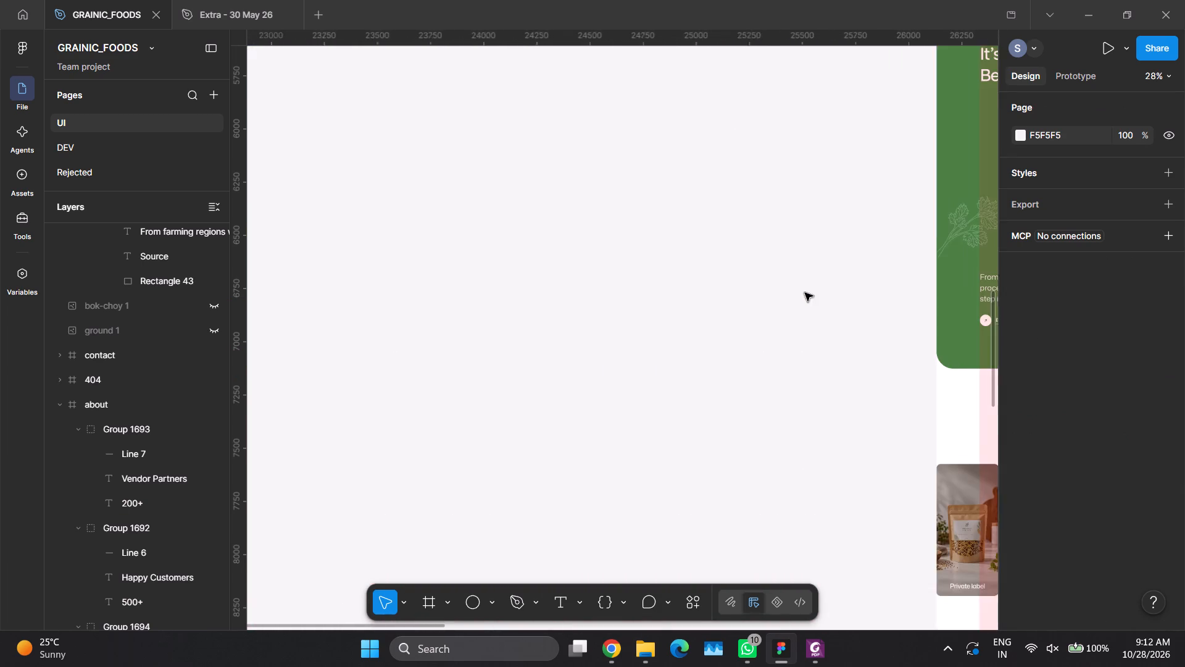
pyautogui.hscroll(-1, 805, 293)
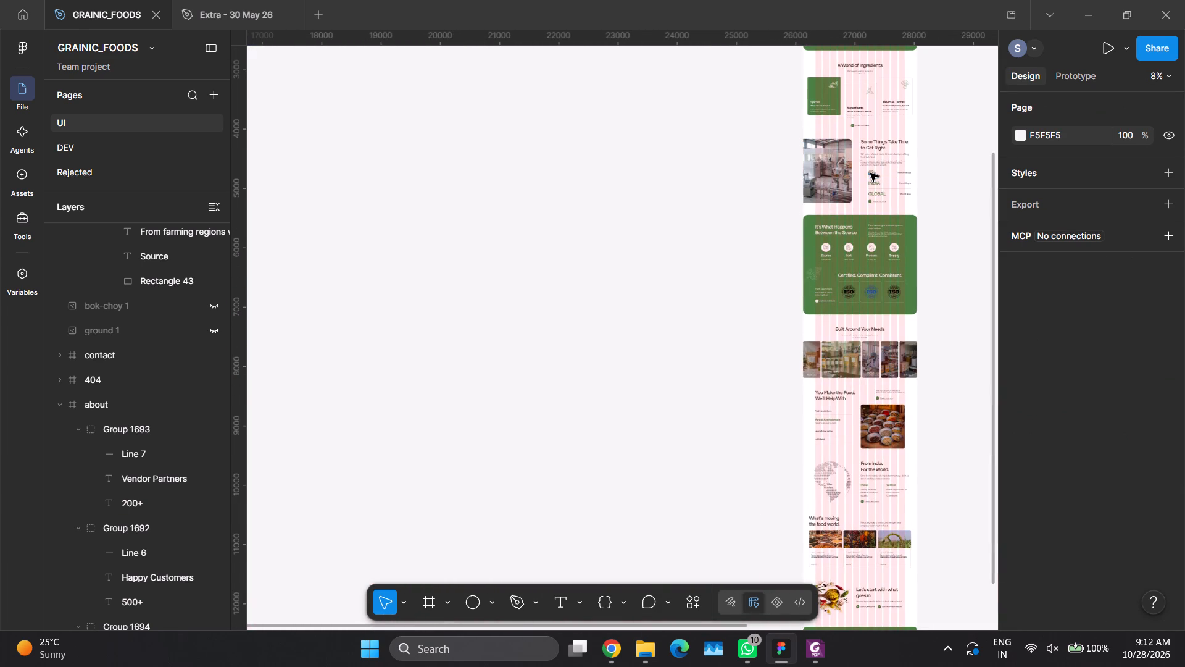
pyautogui.keyDown('ctrl'); pyautogui.click(870, 173); pyautogui.keyUp('ctrl')
pyautogui.hotkey('ctrl', 'alt', 'c')
pyautogui.click(929, 269)
pyautogui.hscroll(-6, 929, 269)
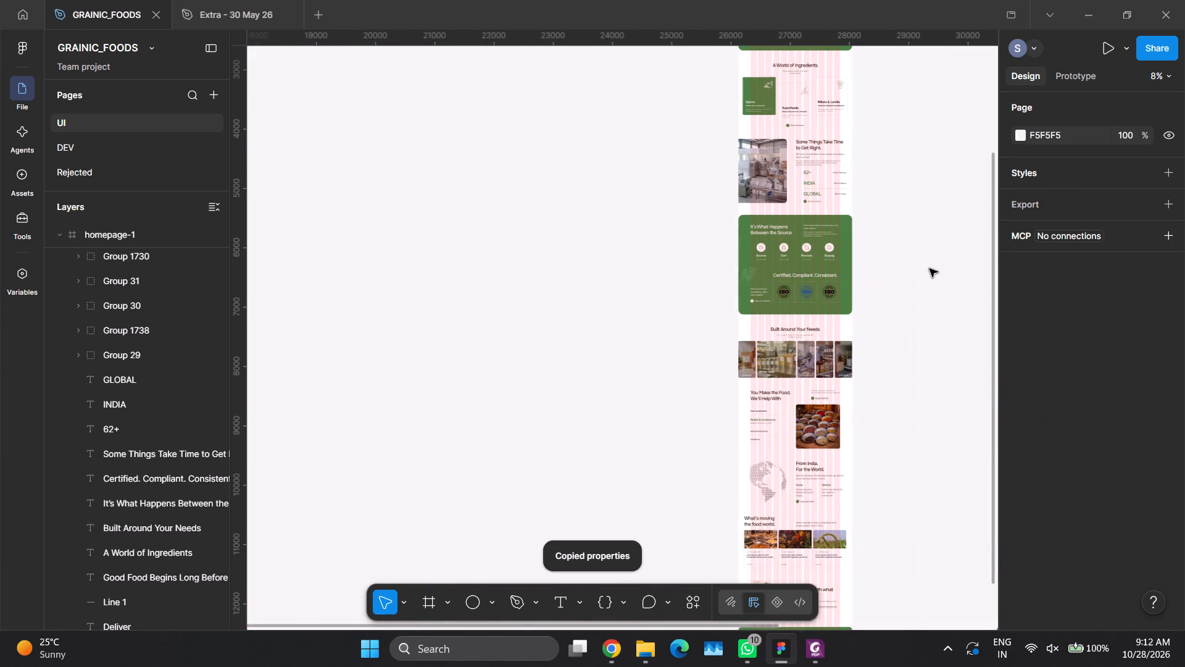
pyautogui.hscroll(-4, 929, 269)
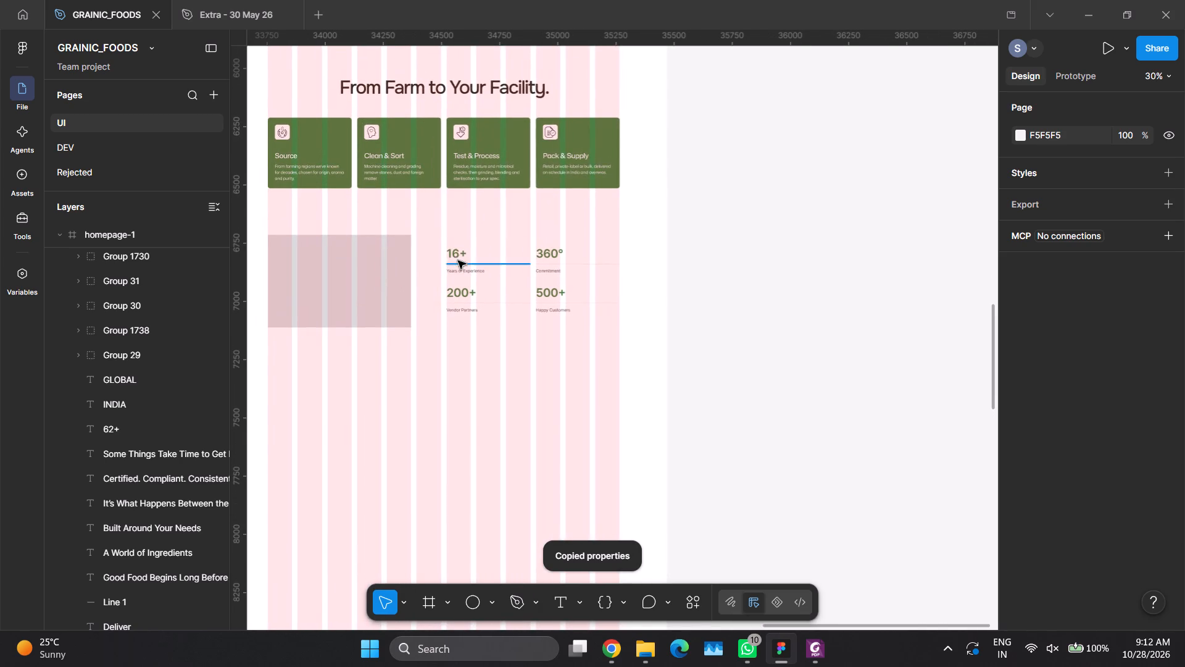
pyautogui.keyDown('ctrl'); pyautogui.click(454, 253); pyautogui.keyUp('ctrl')
pyautogui.hotkey('ctrl', 'alt', 'v')
# Set the line height of the "16+" text to 80.
pyautogui.scroll(1, 461, 274)
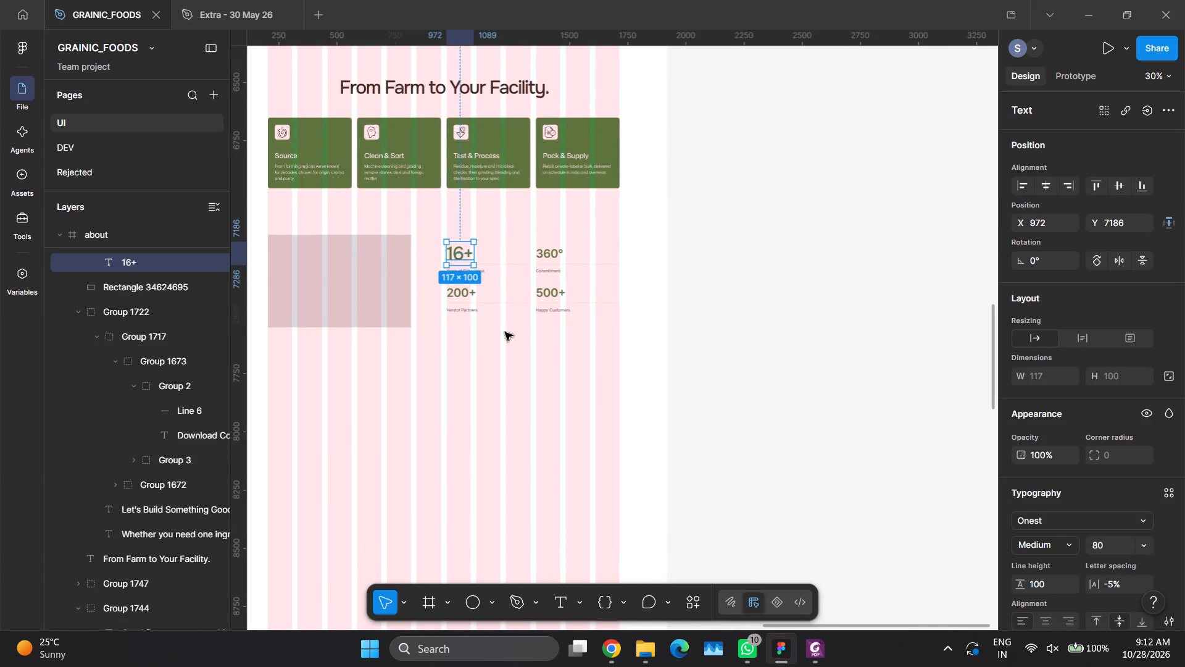
pyautogui.scroll(1, 505, 332)
pyautogui.hscroll(1, 457, 268)
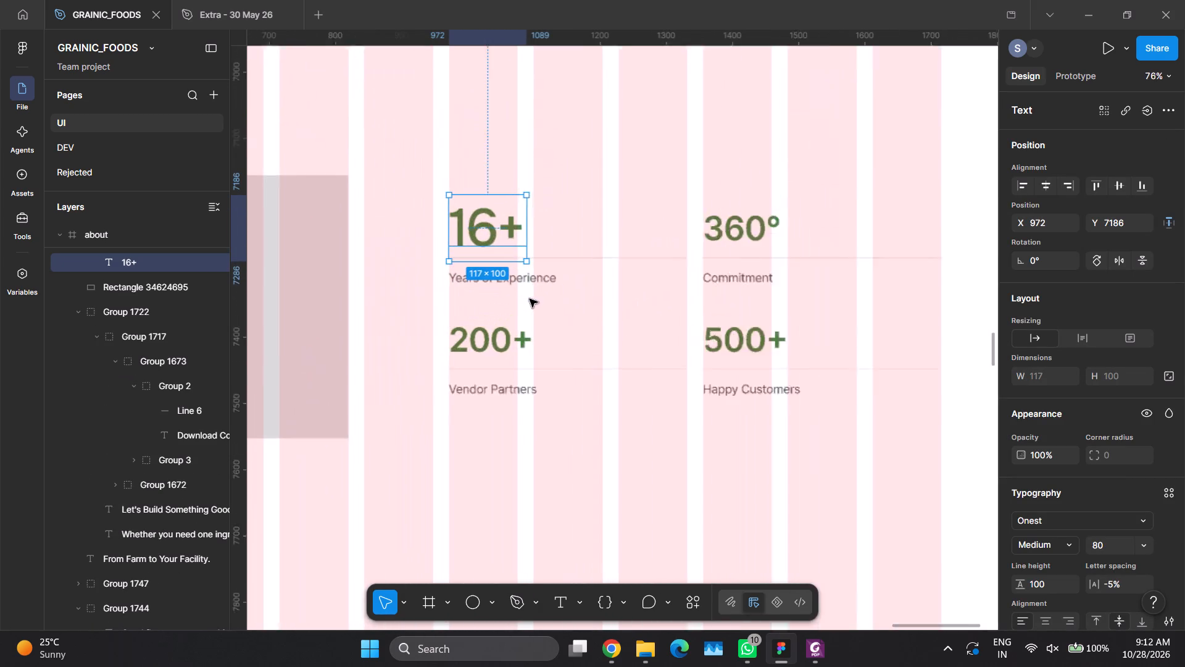
pyautogui.click(598, 191)
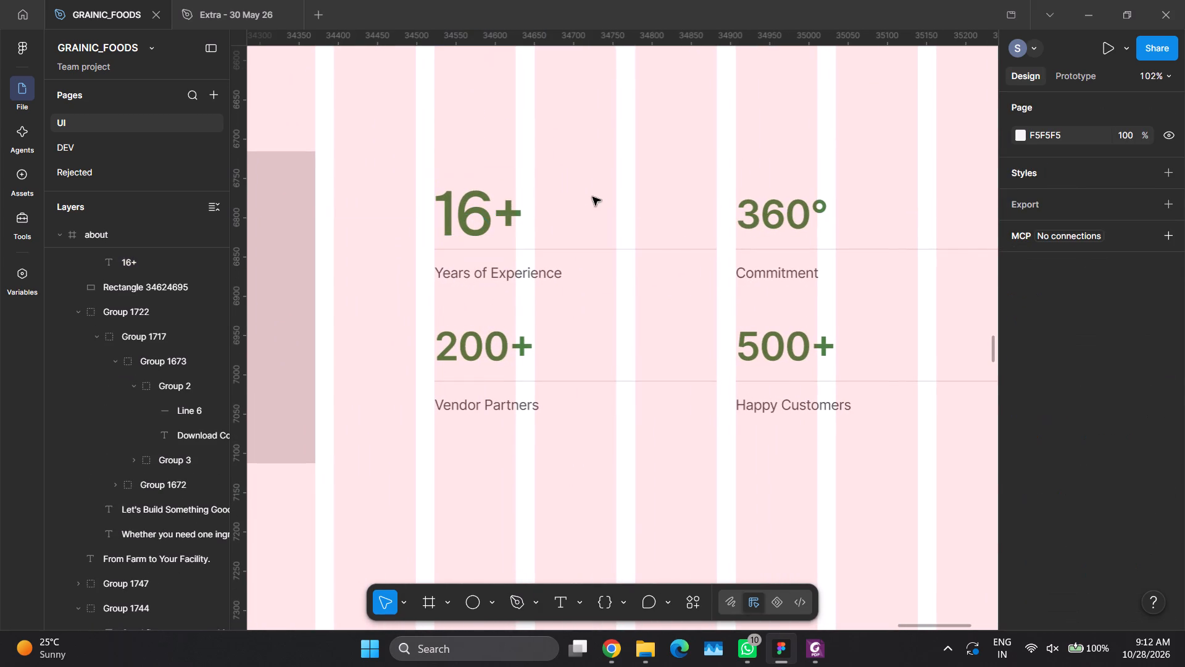
pyautogui.click(492, 217)
pyautogui.keyDown('ctrl'); pyautogui.click(492, 217); pyautogui.keyUp('ctrl')
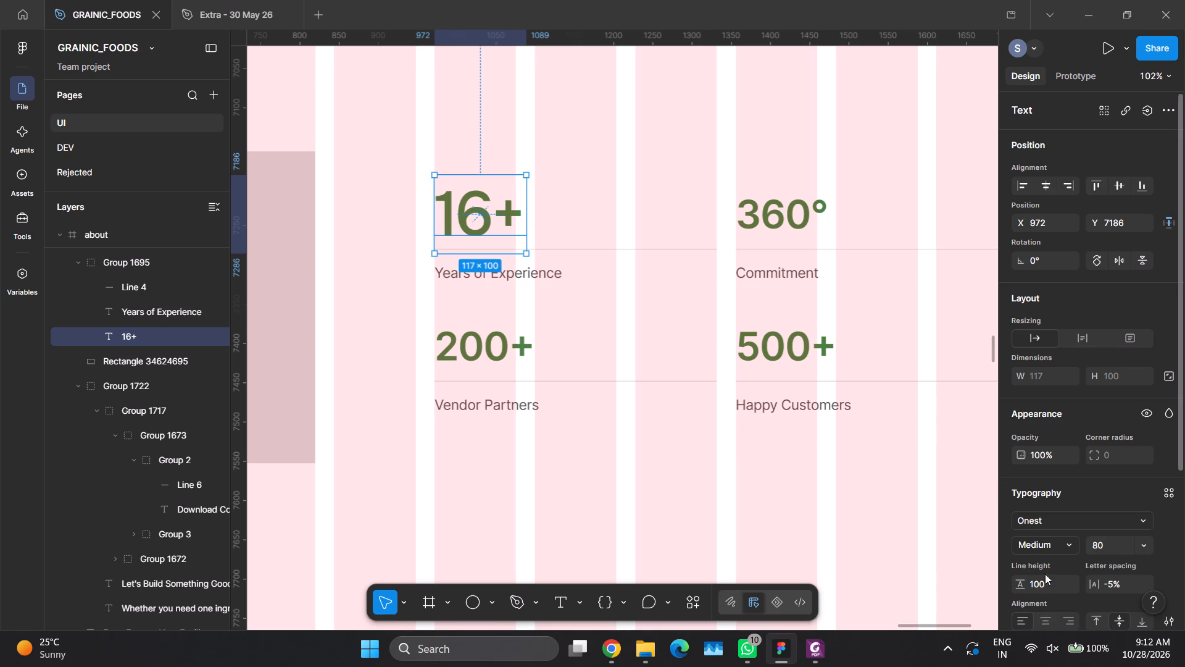
pyautogui.click(1046, 584)
pyautogui.press('8')
pyautogui.press('0')
pyautogui.press('Return')
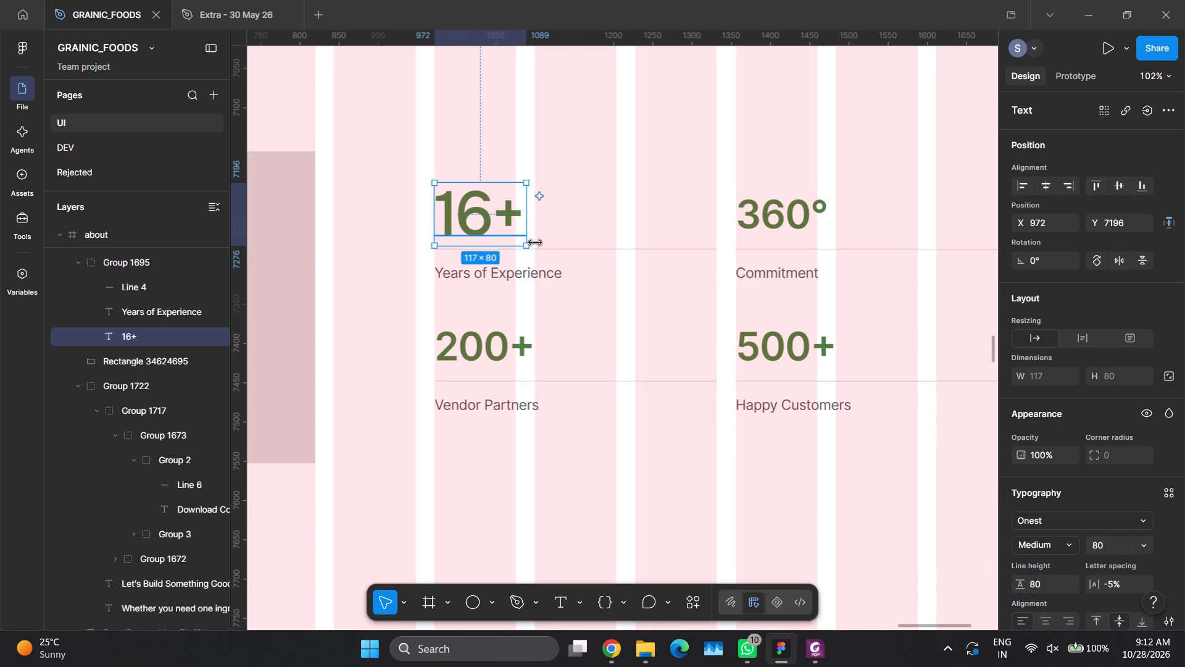
# Move the "16+" text up above its divider line to Y 7181.
pyautogui.moveTo(501, 219); pyautogui.dragTo(499, 206)
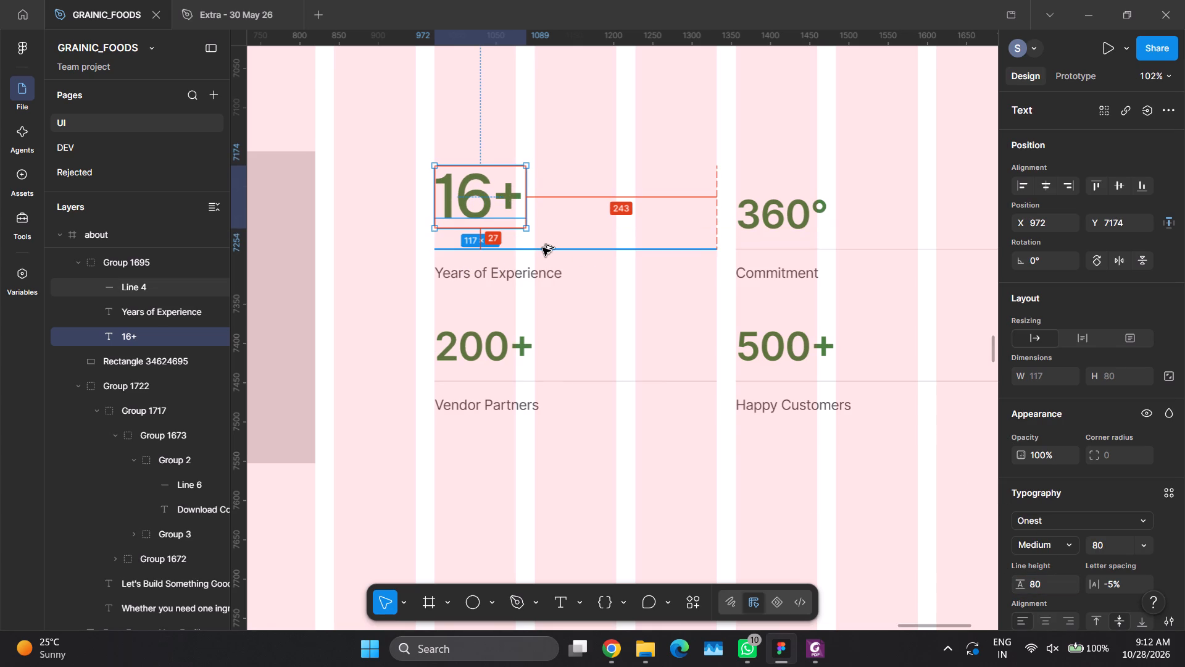
pyautogui.hotkey('alt', 'Down')
pyautogui.hotkey('alt', 'Down')
pyautogui.hotkey('alt', 'Down')
pyautogui.hotkey('alt', 'Down')
pyautogui.hotkey('alt', 'Down')
pyautogui.hotkey('alt', 'Down')
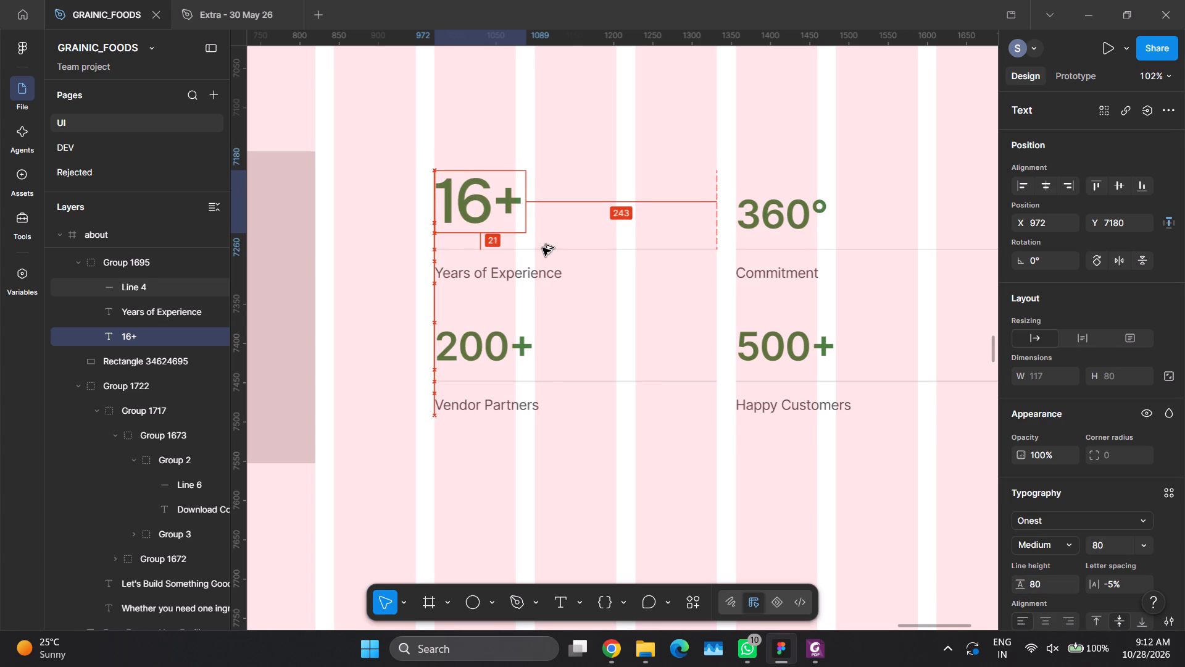
pyautogui.hotkey('alt', 'Down')
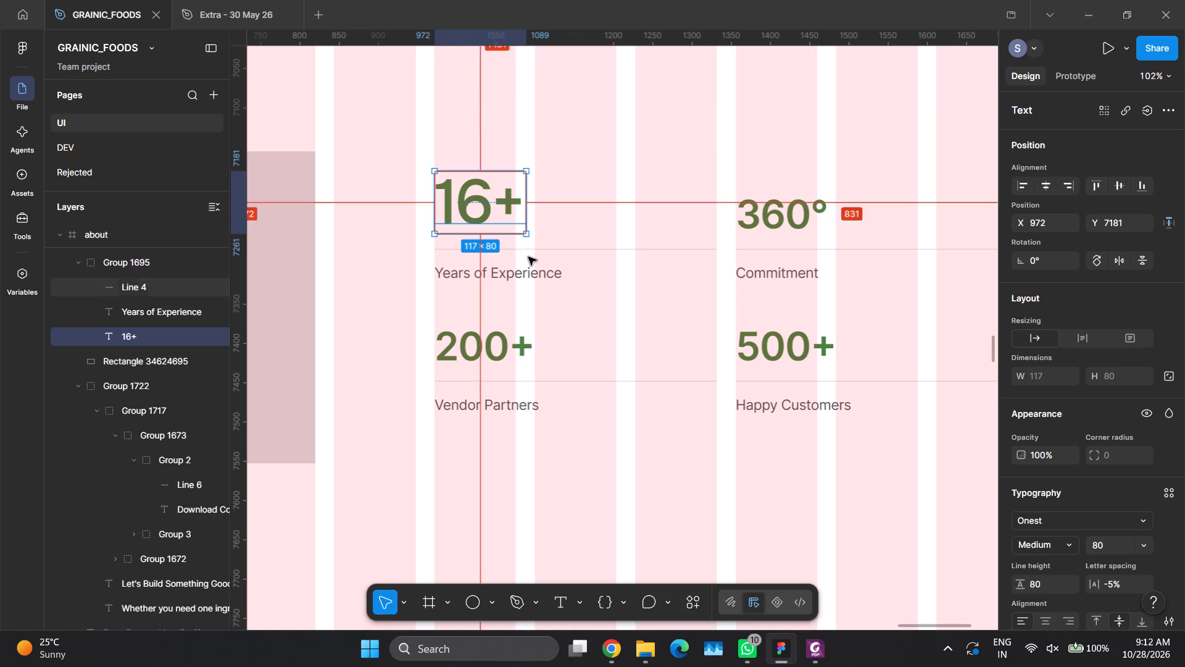
pyautogui.click(595, 154)
pyautogui.click(496, 192)
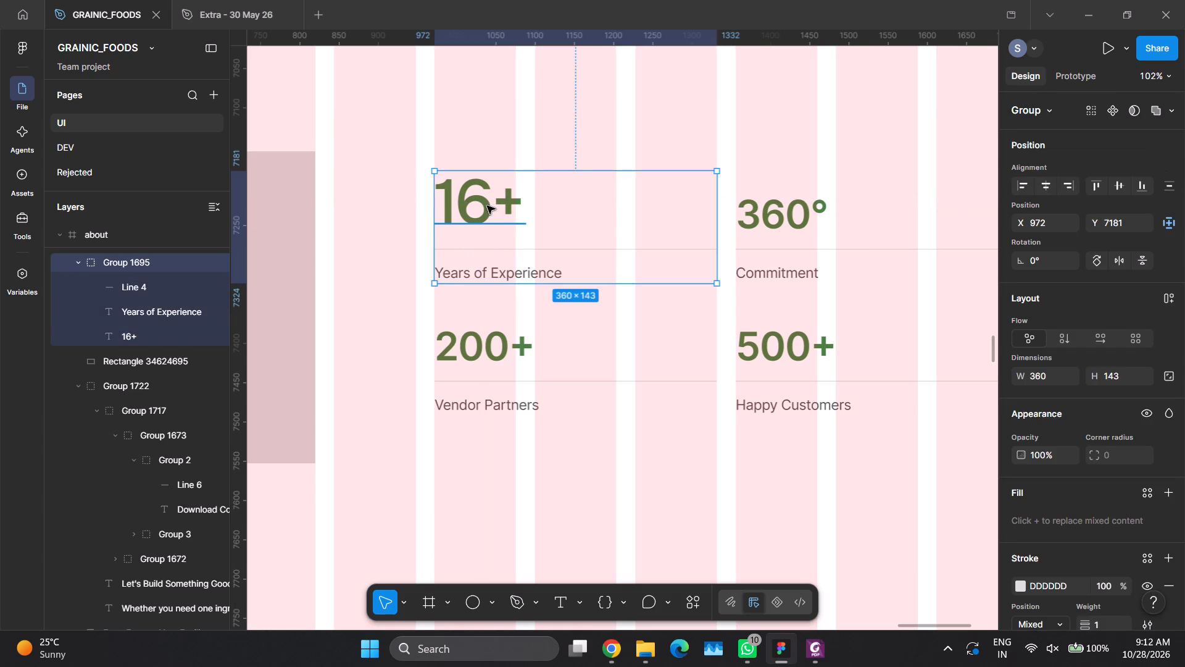
pyautogui.keyDown('ctrl'); pyautogui.click(487, 206); pyautogui.keyUp('ctrl')
pyautogui.click(623, 182)
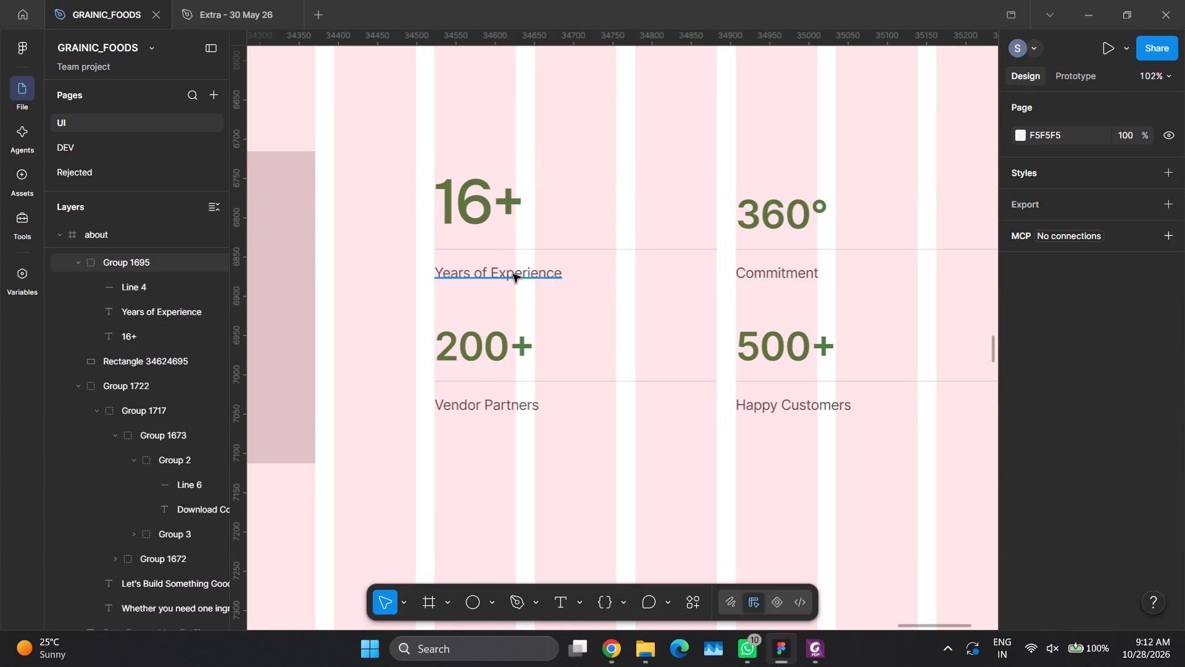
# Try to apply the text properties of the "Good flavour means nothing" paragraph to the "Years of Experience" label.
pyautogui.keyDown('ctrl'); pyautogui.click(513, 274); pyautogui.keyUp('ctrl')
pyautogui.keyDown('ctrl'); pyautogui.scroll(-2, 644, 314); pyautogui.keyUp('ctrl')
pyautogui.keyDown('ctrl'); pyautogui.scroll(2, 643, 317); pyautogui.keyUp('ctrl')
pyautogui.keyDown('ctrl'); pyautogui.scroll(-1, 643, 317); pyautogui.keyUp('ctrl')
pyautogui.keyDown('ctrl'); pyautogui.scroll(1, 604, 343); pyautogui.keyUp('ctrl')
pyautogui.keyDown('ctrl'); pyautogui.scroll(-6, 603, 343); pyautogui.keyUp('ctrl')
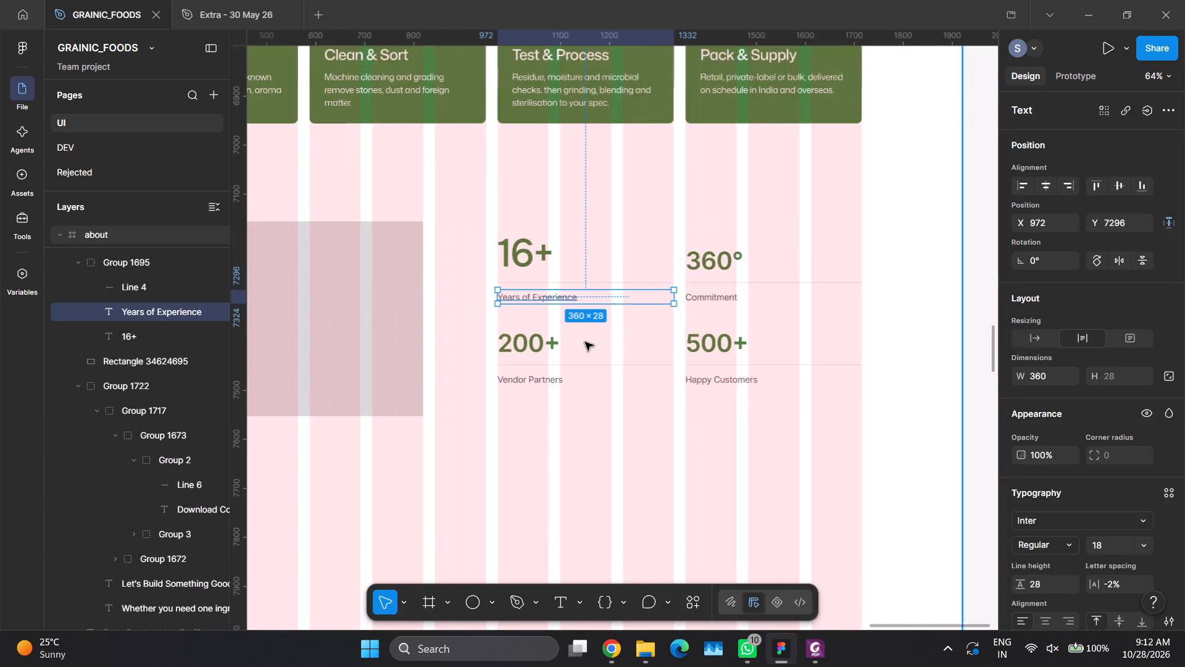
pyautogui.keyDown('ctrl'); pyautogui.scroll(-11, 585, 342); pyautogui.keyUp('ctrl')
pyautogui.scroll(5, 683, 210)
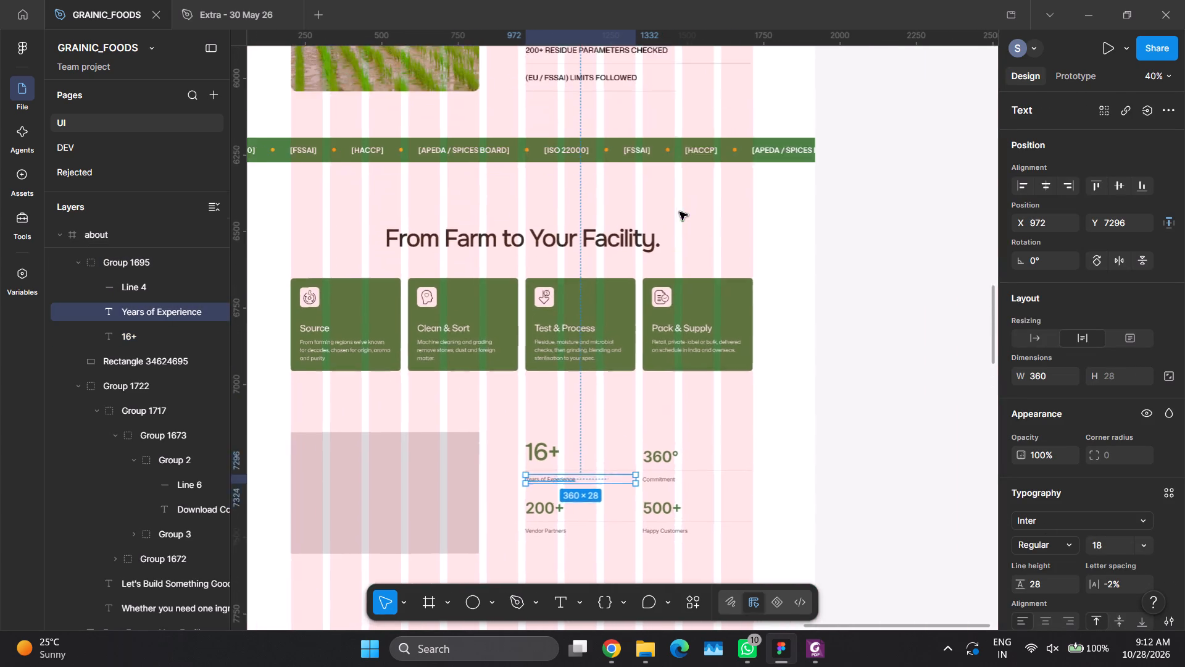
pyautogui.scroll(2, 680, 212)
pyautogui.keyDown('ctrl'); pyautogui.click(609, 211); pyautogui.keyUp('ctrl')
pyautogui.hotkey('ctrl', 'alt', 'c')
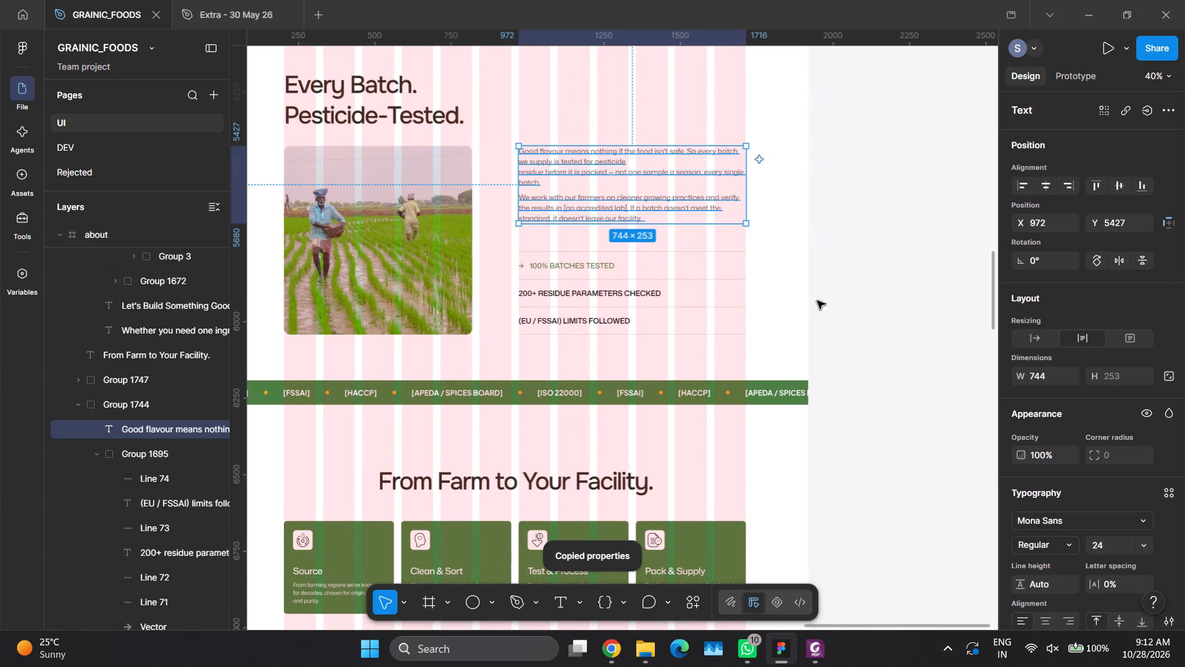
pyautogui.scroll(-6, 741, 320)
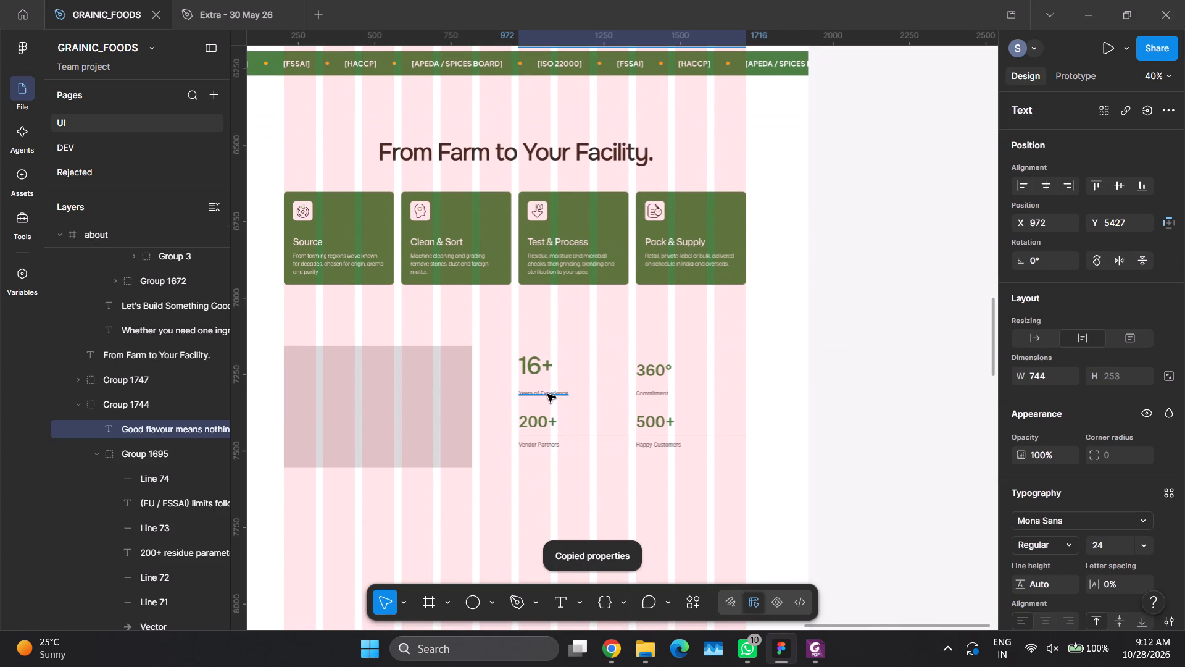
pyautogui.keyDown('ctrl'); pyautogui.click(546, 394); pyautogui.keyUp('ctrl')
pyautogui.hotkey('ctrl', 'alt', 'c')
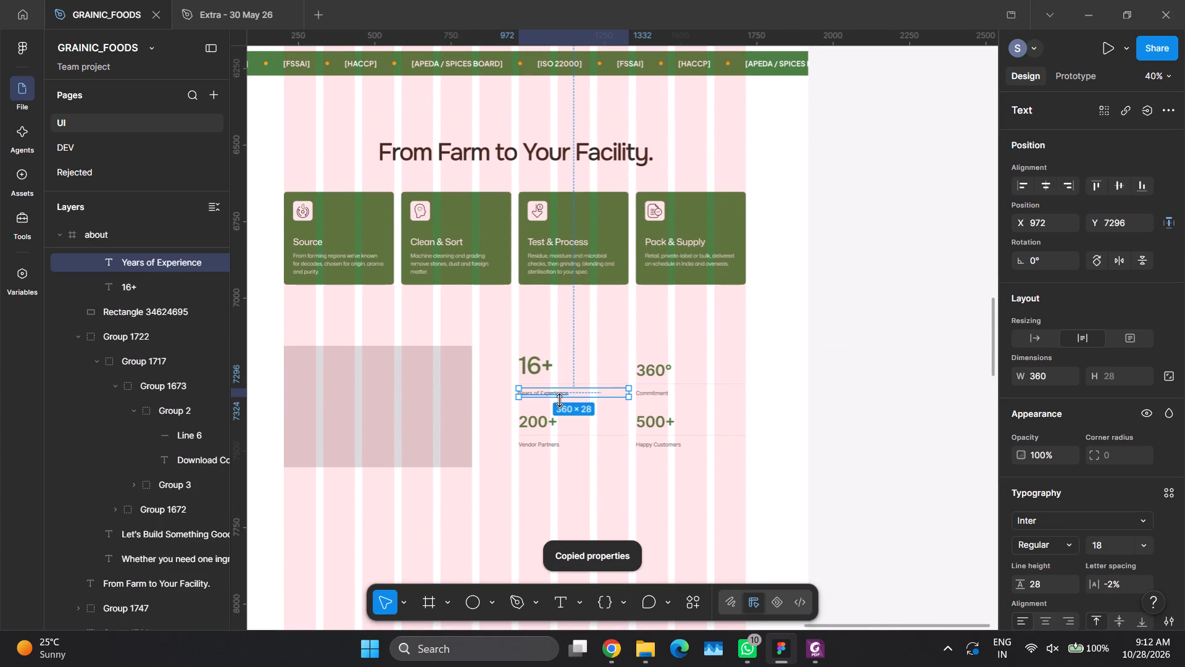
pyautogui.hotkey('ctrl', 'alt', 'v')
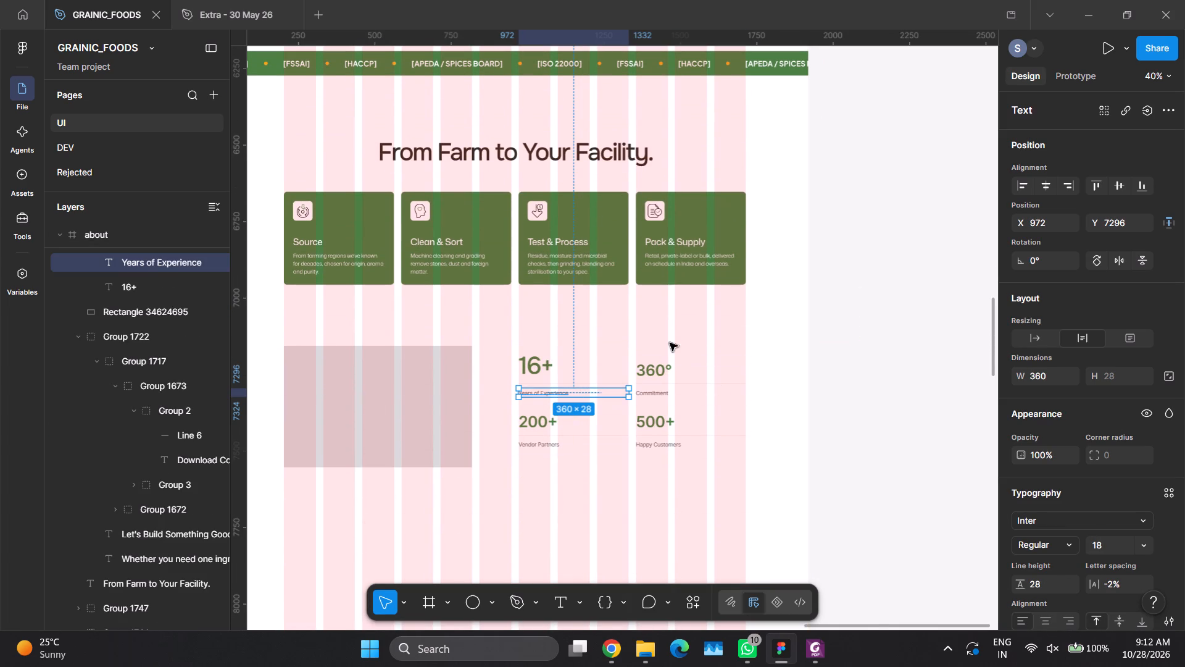
# Copy the text properties of the "Good flavour means nothing" paragraph and apply them to the "Years of Experience" label.
pyautogui.scroll(5, 581, 167)
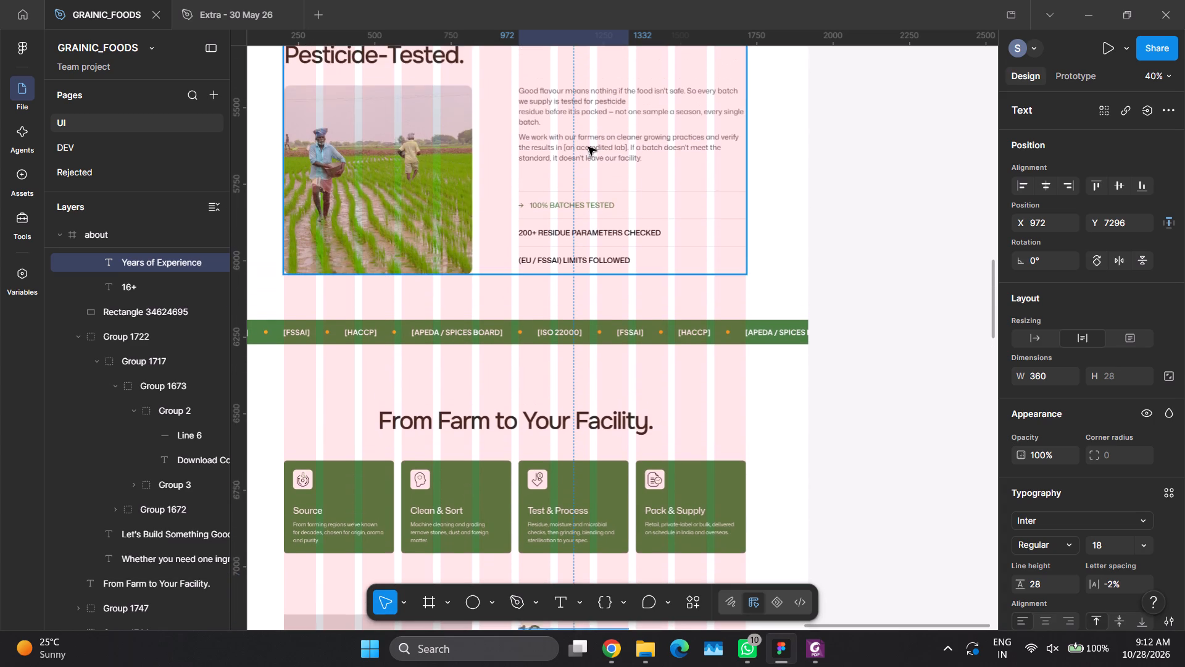
pyautogui.keyDown('ctrl'); pyautogui.click(585, 174); pyautogui.keyUp('ctrl')
pyautogui.hotkey('ctrl', 'alt', 'c')
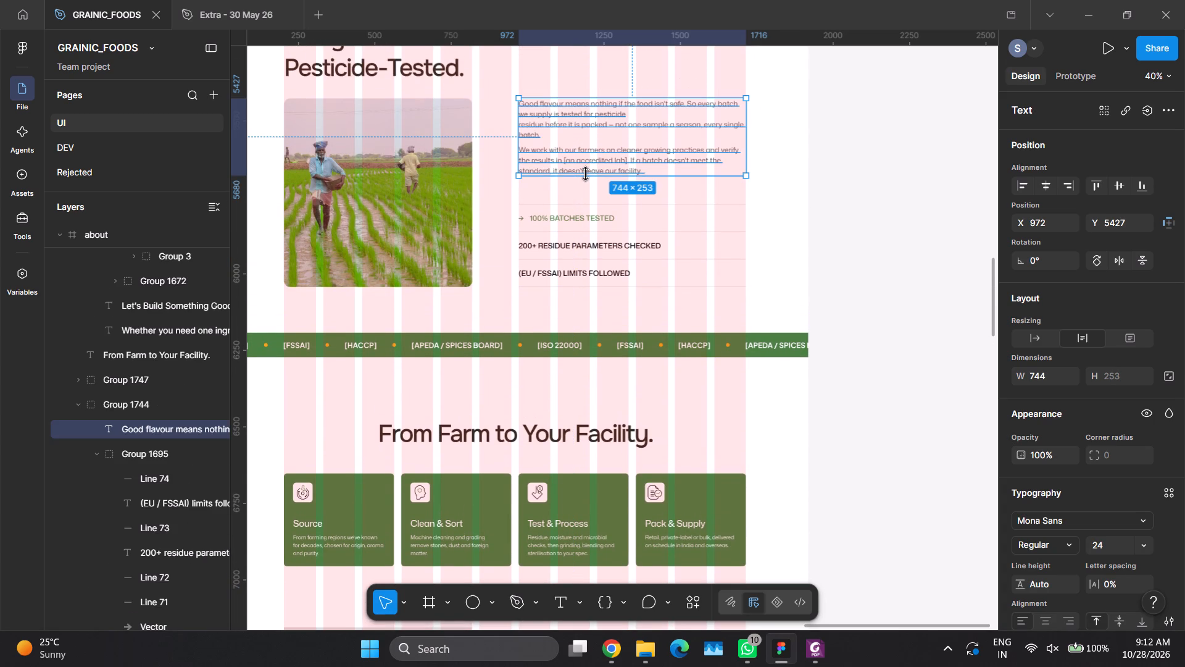
pyautogui.scroll(-3, 641, 245)
pyautogui.keyDown('ctrl'); pyautogui.click(559, 356); pyautogui.keyUp('ctrl')
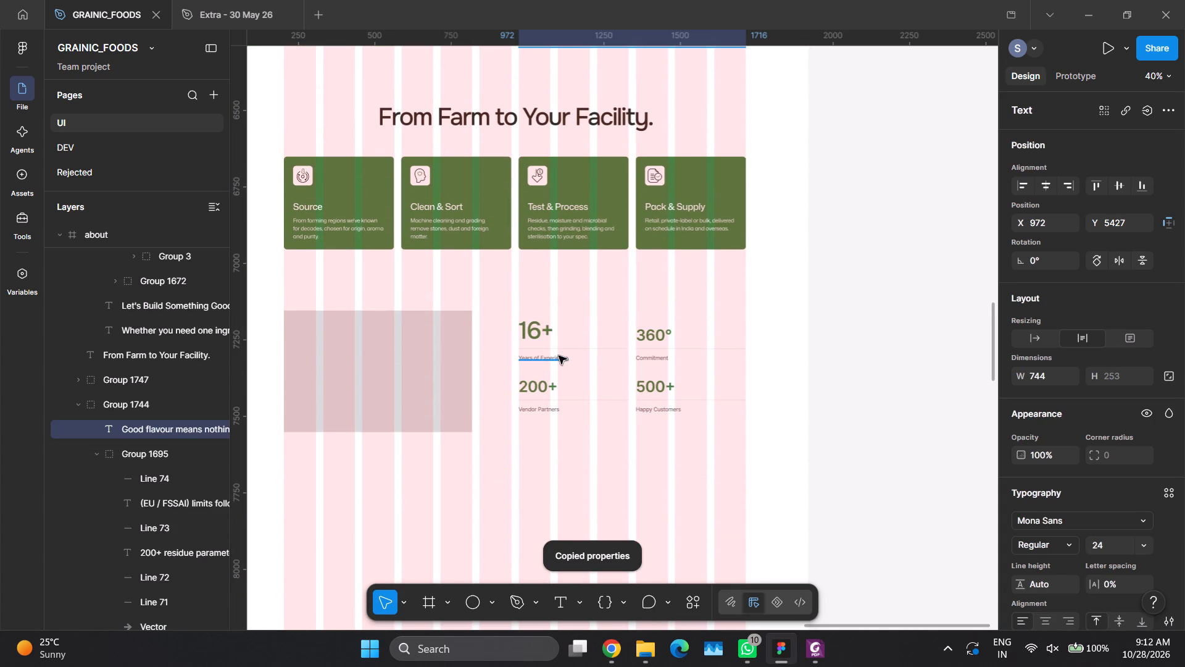
pyautogui.hotkey('ctrl', 'alt', 'v')
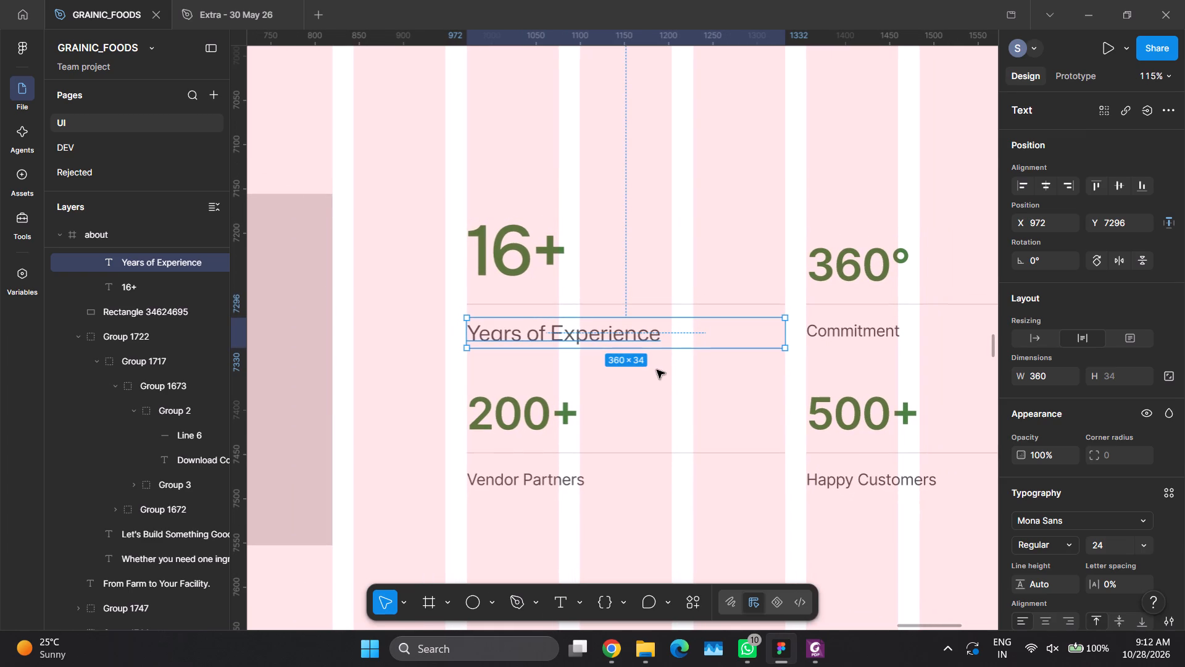
# Move the "Years of Experience" label down to Y 7301, 20 below its divider line.
pyautogui.click(657, 371)
pyautogui.click(493, 267)
pyautogui.keyDown('ctrl'); pyautogui.click(532, 337); pyautogui.keyUp('ctrl')
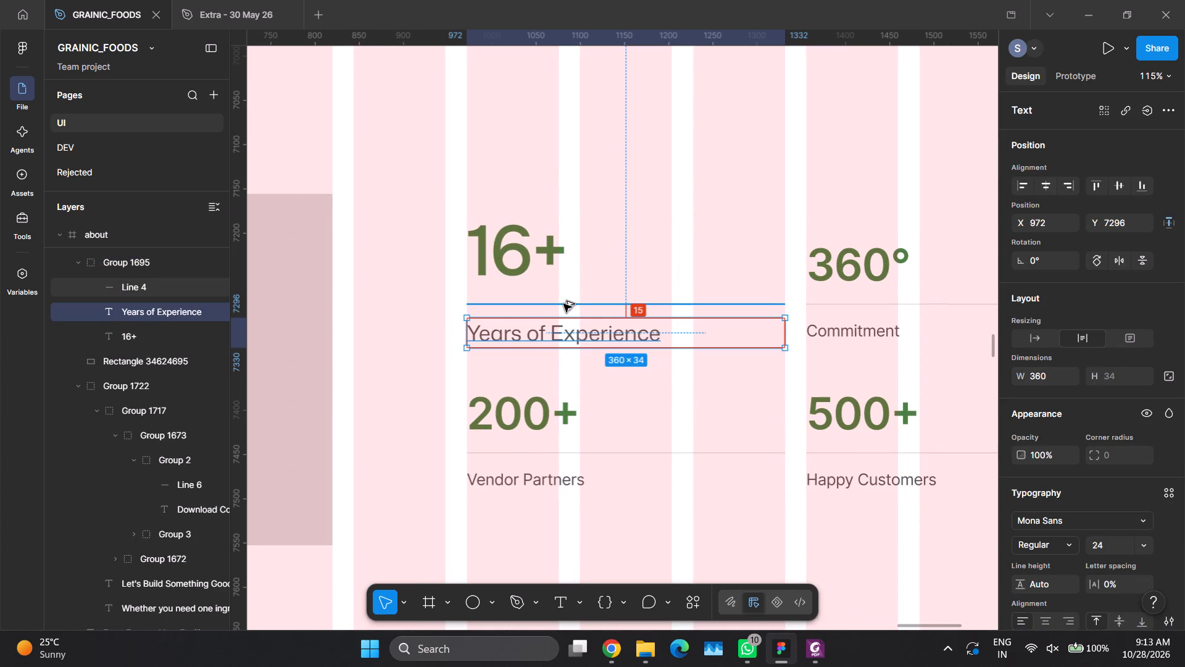
pyautogui.hotkey('alt', 'Down')
pyautogui.hotkey('alt', 'Down')
pyautogui.hotkey('alt', 'Down')
pyautogui.hotkey('alt', 'Down')
pyautogui.hotkey('alt', 'Down')
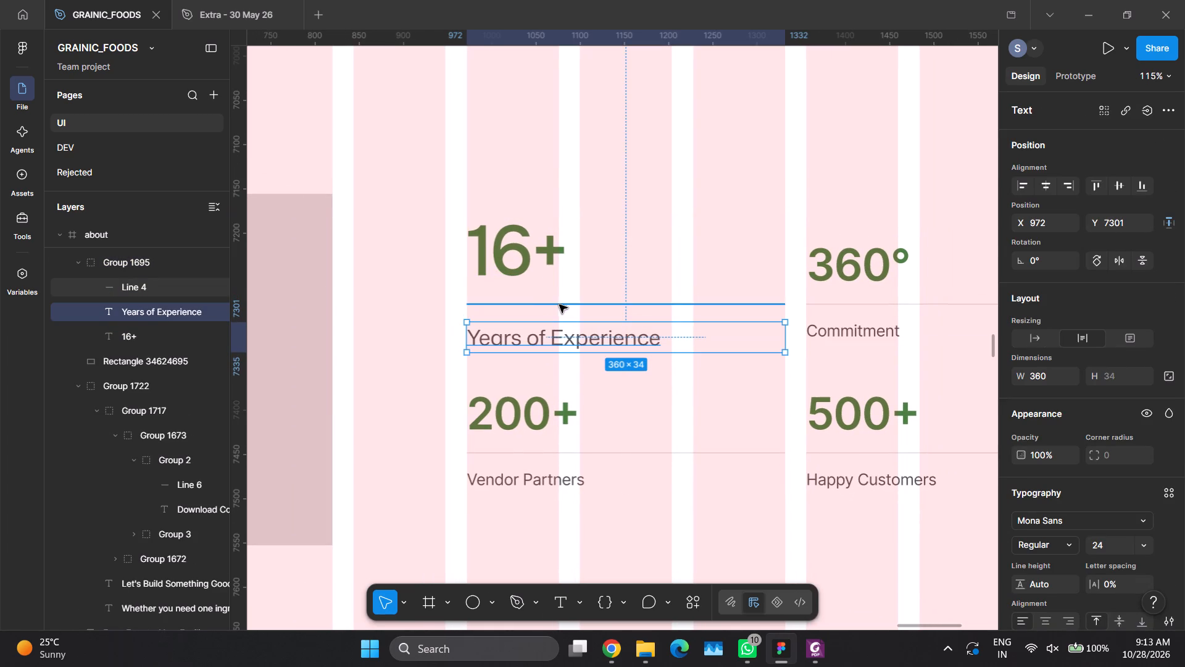
pyautogui.click(568, 307)
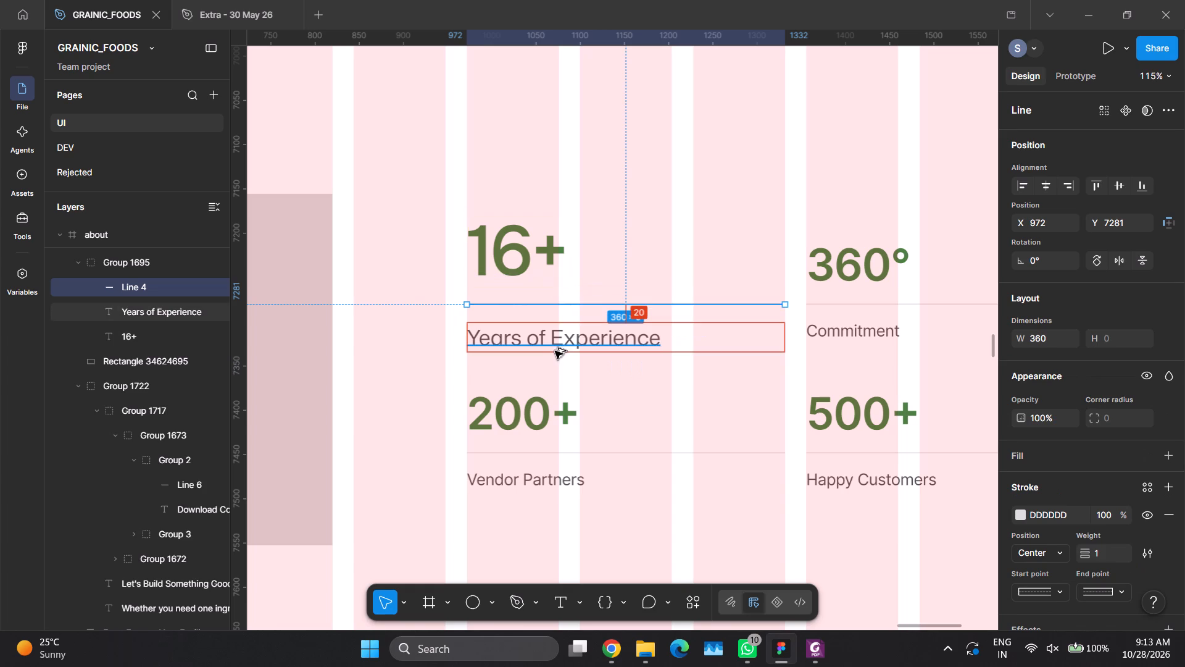
# Replace the "360° Commitment" group with a copy of the "16+ Years of Experience" group and place it at Y 7181.
pyautogui.click(612, 251)
pyautogui.click(536, 253)
pyautogui.hotkey('ctrl', 'c')
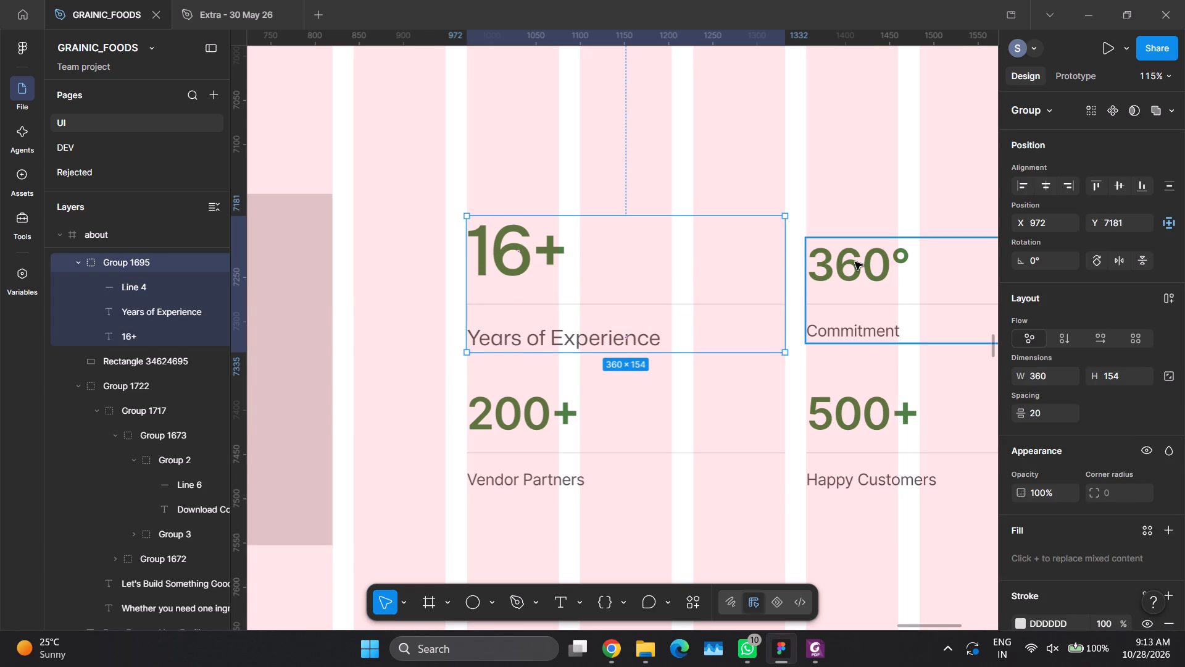
pyautogui.click(855, 262)
pyautogui.hotkey('ctrl', 'shift', 'r')
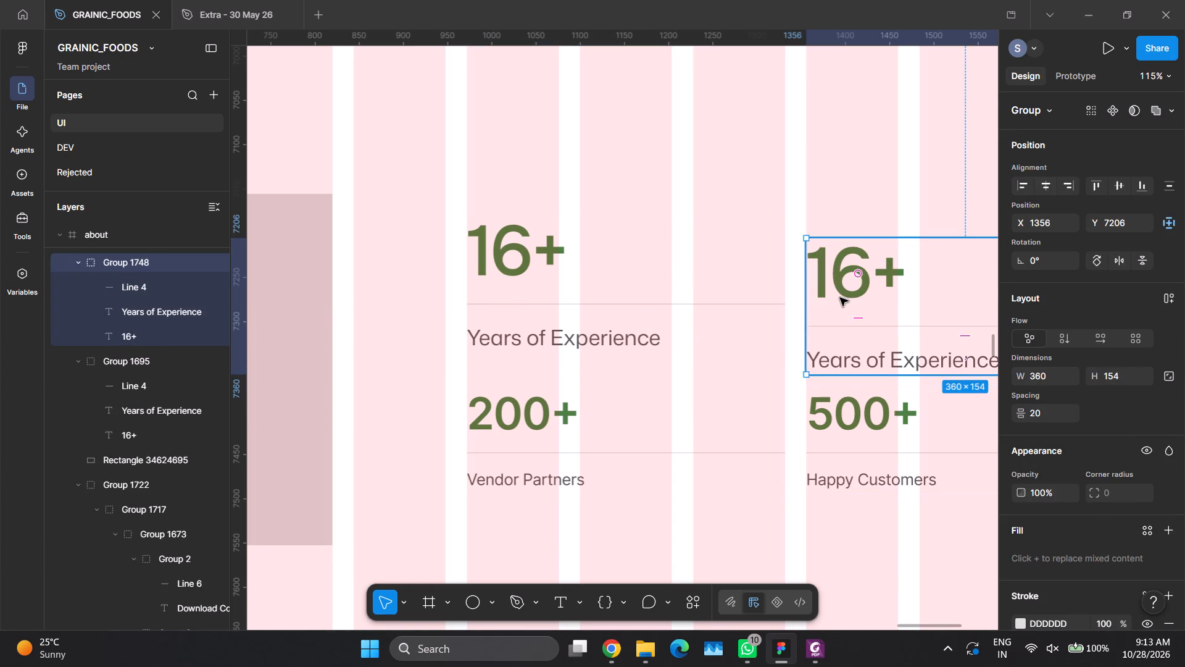
pyautogui.moveTo(840, 295); pyautogui.dragTo(841, 273)
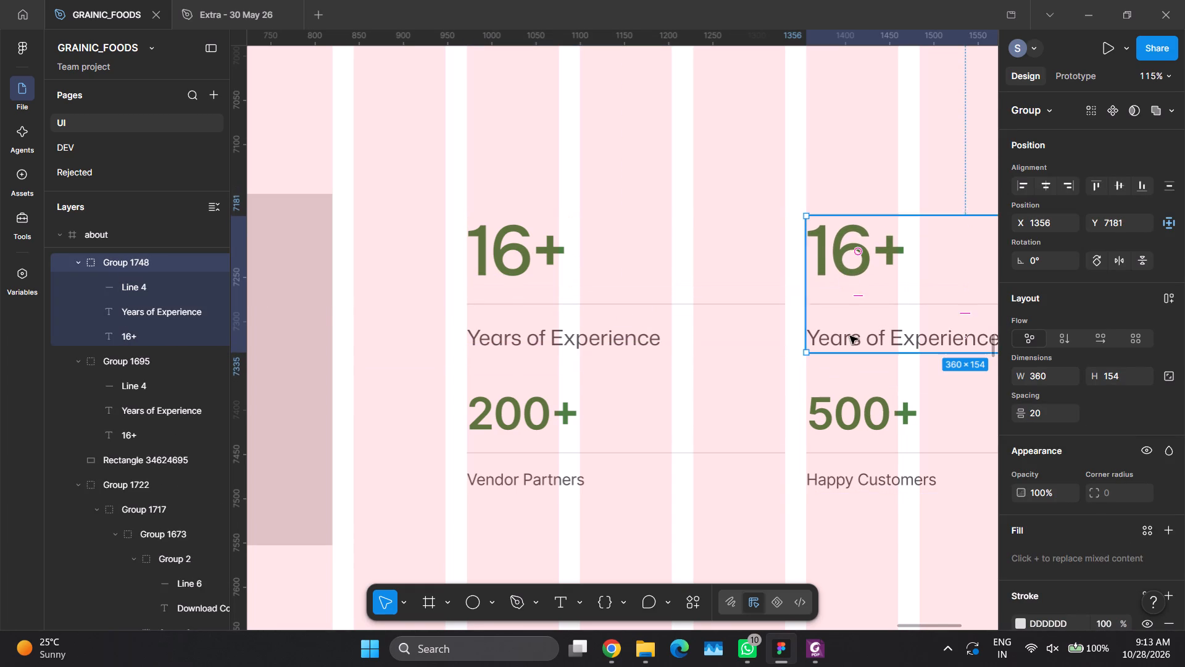
# Delete the "500+ Happy Customers" and "200+ Vendor Partners" groups from the second row.
pyautogui.click(861, 410)
pyautogui.press('Delete')
pyautogui.click(523, 432)
pyautogui.press('Delete')
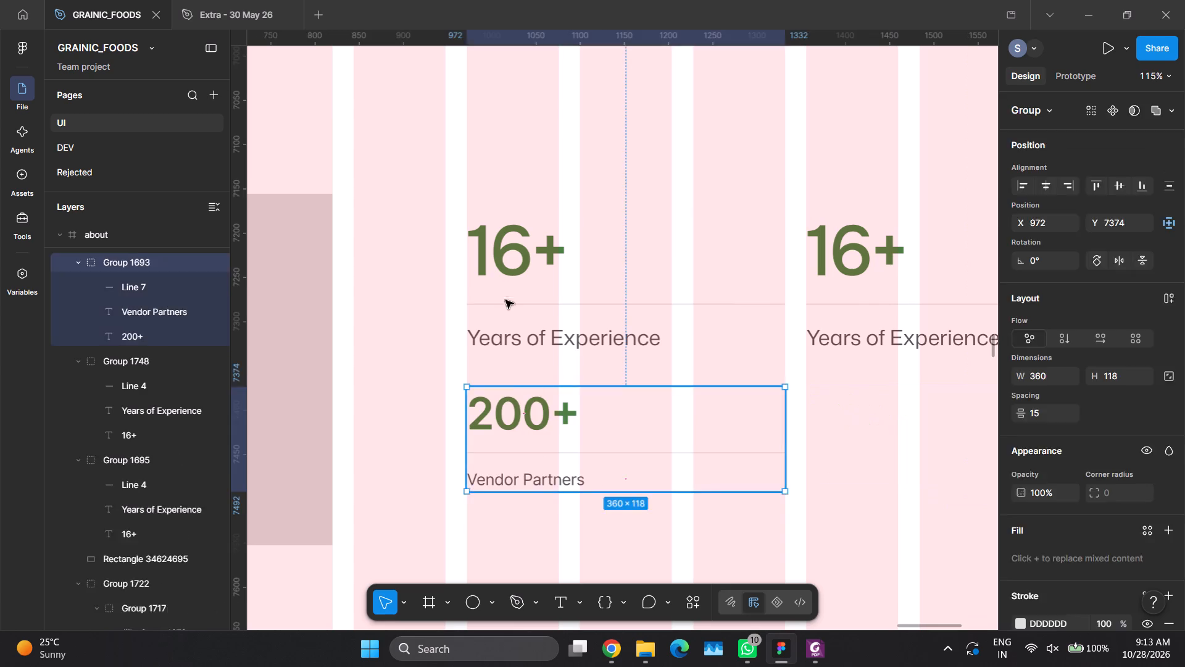
# Duplicate both "16+" groups as a second row directly beneath the first, at Y 7365.
pyautogui.click(507, 279)
pyautogui.keyDown('shift'); pyautogui.click(903, 272); pyautogui.keyUp('shift')
pyautogui.keyDown('alt'); pyautogui.keyDown('shift'); pyautogui.moveTo(553, 262); pyautogui.dragTo(557, 448); pyautogui.keyUp('shift'); pyautogui.keyUp('alt')
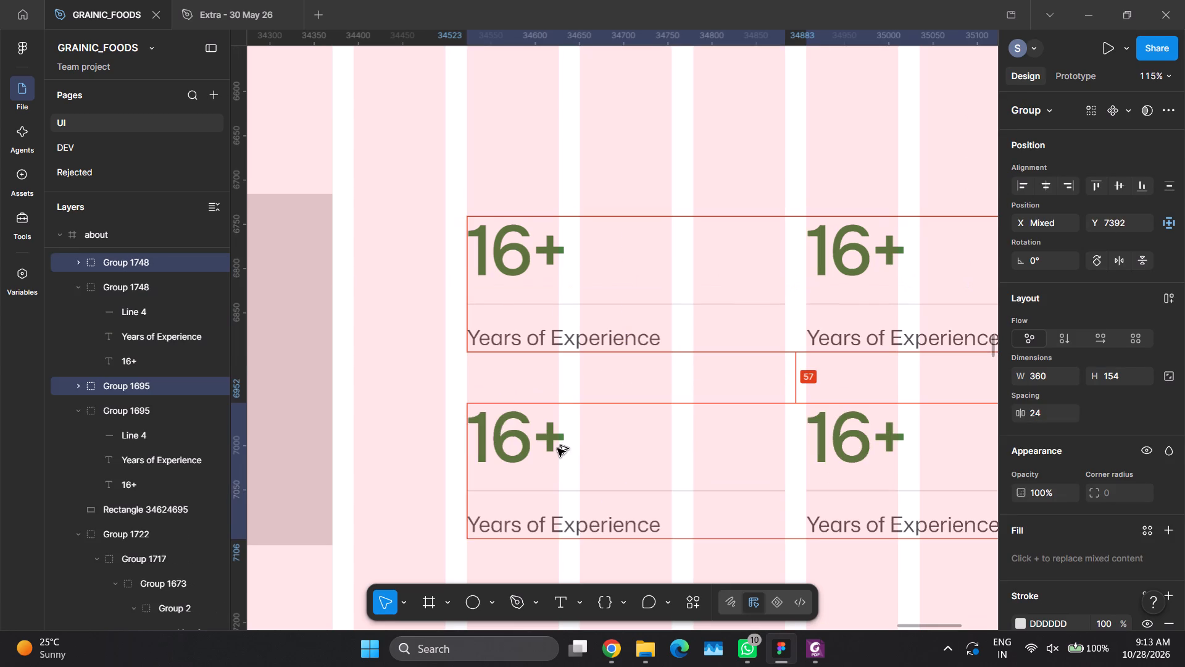
pyautogui.keyDown('alt'); pyautogui.keyDown('shift'); pyautogui.moveTo(557, 448); pyautogui.dragTo(557, 425); pyautogui.keyUp('shift'); pyautogui.keyUp('alt')
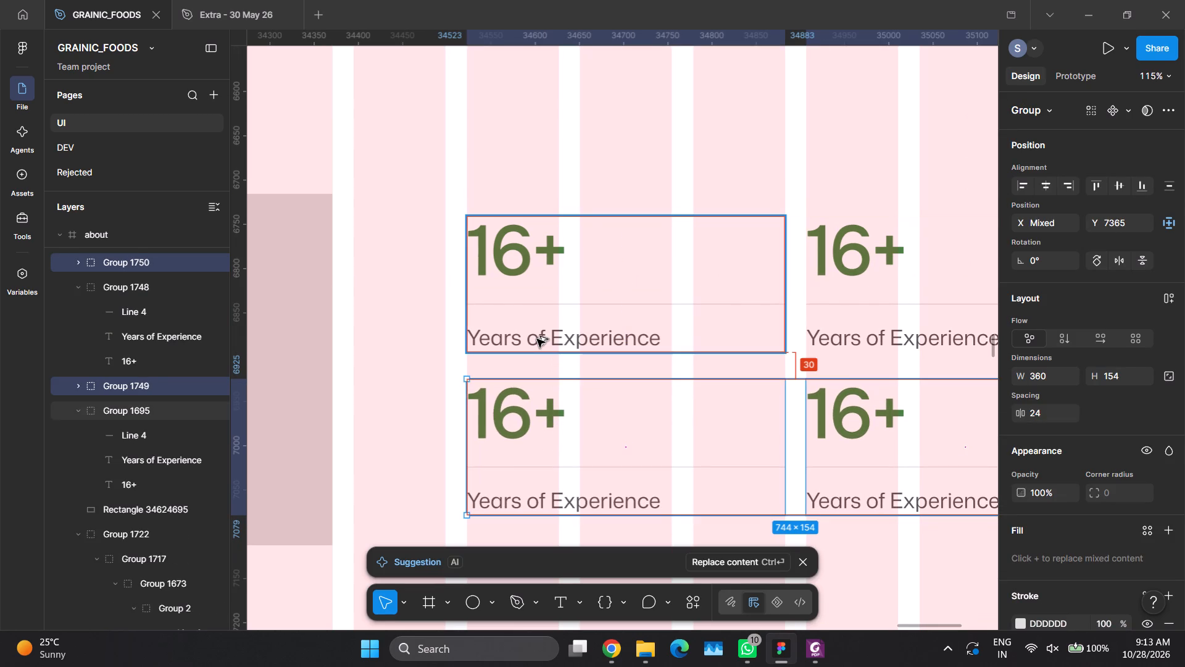
# Move the second row of "16+" groups down to Y 7385, leaving a 50 gap between the rows.
pyautogui.hotkey('alt', 'shift', 'Down')
pyautogui.hotkey('alt', 'shift', 'Down')
pyautogui.hotkey('alt', 'shift', 'Down')
pyautogui.hotkey('alt', 'shift', 'Down')
pyautogui.hotkey('shift', 'Down')
pyautogui.hotkey('shift', 'Down')
pyautogui.hotkey('shift', 'Down')
pyautogui.hotkey('alt', 'Down')
pyautogui.hotkey('alt', 'Down')
pyautogui.hotkey('alt', 'Down')
pyautogui.hotkey('alt', 'Down')
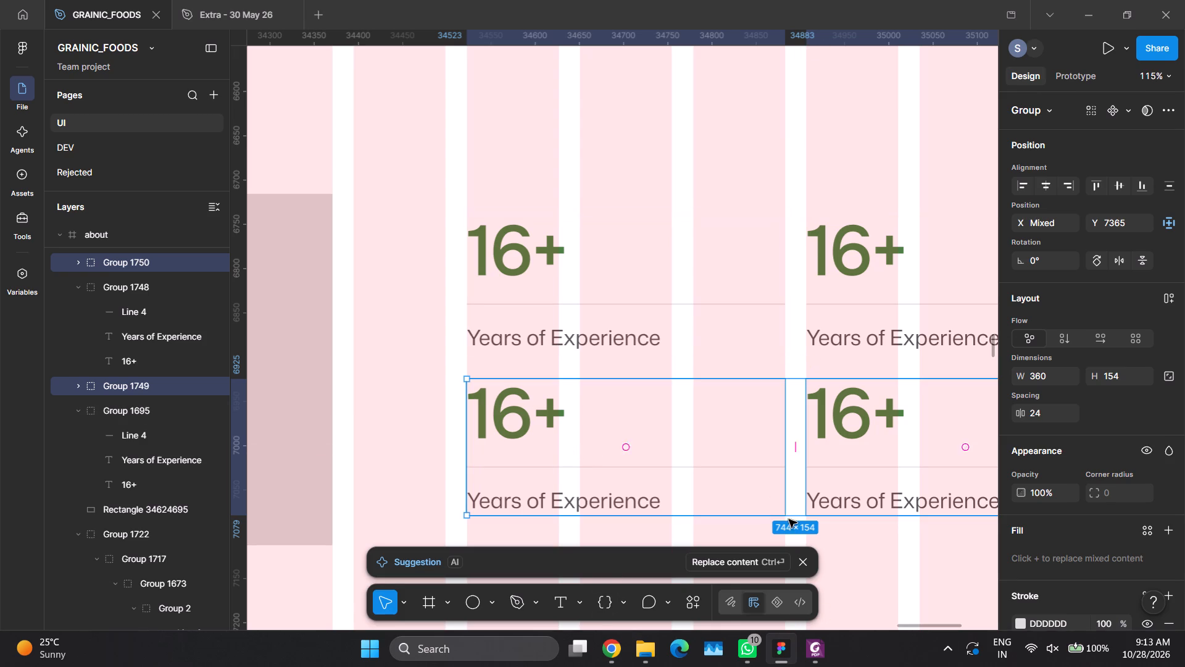
pyautogui.click(804, 566)
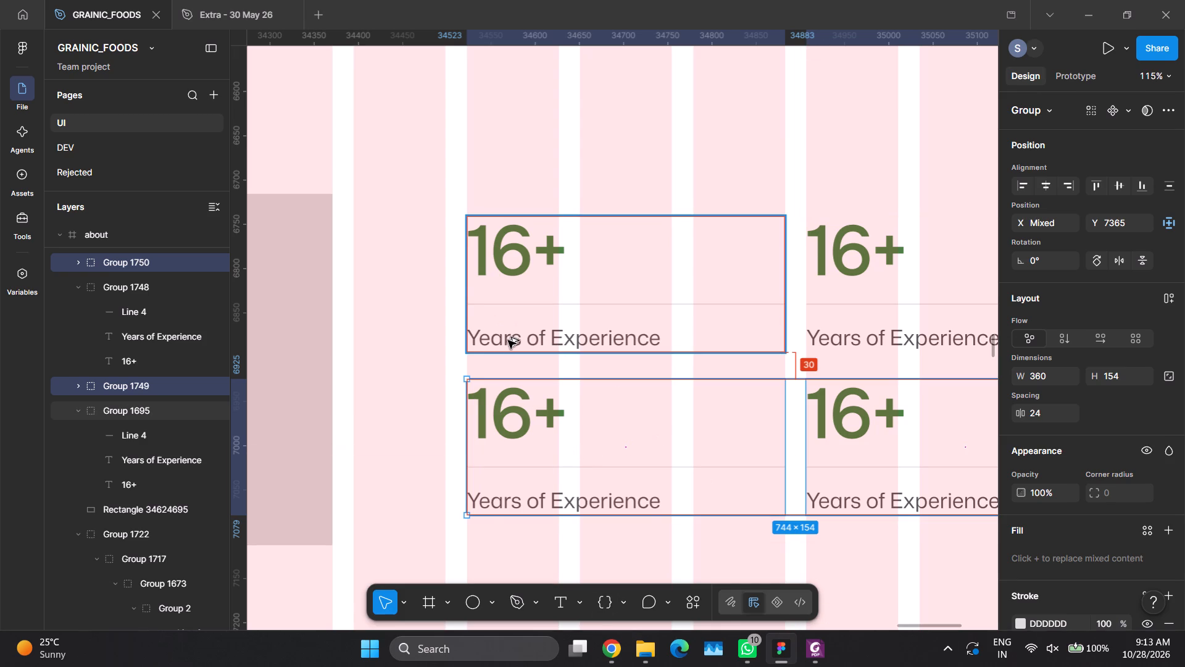
pyautogui.hotkey('alt', 'shift', 'Down')
pyautogui.hotkey('alt', 'shift', 'Down')
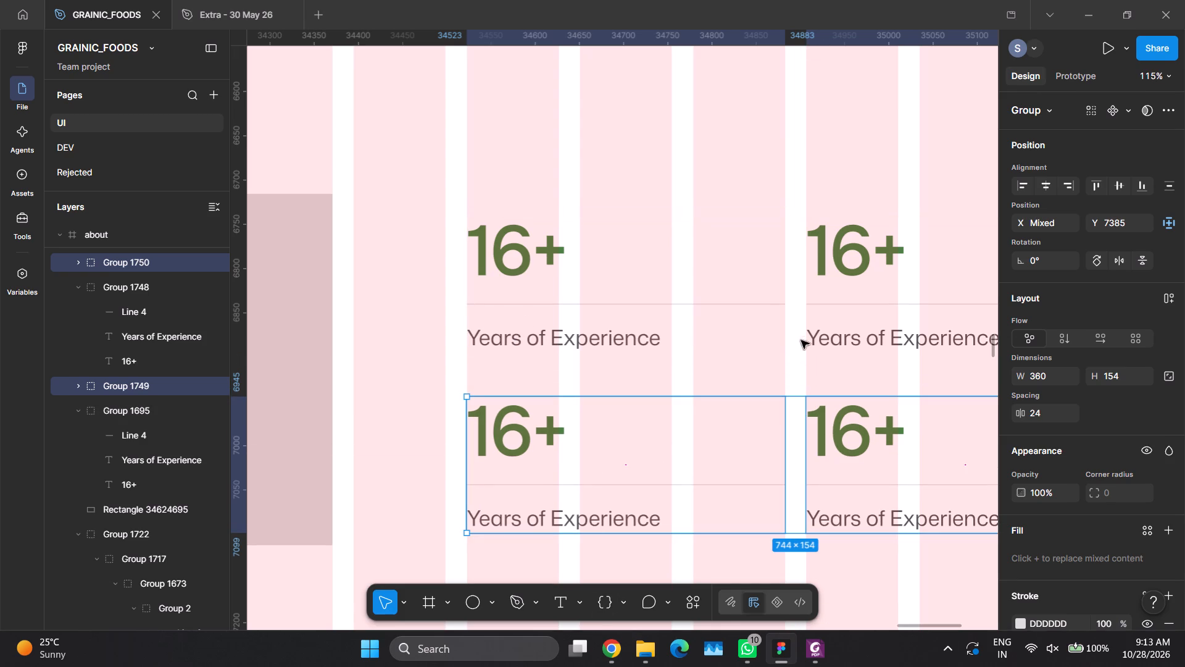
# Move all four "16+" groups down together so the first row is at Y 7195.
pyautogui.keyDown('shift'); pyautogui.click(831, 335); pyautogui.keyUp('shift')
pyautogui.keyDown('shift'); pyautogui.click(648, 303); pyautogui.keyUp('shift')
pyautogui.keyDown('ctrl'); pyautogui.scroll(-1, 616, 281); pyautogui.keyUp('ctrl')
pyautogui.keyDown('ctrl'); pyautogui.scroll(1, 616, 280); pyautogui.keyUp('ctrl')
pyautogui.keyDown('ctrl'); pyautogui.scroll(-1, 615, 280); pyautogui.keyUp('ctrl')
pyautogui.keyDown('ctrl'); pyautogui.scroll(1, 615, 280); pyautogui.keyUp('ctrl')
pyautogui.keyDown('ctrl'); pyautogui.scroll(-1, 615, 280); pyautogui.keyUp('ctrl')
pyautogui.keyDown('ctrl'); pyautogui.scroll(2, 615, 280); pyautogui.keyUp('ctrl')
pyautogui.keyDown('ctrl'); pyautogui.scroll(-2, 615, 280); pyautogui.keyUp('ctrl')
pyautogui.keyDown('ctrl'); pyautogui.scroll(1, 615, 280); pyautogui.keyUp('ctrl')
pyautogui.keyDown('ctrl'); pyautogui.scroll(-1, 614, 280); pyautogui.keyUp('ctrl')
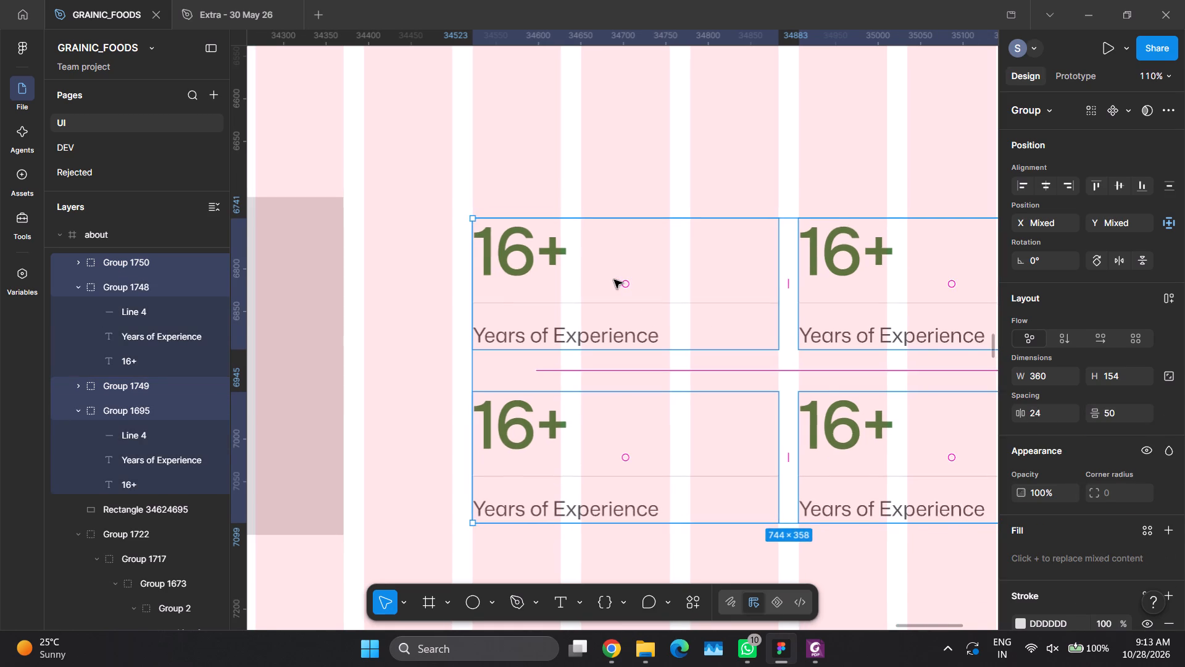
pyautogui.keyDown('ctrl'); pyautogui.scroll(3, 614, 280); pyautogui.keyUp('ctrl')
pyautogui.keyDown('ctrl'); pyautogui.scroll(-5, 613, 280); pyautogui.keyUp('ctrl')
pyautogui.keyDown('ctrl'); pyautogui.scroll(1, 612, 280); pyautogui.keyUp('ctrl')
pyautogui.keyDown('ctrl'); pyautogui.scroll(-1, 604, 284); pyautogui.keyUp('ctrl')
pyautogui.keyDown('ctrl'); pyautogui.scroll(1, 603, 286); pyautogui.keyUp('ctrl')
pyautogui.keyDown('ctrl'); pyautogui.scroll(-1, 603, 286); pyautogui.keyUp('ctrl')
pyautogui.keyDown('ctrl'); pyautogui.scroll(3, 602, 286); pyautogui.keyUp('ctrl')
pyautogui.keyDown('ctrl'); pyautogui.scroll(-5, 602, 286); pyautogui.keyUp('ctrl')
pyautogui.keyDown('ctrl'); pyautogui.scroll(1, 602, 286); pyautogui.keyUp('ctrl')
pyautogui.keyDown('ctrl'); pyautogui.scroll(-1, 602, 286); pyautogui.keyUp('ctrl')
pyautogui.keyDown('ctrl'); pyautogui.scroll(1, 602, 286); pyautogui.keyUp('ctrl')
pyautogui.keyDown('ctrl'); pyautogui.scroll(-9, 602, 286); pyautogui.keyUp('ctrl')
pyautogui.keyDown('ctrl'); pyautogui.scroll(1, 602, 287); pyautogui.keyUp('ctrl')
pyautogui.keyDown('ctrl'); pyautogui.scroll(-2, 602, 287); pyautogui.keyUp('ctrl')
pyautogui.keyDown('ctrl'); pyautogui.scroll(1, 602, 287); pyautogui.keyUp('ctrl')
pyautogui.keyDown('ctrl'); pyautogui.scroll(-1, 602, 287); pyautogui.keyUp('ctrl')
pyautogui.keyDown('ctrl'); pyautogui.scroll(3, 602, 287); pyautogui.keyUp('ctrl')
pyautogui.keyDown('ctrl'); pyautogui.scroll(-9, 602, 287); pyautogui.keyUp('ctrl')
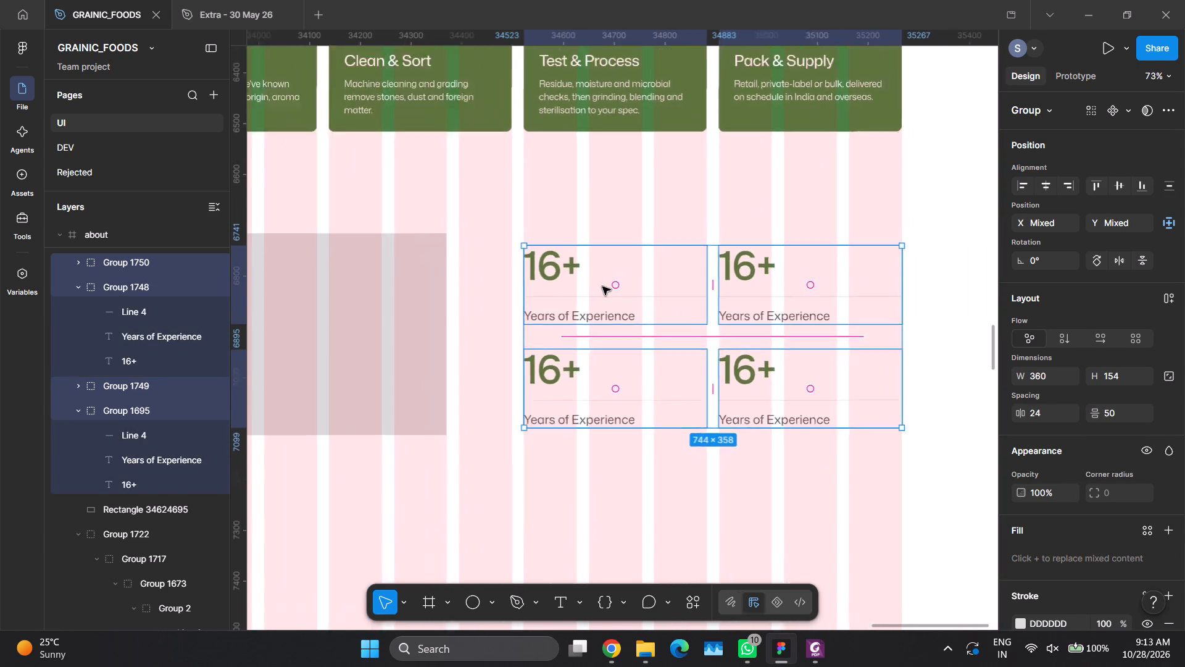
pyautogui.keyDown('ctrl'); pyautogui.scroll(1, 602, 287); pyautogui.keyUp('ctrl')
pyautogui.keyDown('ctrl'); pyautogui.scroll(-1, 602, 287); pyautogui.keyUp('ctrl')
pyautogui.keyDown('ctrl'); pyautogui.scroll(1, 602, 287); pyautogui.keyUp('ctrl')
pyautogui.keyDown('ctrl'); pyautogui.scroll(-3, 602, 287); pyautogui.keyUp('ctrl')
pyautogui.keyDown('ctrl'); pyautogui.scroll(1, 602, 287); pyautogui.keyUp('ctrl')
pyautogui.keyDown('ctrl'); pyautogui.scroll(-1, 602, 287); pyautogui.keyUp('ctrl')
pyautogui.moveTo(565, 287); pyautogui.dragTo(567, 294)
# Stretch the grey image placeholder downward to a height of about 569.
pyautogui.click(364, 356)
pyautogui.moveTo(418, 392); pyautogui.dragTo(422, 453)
# Move all four "16+" groups down together to centre them vertically beside the image placeholder, about 106 below its top edge.
pyautogui.click(586, 271)
pyautogui.keyDown('shift'); pyautogui.click(724, 273); pyautogui.keyUp('shift')
pyautogui.keyDown('shift'); pyautogui.click(693, 359); pyautogui.keyUp('shift')
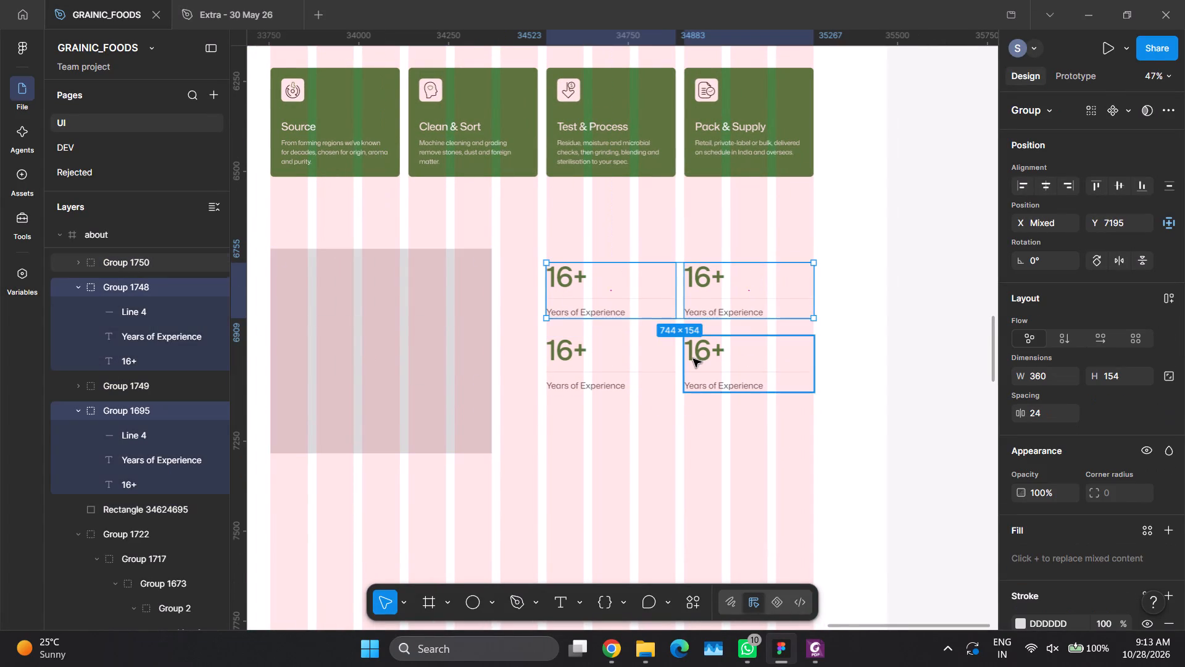
pyautogui.keyDown('shift'); pyautogui.click(576, 352); pyautogui.keyUp('shift')
pyautogui.keyDown('shift'); pyautogui.moveTo(592, 303); pyautogui.dragTo(593, 322); pyautogui.keyUp('shift')
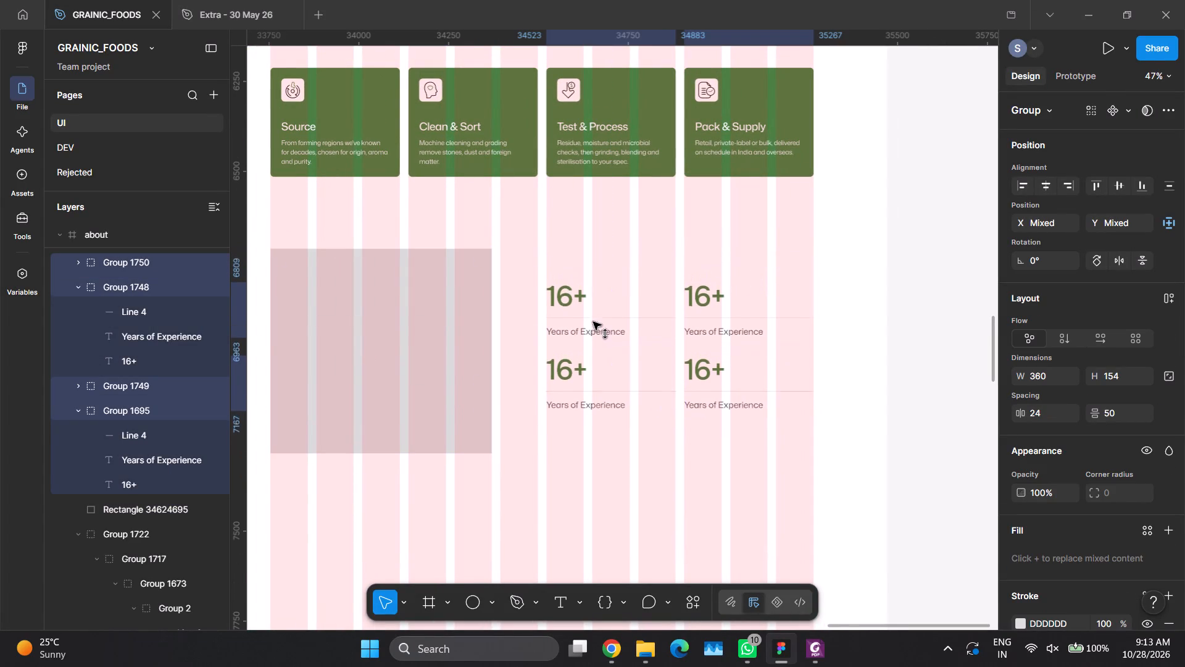
pyautogui.keyDown('shift'); pyautogui.moveTo(593, 322); pyautogui.dragTo(594, 327); pyautogui.keyUp('shift')
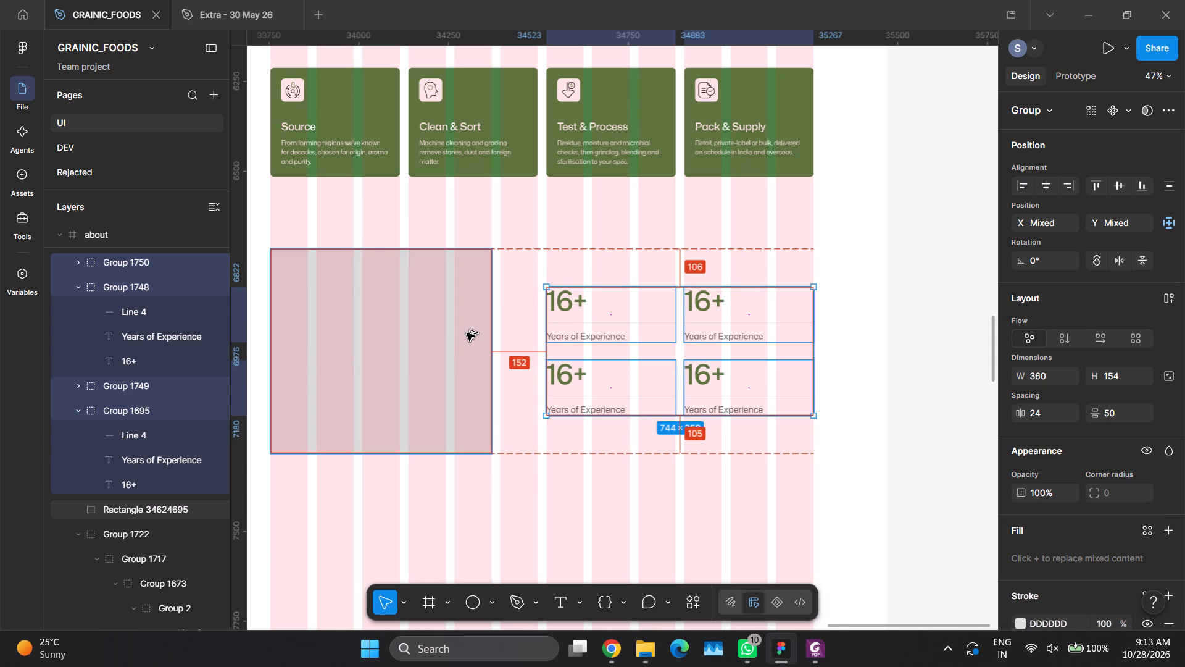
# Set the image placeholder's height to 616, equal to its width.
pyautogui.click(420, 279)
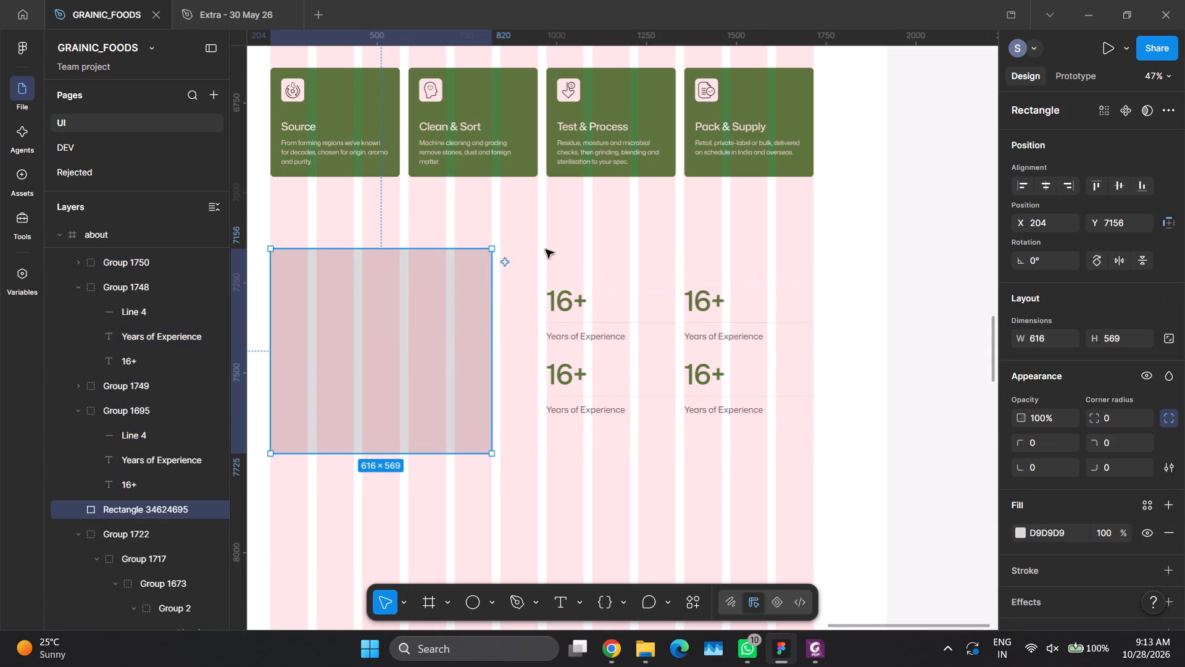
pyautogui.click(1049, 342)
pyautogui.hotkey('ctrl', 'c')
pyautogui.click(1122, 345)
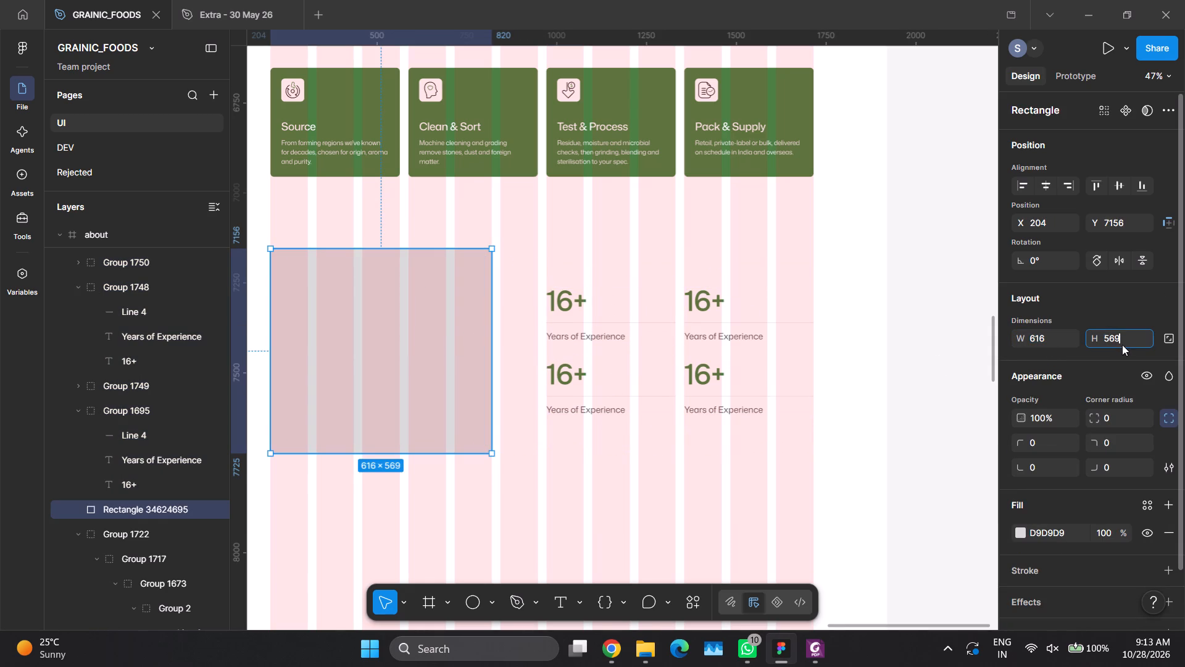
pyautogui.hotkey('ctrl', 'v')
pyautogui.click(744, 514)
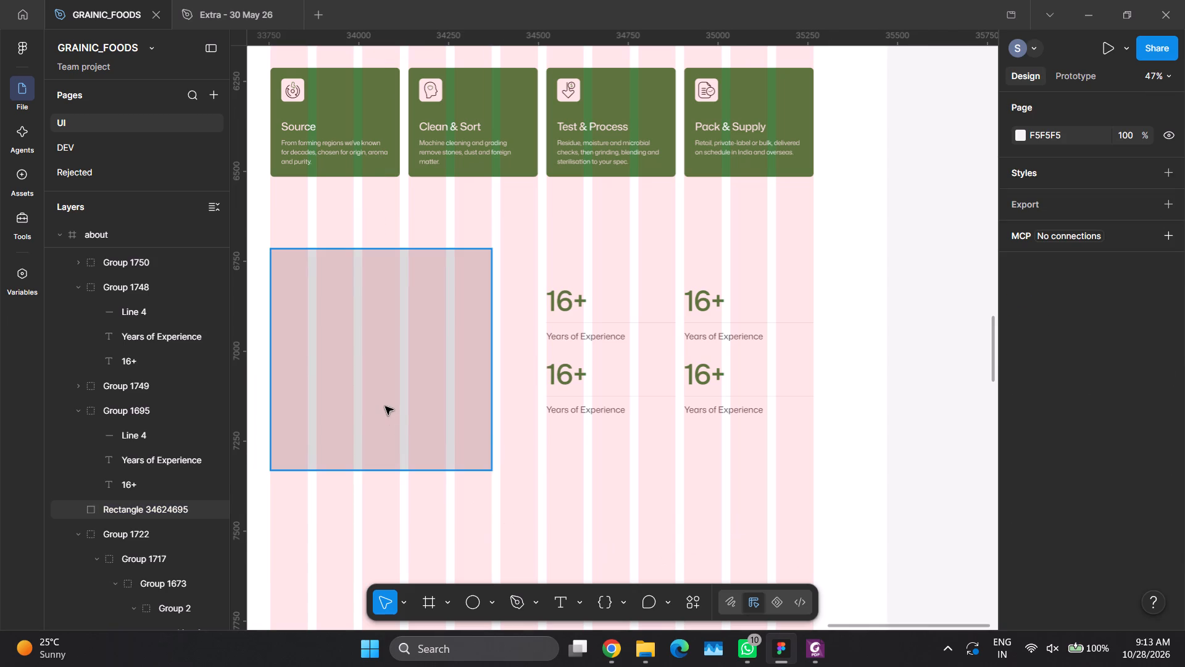
# Set the image placeholder's width to 500 and its height to 400.
pyautogui.click(393, 409)
pyautogui.click(1052, 339)
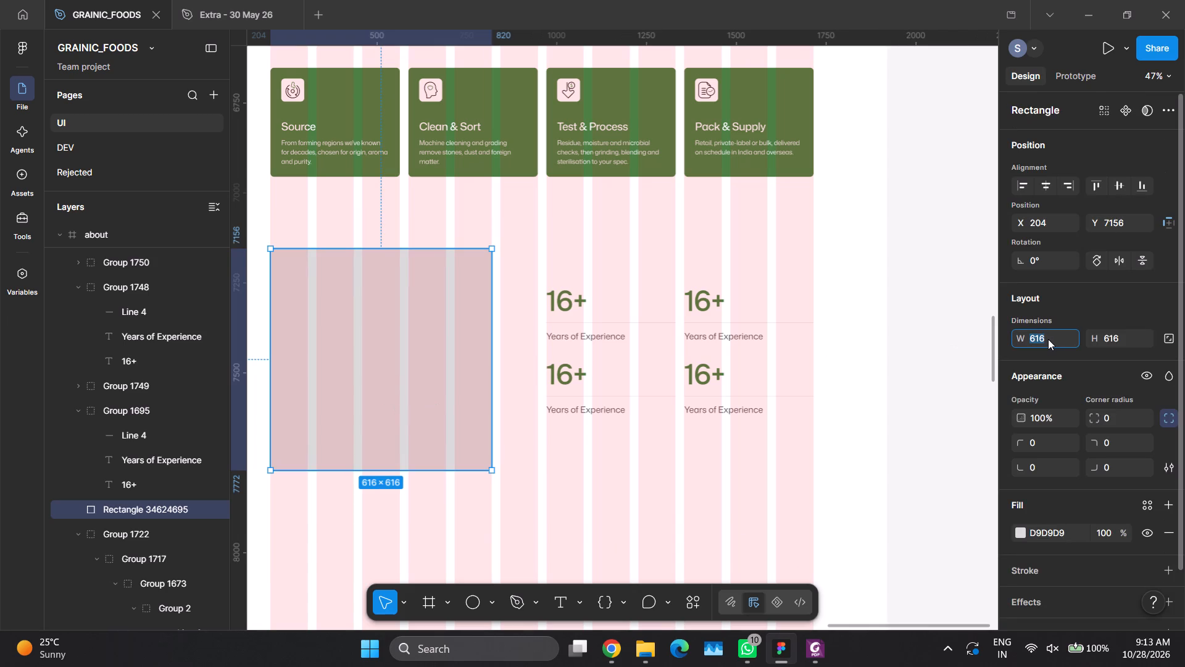
pyautogui.write('50')
pyautogui.press('0')
pyautogui.click(1113, 344)
pyautogui.press('4')
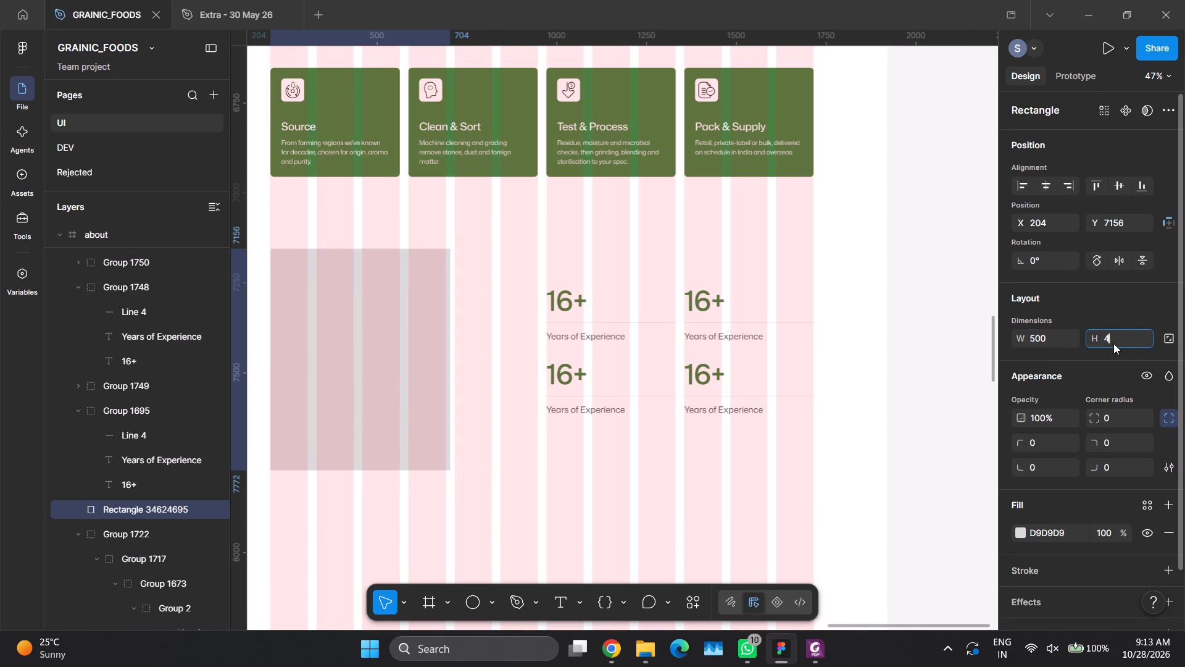
pyautogui.write('00')
pyautogui.press('Return')
# Enlarge the grey image placeholder proportionally to 616 wide by 492 high.
pyautogui.keyDown('shift'); pyautogui.moveTo(451, 345); pyautogui.dragTo(460, 347); pyautogui.keyUp('shift')
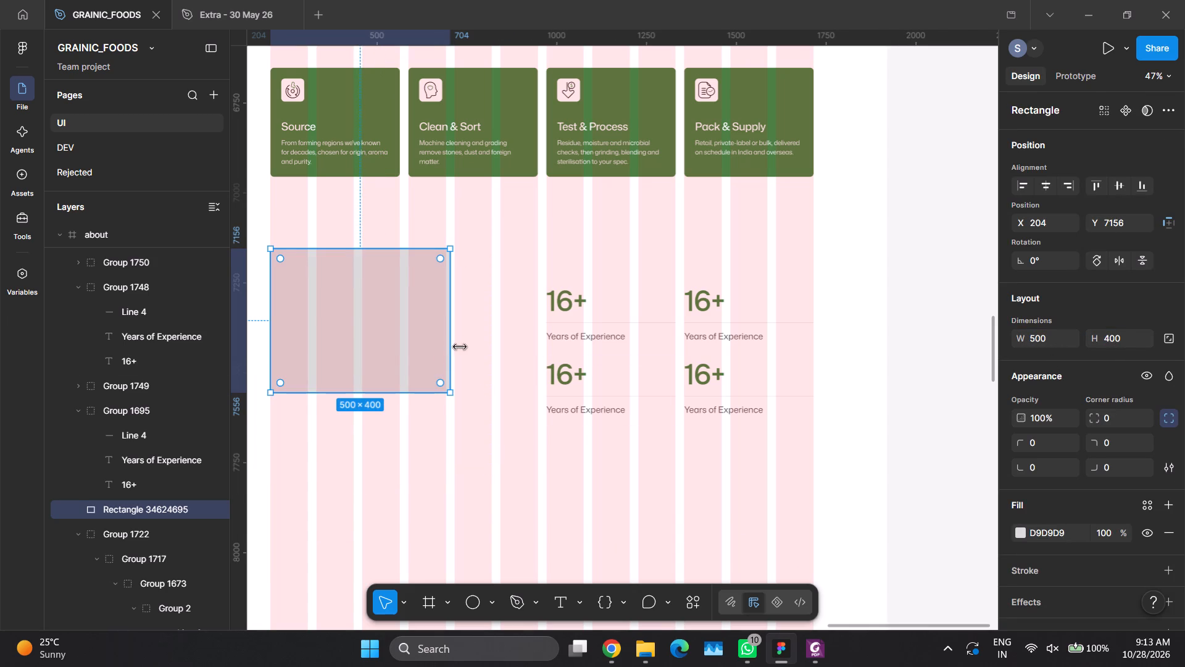
pyautogui.keyDown('shift'); pyautogui.moveTo(460, 347); pyautogui.dragTo(493, 350); pyautogui.keyUp('shift')
# Move the image placeholder down until its top edge is 200 below the green process cards.
pyautogui.keyDown('shift'); pyautogui.moveTo(446, 324); pyautogui.dragTo(448, 349); pyautogui.keyUp('shift')
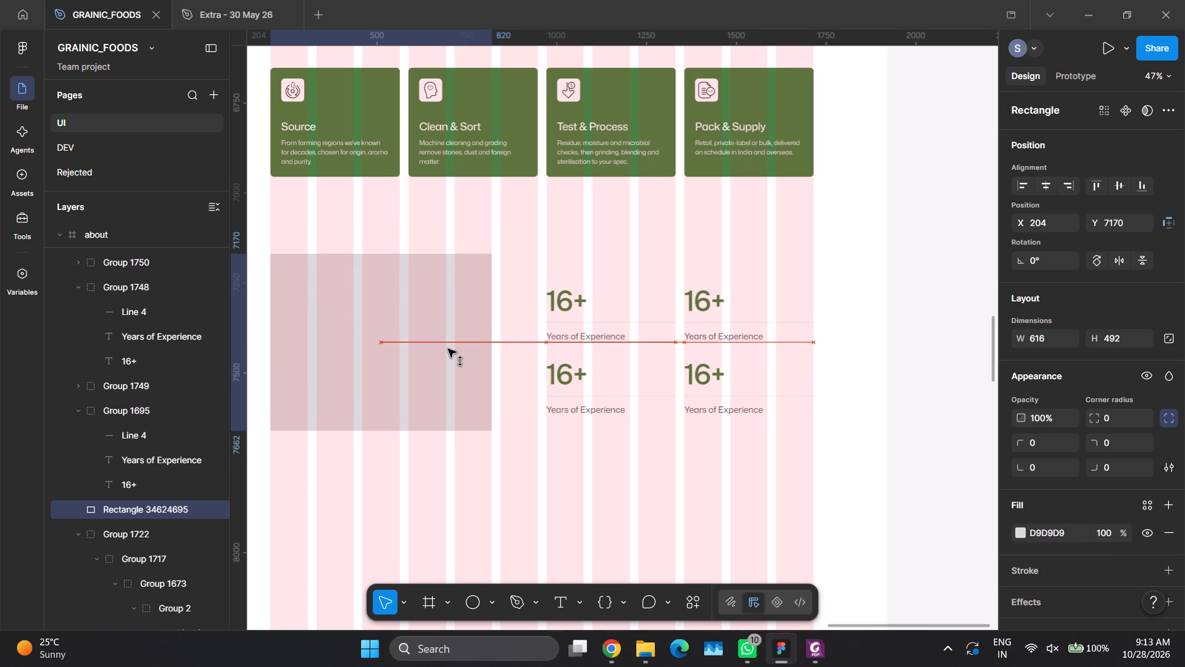
pyautogui.keyDown('shift'); pyautogui.moveTo(448, 349); pyautogui.dragTo(449, 337); pyautogui.keyUp('shift')
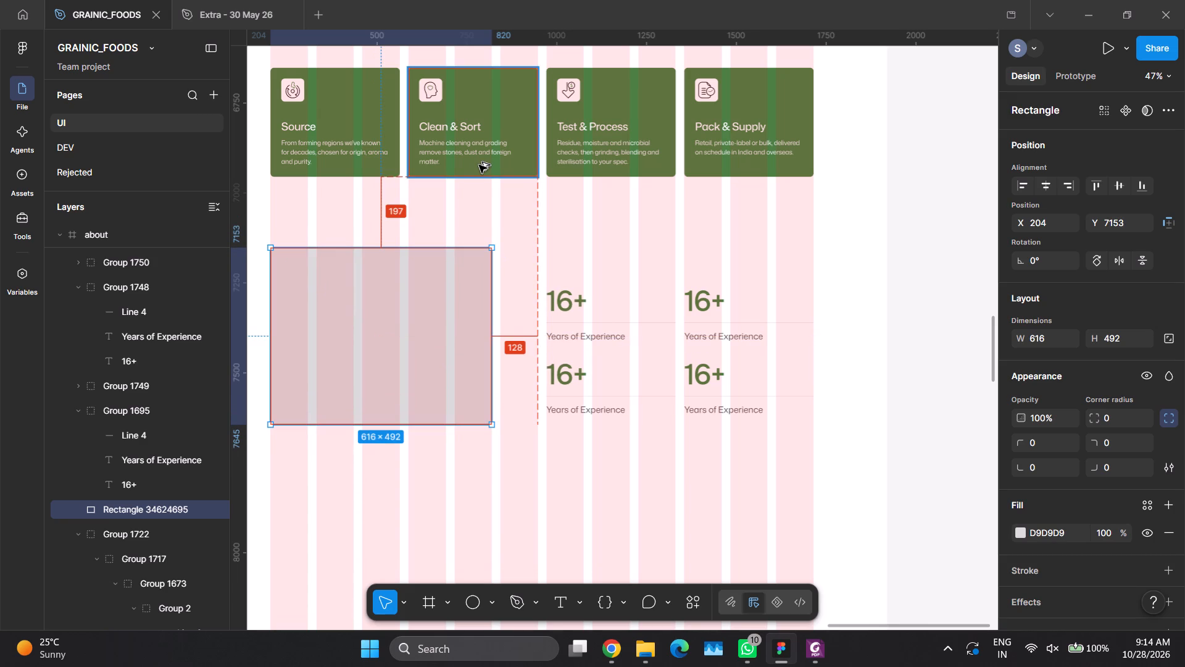
pyautogui.hotkey('alt', 'shift', 'Down')
pyautogui.hotkey('alt', 'Up')
pyautogui.hotkey('alt', 'Up')
pyautogui.hotkey('alt', 'Up')
pyautogui.hotkey('alt', 'Up')
pyautogui.hotkey('alt', 'Up')
pyautogui.hotkey('alt', 'Up')
pyautogui.hotkey('alt', 'Up')
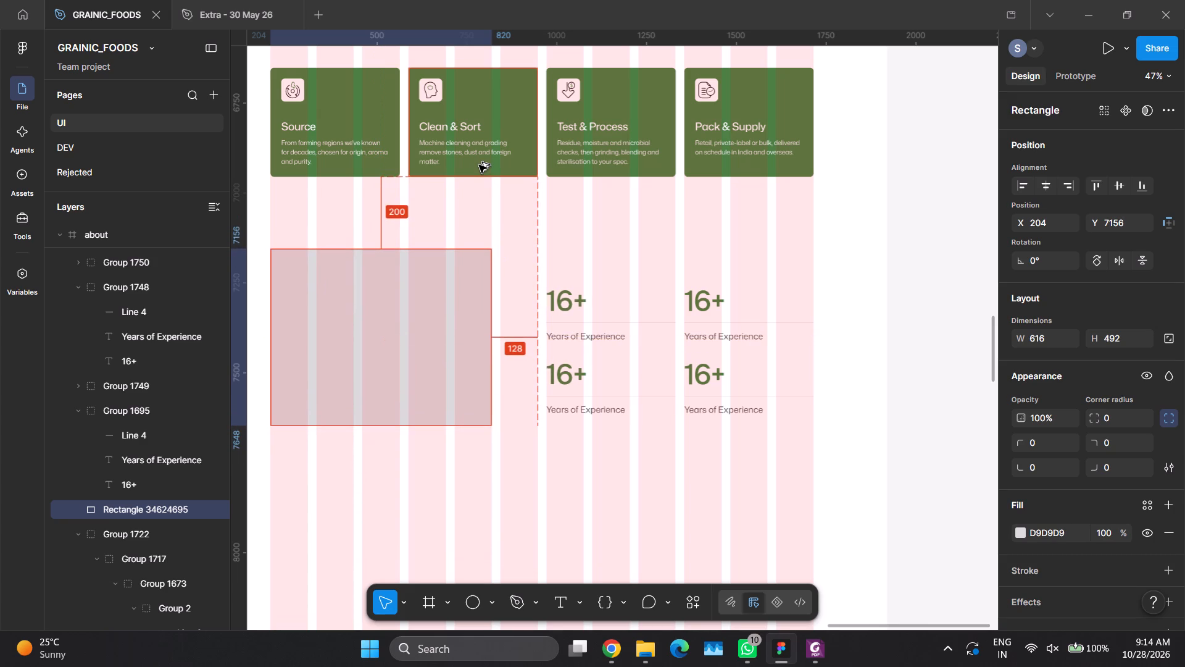
pyautogui.hotkey('alt', 'Up')
pyautogui.hotkey('alt', 'Down')
# Move all four "16+" groups up together to centre them vertically beside the image placeholder.
pyautogui.click(604, 331)
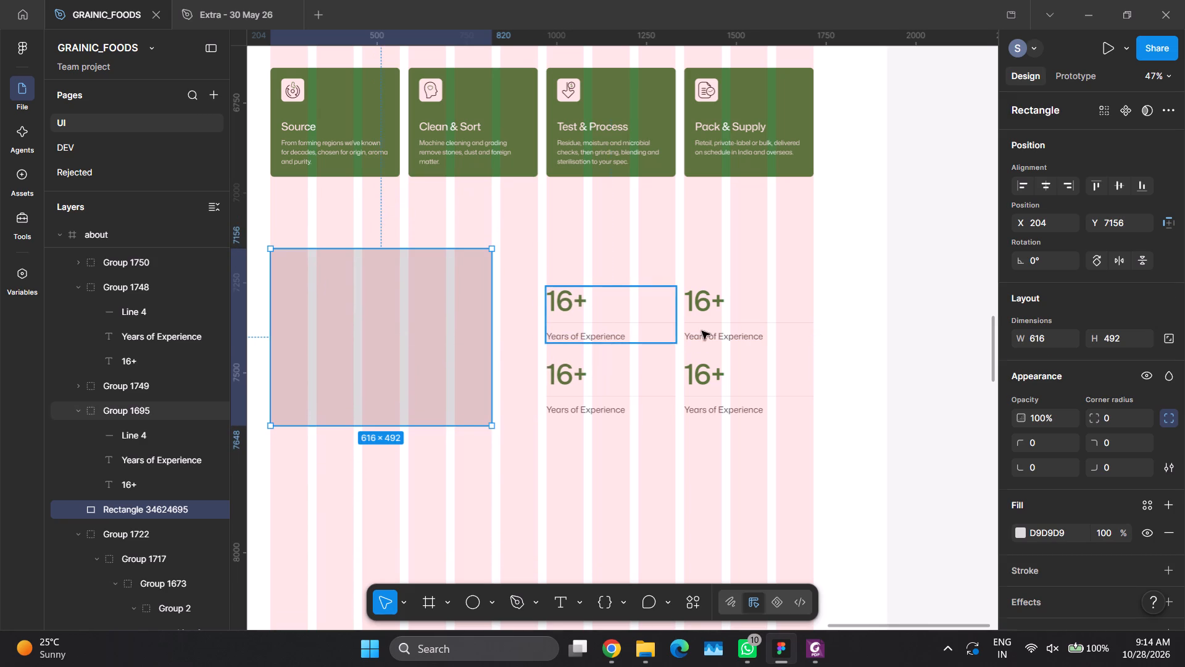
pyautogui.keyDown('shift'); pyautogui.click(707, 329); pyautogui.keyUp('shift')
pyautogui.keyDown('shift'); pyautogui.click(705, 397); pyautogui.keyUp('shift')
pyautogui.keyDown('shift'); pyautogui.click(608, 397); pyautogui.keyUp('shift')
pyautogui.keyDown('shift'); pyautogui.moveTo(590, 400); pyautogui.dragTo(588, 396); pyautogui.keyUp('shift')
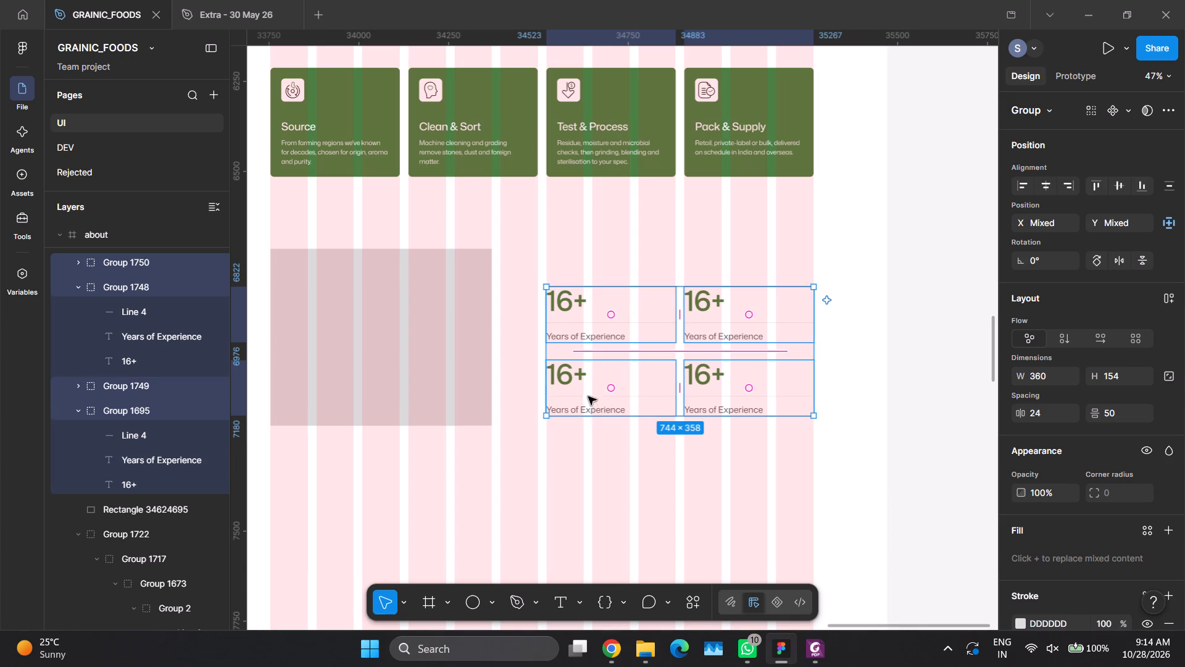
pyautogui.keyDown('shift'); pyautogui.moveTo(588, 396); pyautogui.dragTo(586, 387); pyautogui.keyUp('shift')
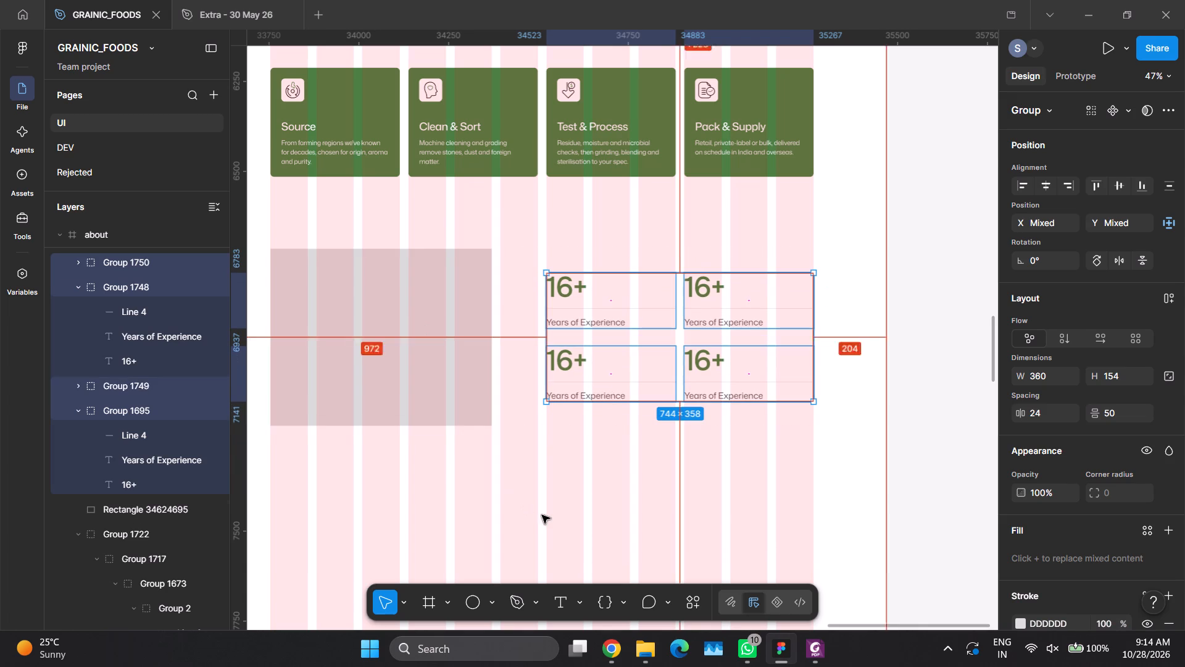
pyautogui.click(550, 516)
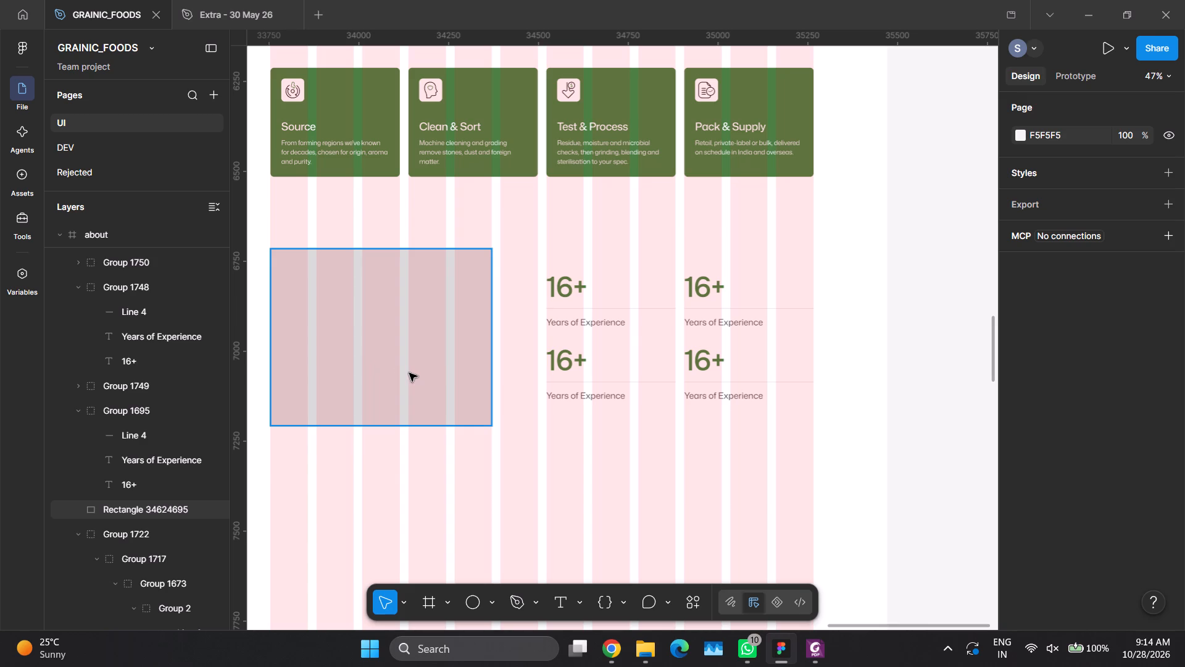
# Group the upper-left and both lower "16+" stat groups together as one group.
pyautogui.hscroll(1, 454, 406)
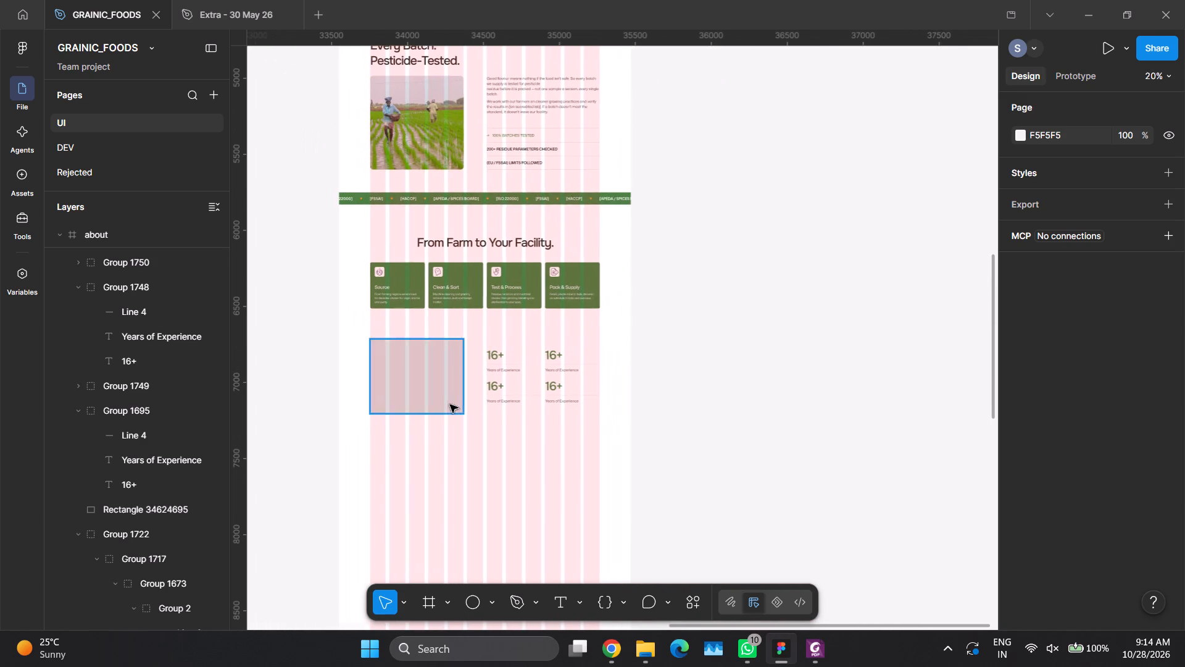
pyautogui.hscroll(1, 450, 405)
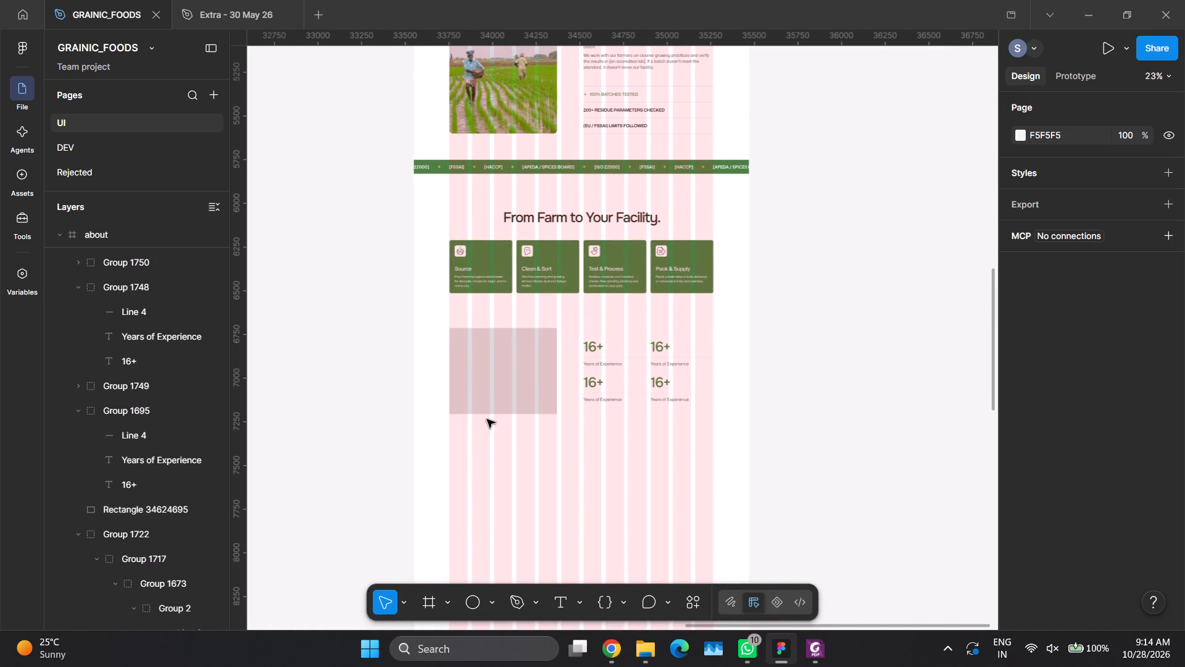
pyautogui.click(605, 343)
pyautogui.keyDown('shift'); pyautogui.click(605, 375); pyautogui.keyUp('shift')
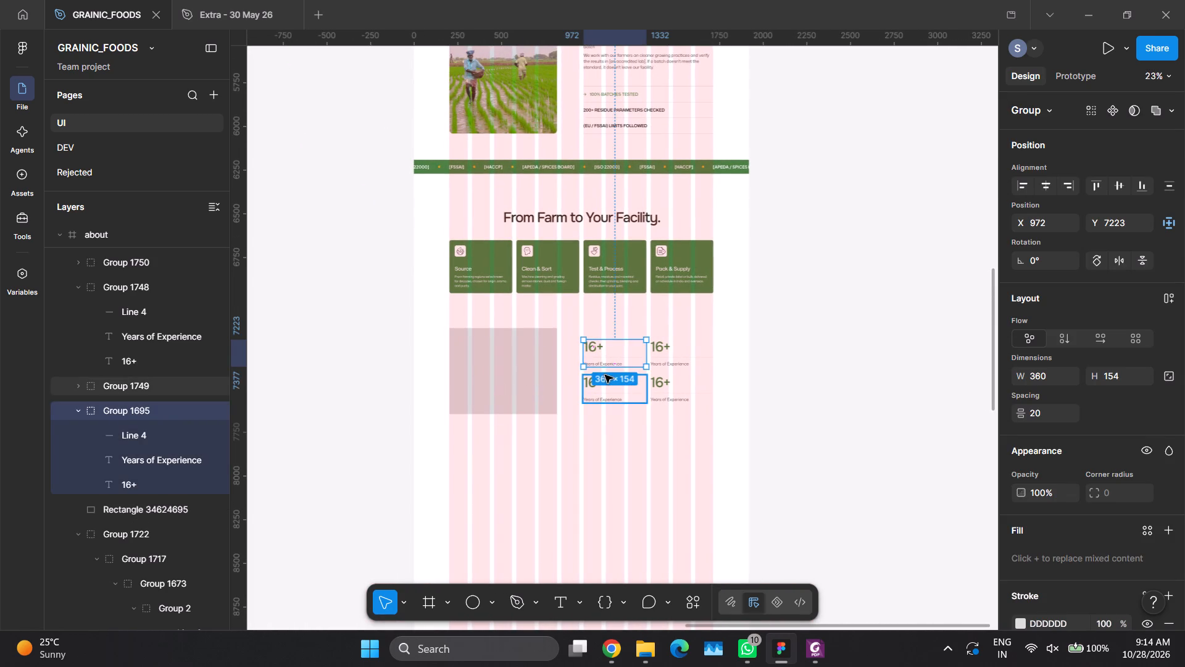
pyautogui.keyDown('shift'); pyautogui.click(673, 387); pyautogui.keyUp('shift')
pyautogui.keyDown('shift'); pyautogui.click(674, 351); pyautogui.keyUp('shift')
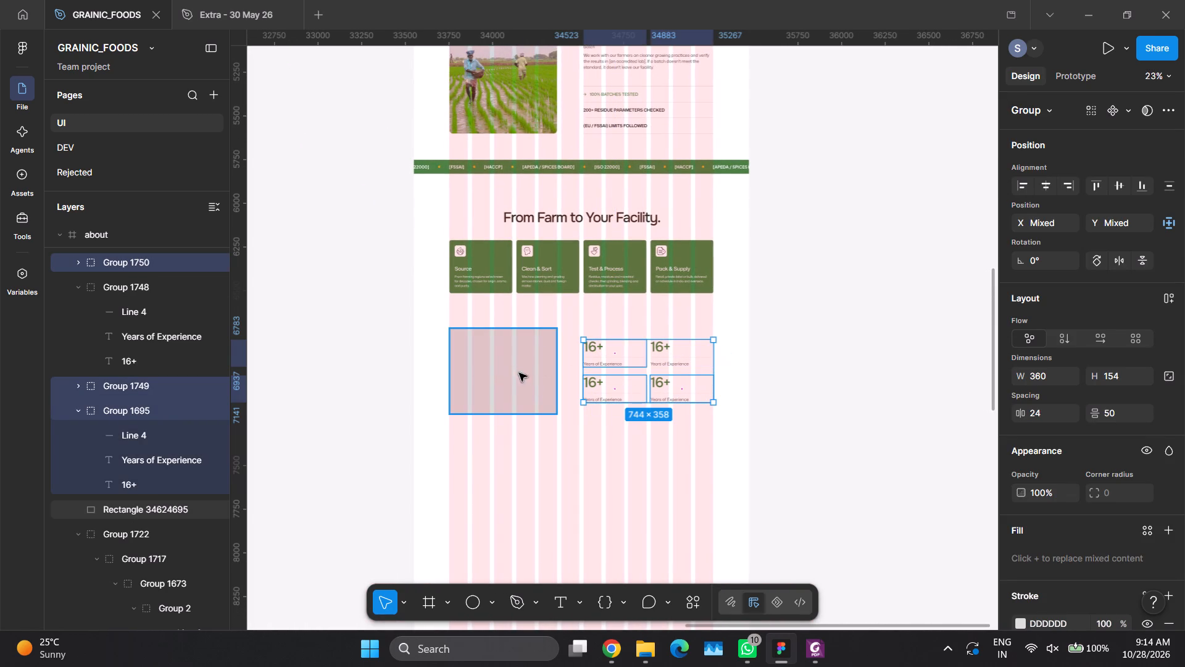
pyautogui.hotkey('ctrl', 'g')
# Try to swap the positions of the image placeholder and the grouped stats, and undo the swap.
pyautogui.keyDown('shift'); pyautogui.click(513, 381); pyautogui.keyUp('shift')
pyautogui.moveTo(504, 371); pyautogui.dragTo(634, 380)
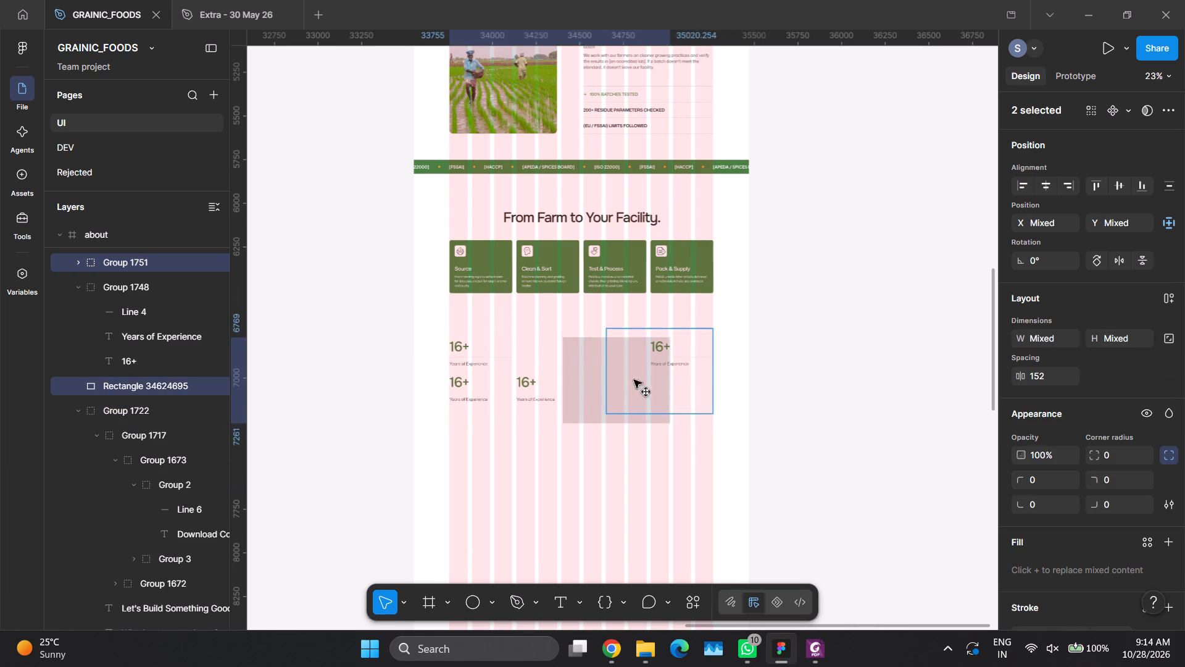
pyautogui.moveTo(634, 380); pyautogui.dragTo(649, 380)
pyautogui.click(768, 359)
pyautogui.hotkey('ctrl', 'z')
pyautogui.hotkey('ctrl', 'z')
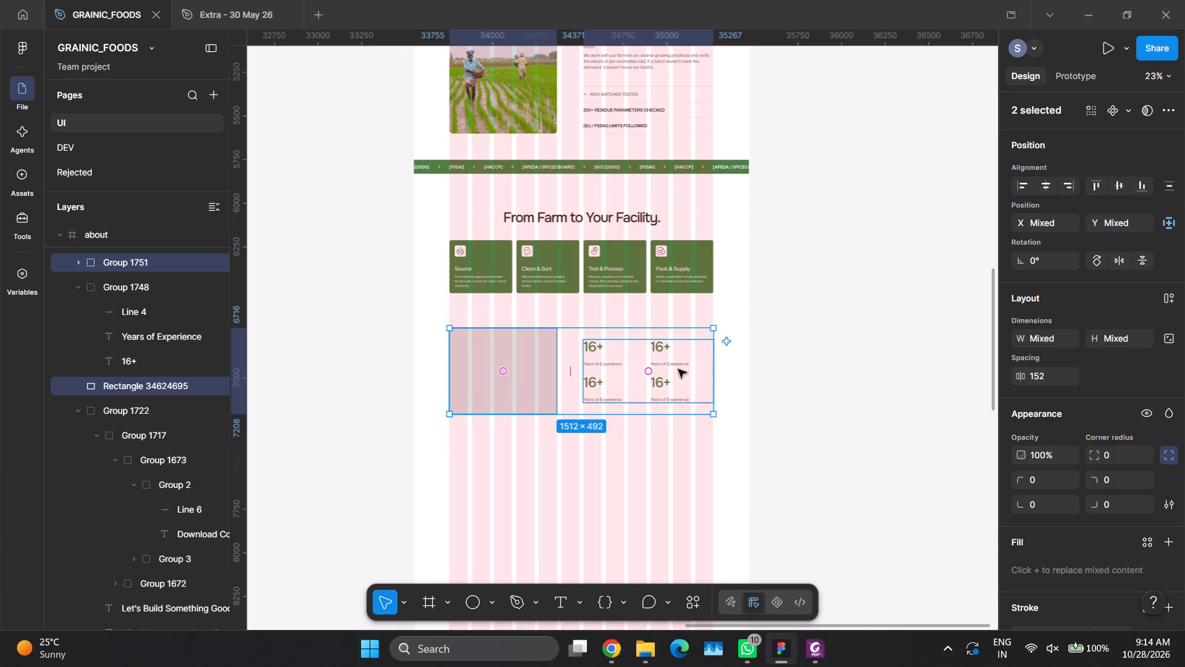
# Move the upper-right "16+" group inside the combined stat group and realign it with the upper row at X 1356.
pyautogui.doubleClick(657, 351)
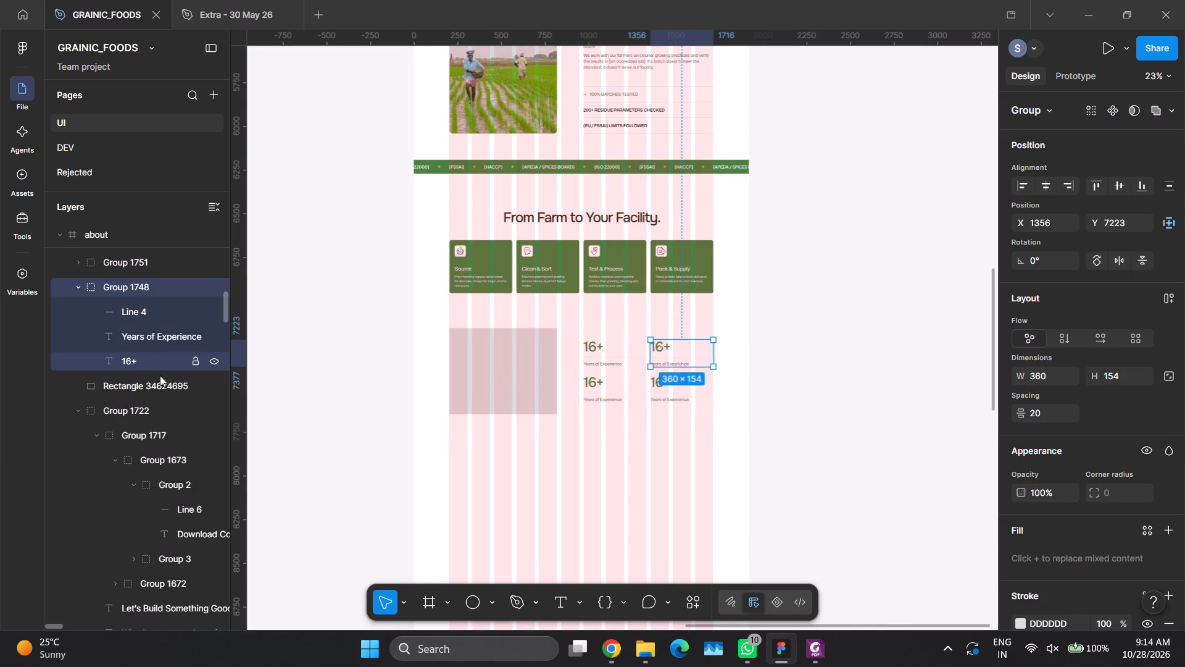
pyautogui.hotkey('ctrl', 'x')
pyautogui.click(602, 388)
pyautogui.hotkey('ctrl', 'v')
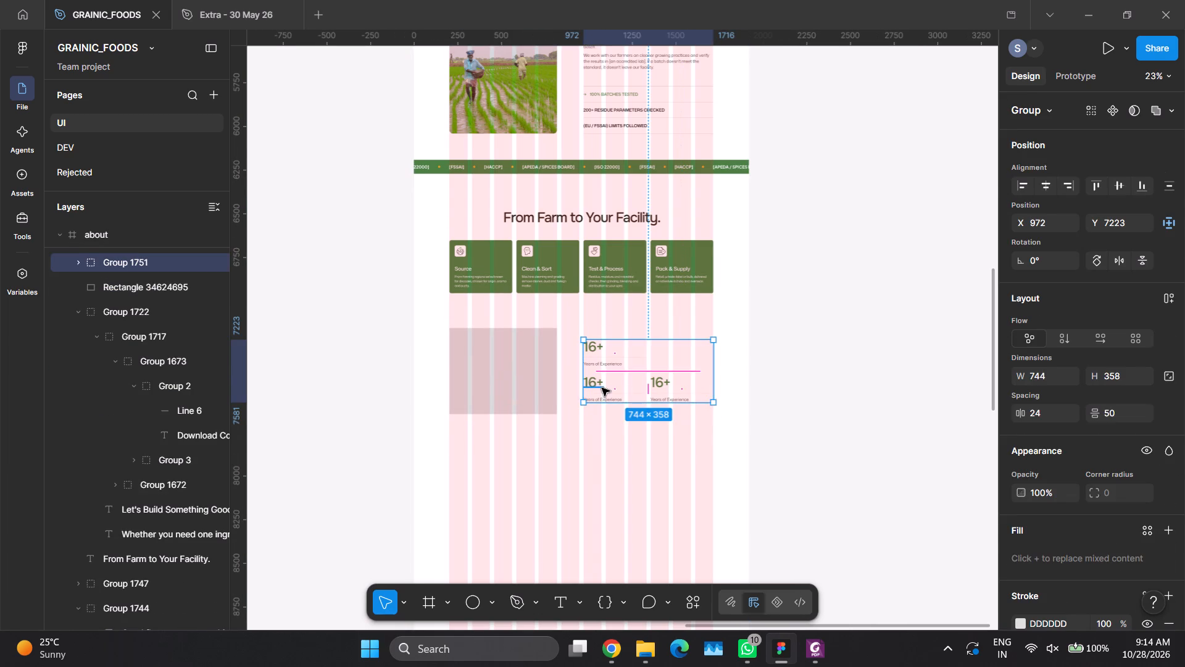
pyautogui.moveTo(631, 364); pyautogui.dragTo(665, 342)
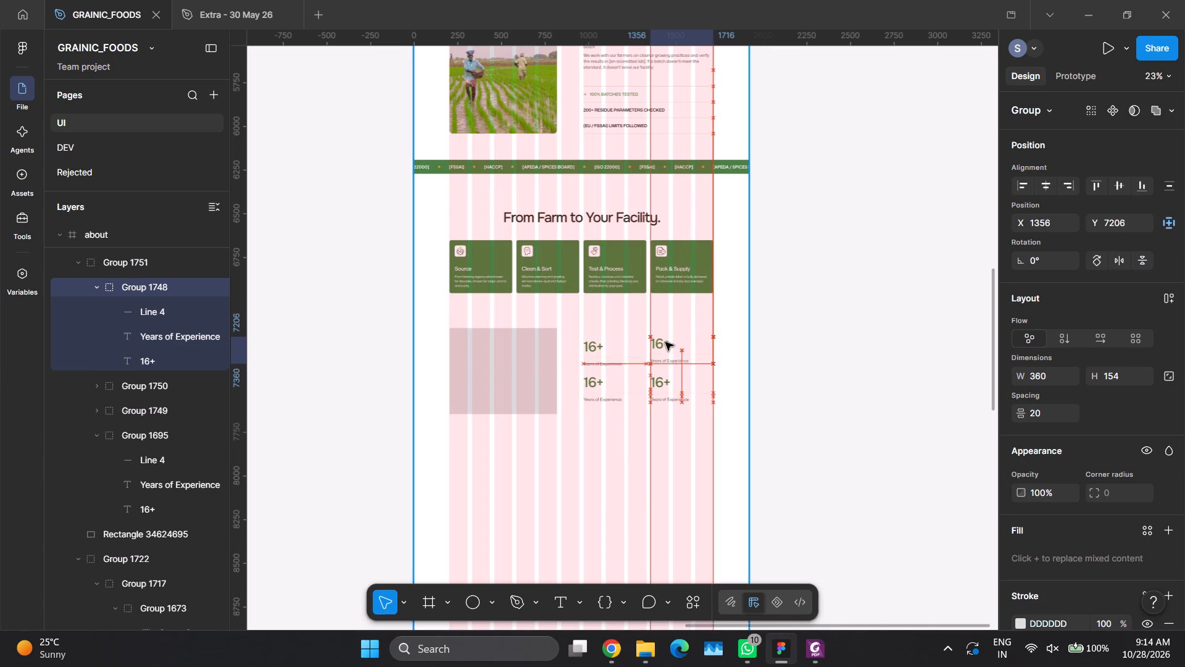
pyautogui.moveTo(665, 342); pyautogui.dragTo(665, 343)
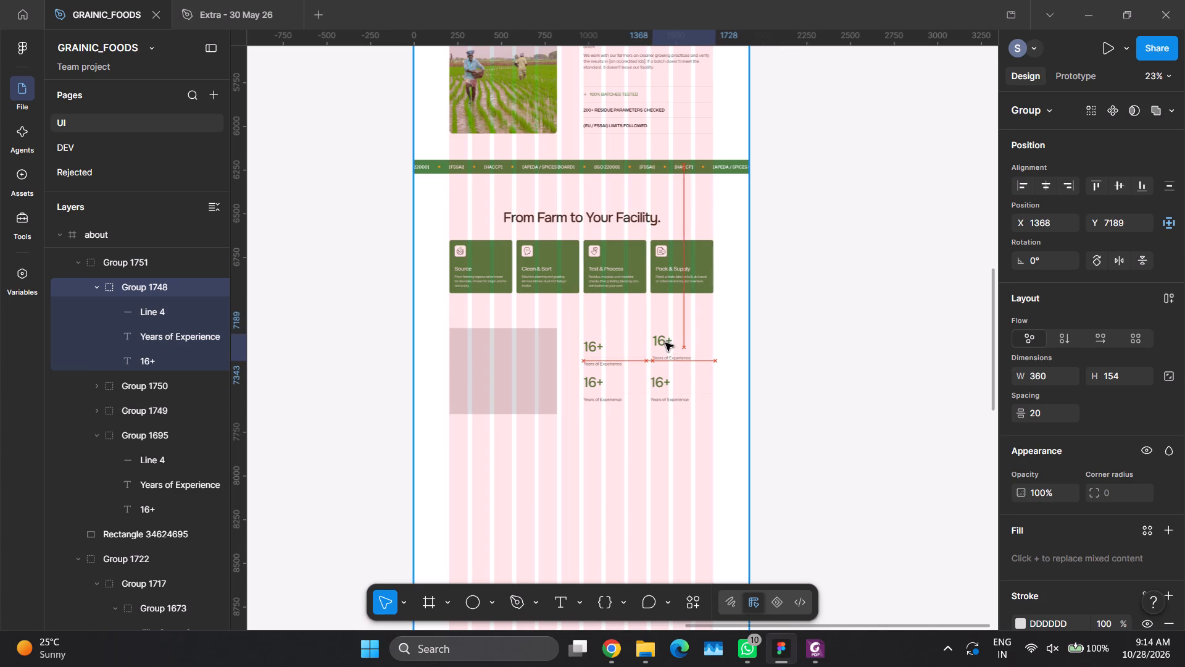
pyautogui.moveTo(665, 343); pyautogui.dragTo(665, 344)
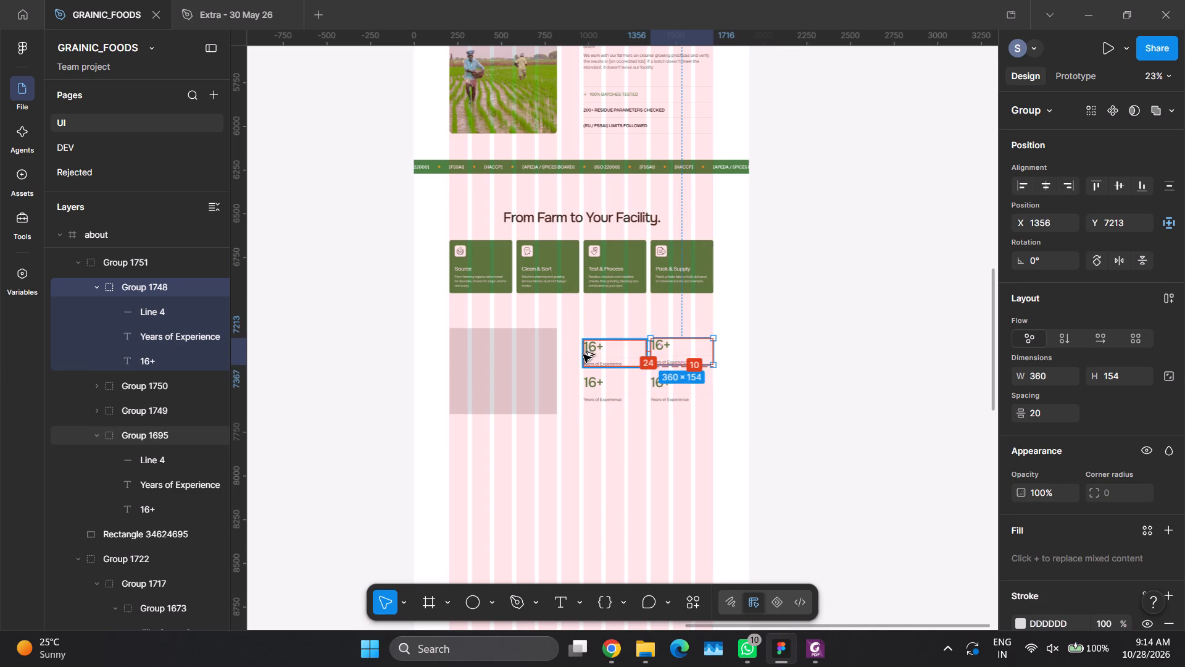
pyautogui.hotkey('alt', 'shift', 'Down')
pyautogui.click(951, 411)
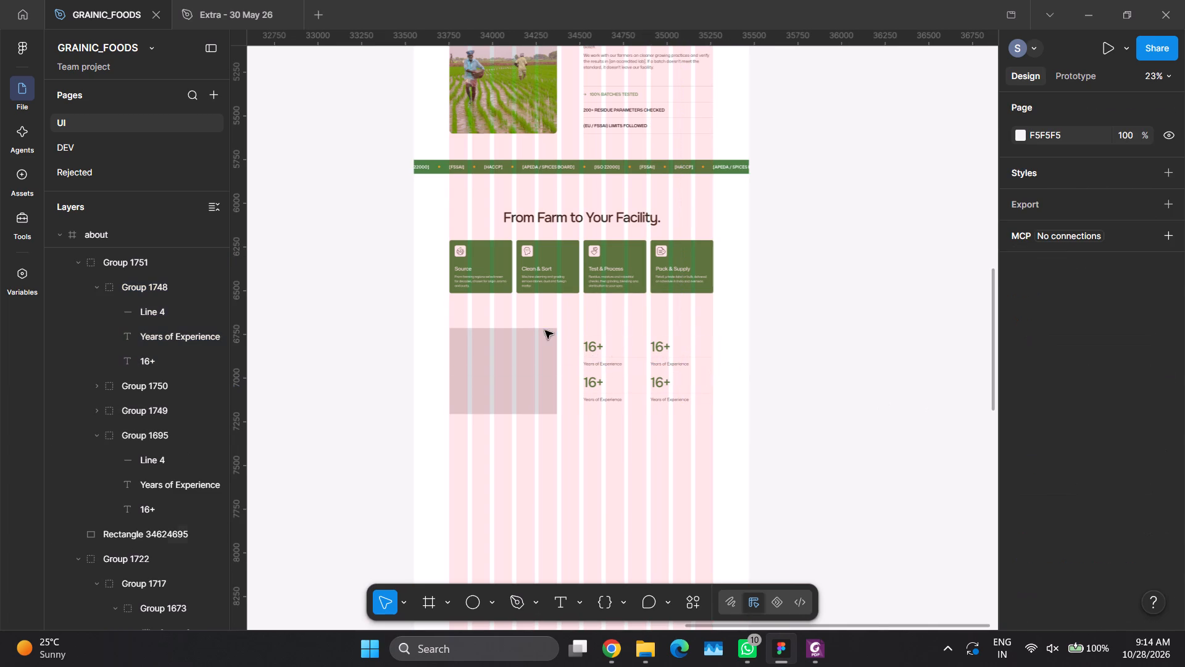
# Swap the combined stat group and the image placeholder, putting the stats on the page's left and the placeholder on its right.
pyautogui.click(587, 356)
pyautogui.keyDown('shift'); pyautogui.click(513, 363); pyautogui.keyUp('shift')
pyautogui.moveTo(510, 372); pyautogui.dragTo(549, 374)
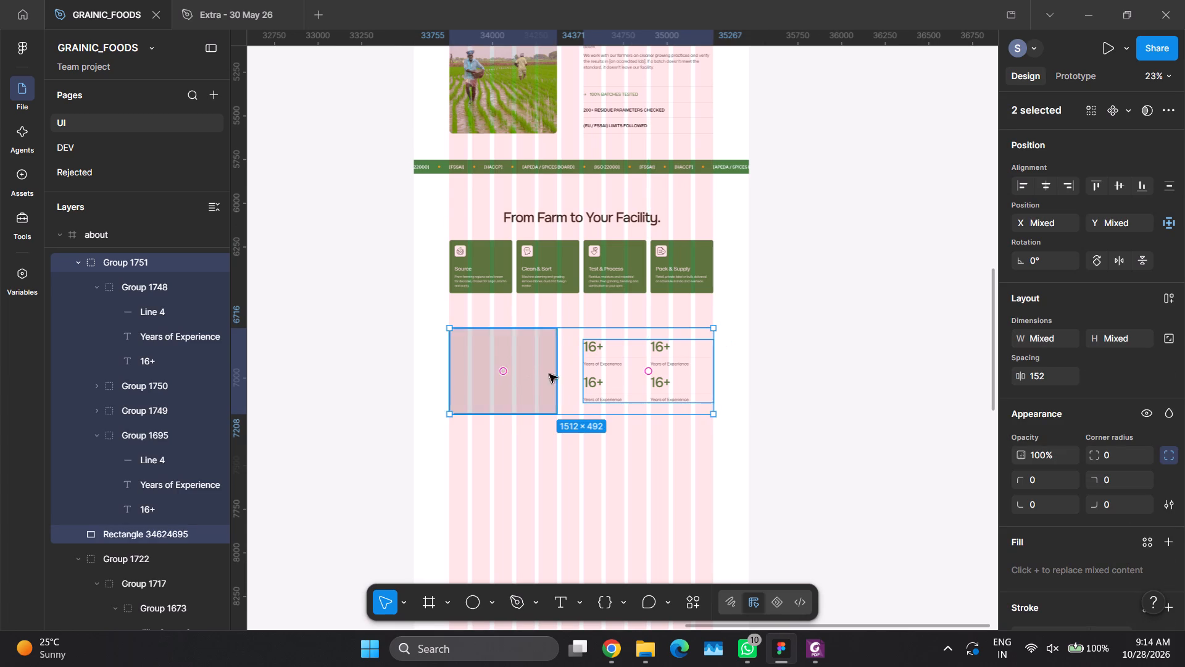
pyautogui.moveTo(549, 374); pyautogui.dragTo(582, 376)
pyautogui.hotkey('ctrl', 'z')
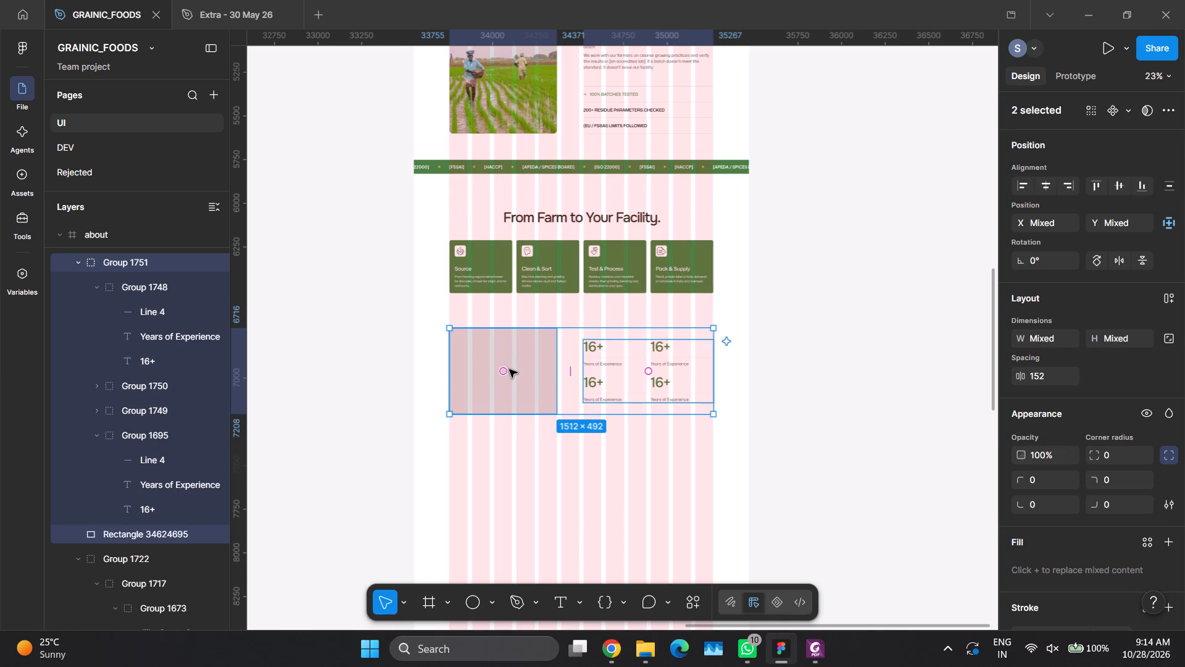
pyautogui.moveTo(504, 373); pyautogui.dragTo(636, 376)
pyautogui.click(831, 371)
# Enlarge the image placeholder proportionally to 820 × 654 so that it reaches the page's right edge.
pyautogui.keyDown('ctrl'); pyautogui.scroll(1, 602, 408); pyautogui.keyUp('ctrl')
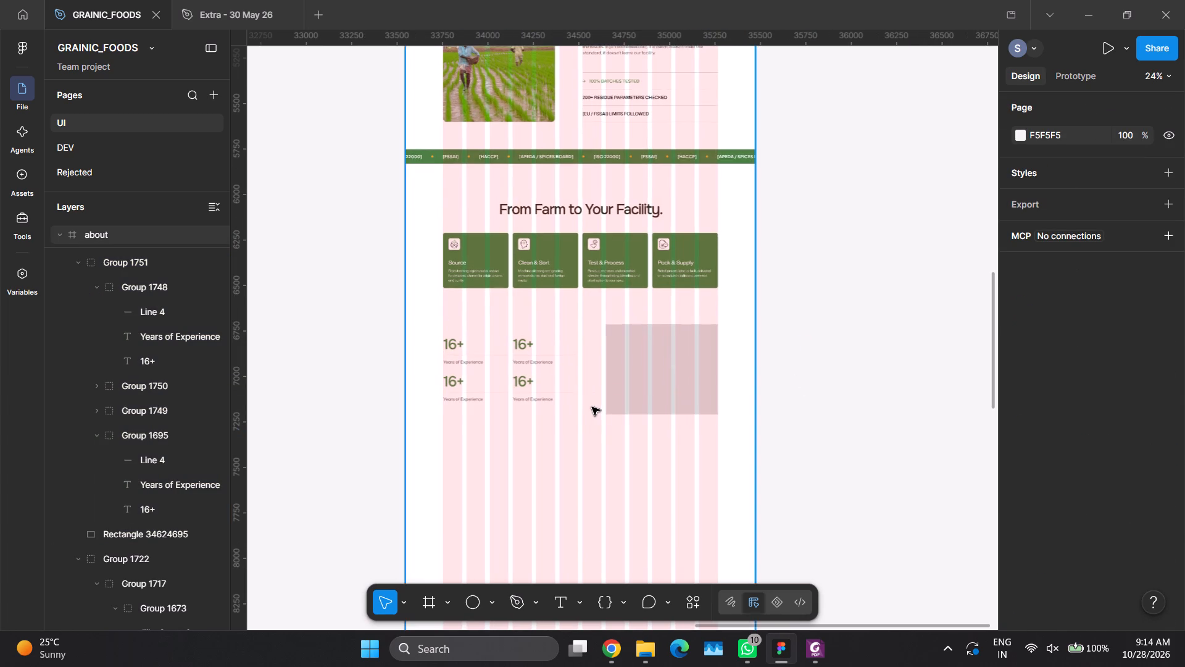
pyautogui.keyDown('ctrl'); pyautogui.scroll(2, 602, 412); pyautogui.keyUp('ctrl')
pyautogui.keyDown('ctrl'); pyautogui.scroll(-4, 602, 411); pyautogui.keyUp('ctrl')
pyautogui.keyDown('ctrl'); pyautogui.scroll(6, 602, 408); pyautogui.keyUp('ctrl')
pyautogui.keyDown('ctrl'); pyautogui.scroll(-1, 601, 407); pyautogui.keyUp('ctrl')
pyautogui.click(668, 379)
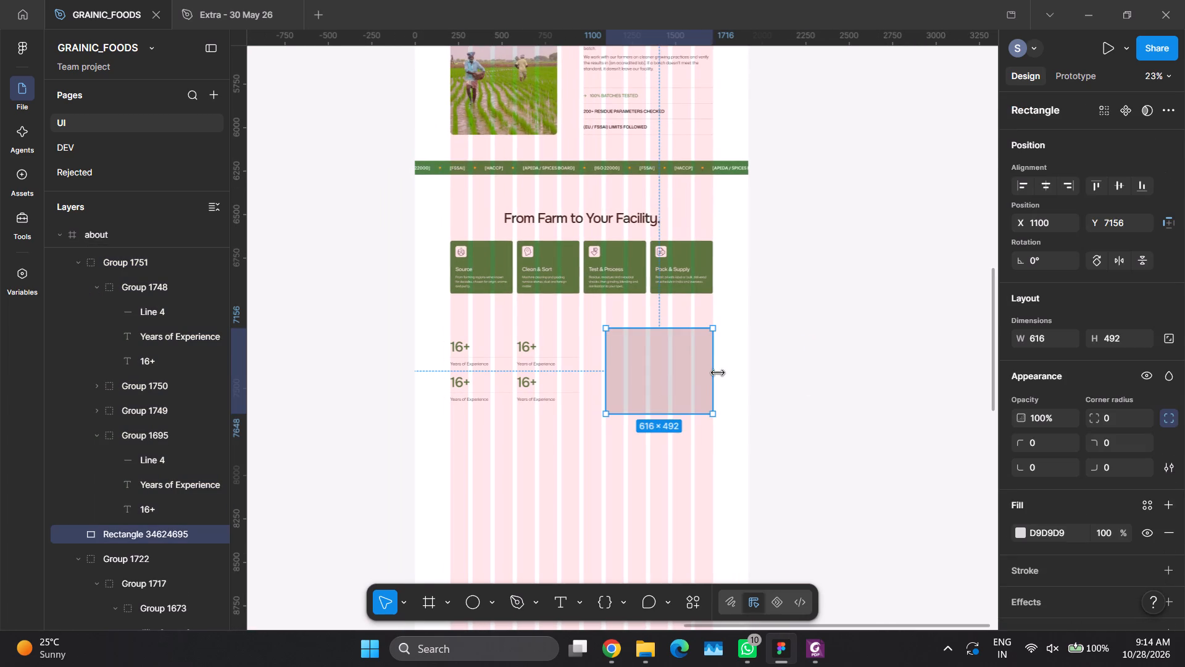
pyautogui.keyDown('shift'); pyautogui.moveTo(719, 373); pyautogui.dragTo(741, 377); pyautogui.keyUp('shift')
pyautogui.keyDown('ctrl'); pyautogui.scroll(3, 718, 376); pyautogui.keyUp('ctrl')
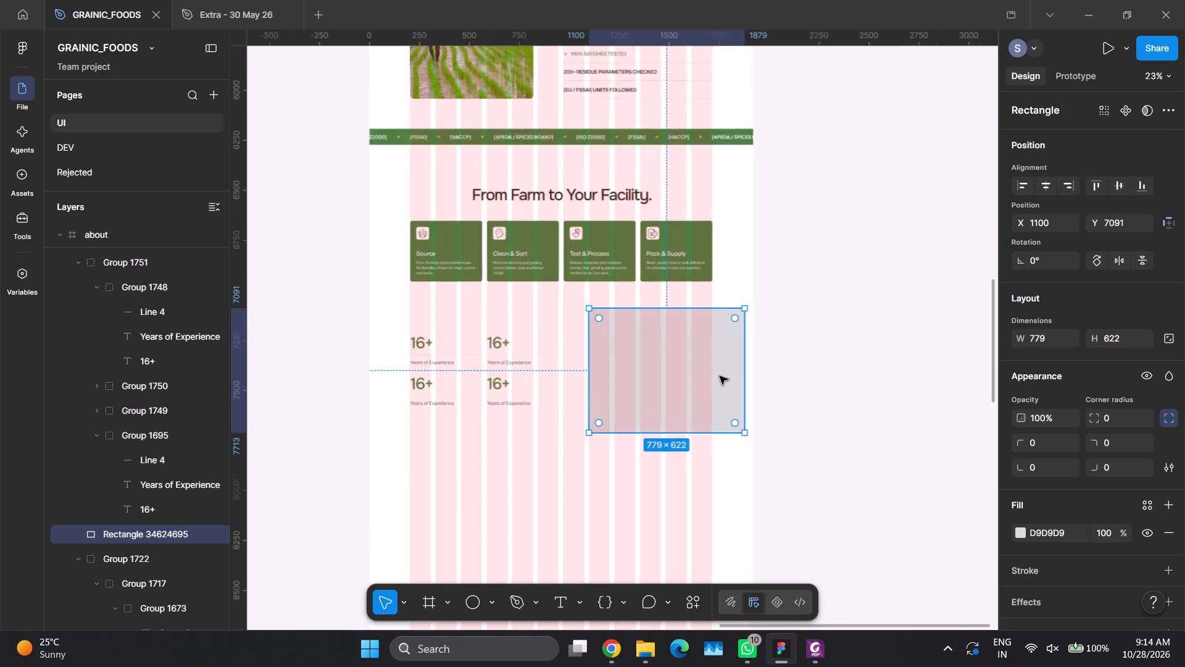
pyautogui.keyDown('ctrl'); pyautogui.scroll(5, 720, 376); pyautogui.keyUp('ctrl')
pyautogui.keyDown('ctrl'); pyautogui.scroll(-3, 732, 371); pyautogui.keyUp('ctrl')
pyautogui.keyDown('ctrl'); pyautogui.scroll(1, 732, 370); pyautogui.keyUp('ctrl')
pyautogui.keyDown('ctrl'); pyautogui.scroll(-3, 732, 370); pyautogui.keyUp('ctrl')
pyautogui.keyDown('shift'); pyautogui.moveTo(699, 371); pyautogui.dragTo(708, 374); pyautogui.keyUp('shift')
pyautogui.keyDown('shift'); pyautogui.moveTo(582, 382); pyautogui.dragTo(572, 381); pyautogui.keyUp('shift')
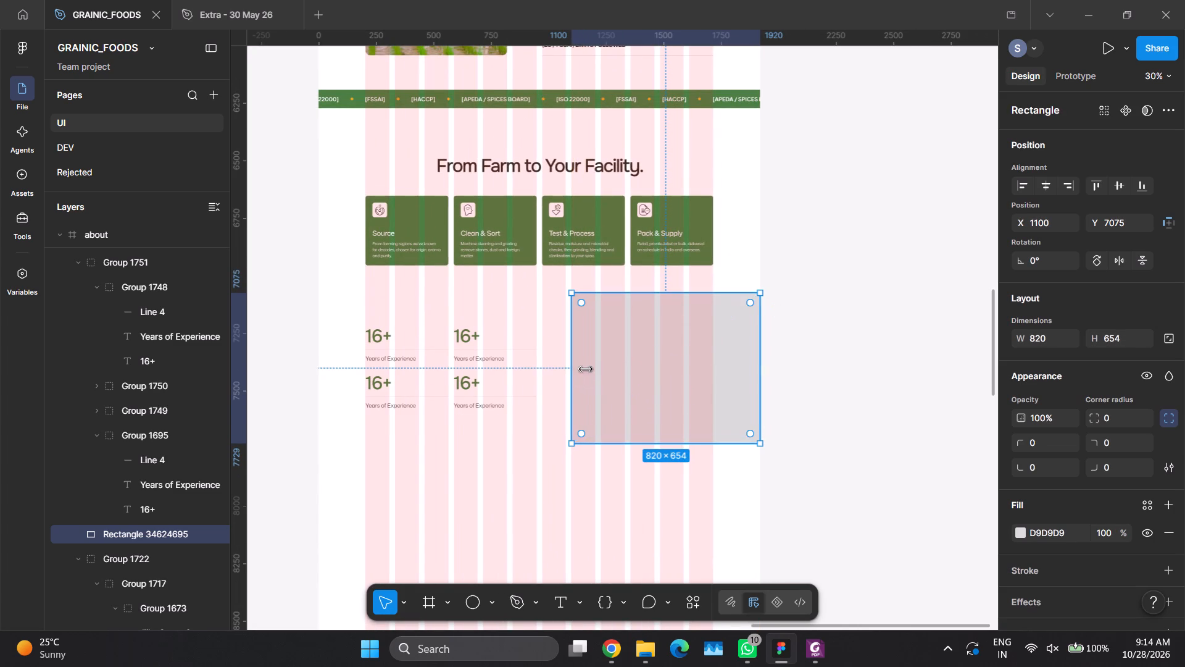
# Move the image placeholder down to Y 7106, 150 below the green process cards.
pyautogui.hotkey('alt', 'shift', 'Down')
pyautogui.hotkey('alt', 'shift', 'Down')
pyautogui.hotkey('alt', 'shift', 'Down')
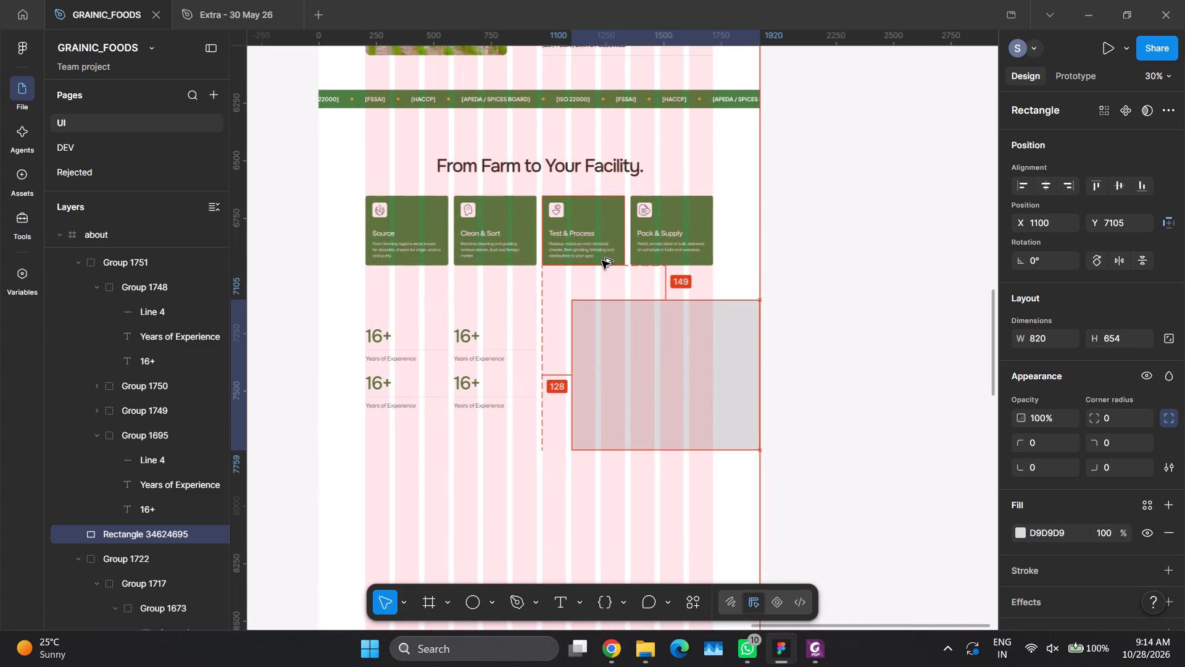
pyautogui.hotkey('alt', 'shift', 'Down')
pyautogui.hotkey('alt', 'shift', 'Up')
pyautogui.hotkey('alt', 'Down')
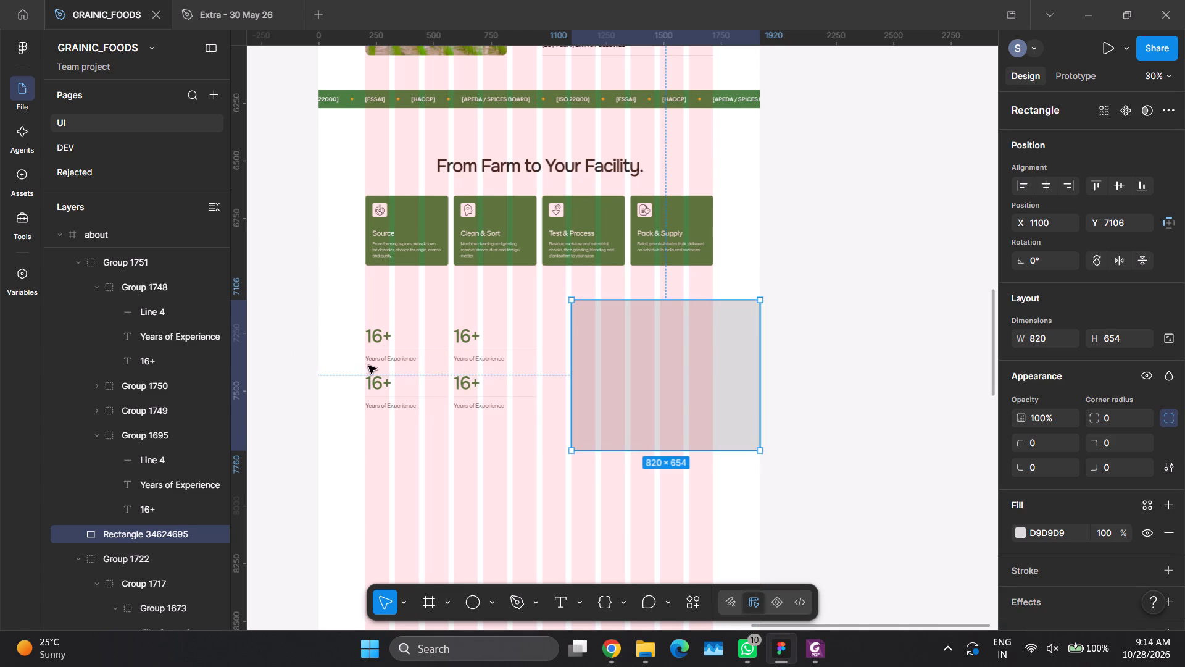
# Align the vertical centres of the combined stat group and the image placeholder.
pyautogui.click(465, 343)
pyautogui.keyDown('shift'); pyautogui.click(596, 355); pyautogui.keyUp('shift')
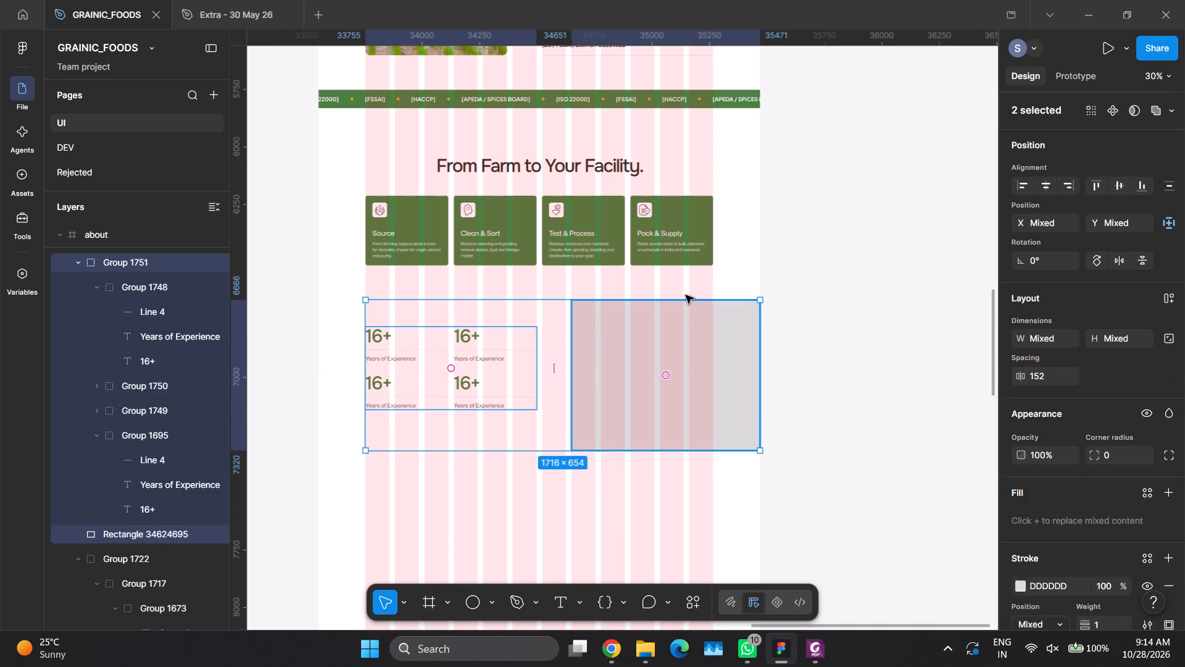
pyautogui.click(1114, 185)
pyautogui.click(847, 349)
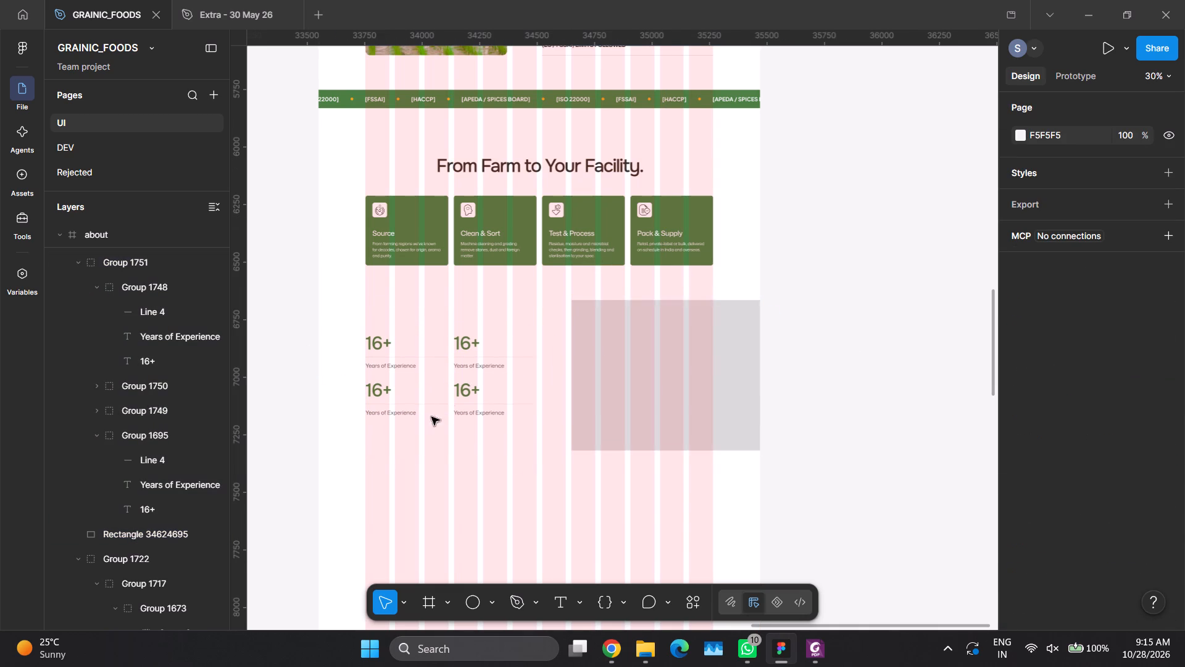
# Hide the layout guides on the page.
pyautogui.scroll(1, 446, 401)
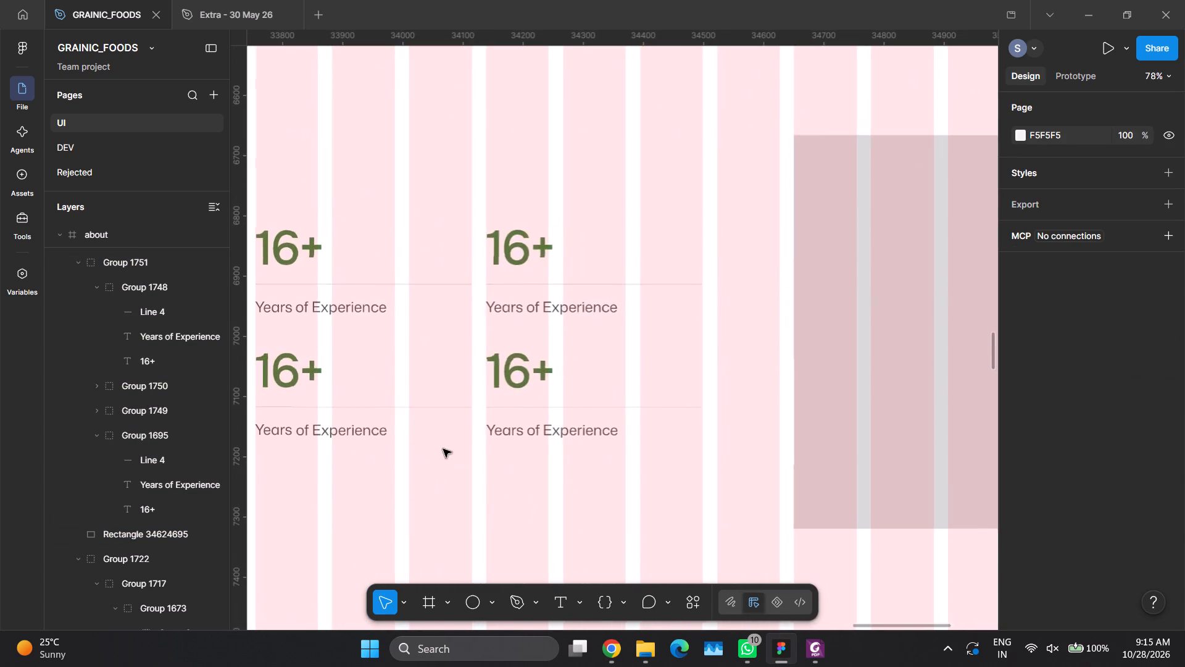
pyautogui.click(515, 468)
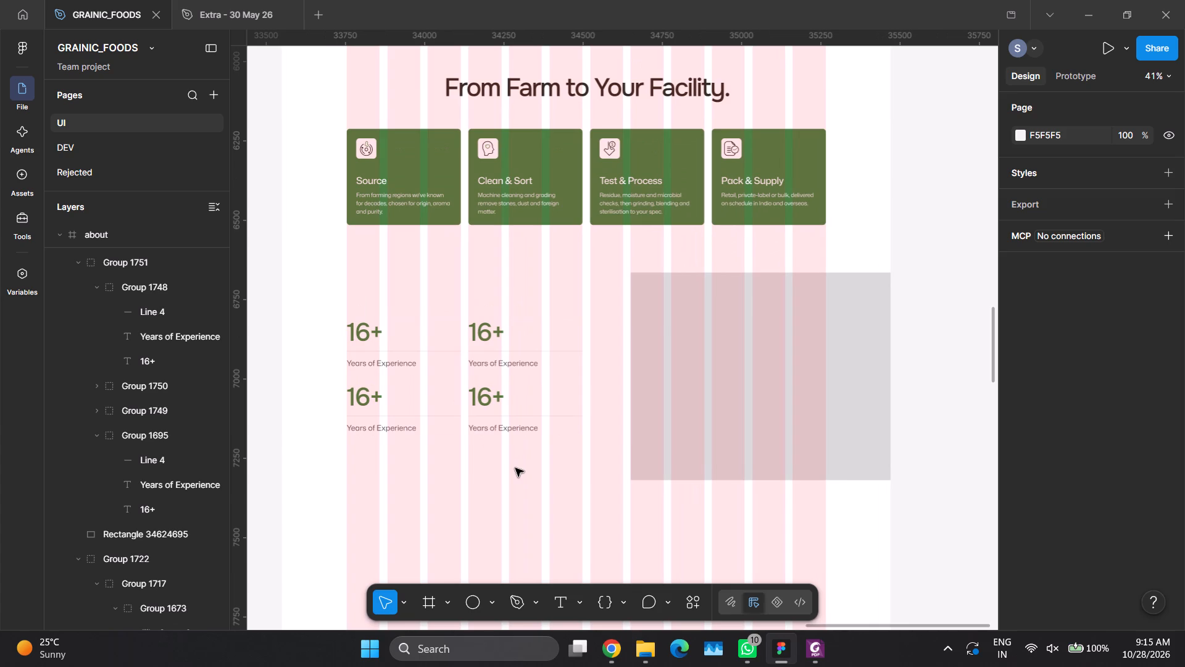
pyautogui.hotkey('shift', 'g')
pyautogui.click(517, 471)
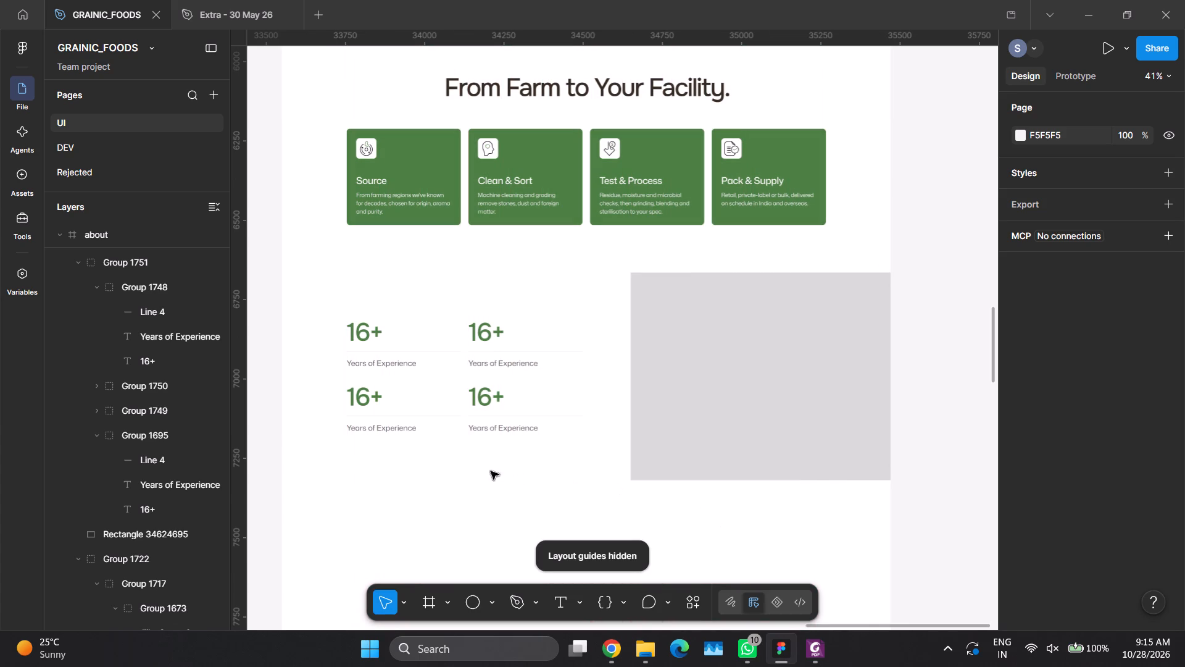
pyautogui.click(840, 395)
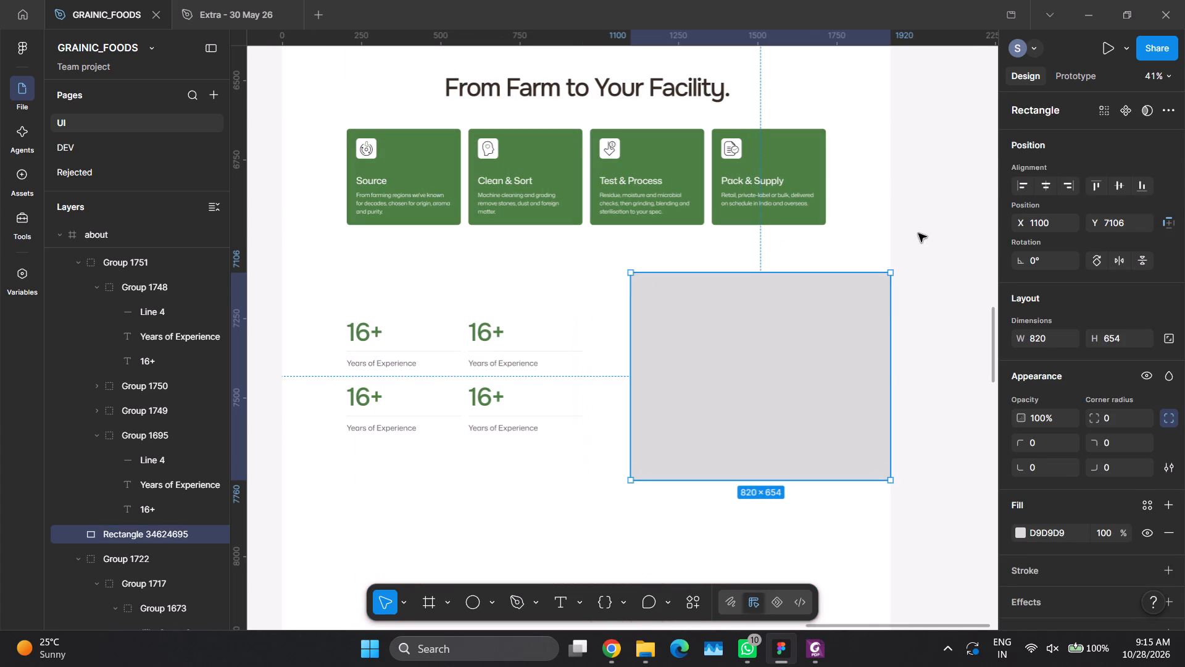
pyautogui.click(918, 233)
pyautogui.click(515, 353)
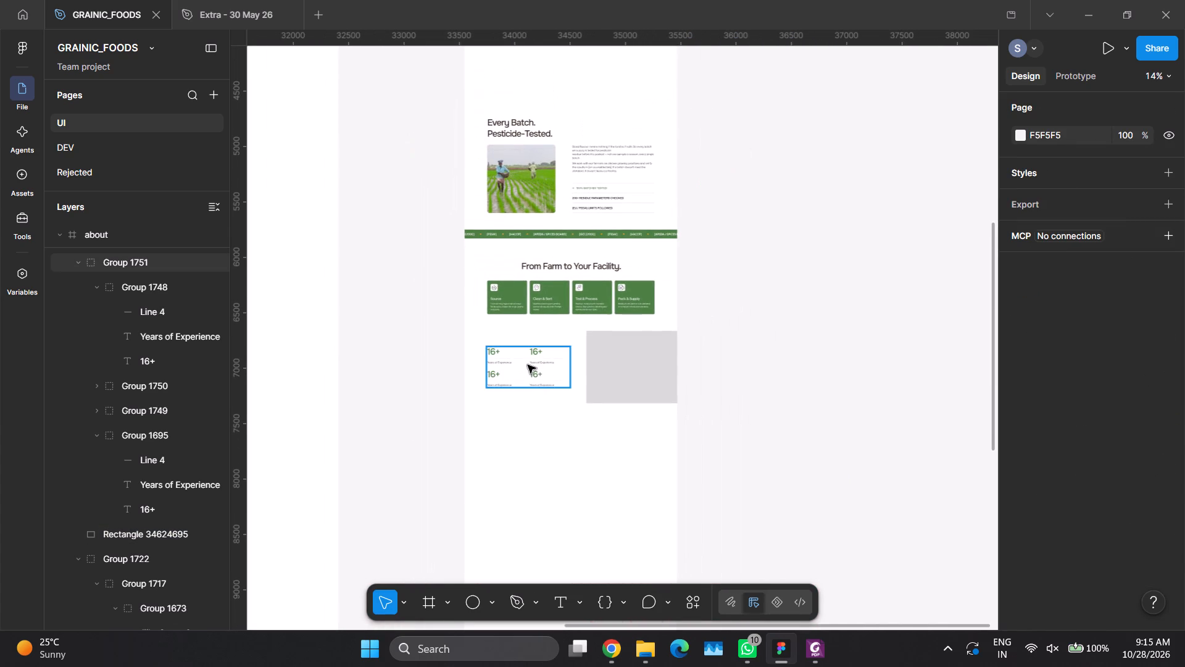
# Move the stat group and the image placeholder down together by 50.
pyautogui.click(528, 365)
pyautogui.keyDown('shift'); pyautogui.click(610, 360); pyautogui.keyUp('shift')
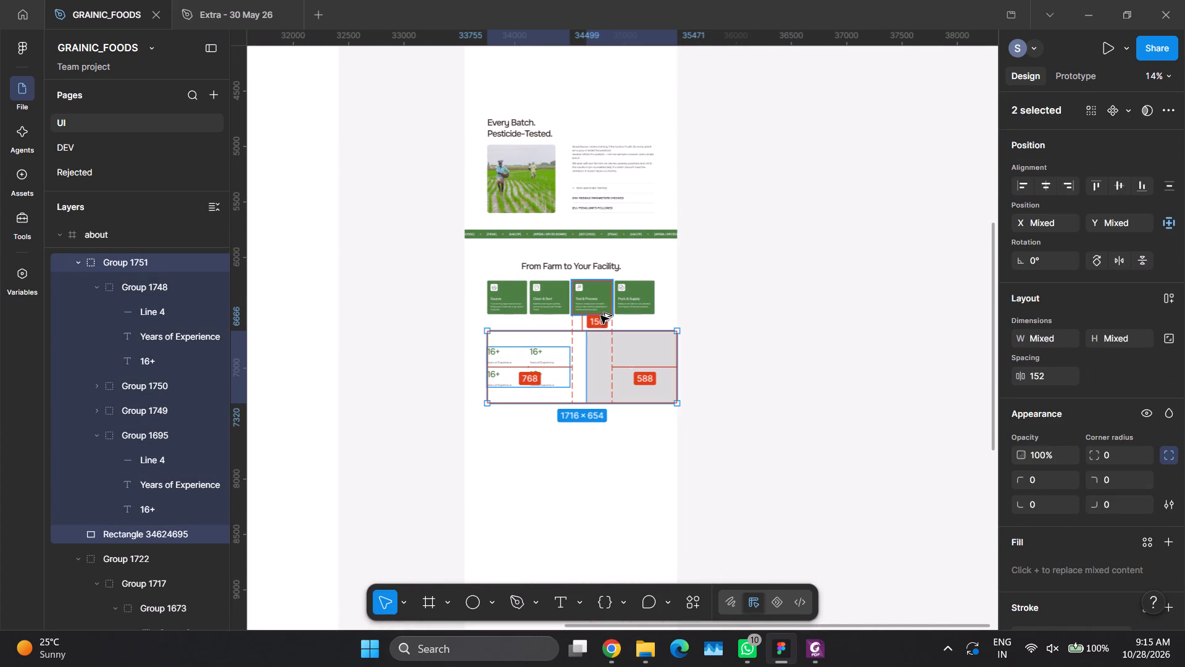
pyautogui.hotkey('alt', 'shift', 'Down')
pyautogui.hotkey('alt', 'shift', 'Down')
pyautogui.hotkey('alt', 'shift', 'Down')
pyautogui.hotkey('alt', 'shift', 'Down')
pyautogui.hotkey('alt', 'shift', 'Down')
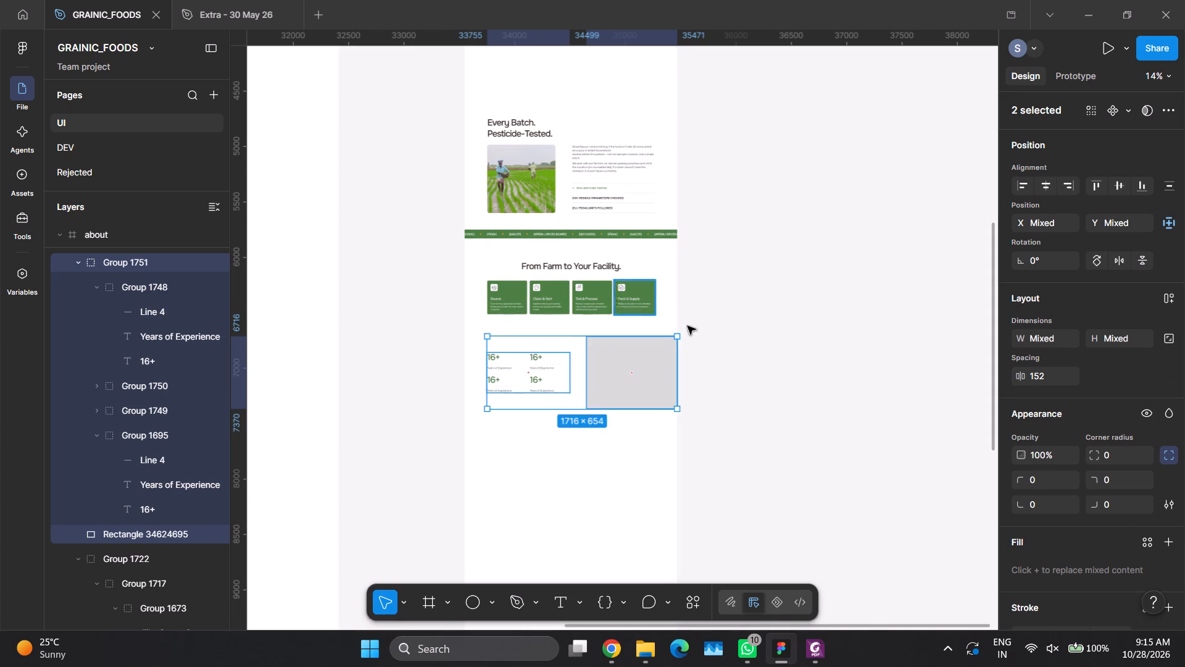
pyautogui.click(715, 332)
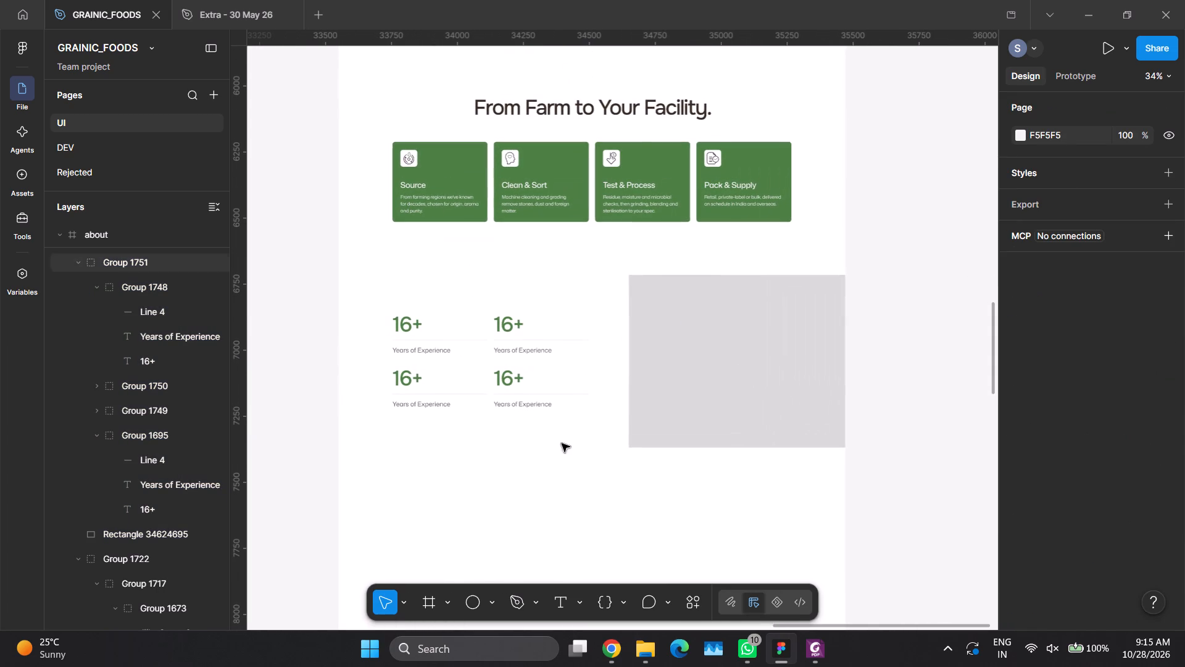
# Round the image placeholder's top-left and bottom-left corners with a radius of 20.
pyautogui.click(642, 506)
pyautogui.click(701, 374)
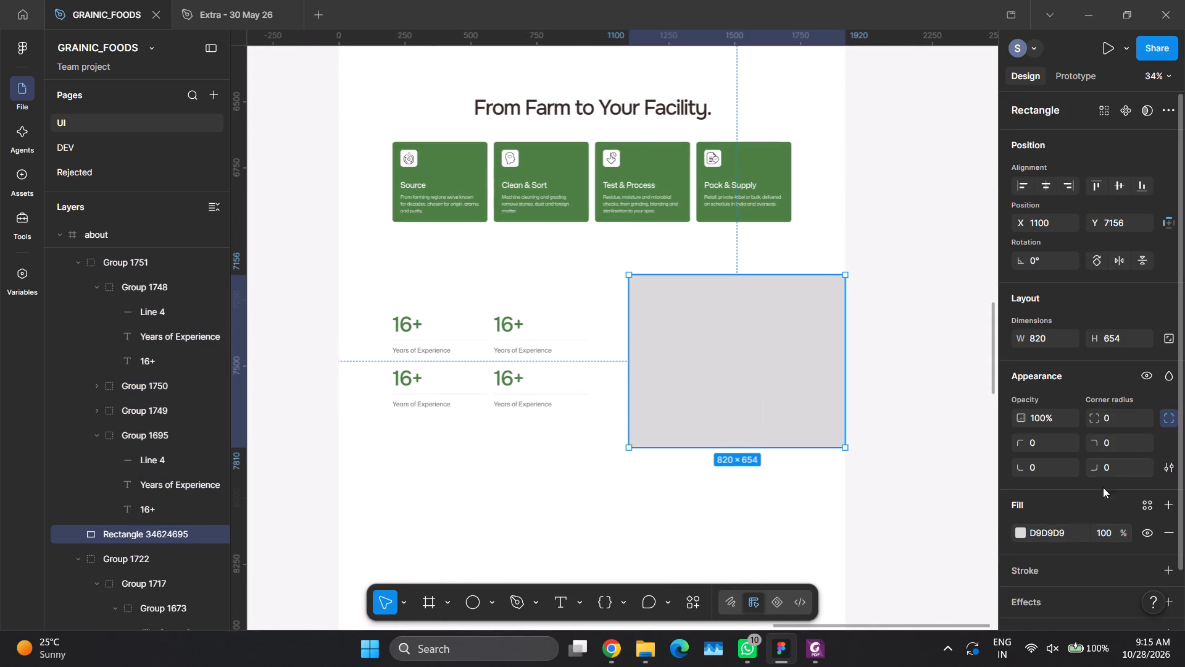
pyautogui.click(1053, 445)
pyautogui.press('2')
pyautogui.press('0')
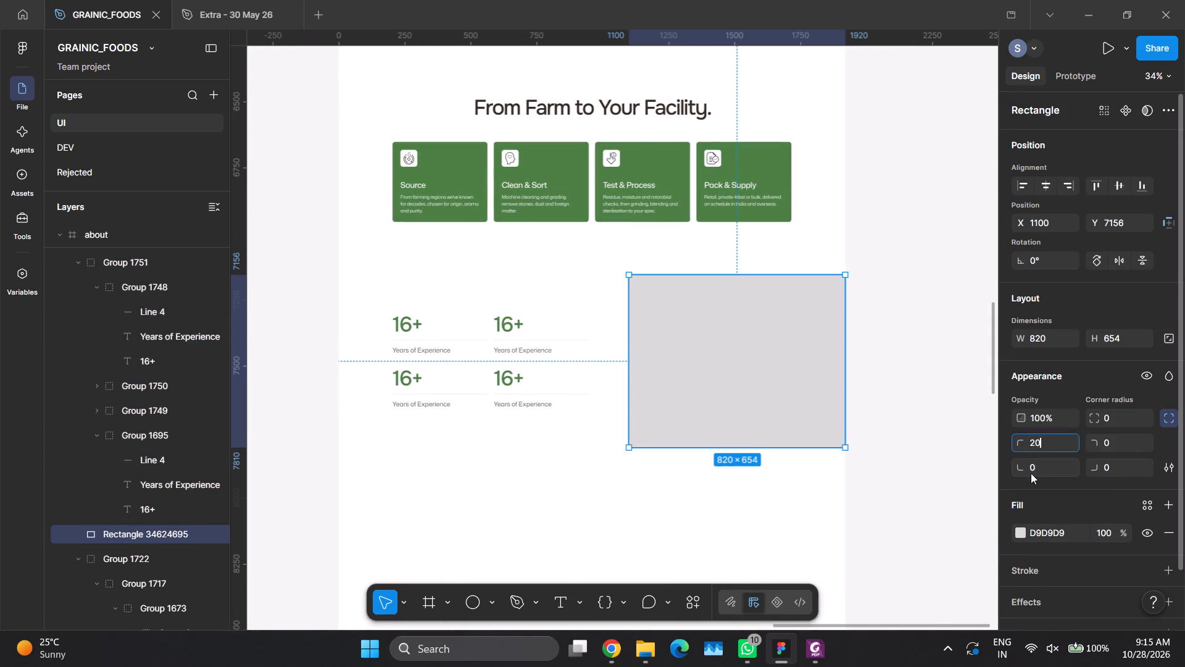
pyautogui.click(1038, 470)
pyautogui.press('2')
pyautogui.press('0')
pyautogui.click(882, 484)
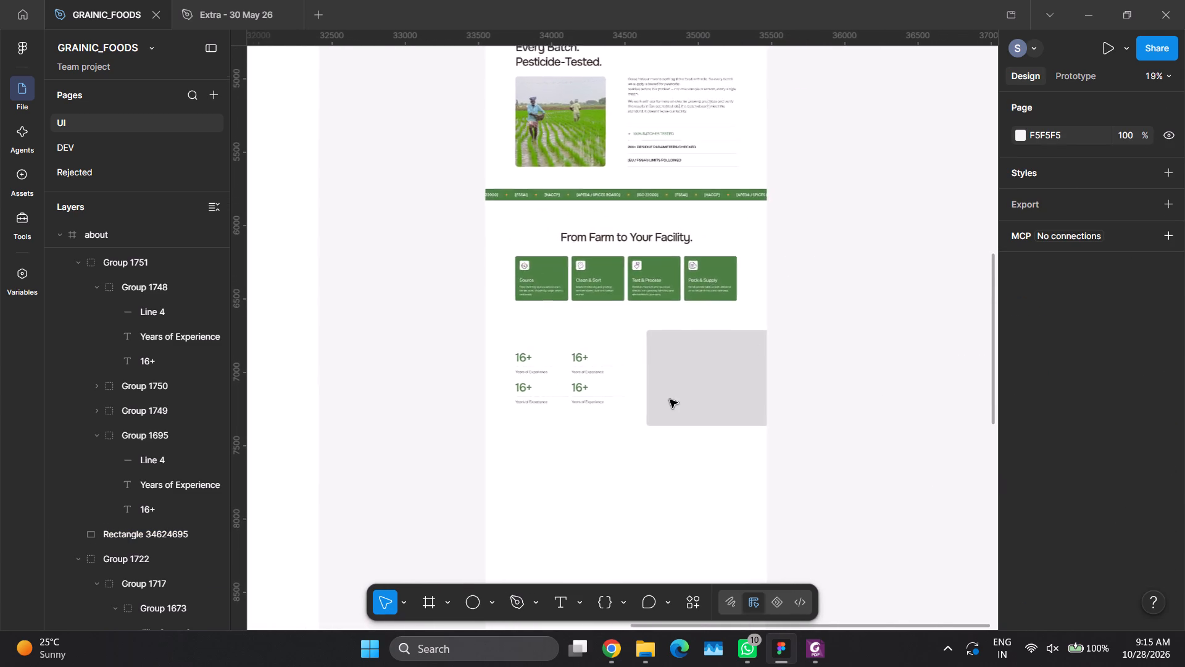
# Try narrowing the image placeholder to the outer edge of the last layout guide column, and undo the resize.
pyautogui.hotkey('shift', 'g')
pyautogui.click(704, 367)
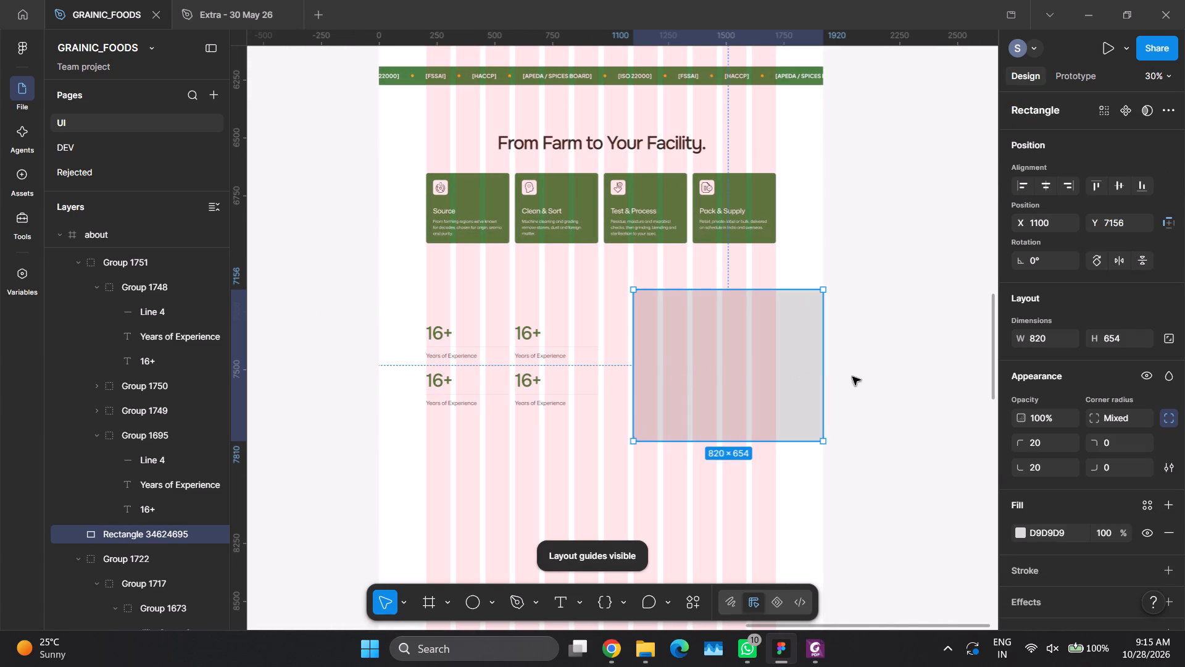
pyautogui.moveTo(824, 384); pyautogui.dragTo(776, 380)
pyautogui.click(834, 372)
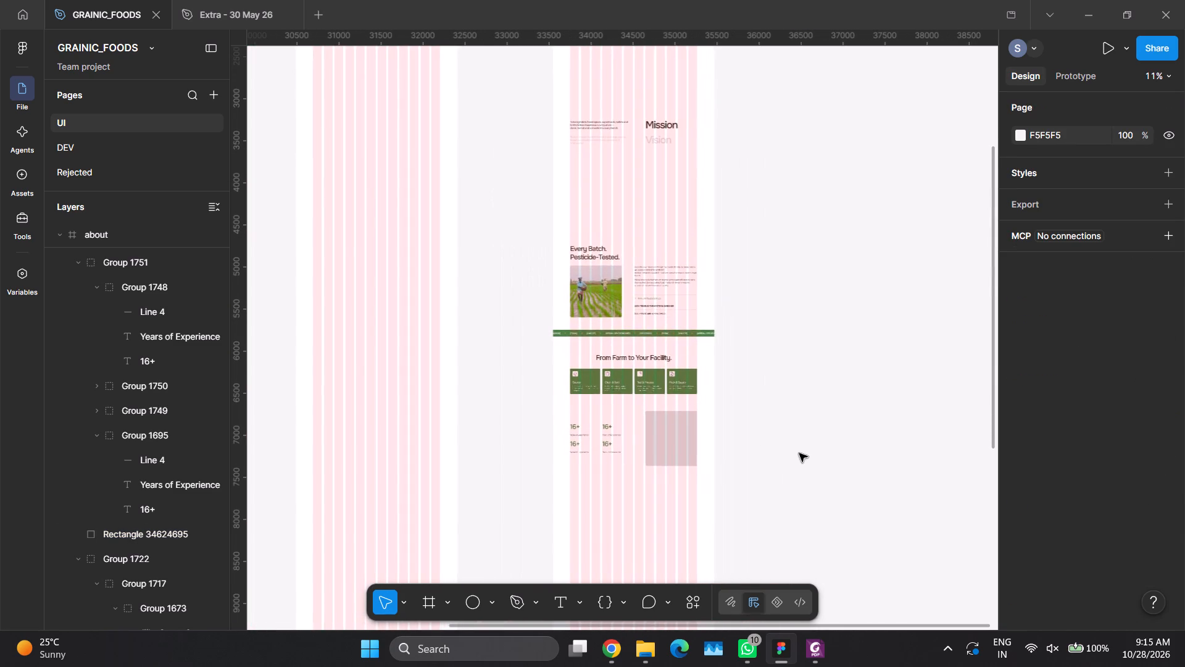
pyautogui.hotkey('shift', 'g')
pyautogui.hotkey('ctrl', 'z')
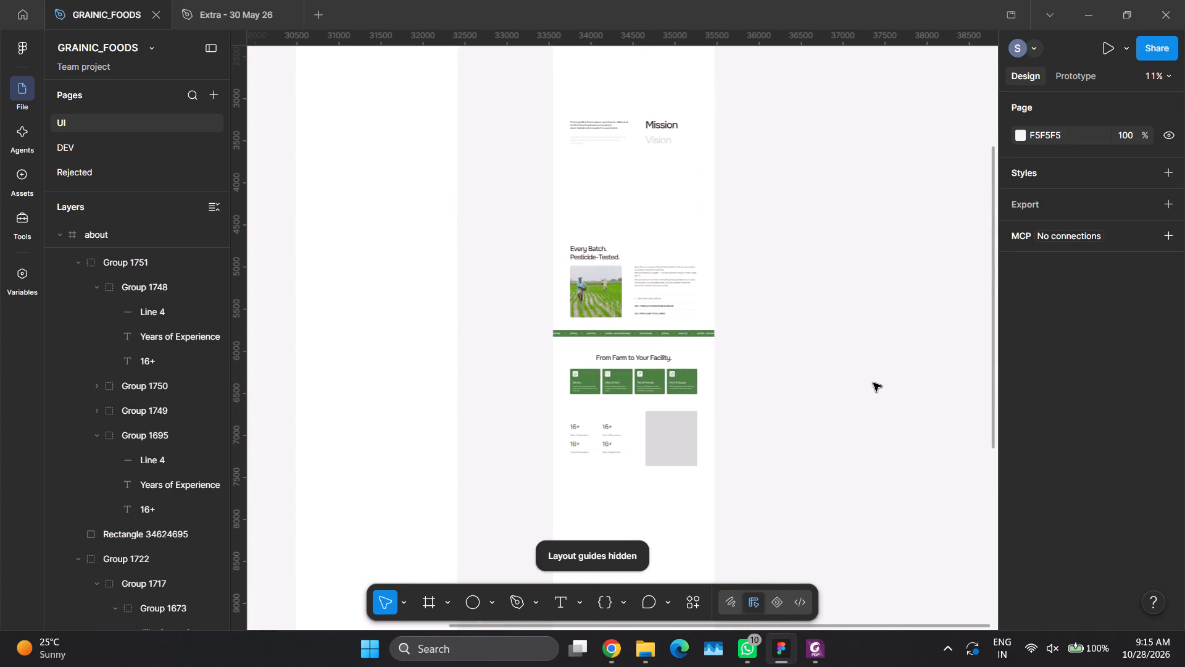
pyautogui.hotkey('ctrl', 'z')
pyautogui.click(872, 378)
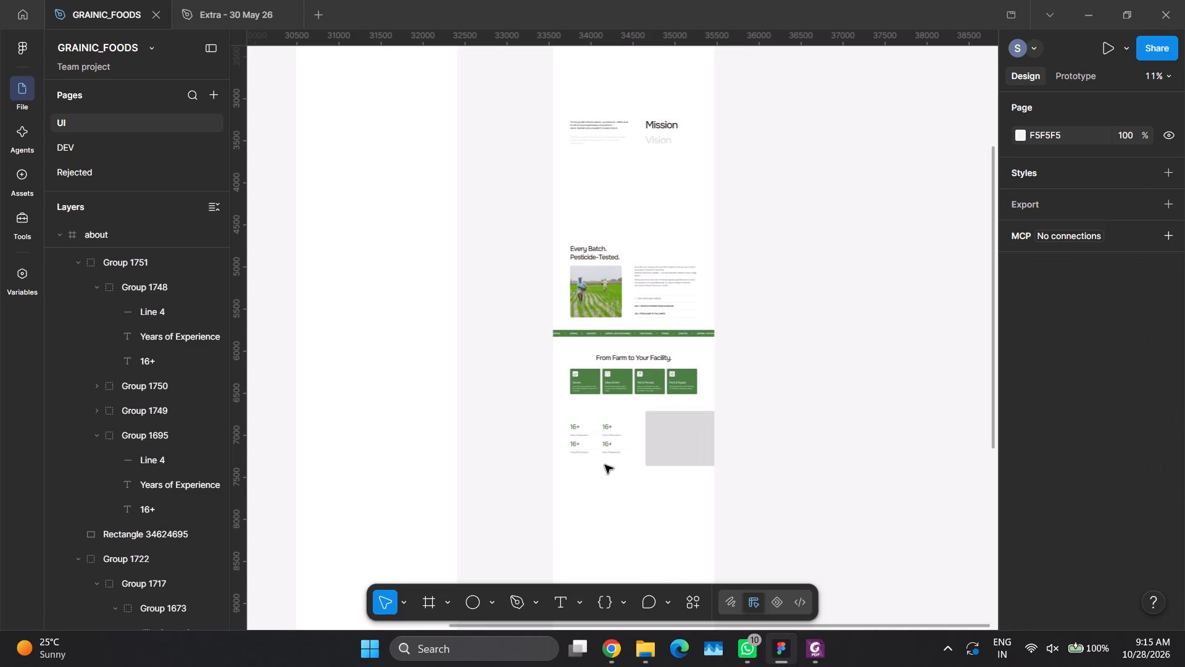
# Replace the first stat's label with "Years of heritage", copied from the stat strip in the About Us copy PDF.
pyautogui.scroll(1, 604, 472)
pyautogui.keyDown('ctrl'); pyautogui.scroll(-2, 604, 472); pyautogui.keyUp('ctrl')
pyautogui.keyDown('ctrl'); pyautogui.scroll(8, 604, 472); pyautogui.keyUp('ctrl')
pyautogui.keyDown('ctrl'); pyautogui.scroll(-1, 613, 471); pyautogui.keyUp('ctrl')
pyautogui.keyDown('ctrl'); pyautogui.scroll(4, 613, 471); pyautogui.keyUp('ctrl')
pyautogui.keyDown('ctrl'); pyautogui.scroll(-1, 638, 482); pyautogui.keyUp('ctrl')
pyautogui.keyDown('ctrl'); pyautogui.scroll(6, 638, 482); pyautogui.keyUp('ctrl')
pyautogui.keyDown('ctrl'); pyautogui.scroll(-5, 638, 482); pyautogui.keyUp('ctrl')
pyautogui.keyDown('ctrl'); pyautogui.scroll(5, 638, 482); pyautogui.keyUp('ctrl')
pyautogui.keyDown('ctrl'); pyautogui.scroll(-3, 633, 480); pyautogui.keyUp('ctrl')
pyautogui.keyDown('ctrl'); pyautogui.scroll(4, 633, 480); pyautogui.keyUp('ctrl')
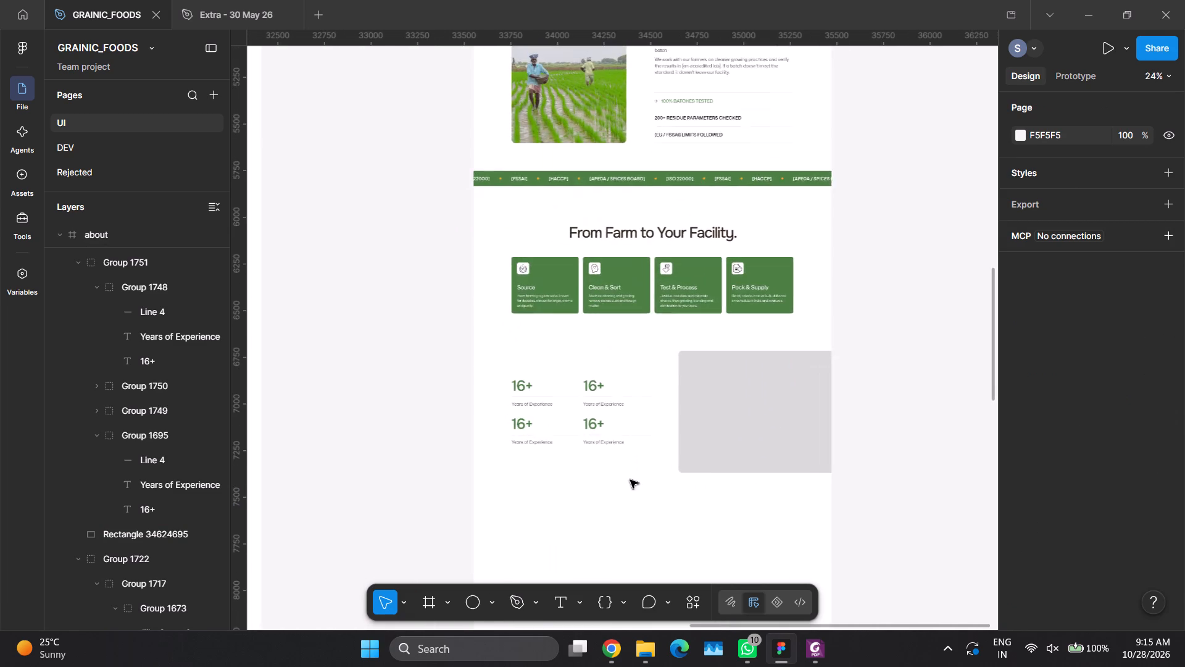
pyautogui.keyDown('ctrl'); pyautogui.scroll(2, 615, 480); pyautogui.keyUp('ctrl')
pyautogui.keyDown('ctrl'); pyautogui.scroll(-1, 615, 480); pyautogui.keyUp('ctrl')
pyautogui.keyDown('ctrl'); pyautogui.scroll(6, 615, 480); pyautogui.keyUp('ctrl')
pyautogui.keyDown('ctrl'); pyautogui.scroll(-1, 615, 480); pyautogui.keyUp('ctrl')
pyautogui.keyDown('ctrl'); pyautogui.scroll(9, 615, 480); pyautogui.keyUp('ctrl')
pyautogui.keyDown('ctrl'); pyautogui.scroll(-1, 597, 491); pyautogui.keyUp('ctrl')
pyautogui.keyDown('ctrl'); pyautogui.scroll(1, 596, 491); pyautogui.keyUp('ctrl')
pyautogui.hotkey('alt', 'Tab')
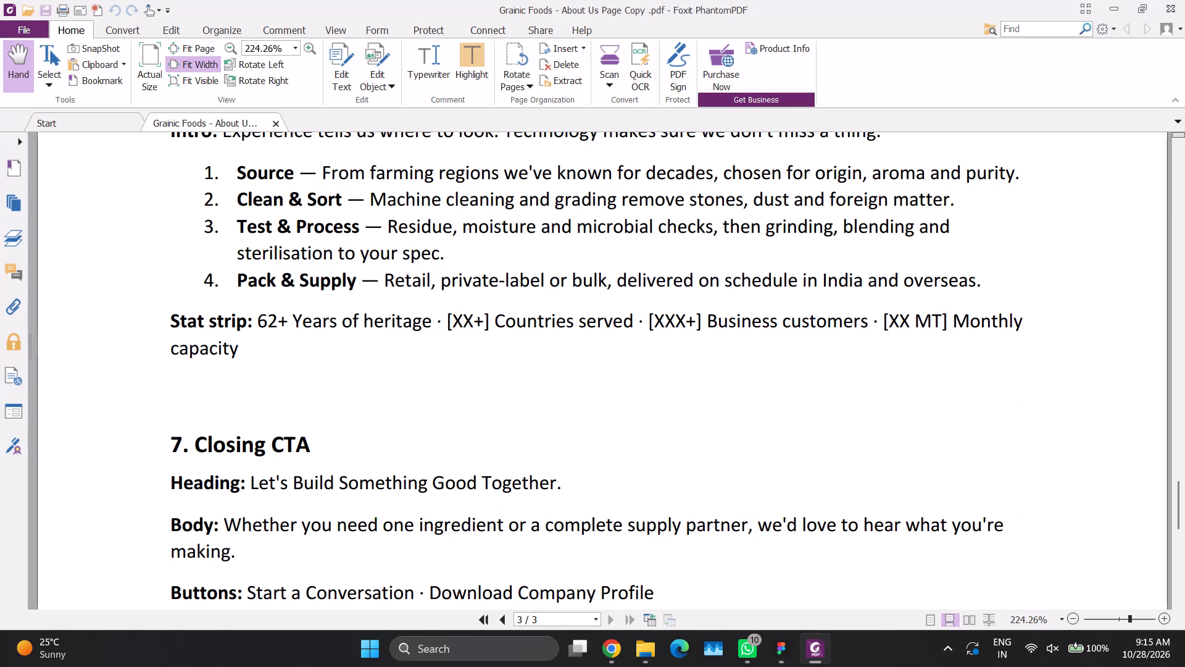
pyautogui.moveTo(428, 315); pyautogui.dragTo(304, 315)
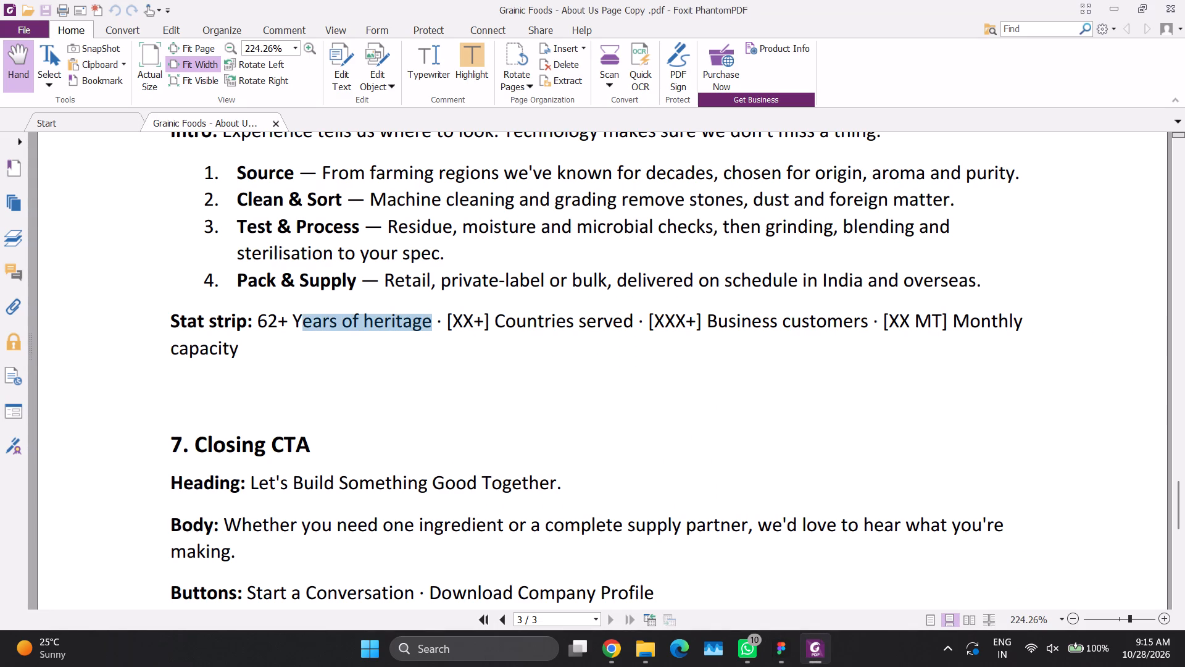
pyautogui.moveTo(304, 315); pyautogui.dragTo(296, 313)
pyautogui.hotkey('ctrl', 'c')
pyautogui.hotkey('alt', 'Tab')
pyautogui.keyDown('ctrl'); pyautogui.doubleClick(459, 342); pyautogui.keyUp('ctrl')
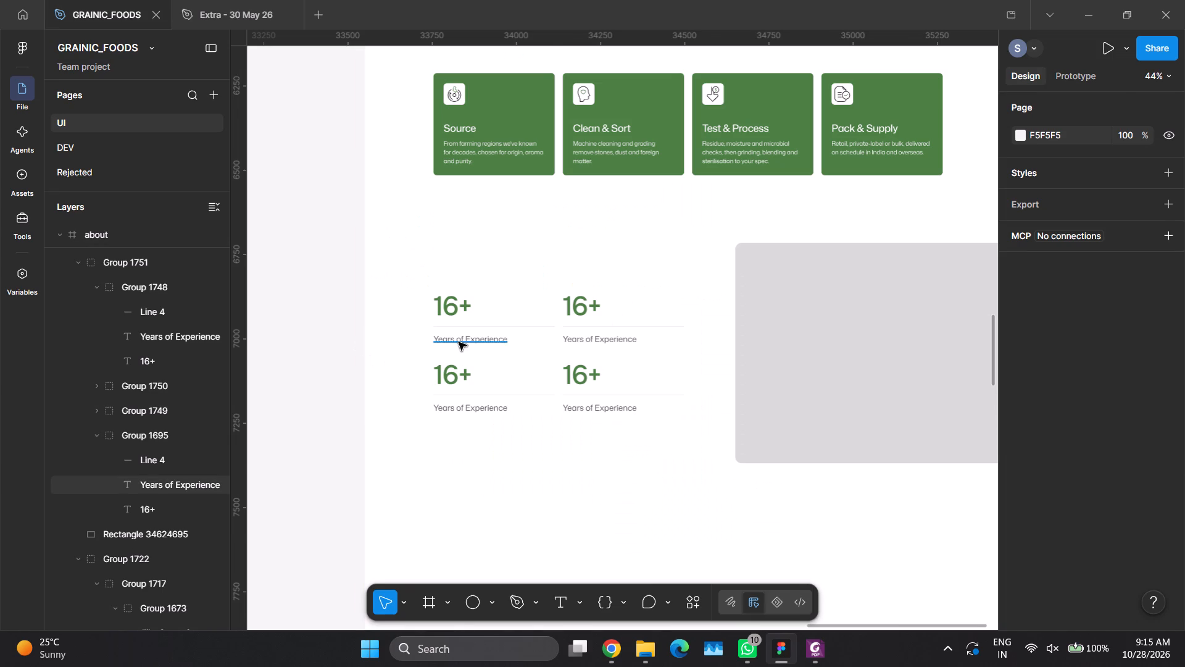
pyautogui.hotkey('ctrl', 'v')
pyautogui.press('BackSpace')
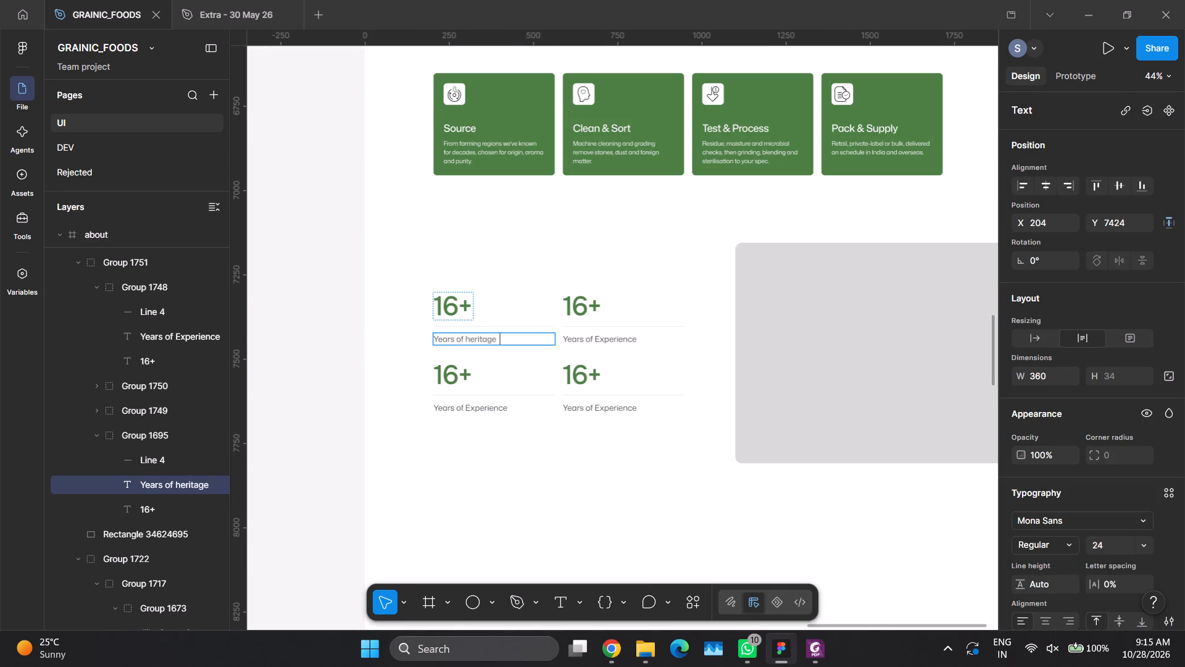
# Change the number above "Years of heritage" to 62+.
pyautogui.moveTo(459, 308); pyautogui.dragTo(440, 308)
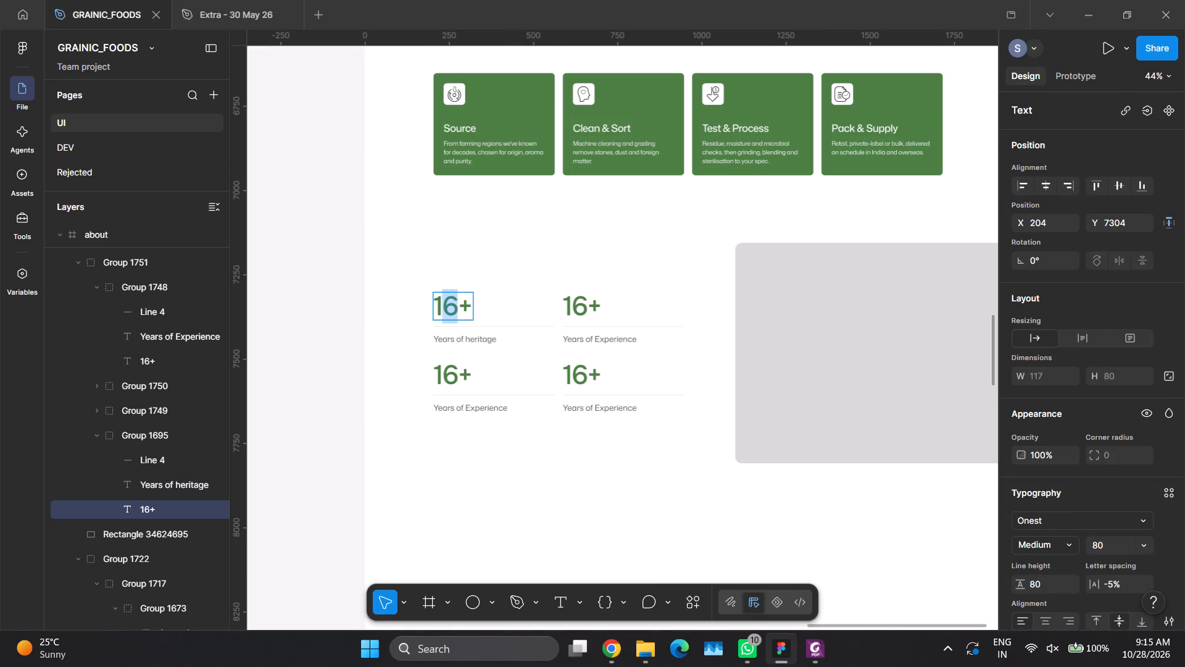
pyautogui.press('BackSpace')
pyautogui.press('BackSpace')
pyautogui.write('62')
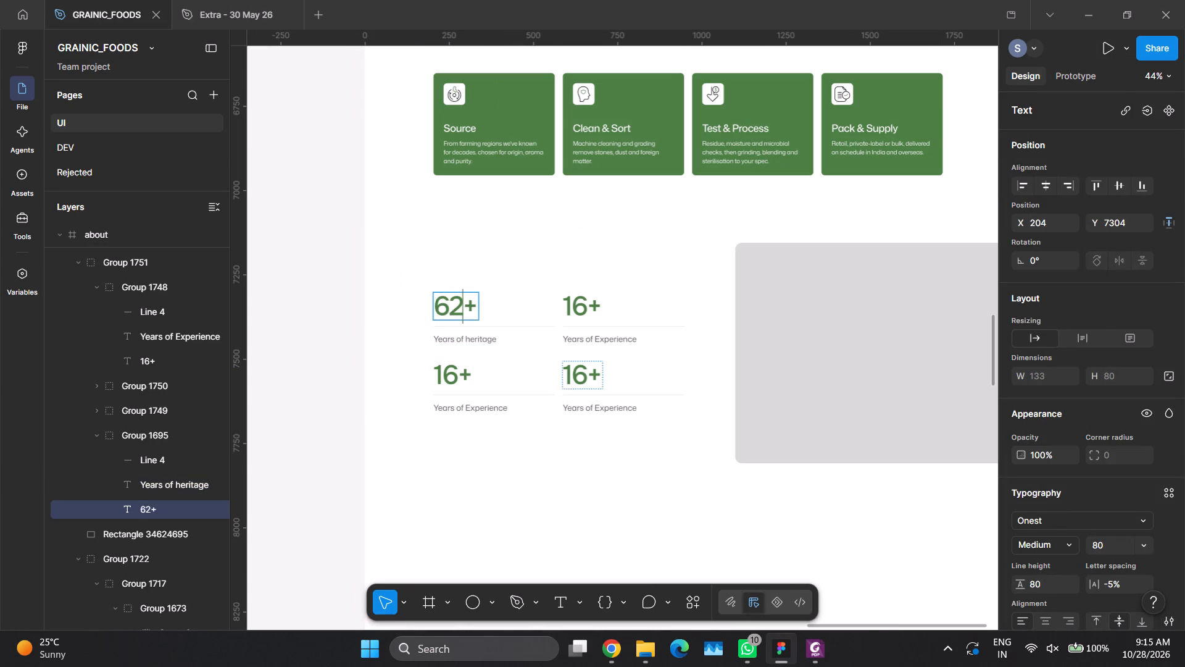
pyautogui.click(541, 441)
# Replace the label of the second stat in the upper row with "Countries served" from the PDF copy.
pyautogui.hotkey('alt', 'Tab')
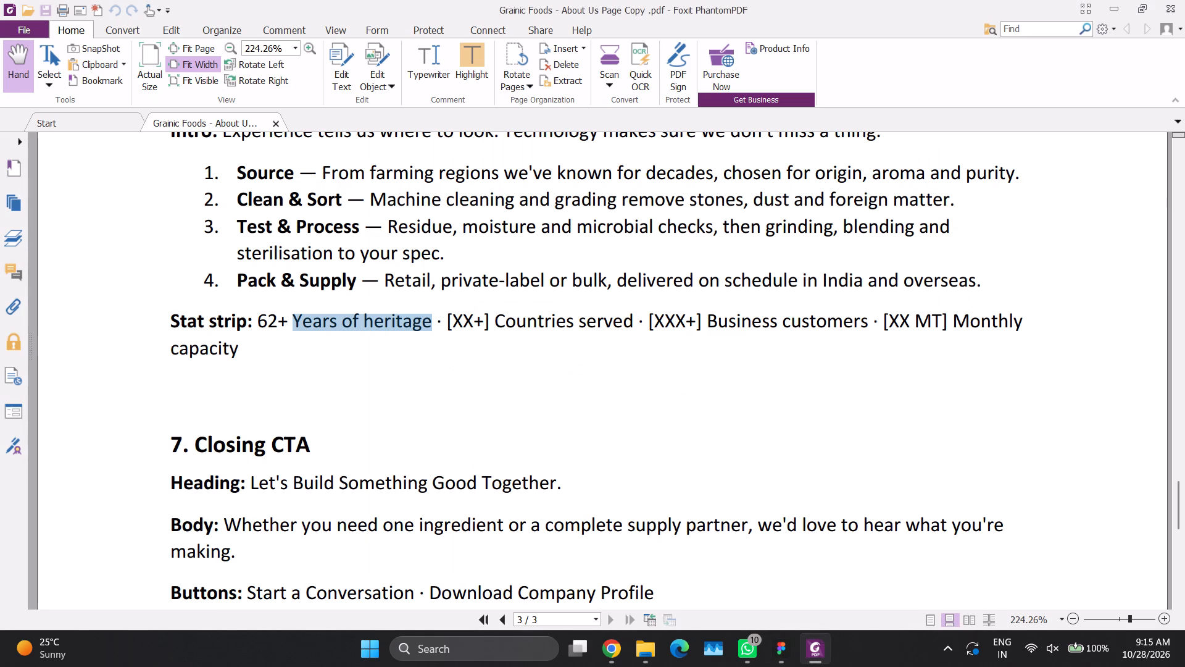
pyautogui.moveTo(498, 319); pyautogui.dragTo(631, 324)
pyautogui.hotkey('ctrl', 'c')
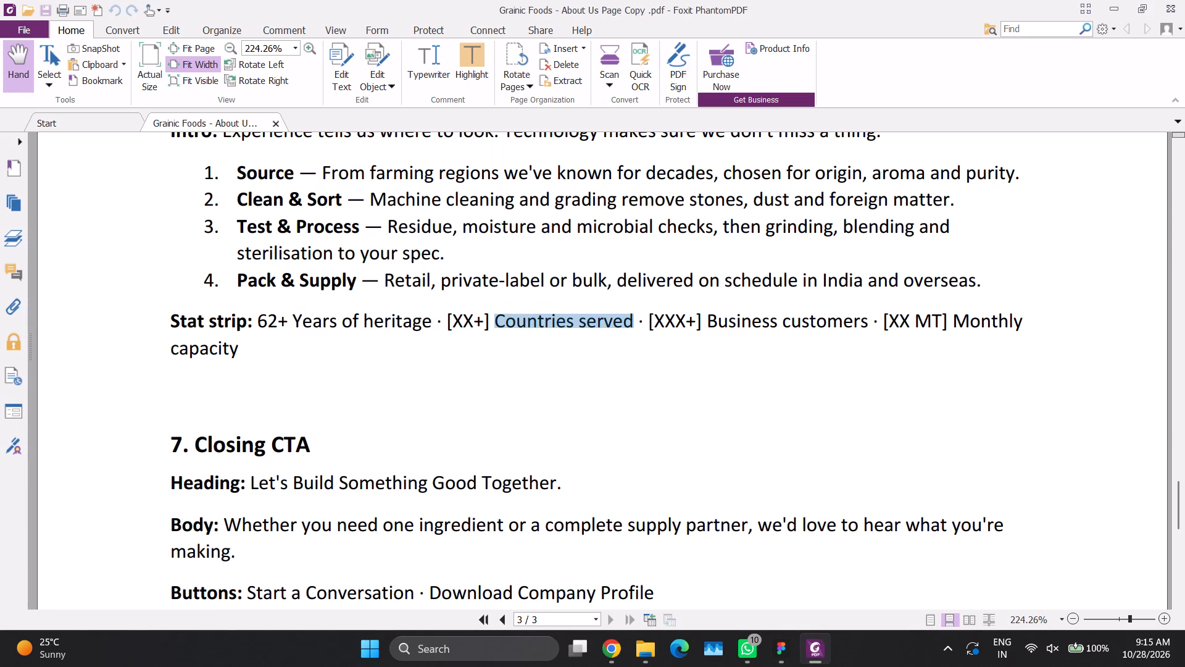
pyautogui.hotkey('alt', 'Tab')
pyautogui.keyDown('ctrl'); pyautogui.doubleClick(577, 339); pyautogui.keyUp('ctrl')
pyautogui.hotkey('ctrl', 'v')
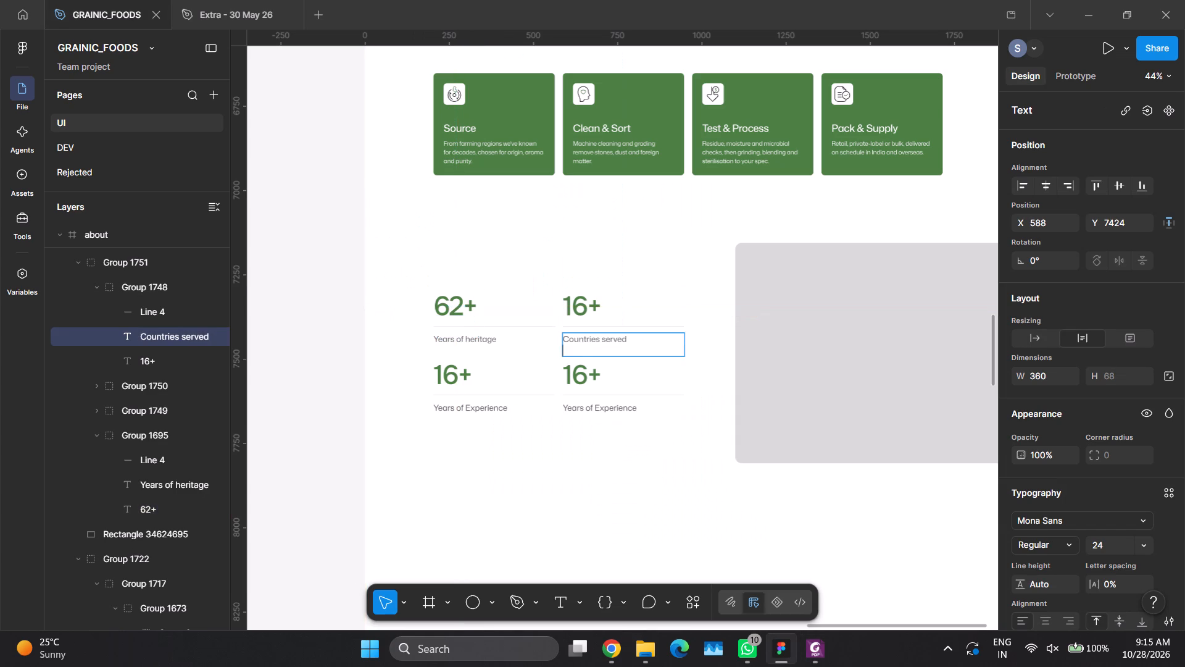
pyautogui.press('BackSpace')
pyautogui.click(582, 473)
# Replace the label of the first stat in the lower row with "Business customers" from the PDF copy.
pyautogui.hotkey('alt', 'Tab')
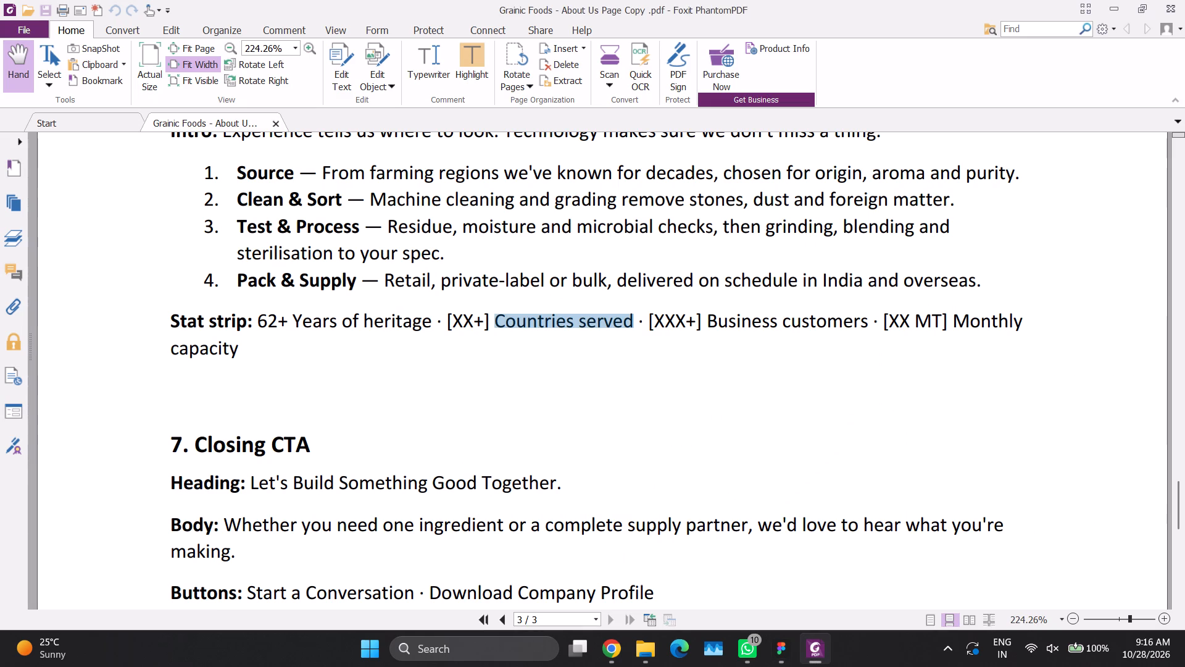
pyautogui.moveTo(710, 321); pyautogui.dragTo(867, 328)
pyautogui.hotkey('ctrl', 'c')
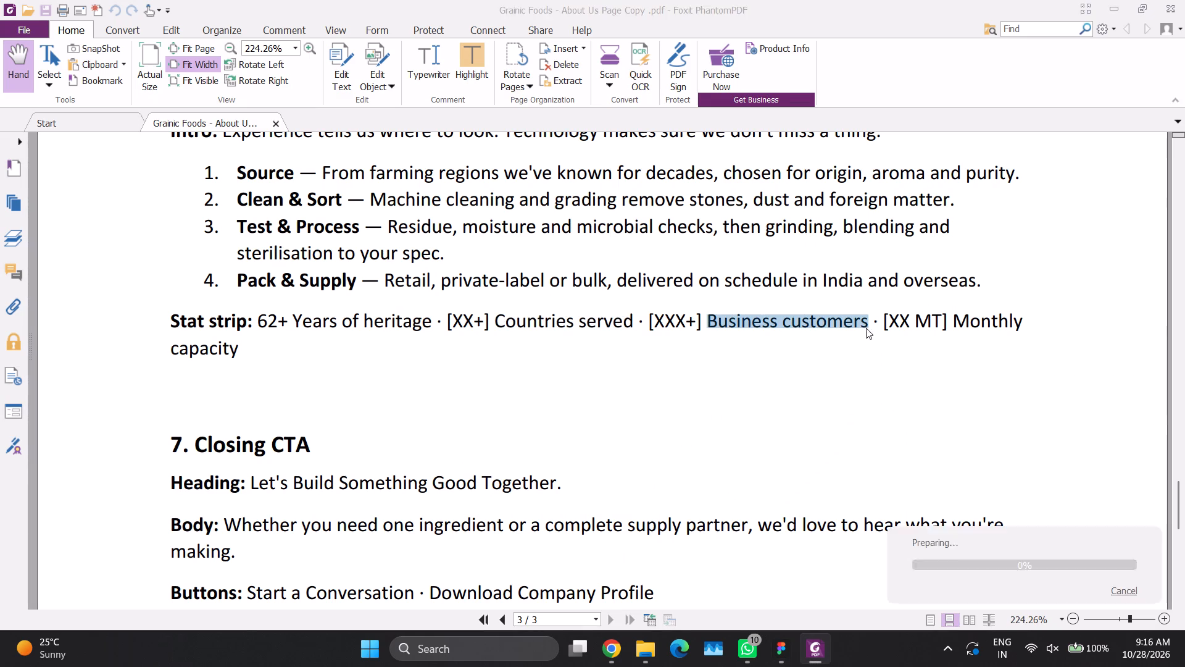
pyautogui.hotkey('alt', 'Tab')
pyautogui.keyDown('ctrl'); pyautogui.doubleClick(489, 406); pyautogui.keyUp('ctrl')
pyautogui.hotkey('ctrl', 'v')
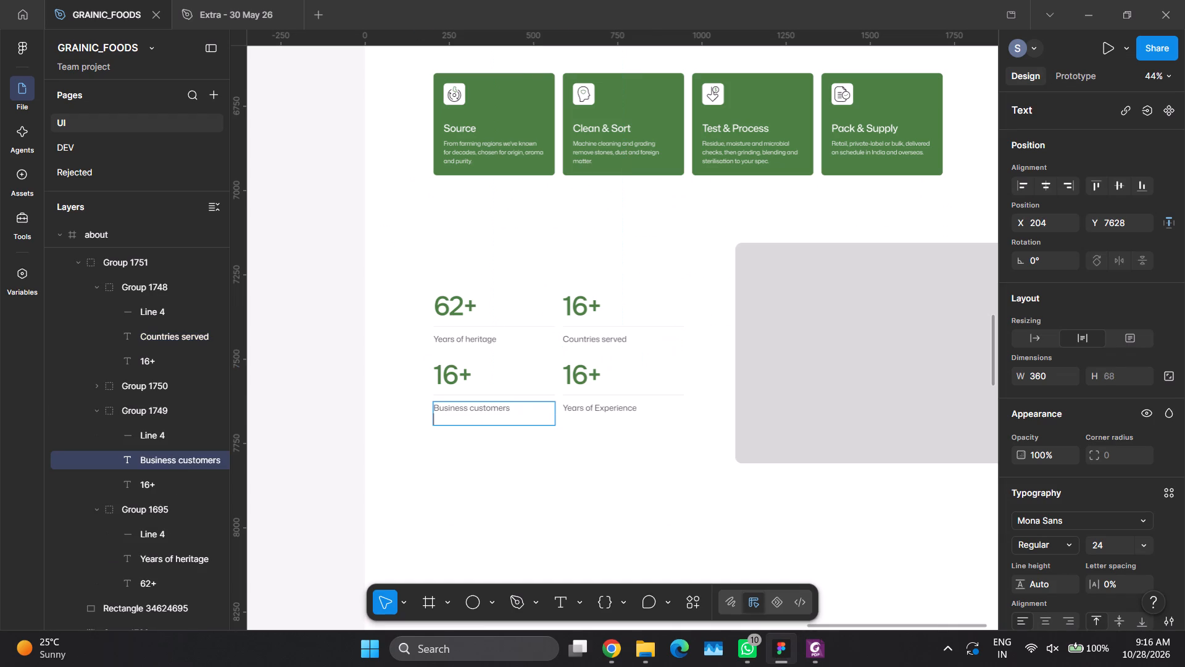
pyautogui.press('BackSpace')
pyautogui.click(527, 445)
# Replace the last stat's label with "Monthly capacity" from the PDF copy, kept on a single line.
pyautogui.hotkey('alt', 'Tab')
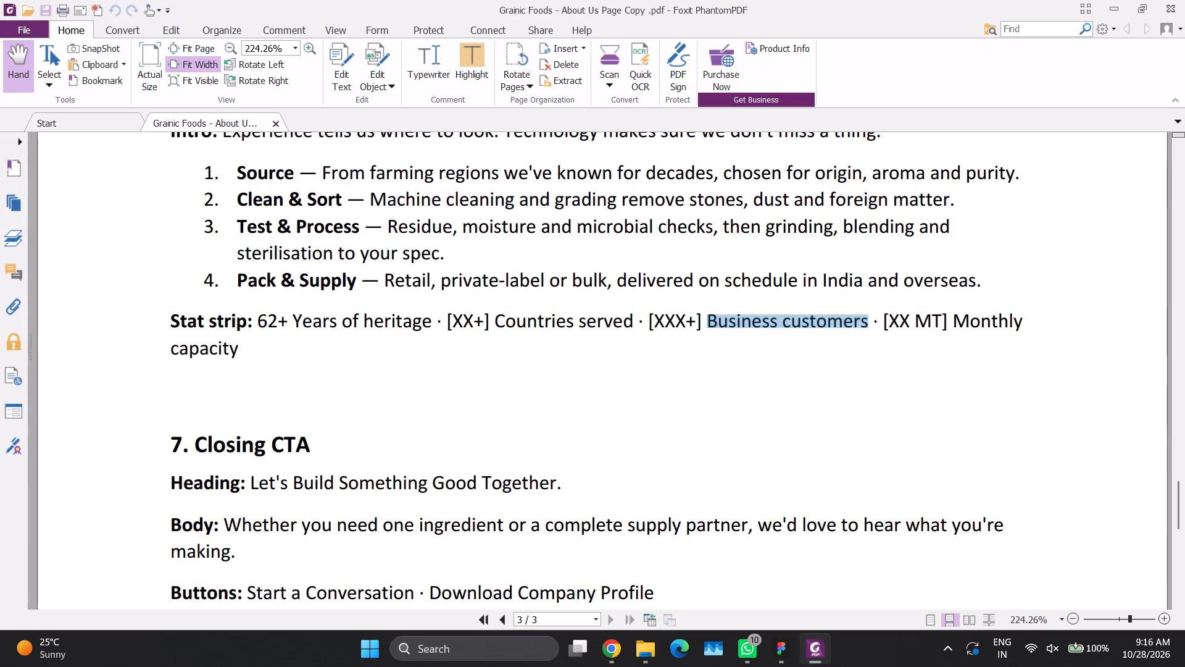
pyautogui.moveTo(955, 316); pyautogui.dragTo(947, 341)
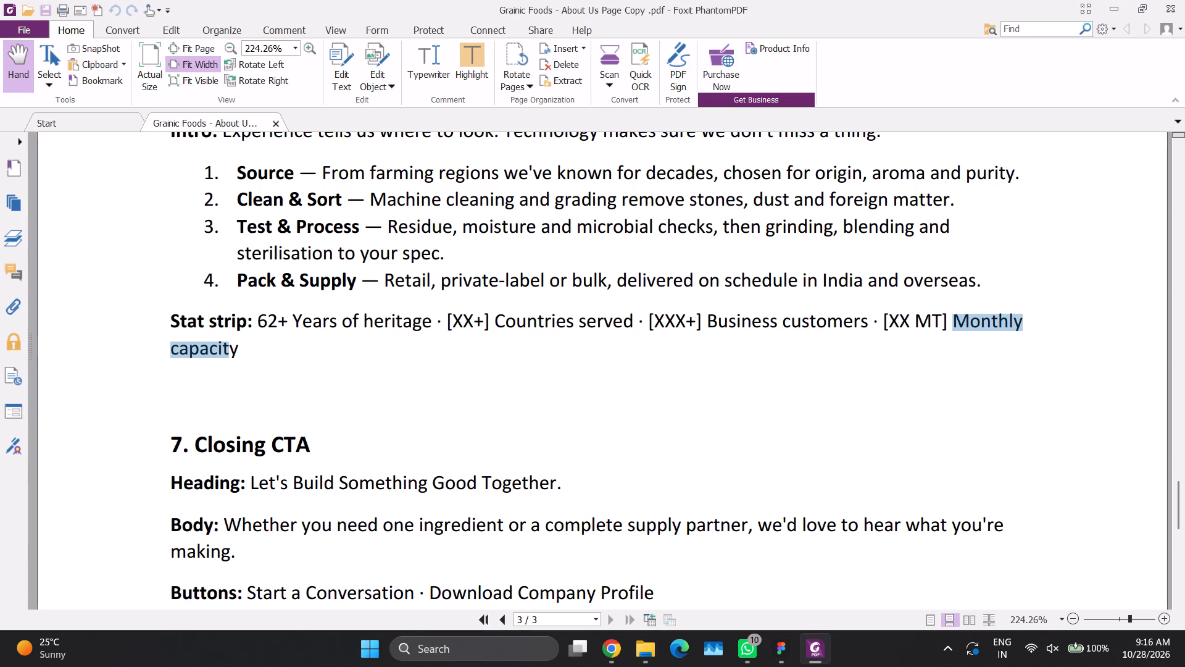
pyautogui.moveTo(947, 341); pyautogui.dragTo(432, 367)
pyautogui.hotkey('ctrl', 'c')
pyautogui.hotkey('alt', 'Tab')
pyautogui.keyDown('ctrl'); pyautogui.doubleClick(633, 408); pyautogui.keyUp('ctrl')
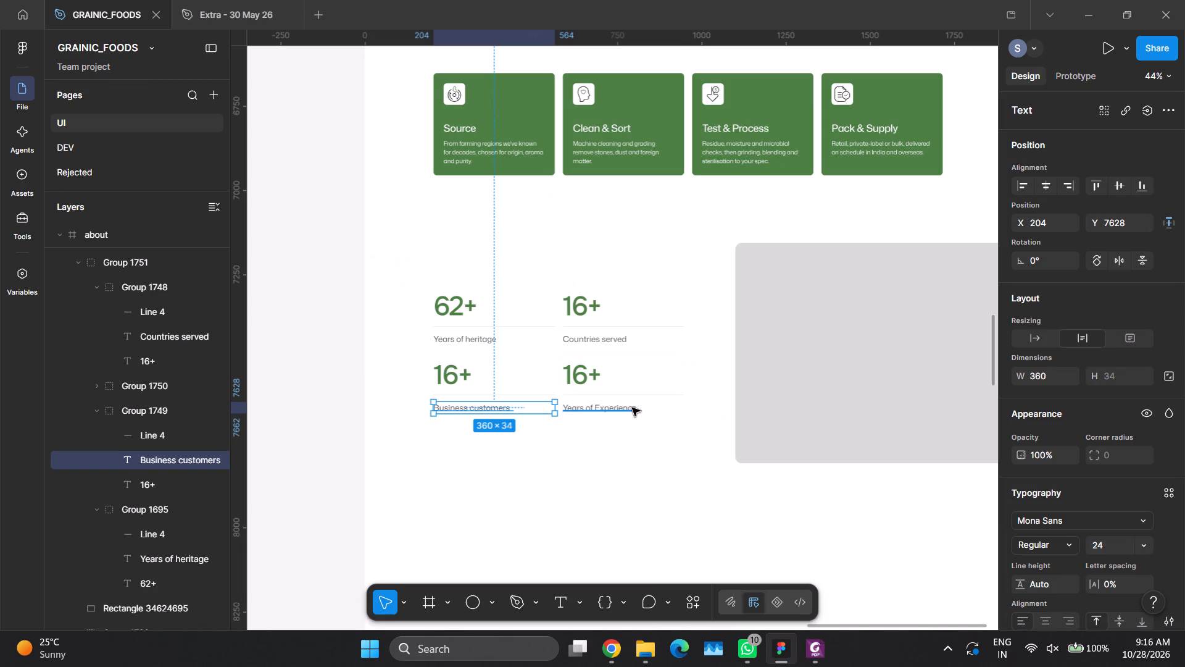
pyautogui.hotkey('ctrl', 'v')
pyautogui.press('BackSpace')
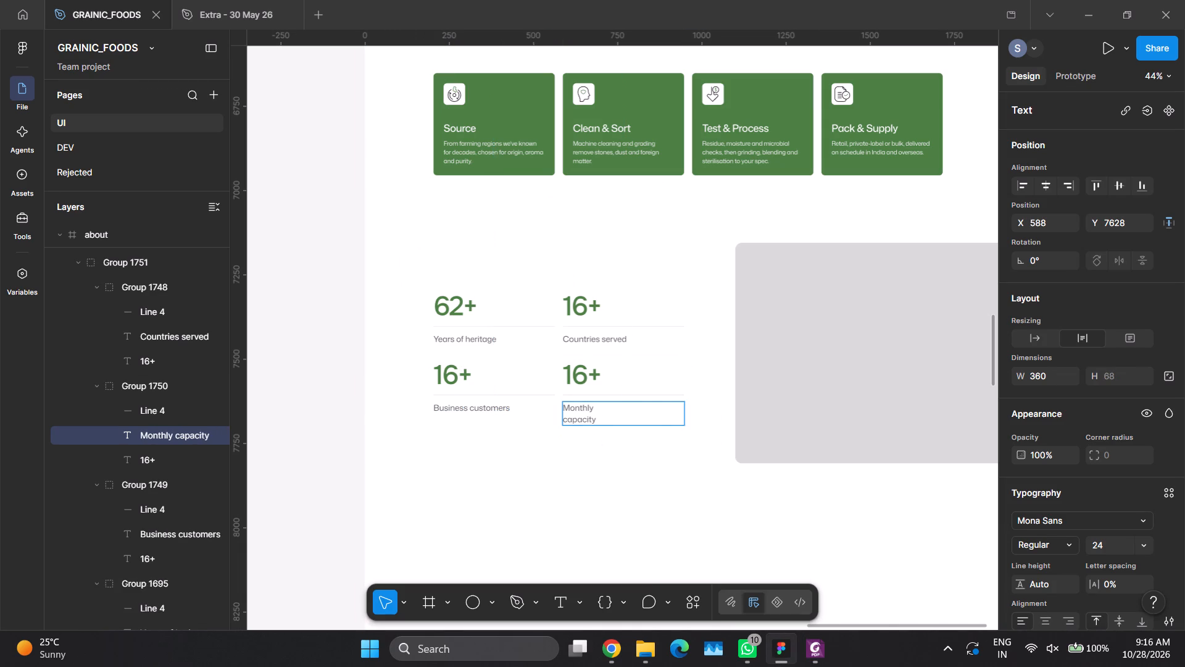
pyautogui.click(562, 422)
pyautogui.click(562, 421)
pyautogui.click(563, 421)
pyautogui.press('BackSpace')
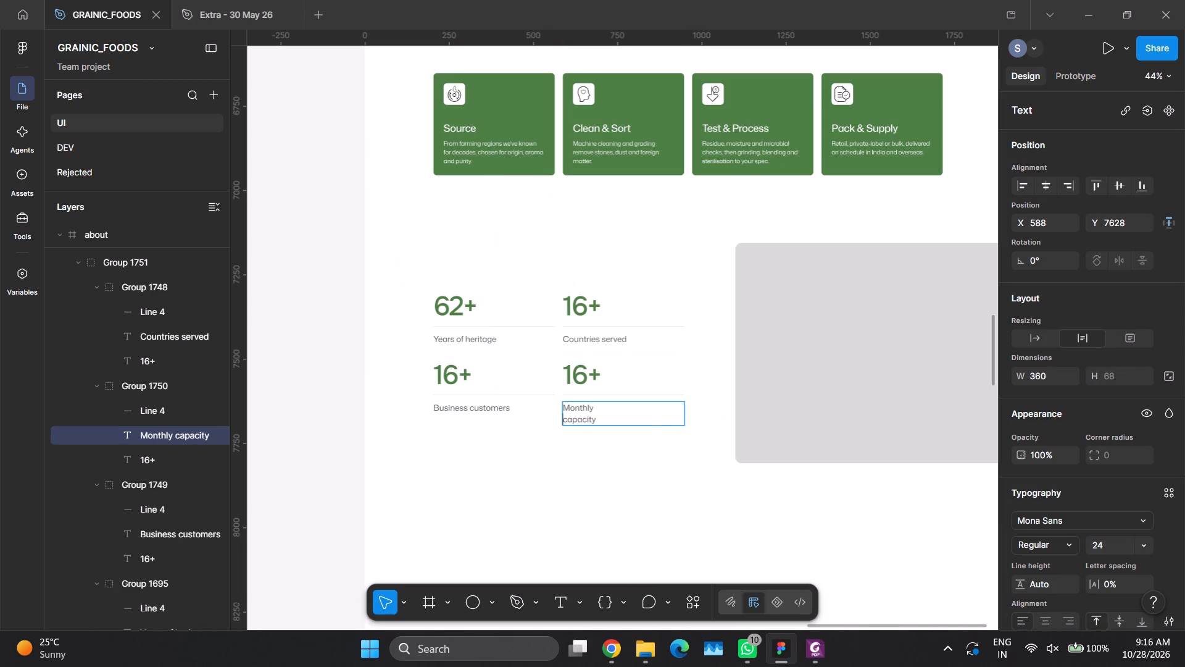
pyautogui.press('space')
pyautogui.doubleClick(596, 442)
# Change the number above "Countries served" to the placeholder XX+.
pyautogui.keyDown('ctrl'); pyautogui.scroll(1, 531, 395); pyautogui.keyUp('ctrl')
pyautogui.keyDown('ctrl'); pyautogui.scroll(-3, 531, 395); pyautogui.keyUp('ctrl')
pyautogui.keyDown('ctrl'); pyautogui.scroll(1, 531, 395); pyautogui.keyUp('ctrl')
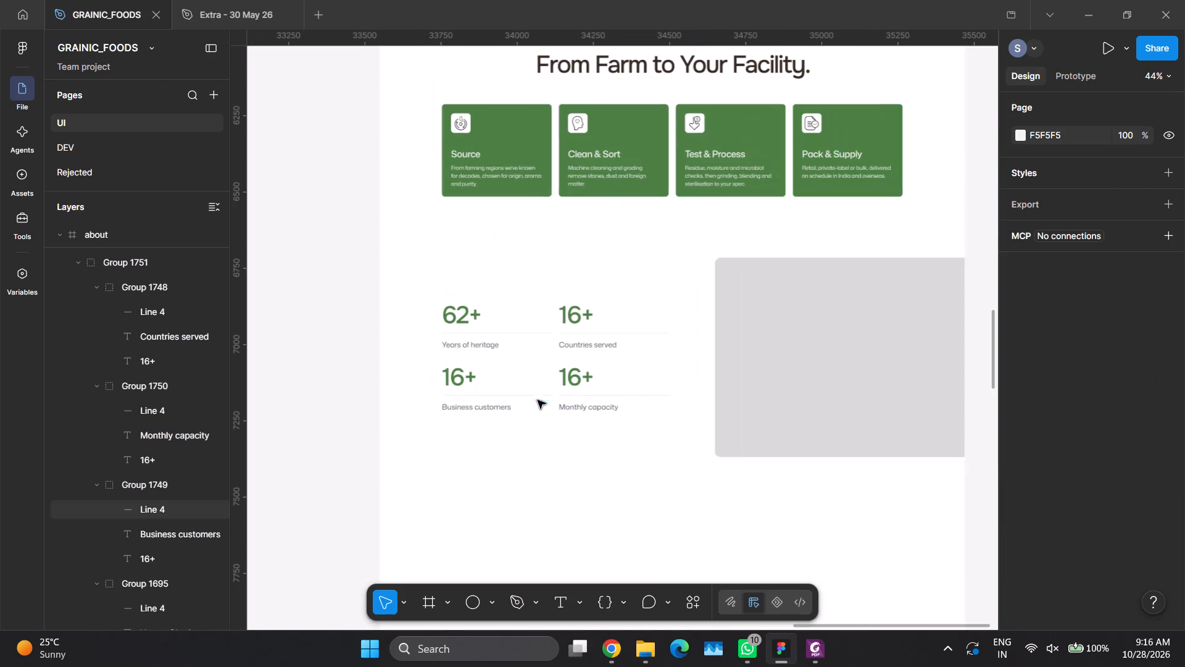
pyautogui.keyDown('ctrl'); pyautogui.scroll(-1, 606, 446); pyautogui.keyUp('ctrl')
pyautogui.keyDown('ctrl'); pyautogui.scroll(2, 606, 446); pyautogui.keyUp('ctrl')
pyautogui.keyDown('ctrl'); pyautogui.scroll(-3, 605, 446); pyautogui.keyUp('ctrl')
pyautogui.keyDown('ctrl'); pyautogui.scroll(11, 599, 445); pyautogui.keyUp('ctrl')
pyautogui.keyDown('ctrl'); pyautogui.scroll(-2, 569, 430); pyautogui.keyUp('ctrl')
pyautogui.keyDown('ctrl'); pyautogui.click(585, 401); pyautogui.keyUp('ctrl')
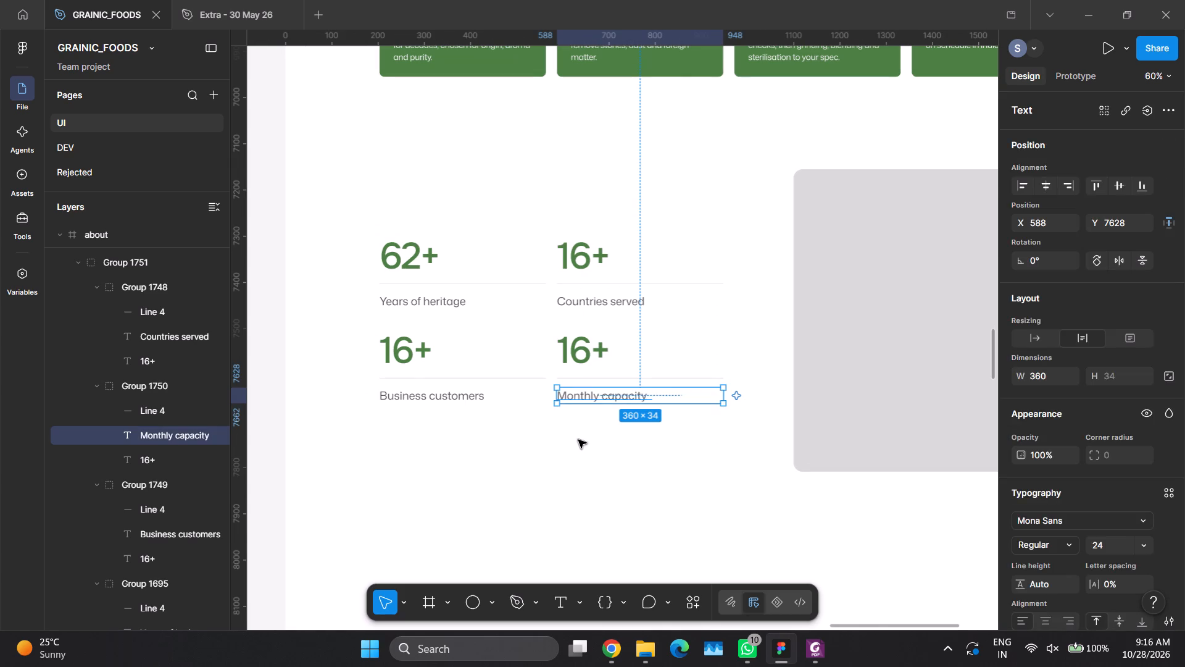
pyautogui.click(577, 440)
pyautogui.keyDown('ctrl'); pyautogui.doubleClick(581, 264); pyautogui.keyUp('ctrl')
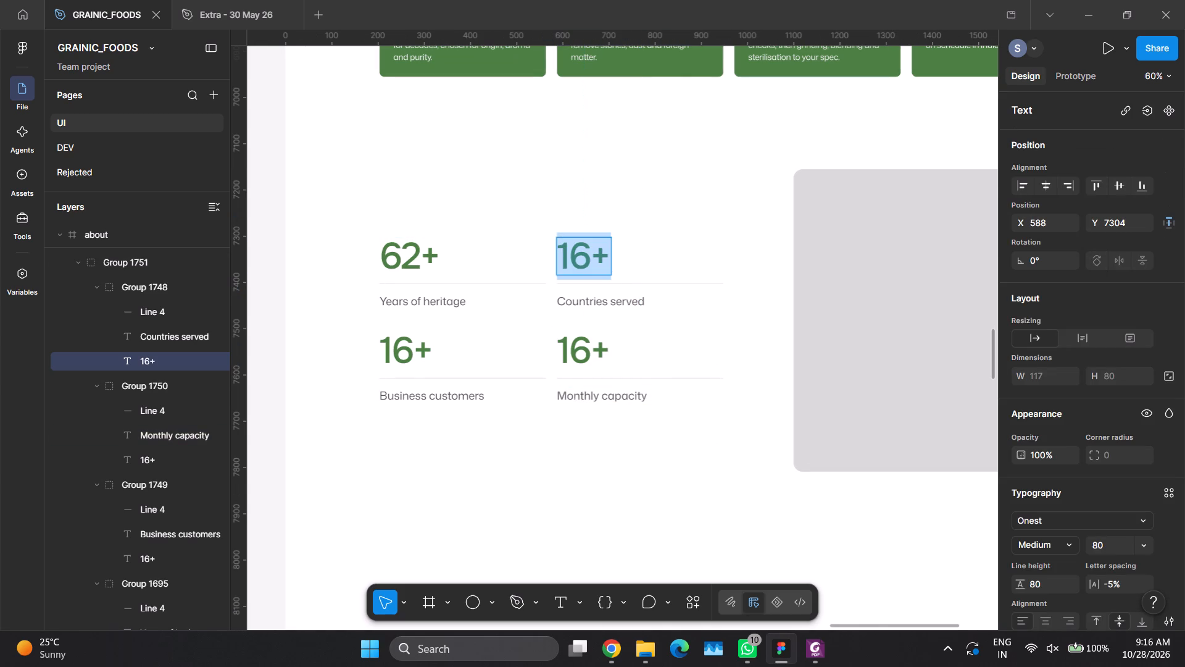
pyautogui.moveTo(594, 258); pyautogui.dragTo(560, 259)
pyautogui.write('XX')
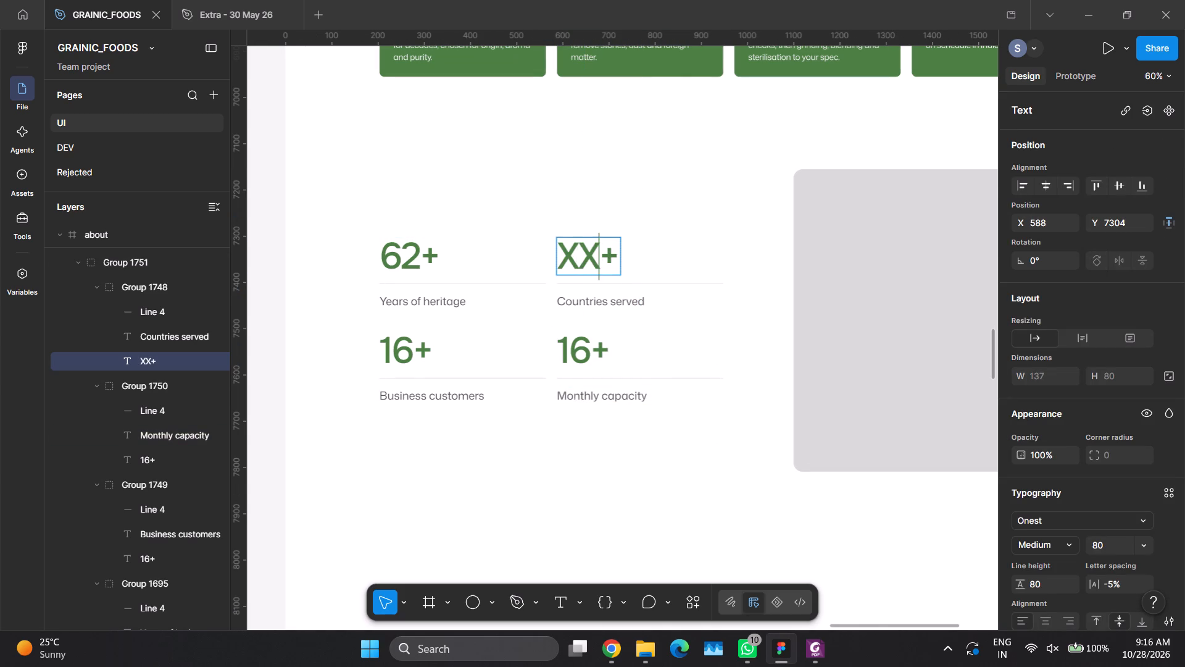
pyautogui.click(581, 495)
# Replace the number above "Monthly capacity" with the XX+ text copied from the "Countries served" stat.
pyautogui.hotkey('ctrl', 'c')
pyautogui.click(581, 351)
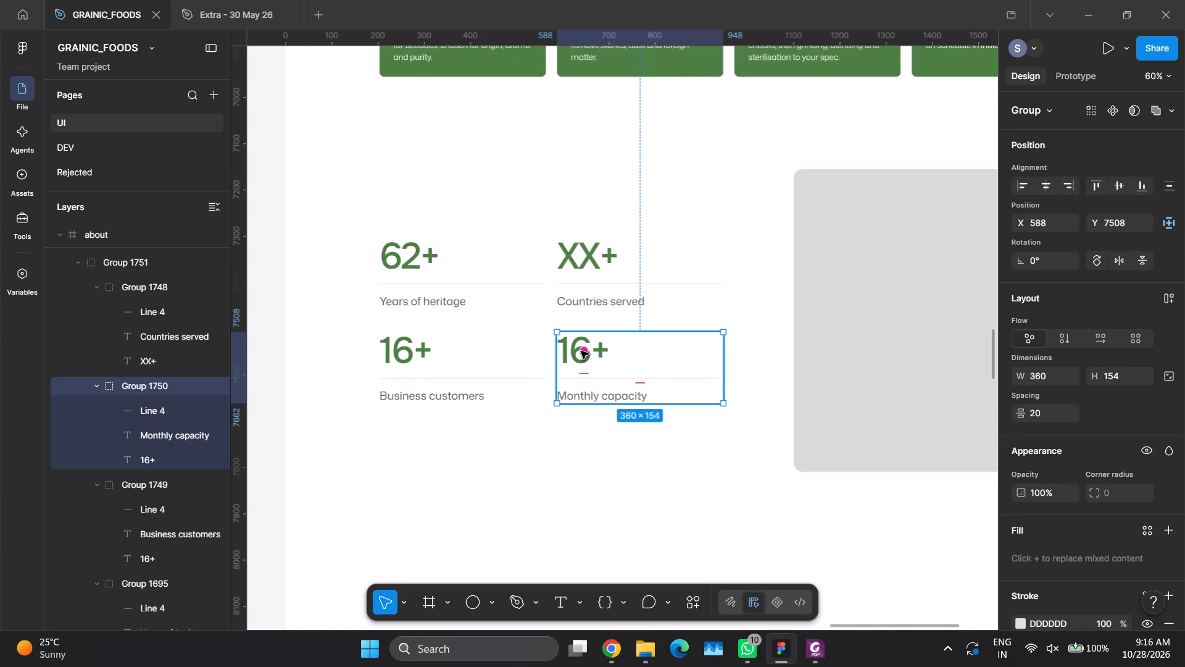
pyautogui.keyDown('ctrl'); pyautogui.doubleClick(581, 351); pyautogui.keyUp('ctrl')
pyautogui.hotkey('ctrl', 'v')
pyautogui.hotkey('ctrl', 'z')
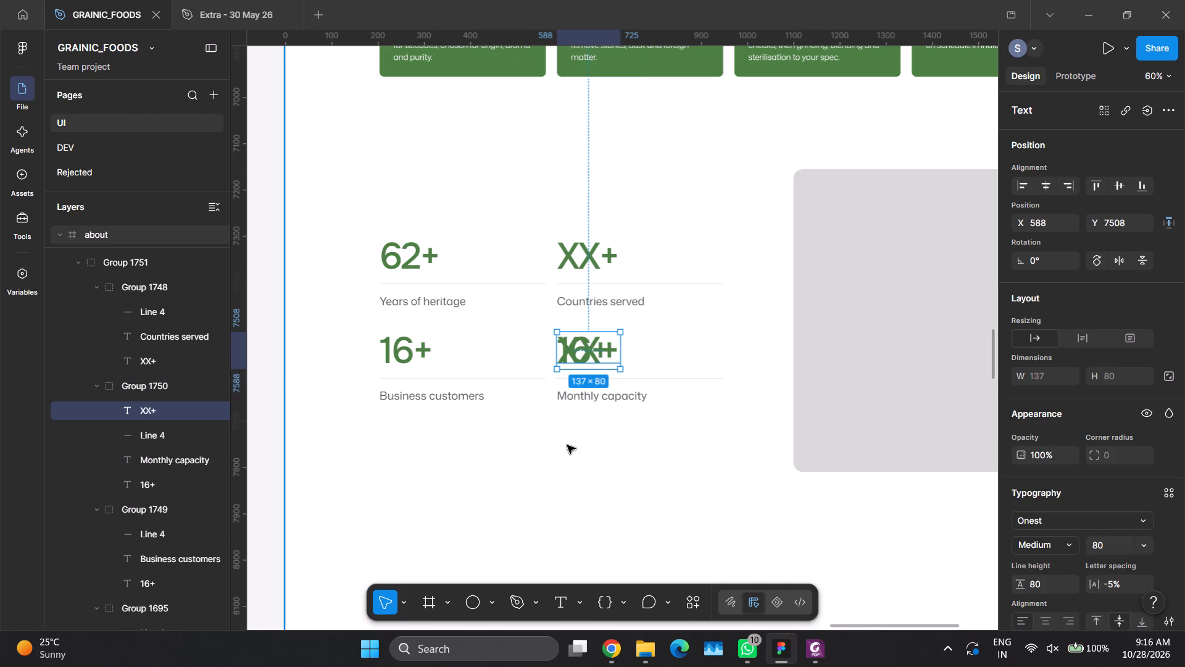
pyautogui.keyDown('ctrl'); pyautogui.doubleClick(572, 357); pyautogui.keyUp('ctrl')
pyautogui.hotkey('ctrl', 'v')
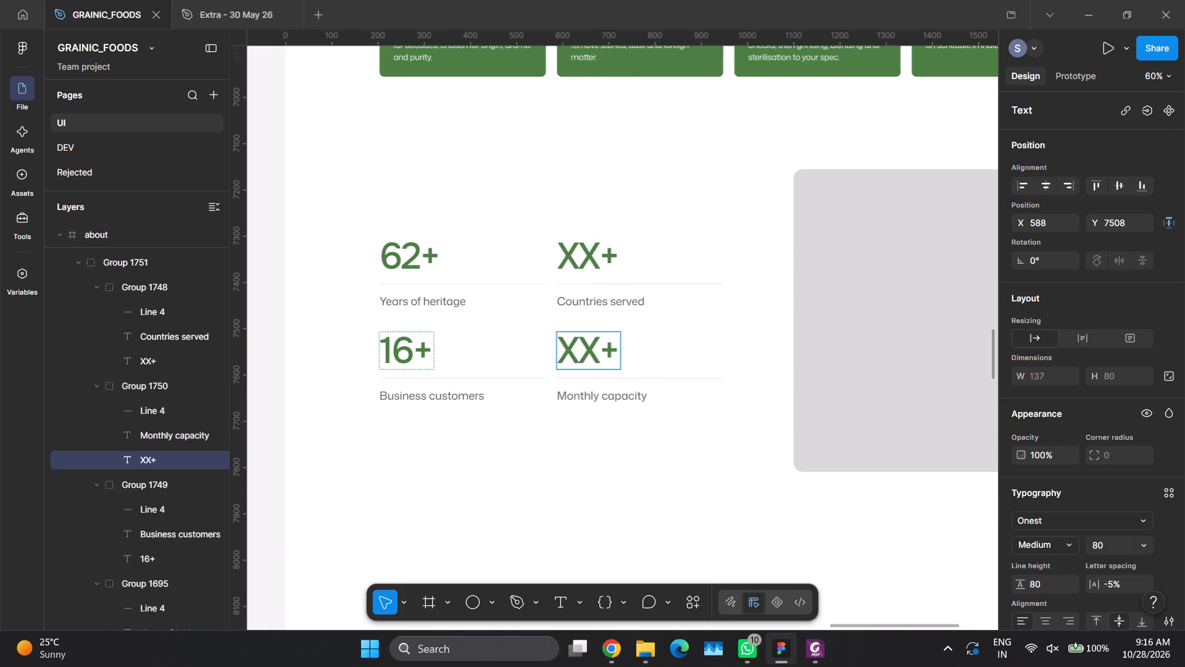
# Replace the number above "Business customers" with the copied XX+ placeholder text.
pyautogui.click(412, 353)
pyautogui.hotkey('ctrl', 'a')
pyautogui.hotkey('ctrl', 'v')
pyautogui.doubleClick(493, 470)
# Group the two-by-two stat grid and the image placeholder below the "From Farm to Your Facility." cards into one group.
pyautogui.keyDown('ctrl'); pyautogui.scroll(1, 477, 381); pyautogui.keyUp('ctrl')
pyautogui.keyDown('ctrl'); pyautogui.scroll(-1, 477, 379); pyautogui.keyUp('ctrl')
pyautogui.keyDown('ctrl'); pyautogui.scroll(4, 476, 378); pyautogui.keyUp('ctrl')
pyautogui.keyDown('ctrl'); pyautogui.scroll(-5, 475, 372); pyautogui.keyUp('ctrl')
pyautogui.keyDown('ctrl'); pyautogui.scroll(1, 468, 340); pyautogui.keyUp('ctrl')
pyautogui.keyDown('ctrl'); pyautogui.scroll(-2, 468, 340); pyautogui.keyUp('ctrl')
pyautogui.keyDown('ctrl'); pyautogui.scroll(3, 468, 340); pyautogui.keyUp('ctrl')
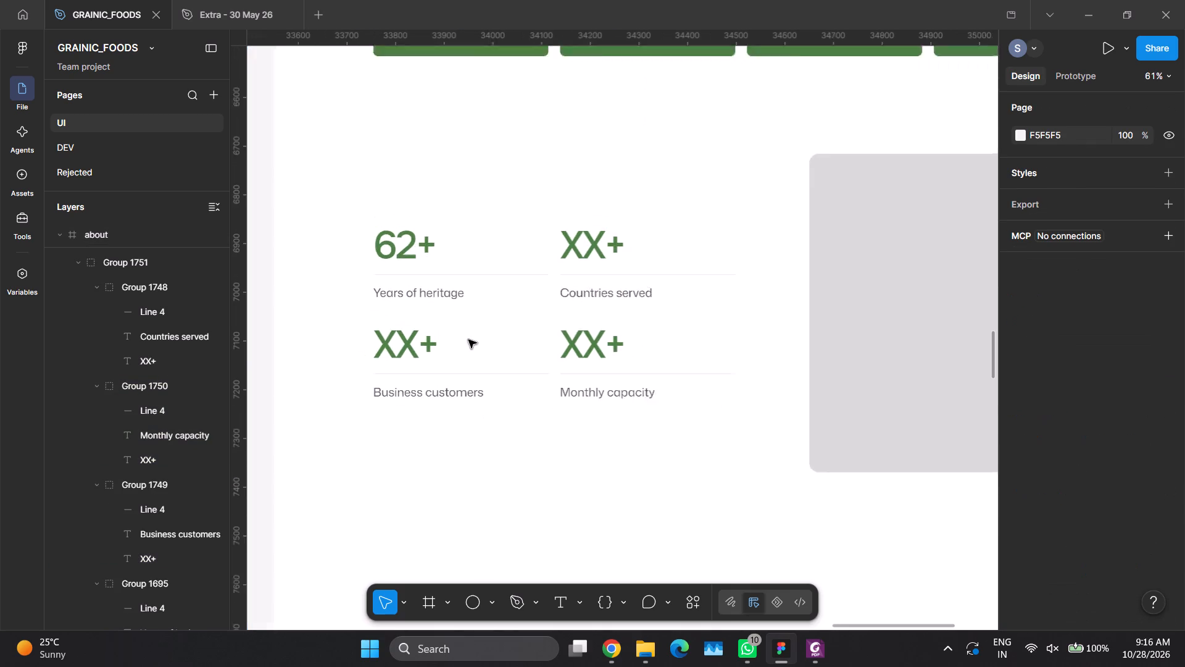
pyautogui.keyDown('ctrl'); pyautogui.scroll(-6, 468, 340); pyautogui.keyUp('ctrl')
pyautogui.keyDown('ctrl'); pyautogui.scroll(1, 468, 340); pyautogui.keyUp('ctrl')
pyautogui.keyDown('ctrl'); pyautogui.scroll(-7, 468, 340); pyautogui.keyUp('ctrl')
pyautogui.click(794, 330)
pyautogui.moveTo(419, 272); pyautogui.dragTo(427, 283)
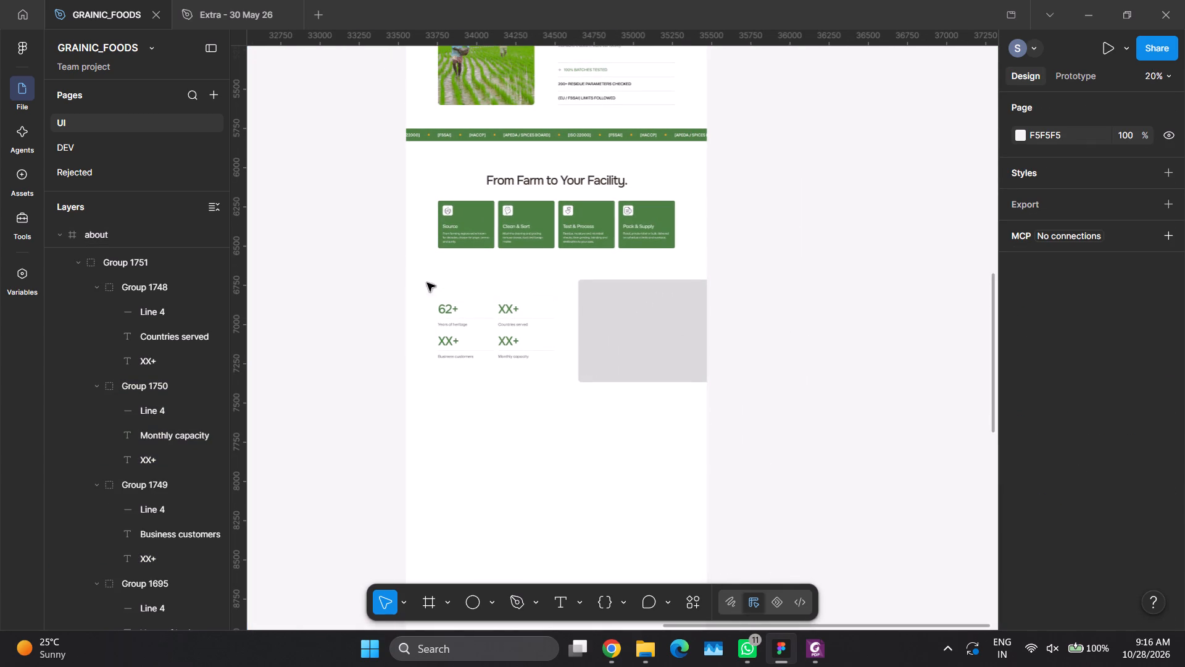
pyautogui.moveTo(427, 283); pyautogui.dragTo(755, 463)
pyautogui.hotkey('ctrl', 'g')
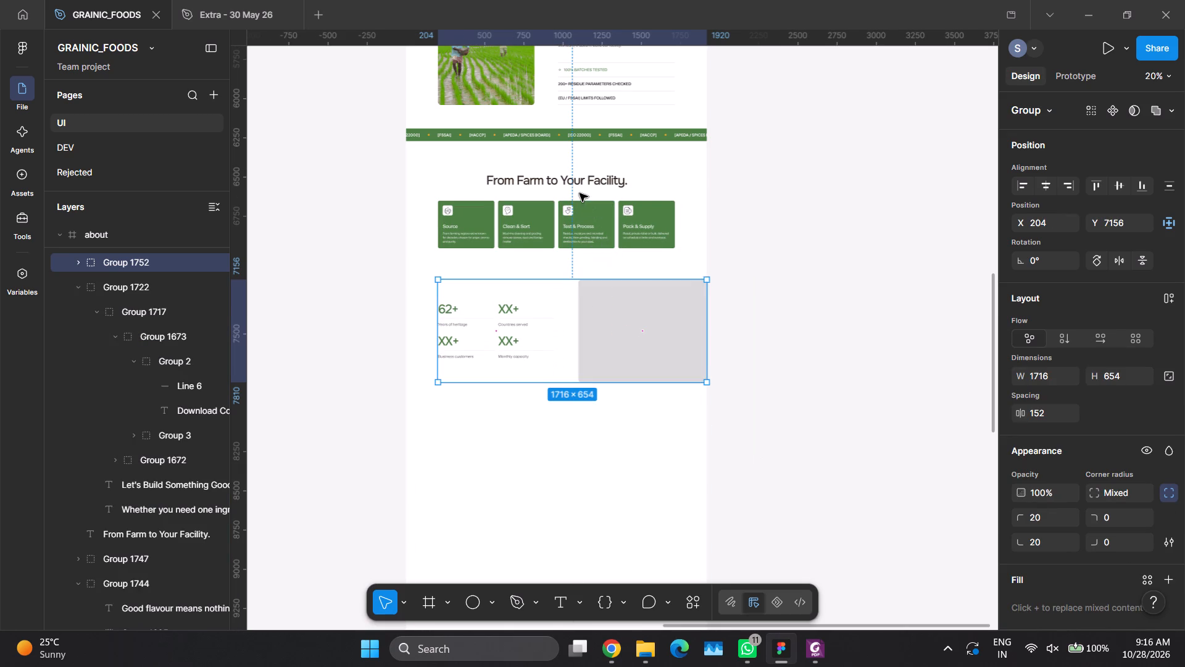
pyautogui.click(899, 266)
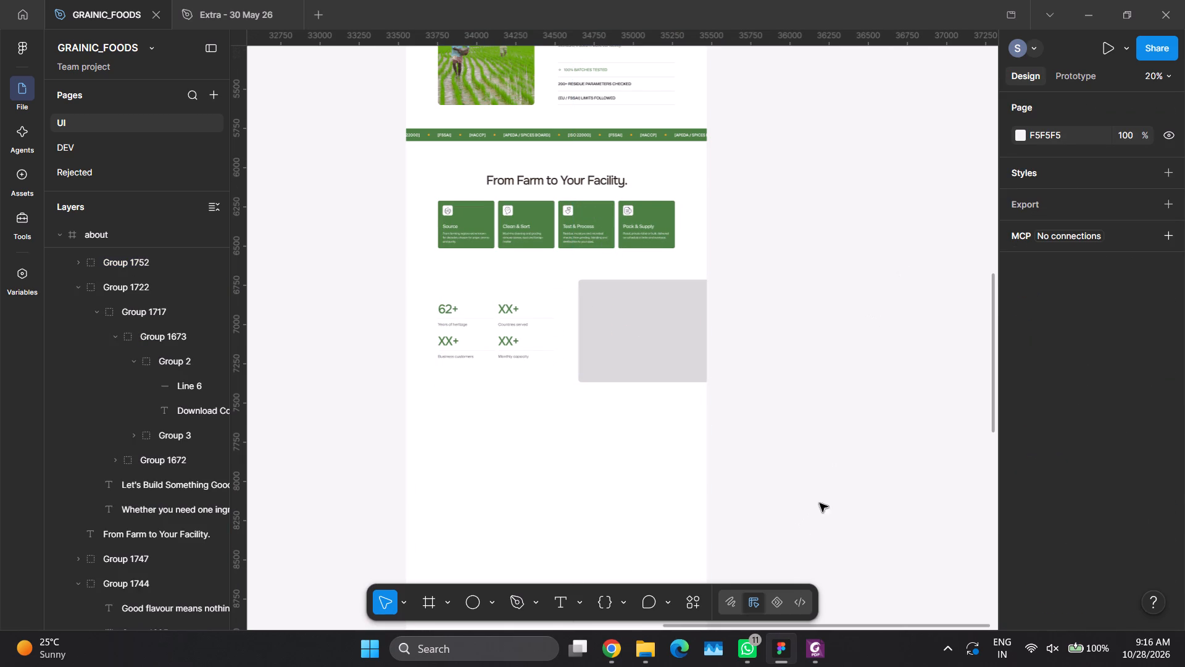
# Compare the about page layout with the PDF copy, checking the pesticide-tested section, certification strip and stat strip.
pyautogui.click(910, 379)
pyautogui.hscroll(-1, 889, 314)
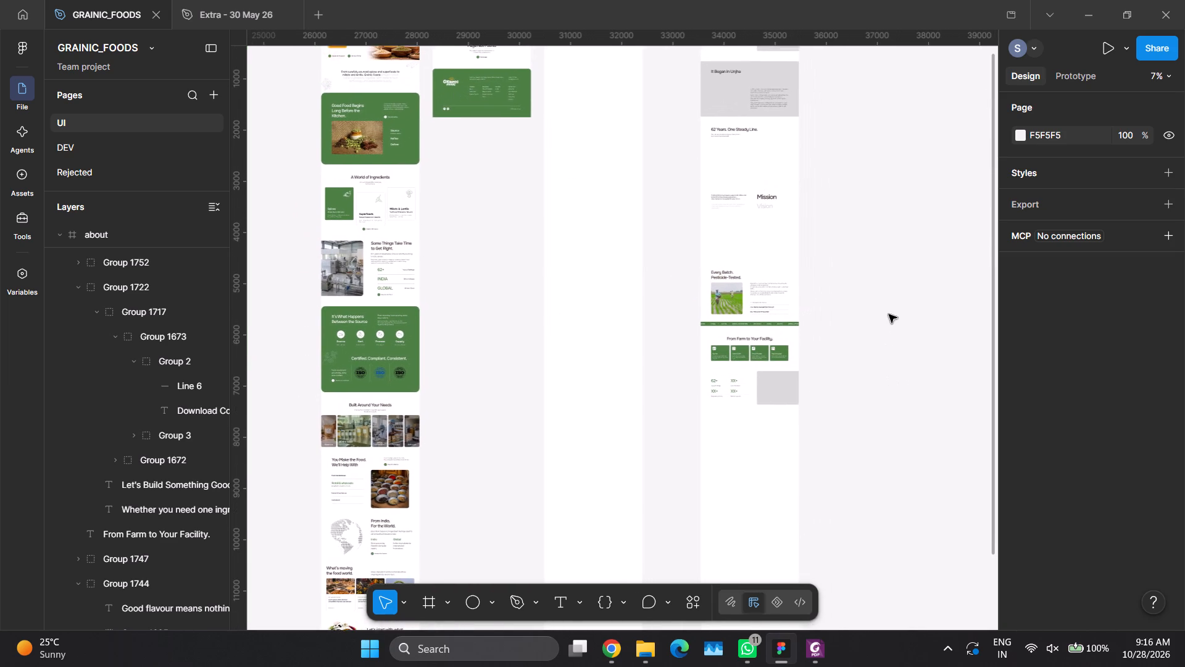
pyautogui.hscroll(-1, 889, 314)
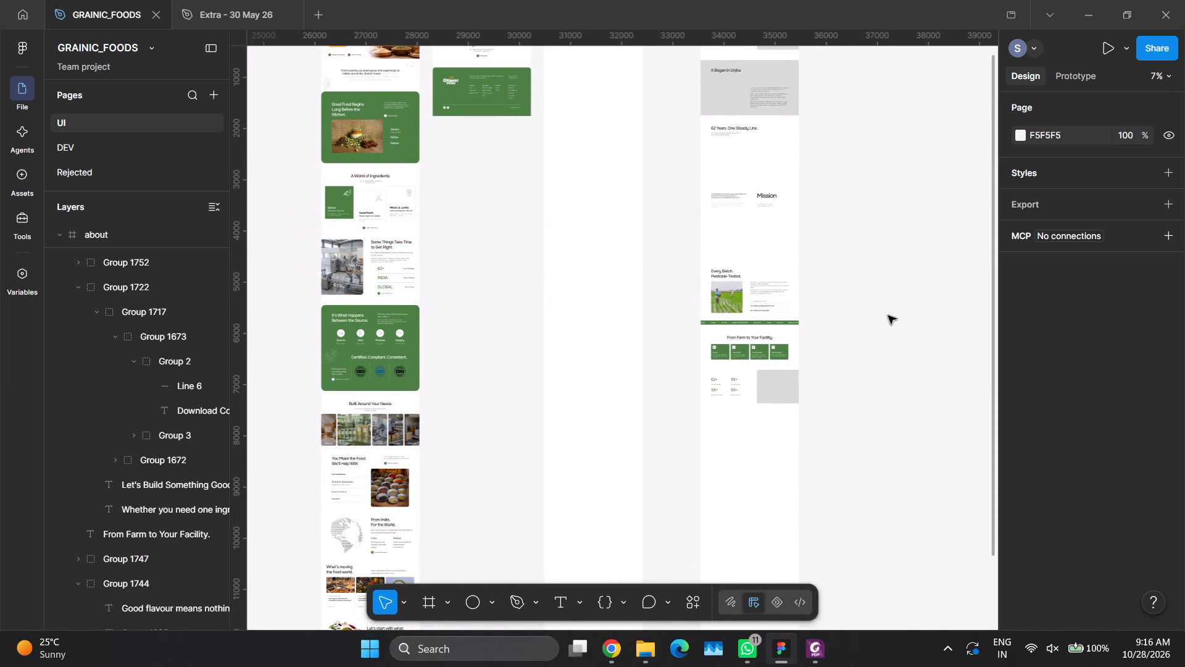
pyautogui.hotkey('alt', 'Tab')
pyautogui.click(637, 374)
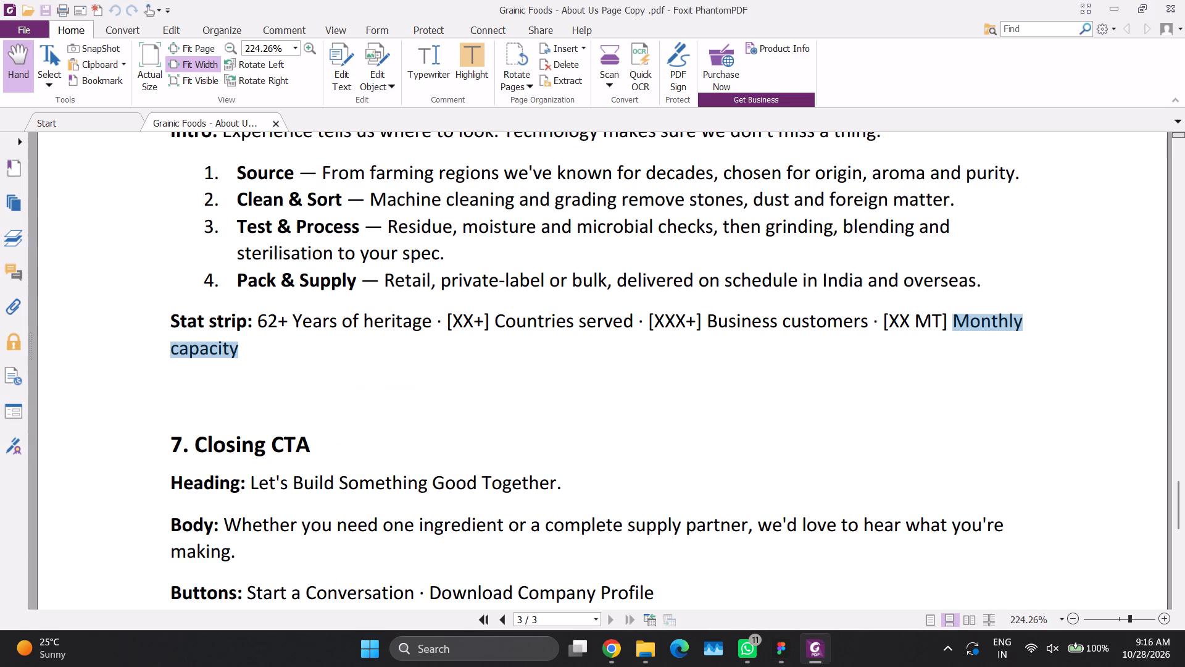
pyautogui.scroll(8, 637, 374)
pyautogui.scroll(-1, 637, 374)
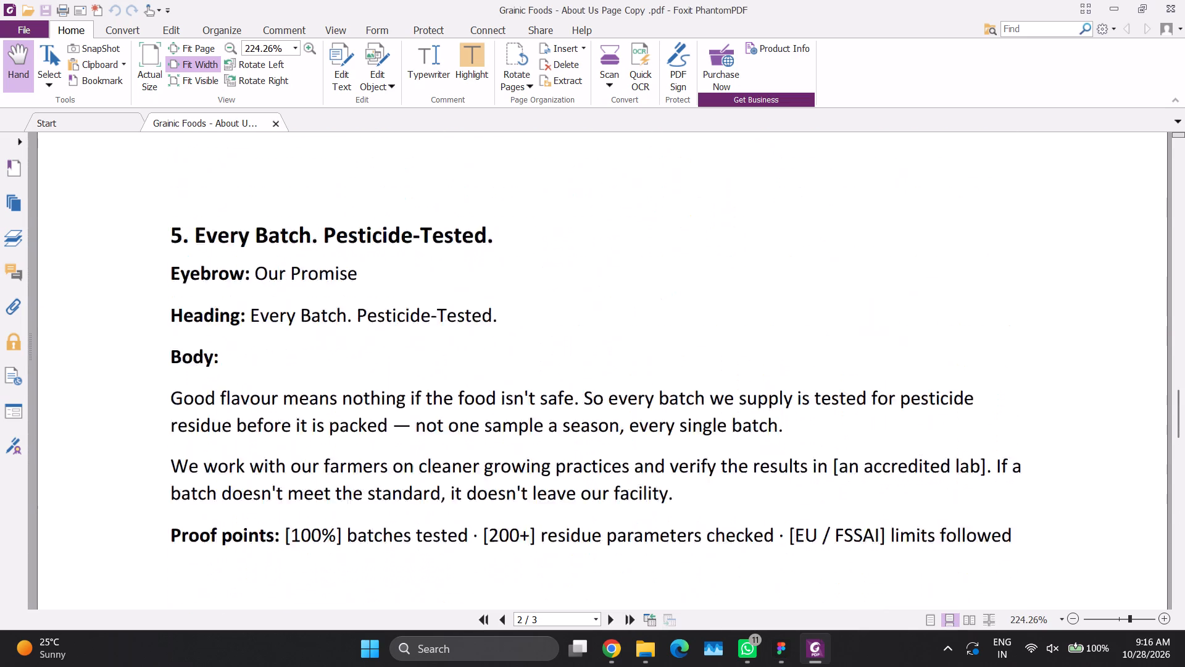
pyautogui.scroll(-1, 637, 374)
pyautogui.scroll(2, 637, 374)
pyautogui.scroll(-1, 637, 374)
pyautogui.scroll(1, 637, 374)
pyautogui.scroll(-1, 637, 374)
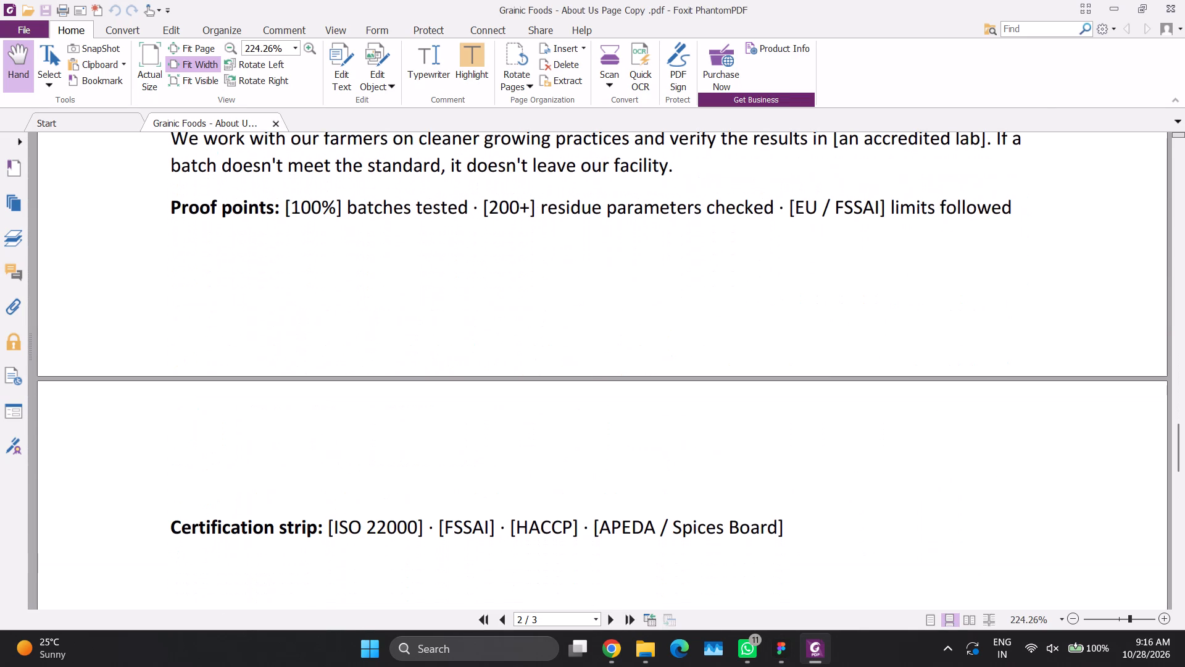
pyautogui.hotkey('alt', 'Tab')
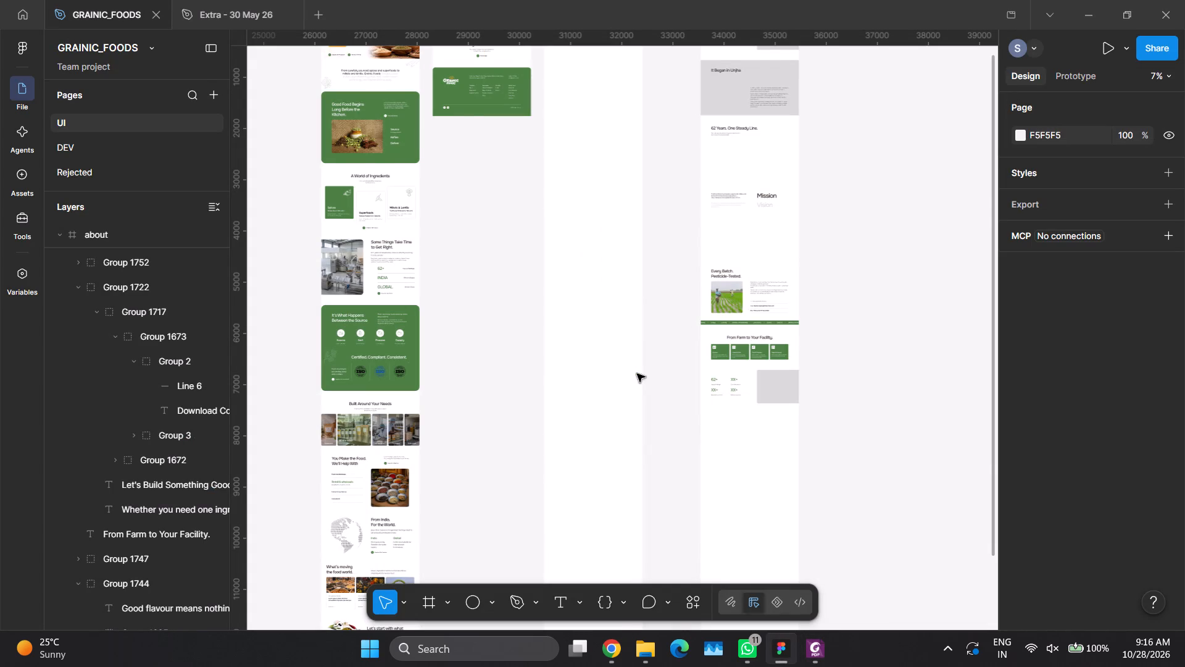
pyautogui.hotkey('alt', 'Tab')
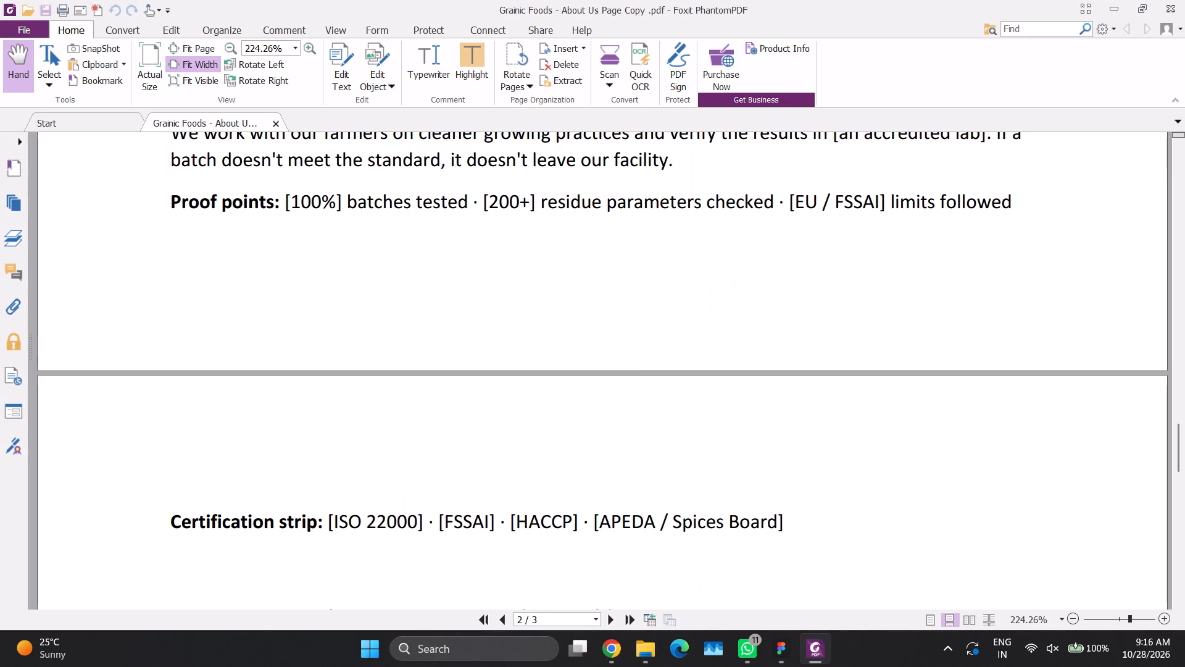
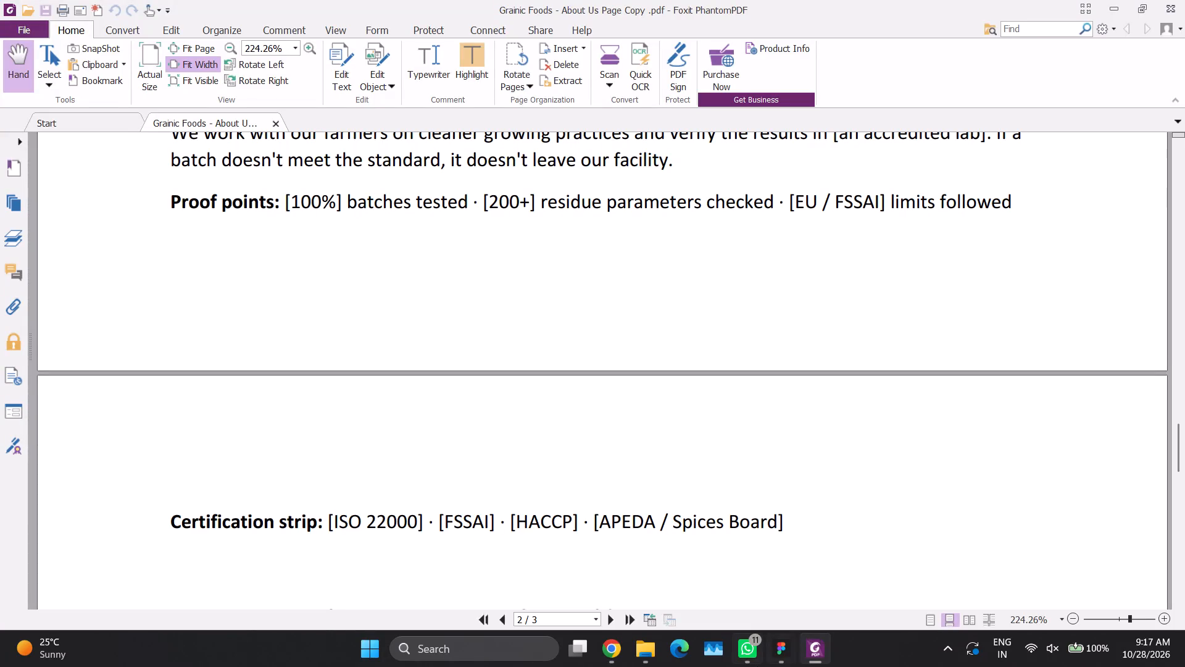
# Switch to Figma and move the about-page sections from "Every Batch. Pesticide-Tested." through the stat grid down to about Y 8450.
pyautogui.click(781, 649)
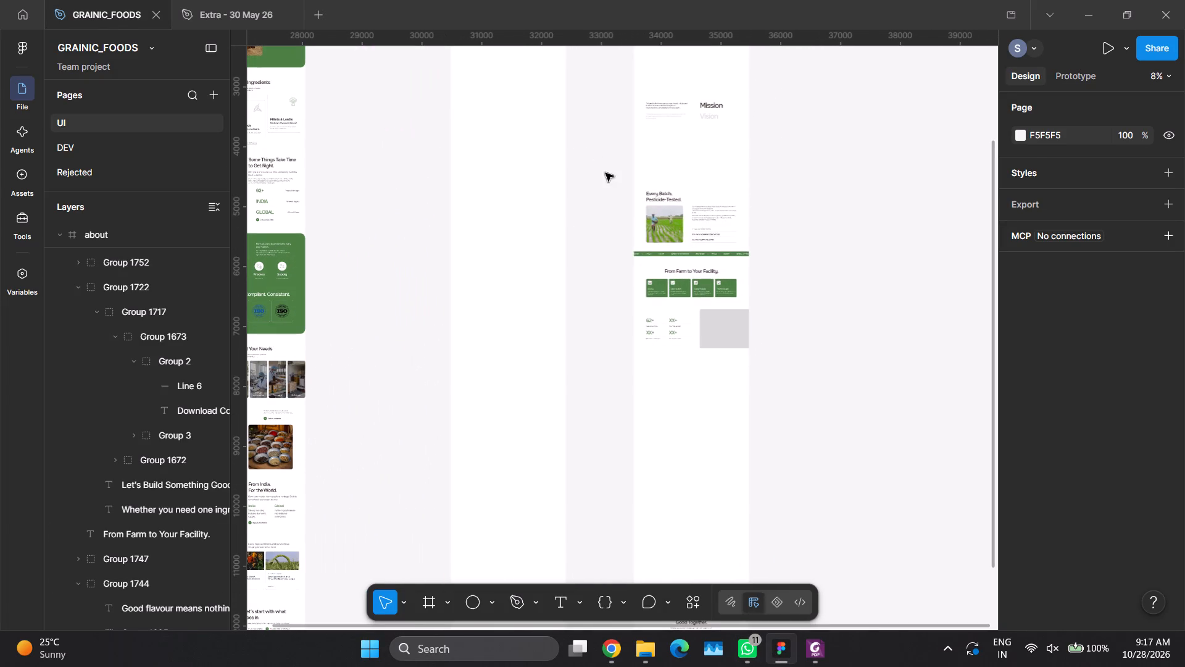
pyautogui.moveTo(594, 159); pyautogui.dragTo(825, 431)
pyautogui.moveTo(707, 283); pyautogui.dragTo(707, 505)
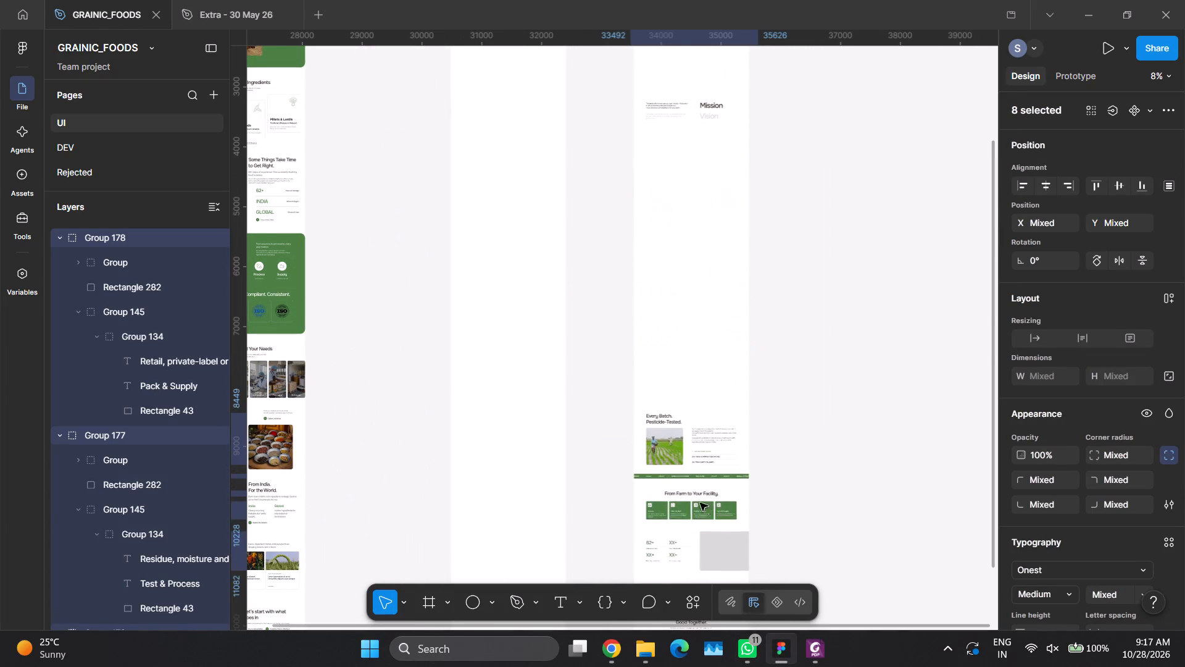
# Nudge the selected sections down until the gap above "Let's Build Something Good Together" is about 200 px.
pyautogui.scroll(-1, 710, 212)
pyautogui.scroll(4, 710, 212)
pyautogui.scroll(-12, 710, 212)
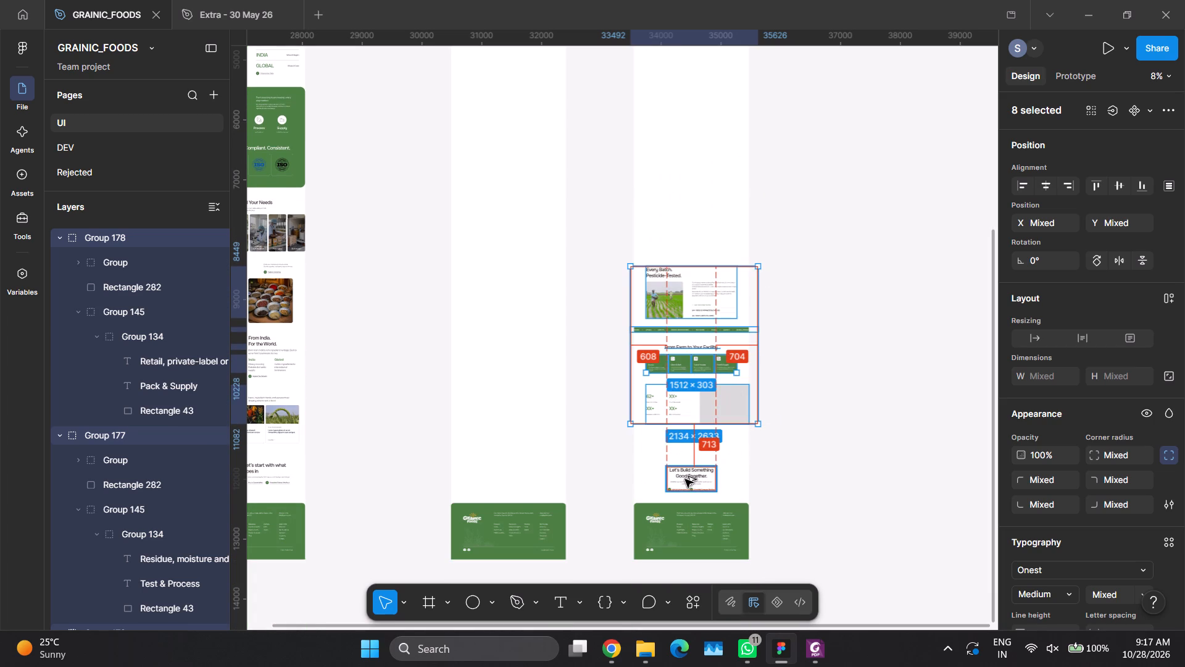
pyautogui.hotkey('alt', 'shift', 'Down')
pyautogui.hotkey('alt', 'shift', 'Down')
pyautogui.hotkey('alt', 'shift', 'Down')
pyautogui.hotkey('alt', 'shift', 'Down')
pyautogui.hotkey('alt', 'shift', 'Down')
pyautogui.hotkey('alt', 'shift', 'Down')
pyautogui.hotkey('alt', 'shift', 'Down')
pyautogui.hotkey('alt', 'shift', 'Down')
pyautogui.hotkey('alt', 'shift', 'Down')
pyautogui.hotkey('alt', 'shift', 'Down')
pyautogui.hotkey('alt', 'shift', 'Down')
pyautogui.hotkey('alt', 'shift', 'Down')
pyautogui.hotkey('alt', 'shift', 'Down')
pyautogui.hotkey('alt', 'shift', 'Down')
pyautogui.hotkey('alt', 'shift', 'Down')
pyautogui.hotkey('alt', 'shift', 'Down')
pyautogui.hotkey('alt', 'shift', 'Down')
pyautogui.hotkey('alt', 'shift', 'Down')
pyautogui.hotkey('alt', 'shift', 'Down')
pyautogui.hotkey('alt', 'shift', 'Down')
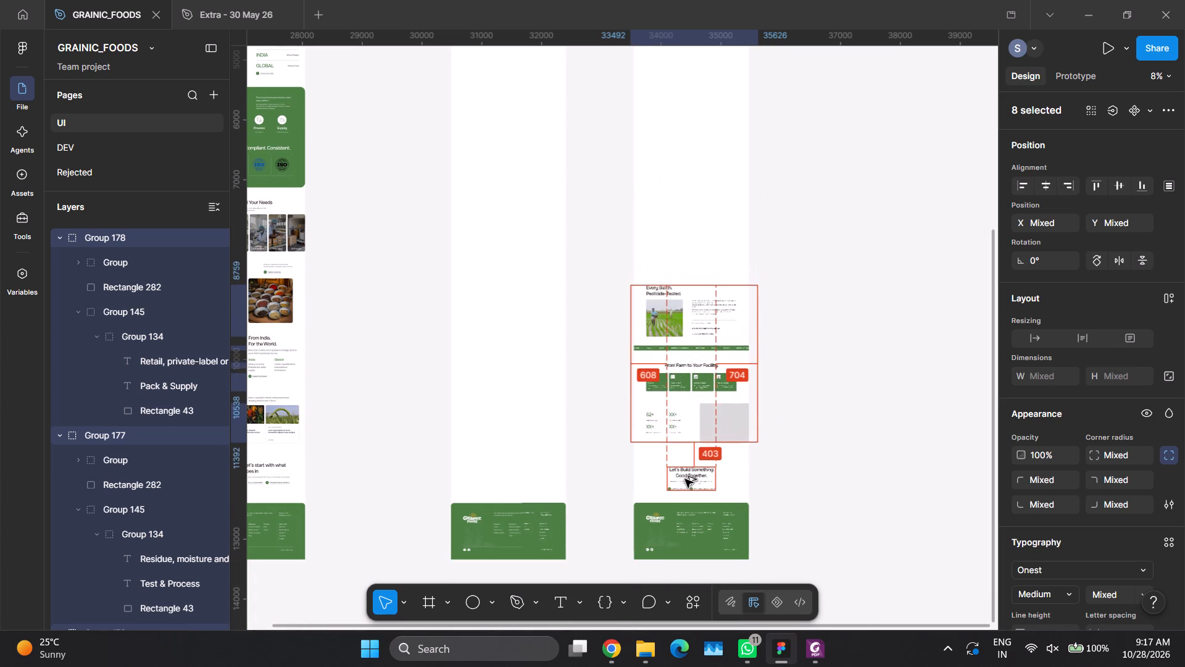
pyautogui.hotkey('alt', 'shift', 'Down')
pyautogui.hotkey('alt', 'shift', 'Down')
pyautogui.hotkey('alt', 'shift', 'Down')
pyautogui.hotkey('alt', 'shift', 'Down')
pyautogui.hotkey('alt', 'shift', 'Down')
pyautogui.hotkey('alt', 'shift', 'Down')
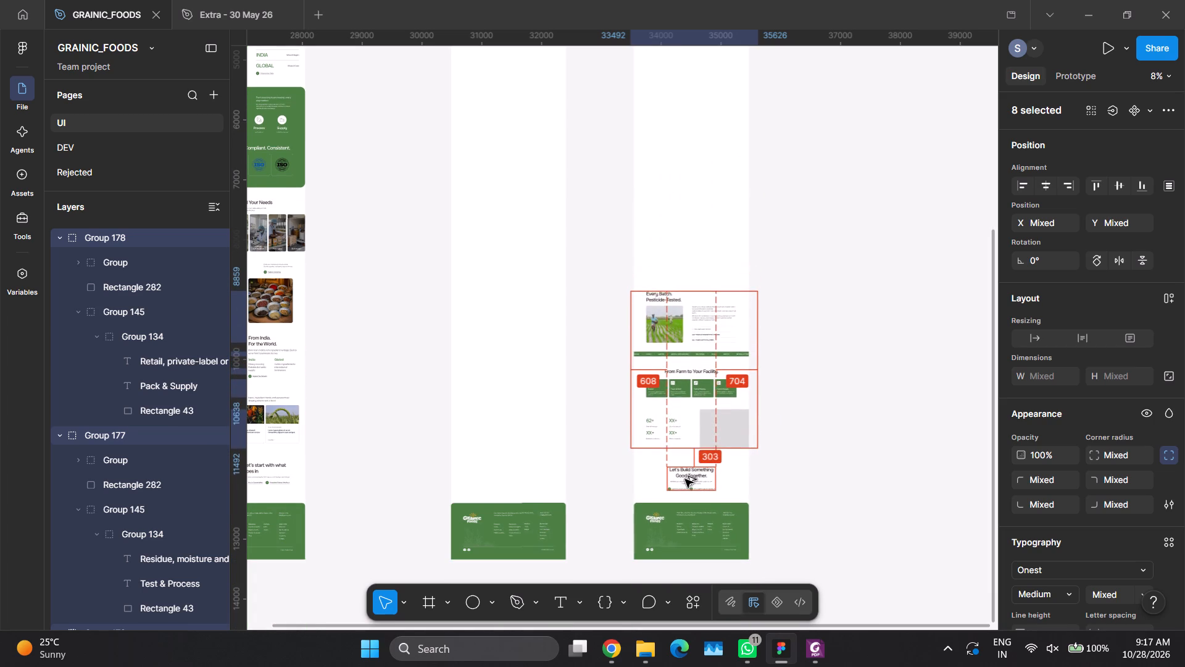
pyautogui.hotkey('alt', 'shift', 'Down')
pyautogui.hotkey('alt', 'shift', 'Down')
pyautogui.hotkey('alt', 'shift', 'Down')
pyautogui.hotkey('alt', 'shift', 'Down')
pyautogui.hotkey('alt', 'shift', 'Down')
pyautogui.hotkey('alt', 'shift', 'Down')
pyautogui.hotkey('alt', 'shift', 'Down')
pyautogui.hotkey('alt', 'shift', 'Down')
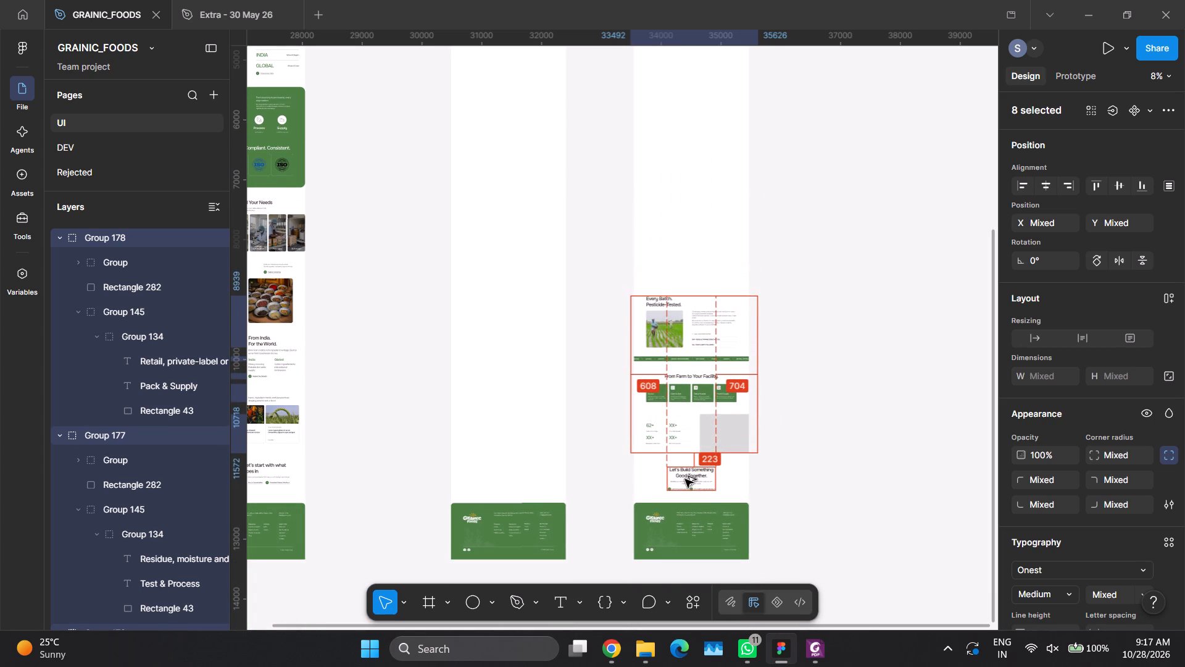
pyautogui.hotkey('alt', 'shift', 'Down')
pyautogui.hotkey('alt', 'shift', 'Down')
pyautogui.hotkey('alt', 'Down')
pyautogui.hotkey('alt', 'Down')
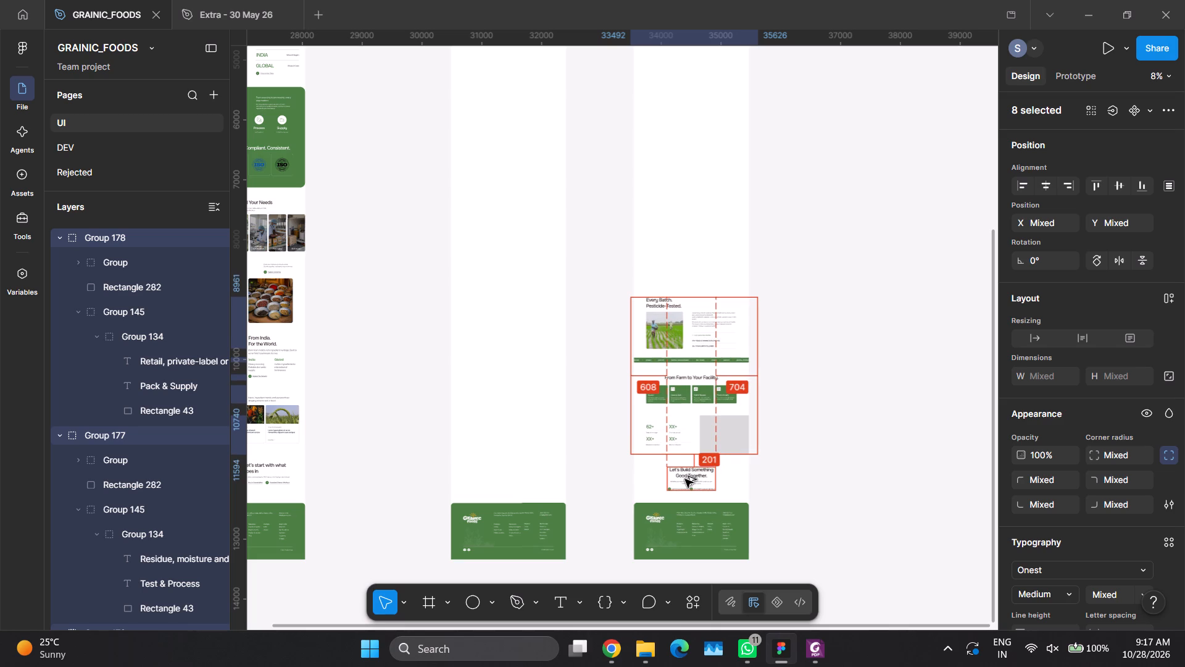
pyautogui.hotkey('alt', 'Down')
pyautogui.click(768, 388)
# Review the about page's overall layout and section spacing alongside the homepage, 404 and contact frames.
pyautogui.hscroll(-1, 789, 383)
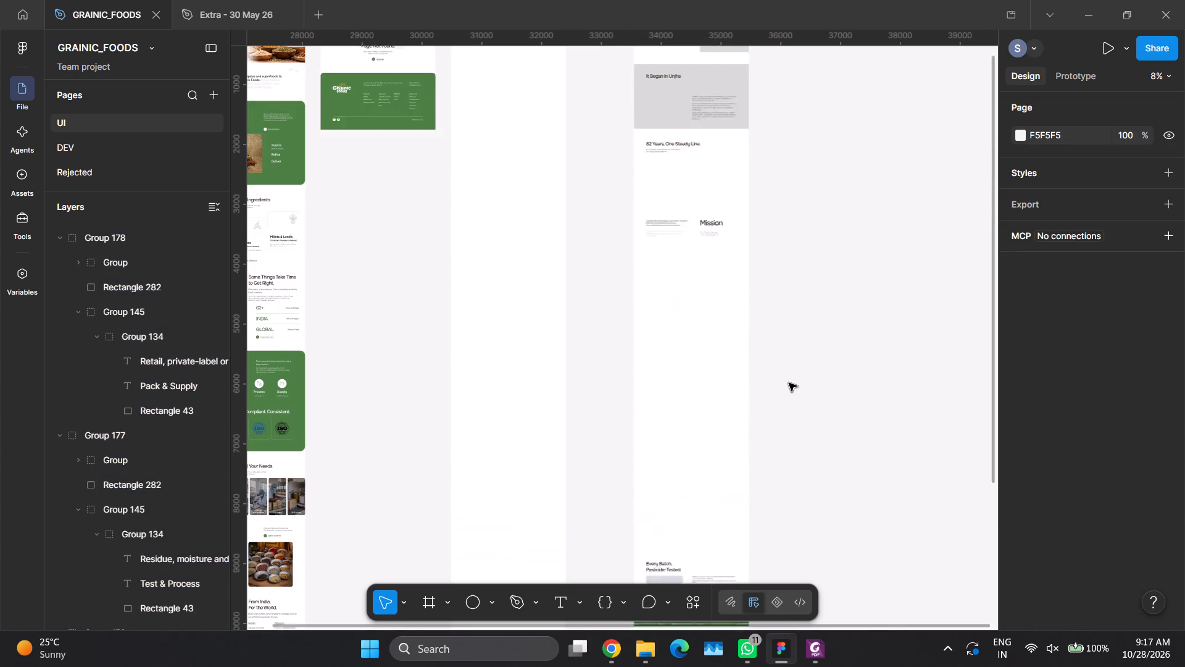
pyautogui.hscroll(-1, 789, 383)
pyautogui.scroll(-1, 631, 334)
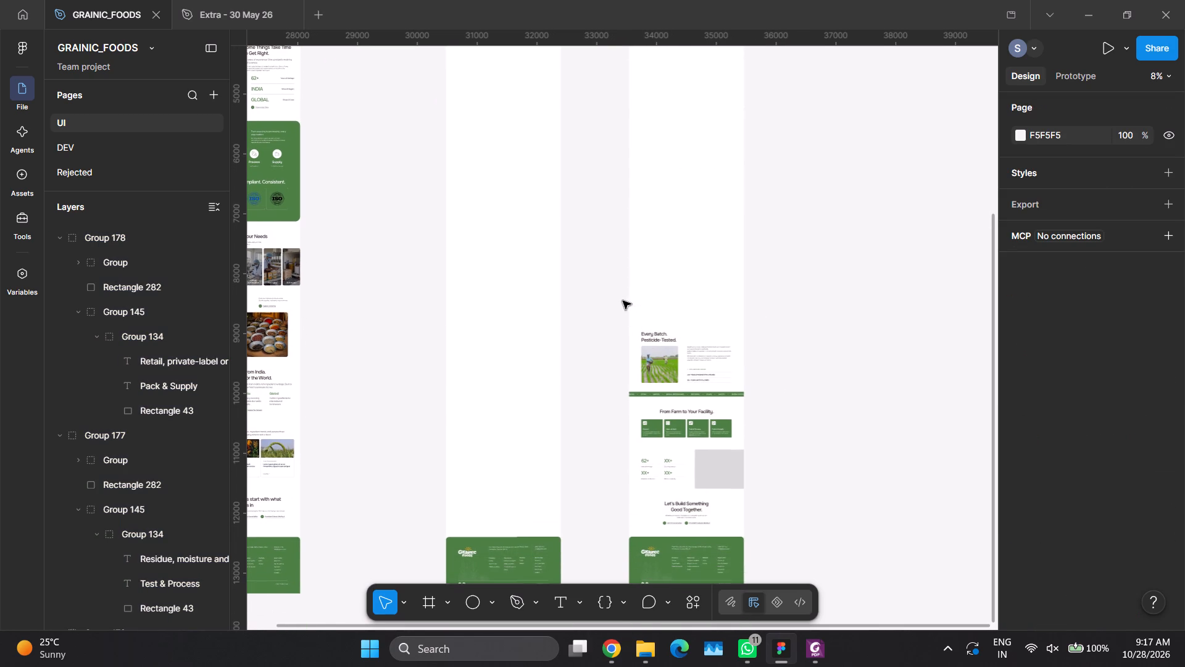
pyautogui.scroll(3, 750, 296)
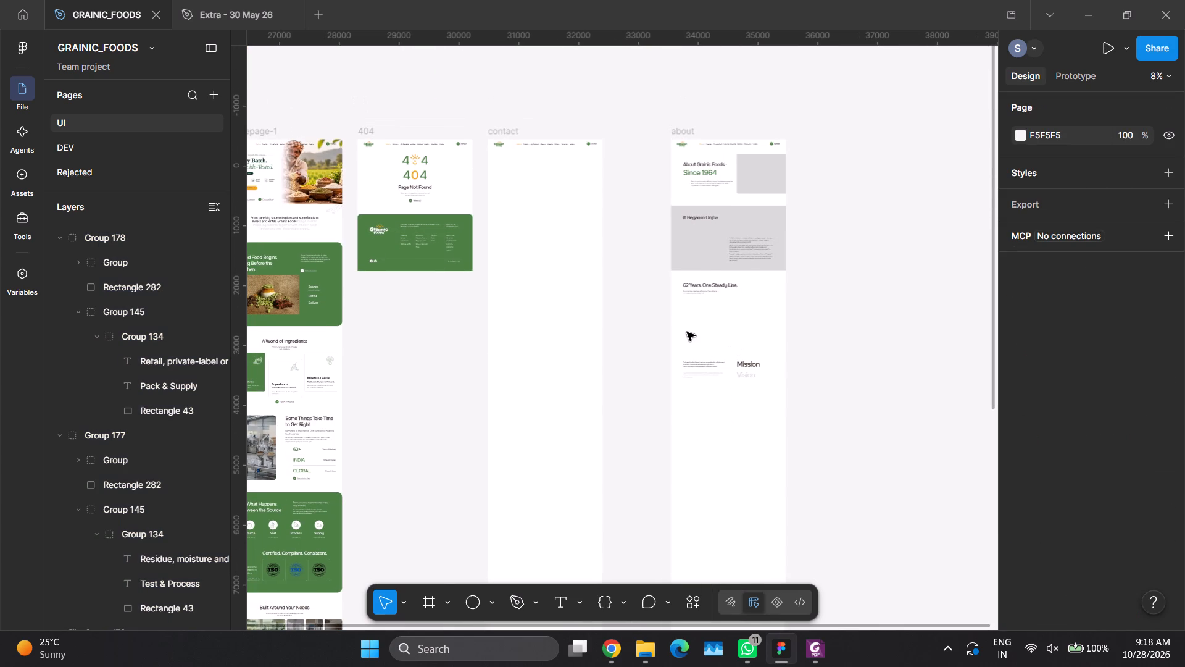
pyautogui.click(877, 256)
pyautogui.hscroll(-1, 749, 272)
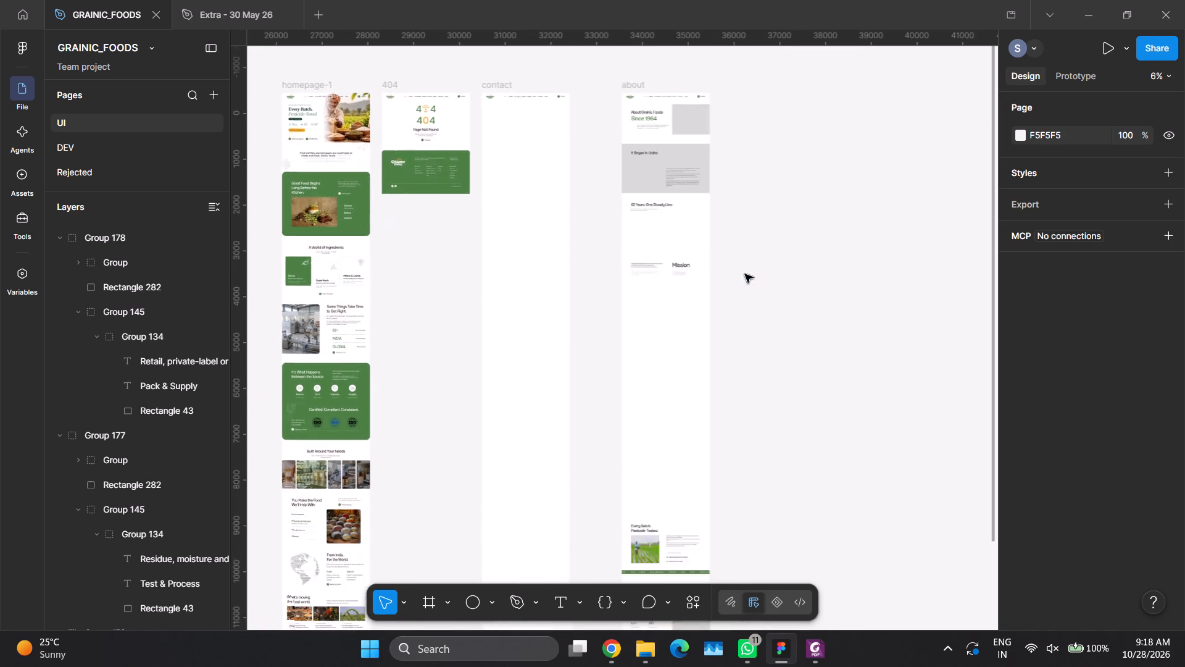
pyautogui.hscroll(-1, 745, 274)
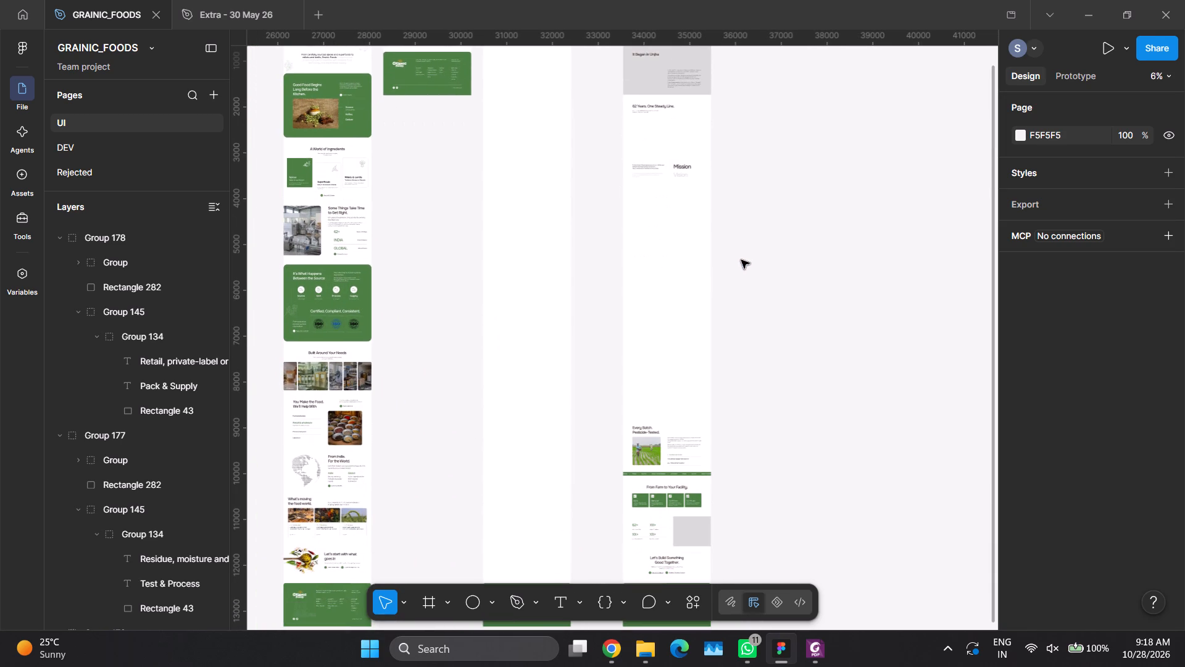
pyautogui.hscroll(-2, 741, 260)
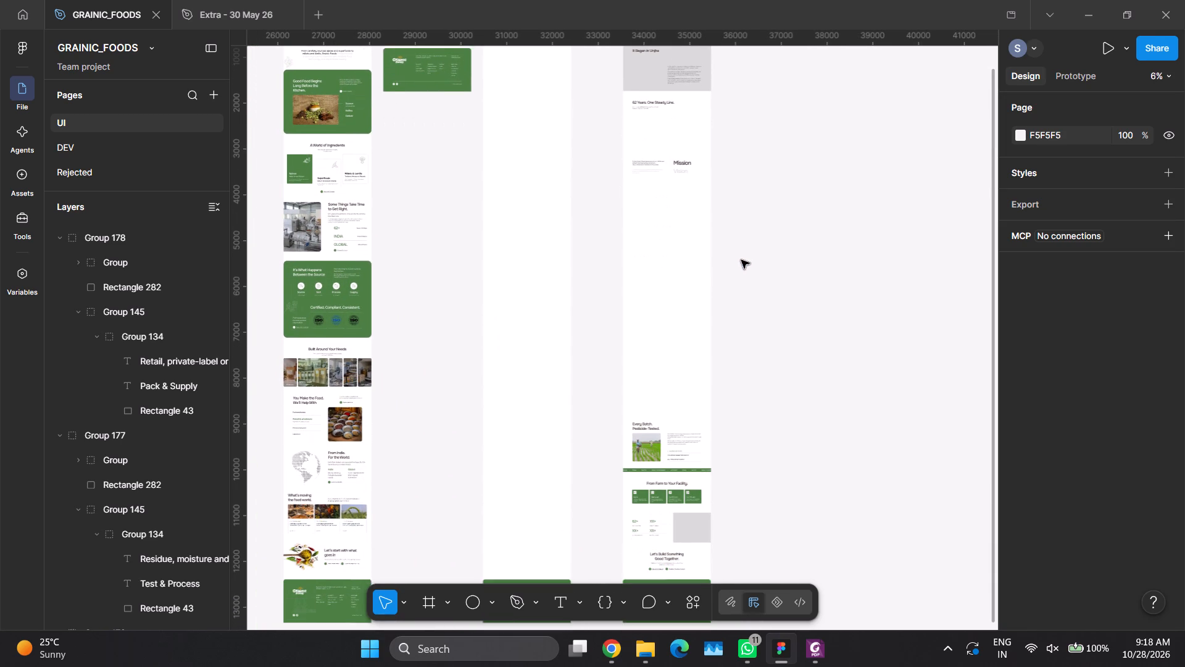
pyautogui.hscroll(-1, 741, 260)
pyautogui.click(563, 117)
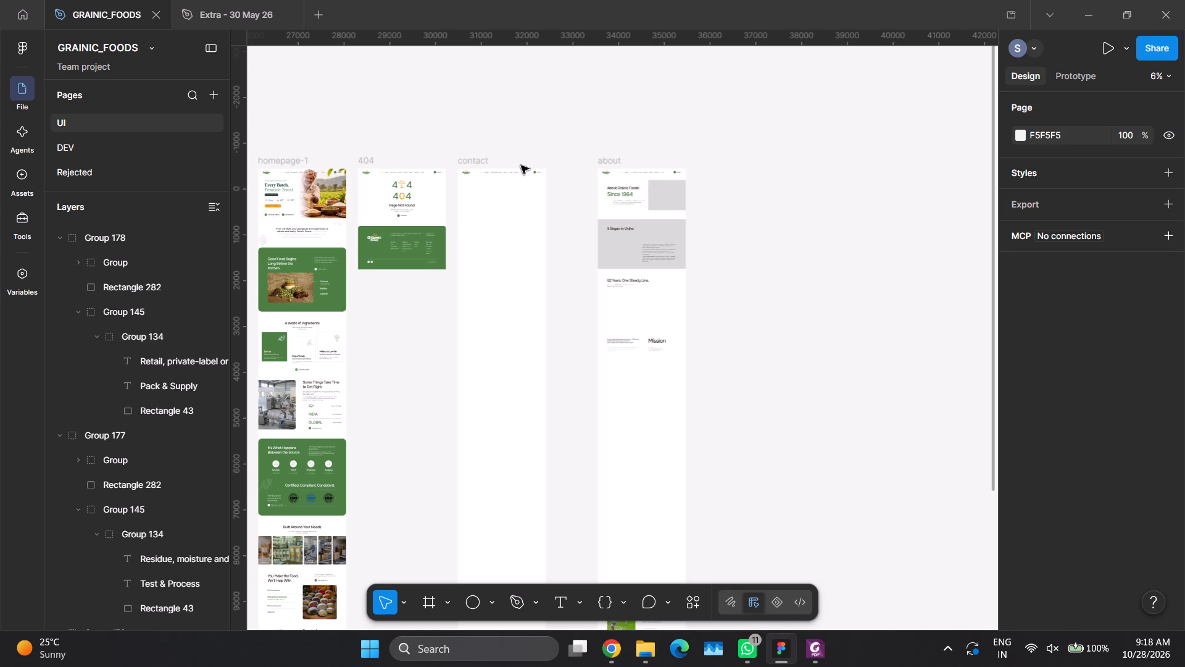
# Close the Figma design window and the PDF reader showing the About Us page copy.
pyautogui.click(771, 208)
pyautogui.click(860, 225)
pyautogui.click(1175, 0)
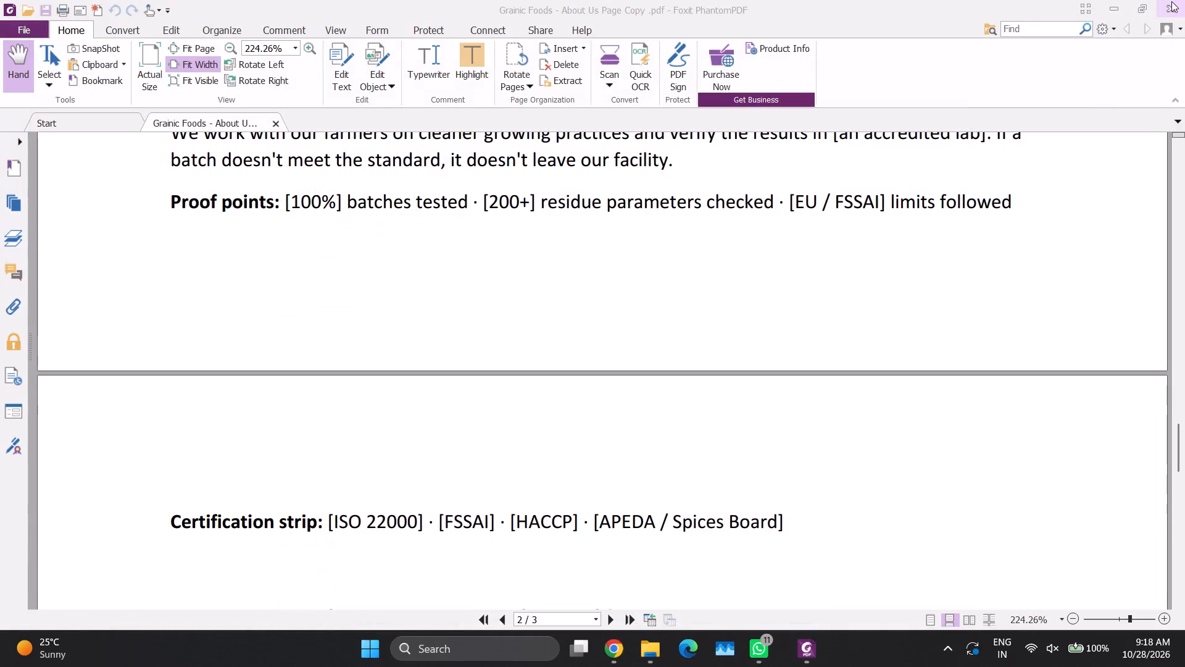
pyautogui.click(1170, 0)
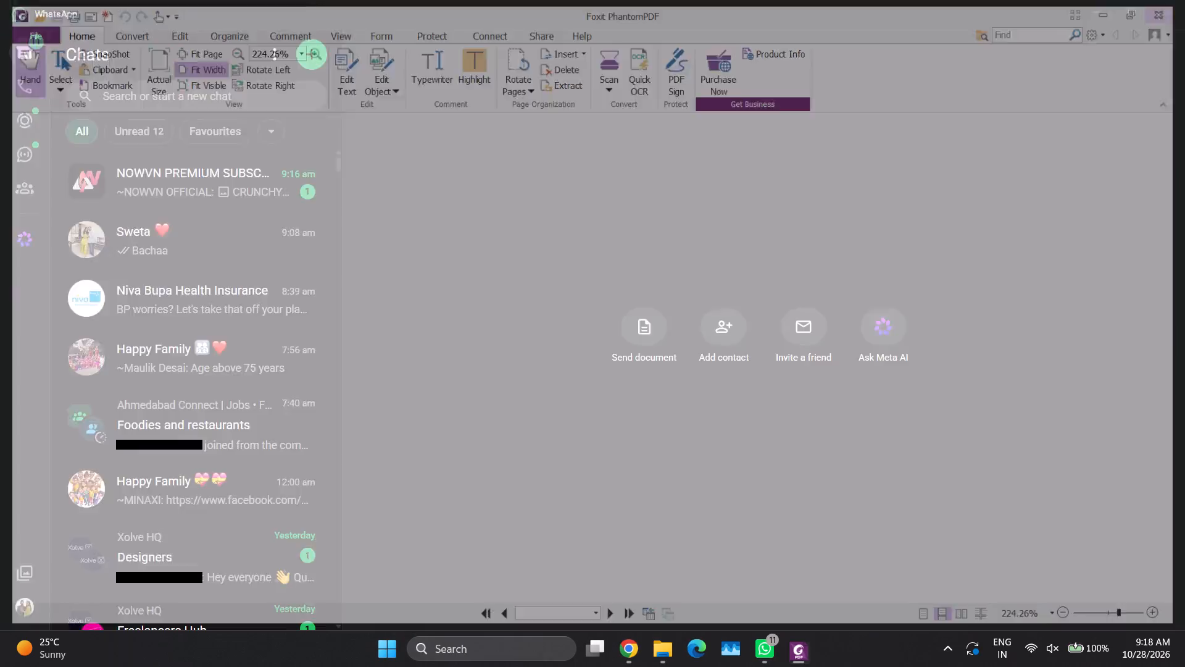
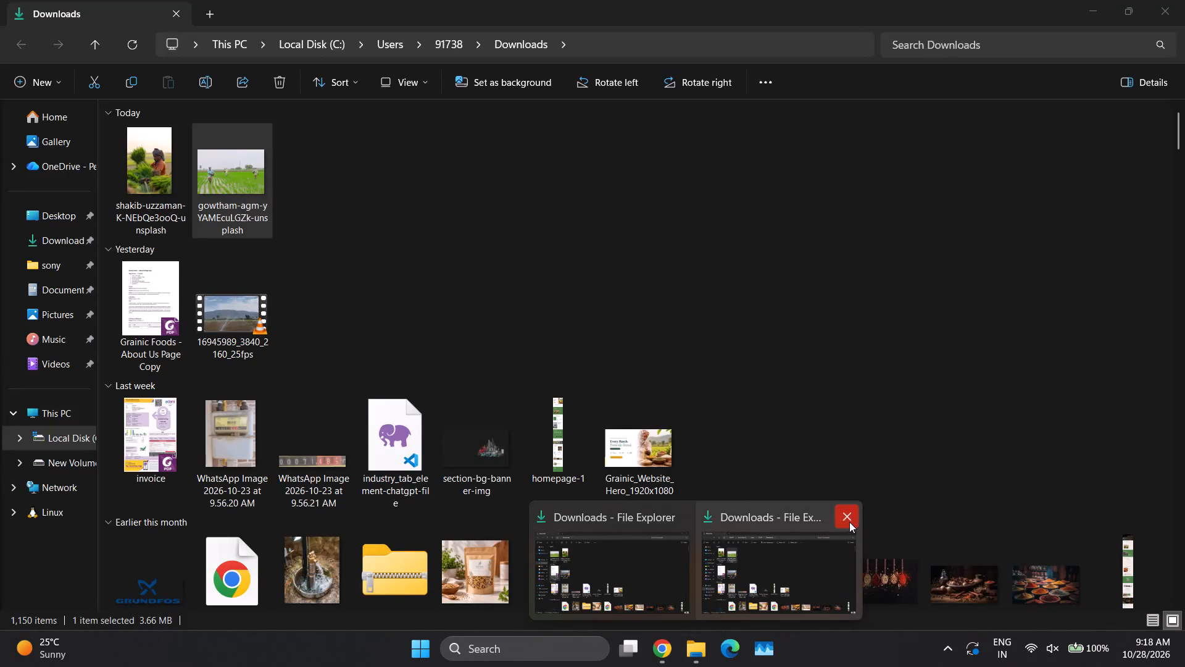
# Close the remaining File Explorer Downloads window and the Chrome window with the Unsplash farmer photo search.
pyautogui.click(766, 518)
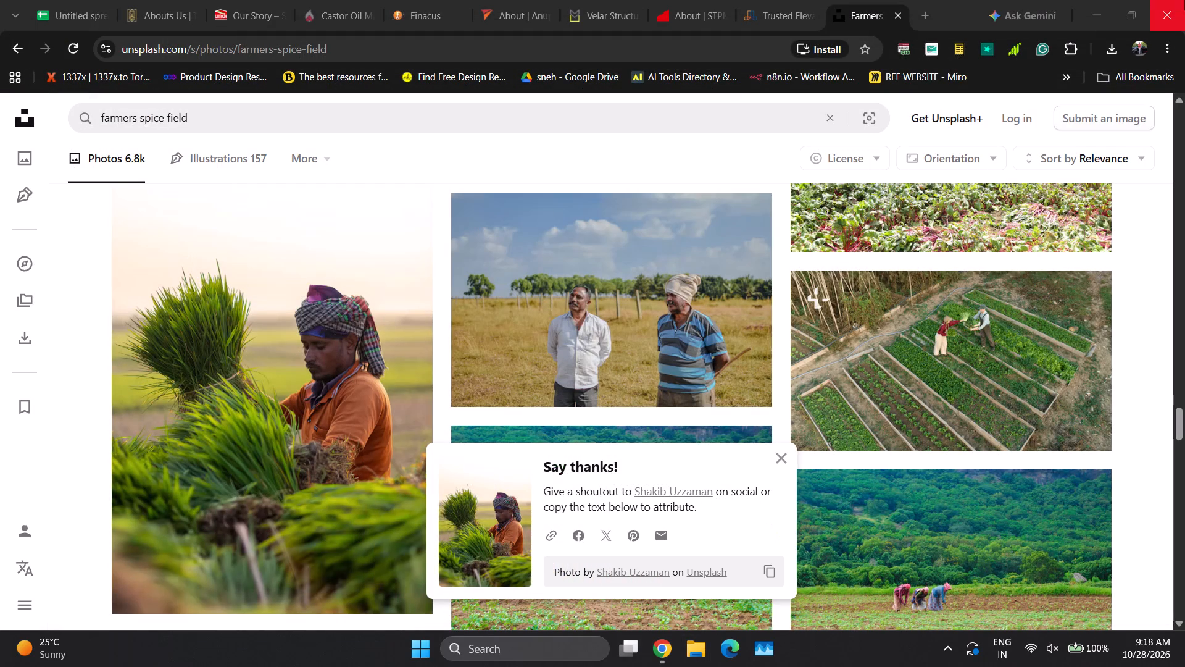
pyautogui.click(1173, 0)
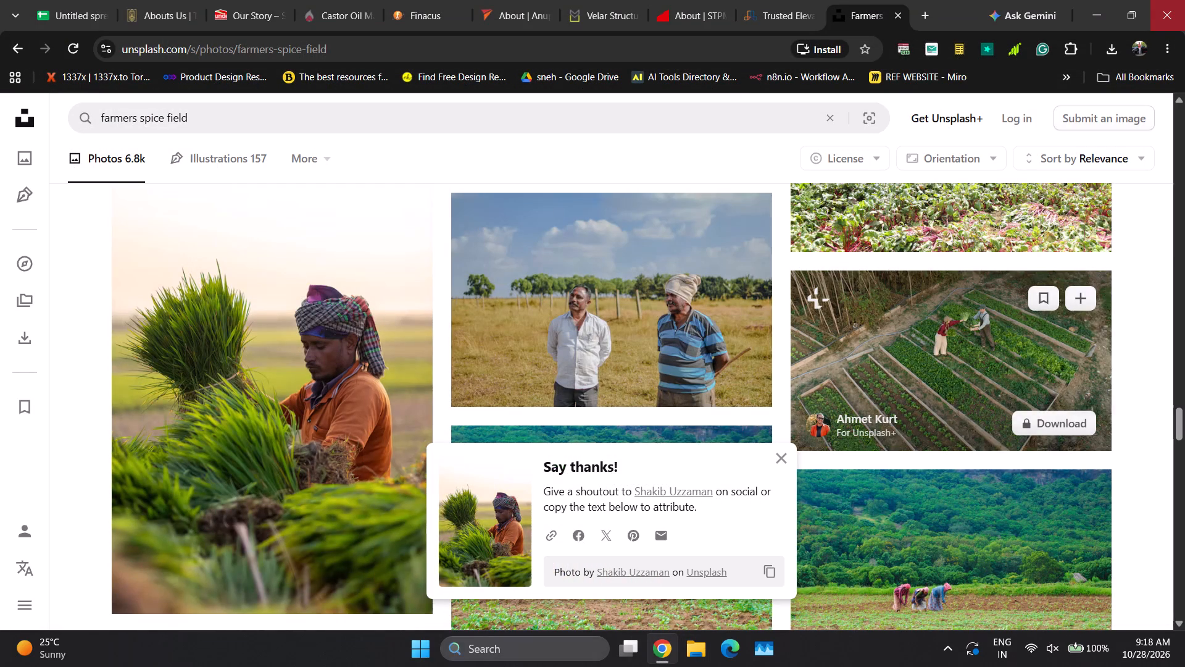
# End the Windows work session through the computer's power options.
pyautogui.click(414, 653)
pyautogui.click(700, 595)
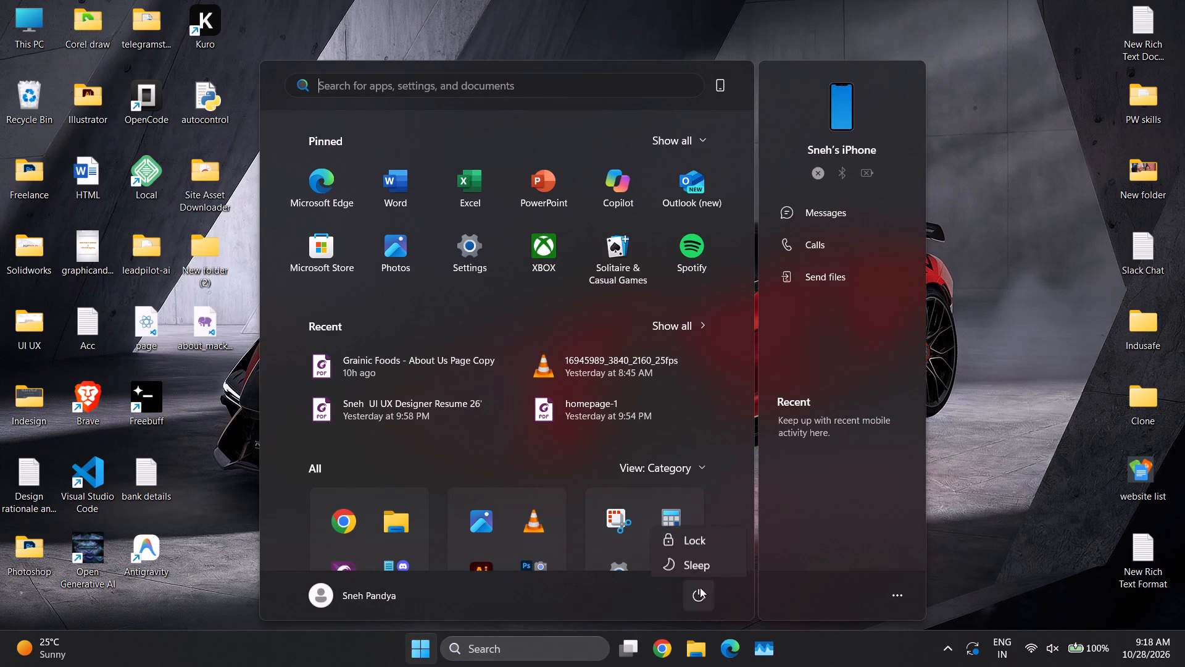
pyautogui.click(706, 543)
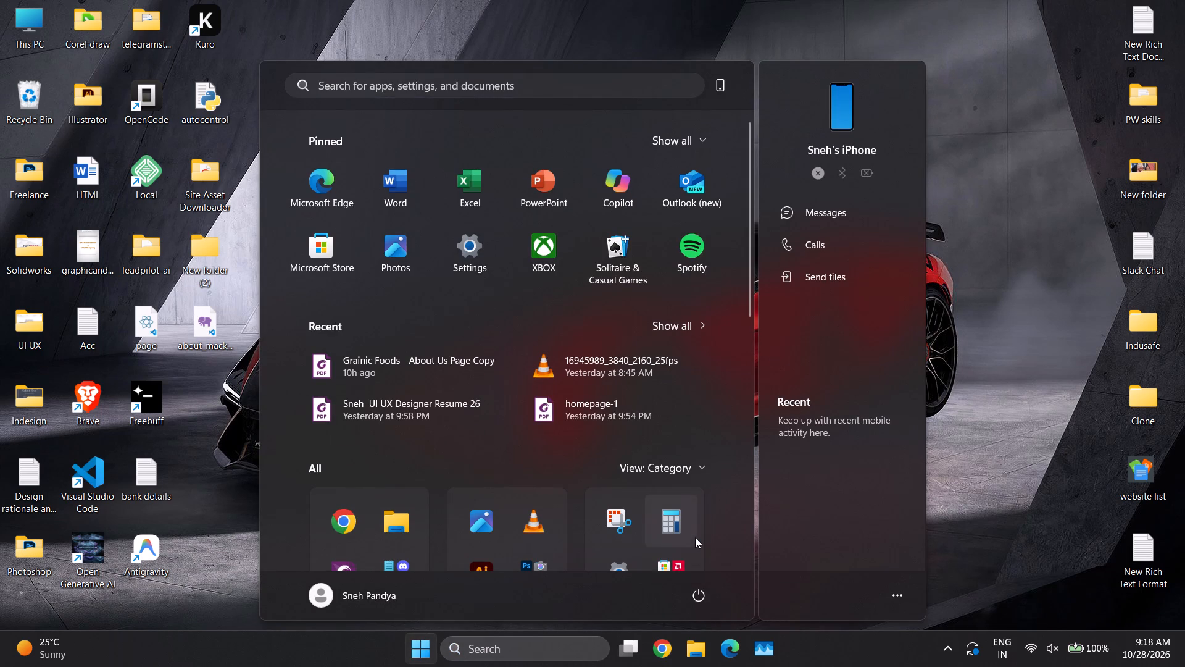